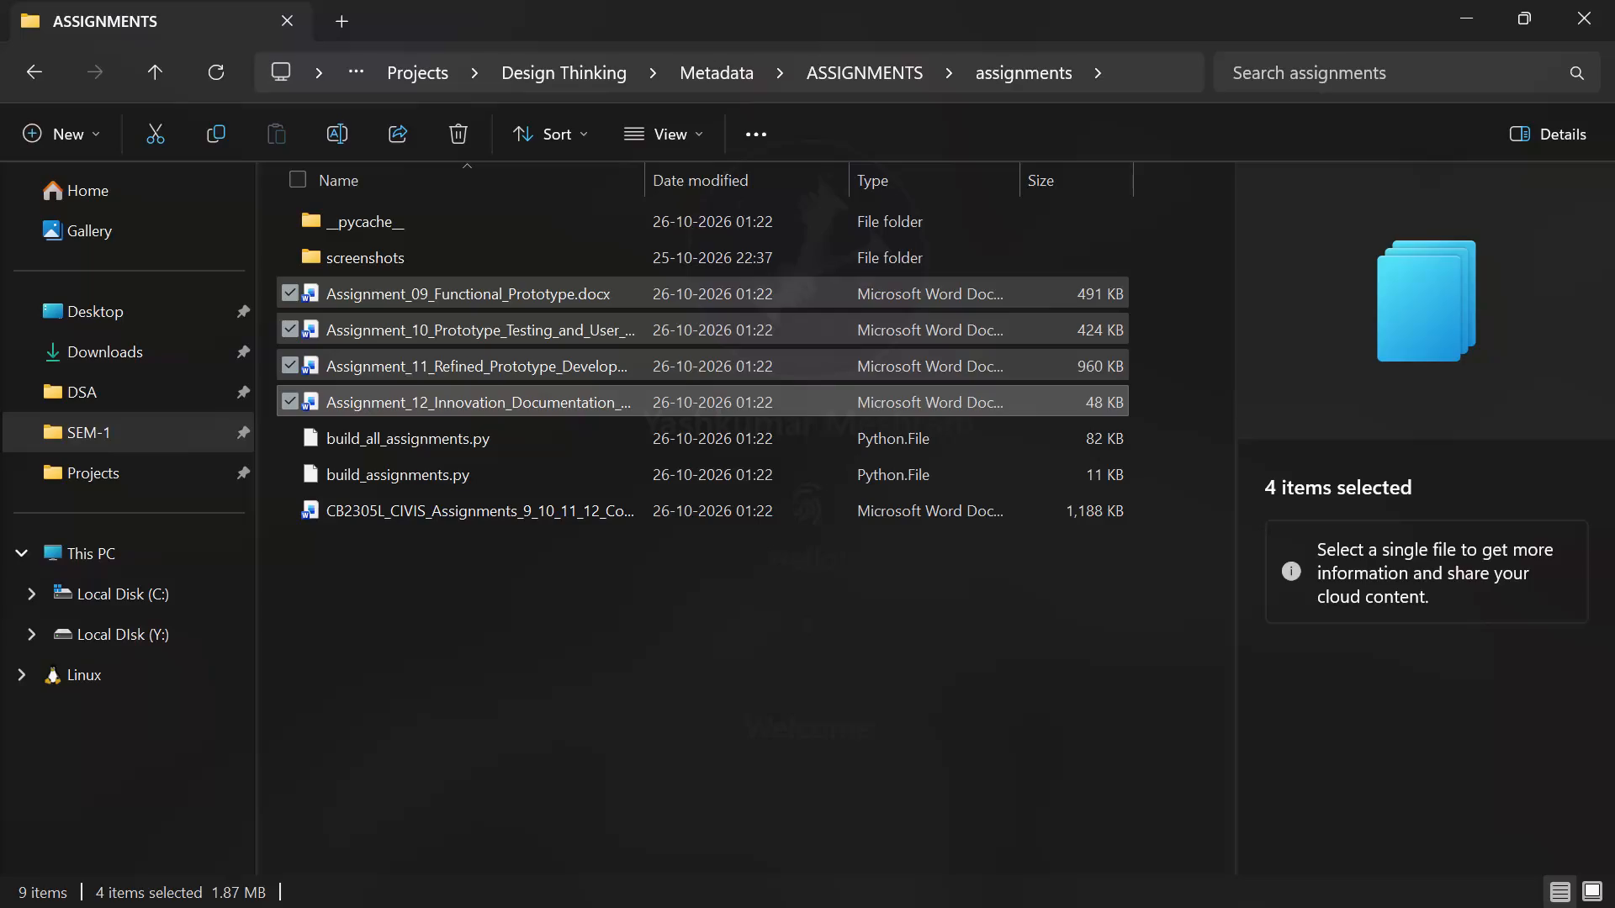
pyautogui.click(654, 678)
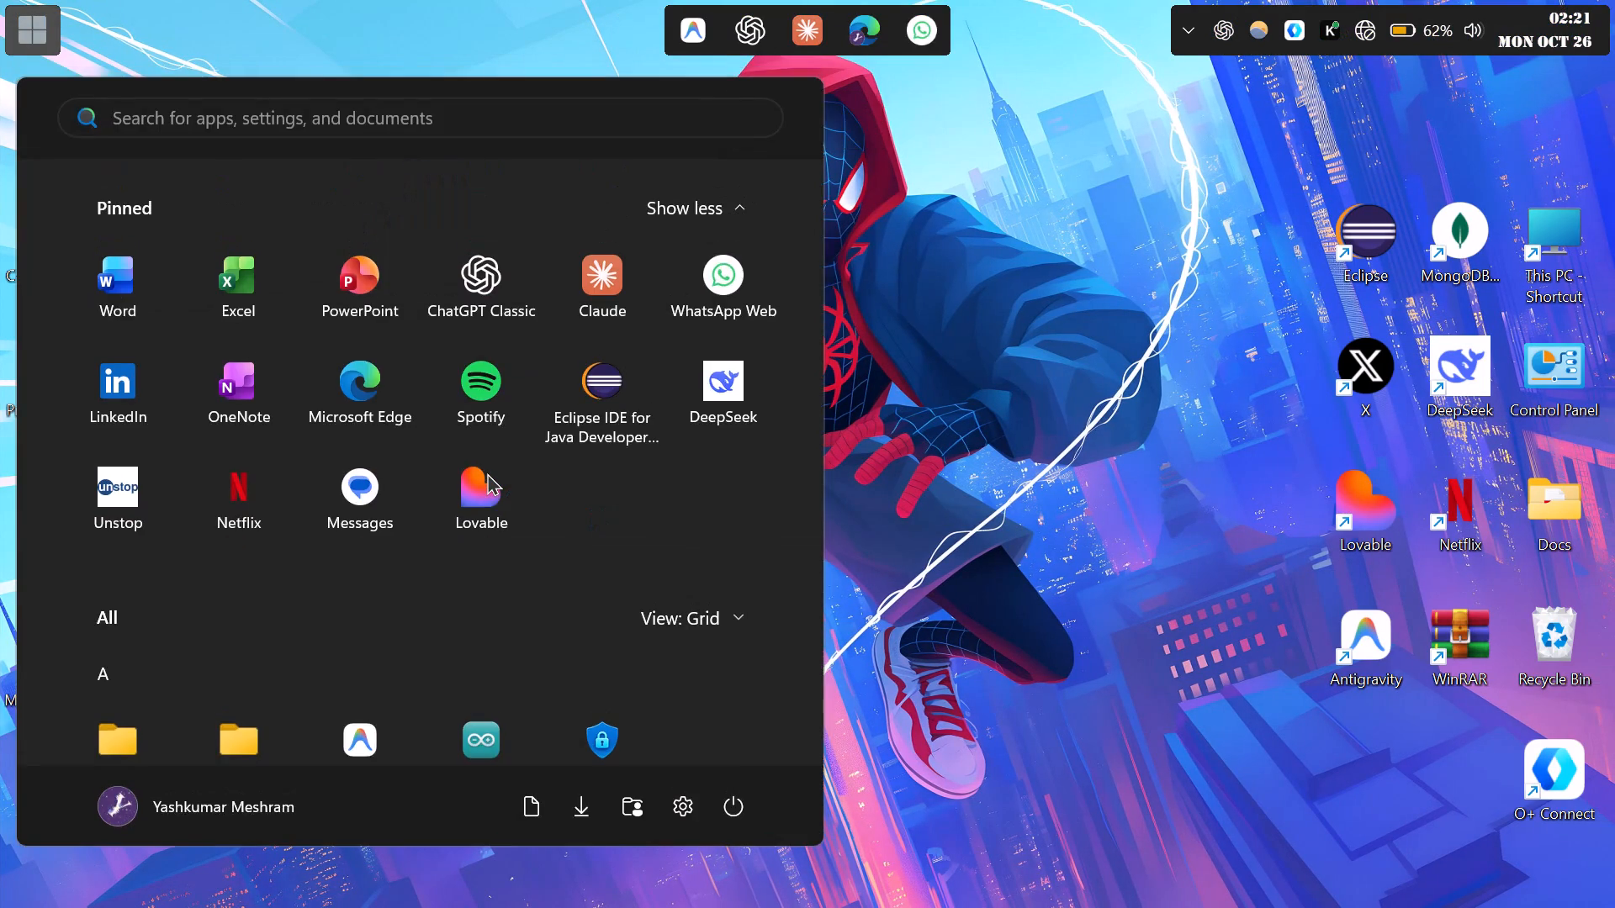
pyautogui.write('sit')
pyautogui.press('BackSpace')
pyautogui.press('BackSpace')
pyautogui.write('tick')
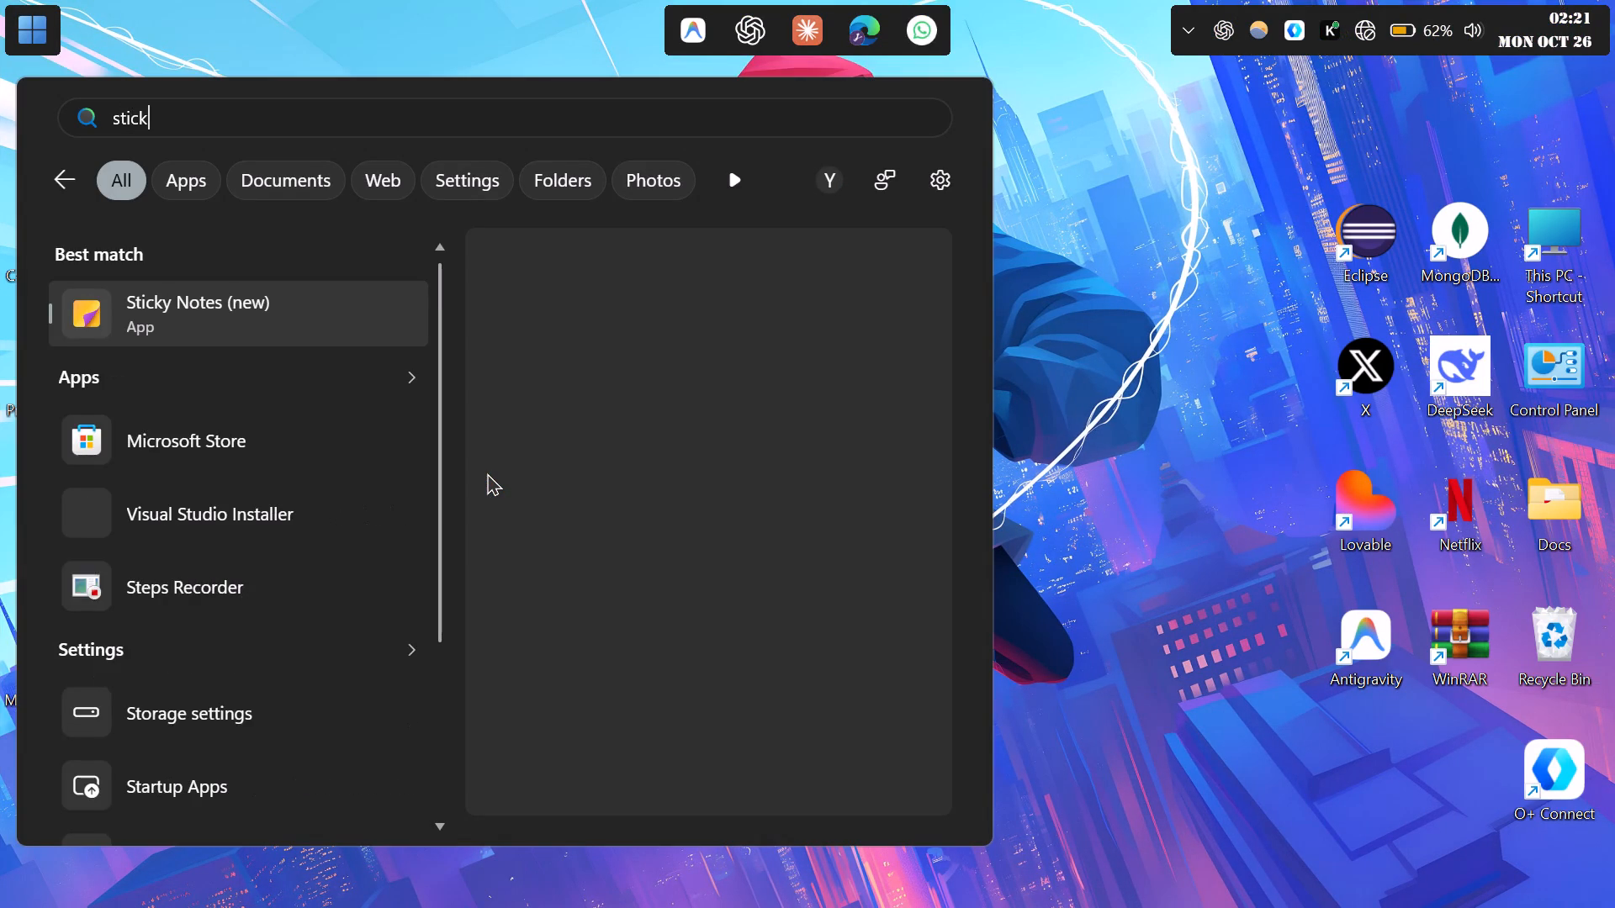
pyautogui.press('Return')
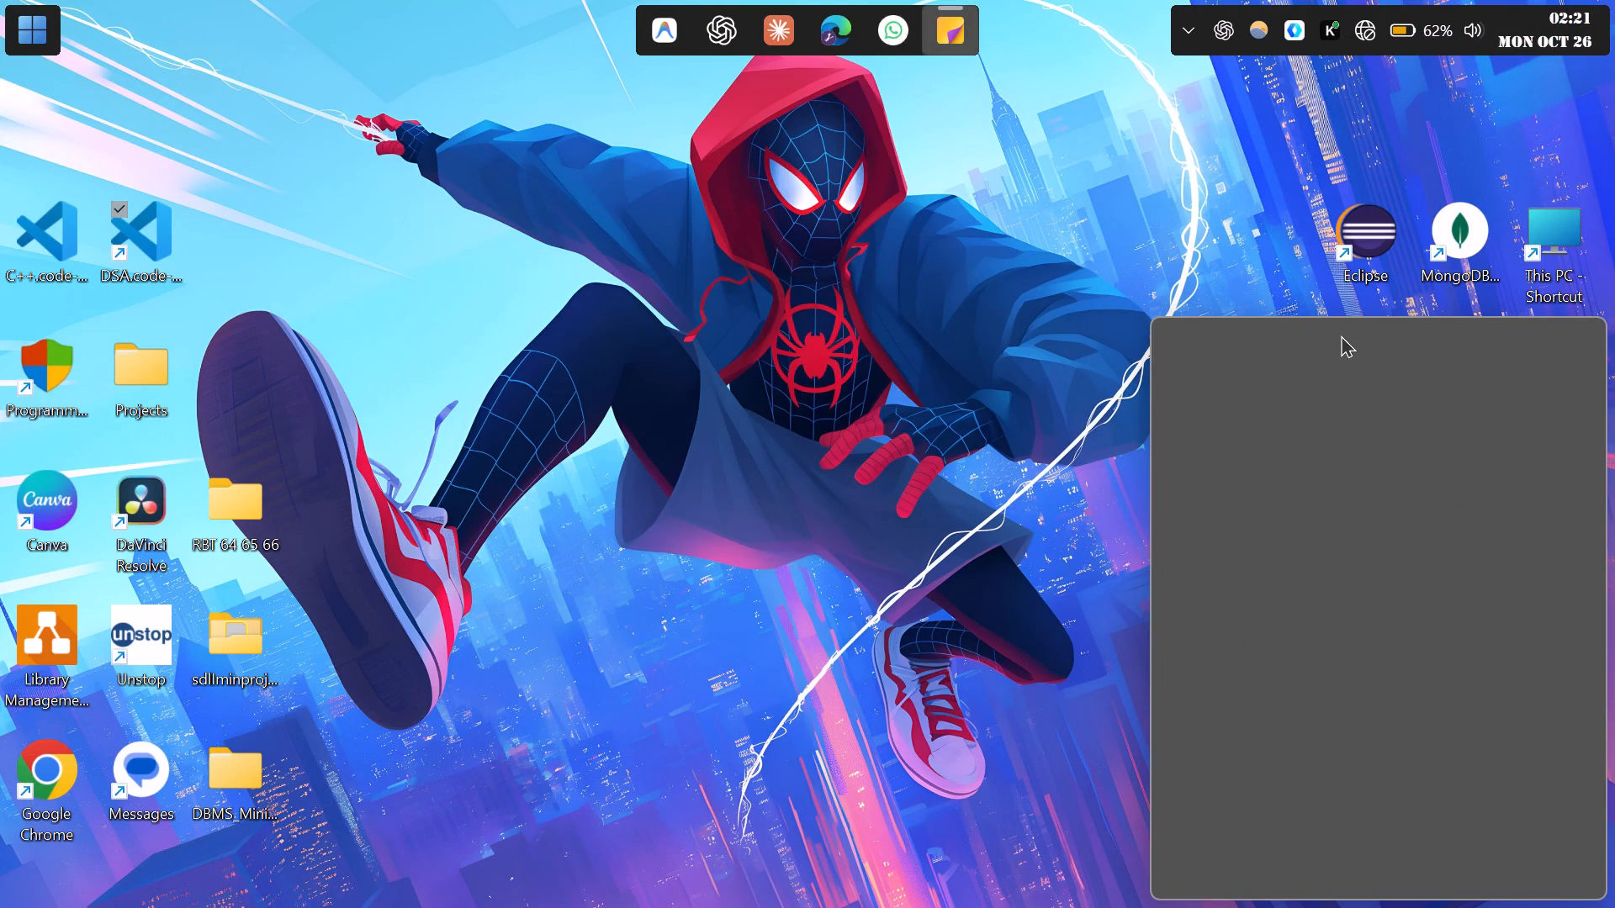
pyautogui.moveTo(1341, 335); pyautogui.dragTo(242, 104)
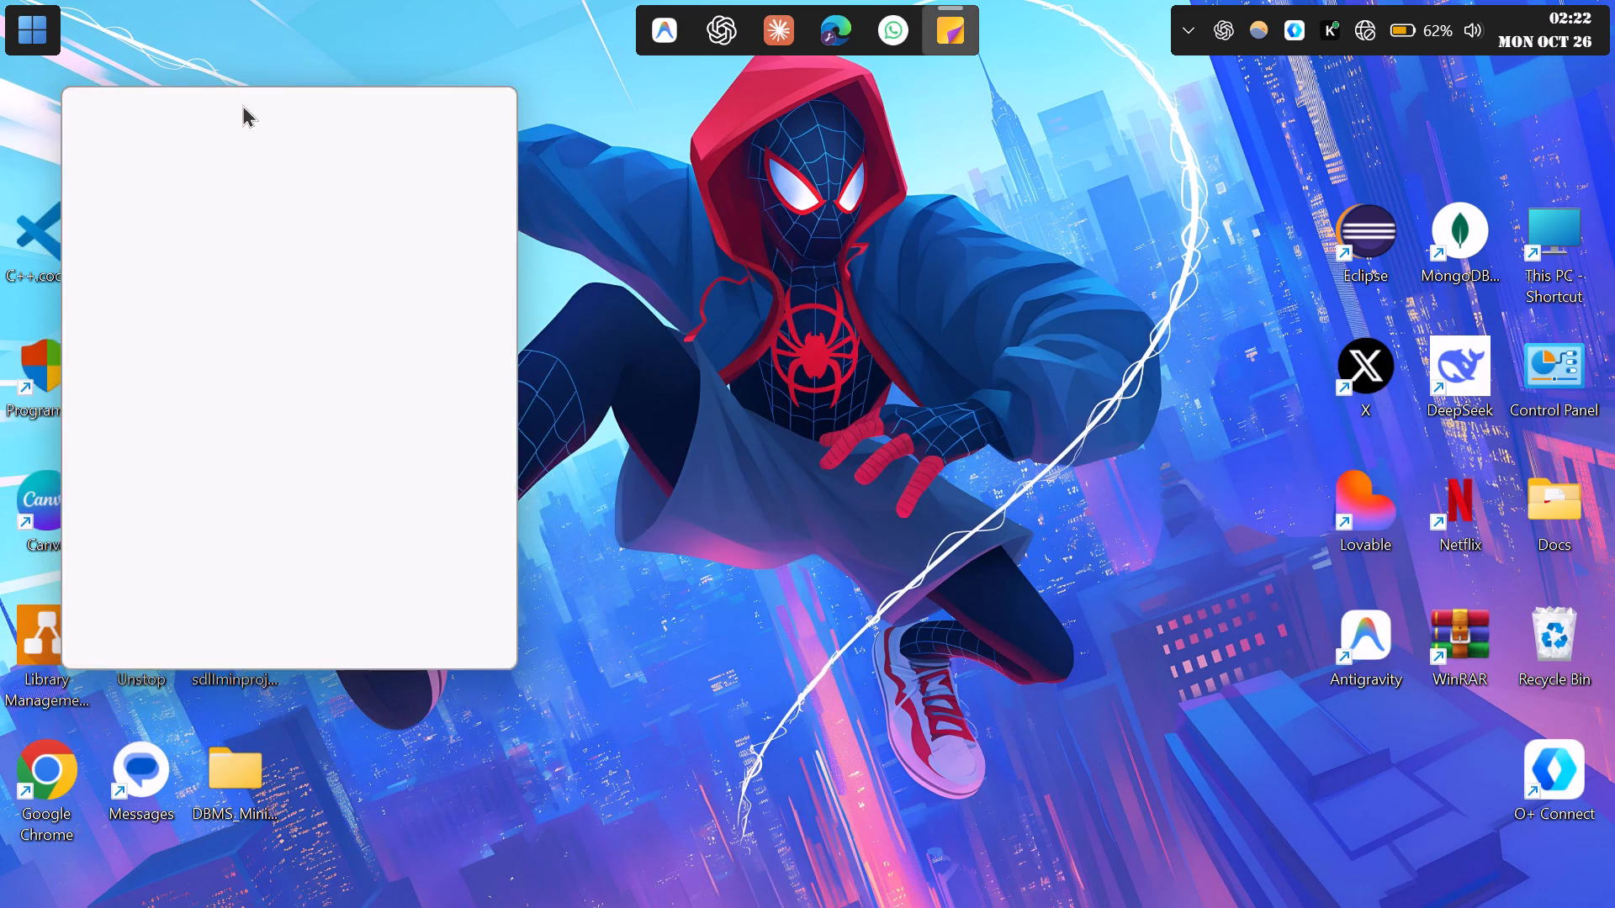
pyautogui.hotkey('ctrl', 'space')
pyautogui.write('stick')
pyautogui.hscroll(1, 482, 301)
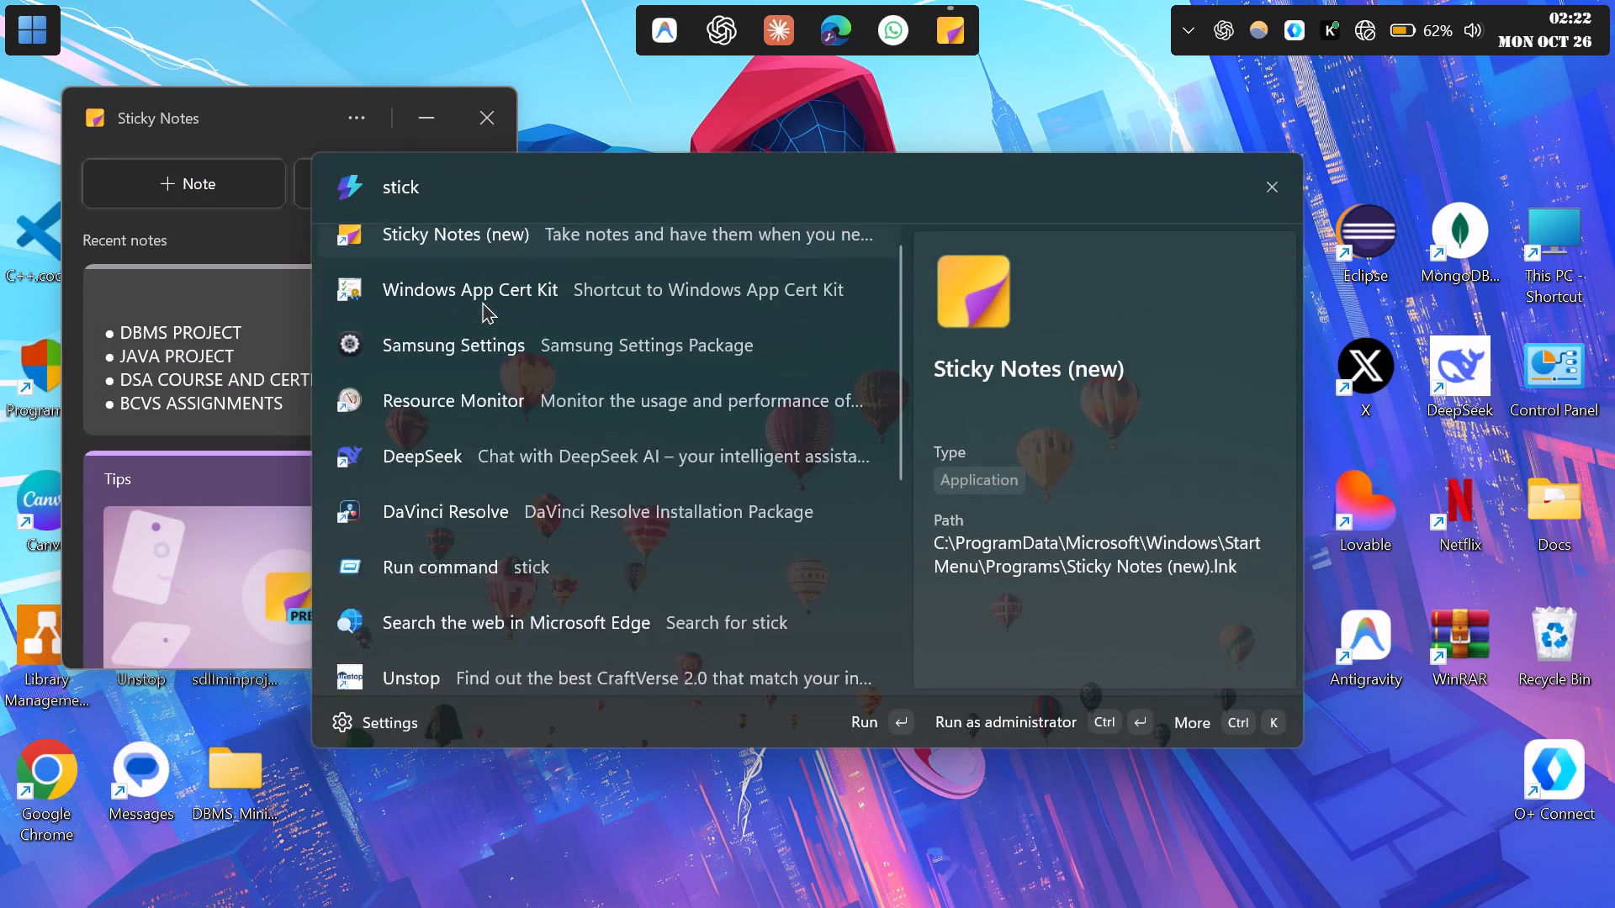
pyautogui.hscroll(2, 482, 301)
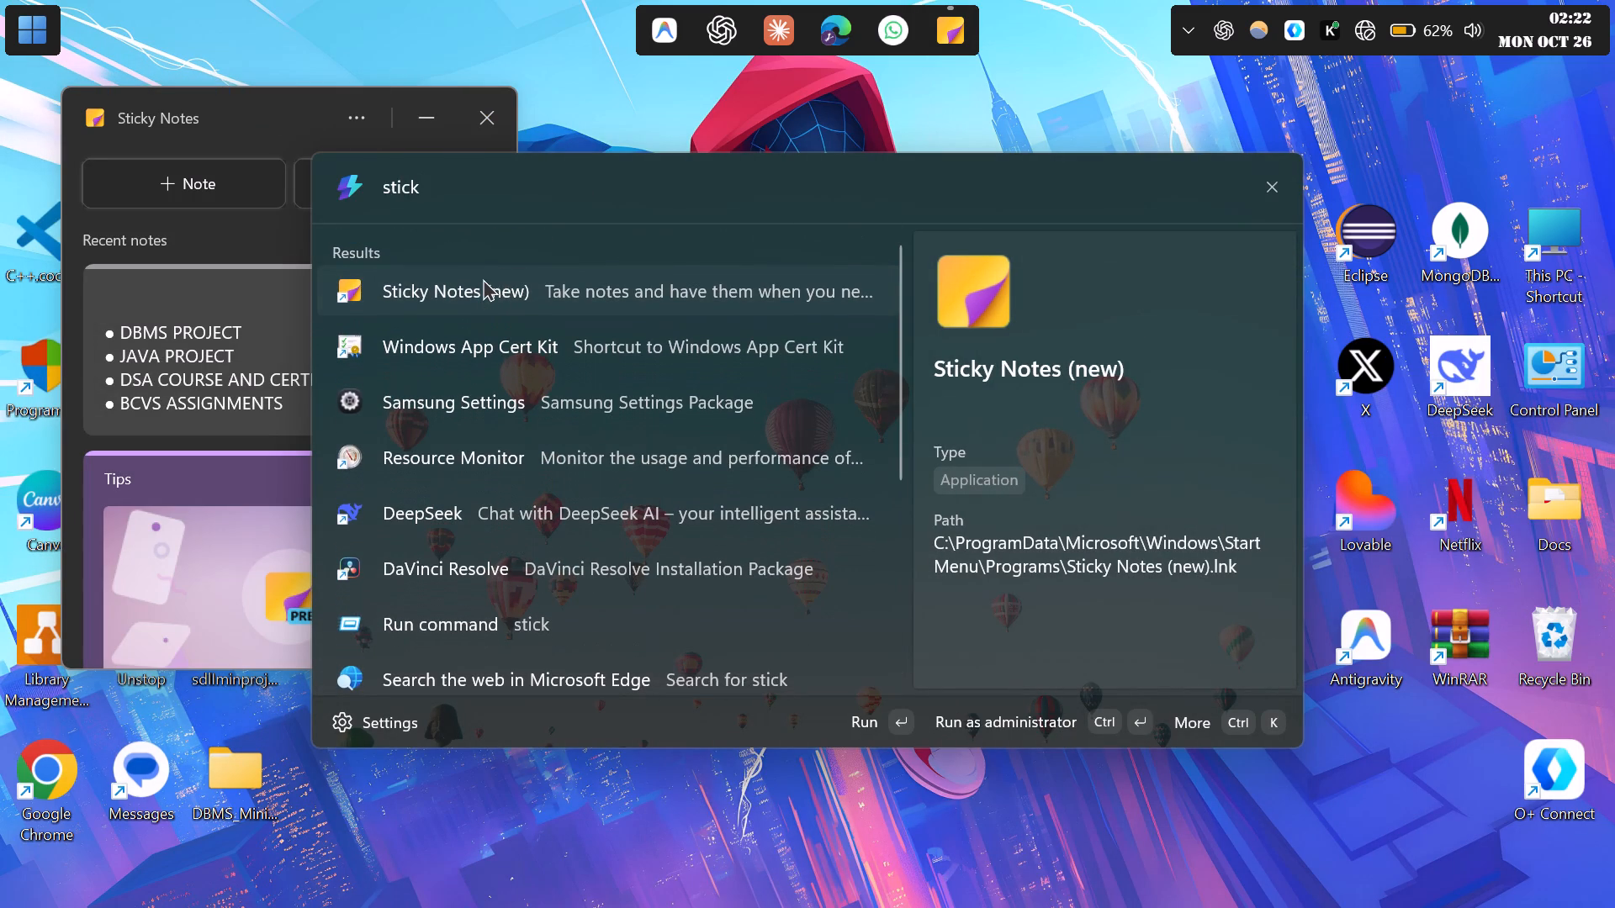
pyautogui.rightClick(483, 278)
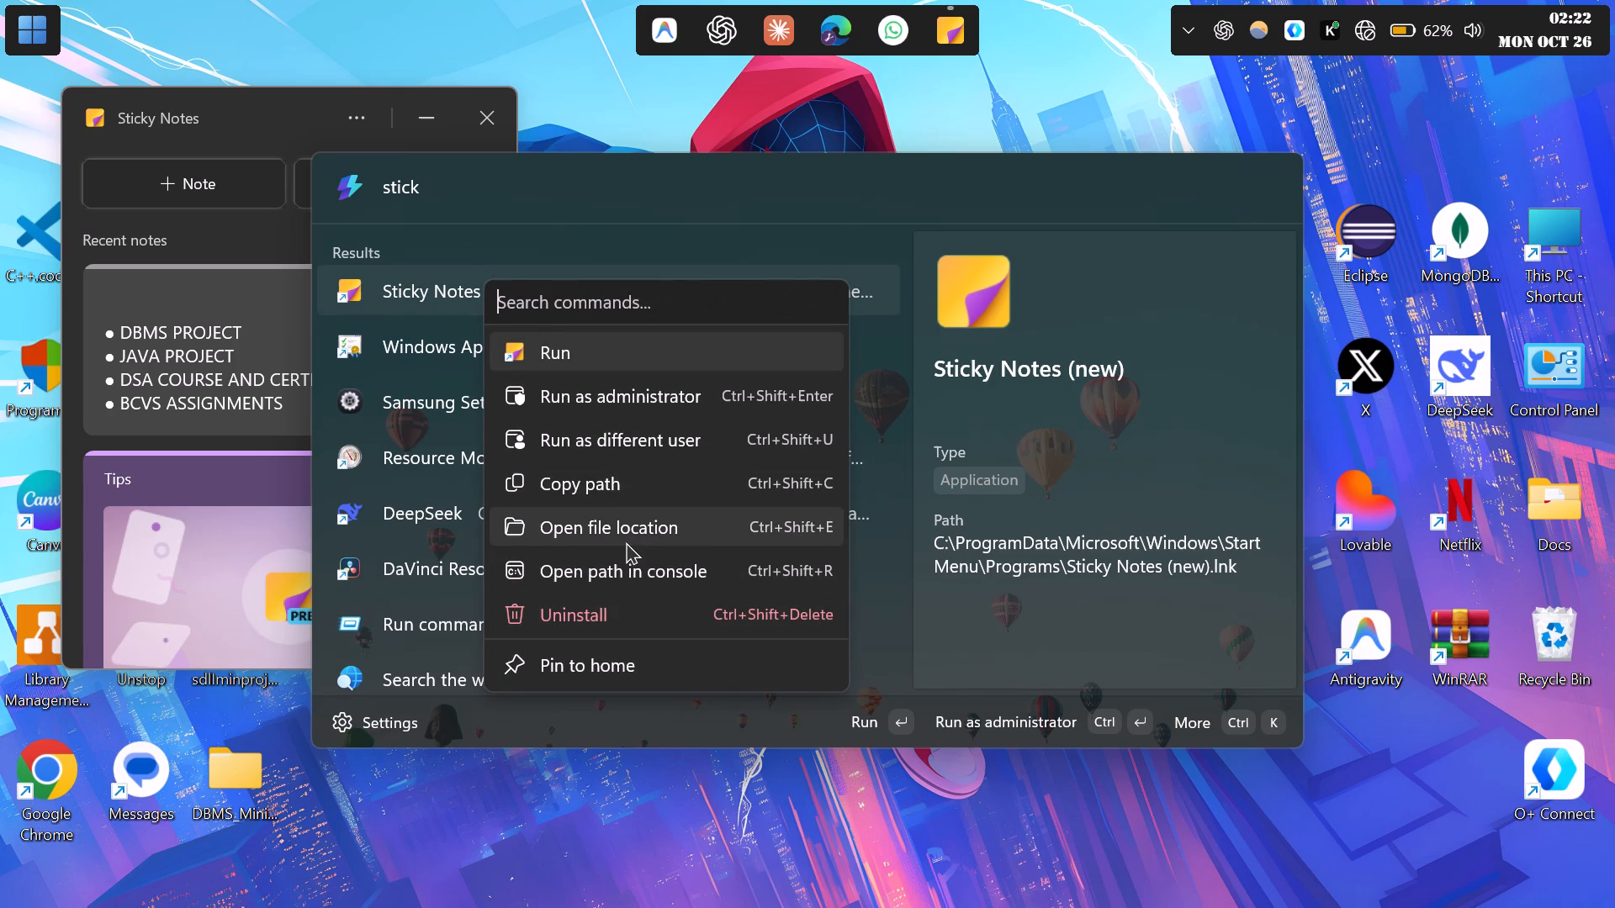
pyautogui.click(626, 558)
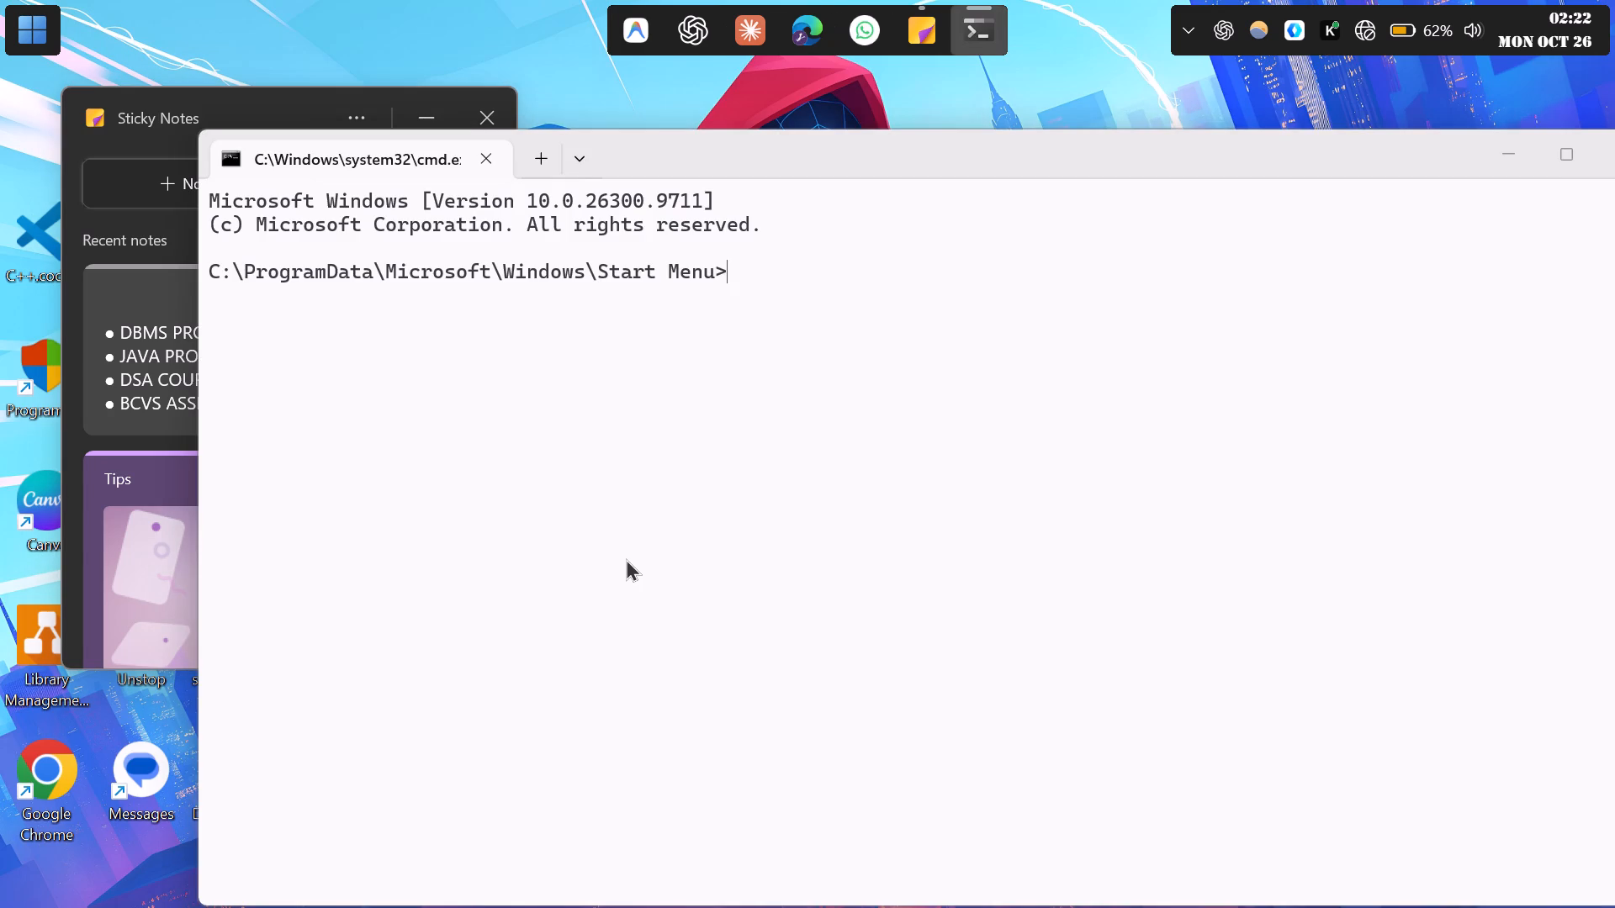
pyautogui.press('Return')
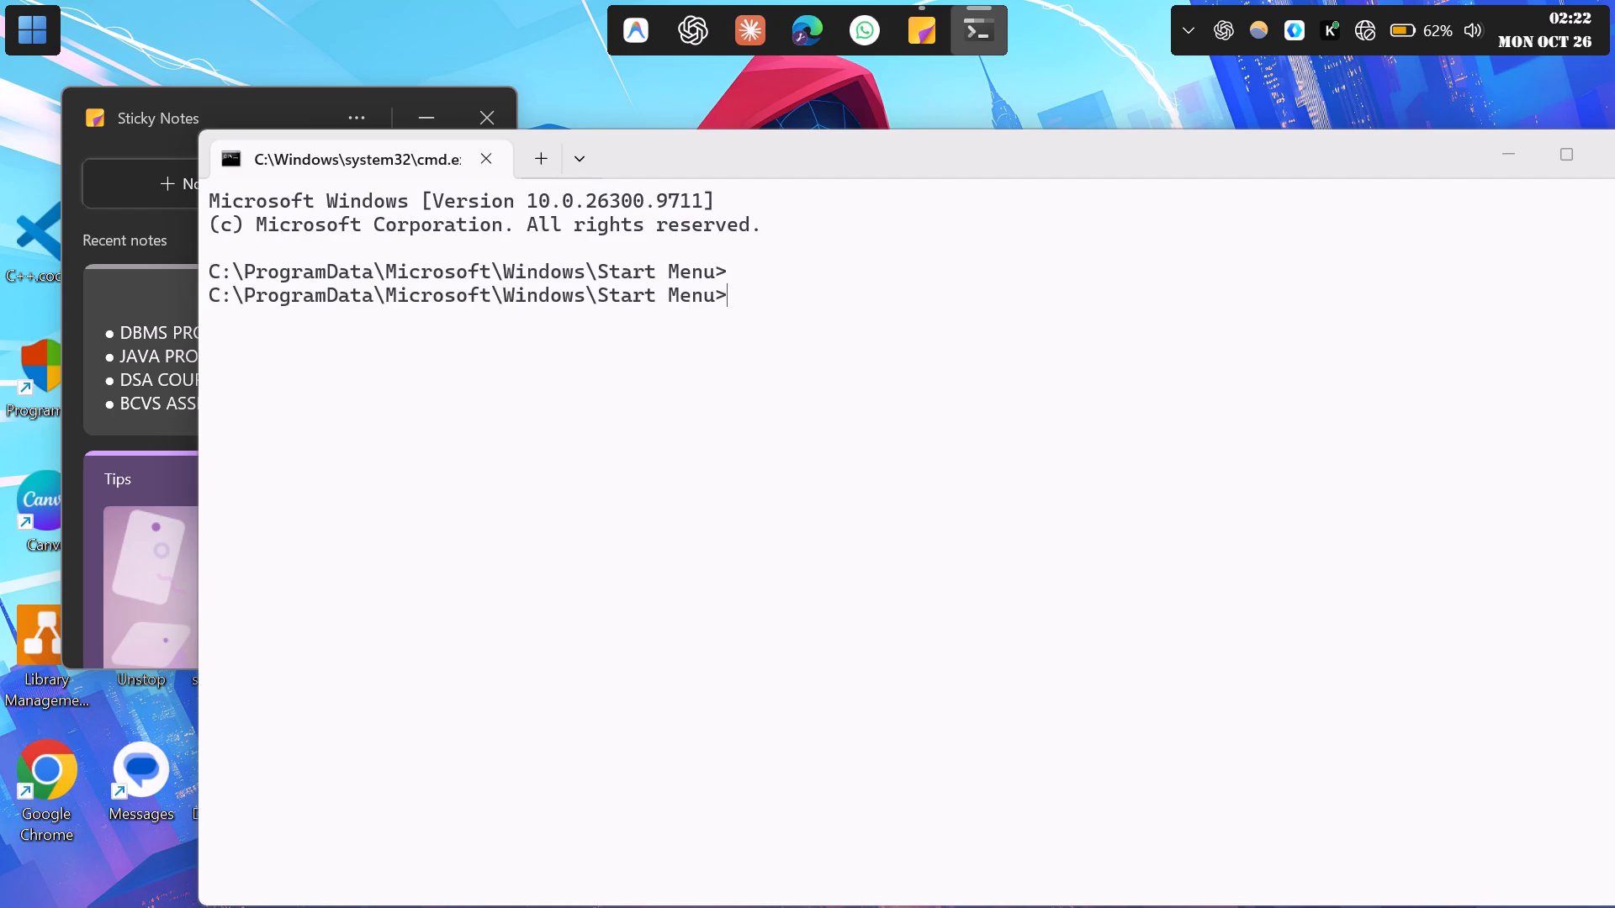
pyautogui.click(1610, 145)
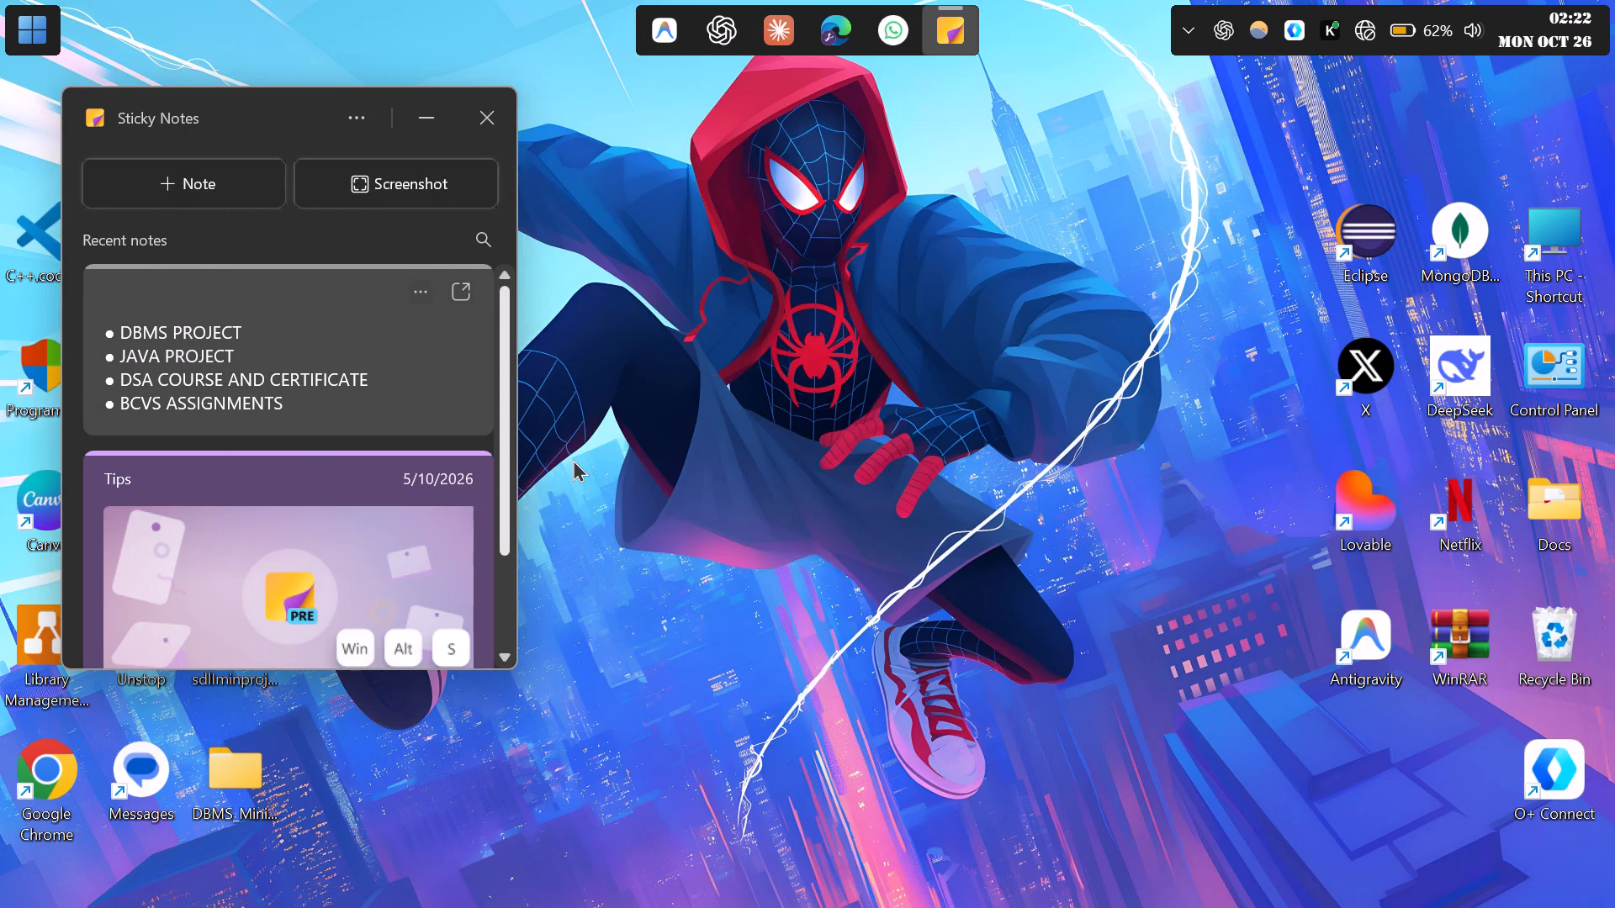
# Search for "stick" in the command palette and pin Sticky Notes (new) to its home page.
pyautogui.hotkey('ctrl', 'space')
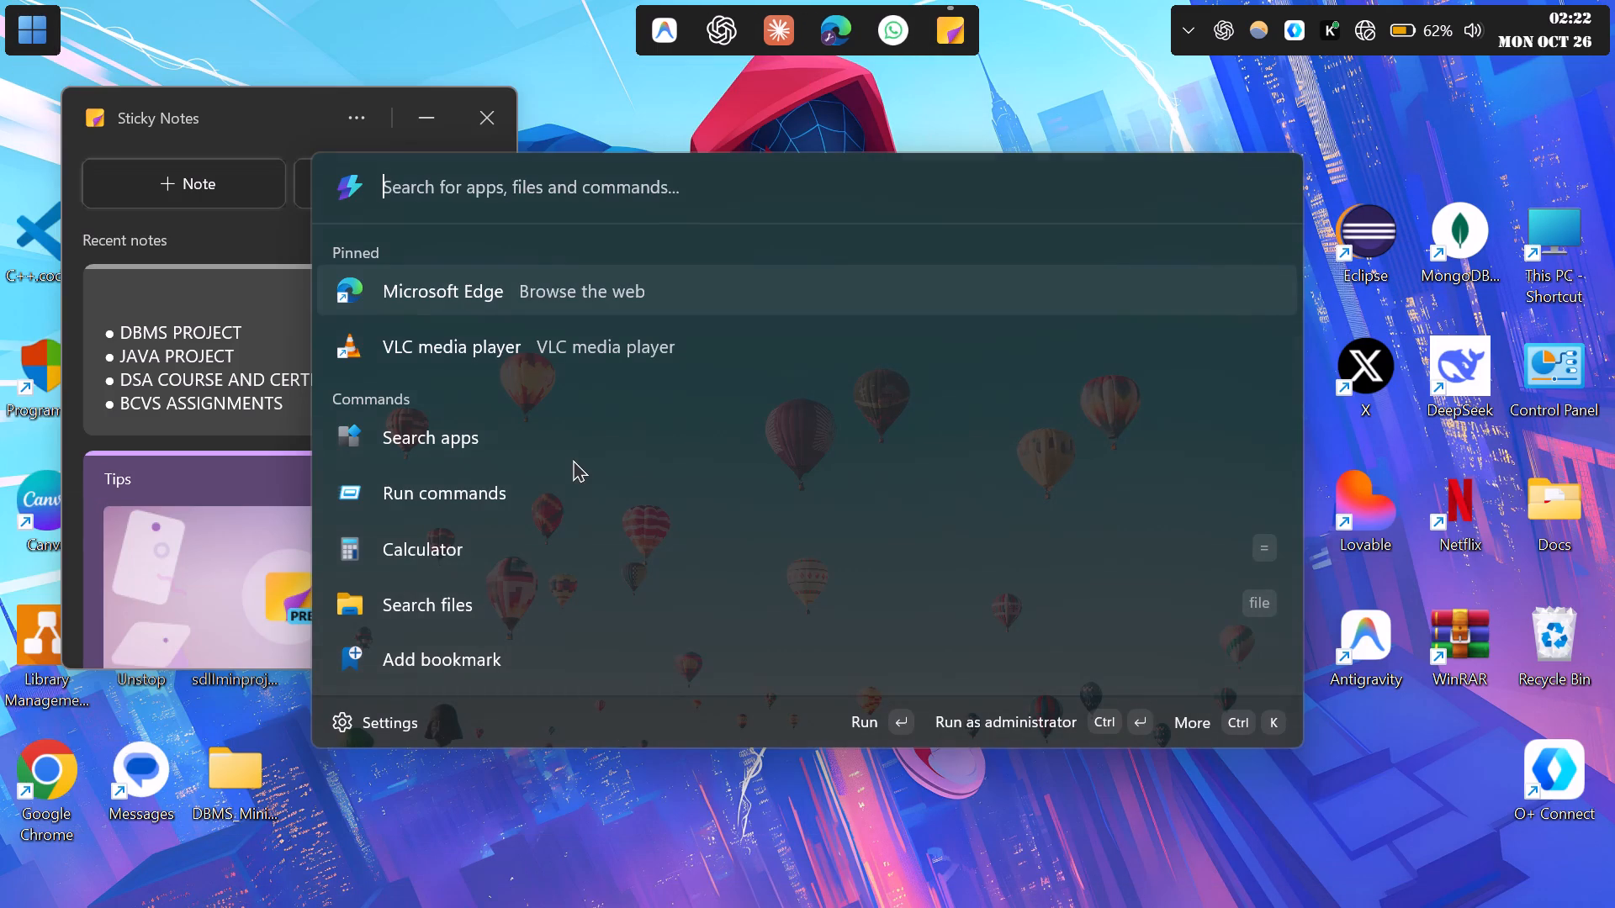
pyautogui.write('stick')
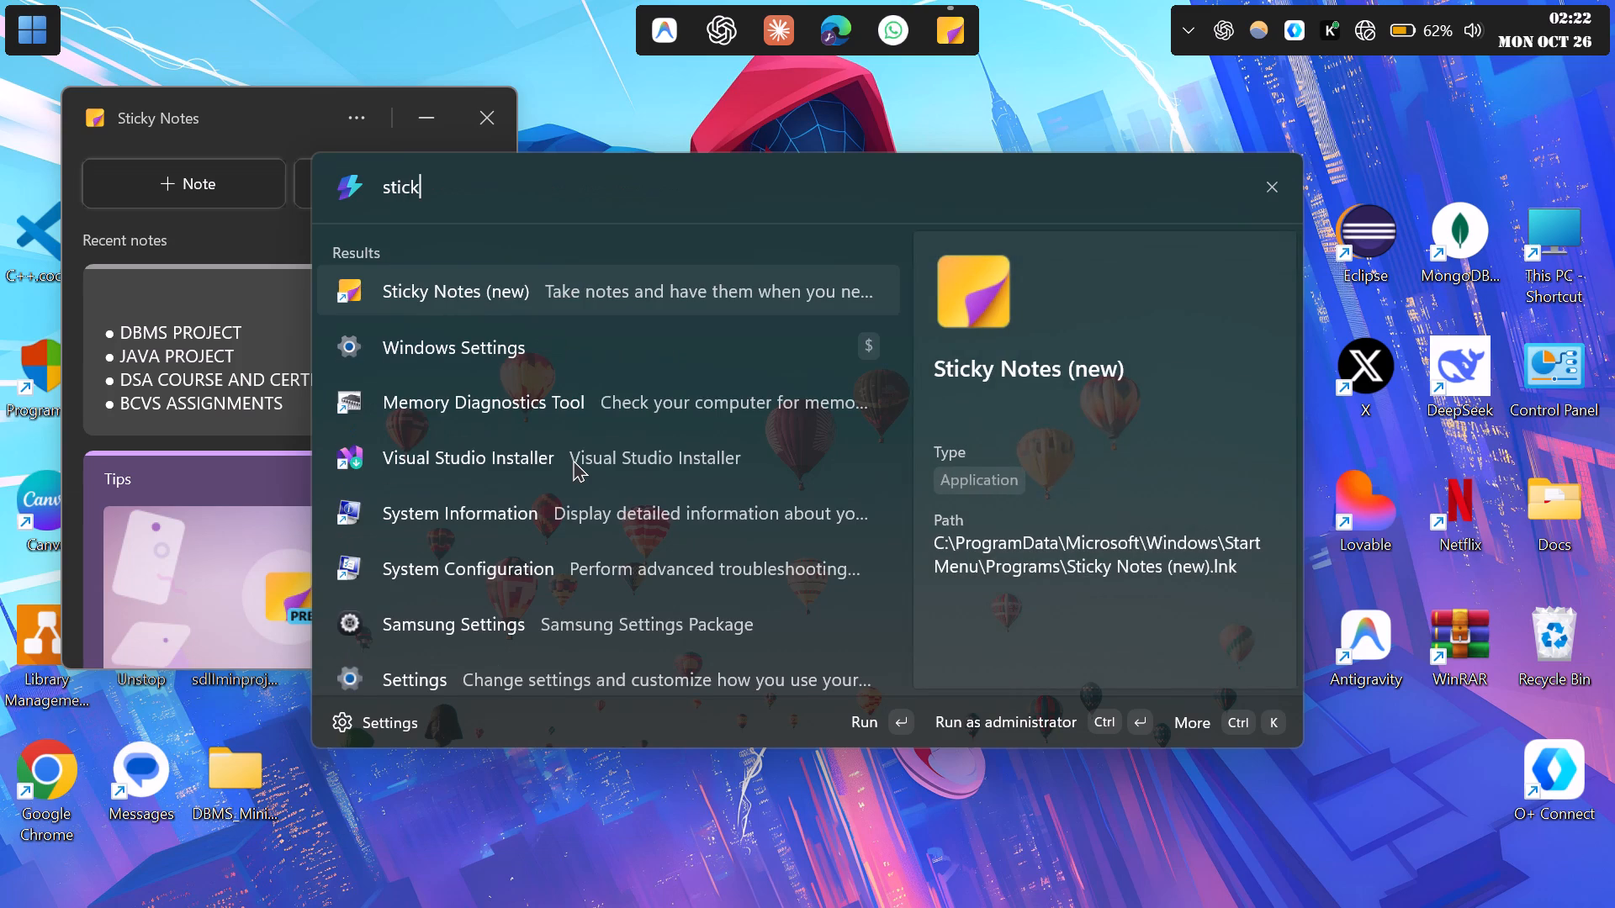
pyautogui.rightClick(566, 295)
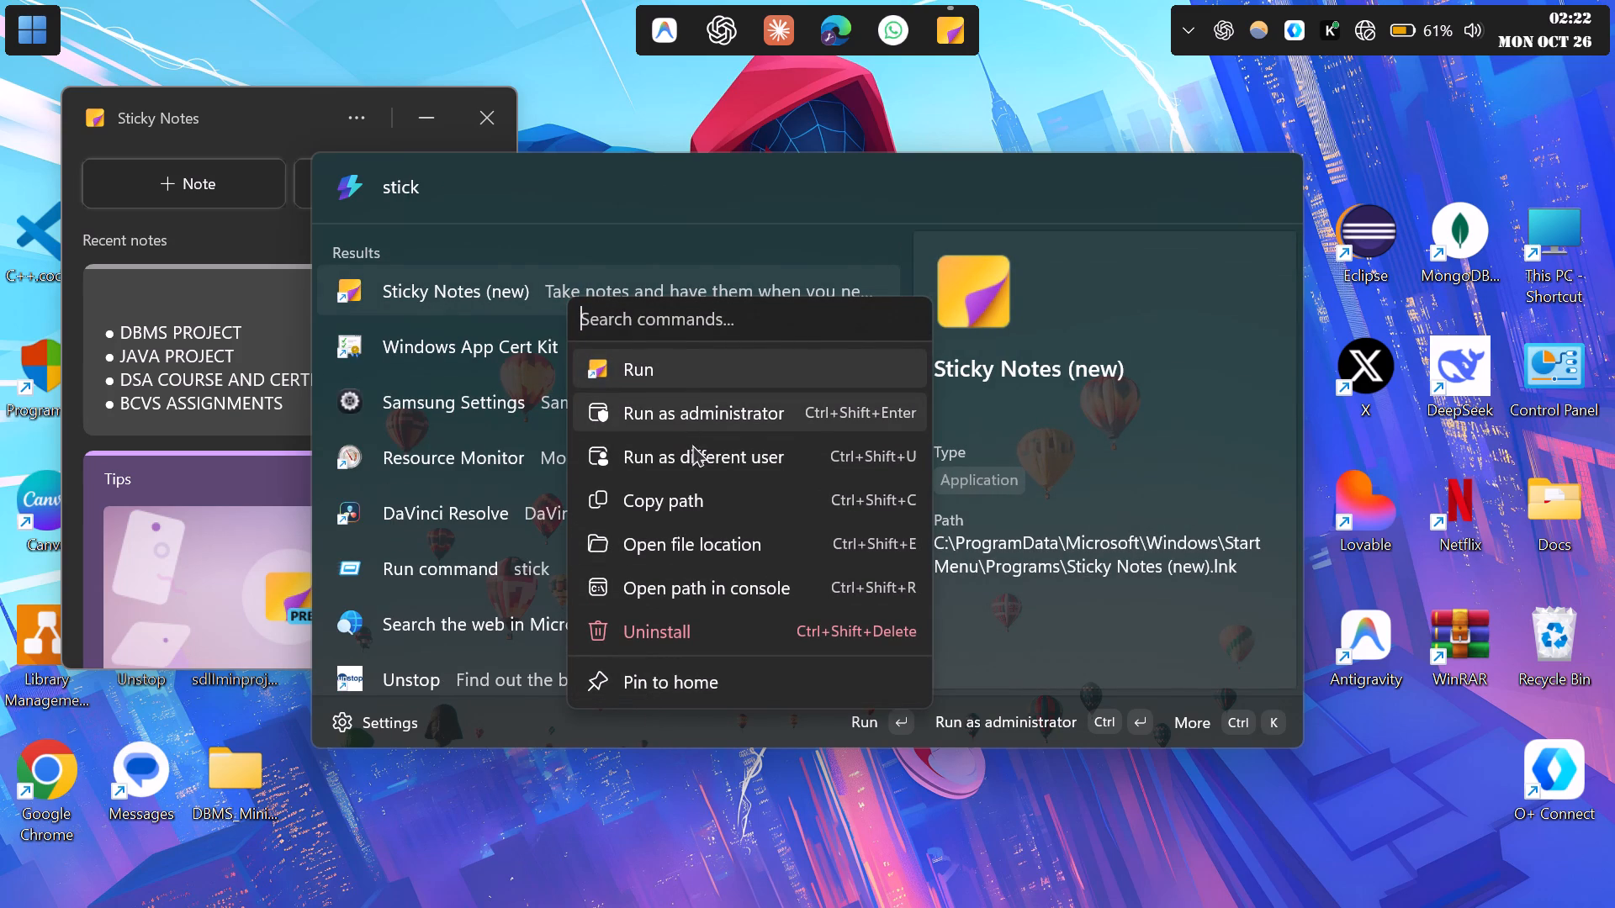
pyautogui.click(674, 668)
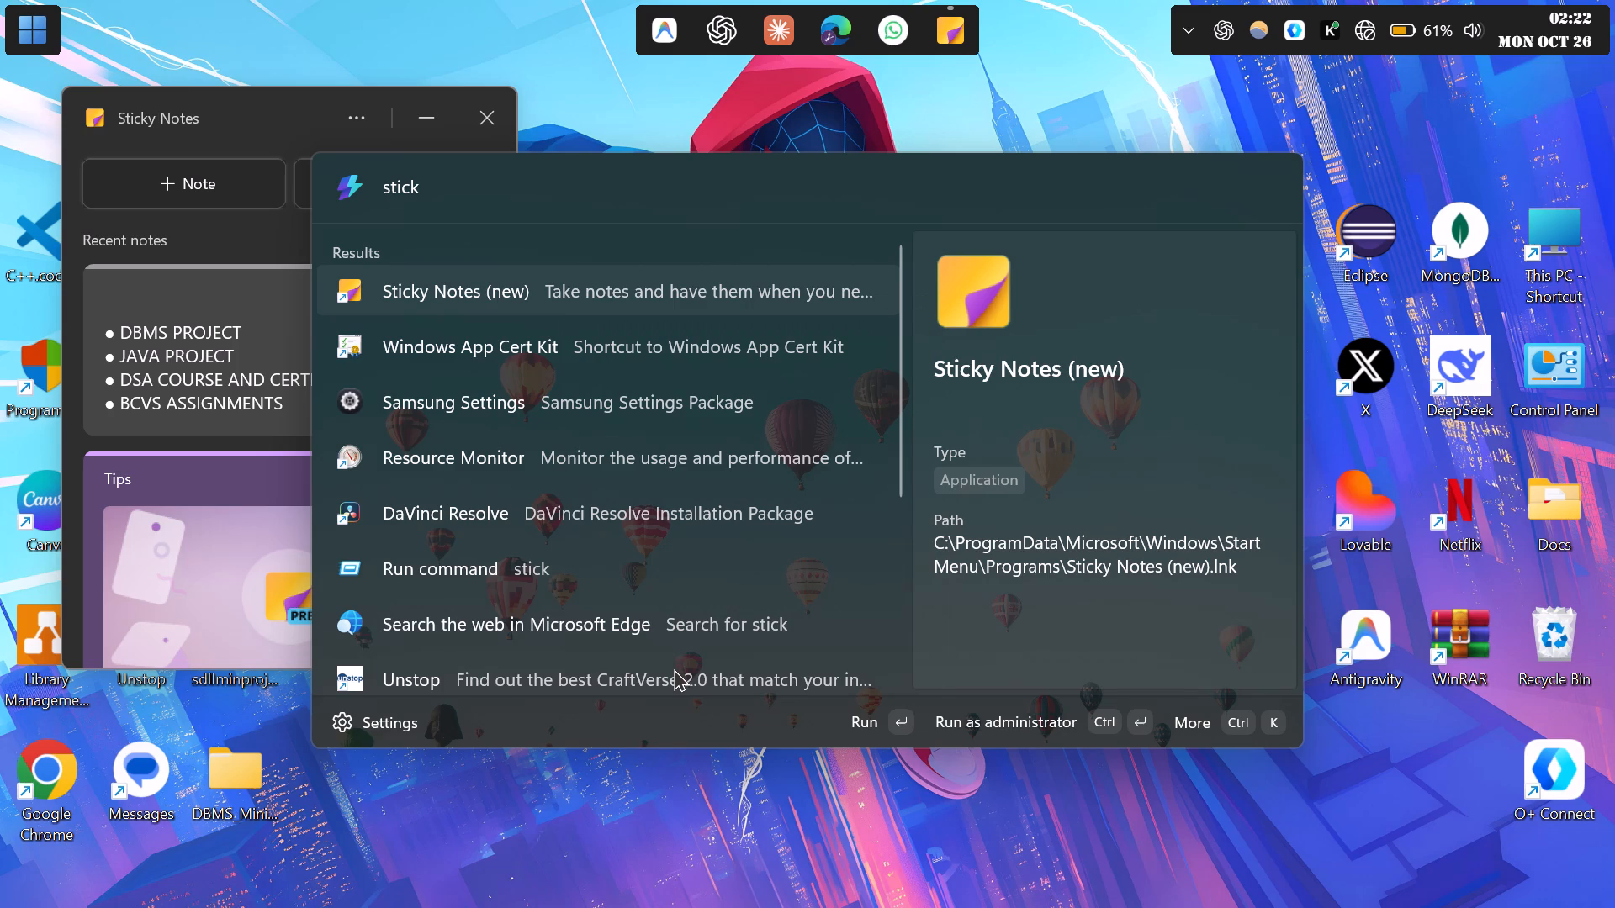
pyautogui.press('BackSpace')
pyautogui.press('BackSpace')
pyautogui.hotkey('ctrl', 'space')
pyautogui.hotkey('ctrl', 'space')
pyautogui.press('BackSpace')
pyautogui.press('BackSpace')
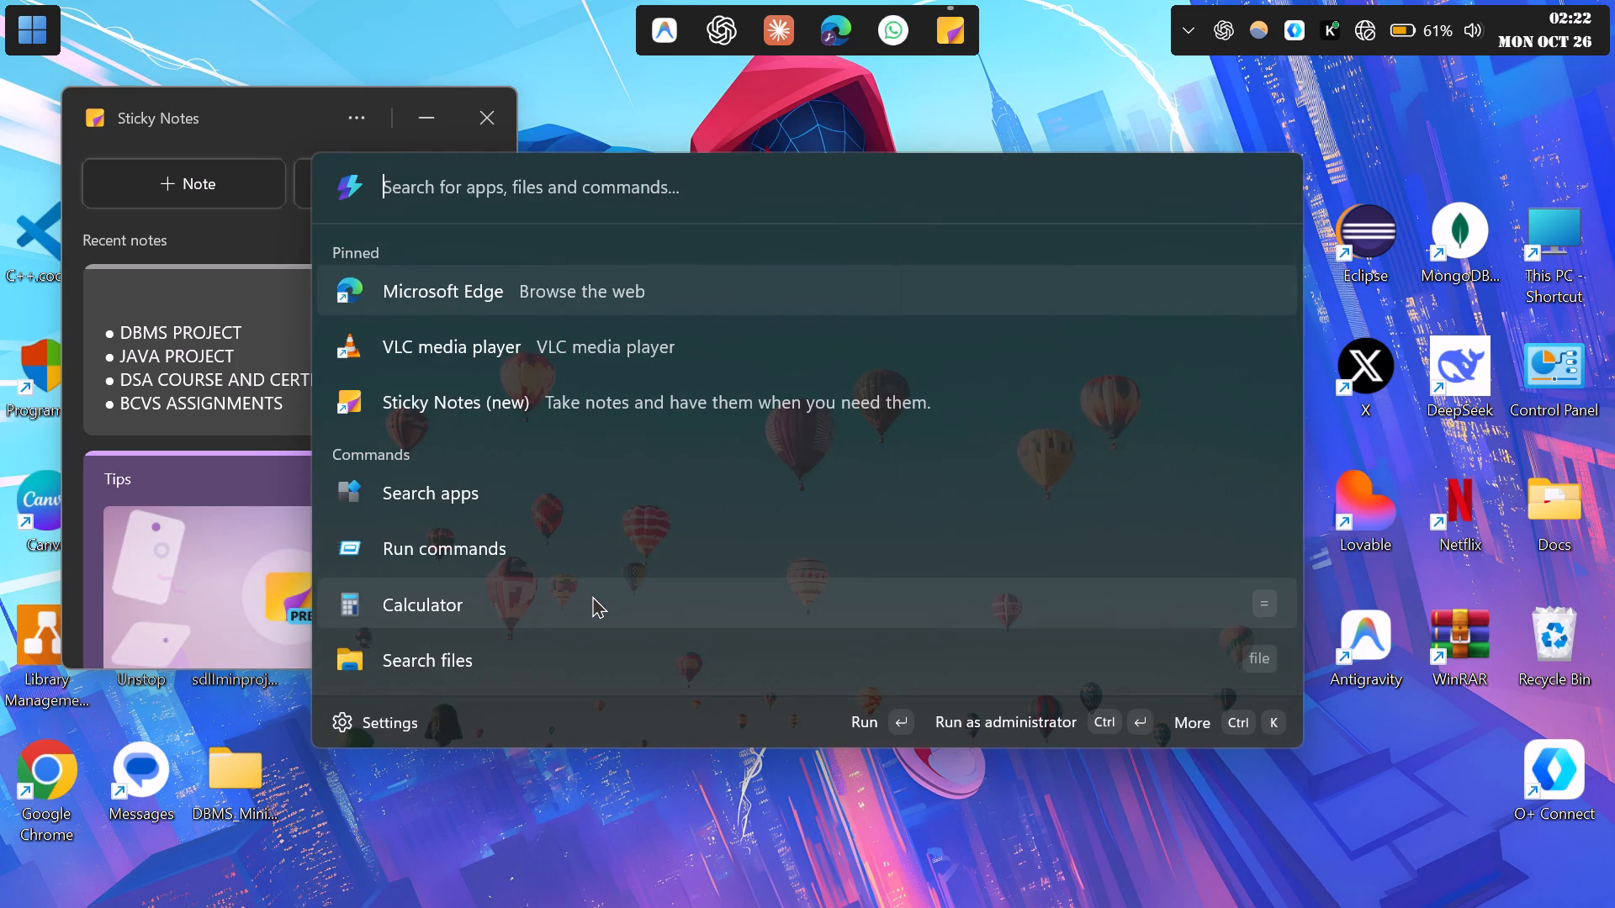
# Pop out the DBMS PROJECT to-do note from Sticky Notes, keeping only that note open near the desktop's upper-left corner.
pyautogui.doubleClick(627, 381)
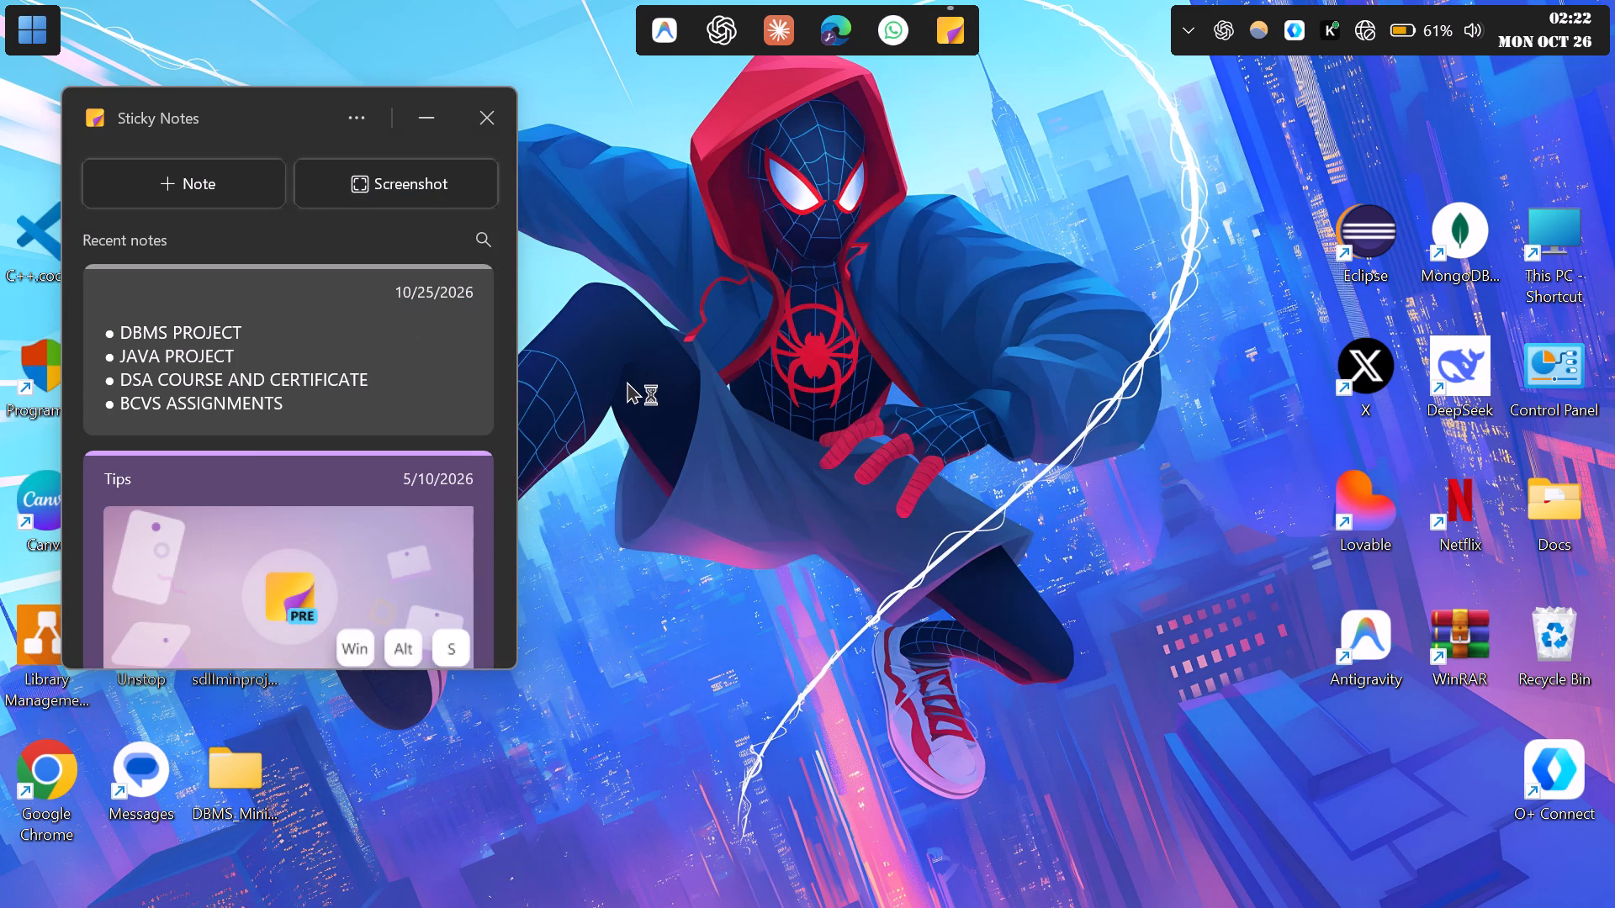
pyautogui.moveTo(291, 124); pyautogui.dragTo(244, 123)
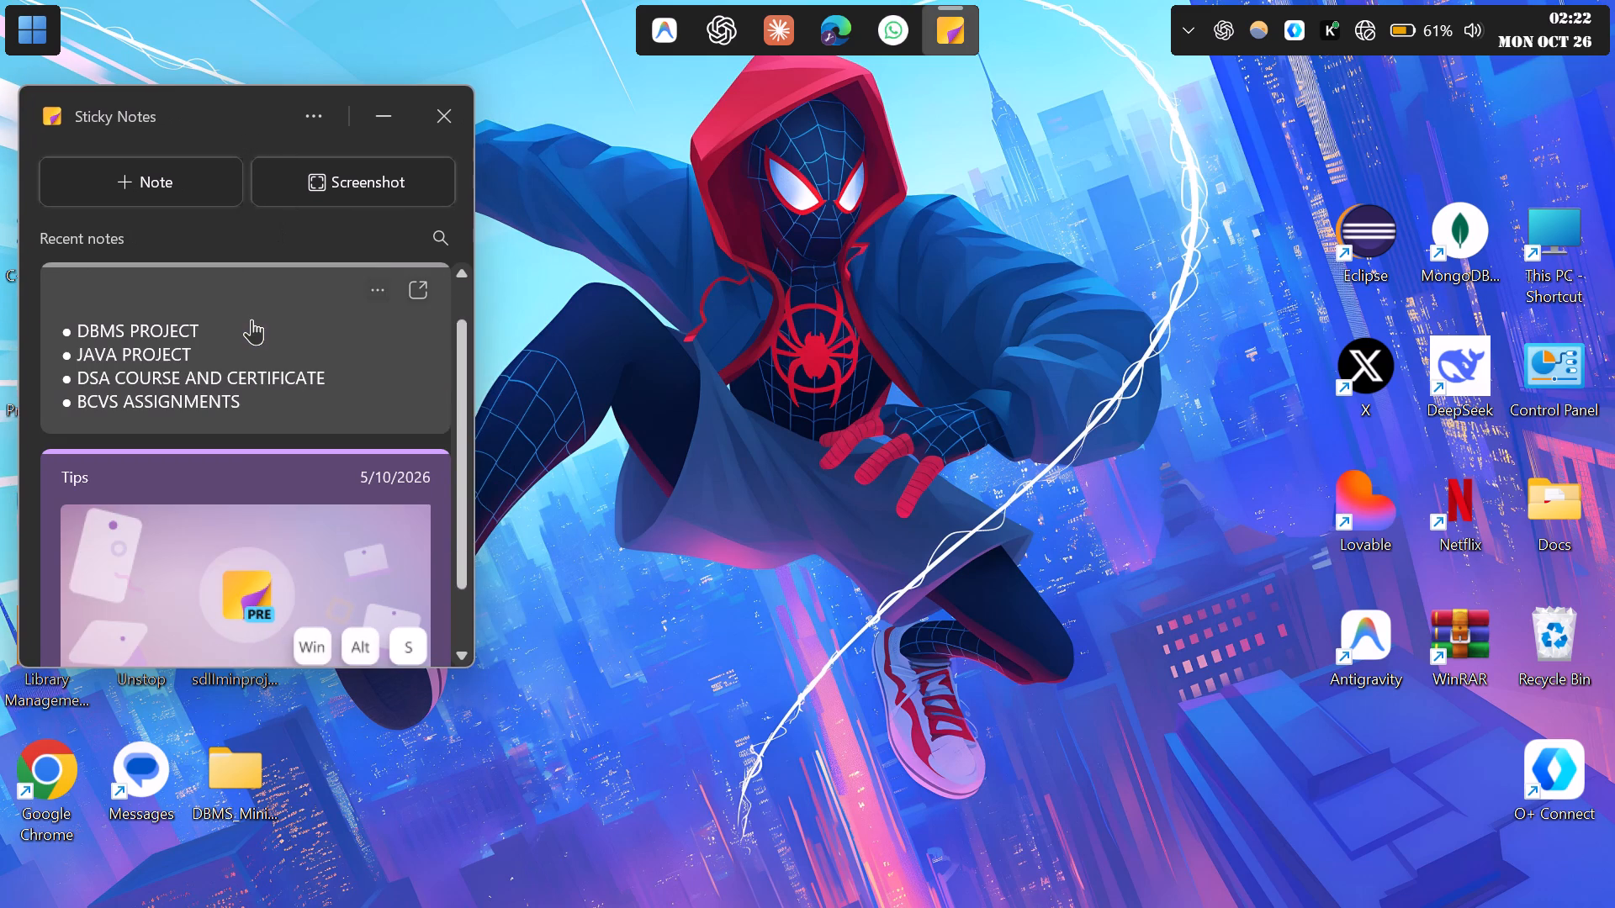
pyautogui.click(416, 286)
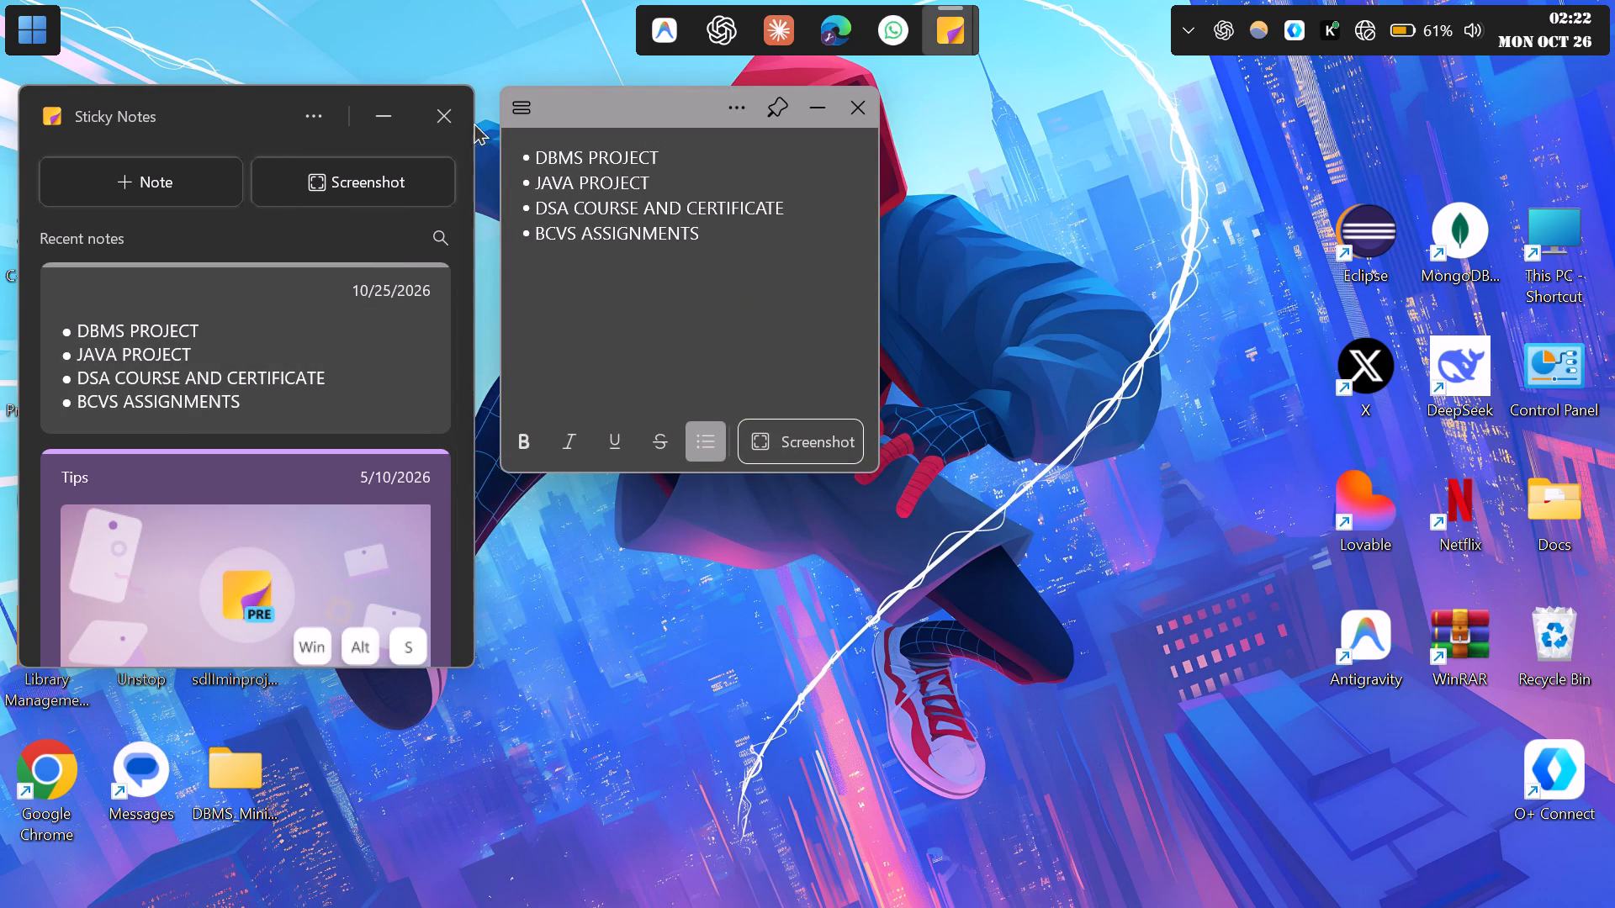
pyautogui.click(467, 112)
pyautogui.moveTo(661, 108); pyautogui.dragTo(387, 132)
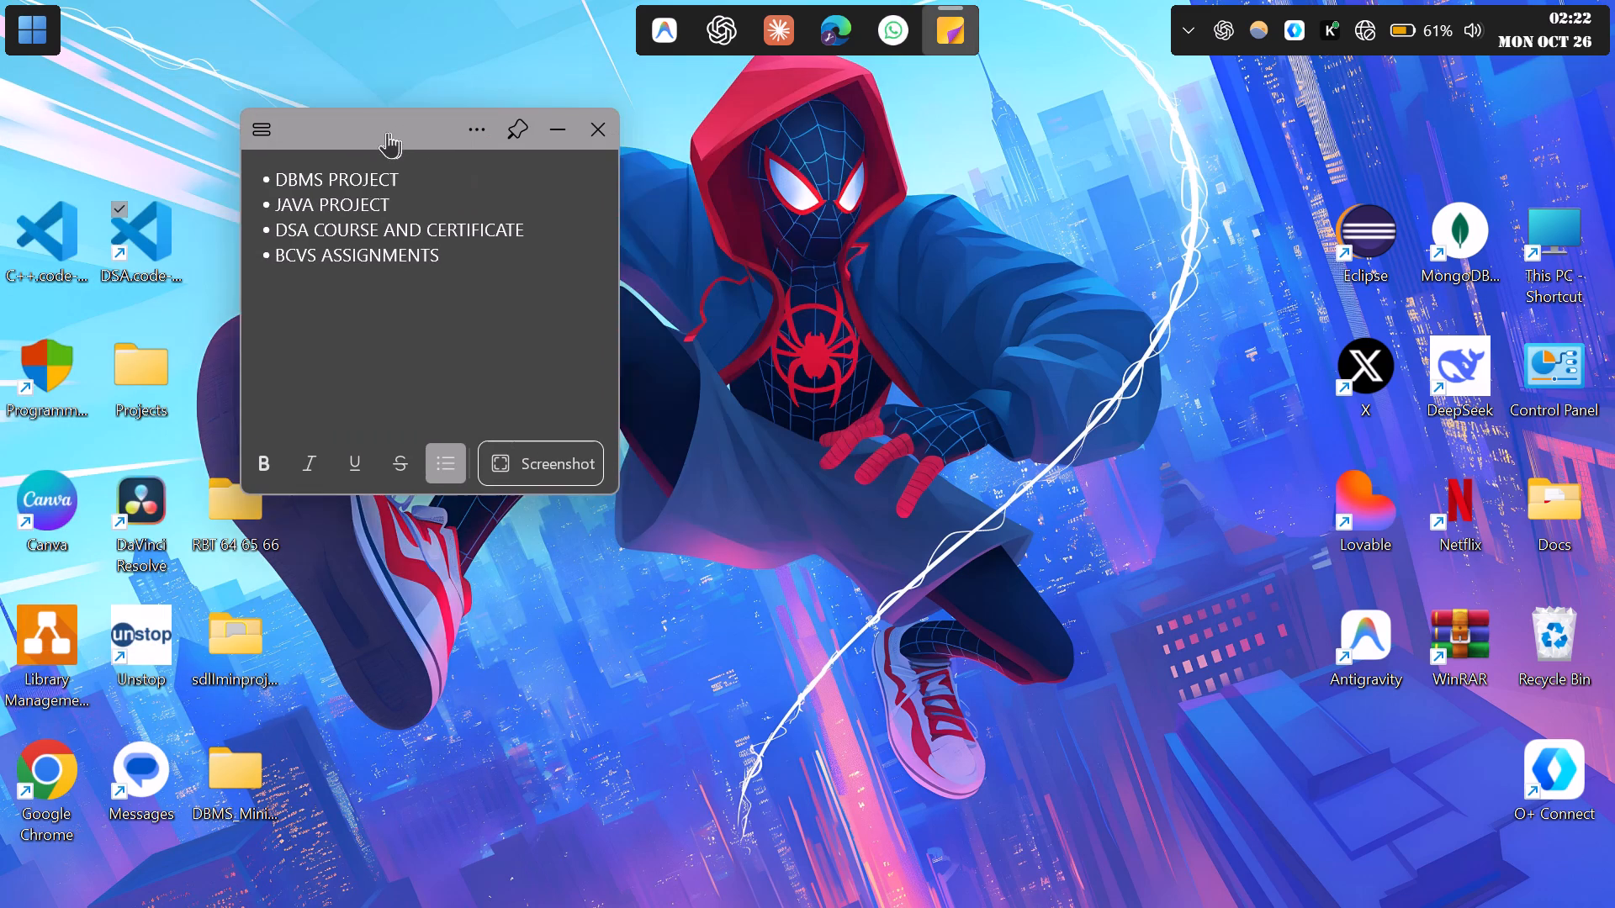
pyautogui.moveTo(387, 132); pyautogui.dragTo(198, 77)
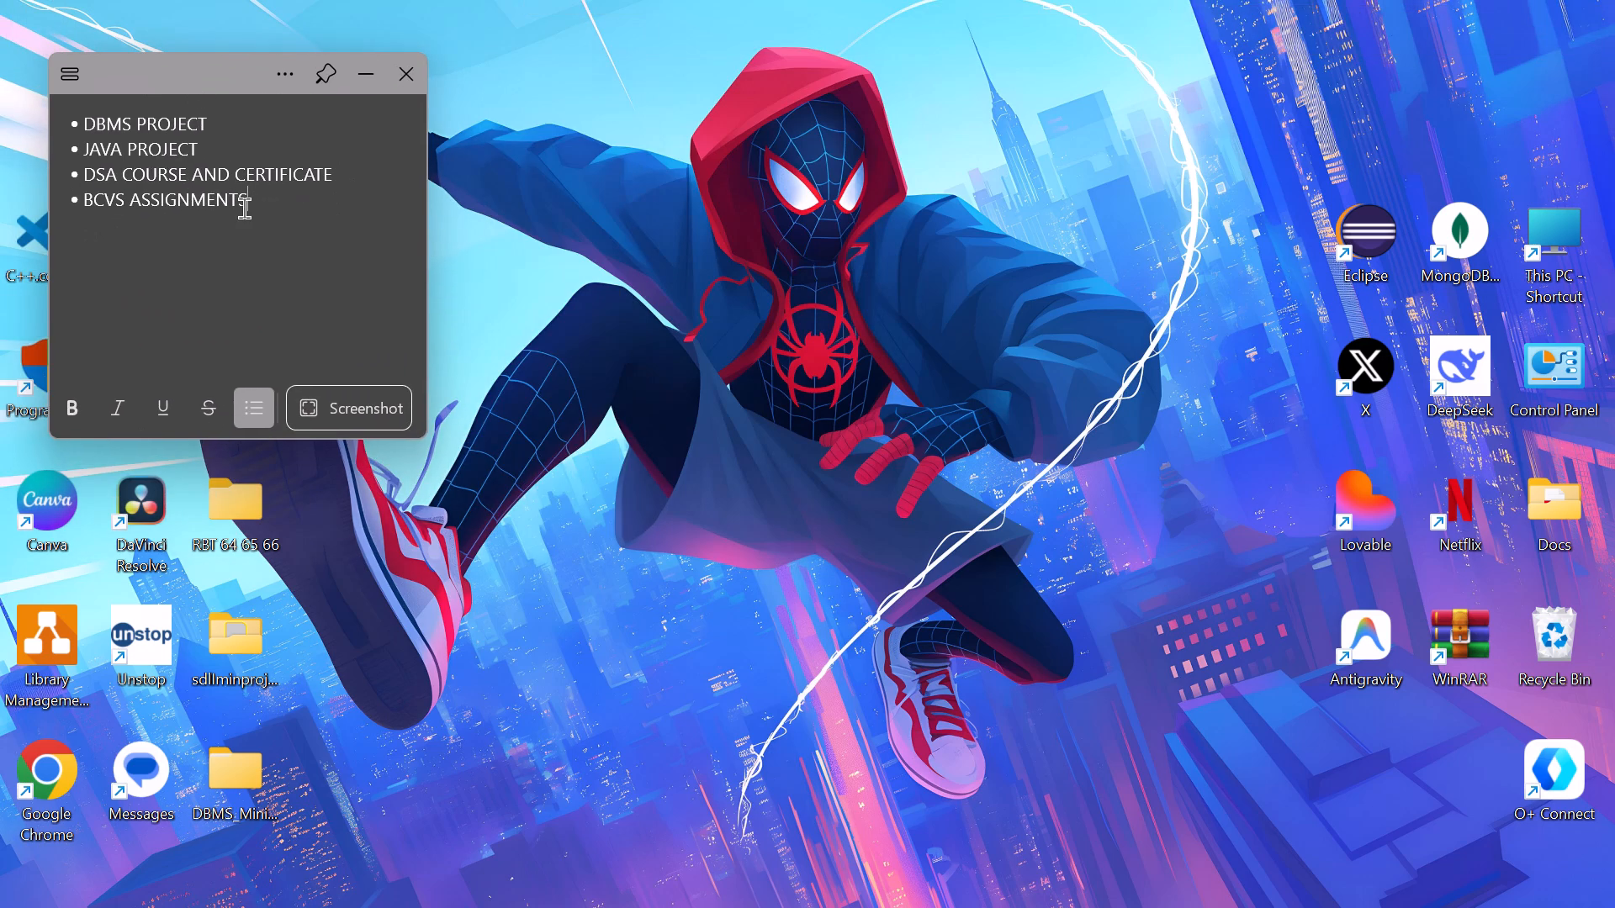
# Make the popped-out note window taller, leaving blank space below the BCVS ASSIGNMENTS item.
pyautogui.click(246, 208)
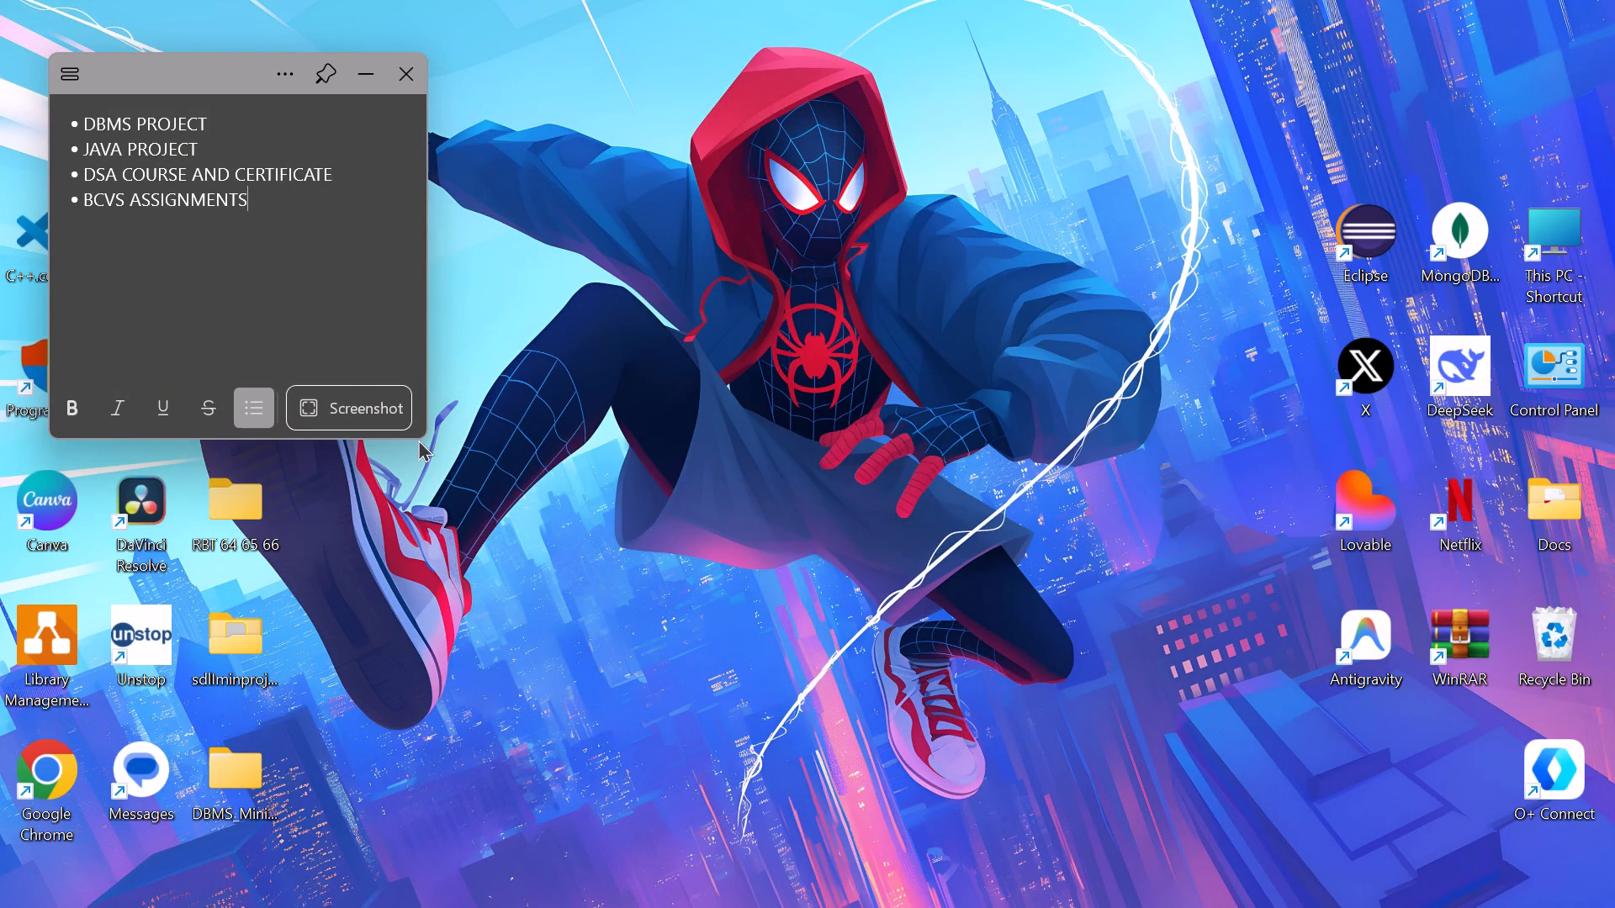
pyautogui.moveTo(398, 441); pyautogui.dragTo(417, 744)
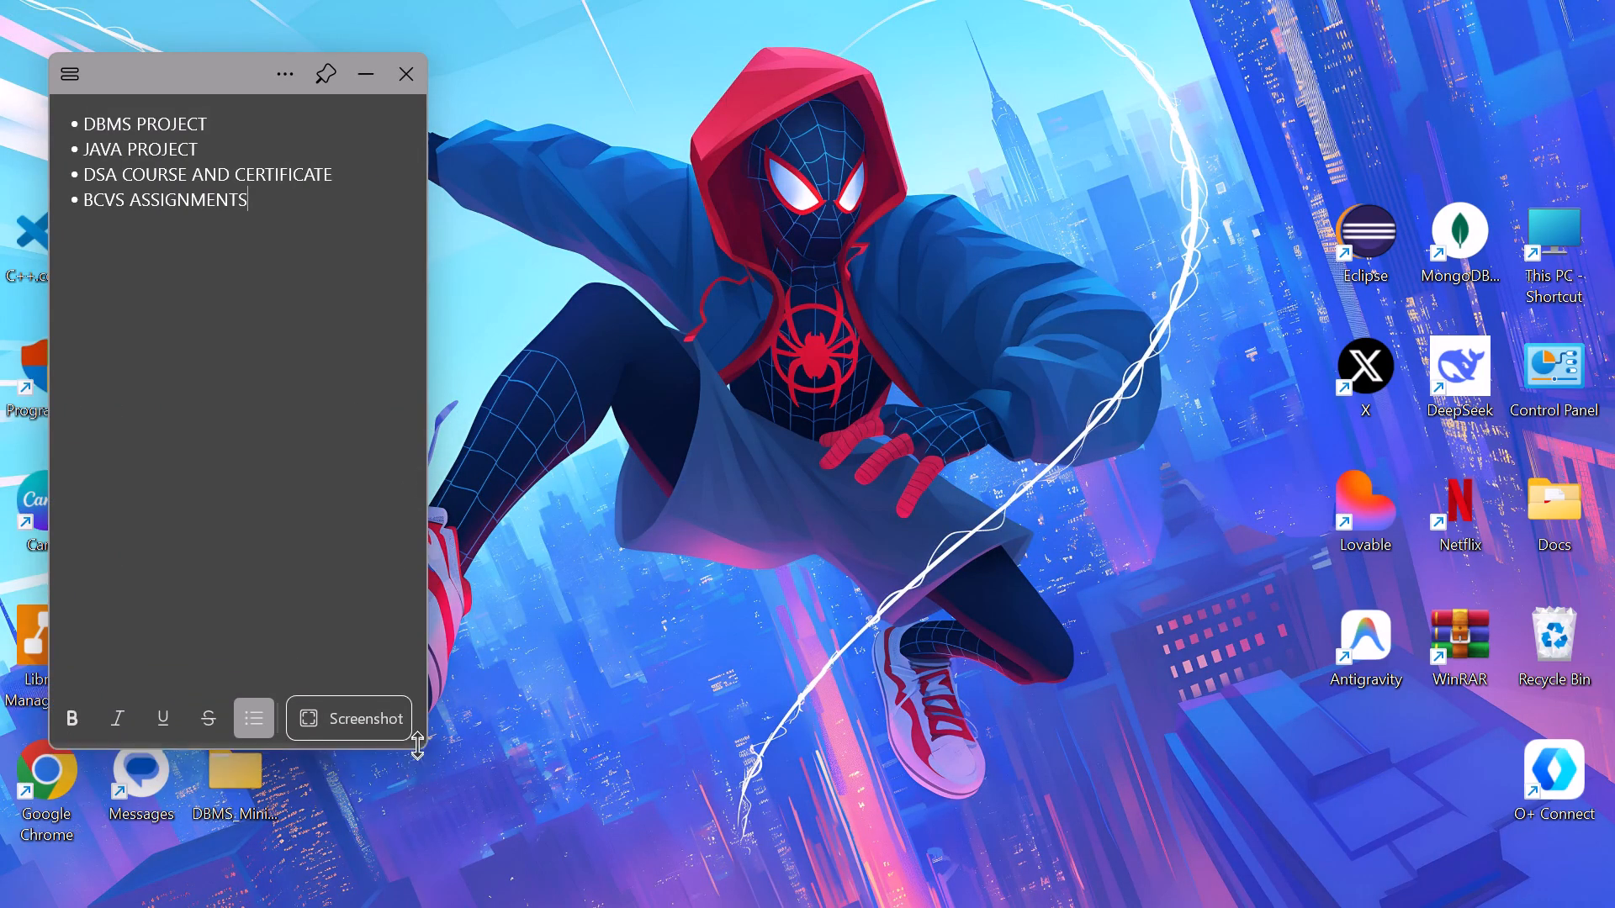
pyautogui.moveTo(417, 744); pyautogui.dragTo(389, 596)
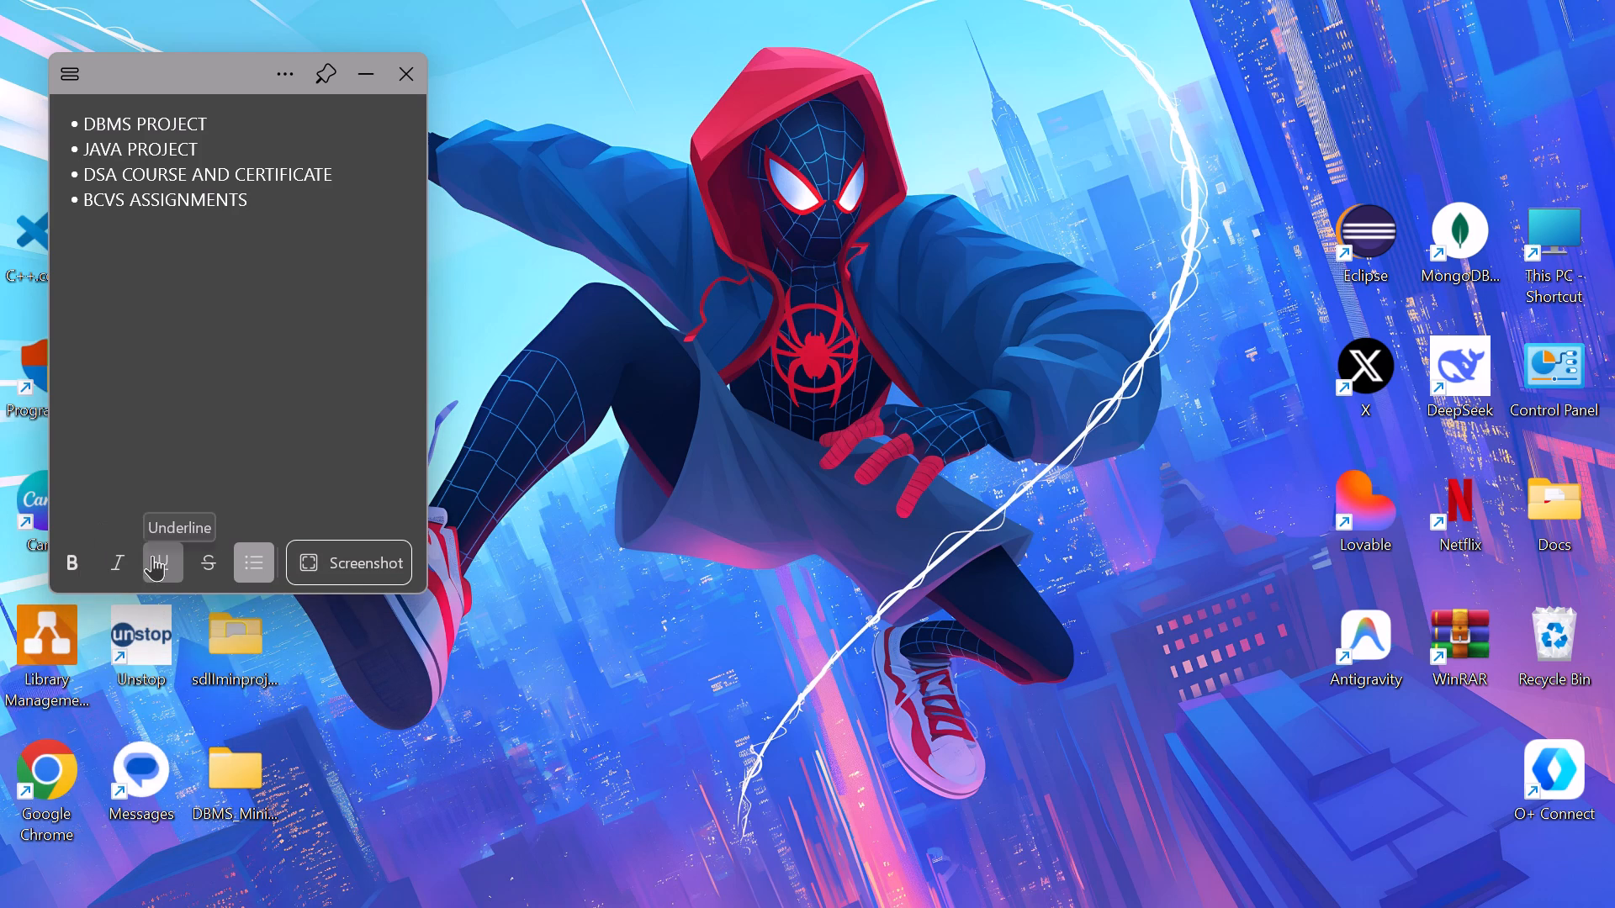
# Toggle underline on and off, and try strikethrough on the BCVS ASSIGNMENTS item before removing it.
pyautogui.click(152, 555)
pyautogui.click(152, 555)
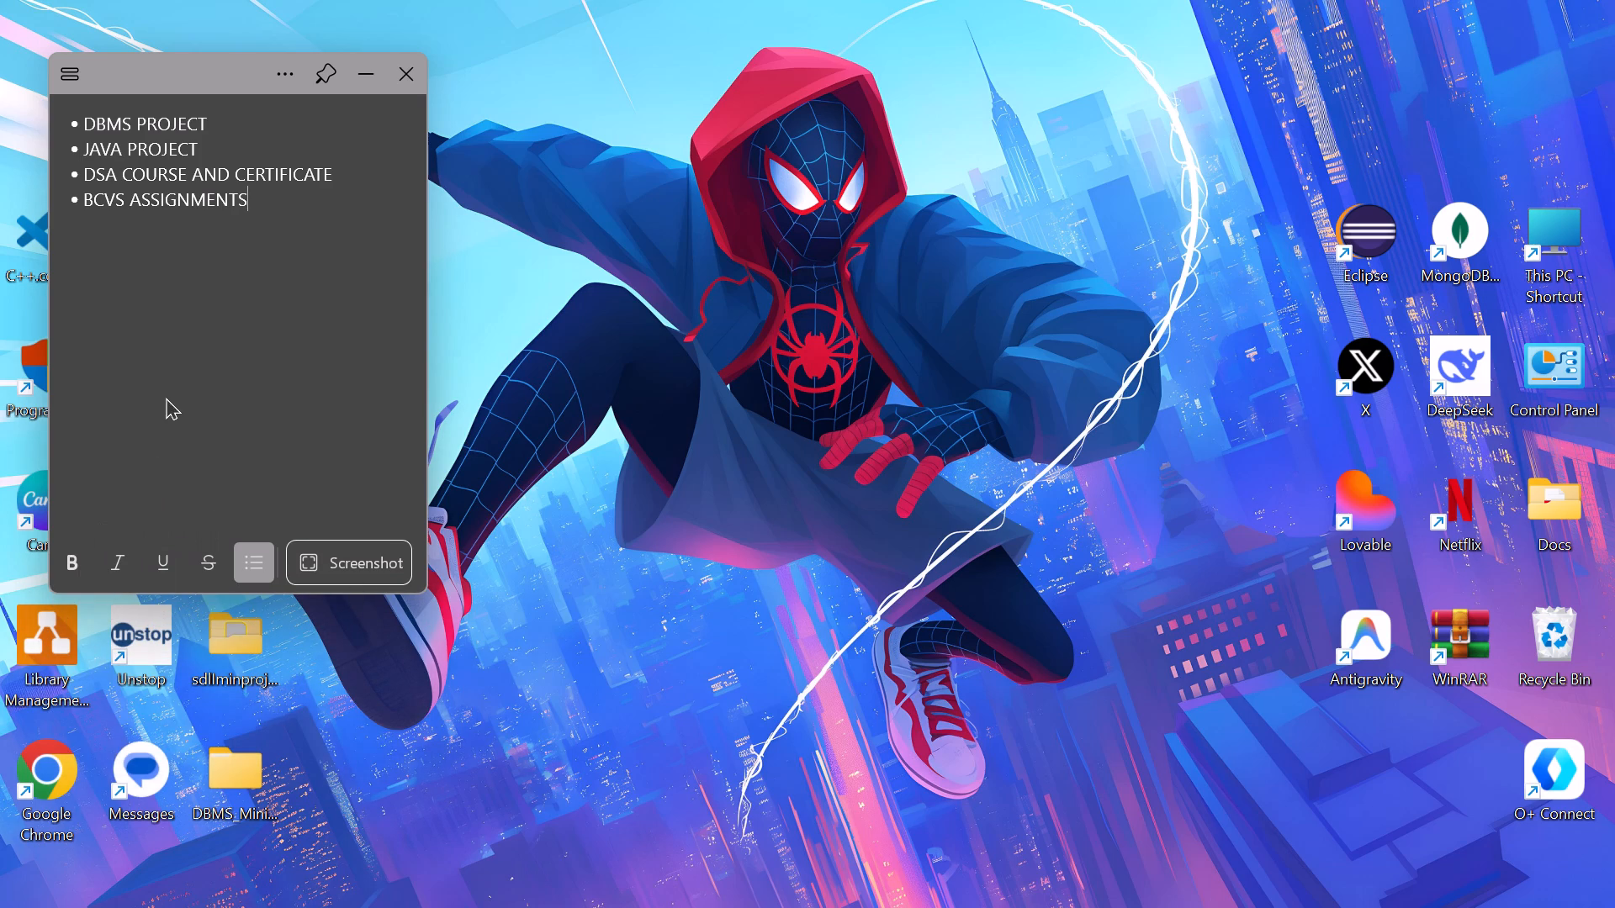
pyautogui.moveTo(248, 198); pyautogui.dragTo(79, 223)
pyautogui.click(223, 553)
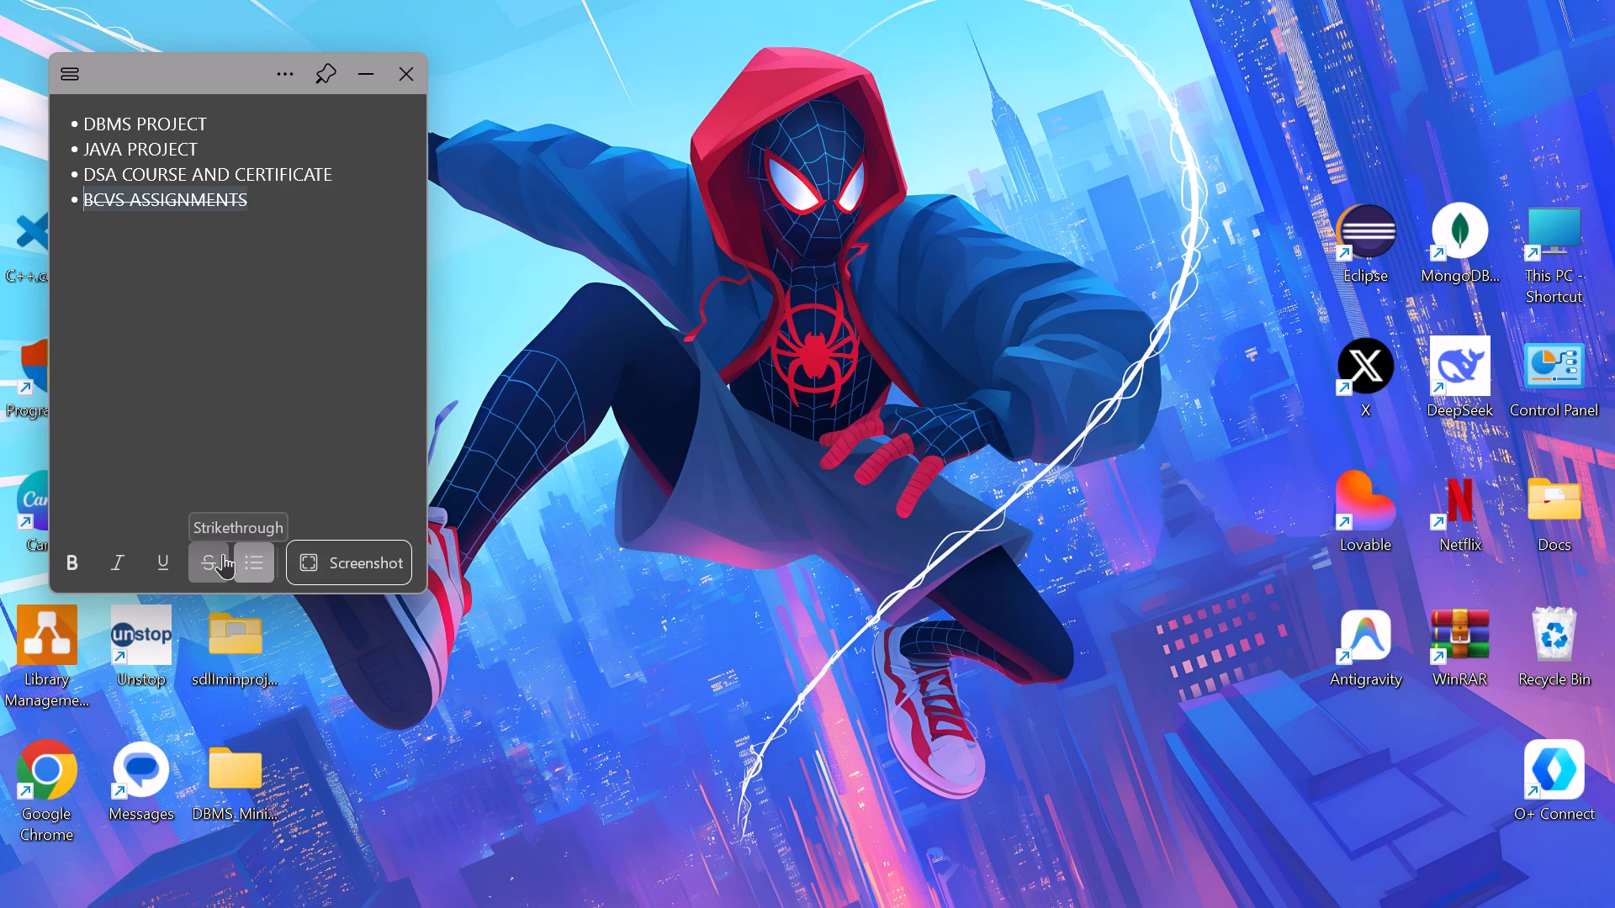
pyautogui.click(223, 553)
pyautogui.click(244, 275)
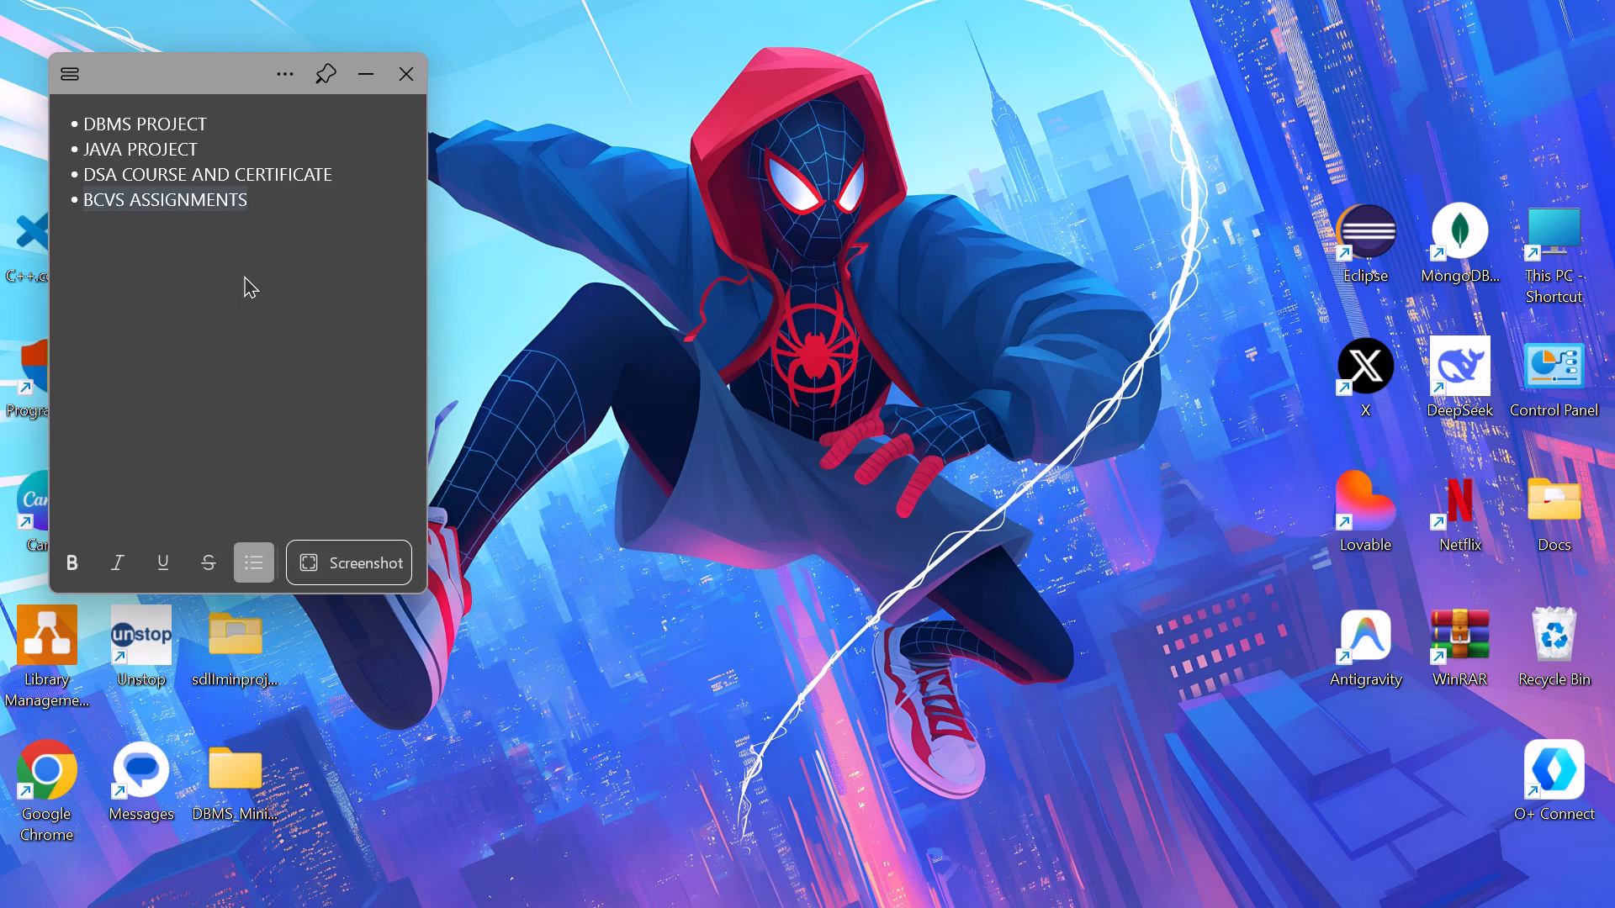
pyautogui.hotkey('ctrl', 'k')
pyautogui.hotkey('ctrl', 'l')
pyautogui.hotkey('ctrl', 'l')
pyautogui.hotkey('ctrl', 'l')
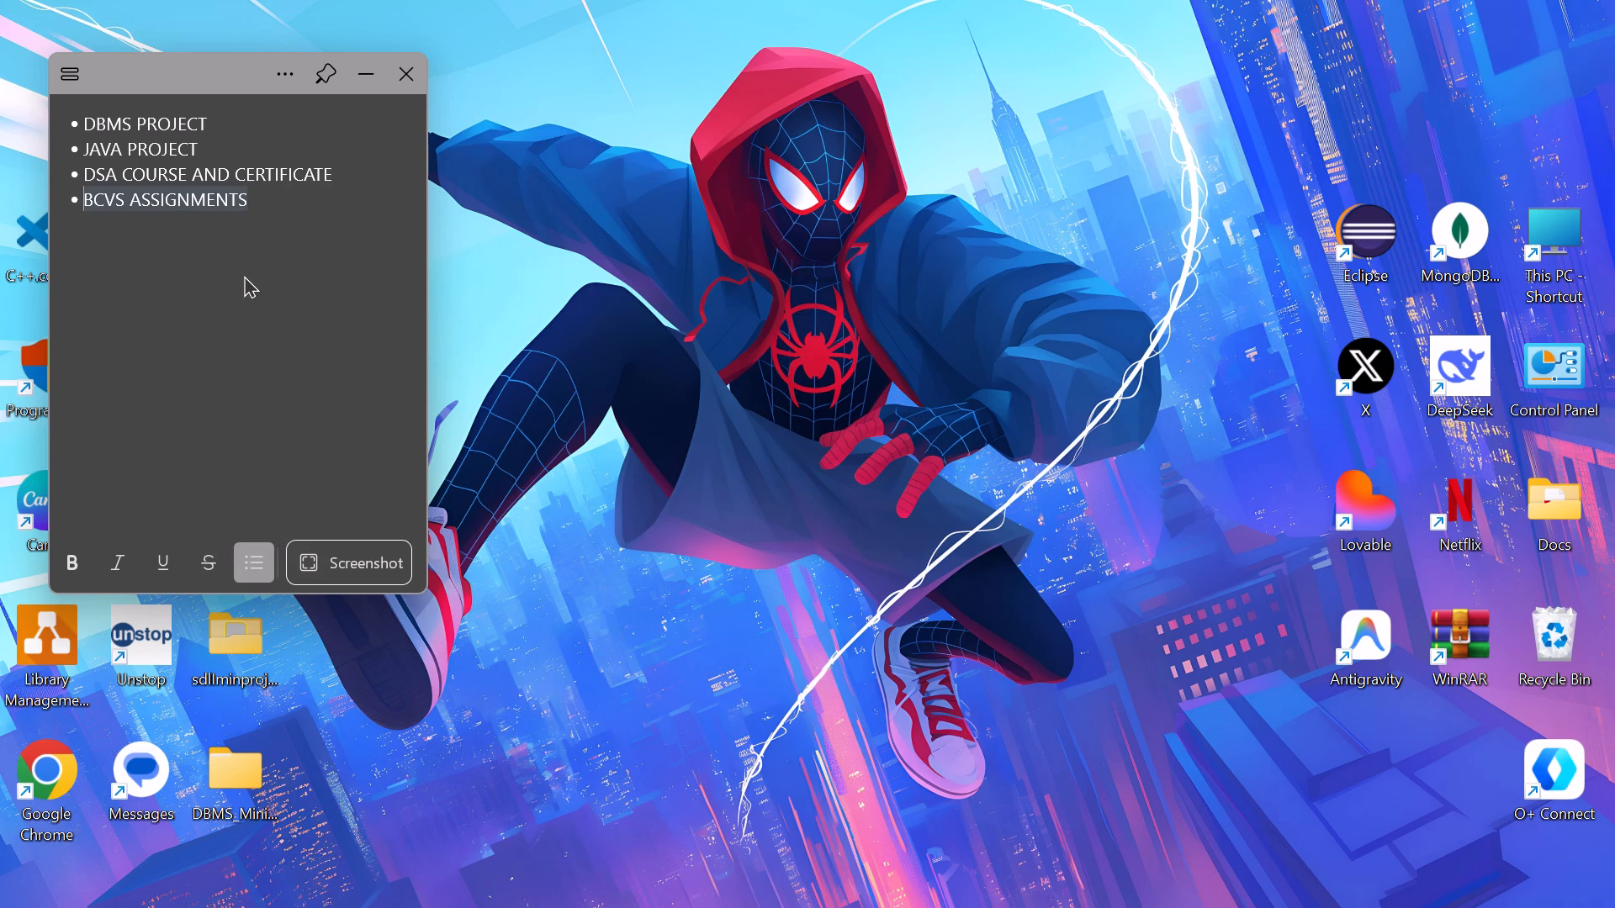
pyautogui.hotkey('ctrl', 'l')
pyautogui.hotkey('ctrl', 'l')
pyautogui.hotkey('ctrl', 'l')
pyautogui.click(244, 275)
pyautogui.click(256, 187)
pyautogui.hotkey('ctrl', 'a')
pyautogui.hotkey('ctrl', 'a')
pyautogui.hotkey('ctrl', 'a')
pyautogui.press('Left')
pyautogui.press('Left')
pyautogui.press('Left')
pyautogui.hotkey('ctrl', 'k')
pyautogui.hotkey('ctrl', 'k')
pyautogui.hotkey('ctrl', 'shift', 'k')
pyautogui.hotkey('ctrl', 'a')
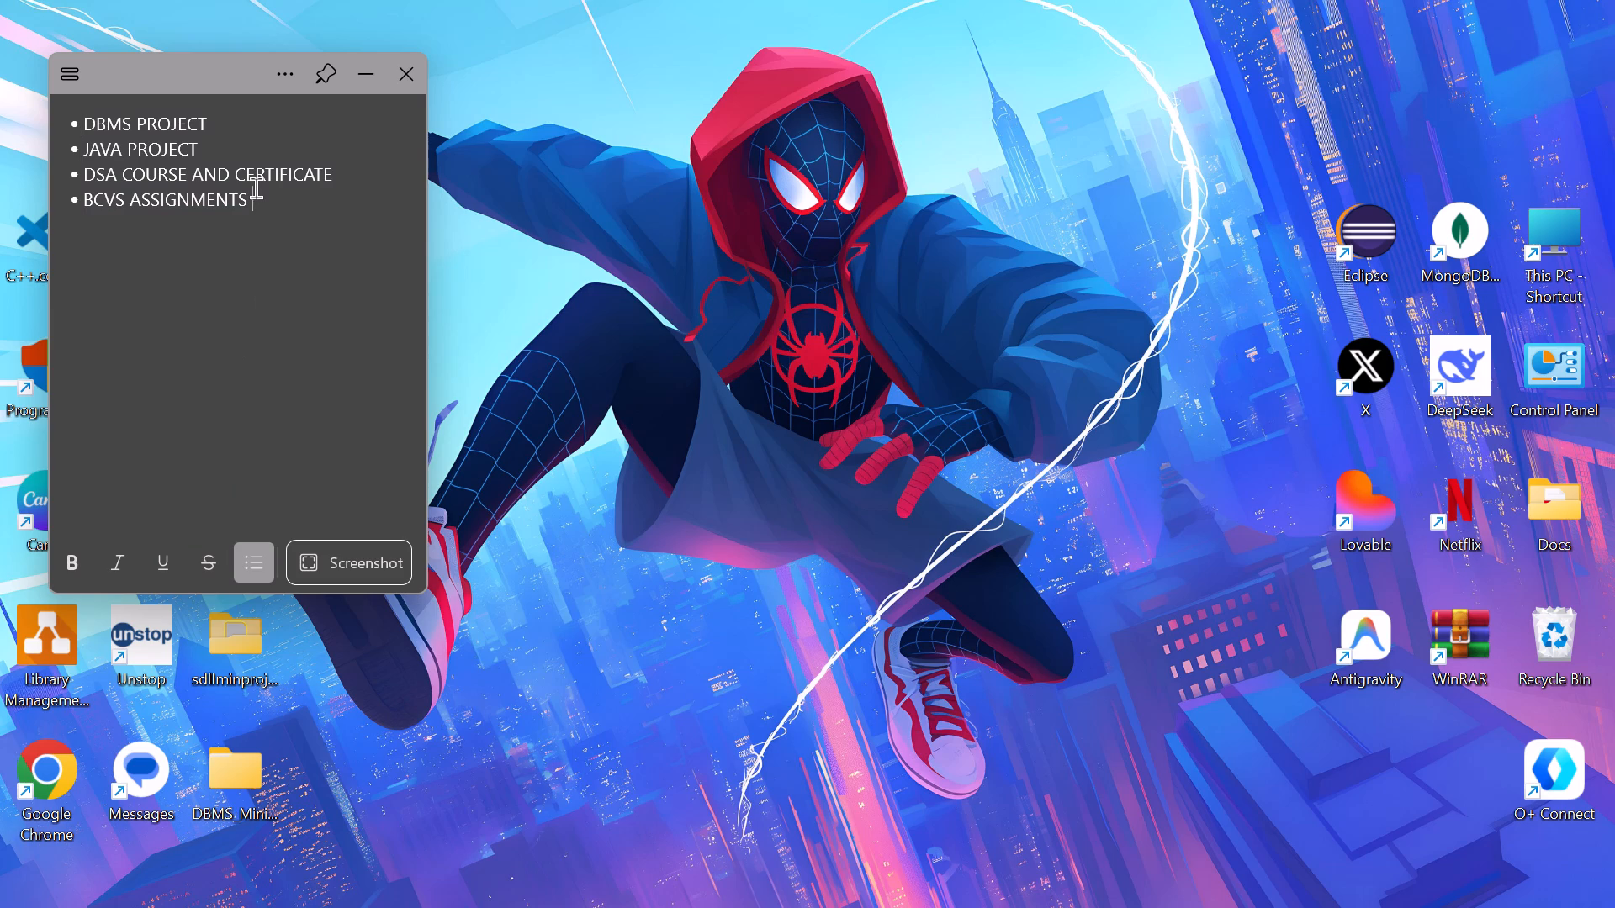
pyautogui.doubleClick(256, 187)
# Apply strikethrough to the JAVA PROJECT item in the to-do note.
pyautogui.click(224, 145)
pyautogui.moveTo(224, 145); pyautogui.dragTo(87, 141)
pyautogui.click(228, 562)
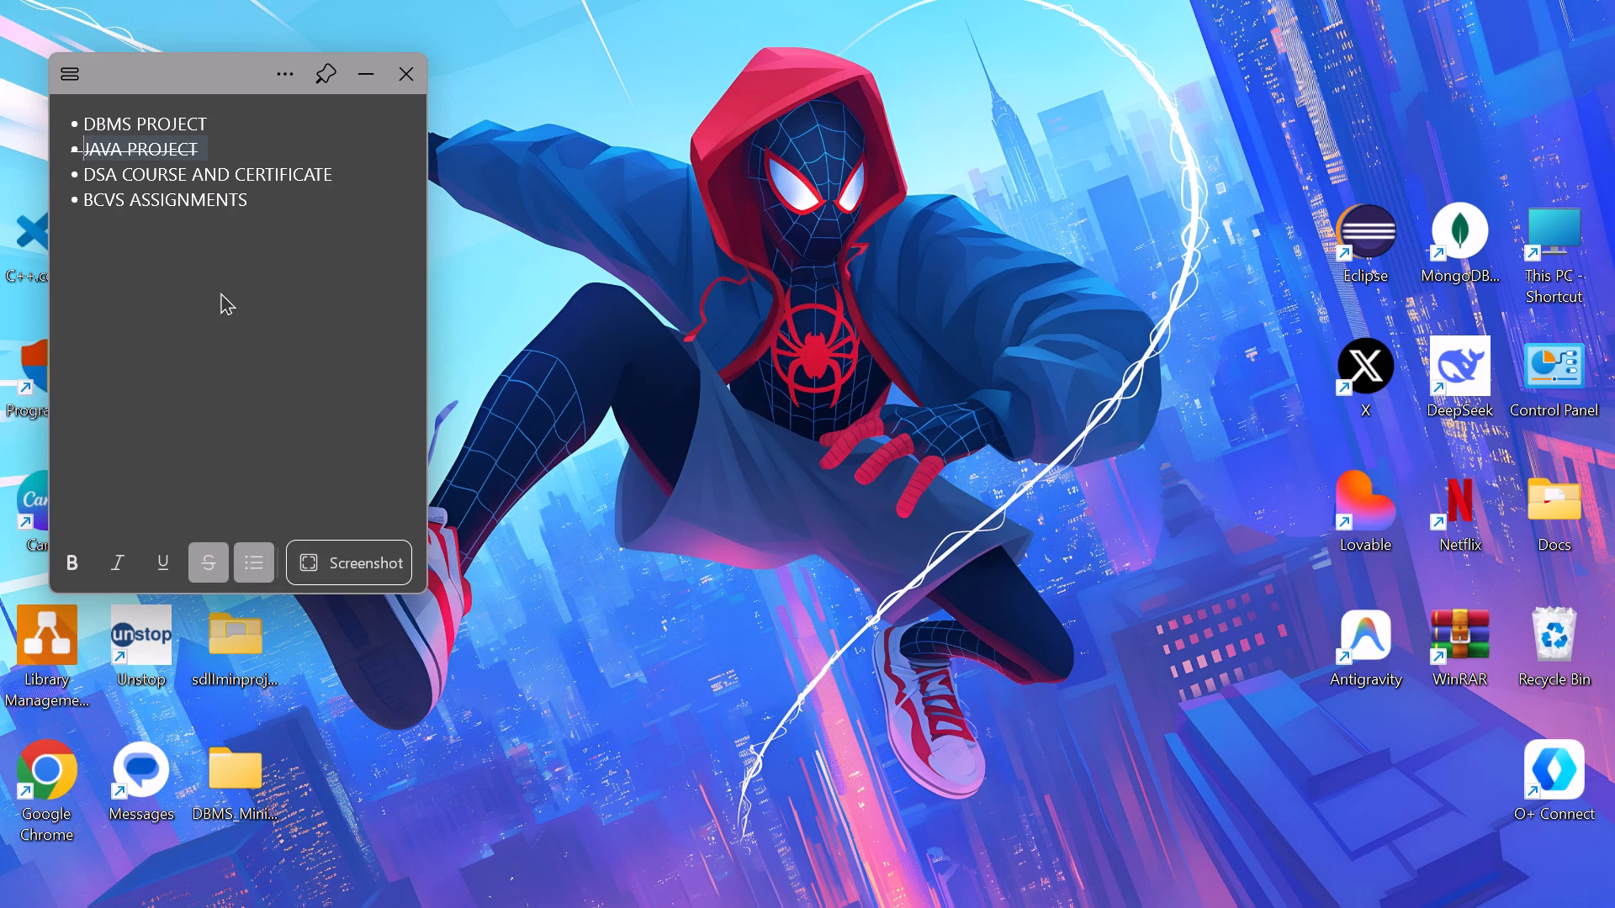
# Append the word Report to the end of the struck-through JAVA PROJECT item.
pyautogui.click(221, 132)
pyautogui.click(208, 149)
pyautogui.press('space')
pyautogui.write('EW')
pyautogui.press('BackSpace')
pyautogui.press('BackSpace')
pyautogui.write('Rep')
pyautogui.write('ir')
pyautogui.press('BackSpace')
pyautogui.press('BackSpace')
pyautogui.press('BackSpace')
pyautogui.write('port')
pyautogui.press('Return')
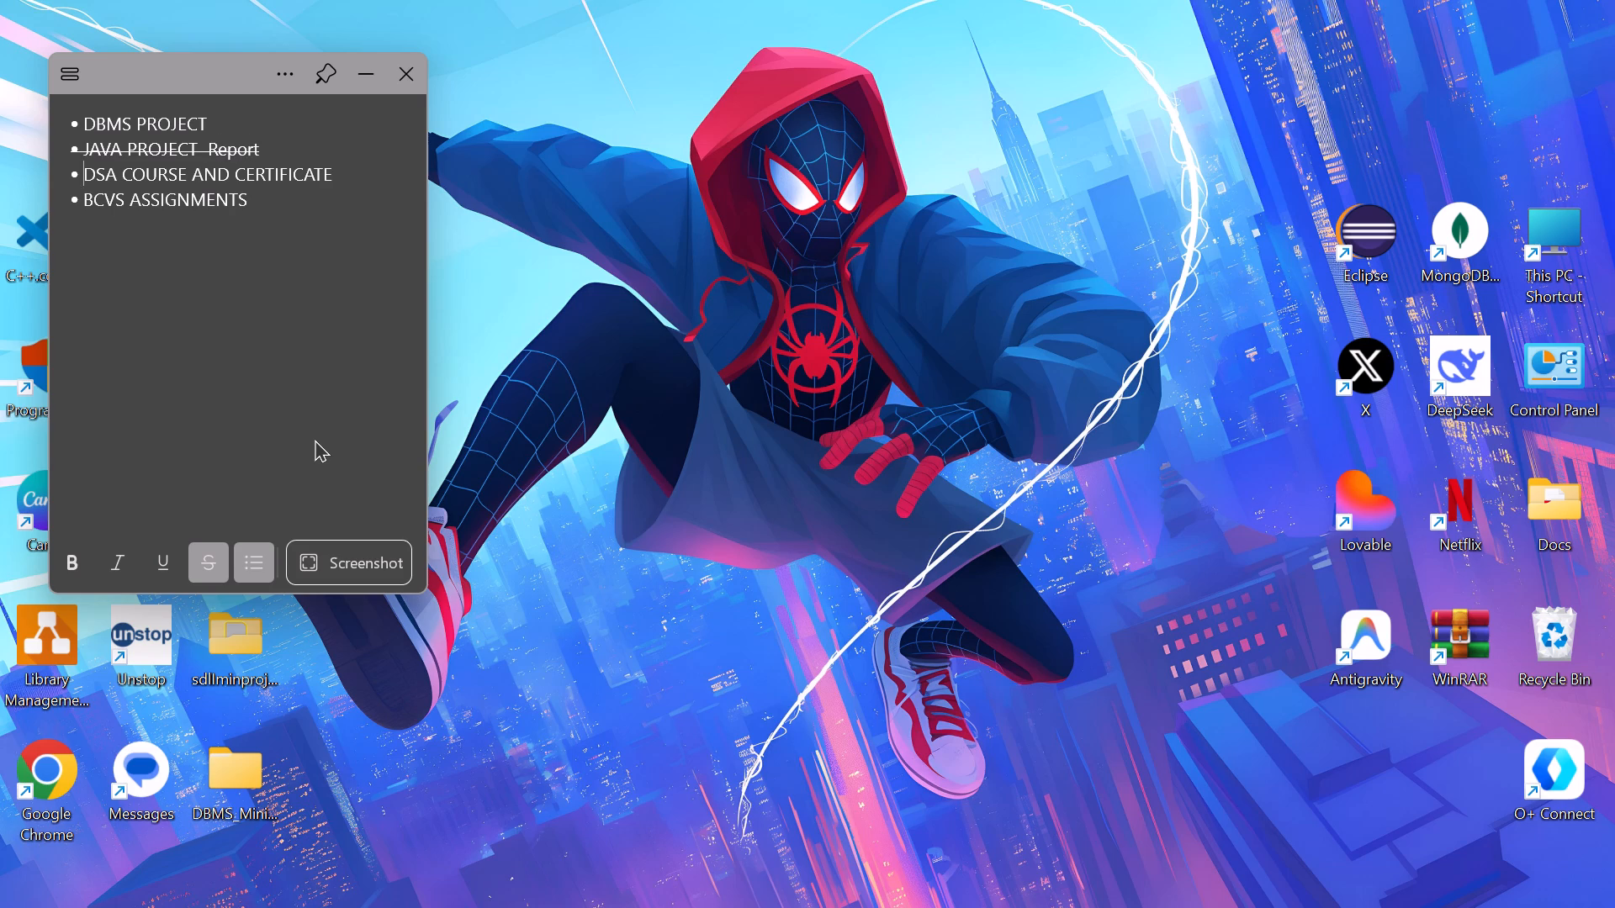
pyautogui.press('Return')
pyautogui.press('BackSpace')
# Insert a new bullet directly below the DBMS PROJECT item.
pyautogui.click(239, 119)
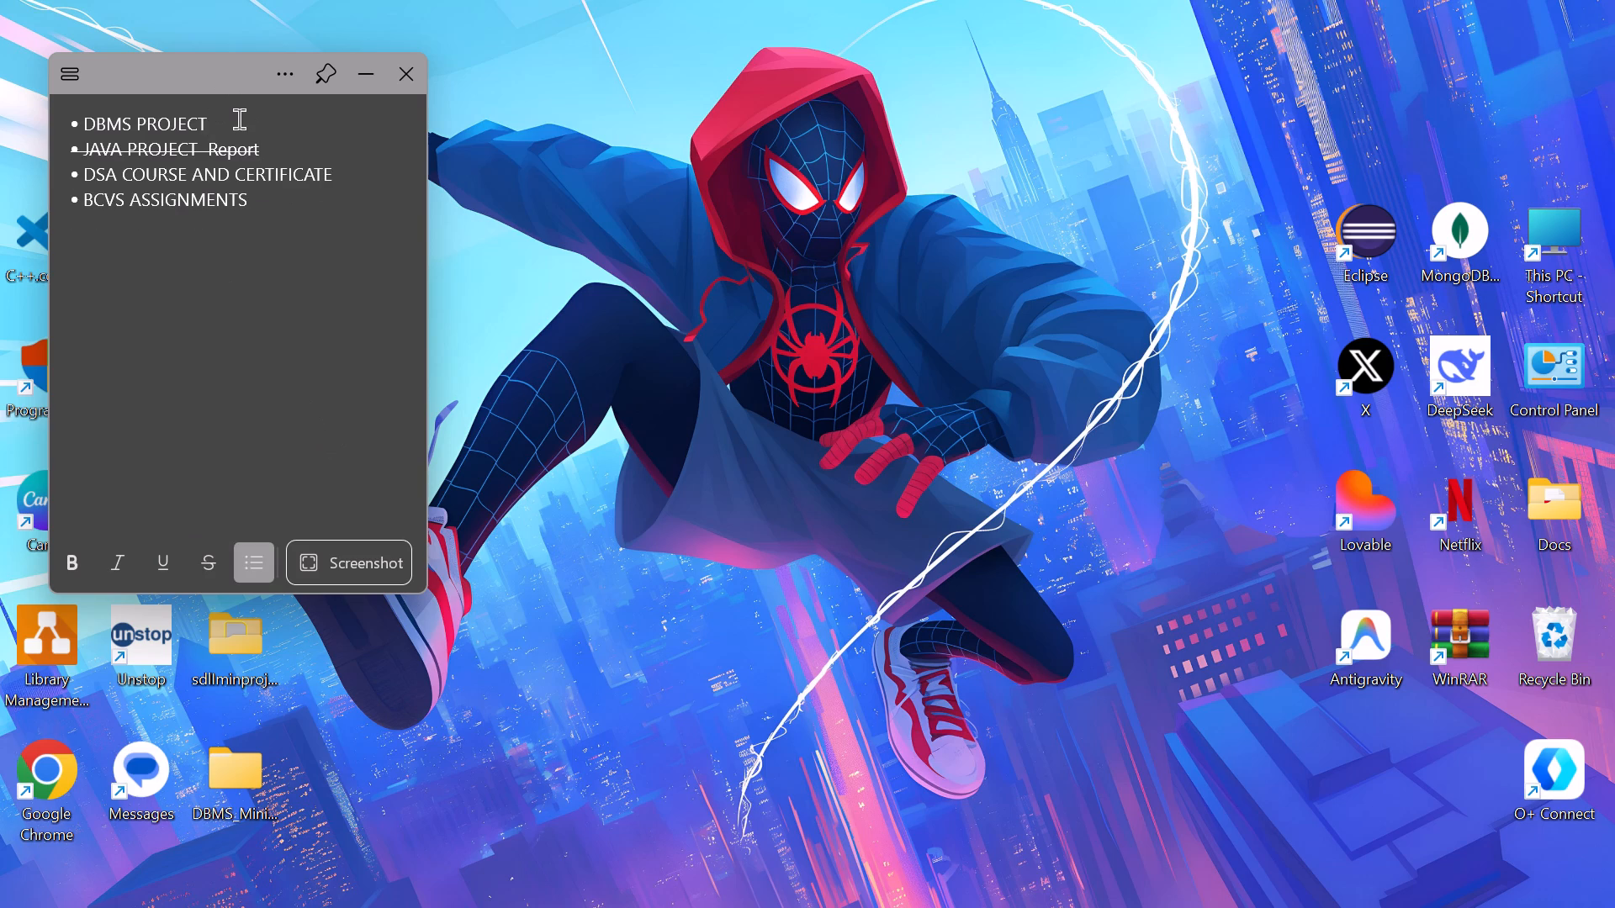
pyautogui.press('Return')
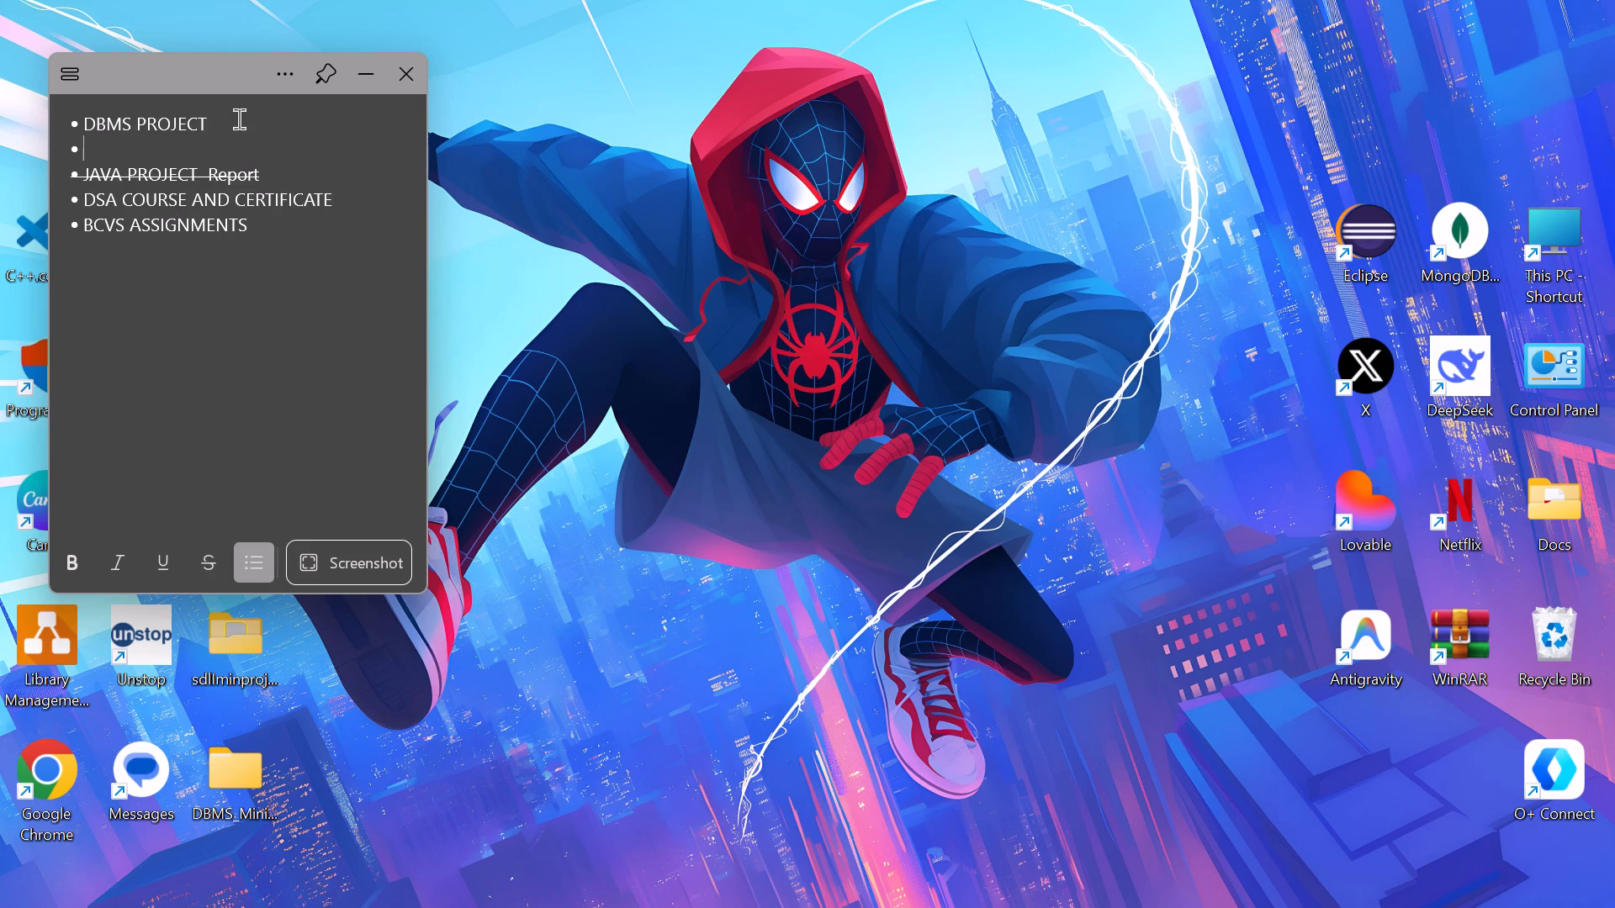
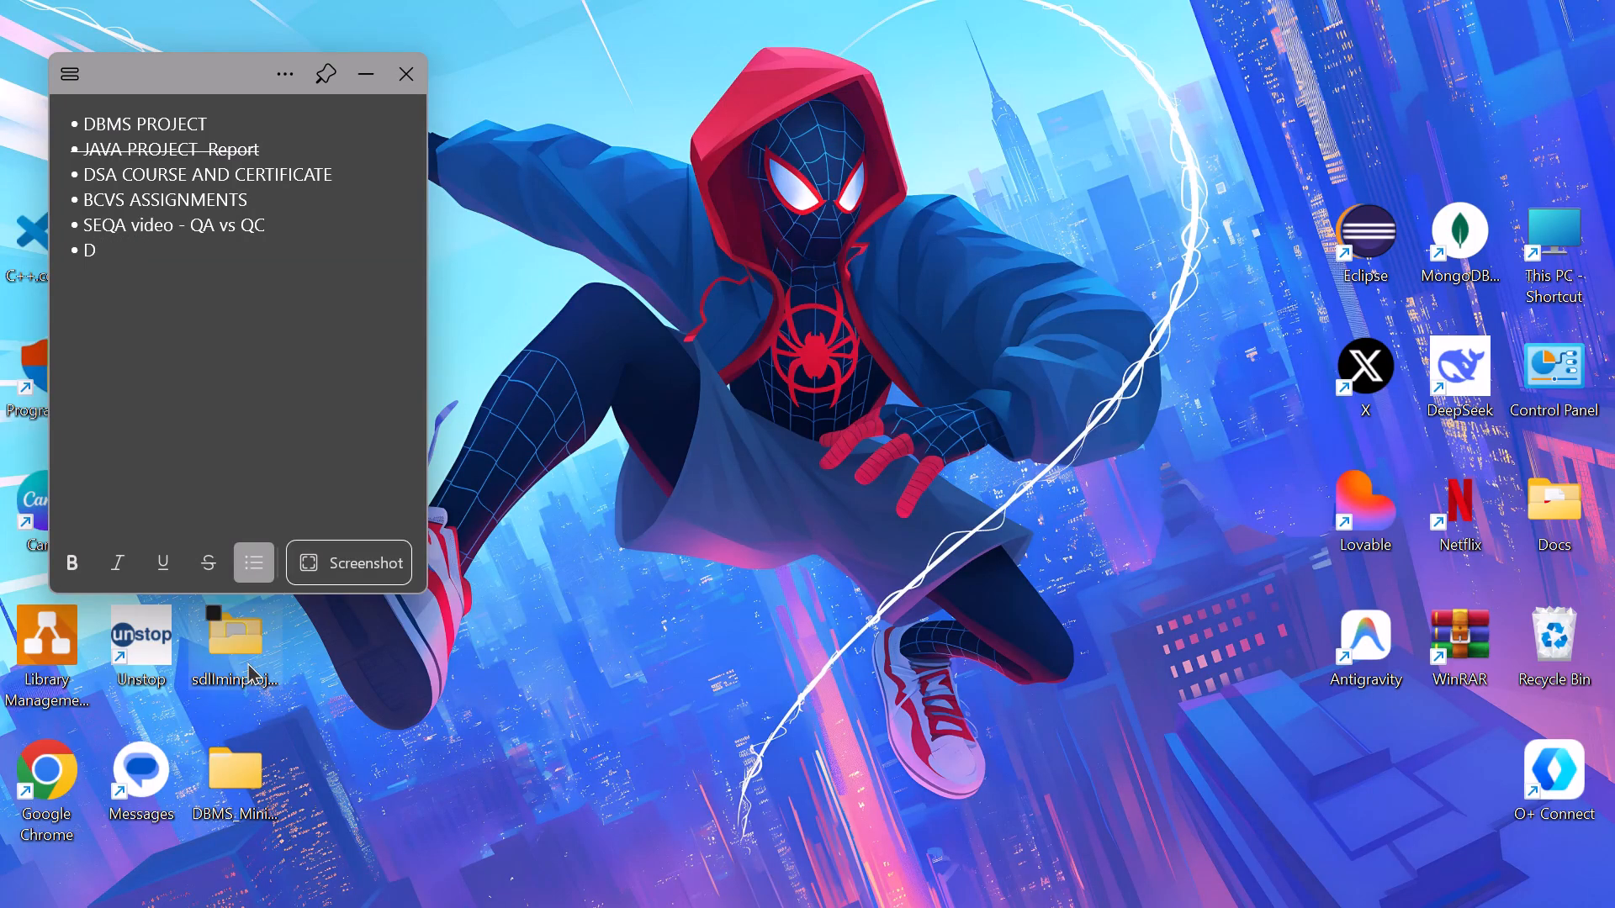
# Replace the partial entry in the last bullet with DT ASSIGNMENTS in strikethrough.
pyautogui.click(218, 552)
pyautogui.press('BackSpace')
pyautogui.write('SD')
pyautogui.press('BackSpace')
pyautogui.press('BackSpace')
pyautogui.click(218, 552)
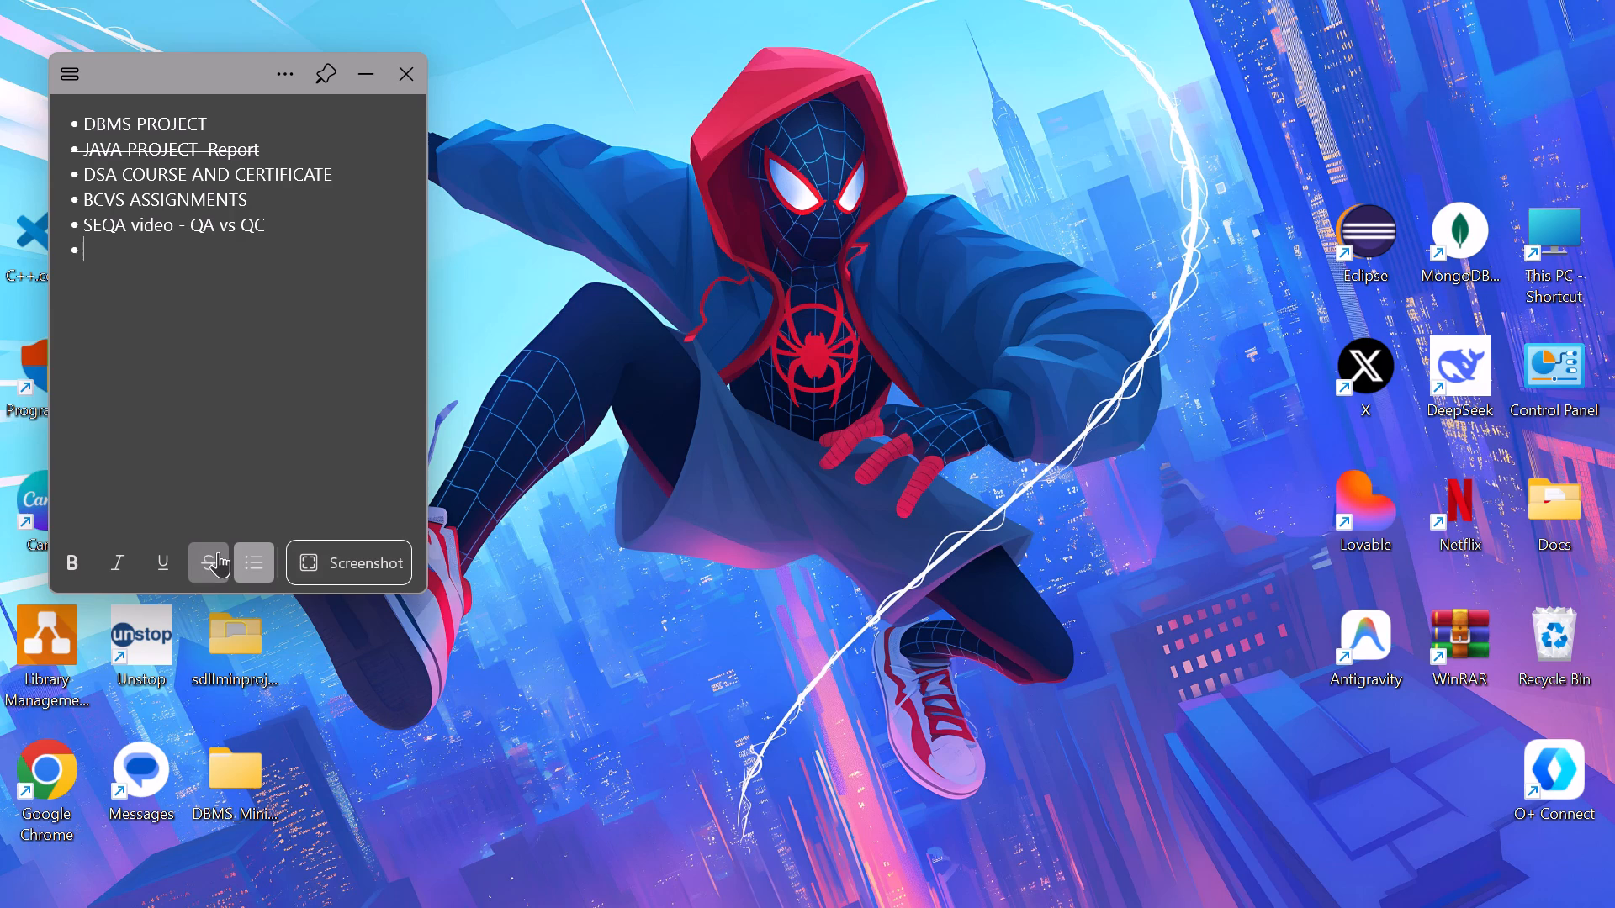
pyautogui.write('DT ASSIGNMN')
pyautogui.press('BackSpace')
pyautogui.press('BackSpace')
pyautogui.write('MENTS')
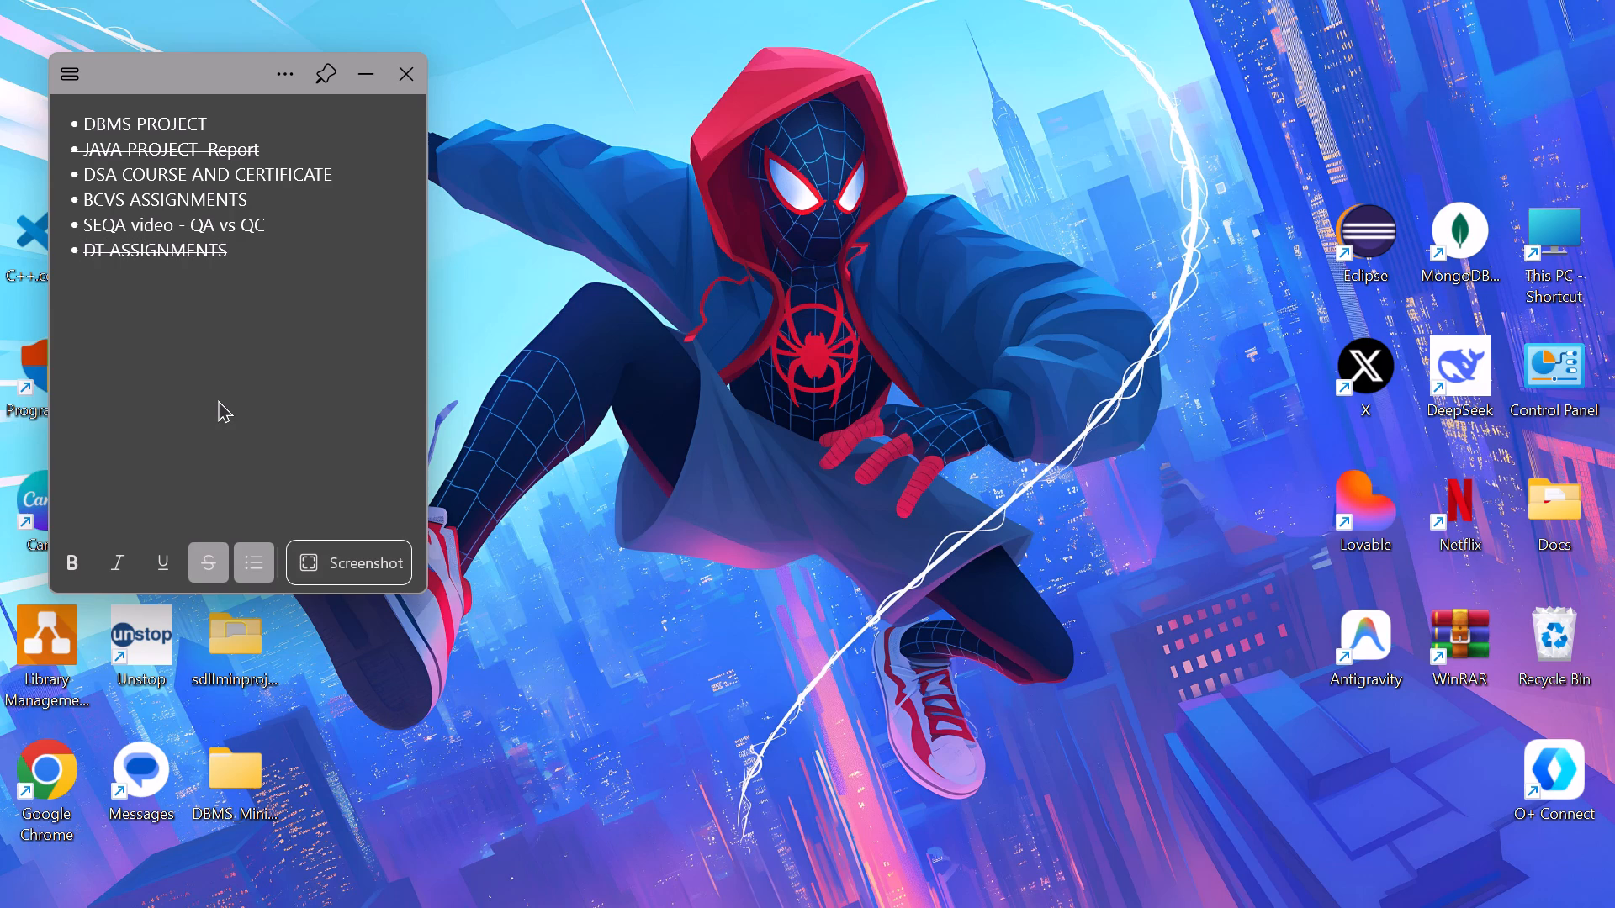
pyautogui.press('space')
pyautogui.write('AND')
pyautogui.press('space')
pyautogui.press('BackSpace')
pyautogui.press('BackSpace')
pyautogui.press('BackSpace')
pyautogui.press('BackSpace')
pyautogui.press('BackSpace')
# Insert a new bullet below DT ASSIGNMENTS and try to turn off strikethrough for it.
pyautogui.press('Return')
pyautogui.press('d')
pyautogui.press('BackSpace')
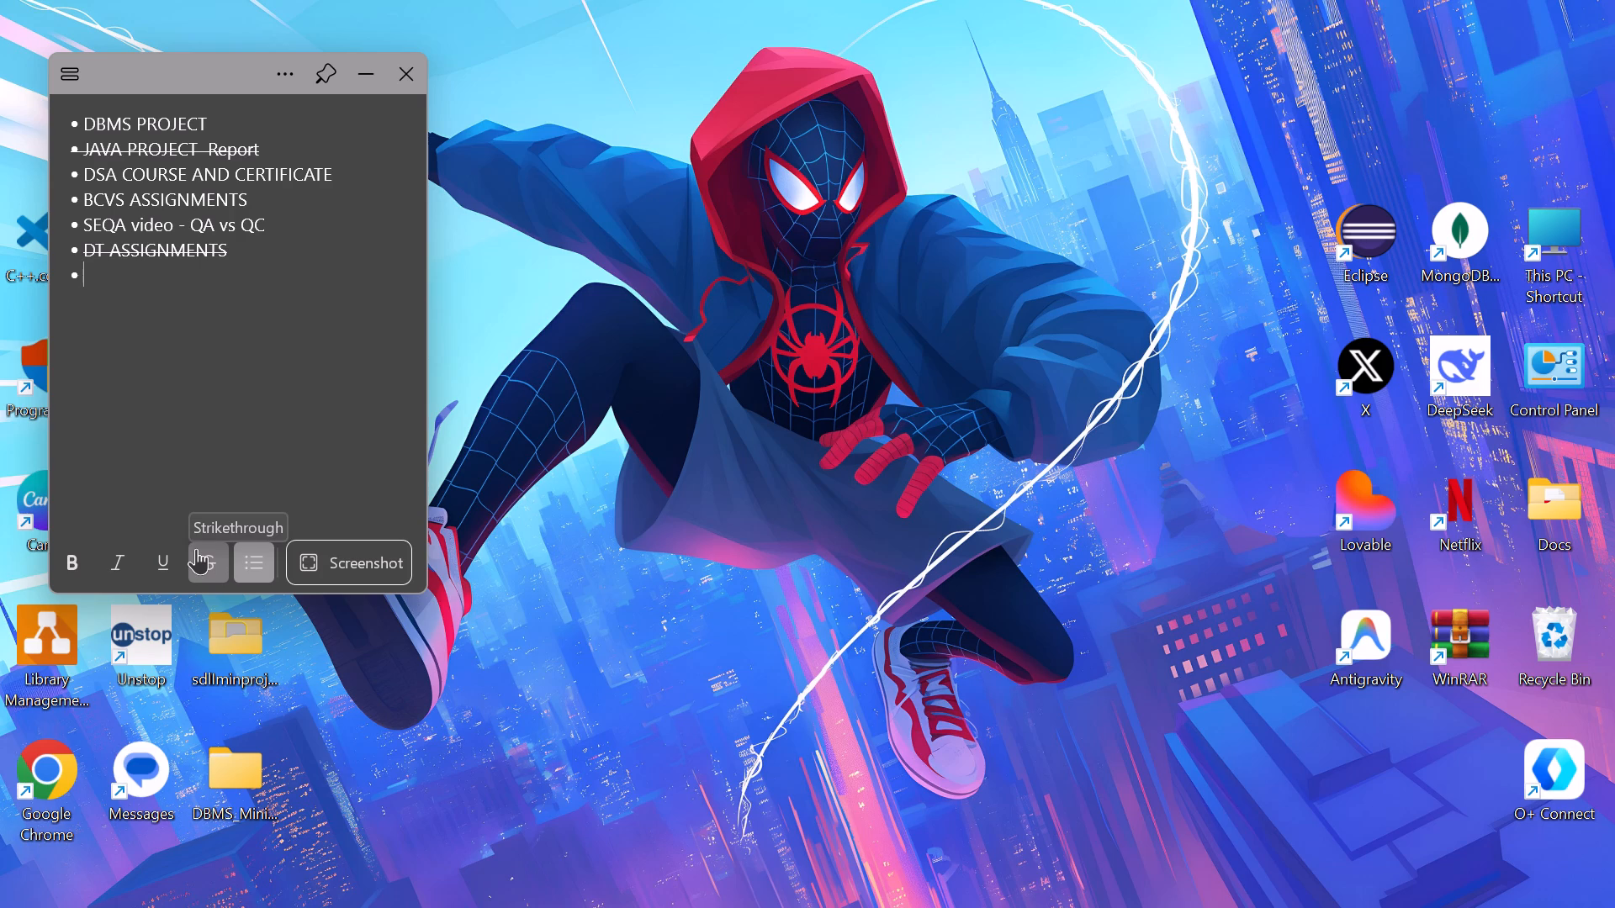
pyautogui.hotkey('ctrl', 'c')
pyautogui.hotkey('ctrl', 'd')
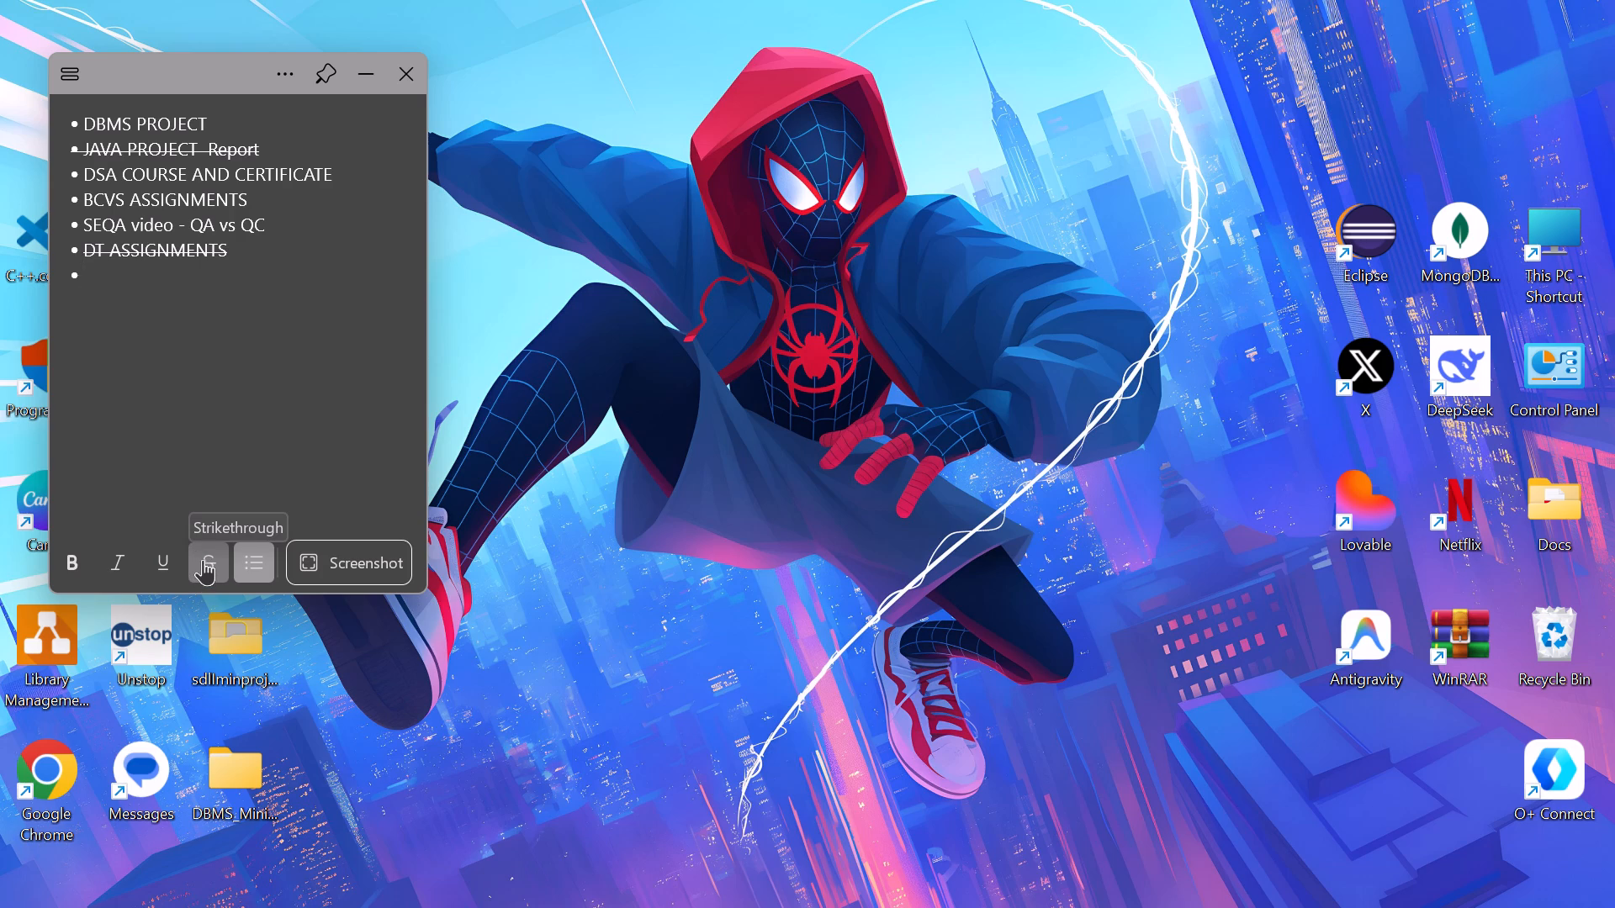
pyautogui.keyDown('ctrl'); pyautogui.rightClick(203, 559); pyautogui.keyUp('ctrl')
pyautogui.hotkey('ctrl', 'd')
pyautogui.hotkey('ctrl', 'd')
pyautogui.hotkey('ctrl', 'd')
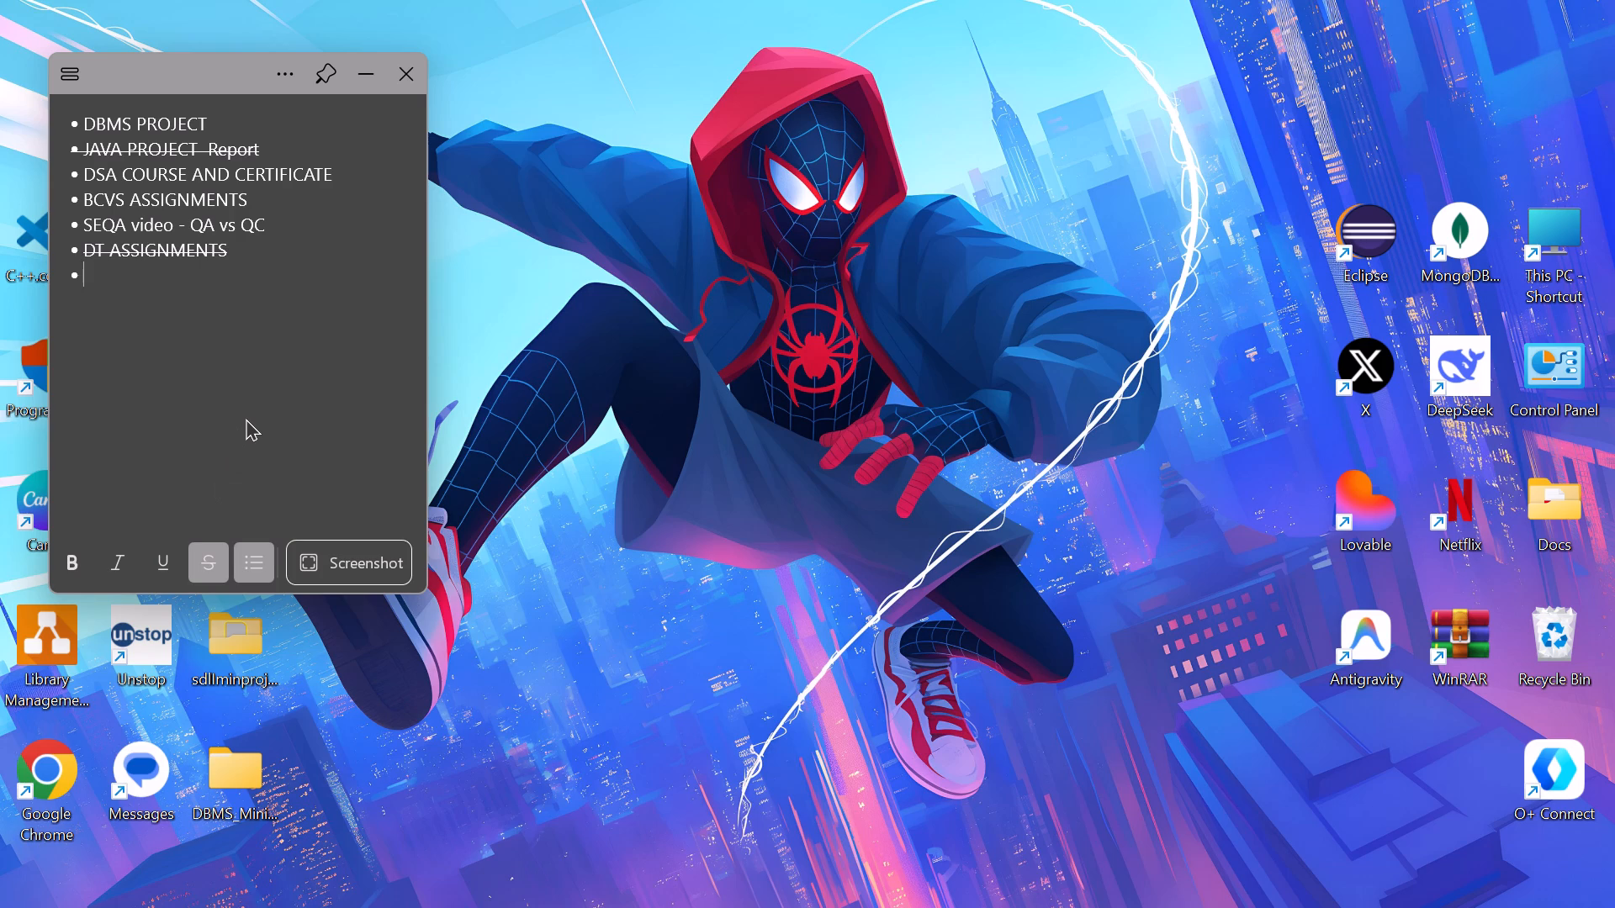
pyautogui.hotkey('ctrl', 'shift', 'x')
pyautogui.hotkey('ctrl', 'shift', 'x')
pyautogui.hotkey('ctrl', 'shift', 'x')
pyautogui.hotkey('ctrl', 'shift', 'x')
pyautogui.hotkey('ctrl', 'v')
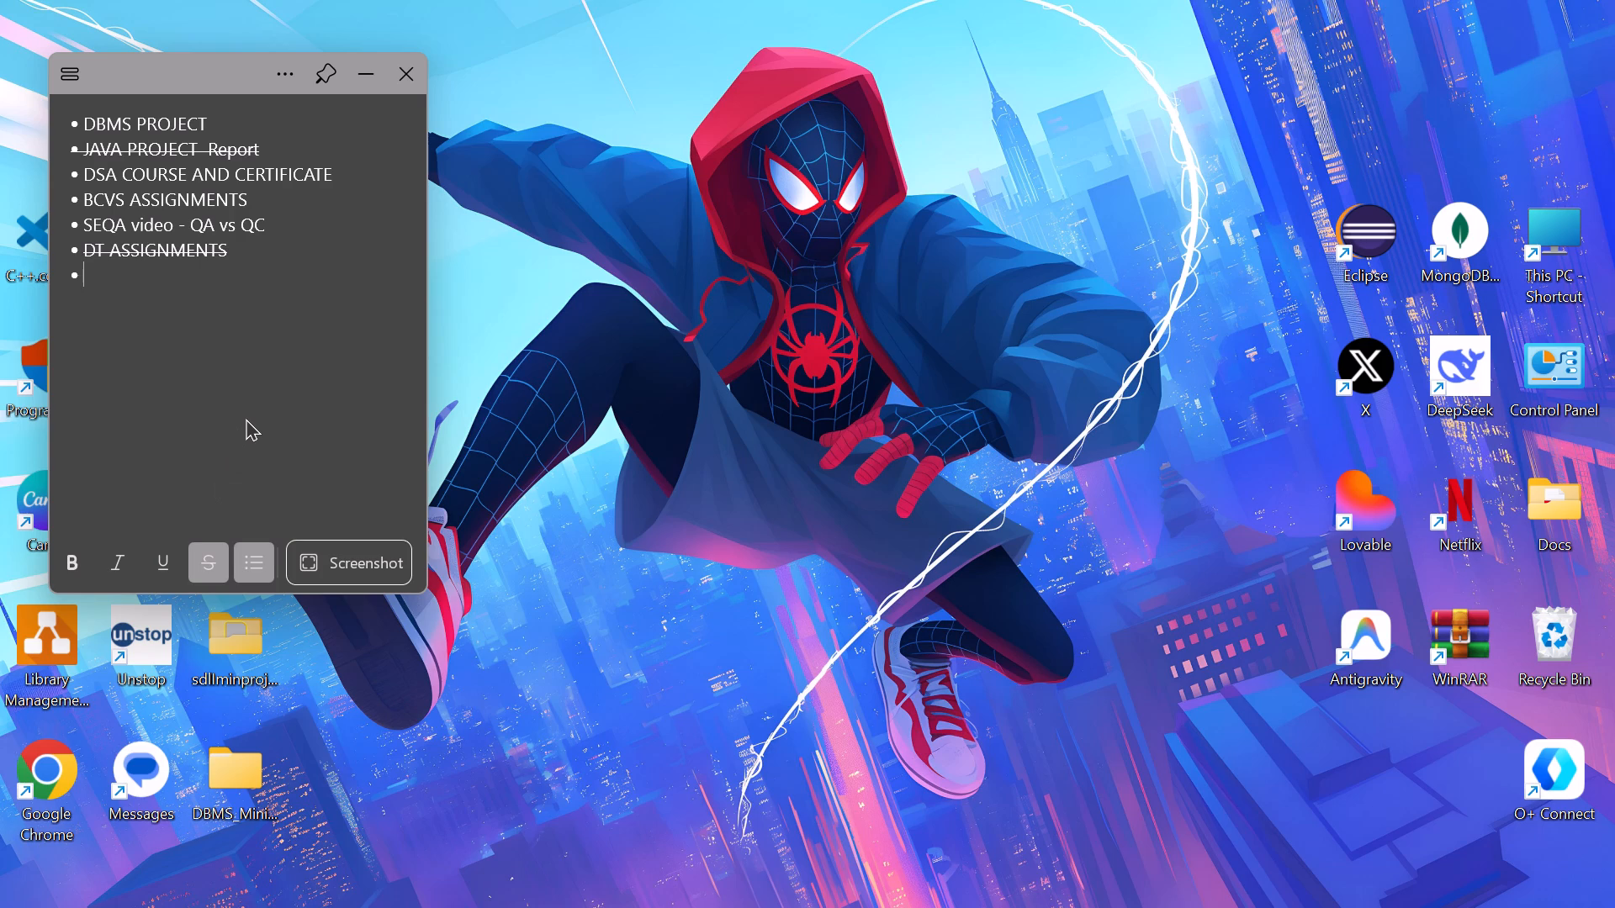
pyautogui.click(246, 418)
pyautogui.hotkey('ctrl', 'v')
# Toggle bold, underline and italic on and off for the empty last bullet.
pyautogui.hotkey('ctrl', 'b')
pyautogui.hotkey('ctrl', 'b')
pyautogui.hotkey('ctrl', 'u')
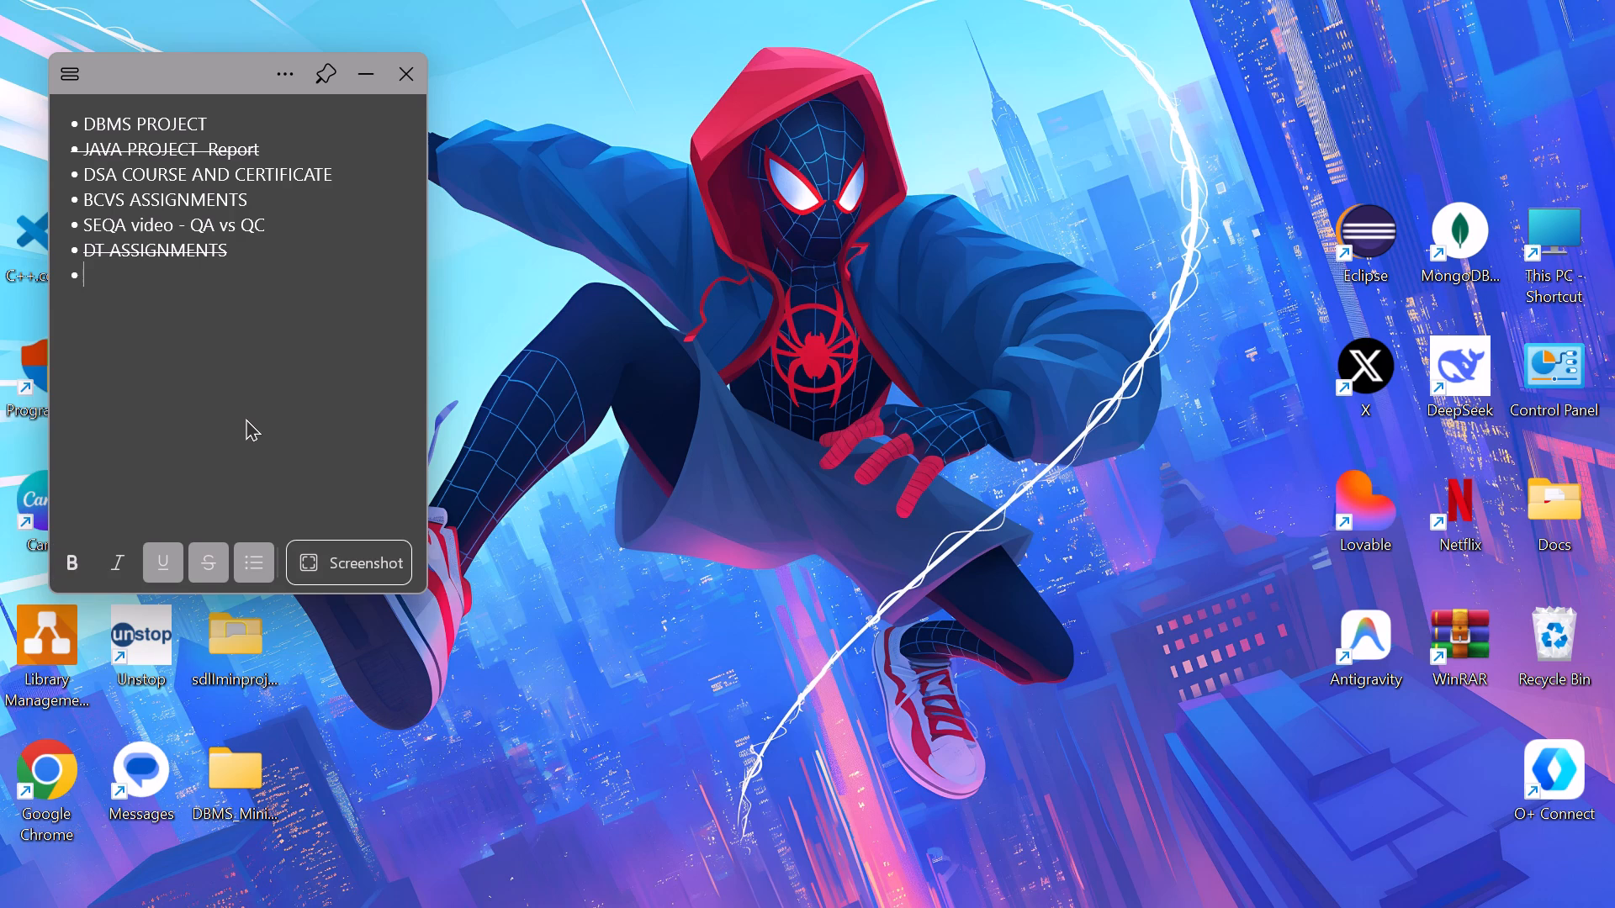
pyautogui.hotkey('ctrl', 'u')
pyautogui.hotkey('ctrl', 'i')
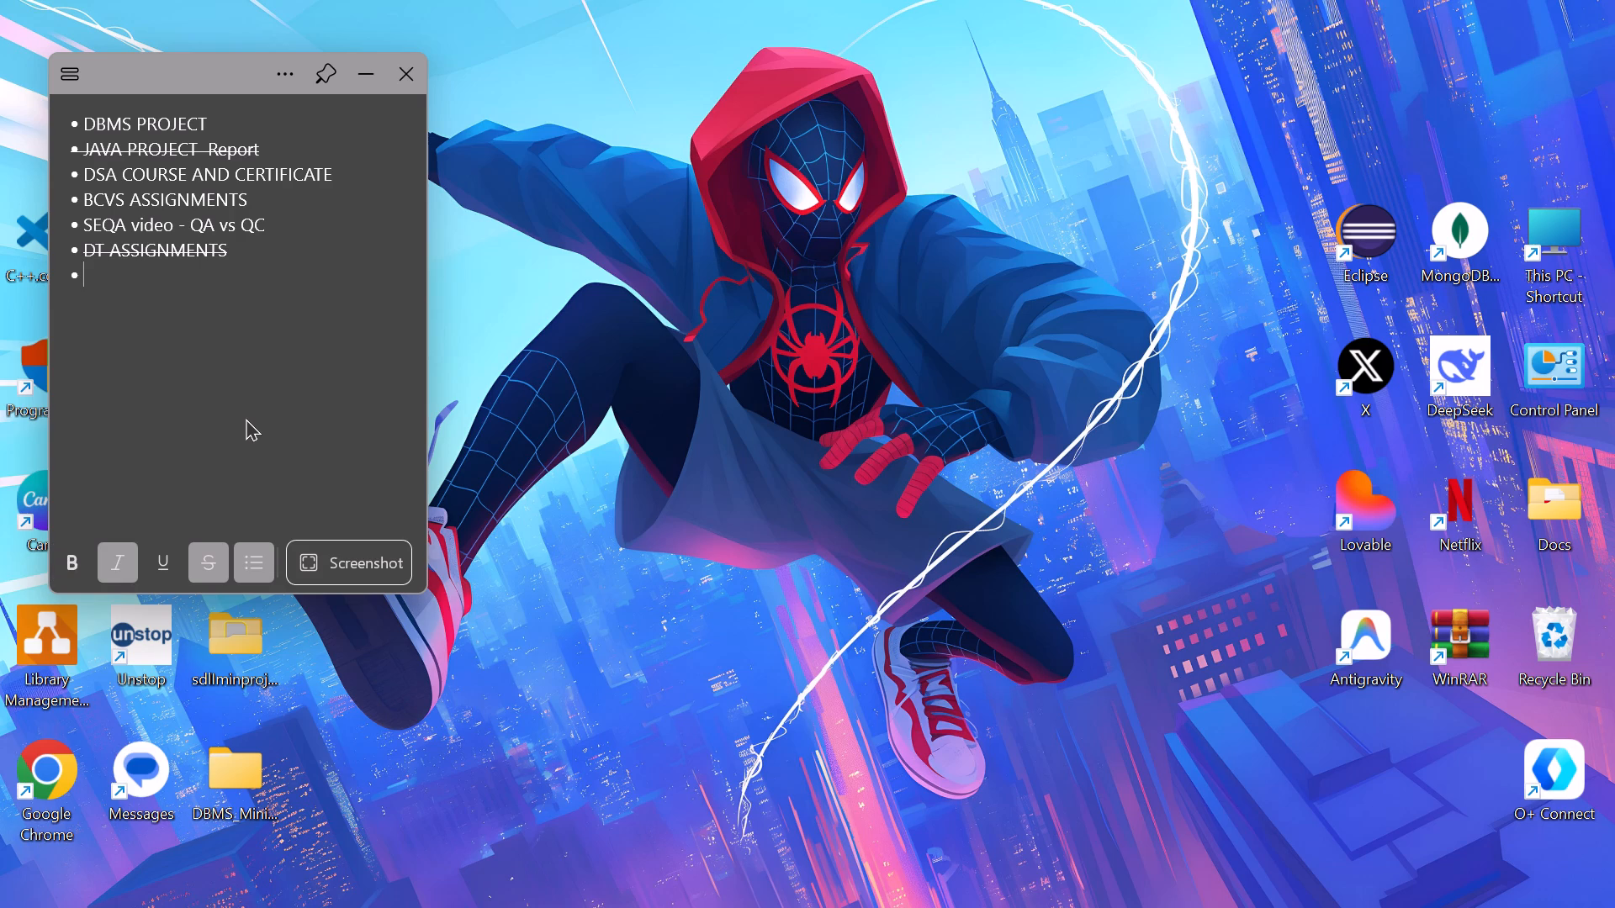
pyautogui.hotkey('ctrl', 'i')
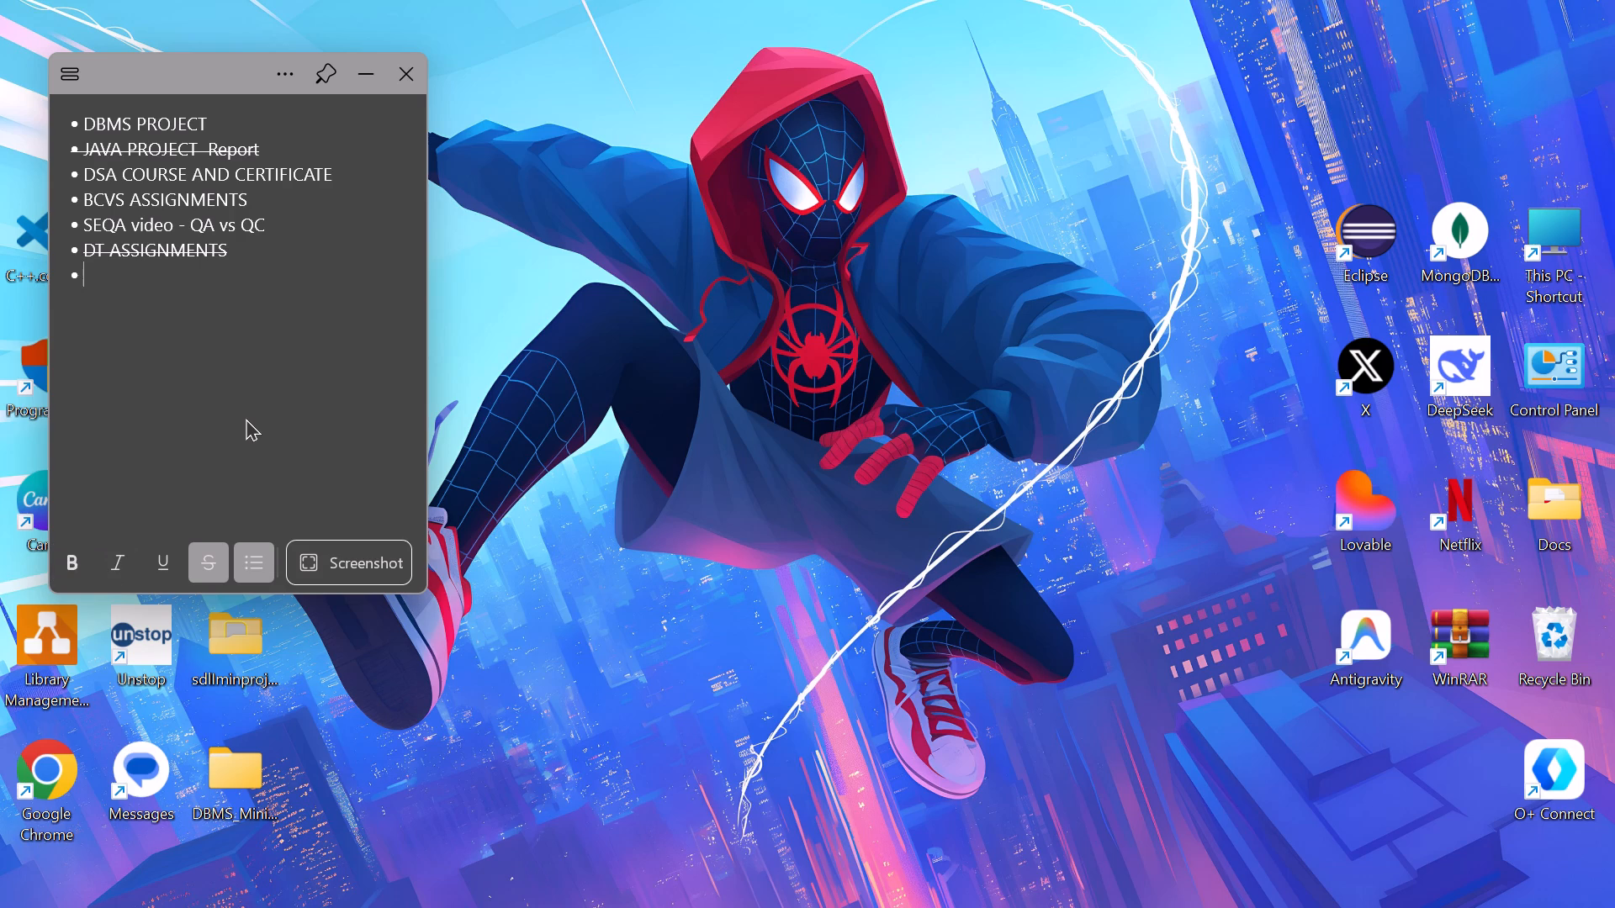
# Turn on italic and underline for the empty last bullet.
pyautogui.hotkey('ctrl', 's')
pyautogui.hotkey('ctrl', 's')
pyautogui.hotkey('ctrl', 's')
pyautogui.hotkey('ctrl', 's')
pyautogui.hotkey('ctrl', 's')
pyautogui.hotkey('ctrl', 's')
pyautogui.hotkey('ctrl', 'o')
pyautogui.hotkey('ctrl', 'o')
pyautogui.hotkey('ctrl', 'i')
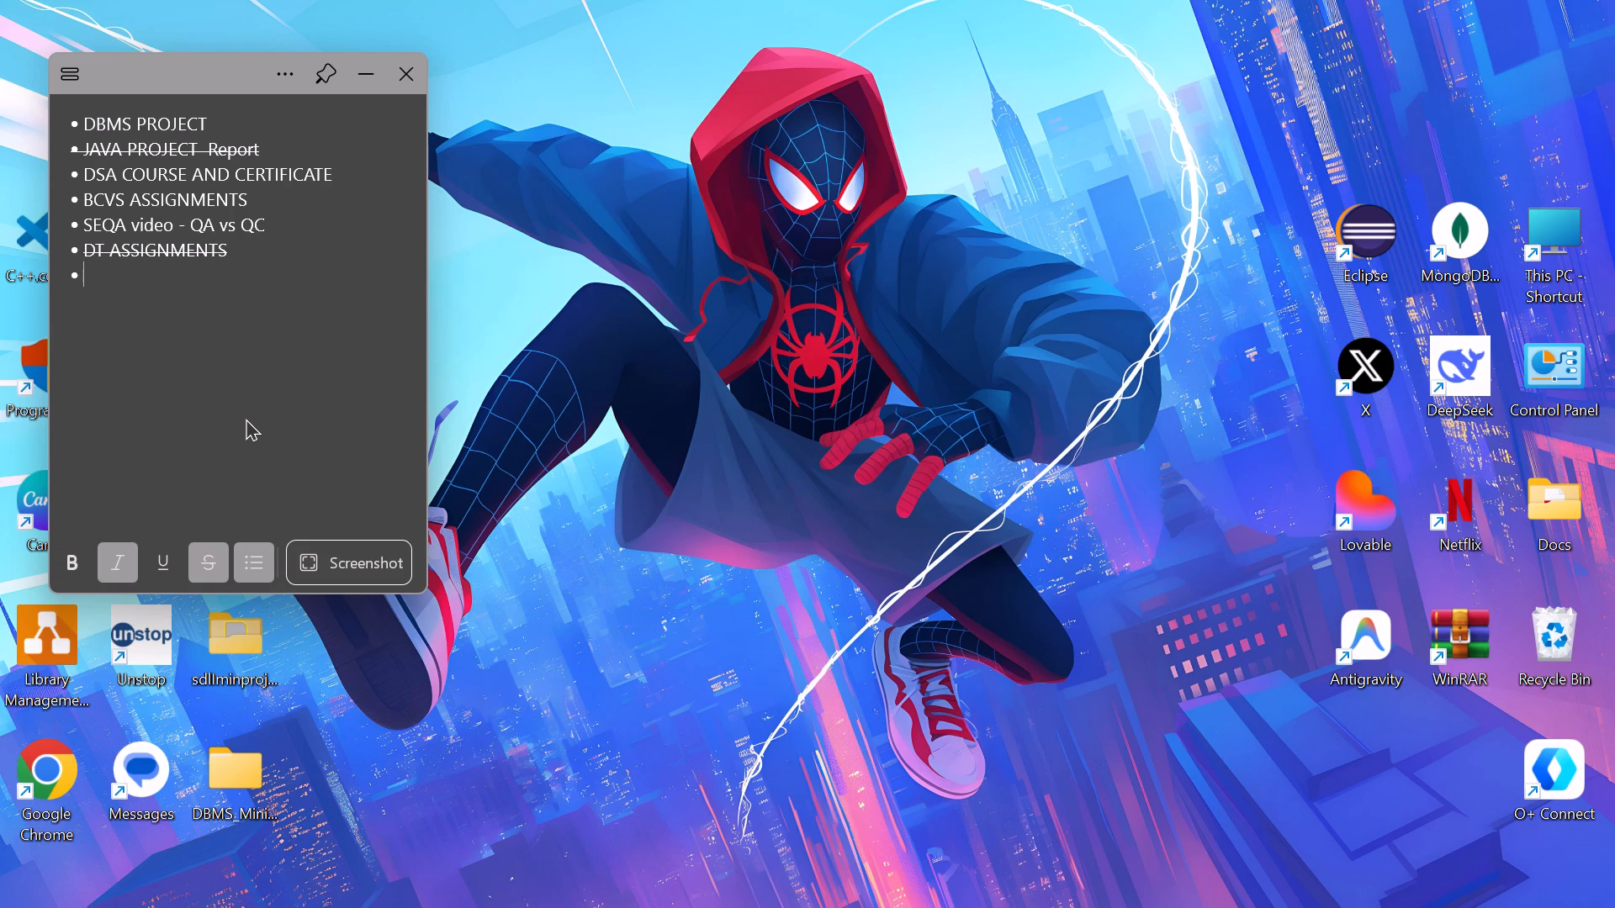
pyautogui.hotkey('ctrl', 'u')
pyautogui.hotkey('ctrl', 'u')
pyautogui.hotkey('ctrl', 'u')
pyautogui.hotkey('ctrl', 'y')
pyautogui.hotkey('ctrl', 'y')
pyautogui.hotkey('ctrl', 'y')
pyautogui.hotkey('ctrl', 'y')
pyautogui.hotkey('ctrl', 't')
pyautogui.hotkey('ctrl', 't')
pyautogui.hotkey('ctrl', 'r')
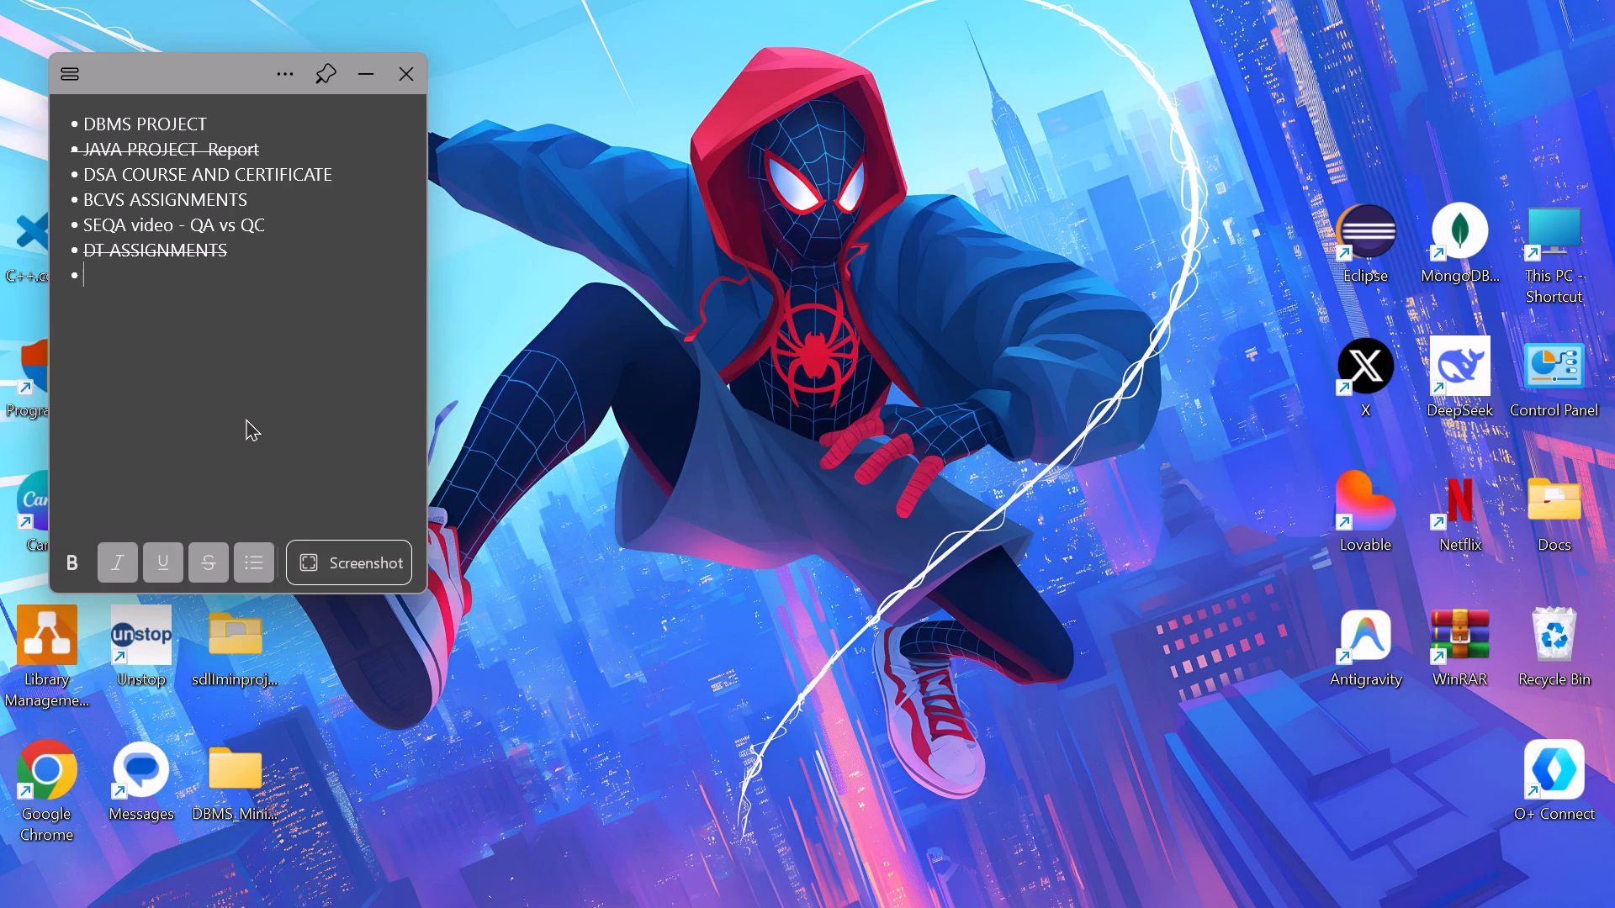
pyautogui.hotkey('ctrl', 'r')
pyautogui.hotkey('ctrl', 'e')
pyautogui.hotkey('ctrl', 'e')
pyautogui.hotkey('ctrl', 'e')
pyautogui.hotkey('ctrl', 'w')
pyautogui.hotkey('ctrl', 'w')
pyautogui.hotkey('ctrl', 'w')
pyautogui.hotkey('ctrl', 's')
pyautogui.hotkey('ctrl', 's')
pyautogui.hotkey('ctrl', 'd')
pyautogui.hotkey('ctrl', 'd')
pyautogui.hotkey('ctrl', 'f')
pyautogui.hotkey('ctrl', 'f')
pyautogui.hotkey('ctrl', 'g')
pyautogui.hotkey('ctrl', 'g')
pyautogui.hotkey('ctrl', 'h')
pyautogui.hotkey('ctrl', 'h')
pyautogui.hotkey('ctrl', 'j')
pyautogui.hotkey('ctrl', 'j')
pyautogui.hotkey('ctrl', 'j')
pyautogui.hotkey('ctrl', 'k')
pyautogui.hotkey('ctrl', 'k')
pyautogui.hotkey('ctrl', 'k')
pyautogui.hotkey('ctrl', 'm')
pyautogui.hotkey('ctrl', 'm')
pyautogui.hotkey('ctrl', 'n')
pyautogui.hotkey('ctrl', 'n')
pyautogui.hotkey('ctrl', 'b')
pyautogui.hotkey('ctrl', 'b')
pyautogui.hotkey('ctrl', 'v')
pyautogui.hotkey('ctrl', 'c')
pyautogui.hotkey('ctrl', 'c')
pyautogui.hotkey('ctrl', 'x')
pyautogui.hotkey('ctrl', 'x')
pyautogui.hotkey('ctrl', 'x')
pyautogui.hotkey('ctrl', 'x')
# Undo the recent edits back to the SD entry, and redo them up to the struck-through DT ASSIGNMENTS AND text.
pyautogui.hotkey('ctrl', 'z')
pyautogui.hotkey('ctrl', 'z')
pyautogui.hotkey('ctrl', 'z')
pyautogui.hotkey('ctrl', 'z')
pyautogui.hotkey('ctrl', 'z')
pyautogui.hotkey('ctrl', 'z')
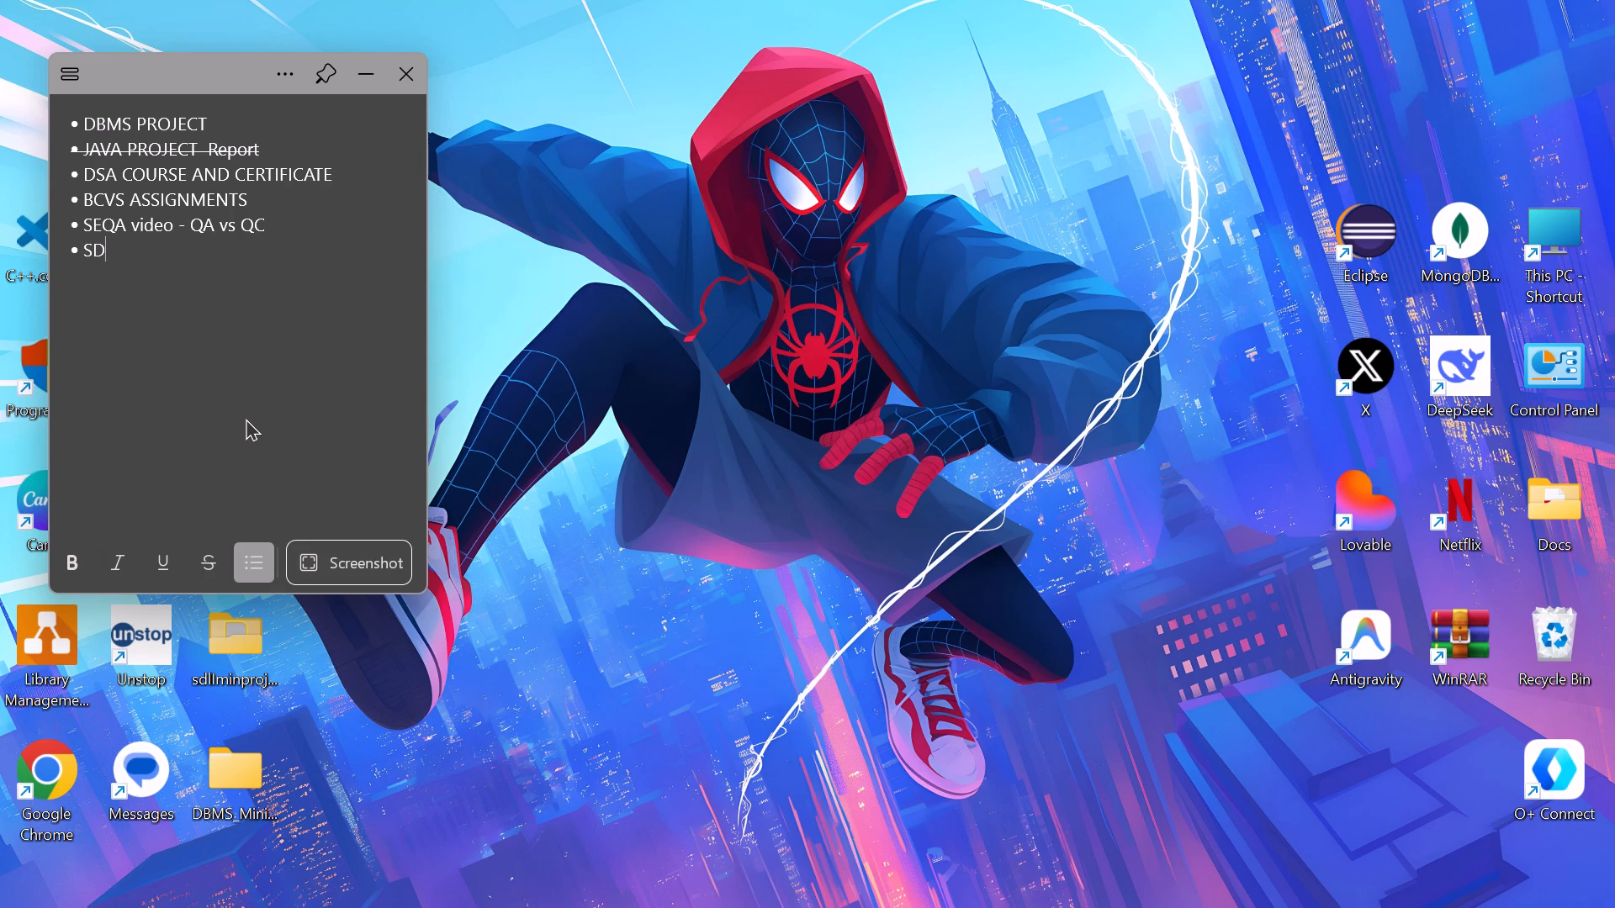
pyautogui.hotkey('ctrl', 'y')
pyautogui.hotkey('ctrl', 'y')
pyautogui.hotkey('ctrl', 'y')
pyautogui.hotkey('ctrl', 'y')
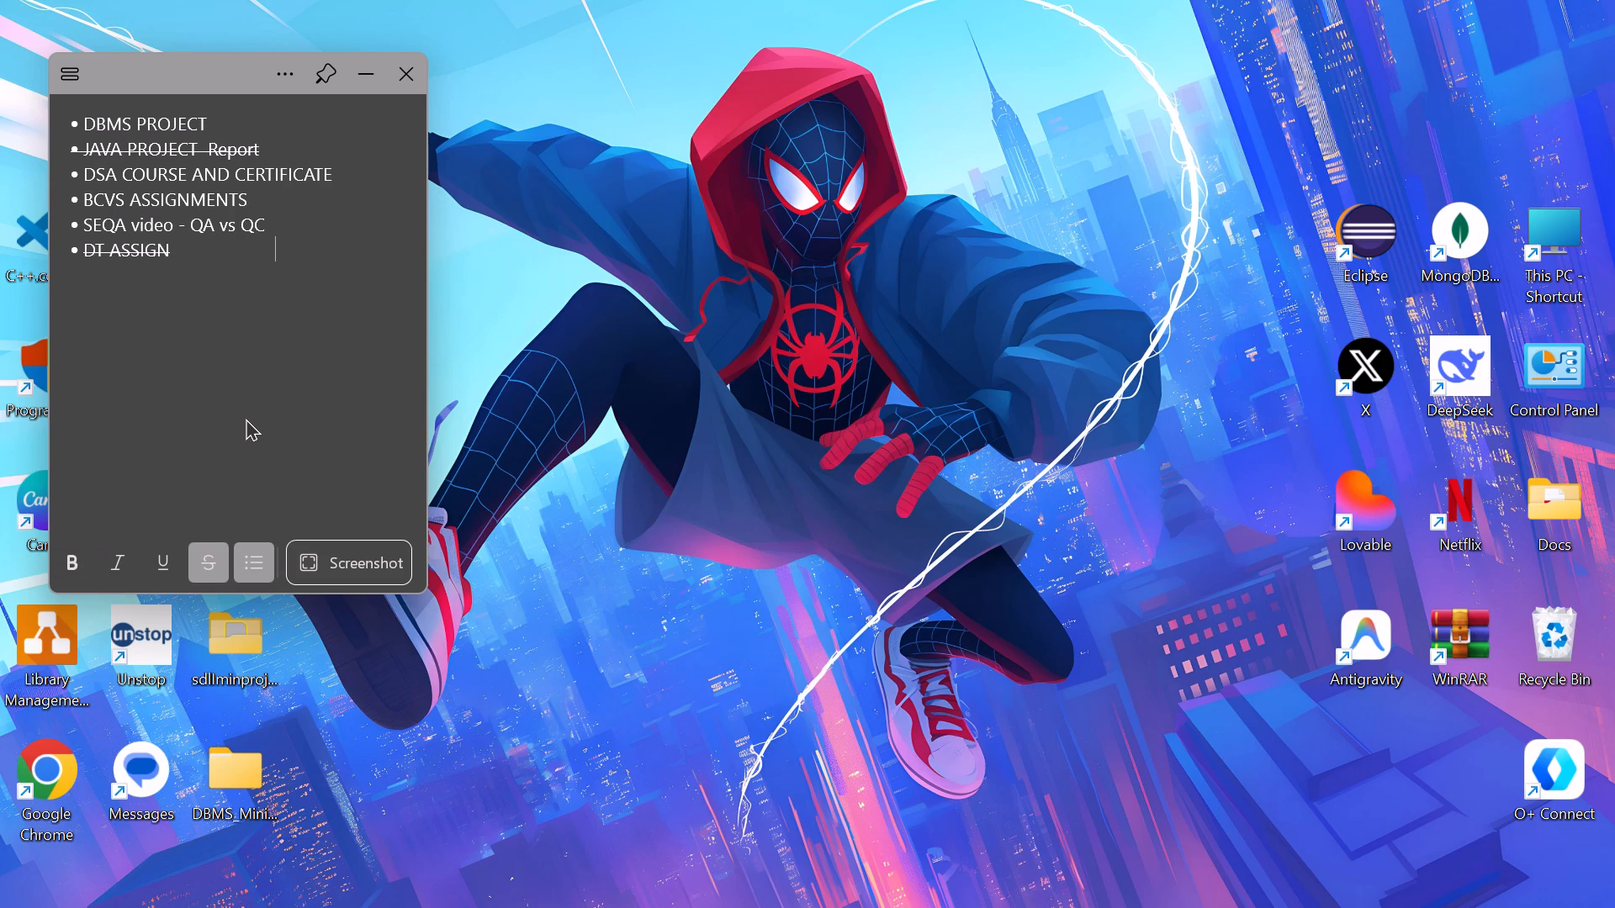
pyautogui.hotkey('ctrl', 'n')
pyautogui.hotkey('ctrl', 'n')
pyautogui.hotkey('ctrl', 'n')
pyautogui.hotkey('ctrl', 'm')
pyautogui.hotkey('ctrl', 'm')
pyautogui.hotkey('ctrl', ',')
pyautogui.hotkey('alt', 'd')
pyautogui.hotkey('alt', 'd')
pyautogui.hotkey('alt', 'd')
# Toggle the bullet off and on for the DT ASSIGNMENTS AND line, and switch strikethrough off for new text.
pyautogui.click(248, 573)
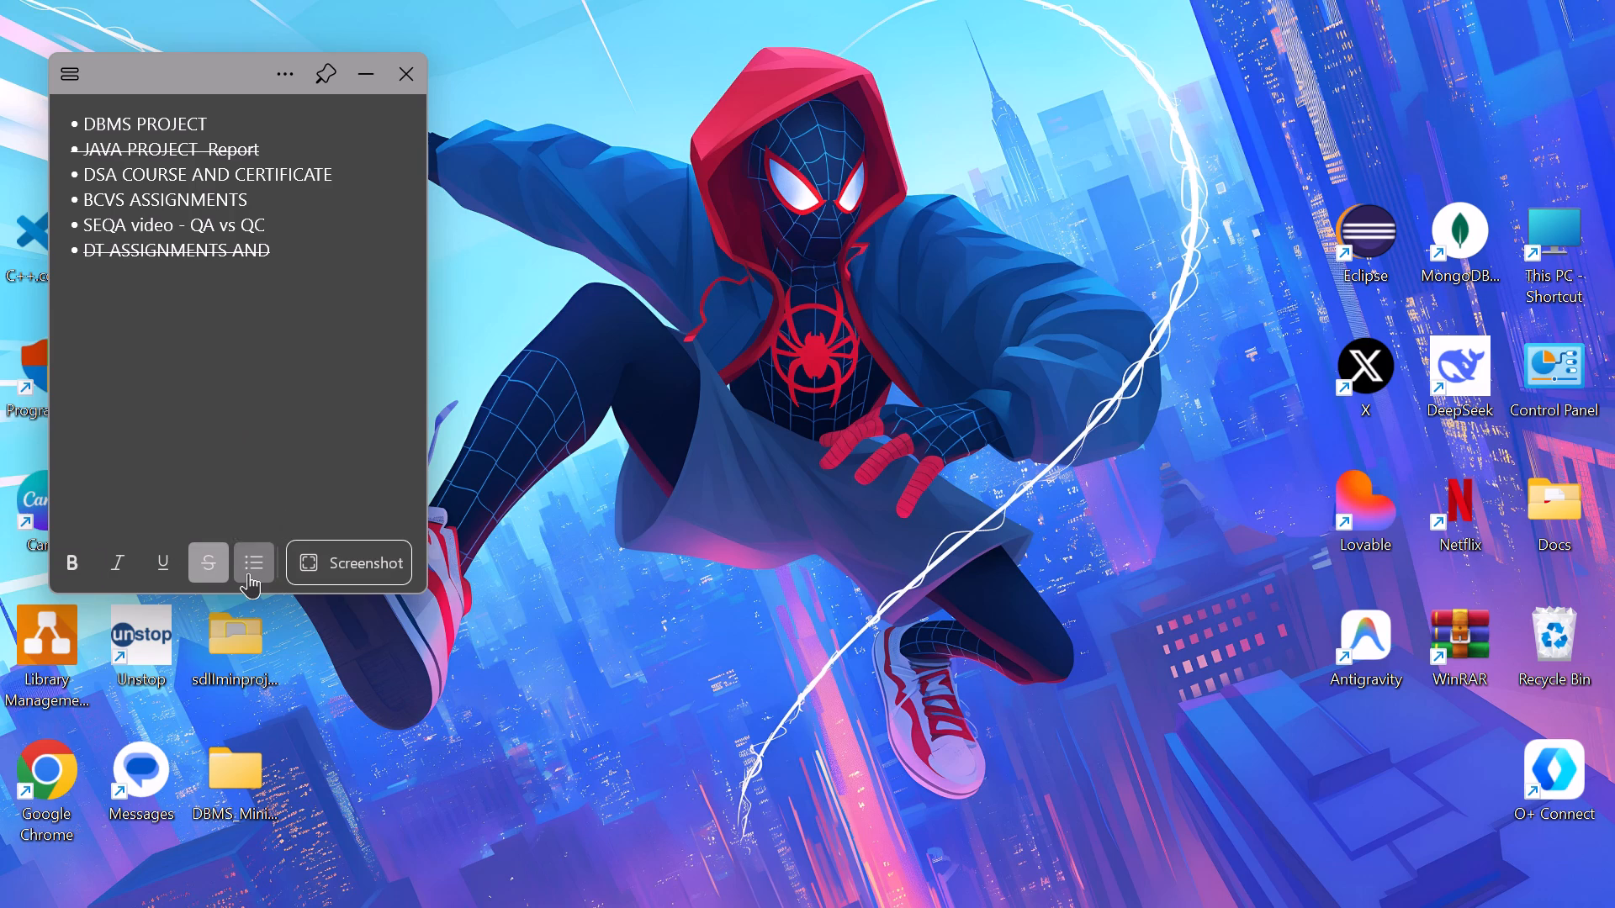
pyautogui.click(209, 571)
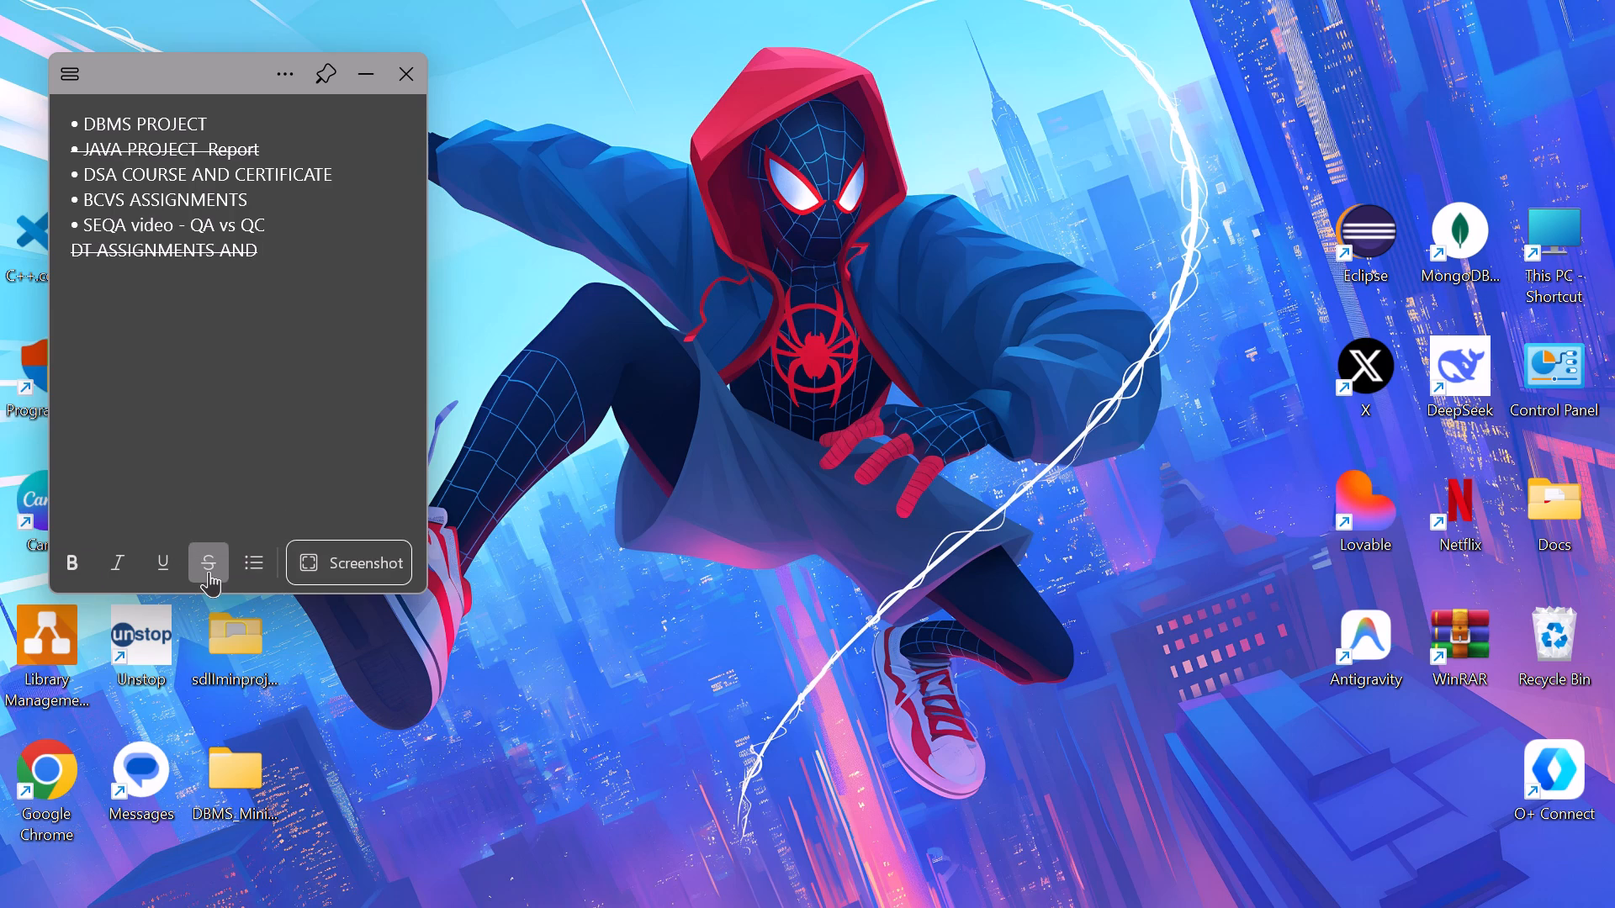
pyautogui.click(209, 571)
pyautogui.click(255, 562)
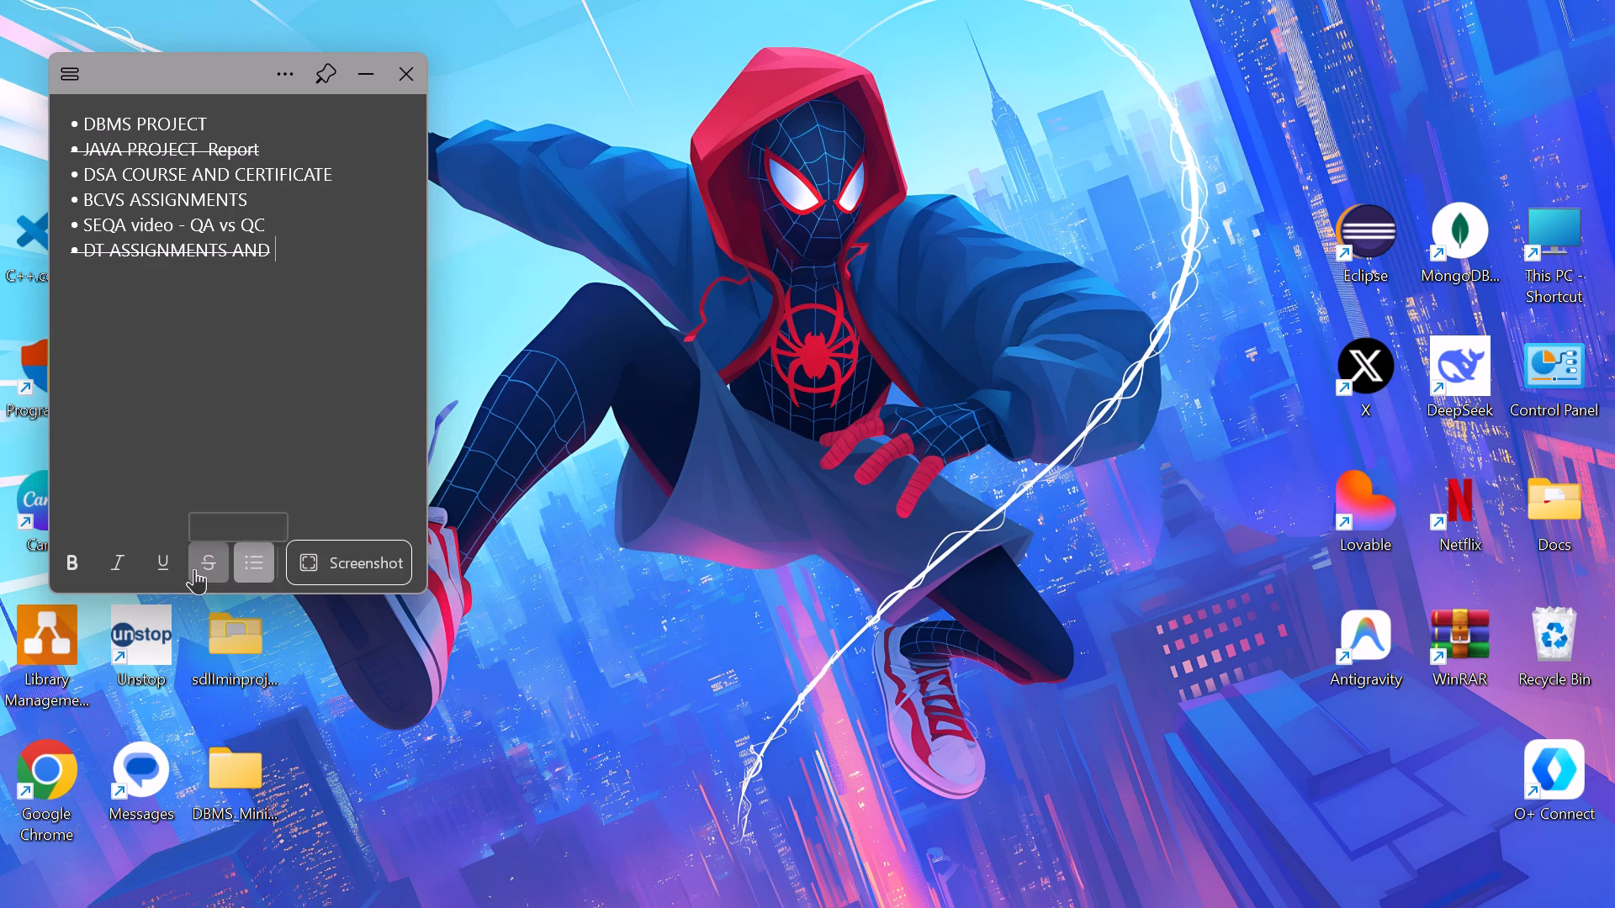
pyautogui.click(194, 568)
# Delete the trailing word AND from the struck-through DT ASSIGNMENTS item.
pyautogui.press('BackSpace')
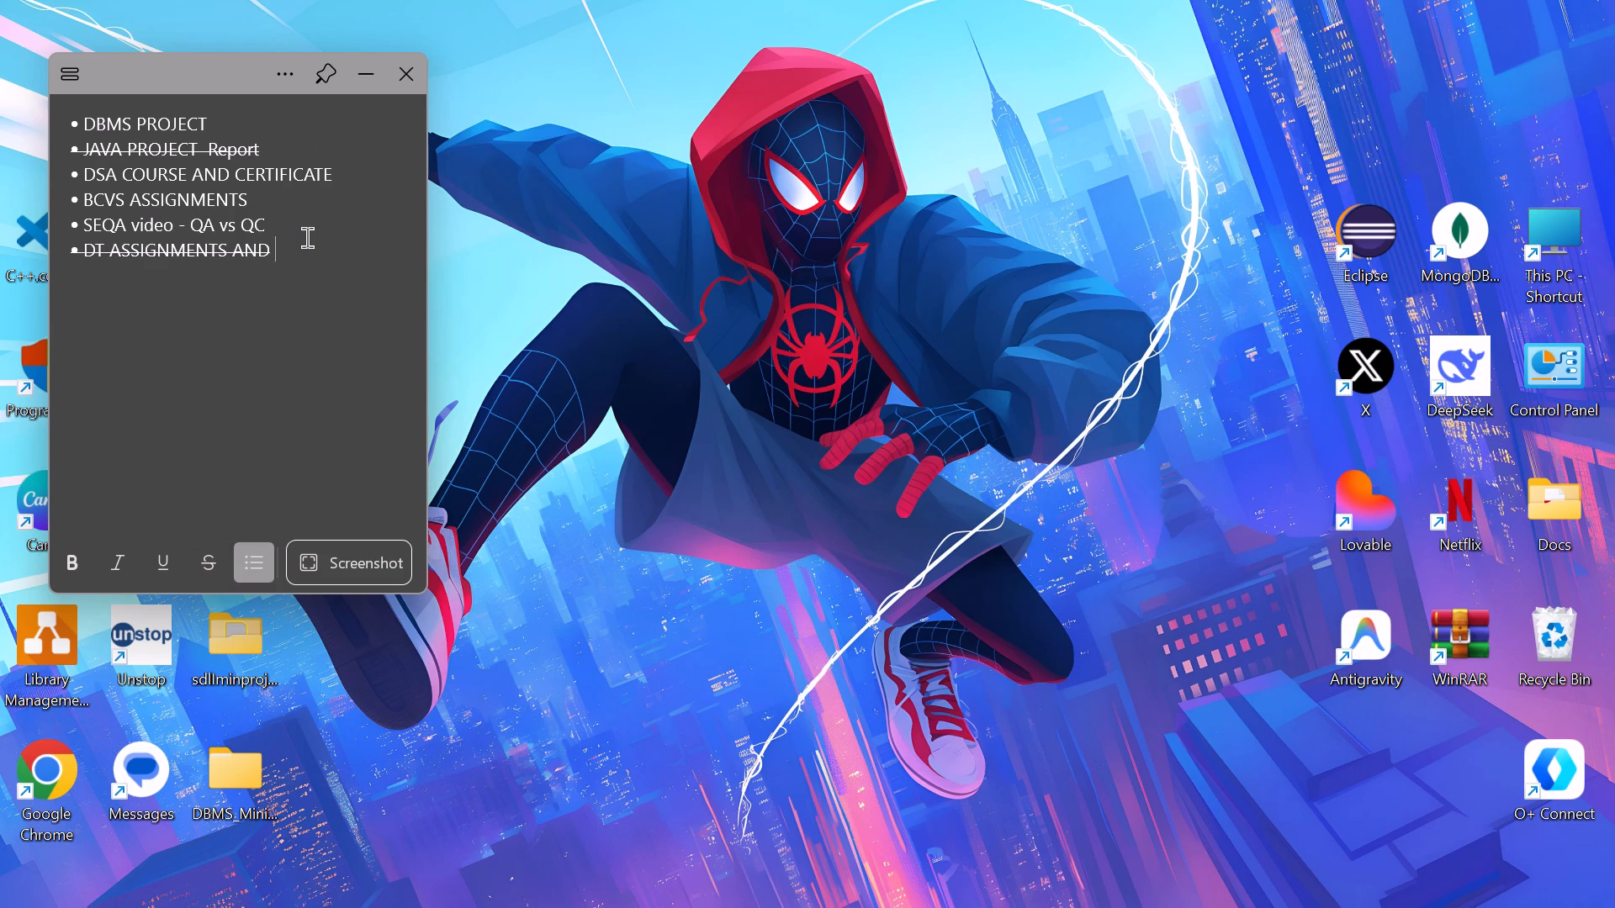
pyautogui.press('BackSpace')
pyautogui.press('BackSpace')
pyautogui.press('BackSpace')
pyautogui.press('BackSpace')
pyautogui.press('BackSpace')
# Insert a new bullet below DT ASSIGNMENTS with strikethrough turned off.
pyautogui.press('Return')
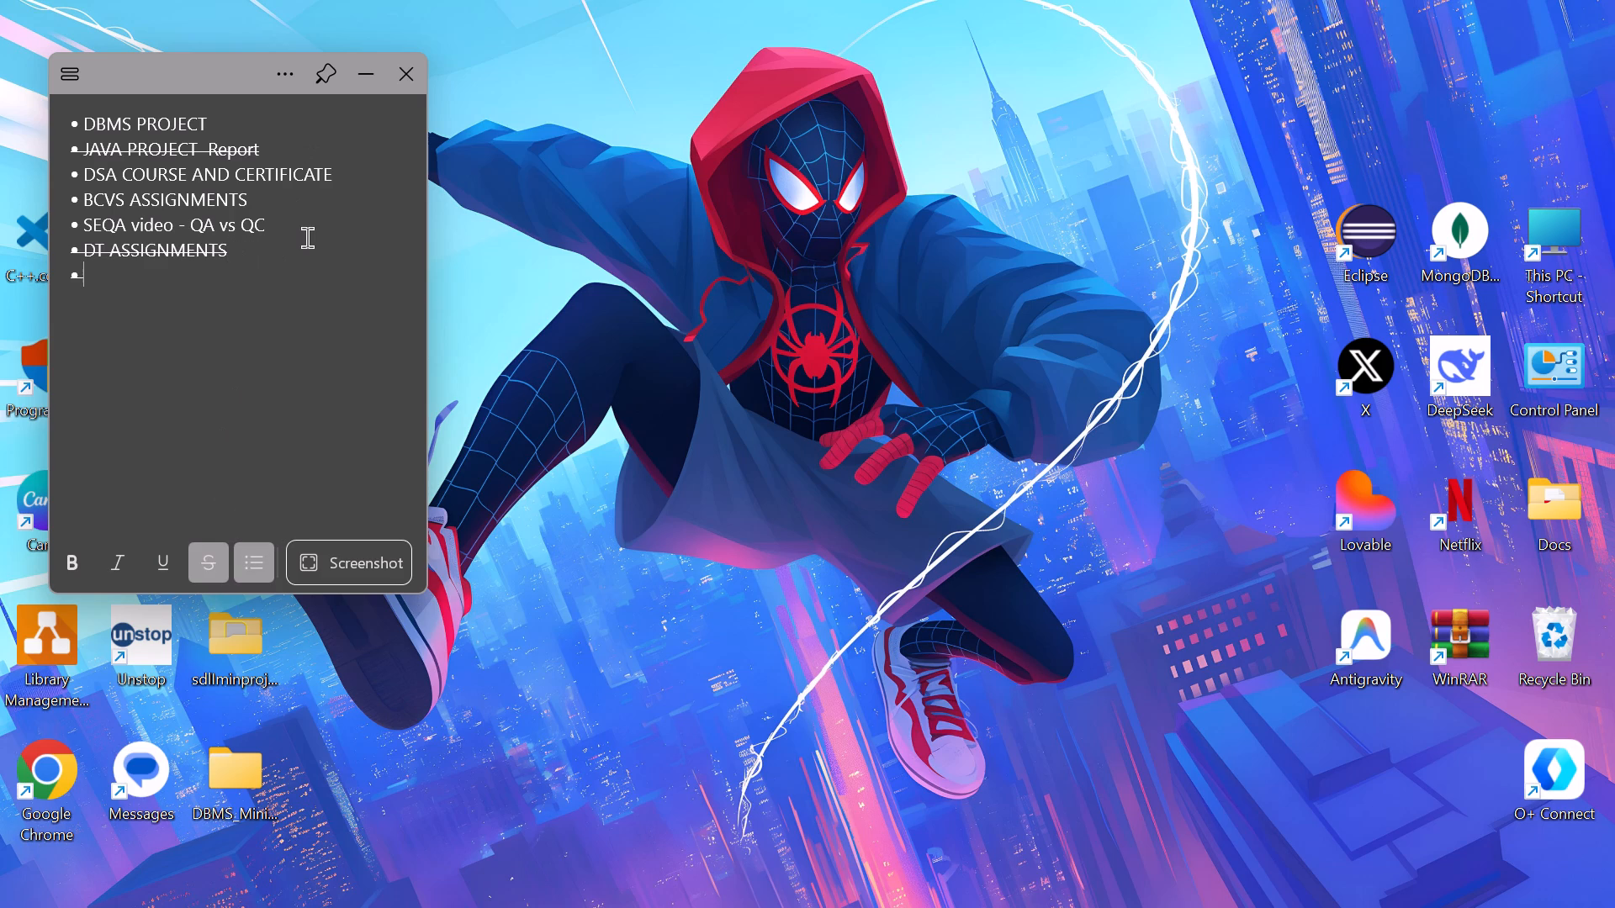
pyautogui.click(205, 564)
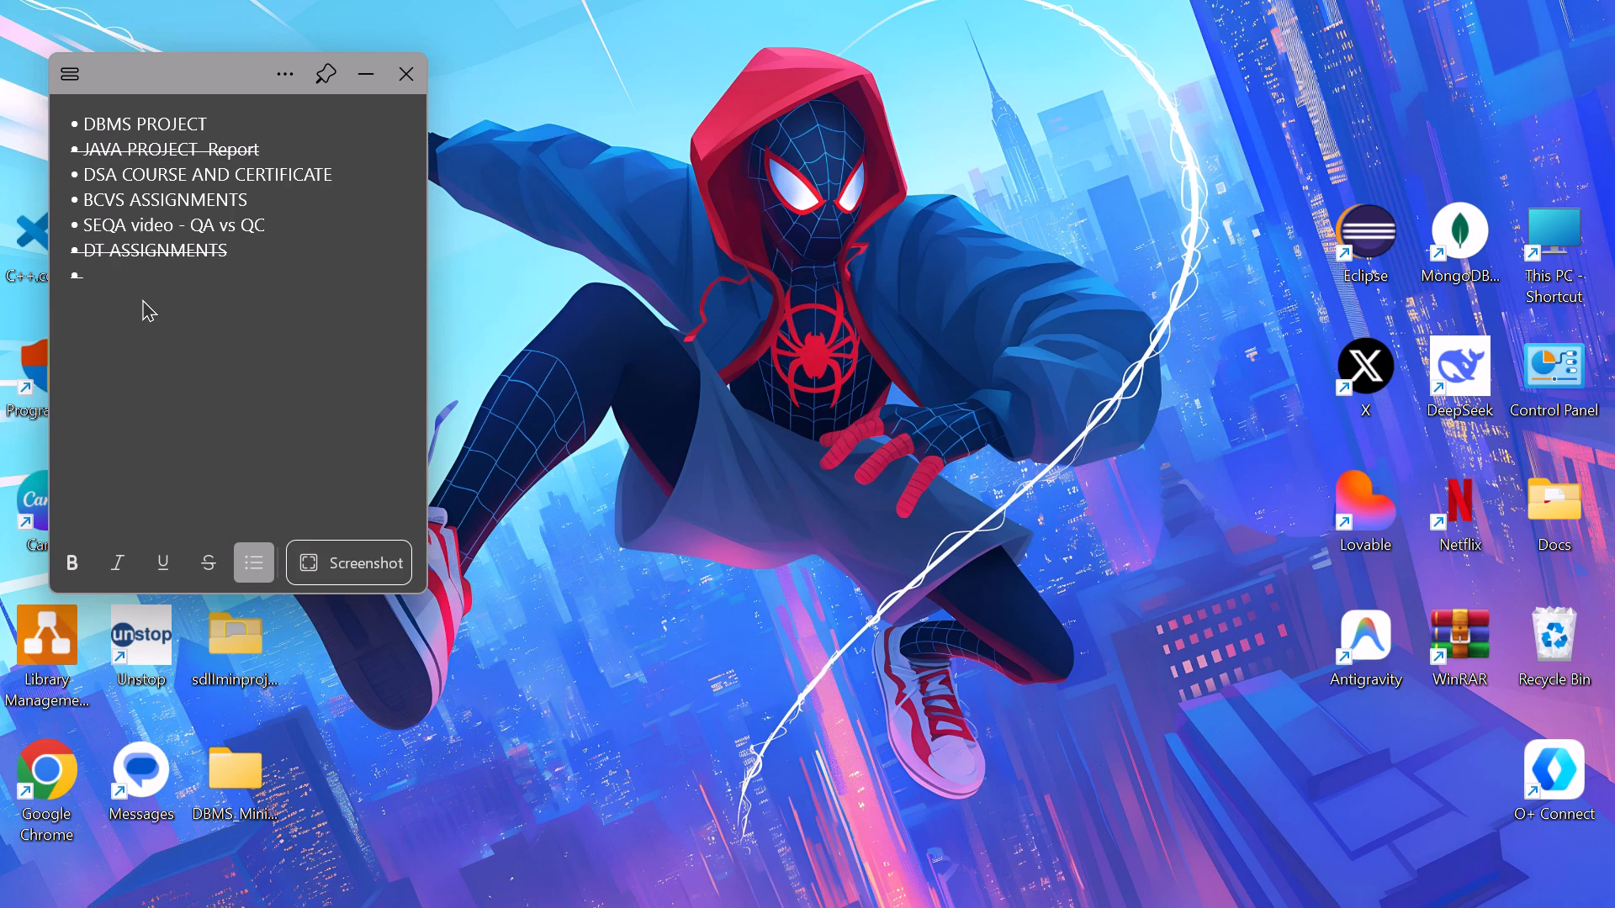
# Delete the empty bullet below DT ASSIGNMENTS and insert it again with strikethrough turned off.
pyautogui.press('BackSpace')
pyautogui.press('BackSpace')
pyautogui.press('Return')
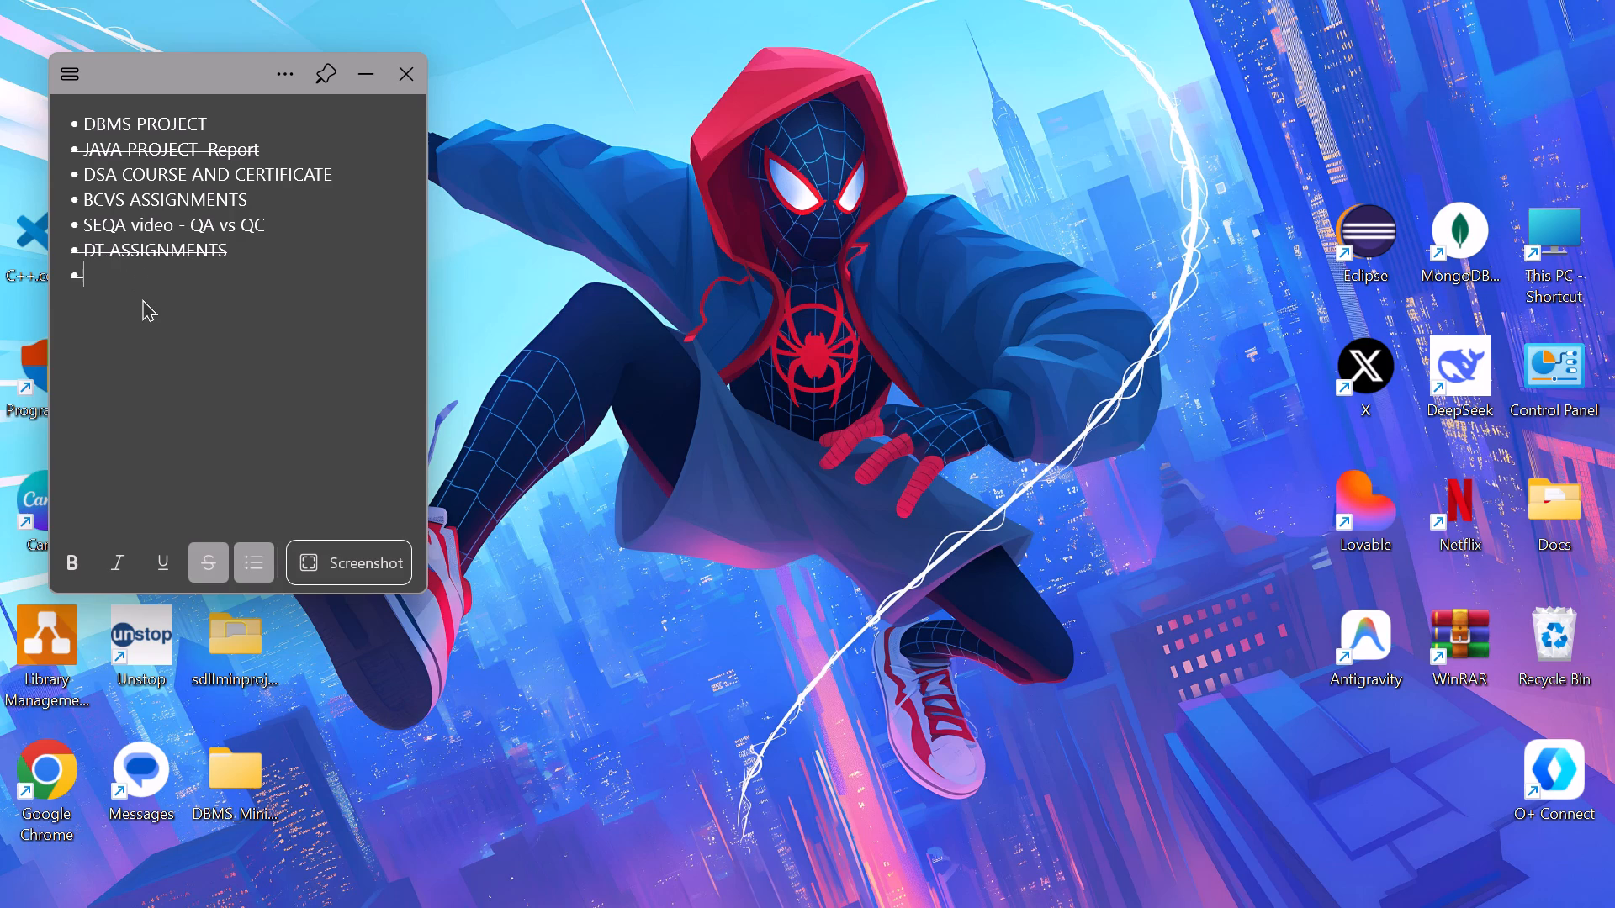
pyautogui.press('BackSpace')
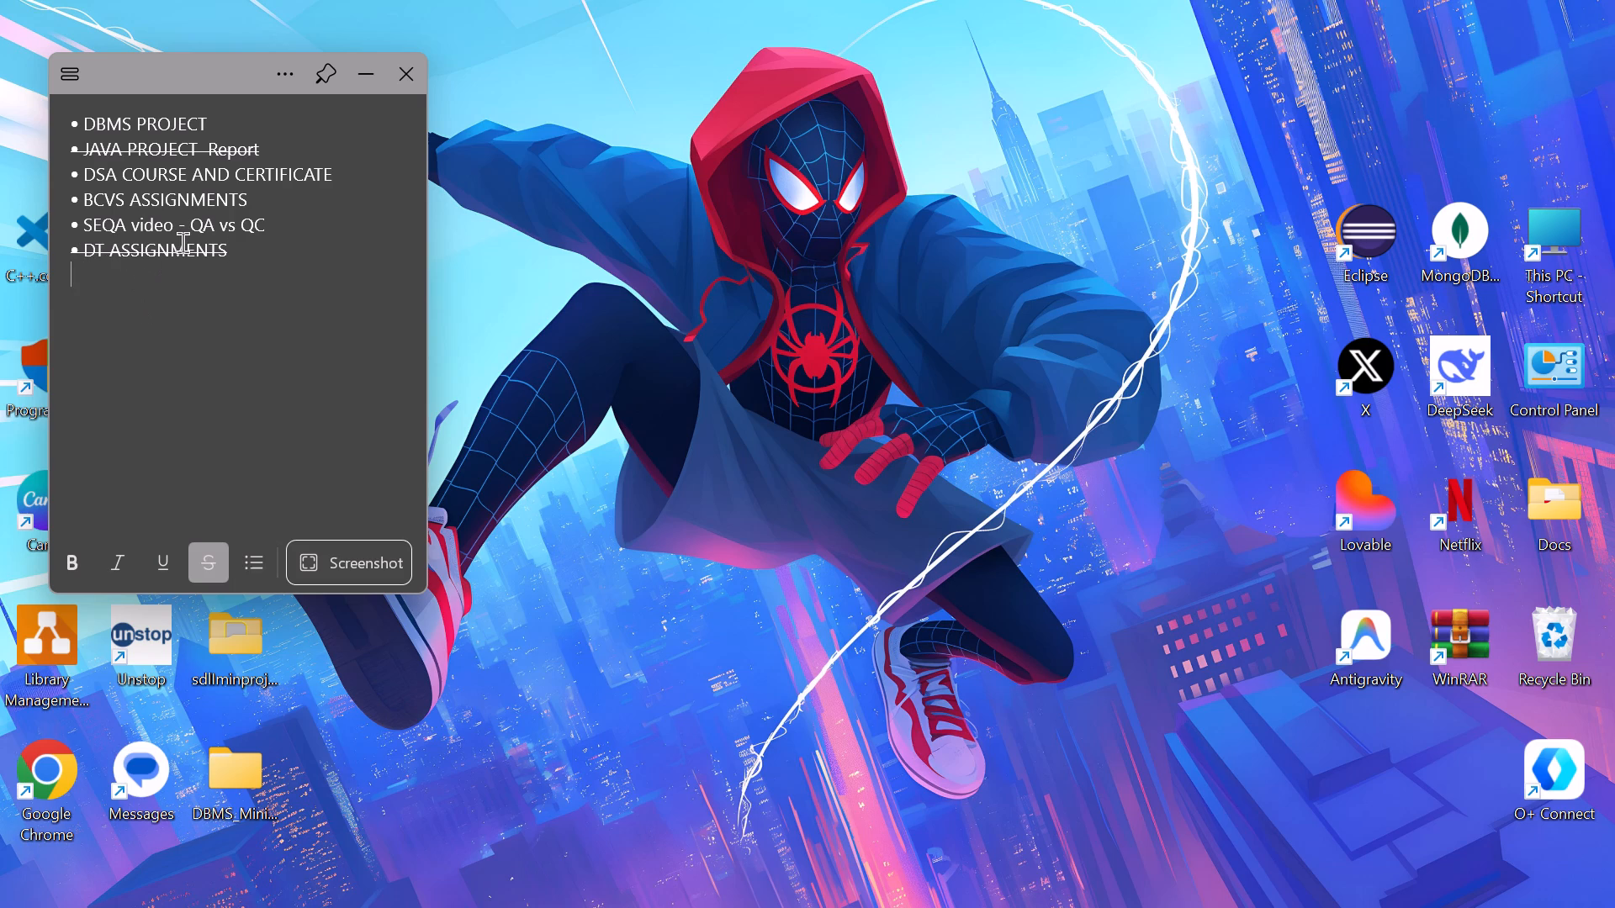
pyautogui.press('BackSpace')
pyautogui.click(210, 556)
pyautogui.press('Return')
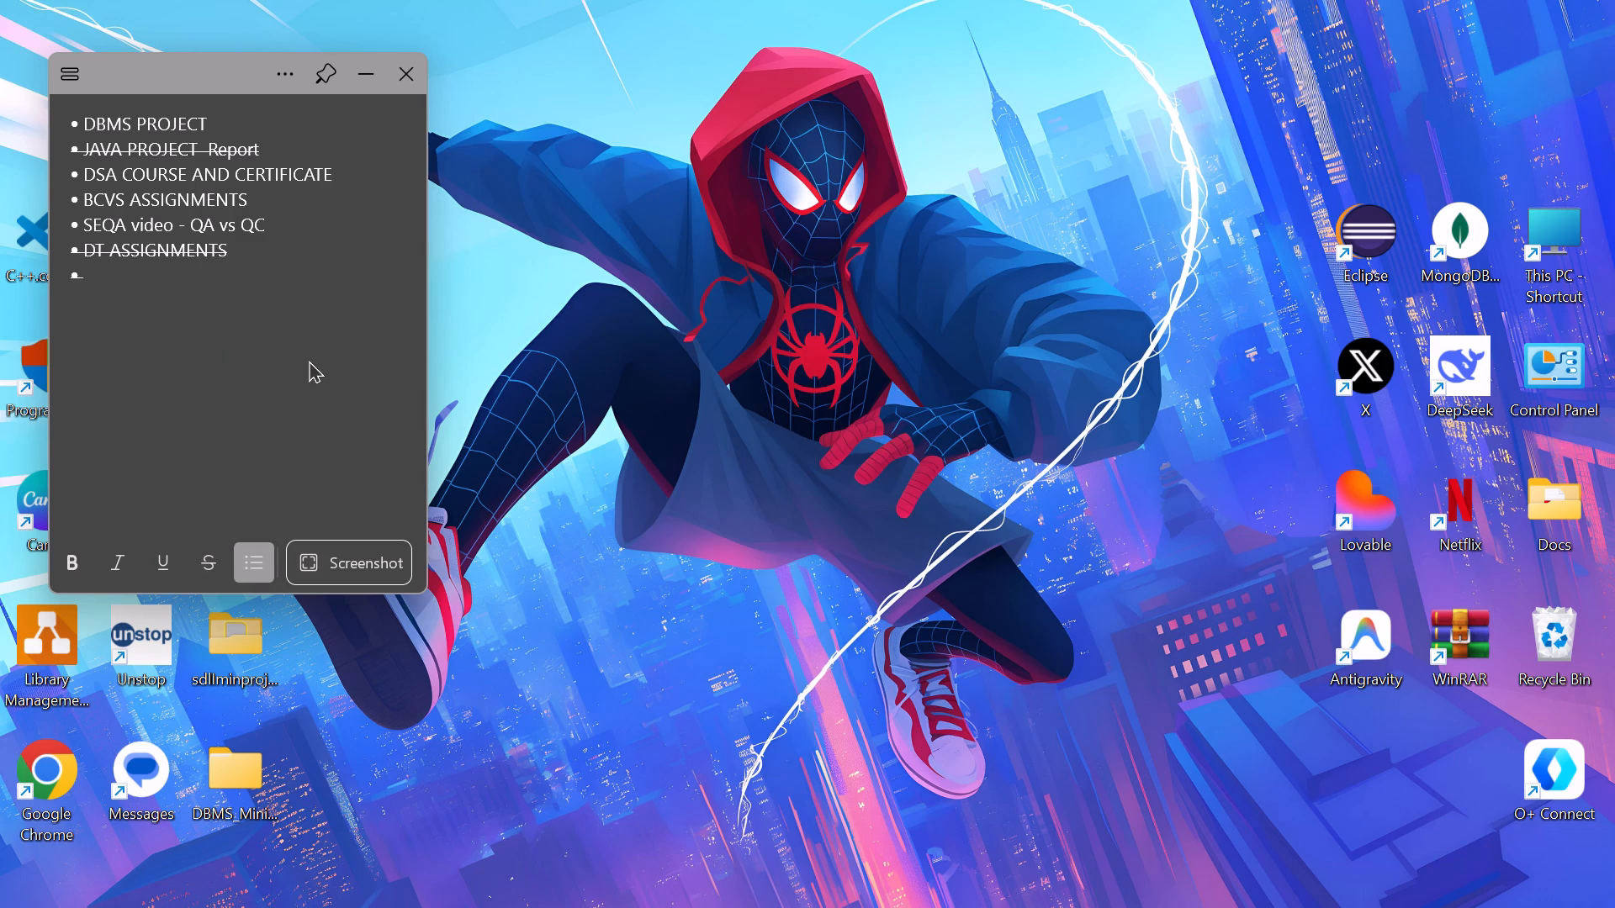
# Add the unstruck item DT PROJECT REPORT AND PPT below DT ASSIGNMENTS and start a new line after it.
pyautogui.press('d')
pyautogui.press('BackSpace')
pyautogui.press('space')
pyautogui.write('dt')
pyautogui.press('BackSpace')
pyautogui.press('BackSpace')
pyautogui.write('DT')
pyautogui.press('space')
pyautogui.write('PROJECT REPORT AD')
pyautogui.press('space')
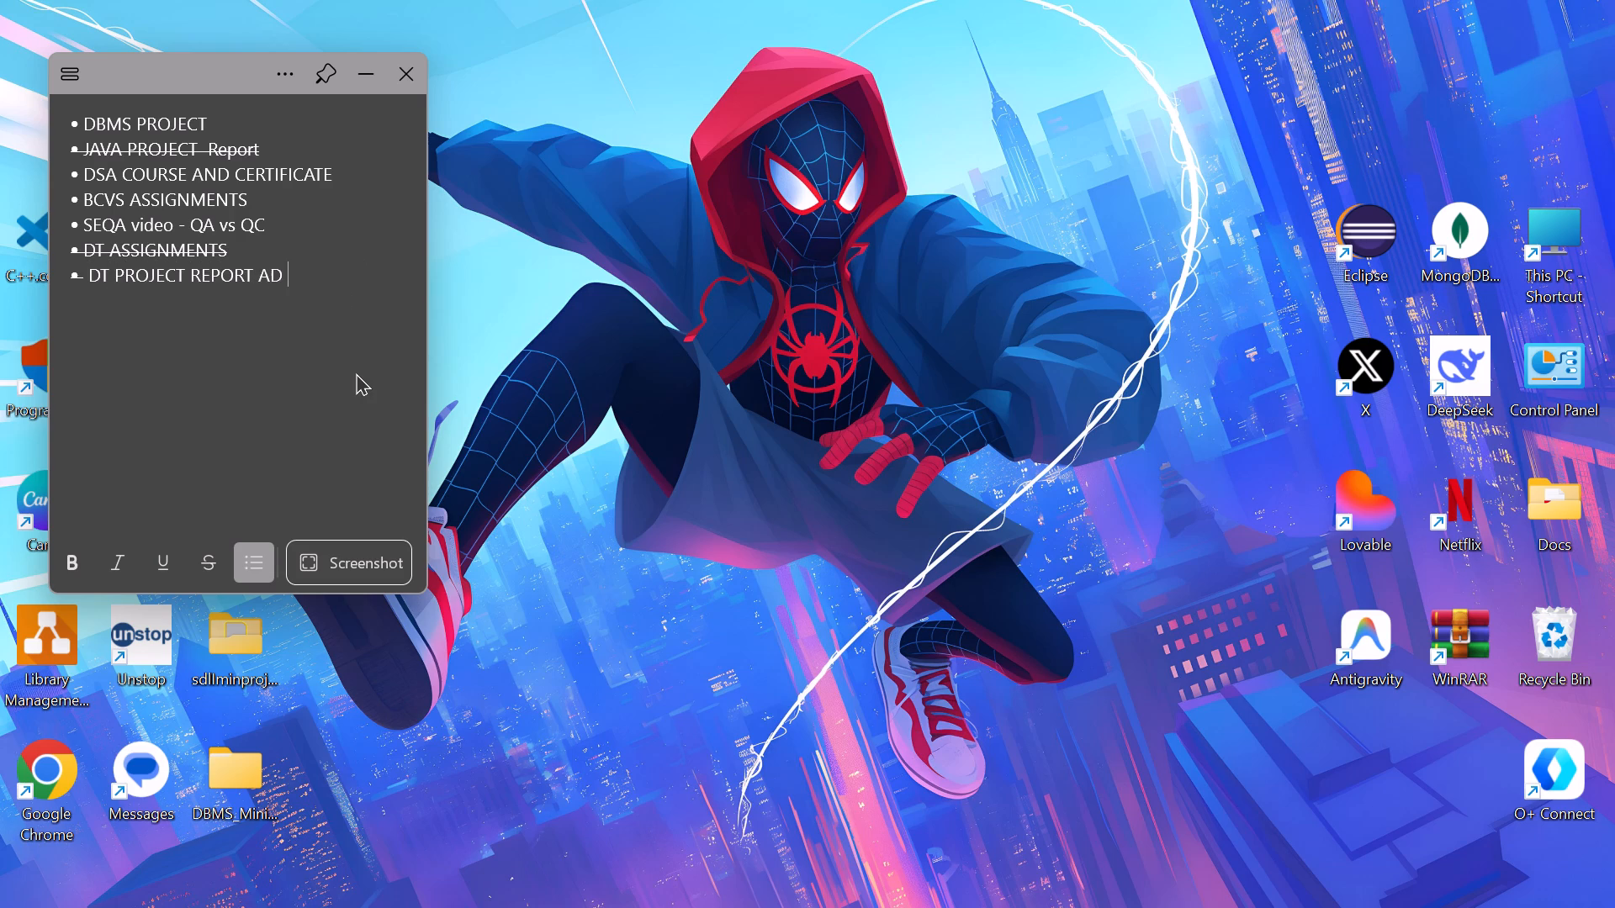
pyautogui.press('BackSpace')
pyautogui.press('BackSpace')
pyautogui.write('ND PPT')
pyautogui.press('Return')
# Switch to the Innovation Economics mini project report PDF in Edge and look through its pages from the cover onward.
pyautogui.press('Tab')
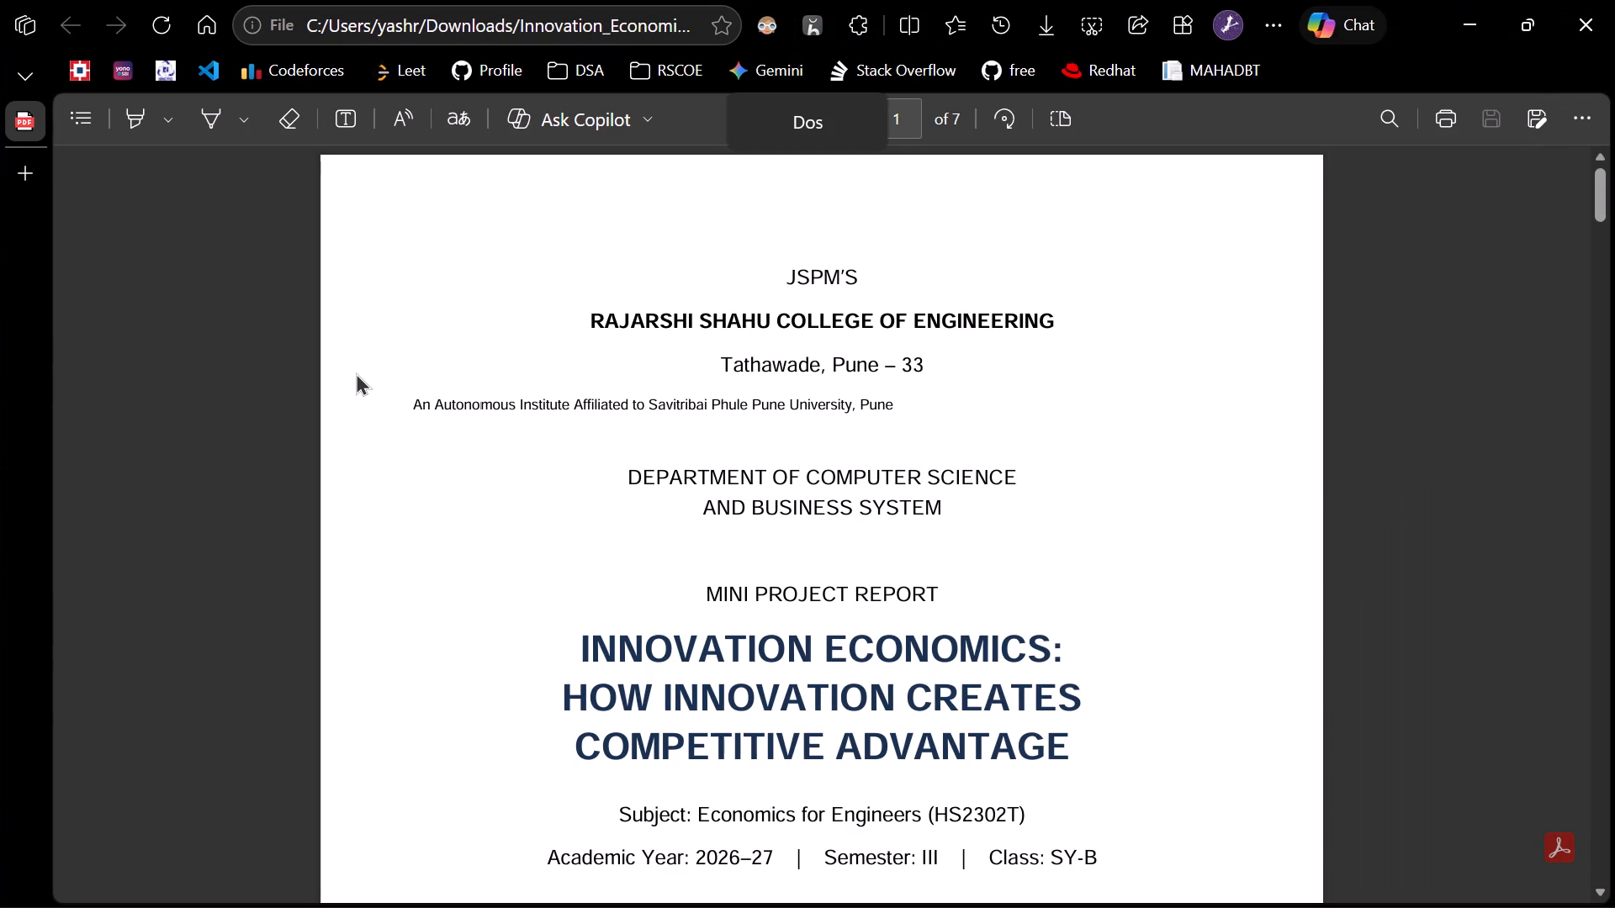
pyautogui.scroll(-2, 356, 372)
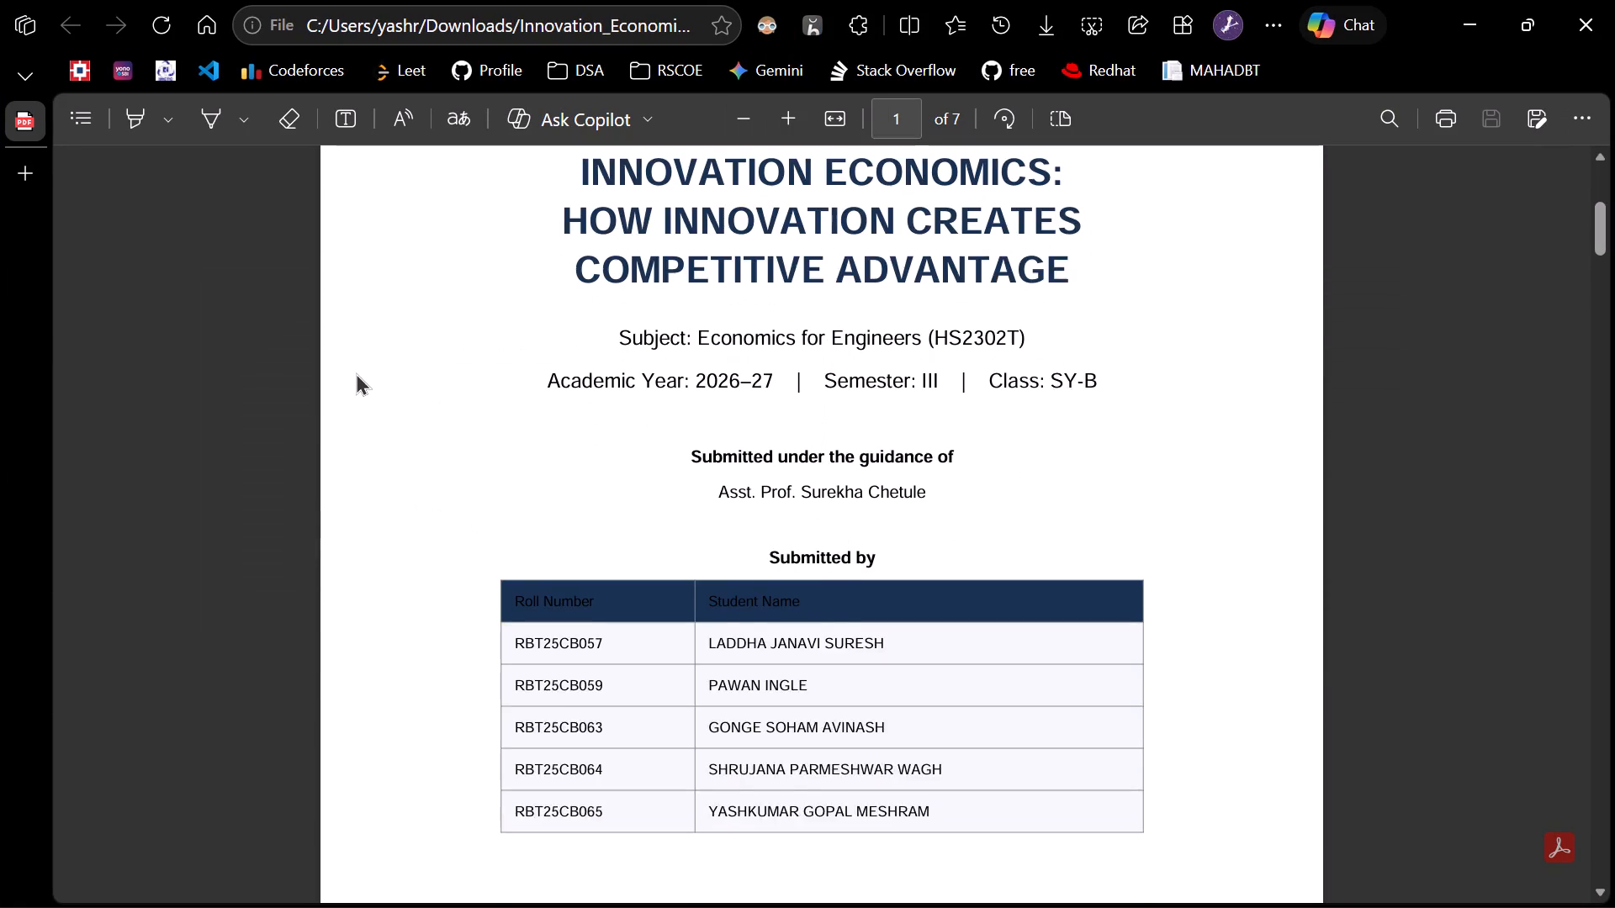
pyautogui.scroll(-11, 356, 372)
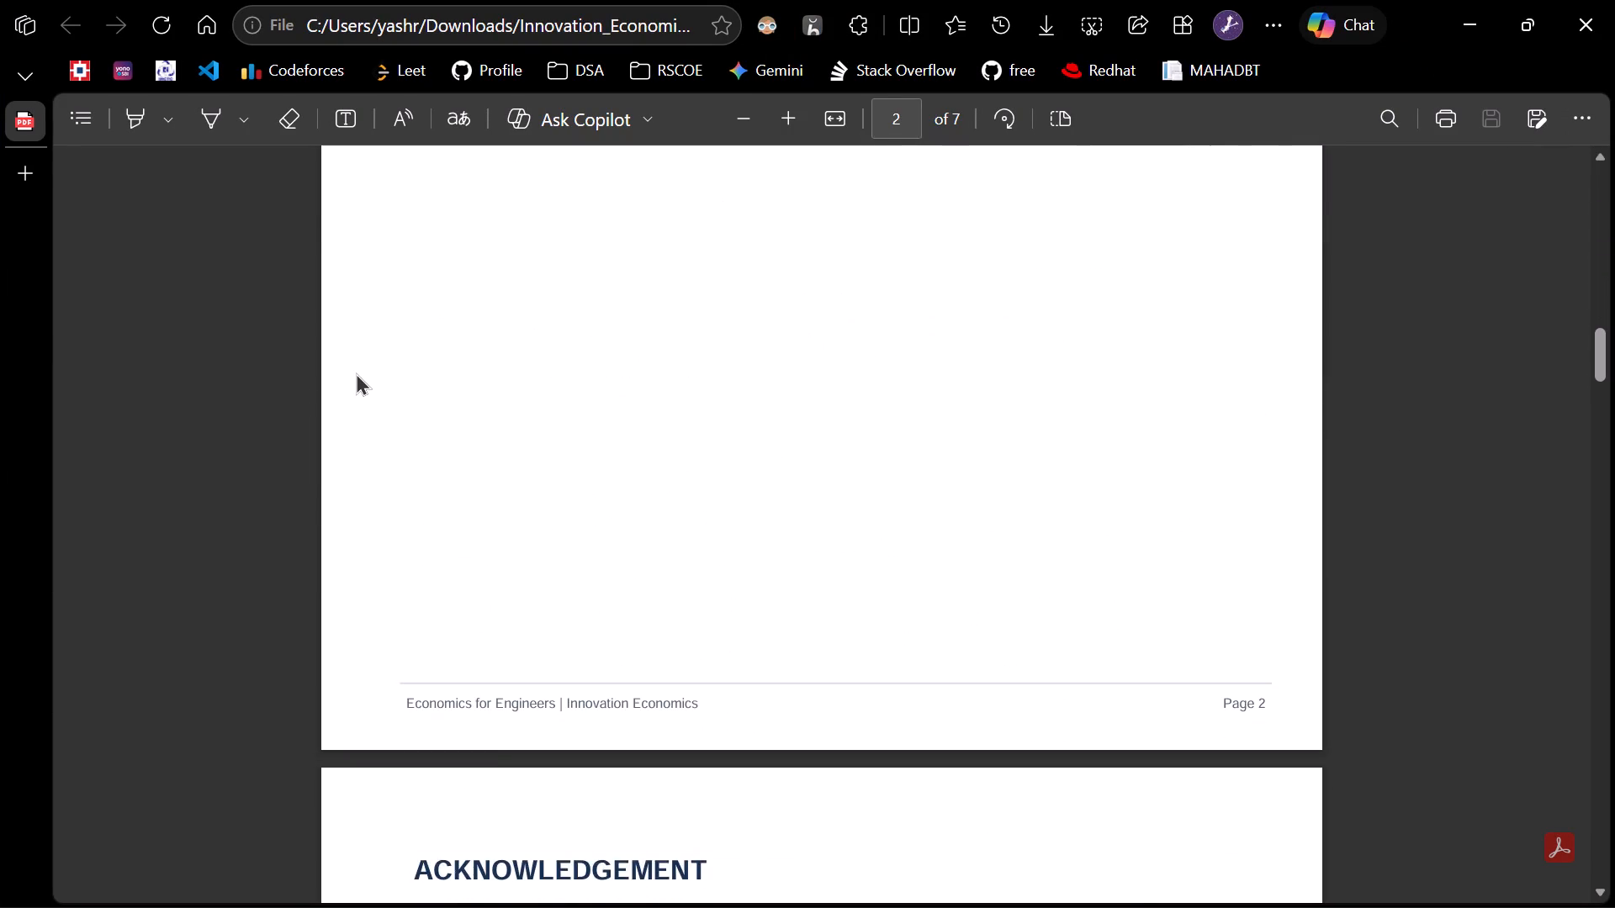
pyautogui.scroll(-10, 356, 372)
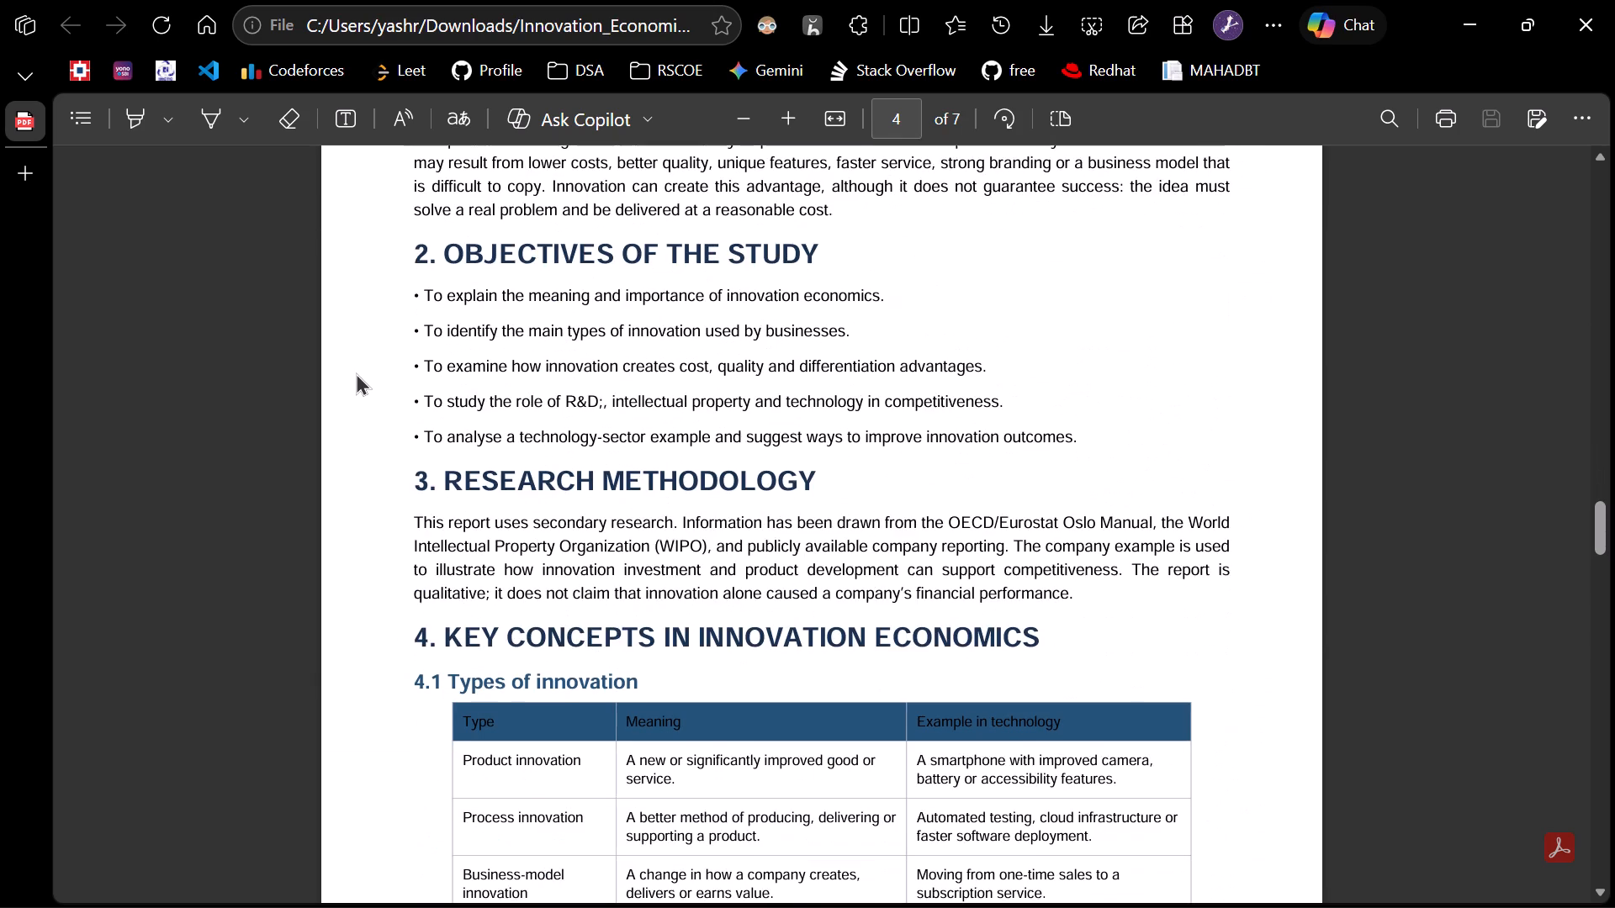
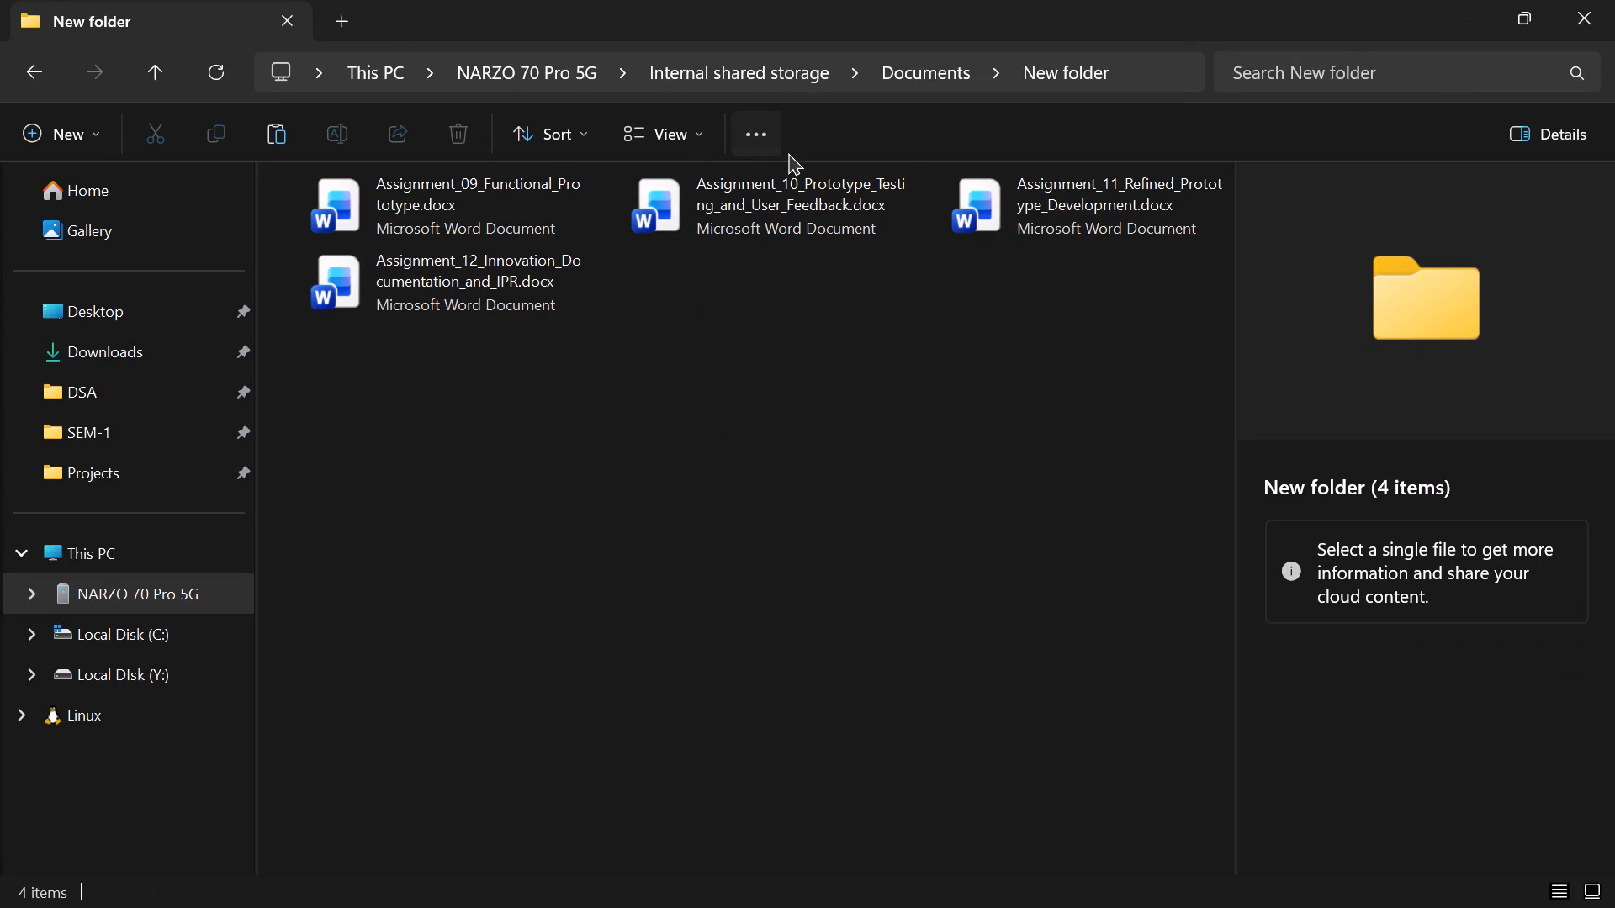
# Copy the four assignment documents 09 to 12 from the phone folder into the Design Thinking project's Metadata > ASSIGNMENTS folder.
pyautogui.click(722, 297)
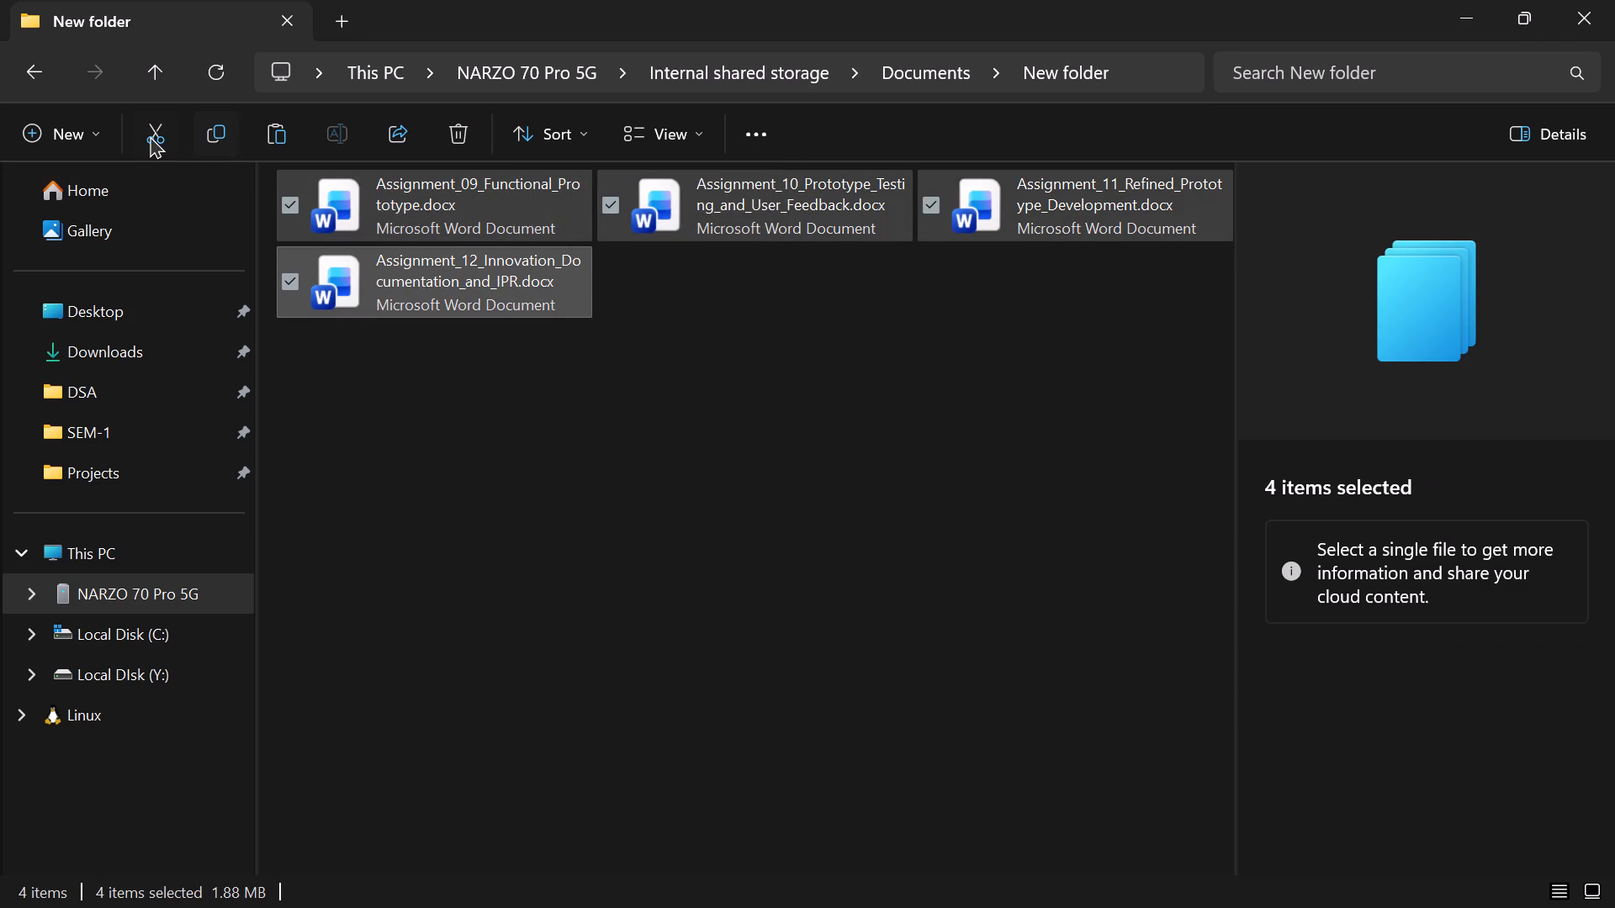
pyautogui.click(211, 140)
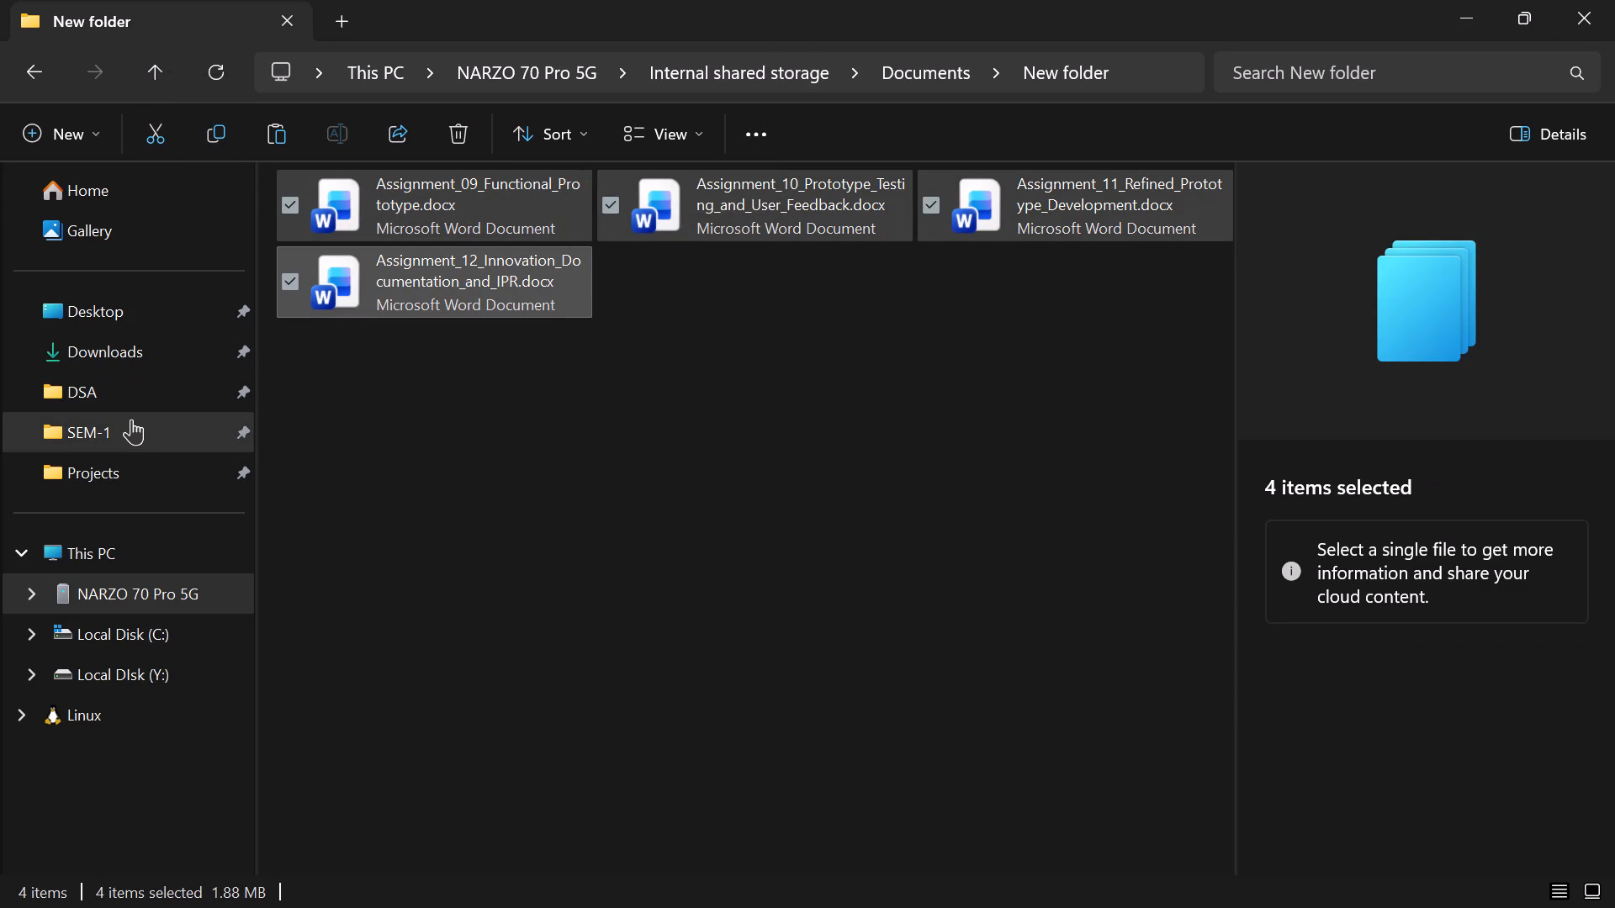
pyautogui.click(131, 419)
pyautogui.doubleClick(379, 341)
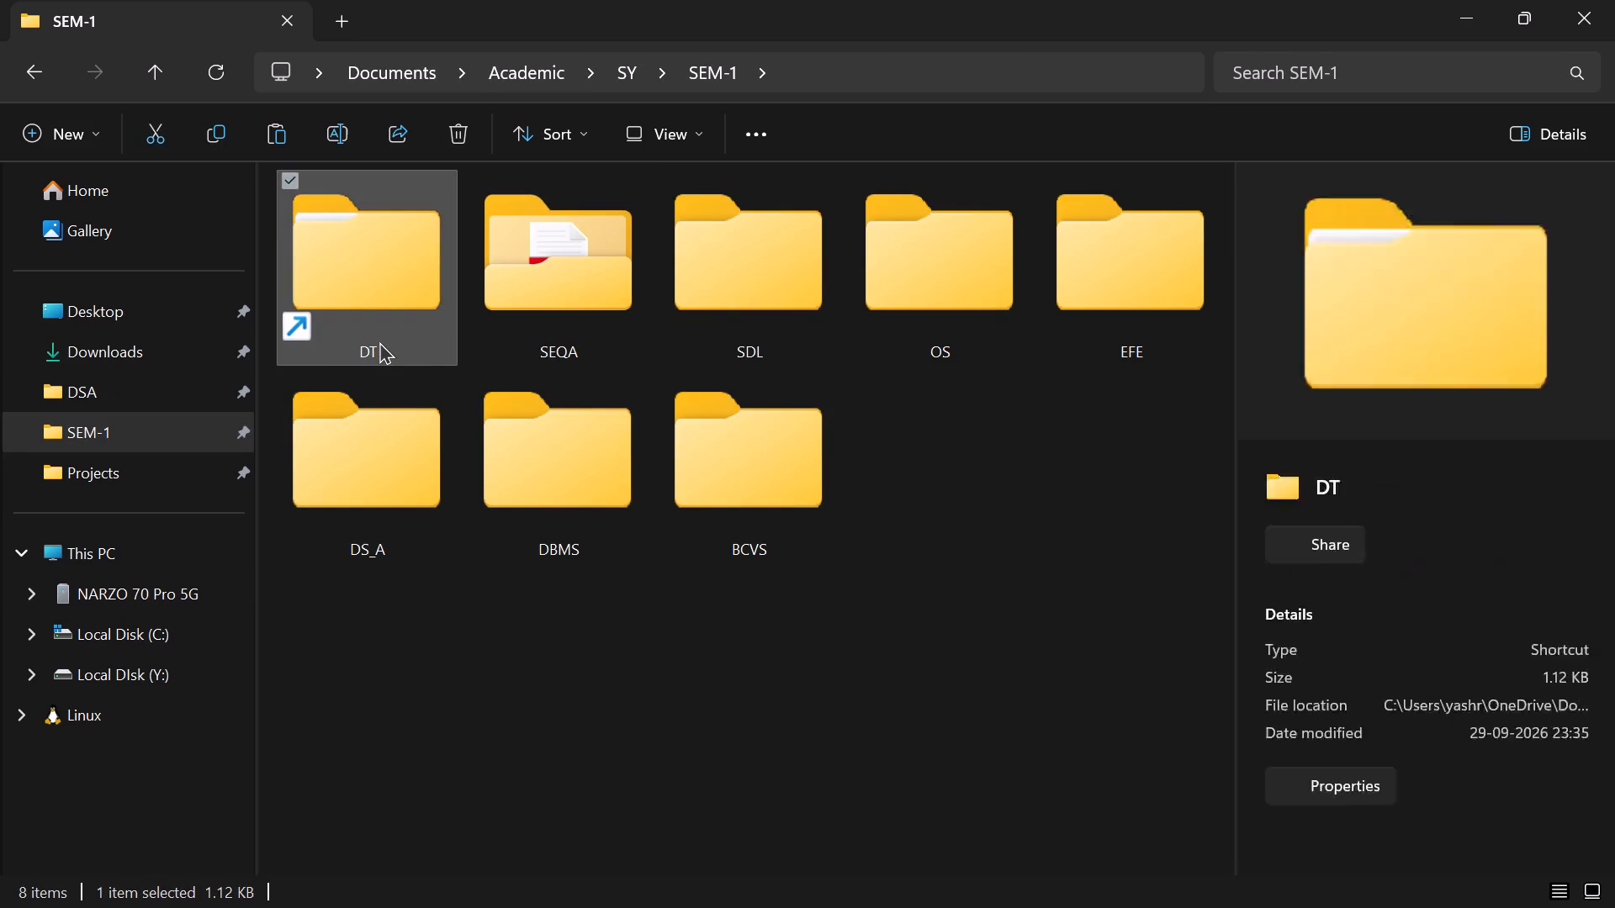
pyautogui.doubleClick(453, 281)
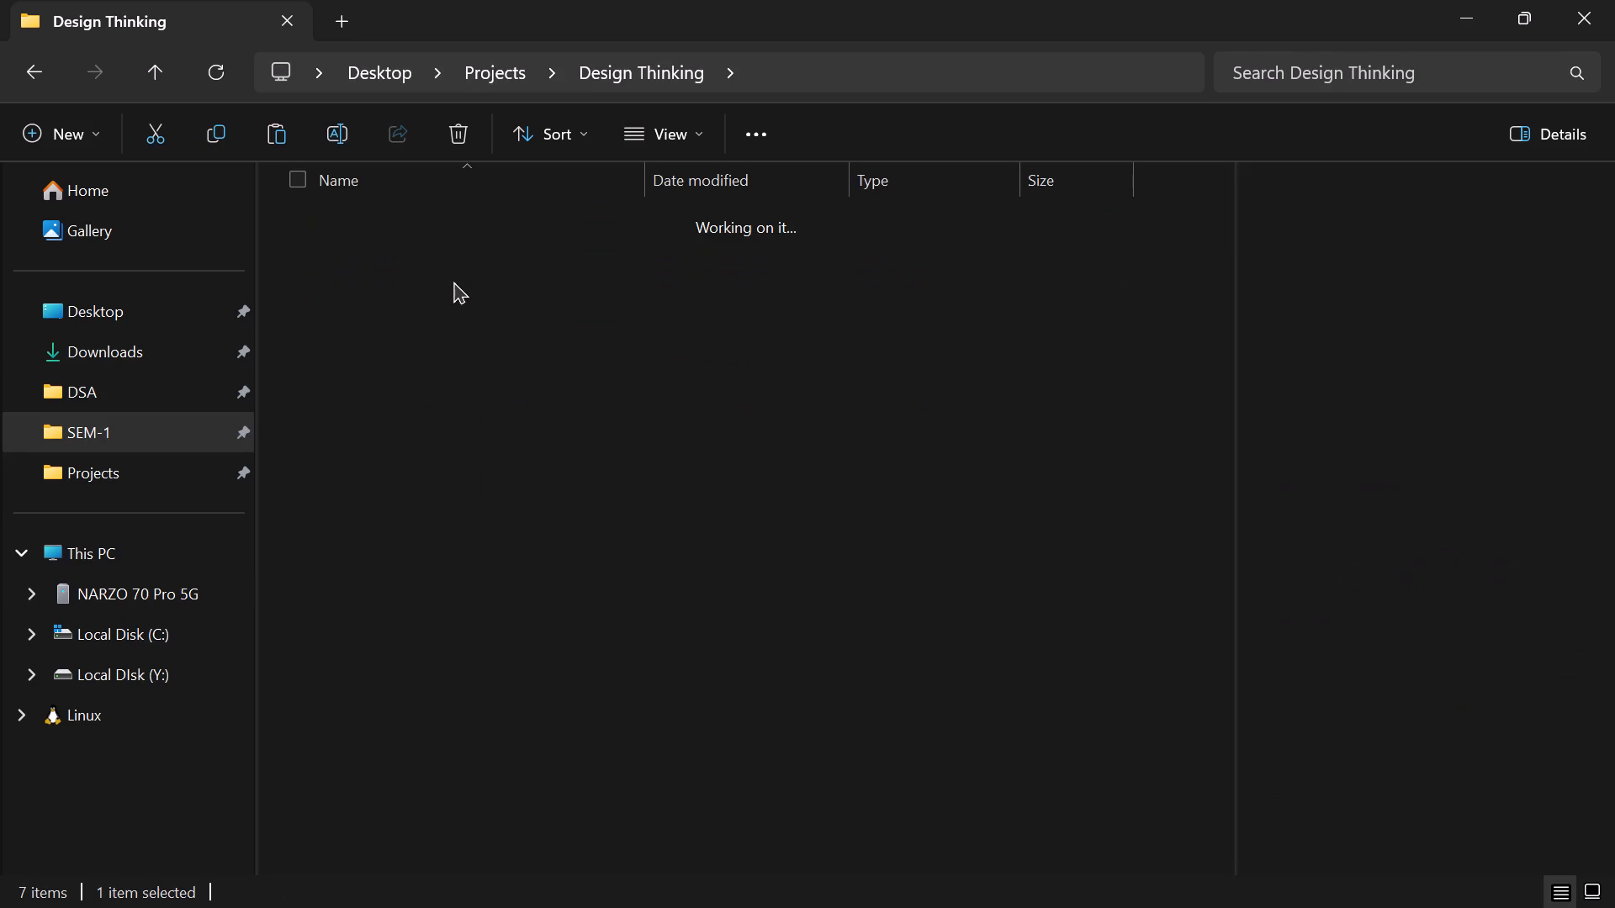
pyautogui.doubleClick(503, 219)
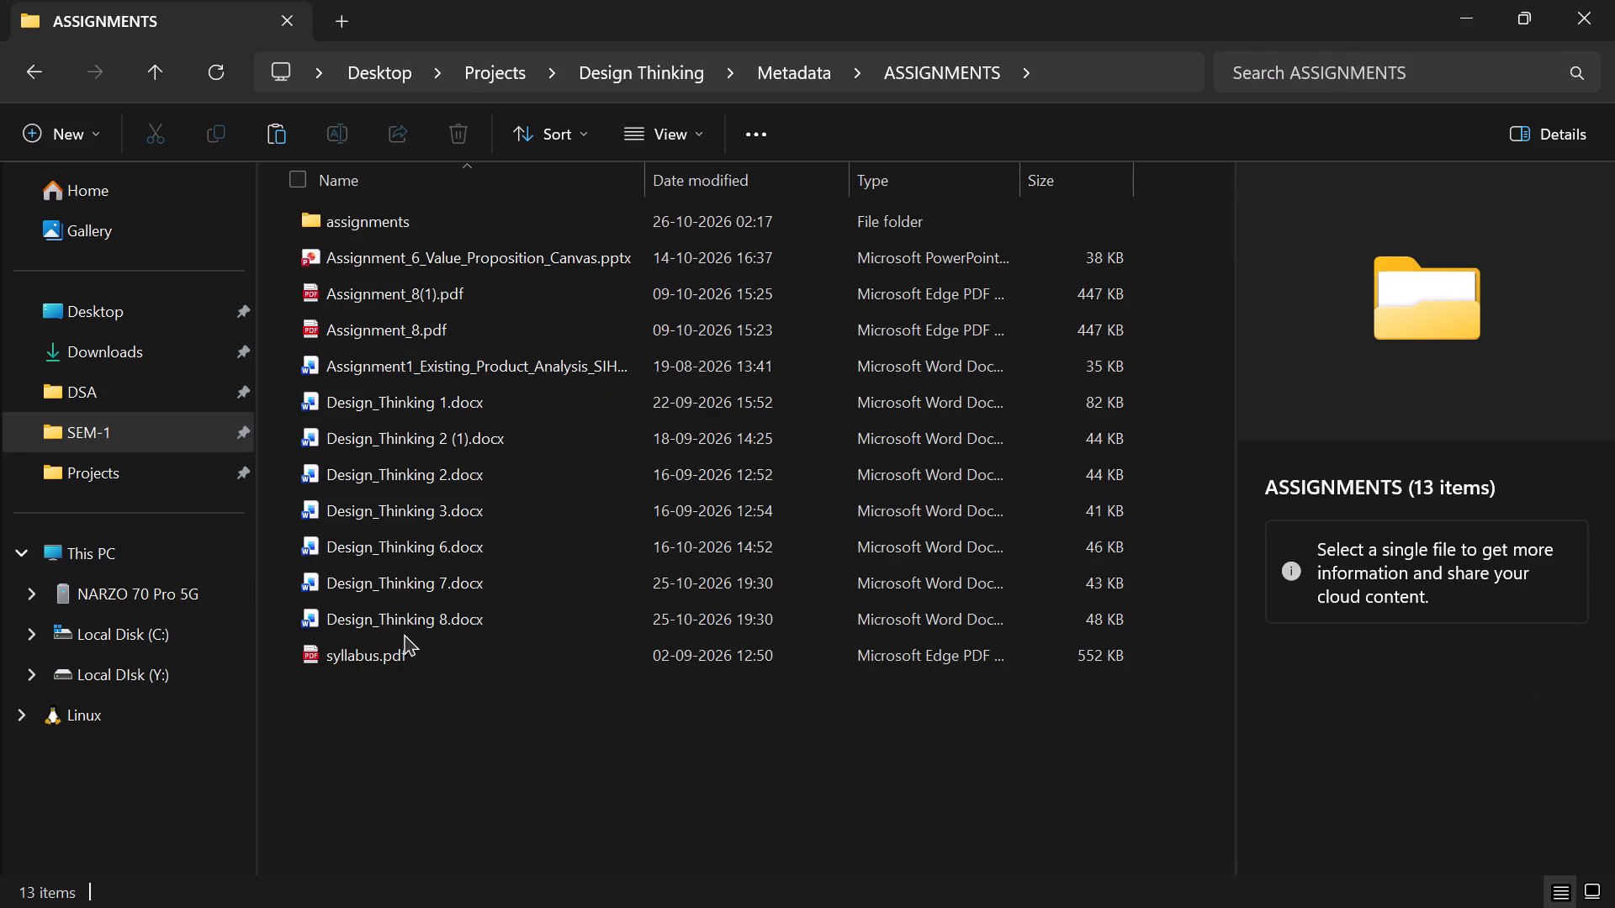
pyautogui.hotkey('ctrl', 'v')
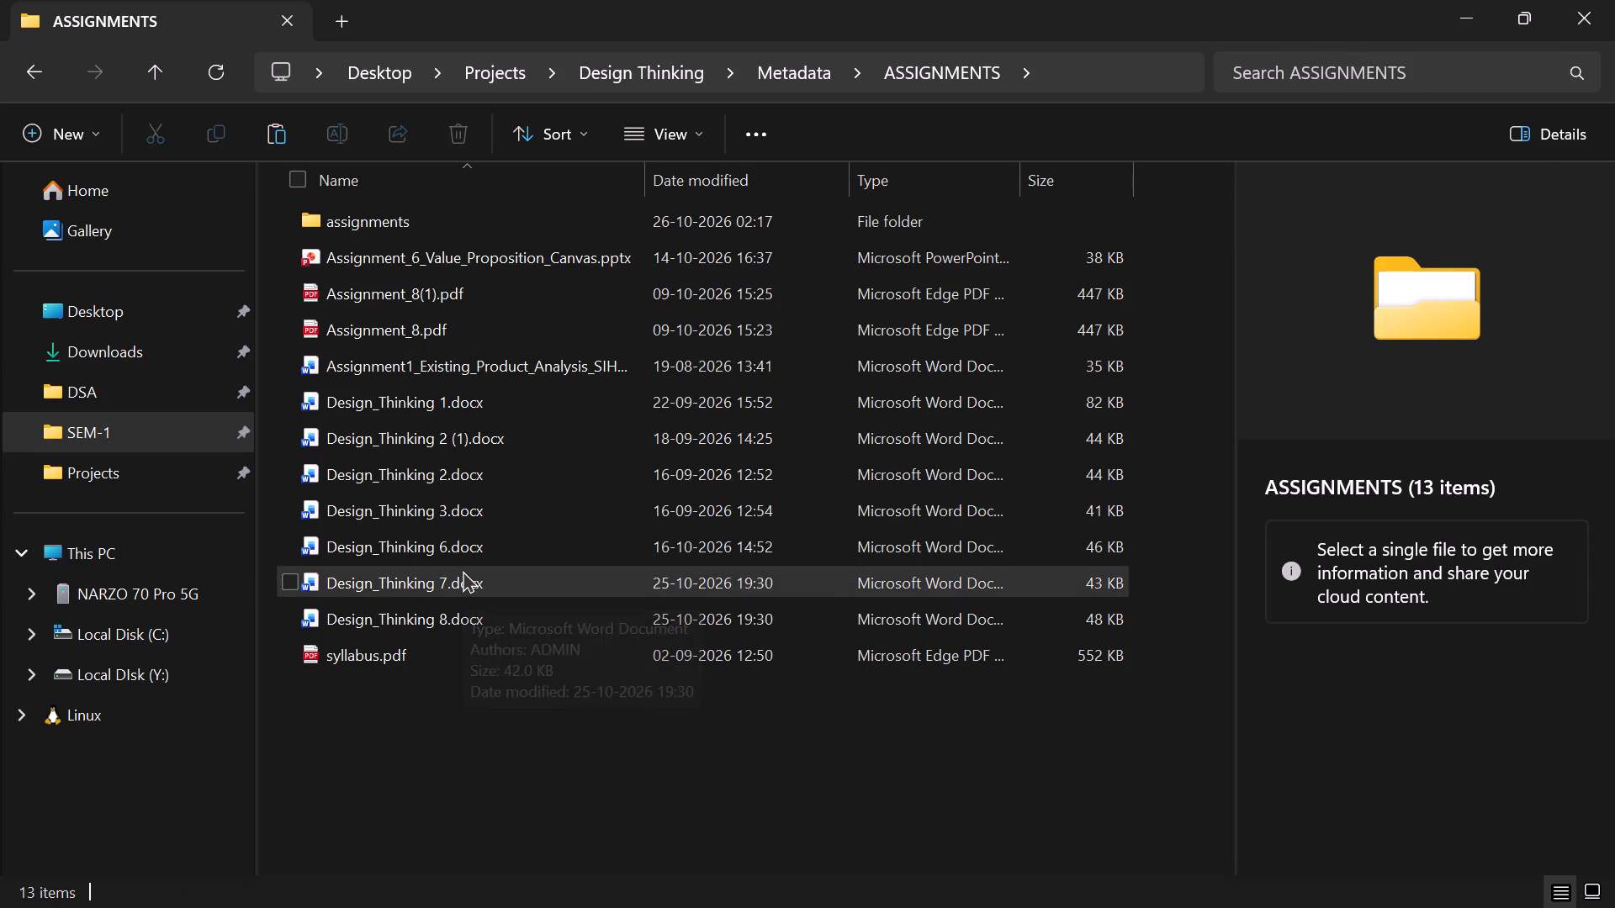
# Open Assignment_09_Functional_Prototype.docx from the ASSIGNMENTS folder in Word.
pyautogui.doubleClick(477, 690)
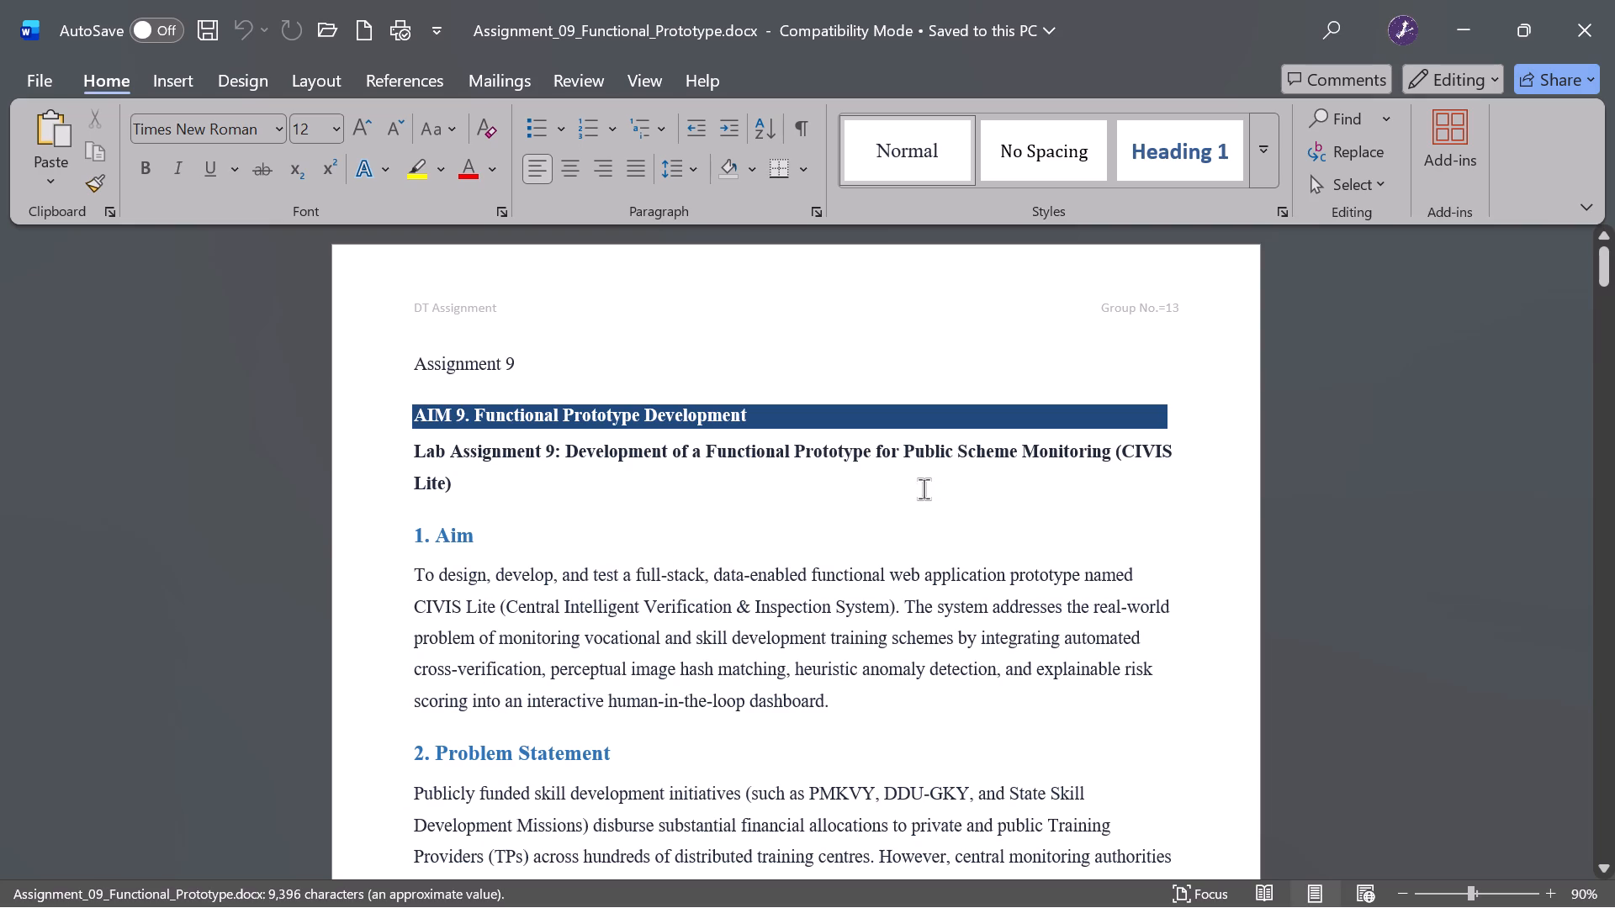
# Format the whole page header line as 10 pt Times New Roman in black and return to the body text.
pyautogui.tripleClick(883, 314)
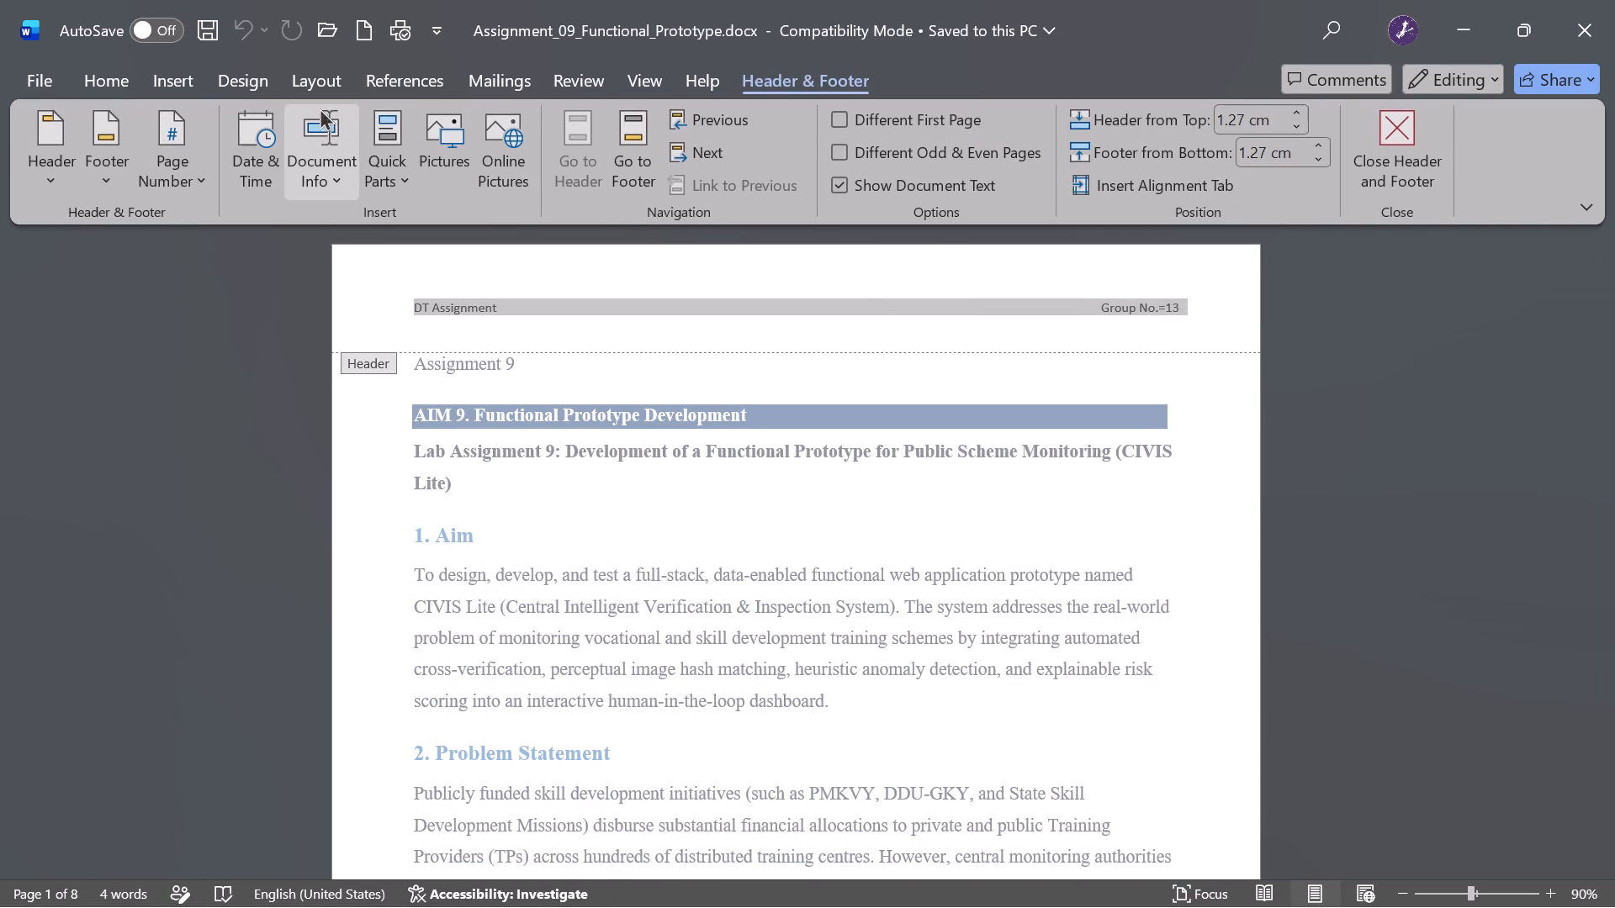
pyautogui.click(102, 65)
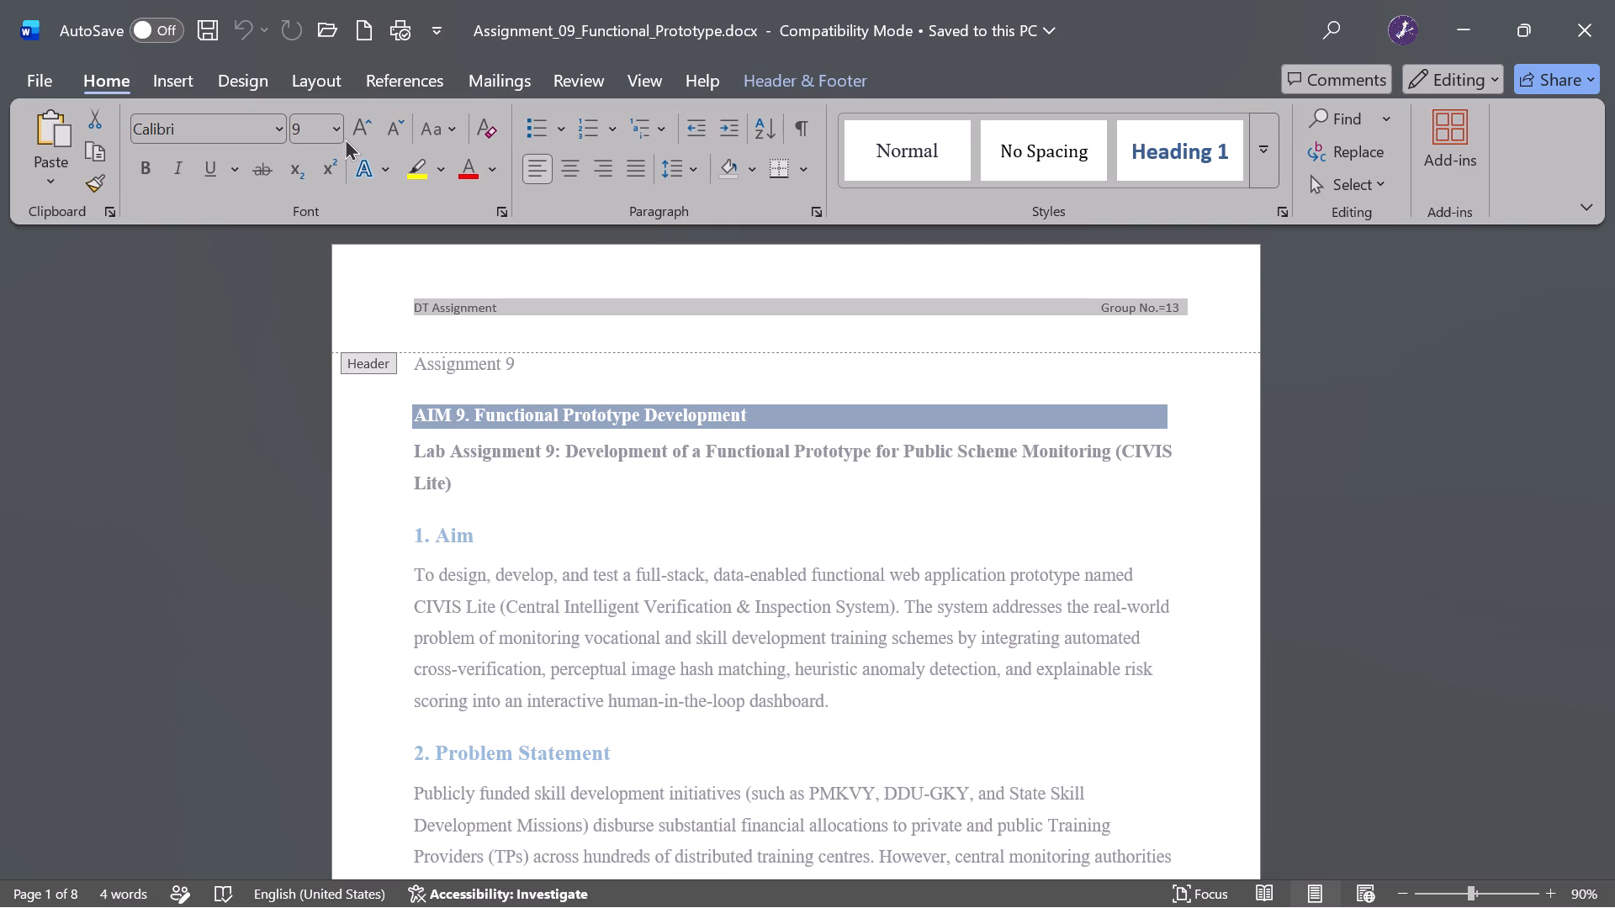
pyautogui.click(363, 130)
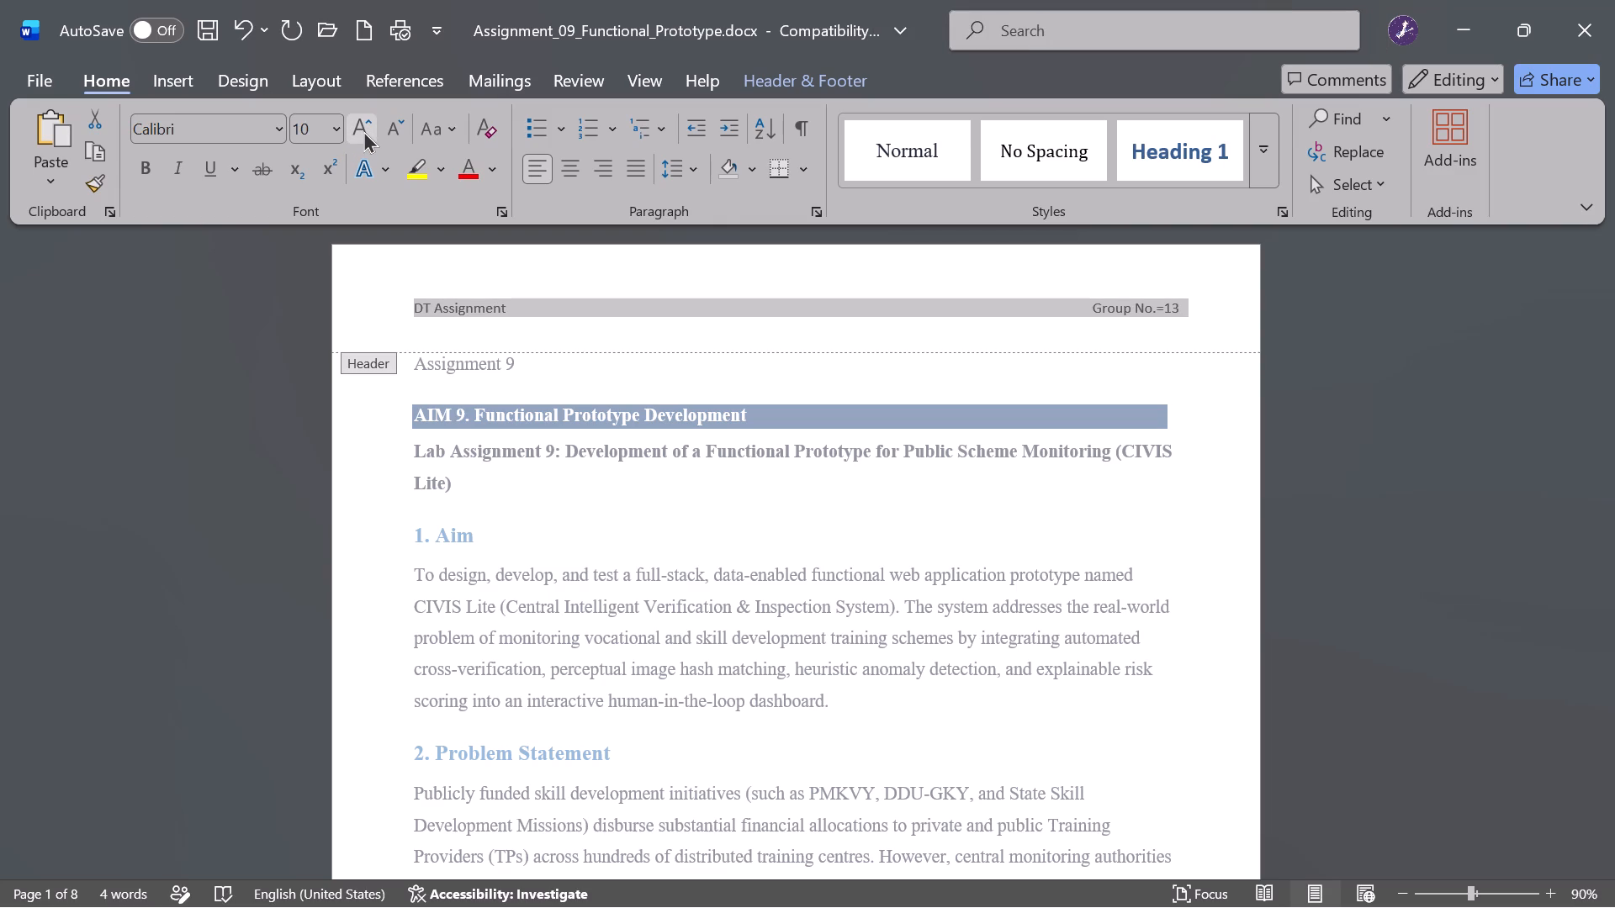
pyautogui.click(279, 124)
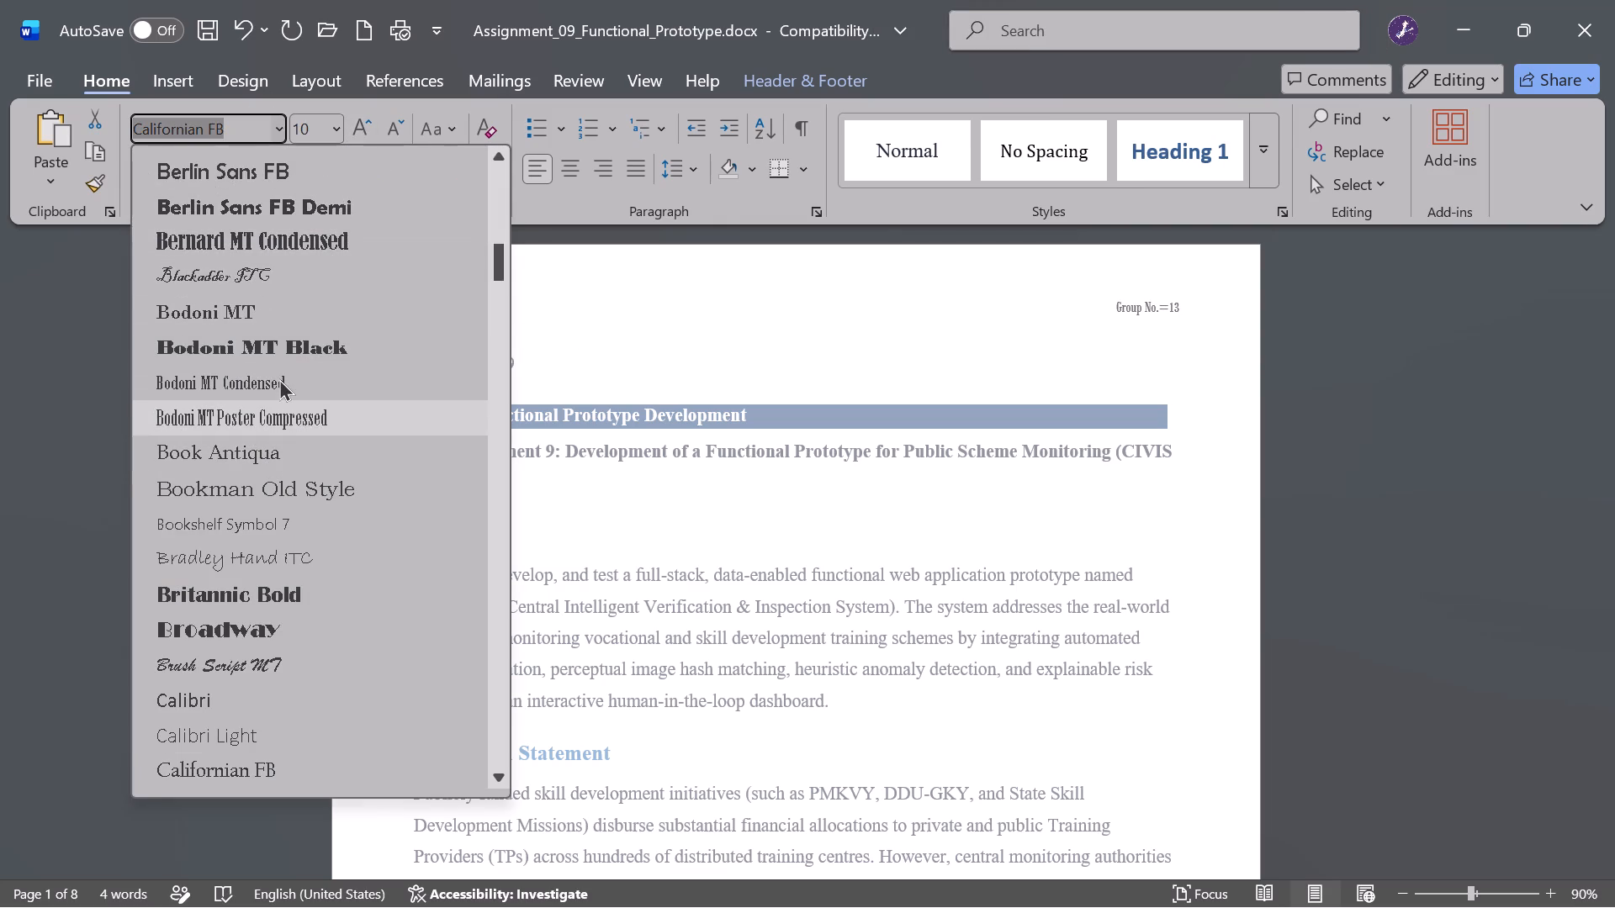
pyautogui.write('time')
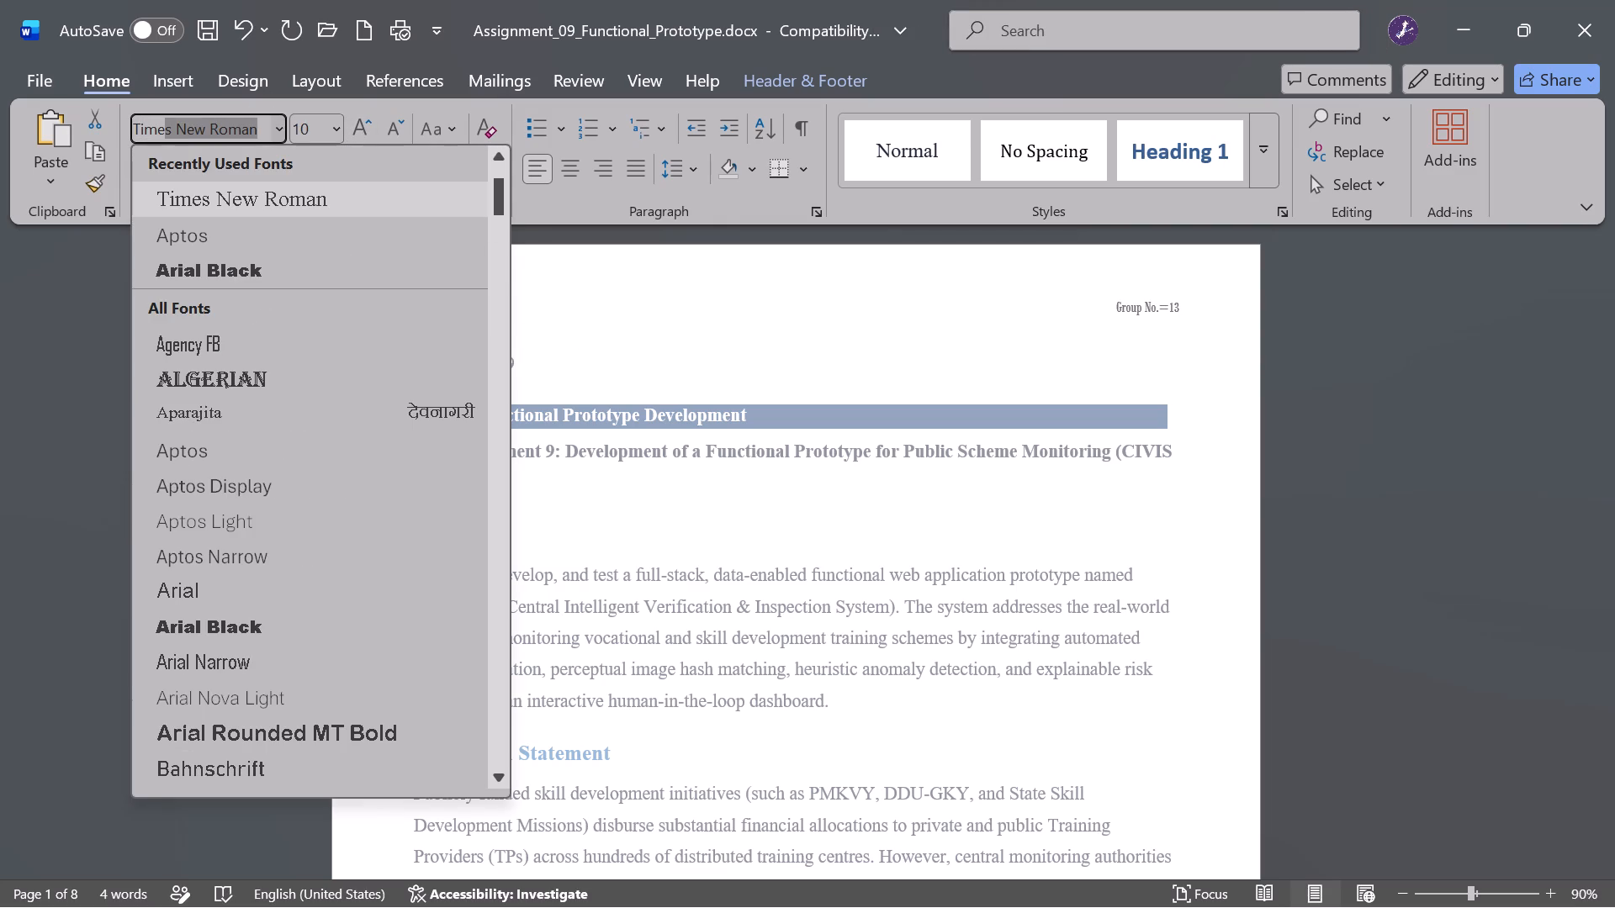
pyautogui.press('Return')
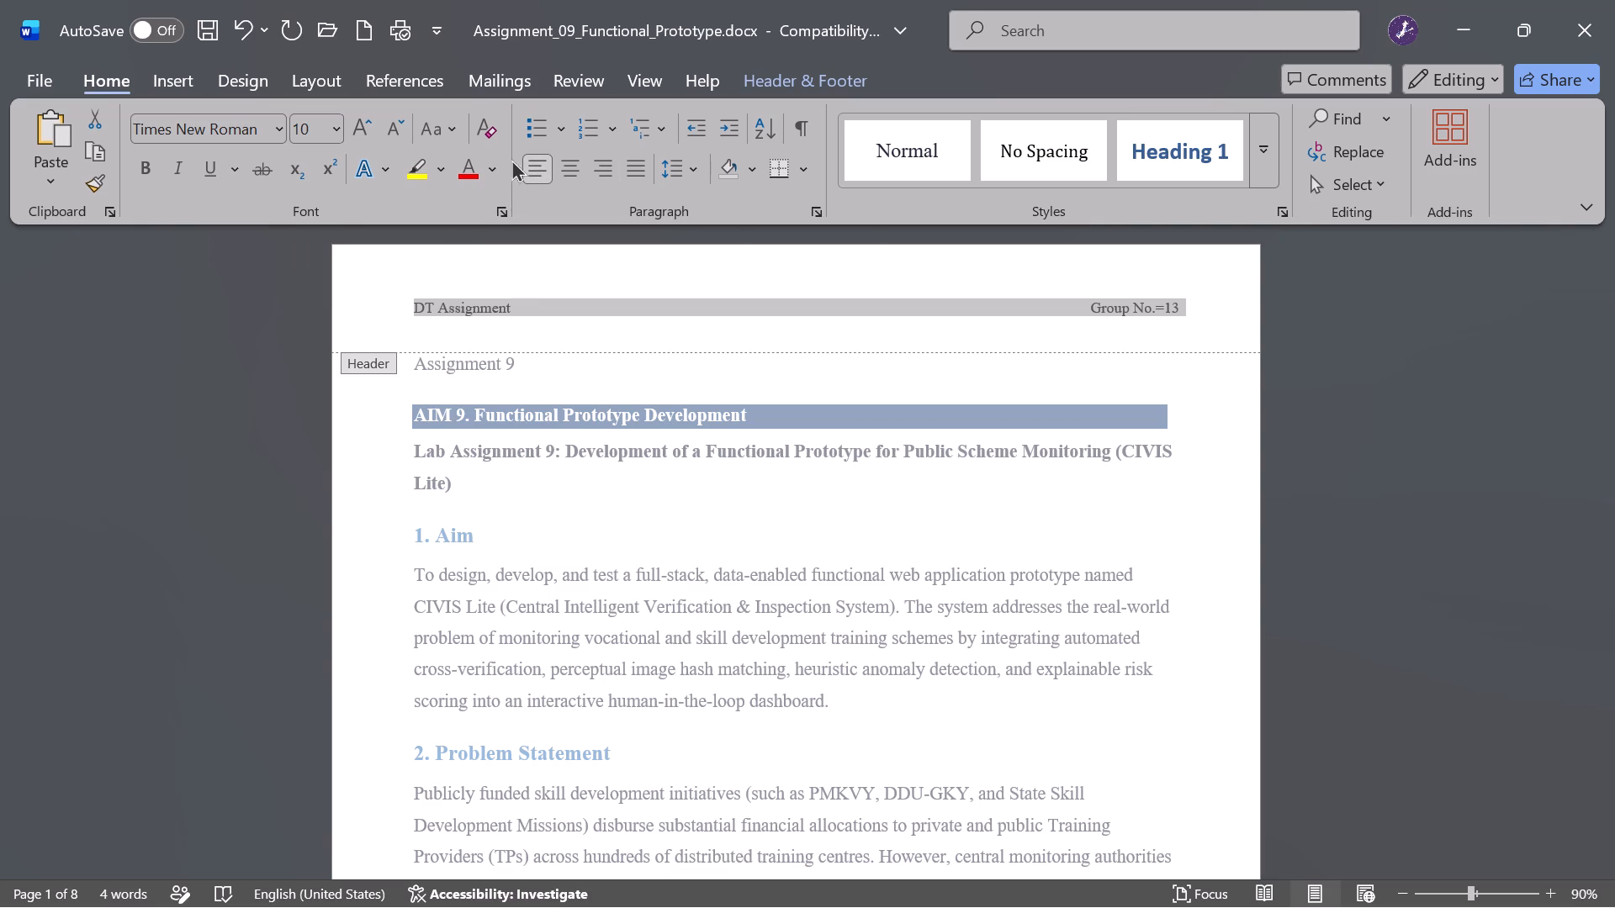
pyautogui.click(488, 165)
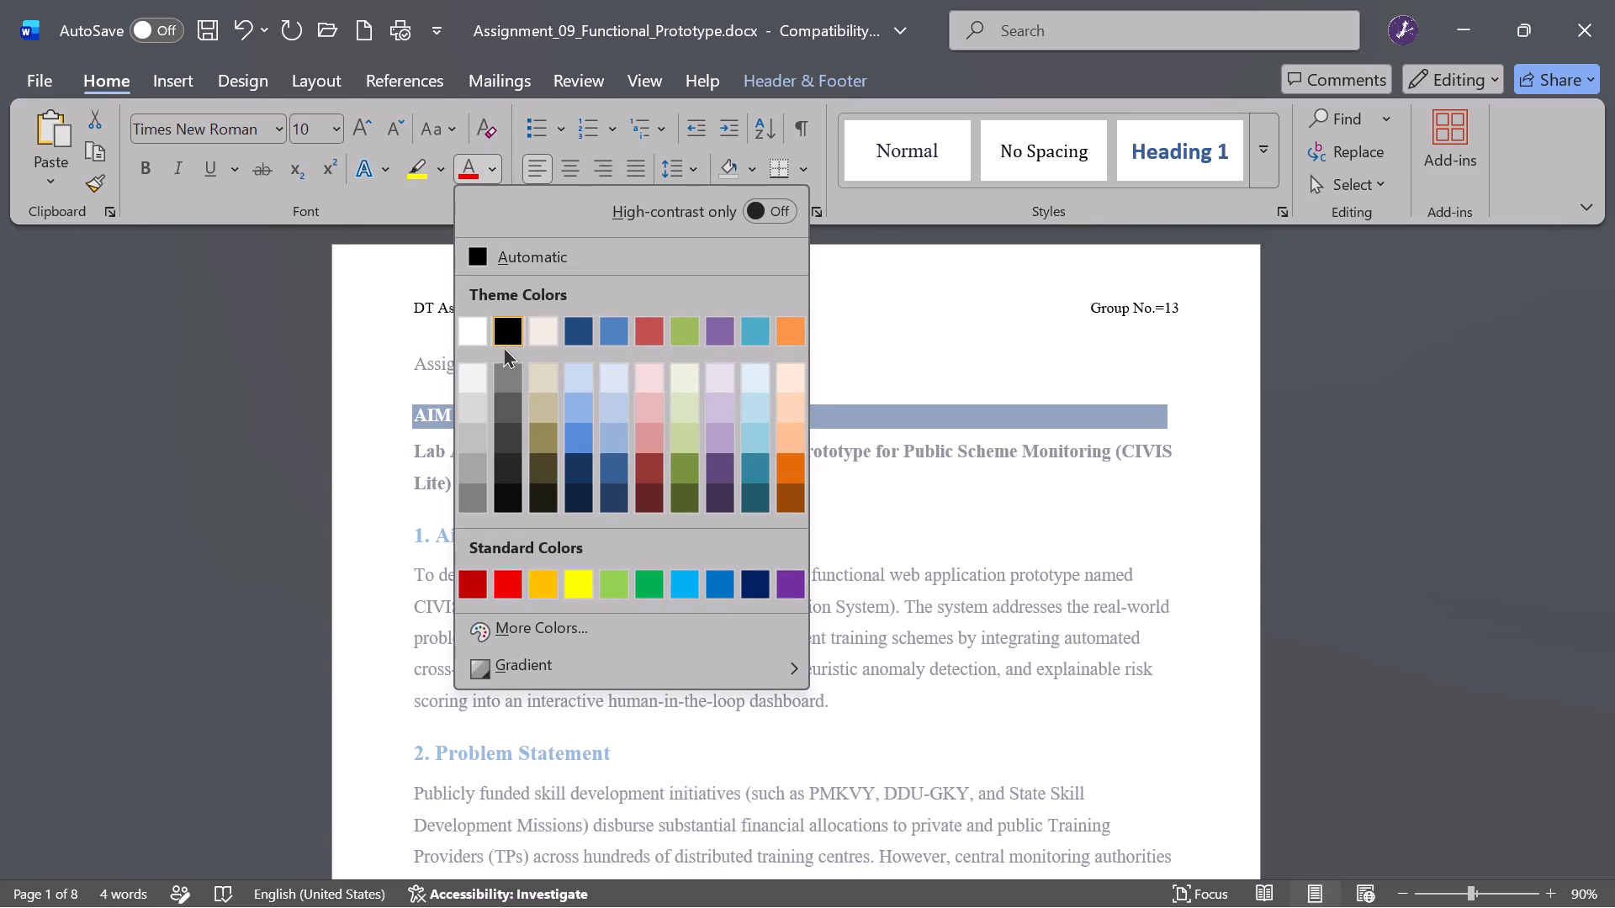
pyautogui.click(512, 326)
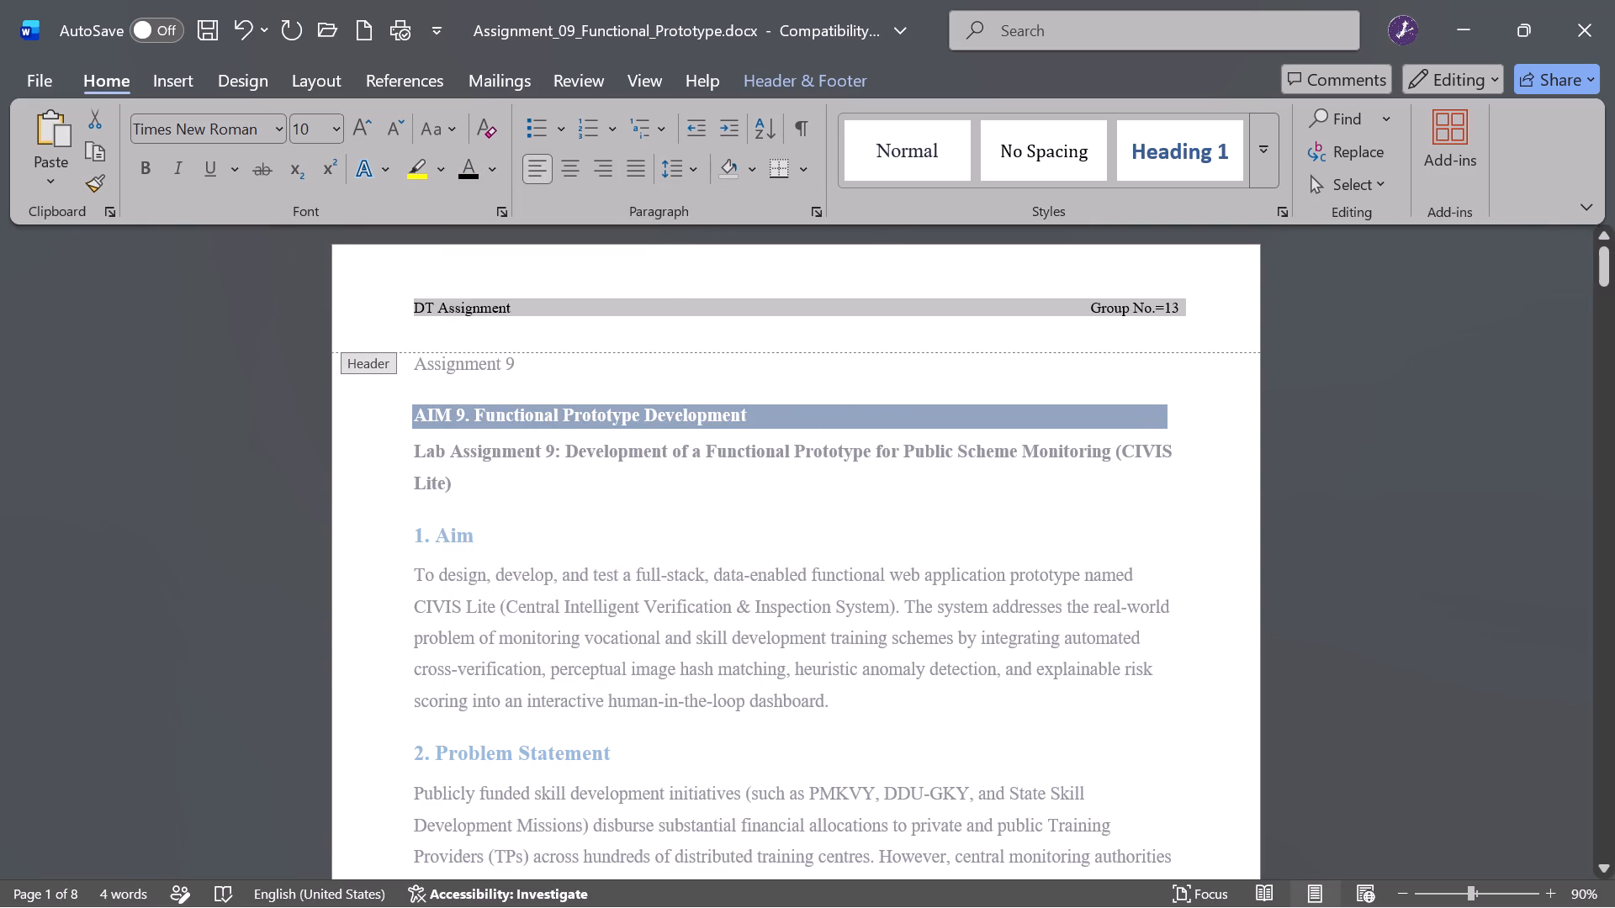
pyautogui.click(258, 351)
pyautogui.doubleClick(516, 501)
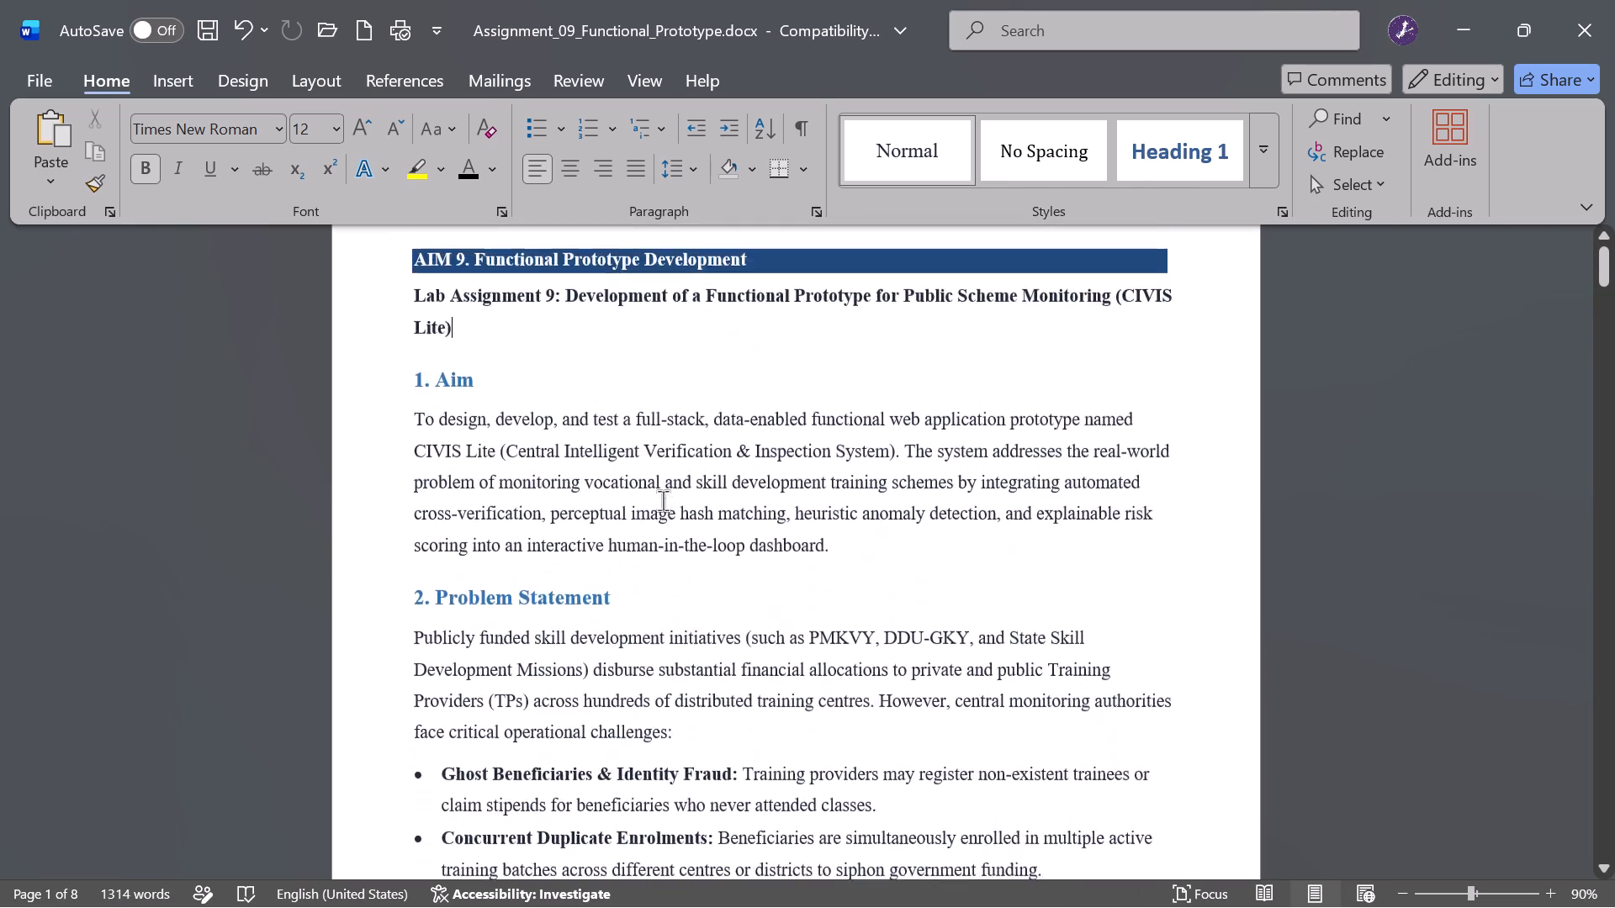
# Replace the equals sign in the header's group number with a space so it reads Group No. 13, and leave the header.
pyautogui.tripleClick(1083, 308)
pyautogui.click(1083, 308)
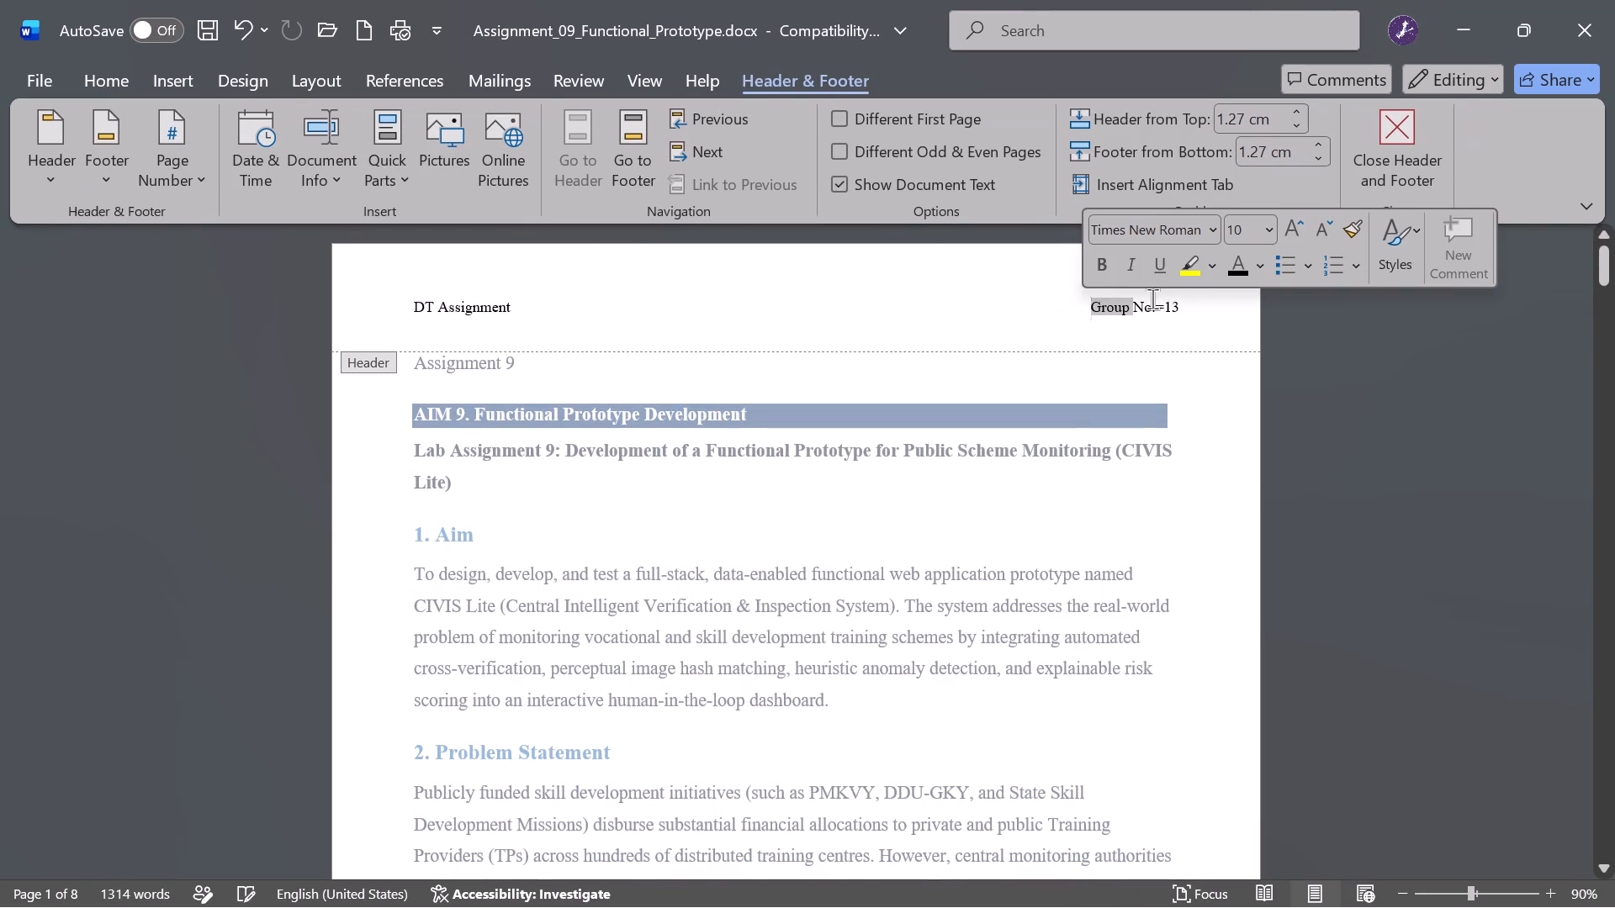
pyautogui.click(1158, 298)
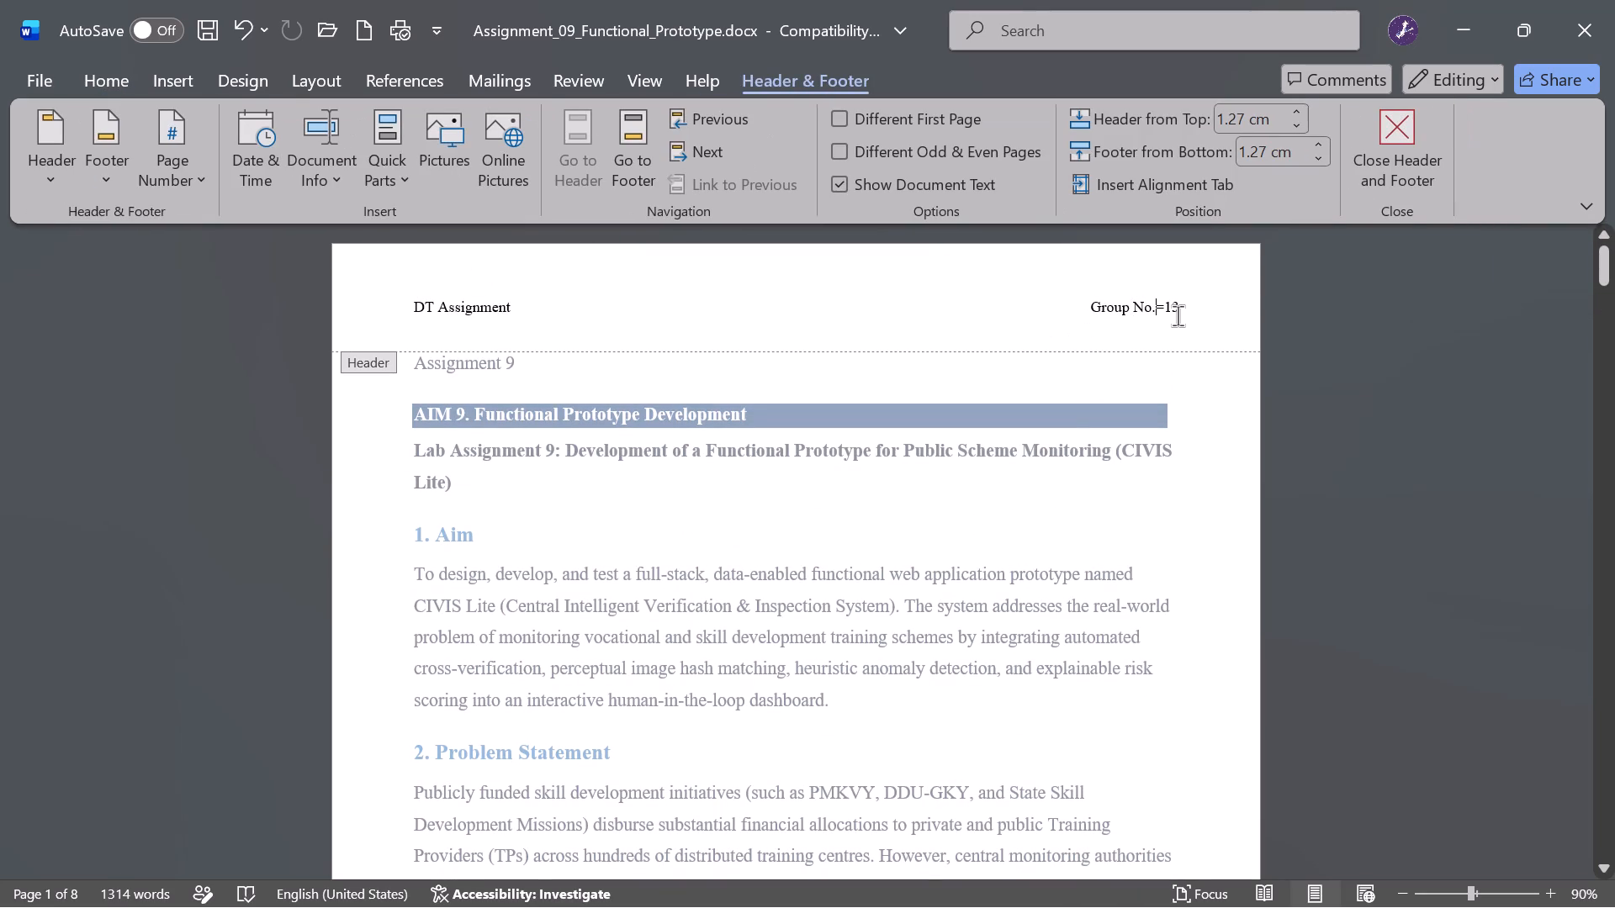
pyautogui.press('Delete')
pyautogui.press('space')
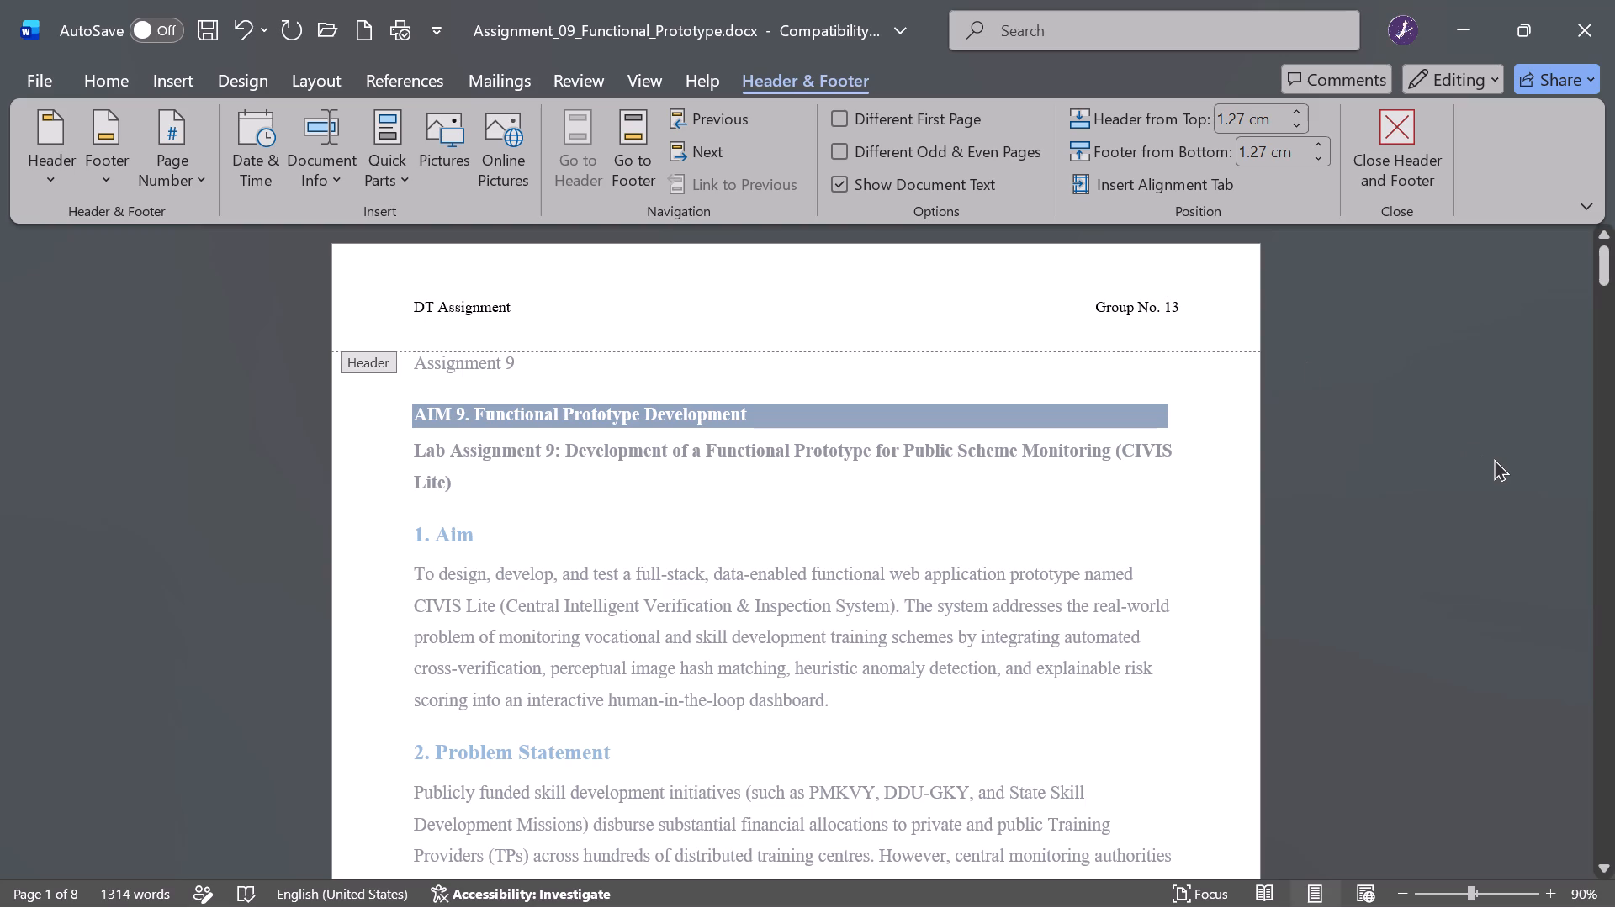
pyautogui.click(1494, 458)
pyautogui.click(1494, 458)
pyautogui.doubleClick(1401, 474)
# Look through the Assignment 9 pages to check the header, section layout, figures and test case table.
pyautogui.scroll(-3, 1349, 504)
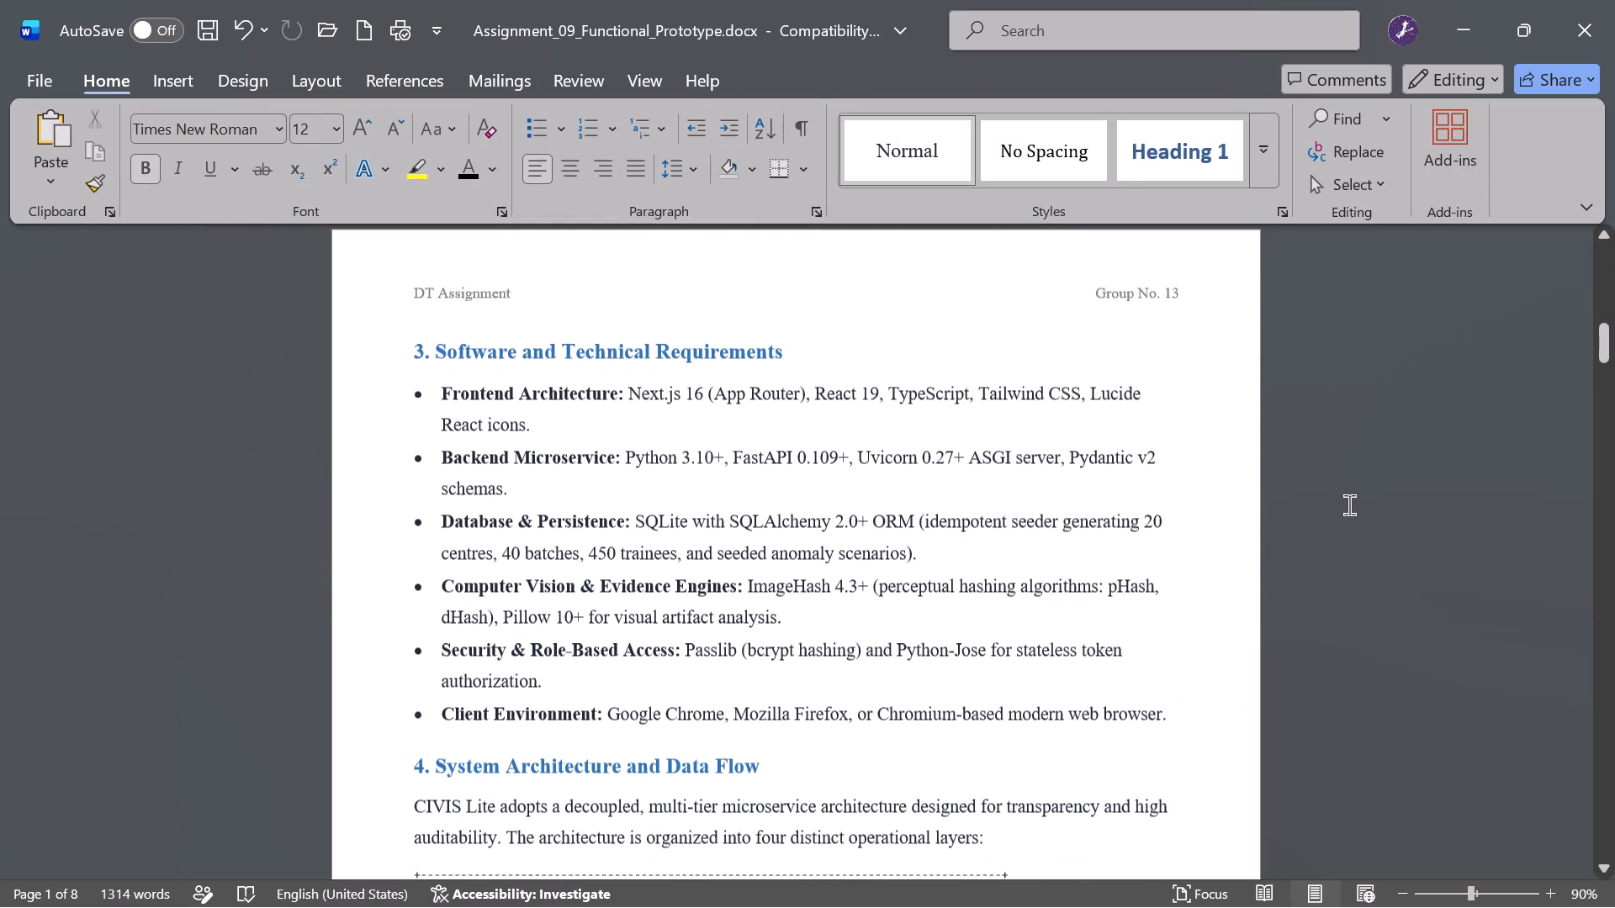
pyautogui.scroll(-2, 1349, 504)
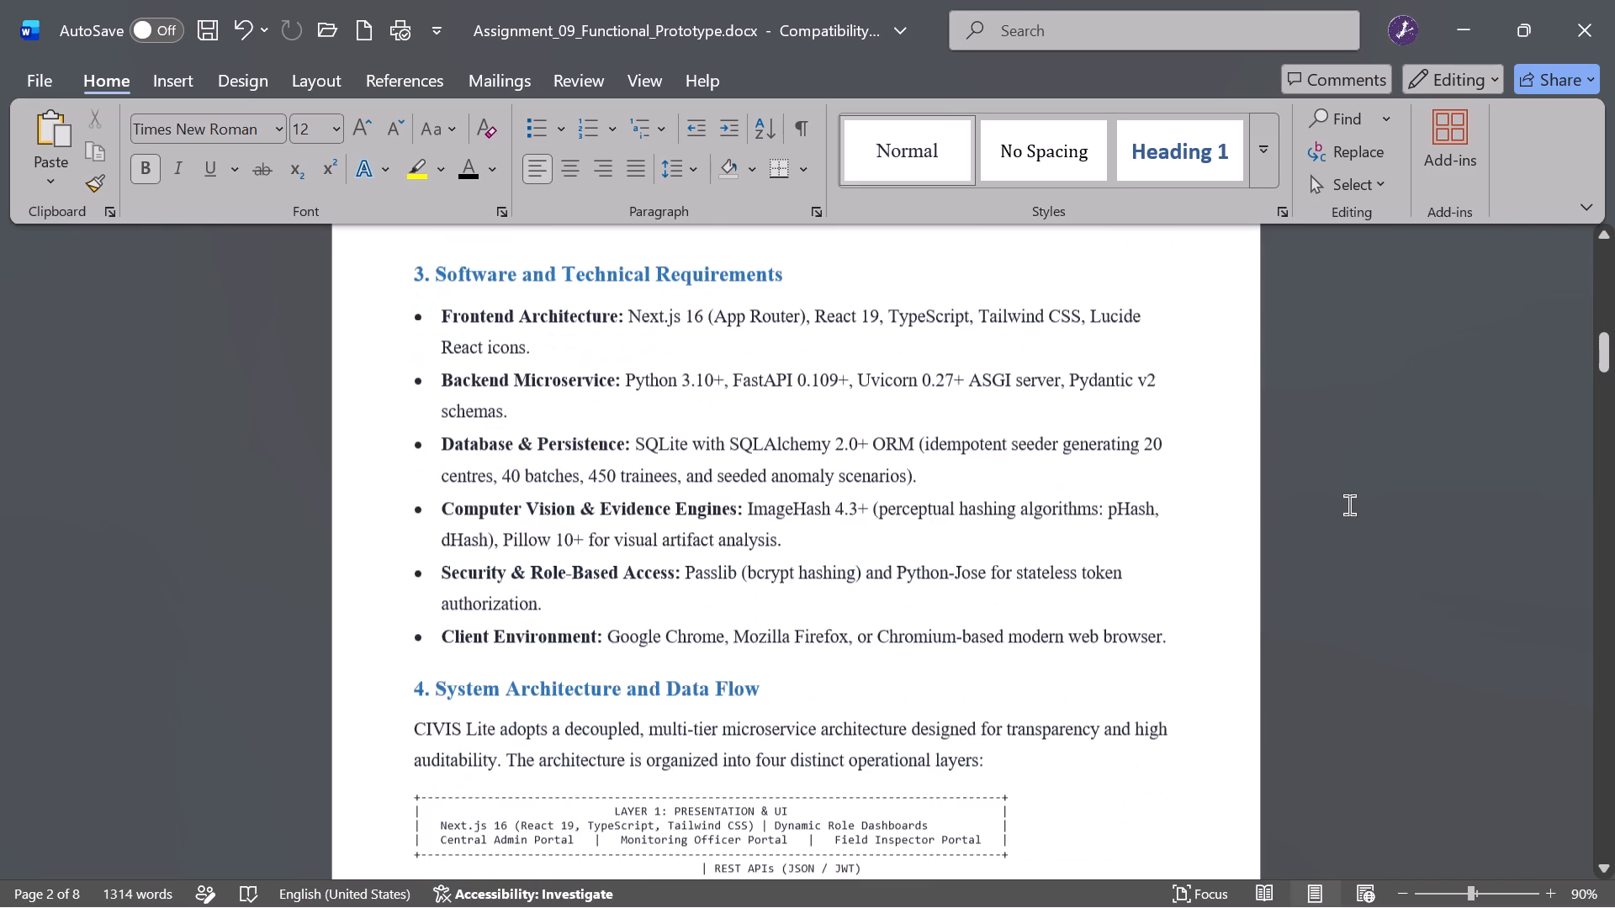
pyautogui.scroll(-1, 1349, 504)
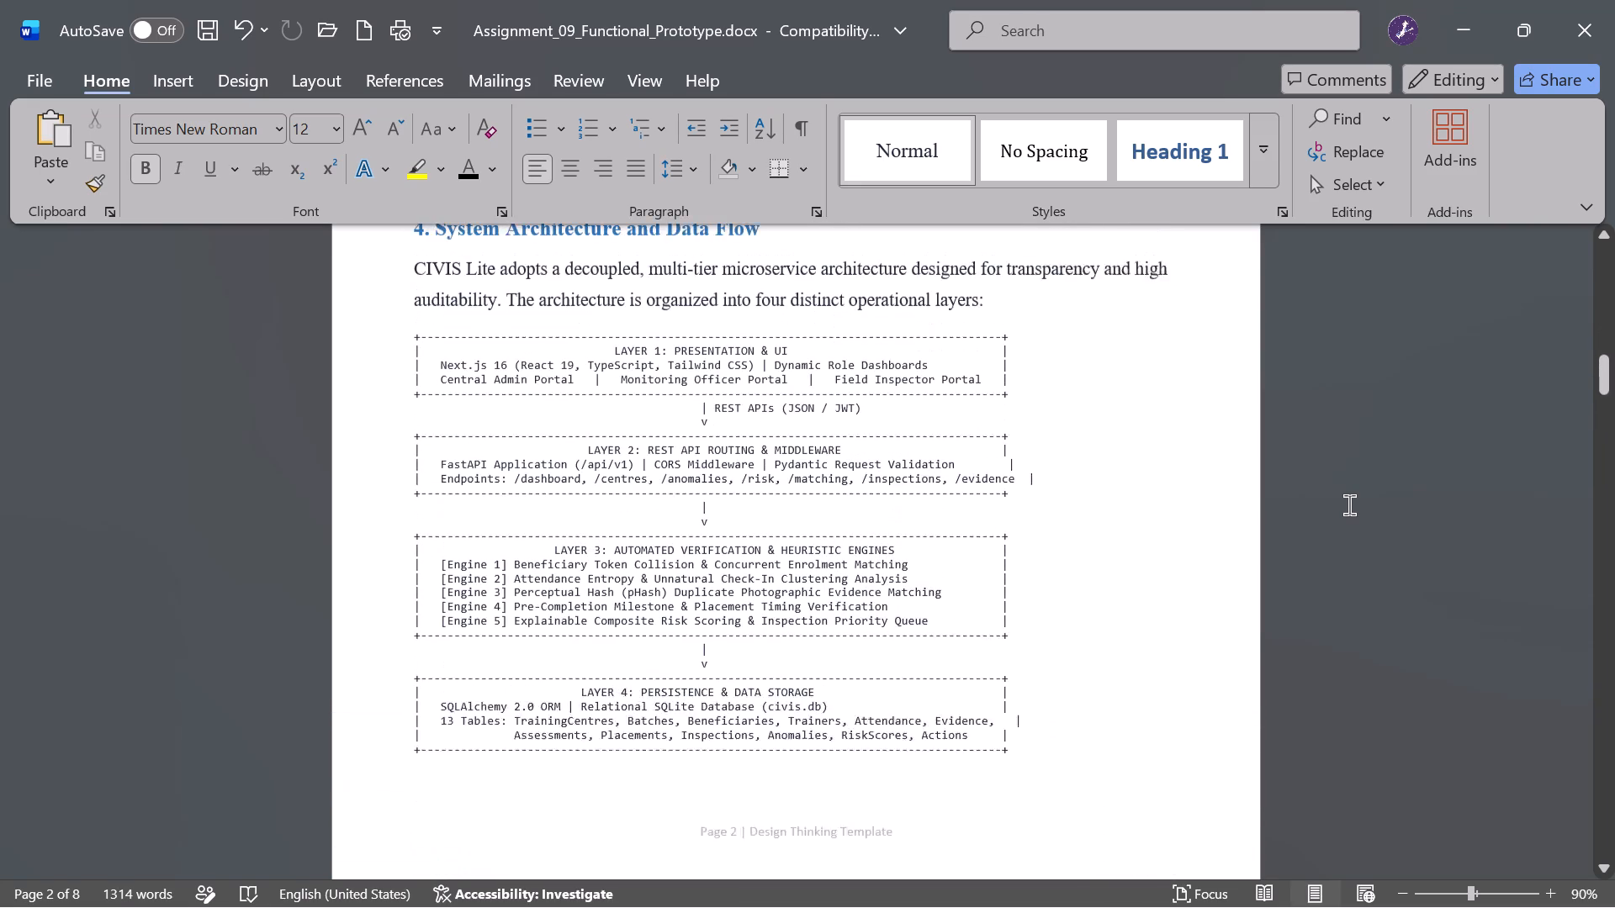
pyautogui.scroll(-2, 1349, 504)
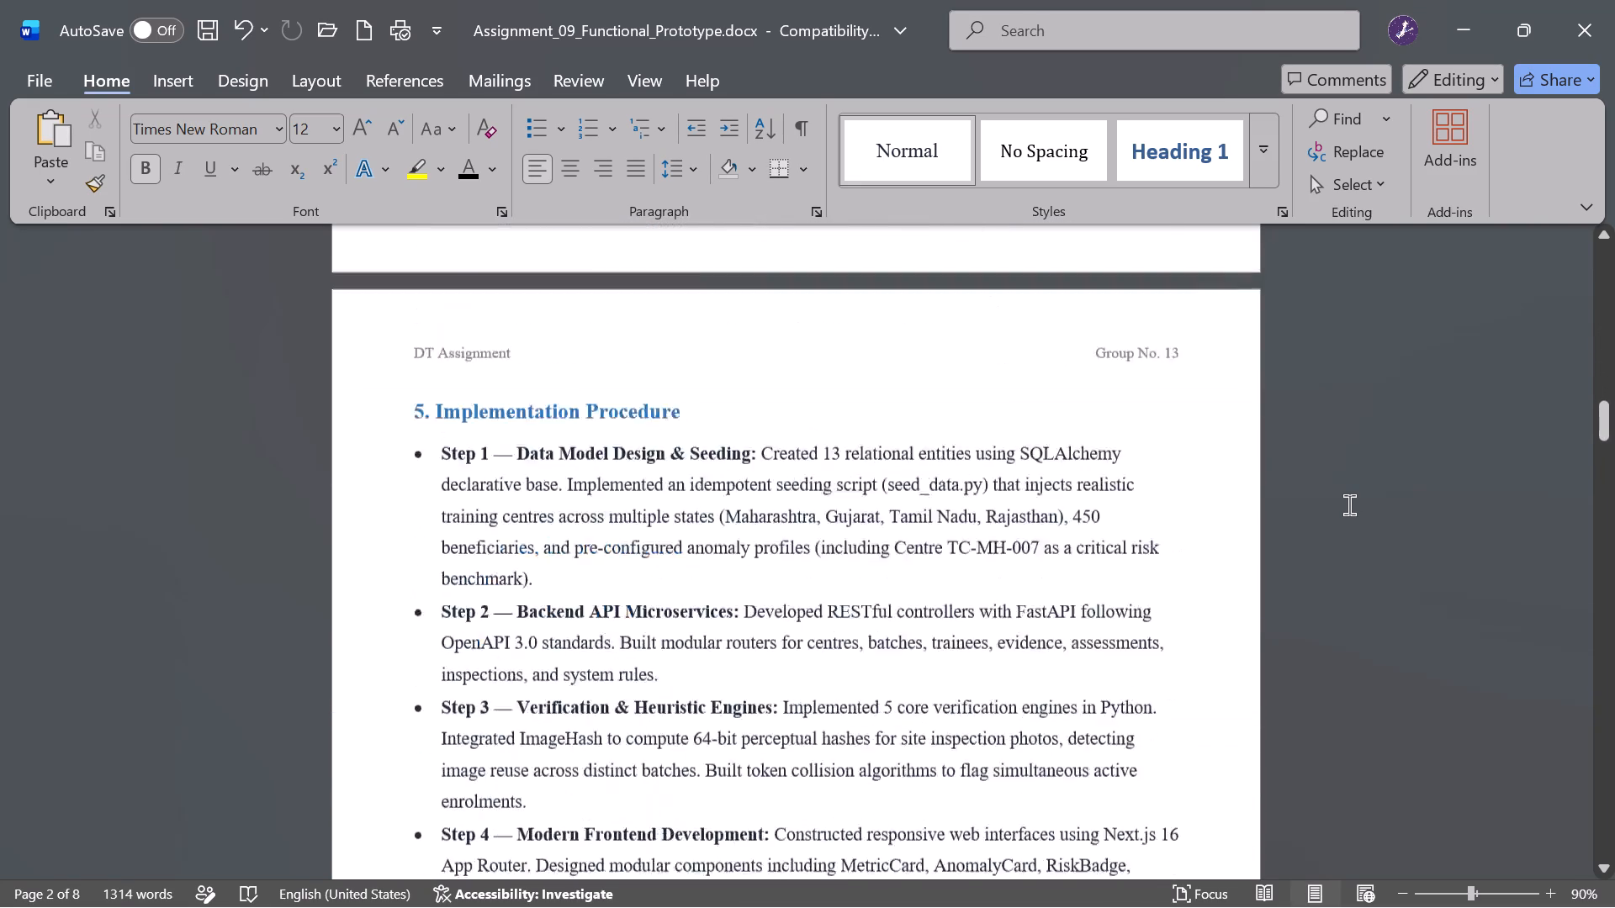
pyautogui.scroll(-4, 1349, 504)
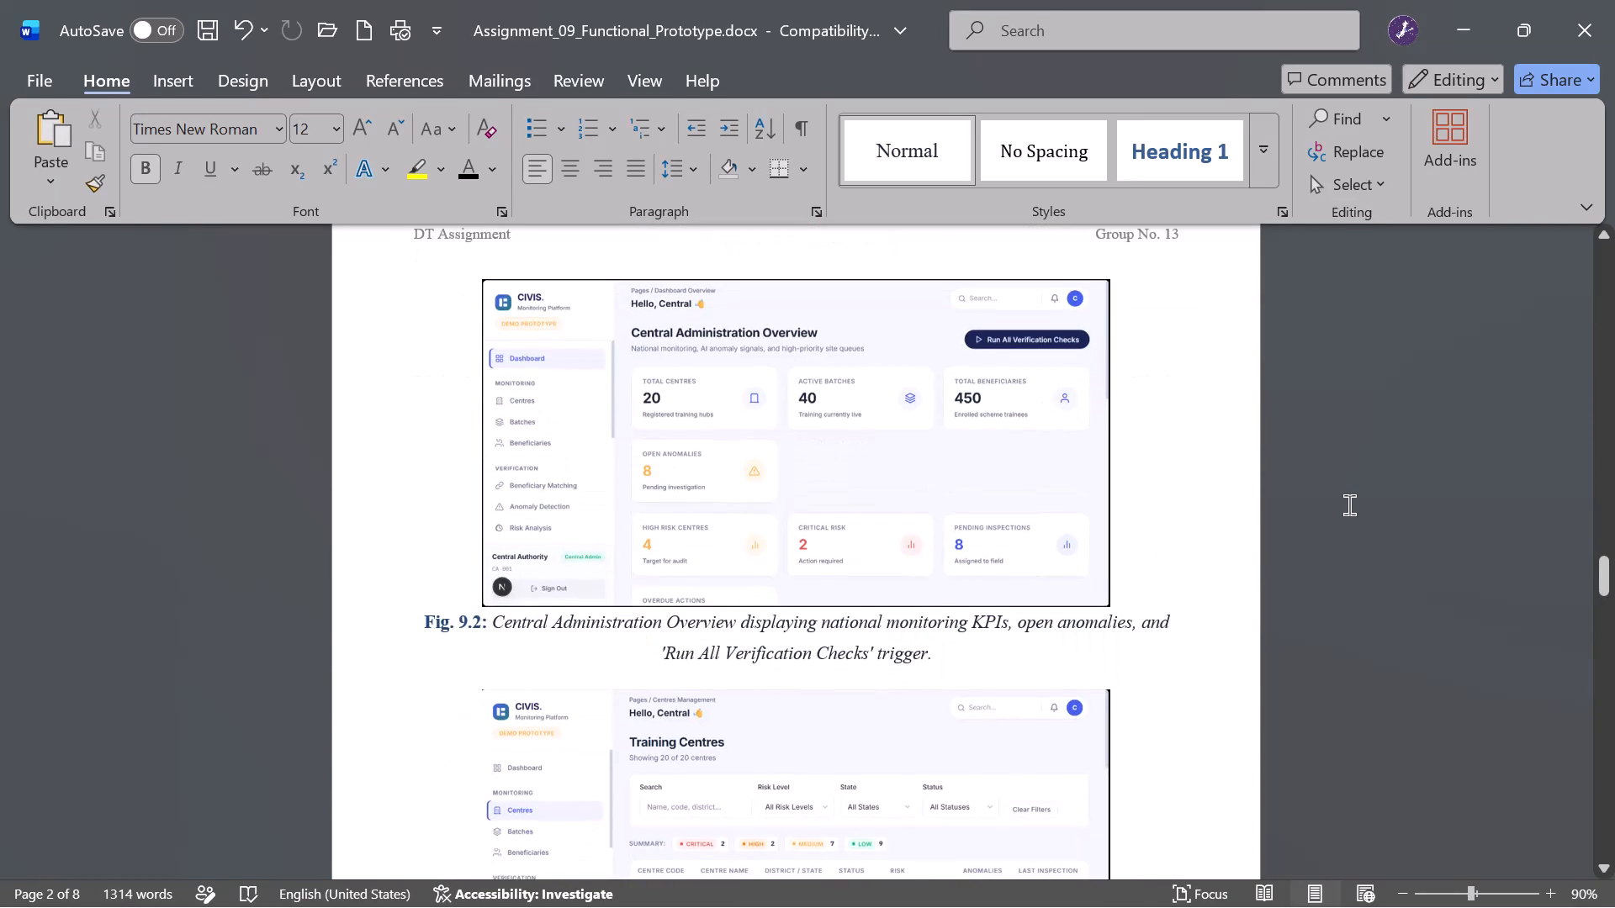
pyautogui.scroll(3, 1349, 504)
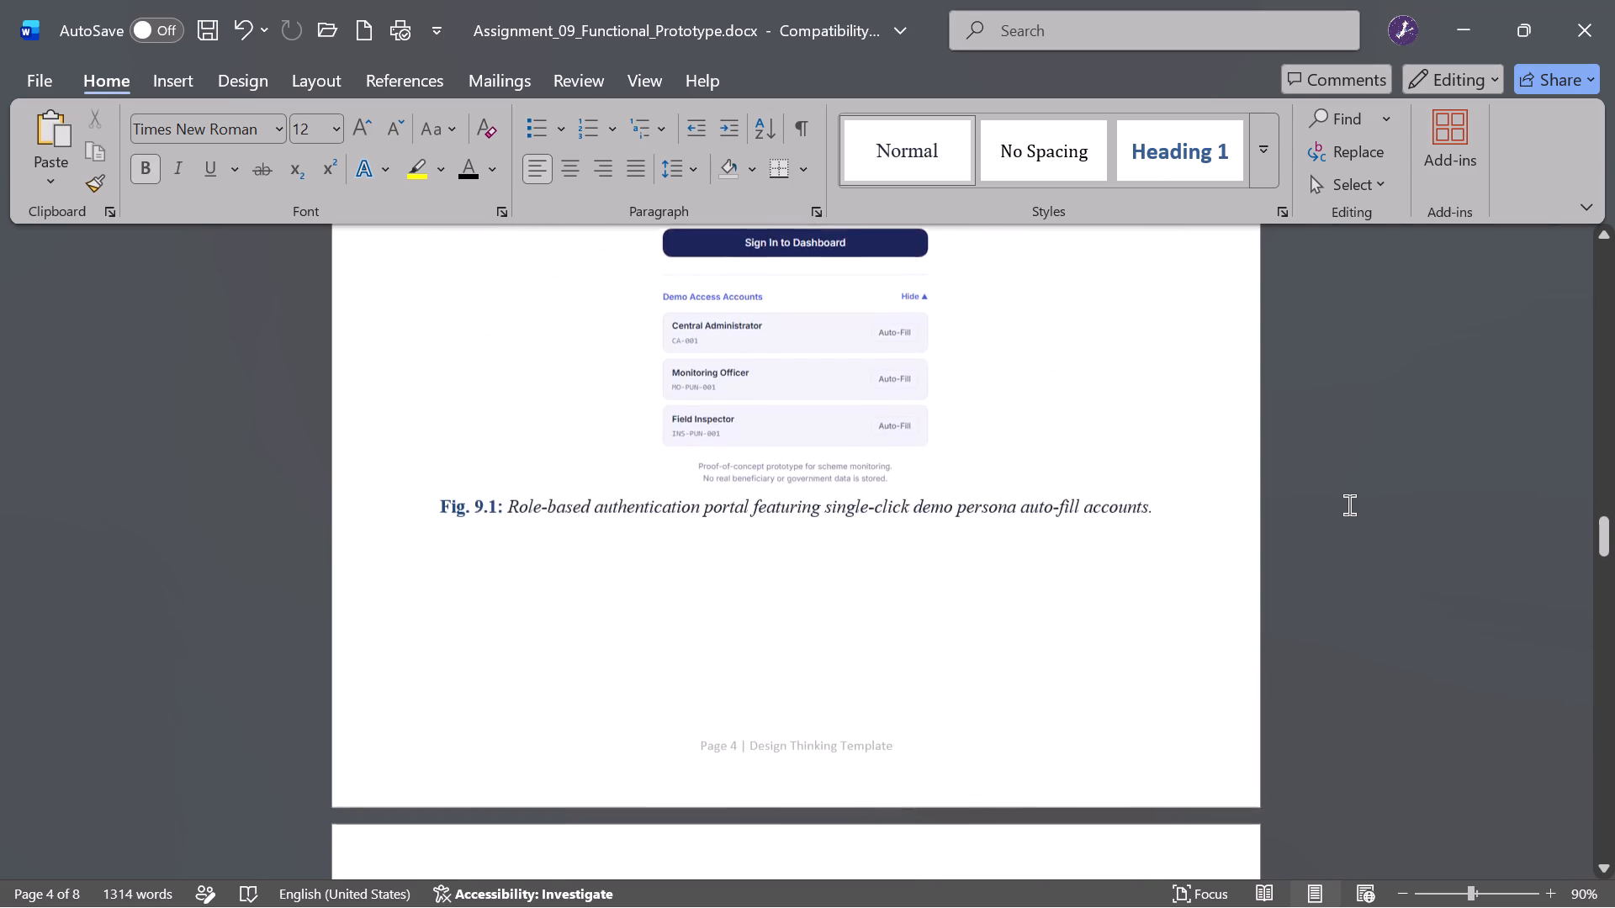
pyautogui.scroll(-7, 1349, 504)
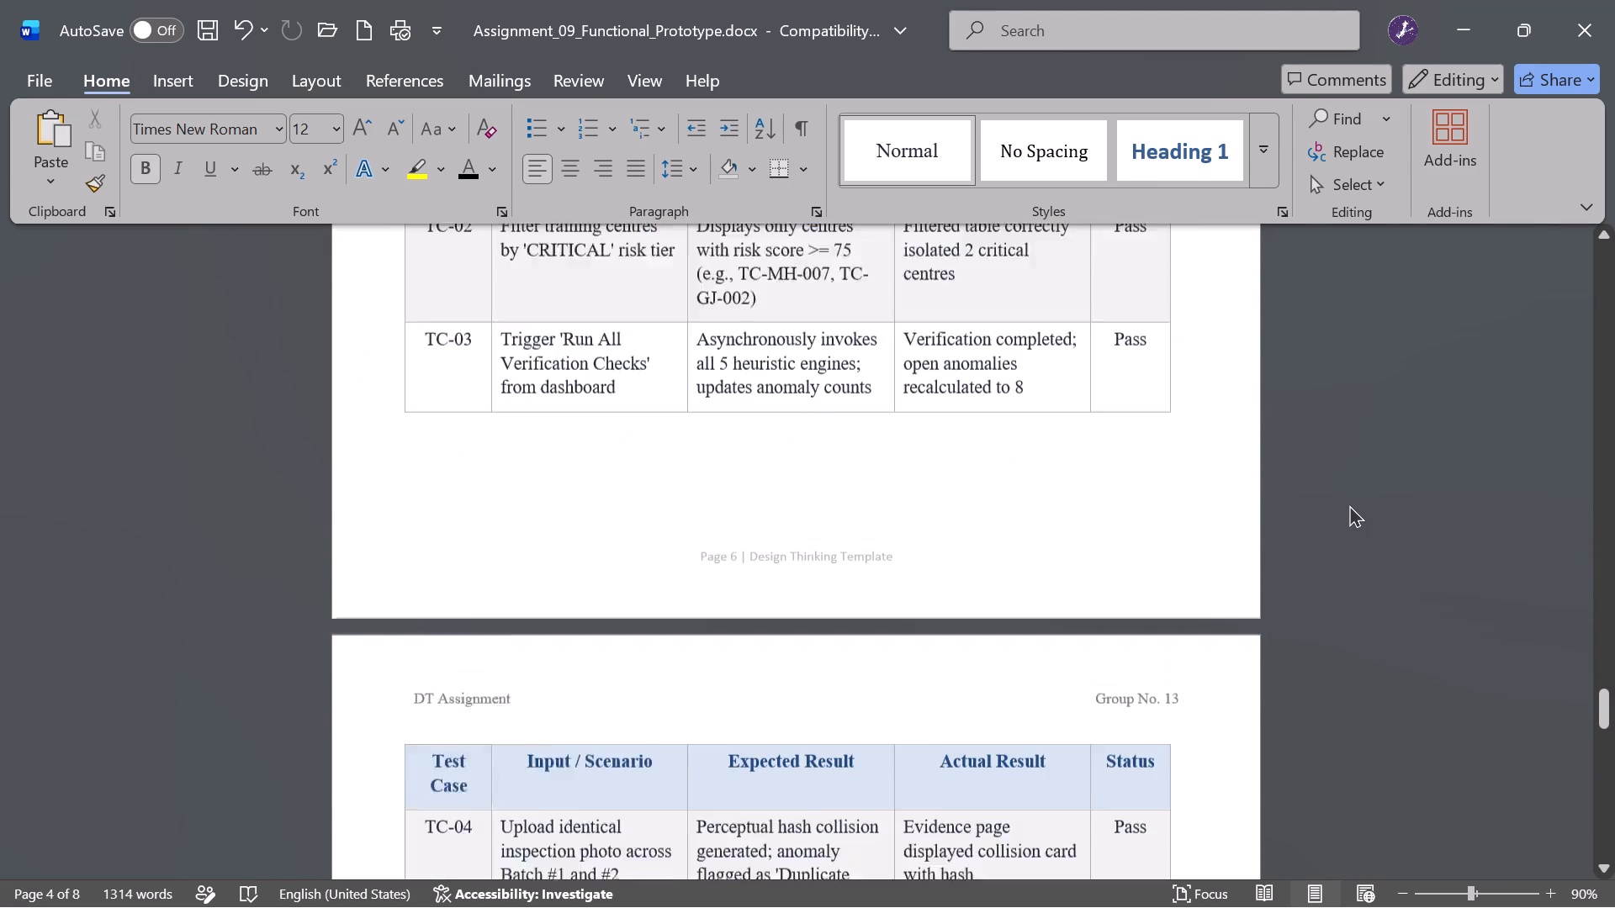
# Examine the pages of the document in the print preview, and return to the first page in the editor.
pyautogui.hotkey('ctrl', 'p')
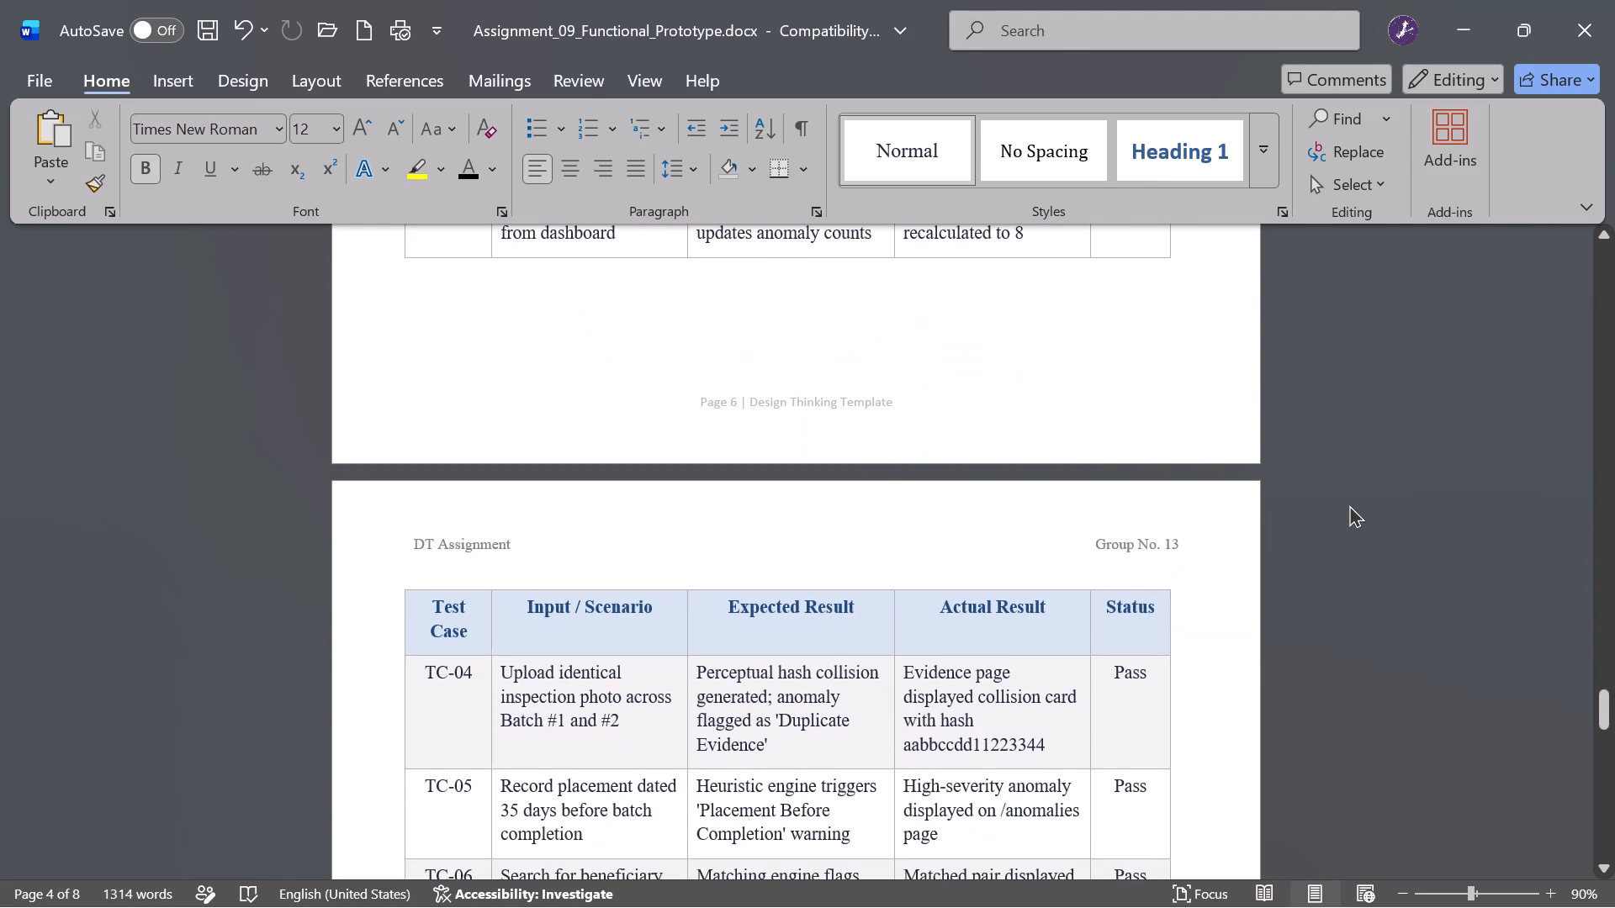
pyautogui.scroll(-2, 1115, 530)
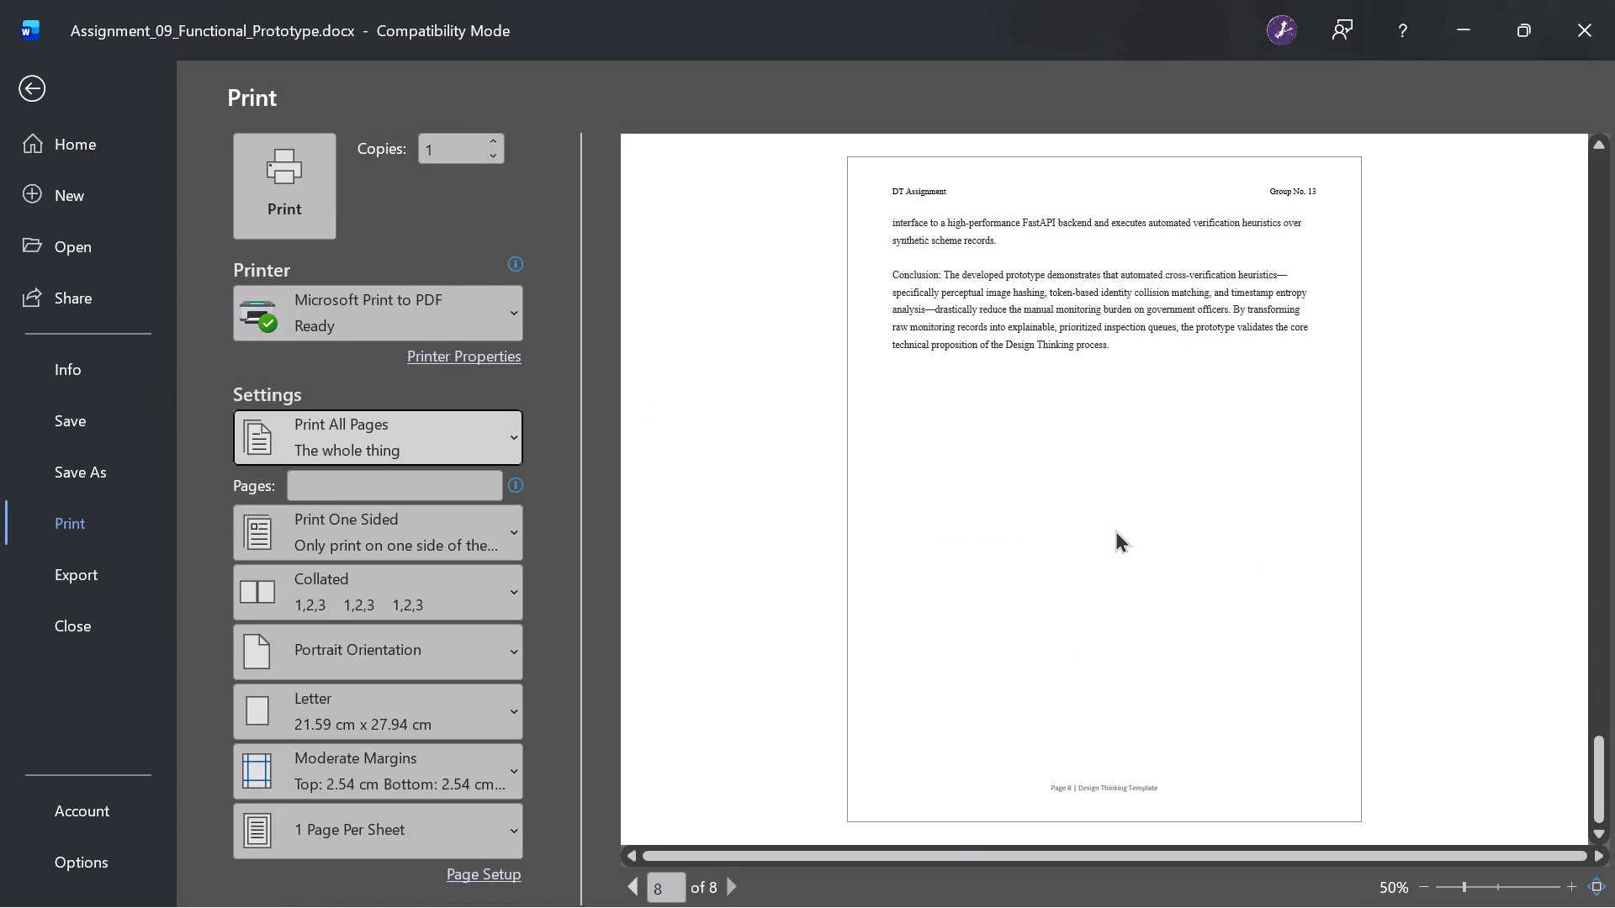
pyautogui.scroll(-1, 1115, 530)
pyautogui.scroll(2, 1115, 530)
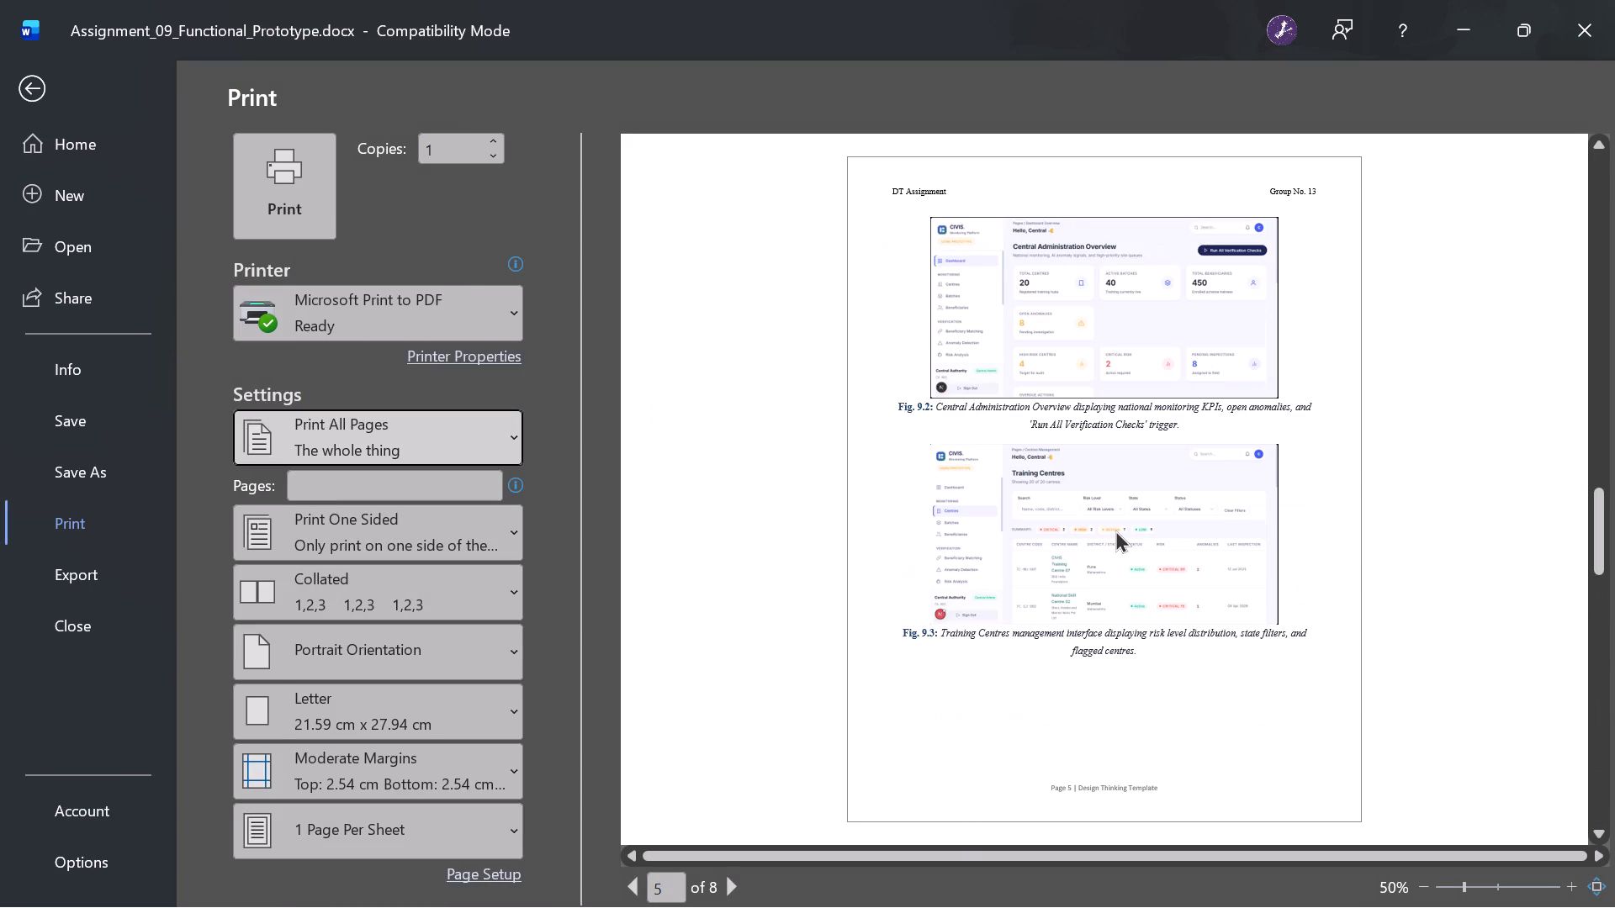
pyautogui.click(1115, 530)
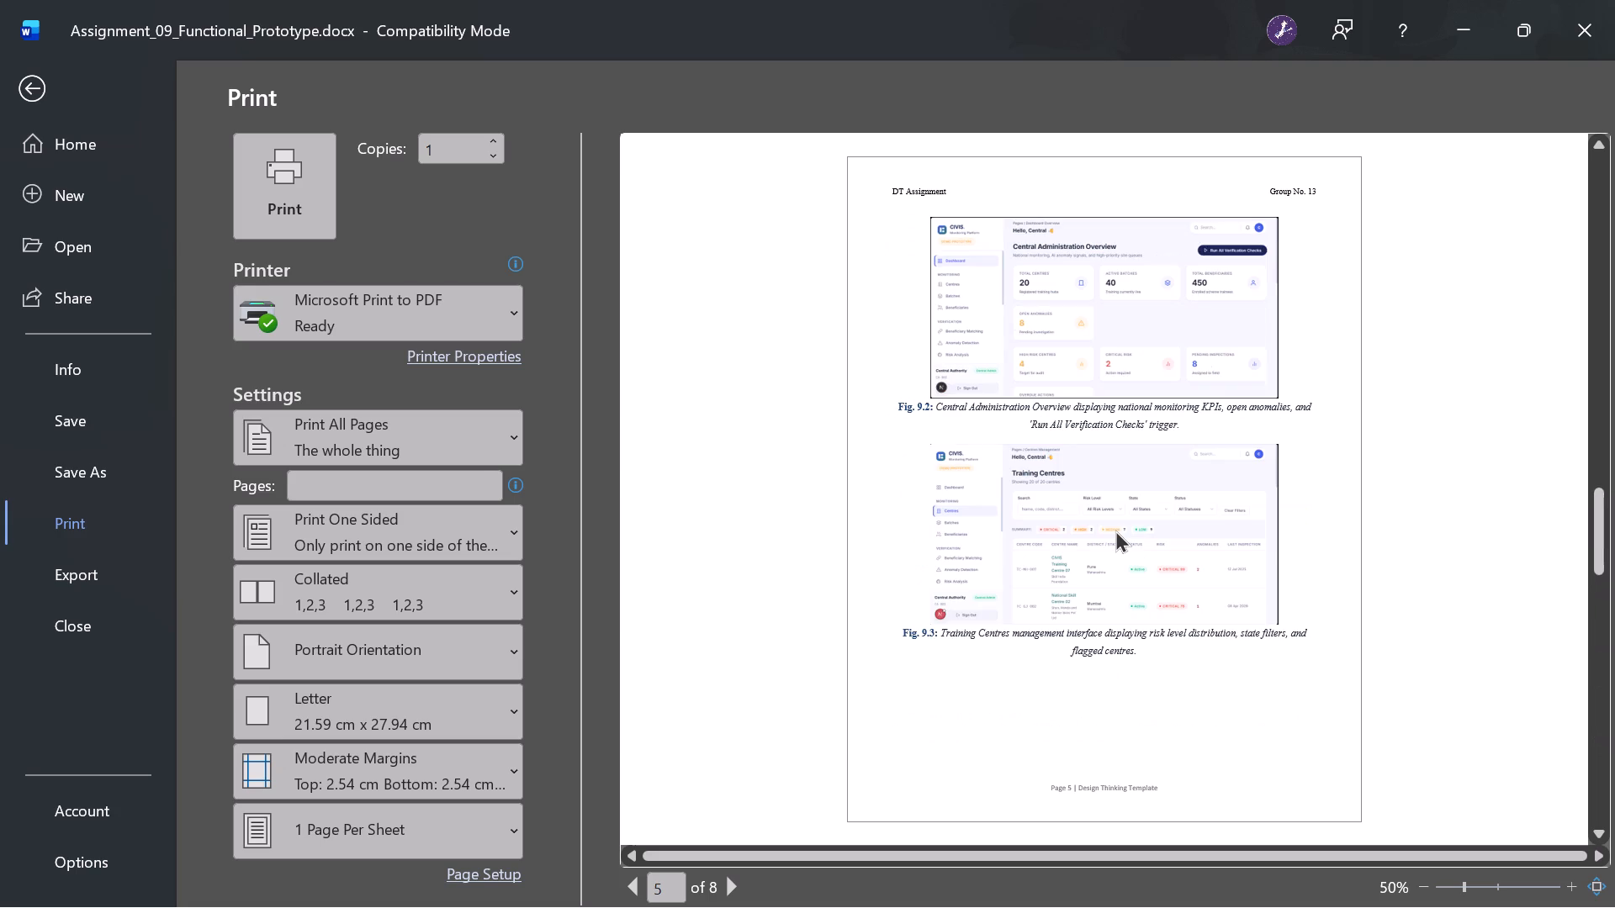
pyautogui.scroll(2, 1115, 530)
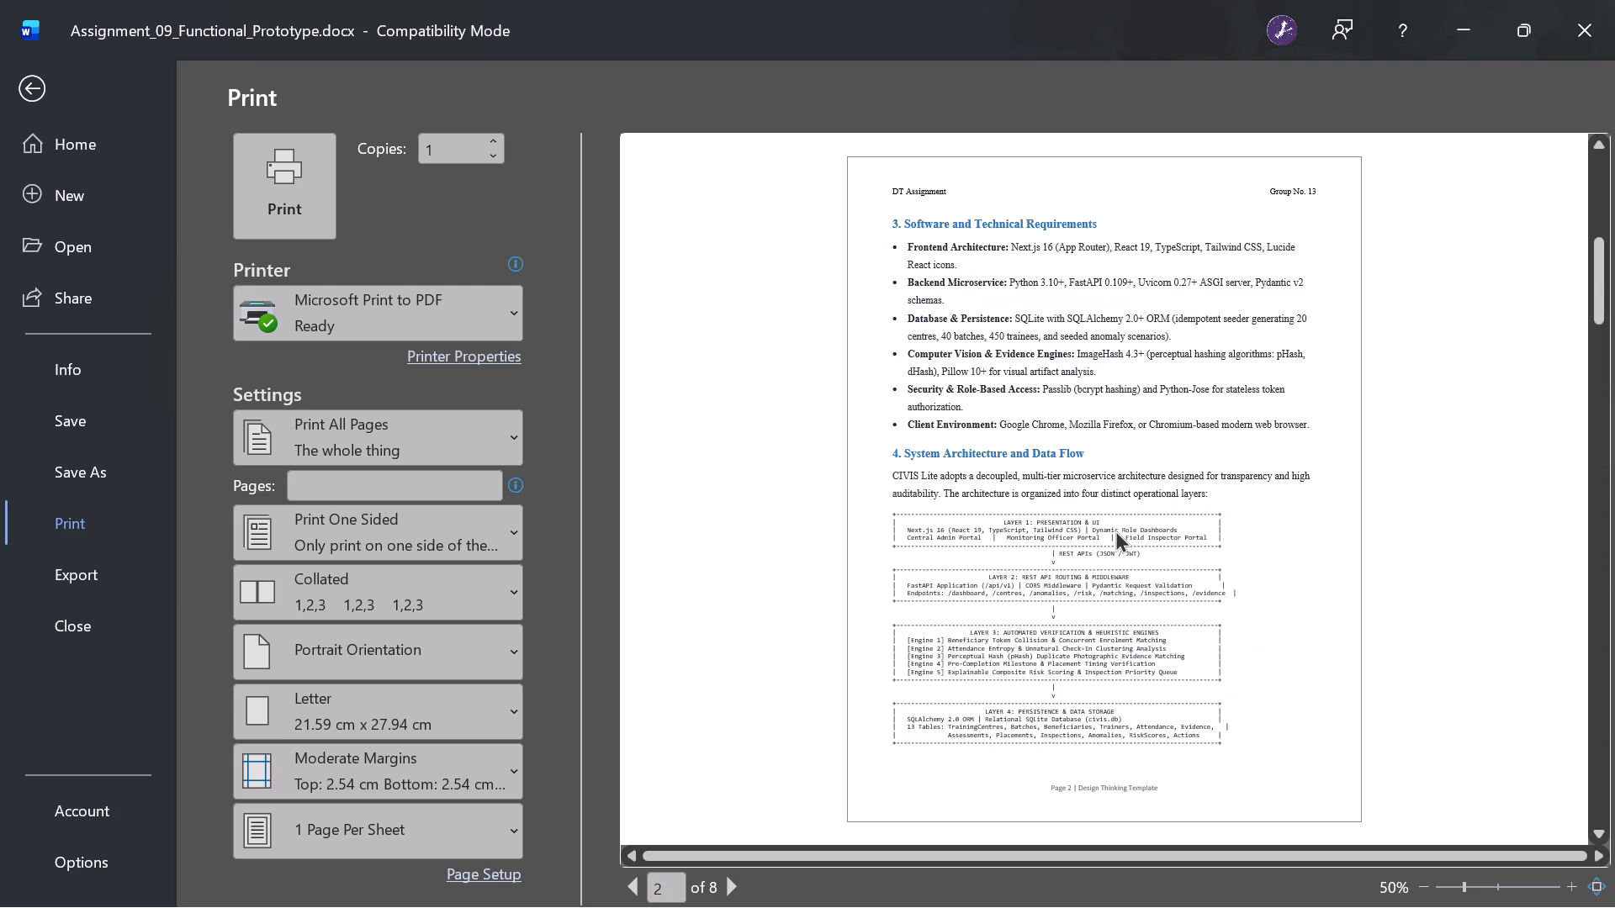
pyautogui.scroll(1, 1115, 530)
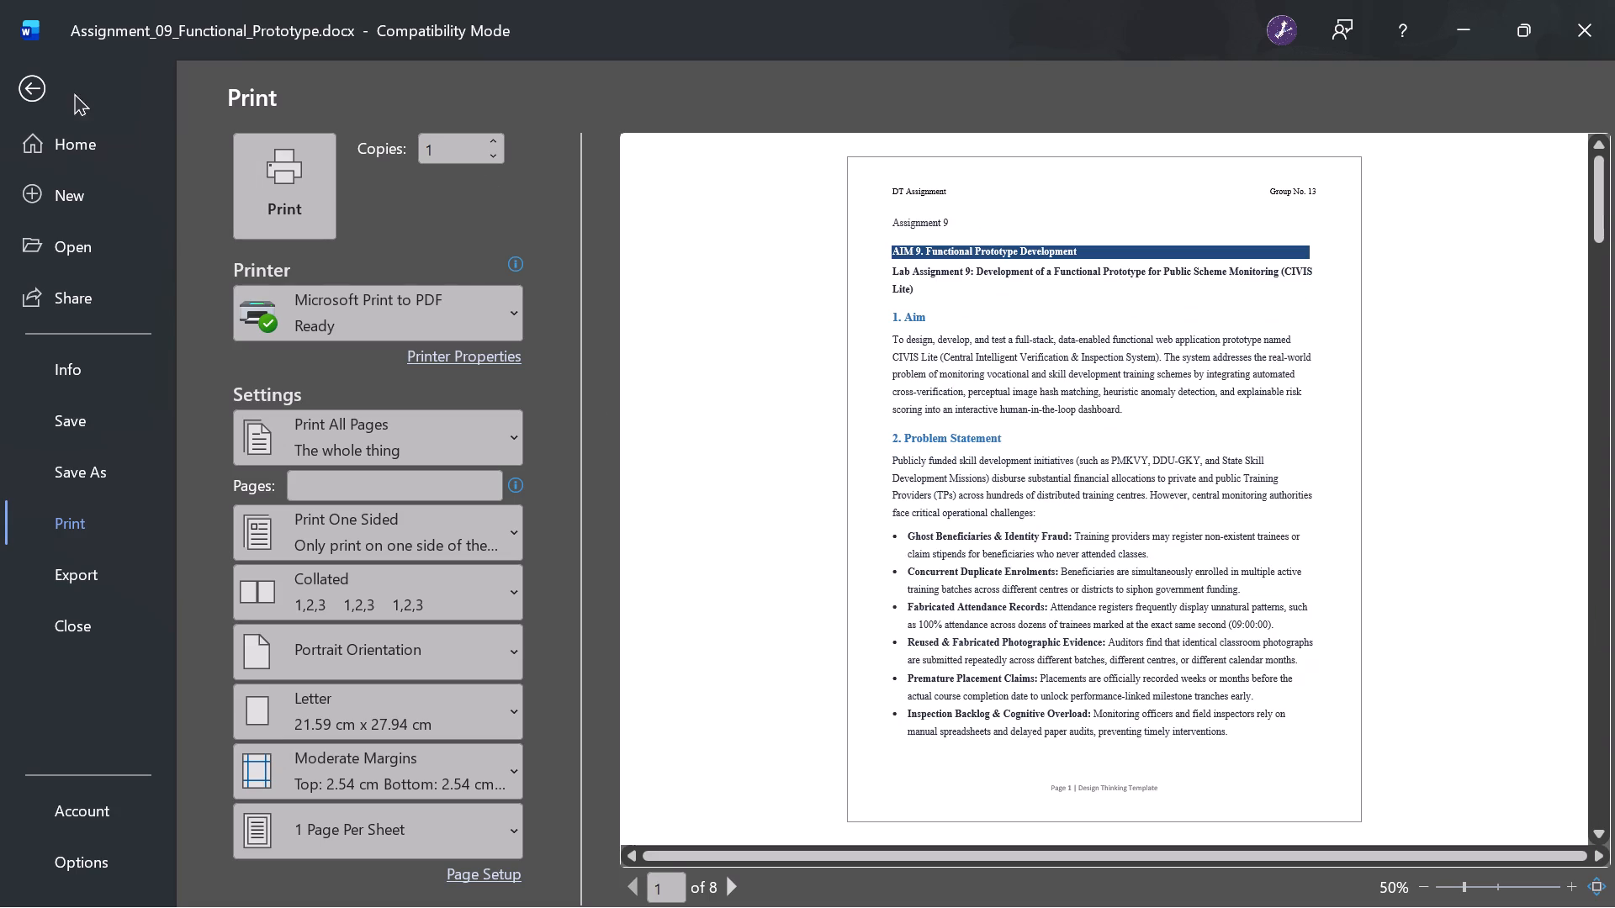
pyautogui.click(40, 93)
pyautogui.scroll(8, 769, 611)
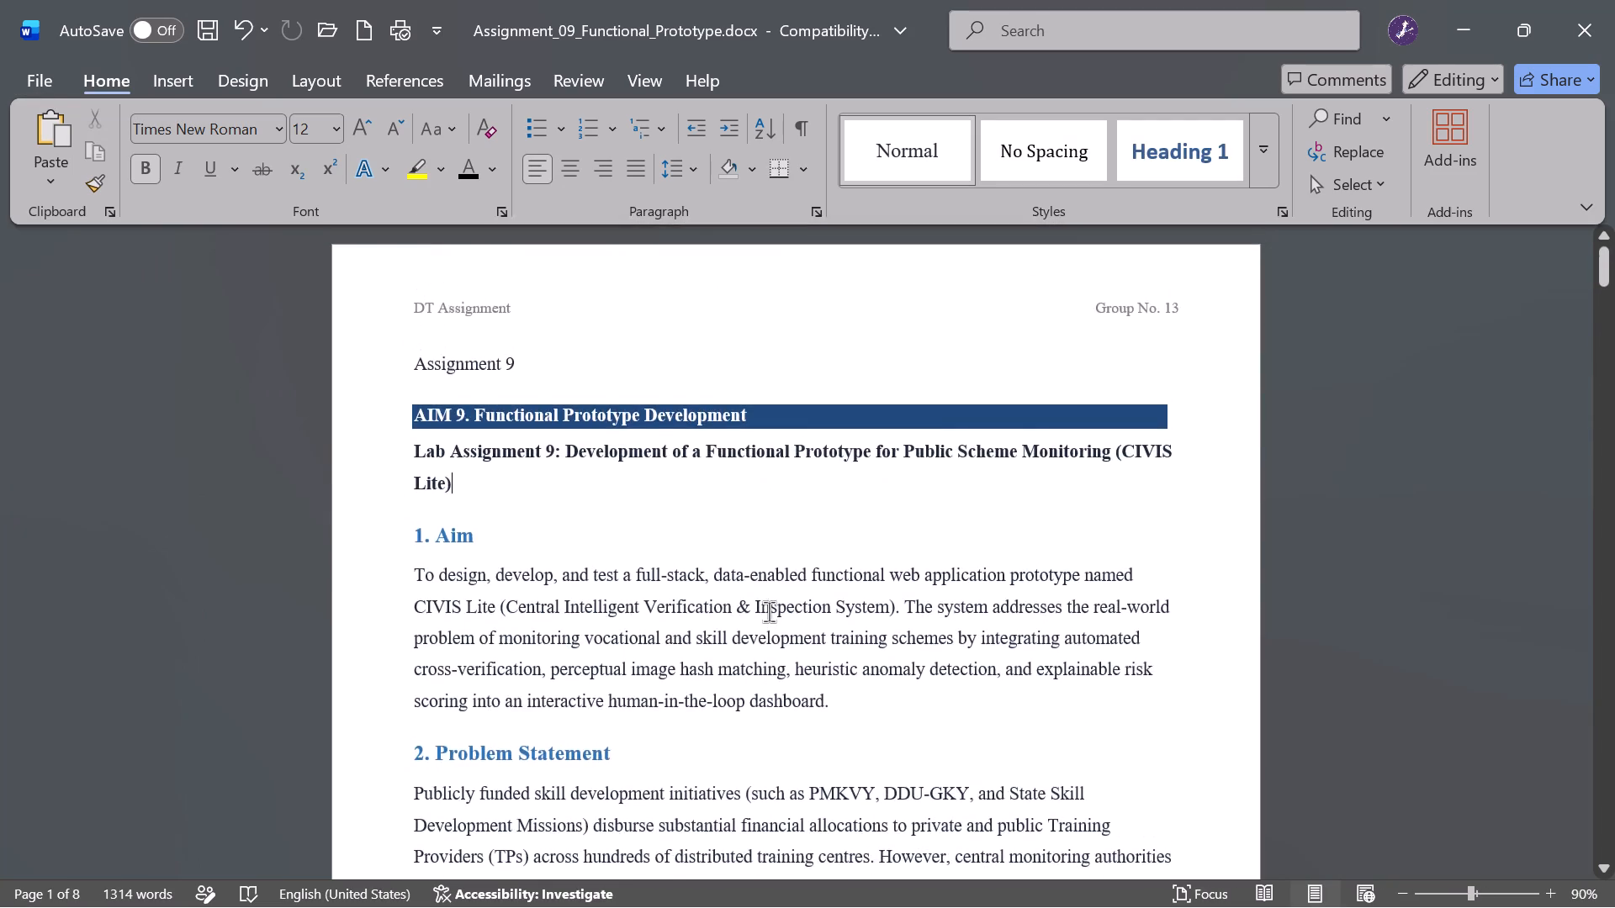
# Enlarge the "Assignment 9" line at the top of the first page to 18 pt.
pyautogui.scroll(4, 769, 611)
pyautogui.click(468, 372)
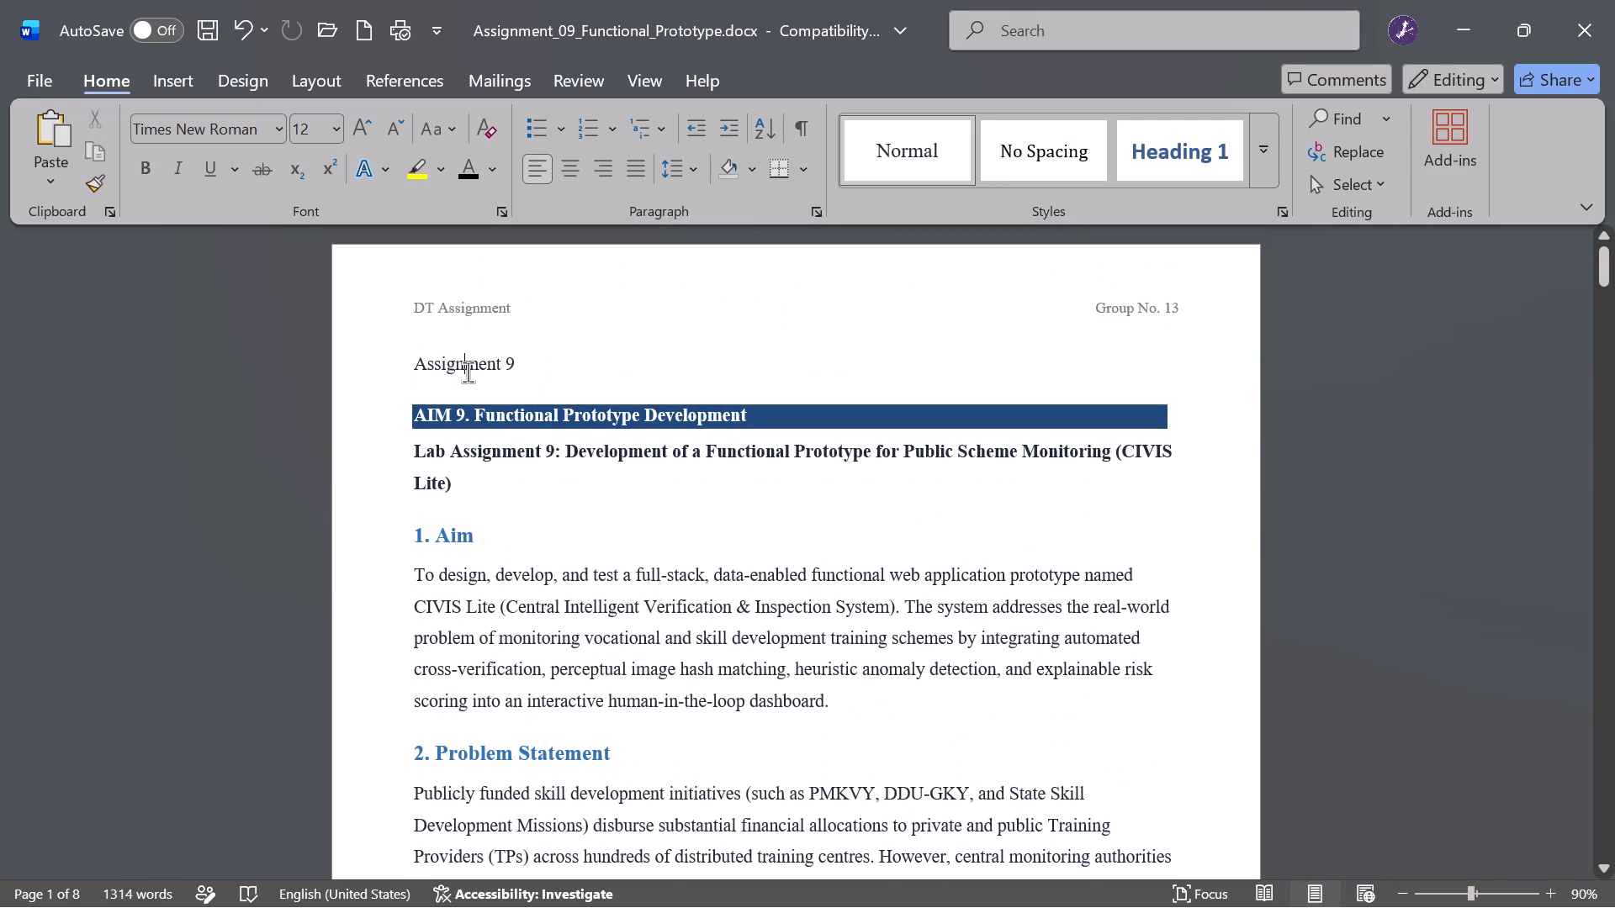
pyautogui.moveTo(528, 362); pyautogui.dragTo(402, 358)
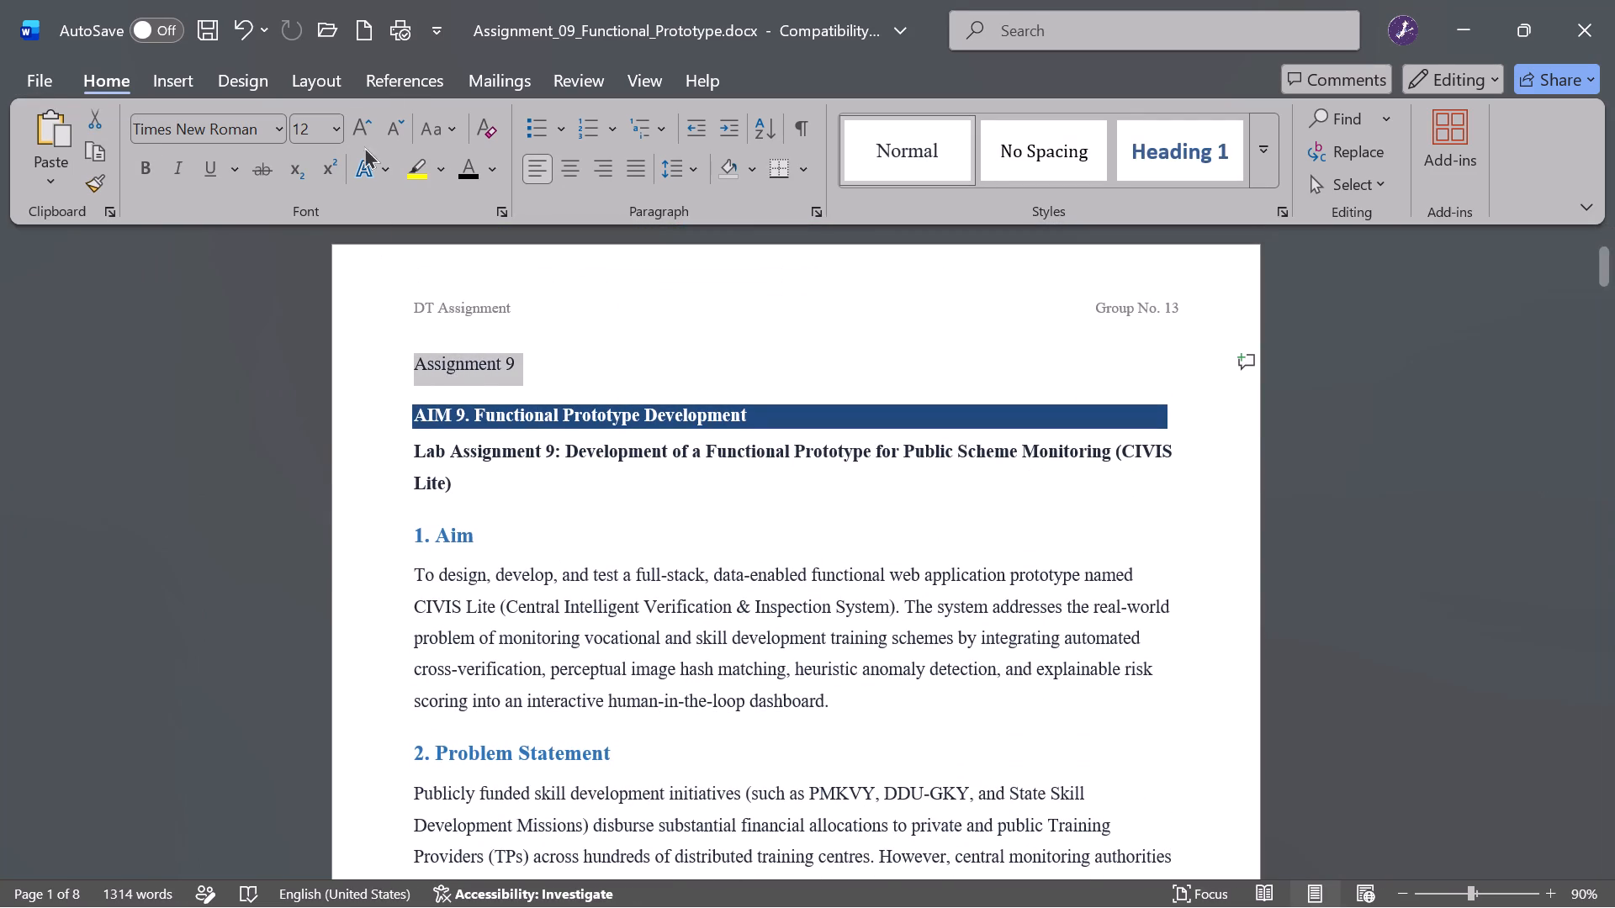
pyautogui.doubleClick(363, 131)
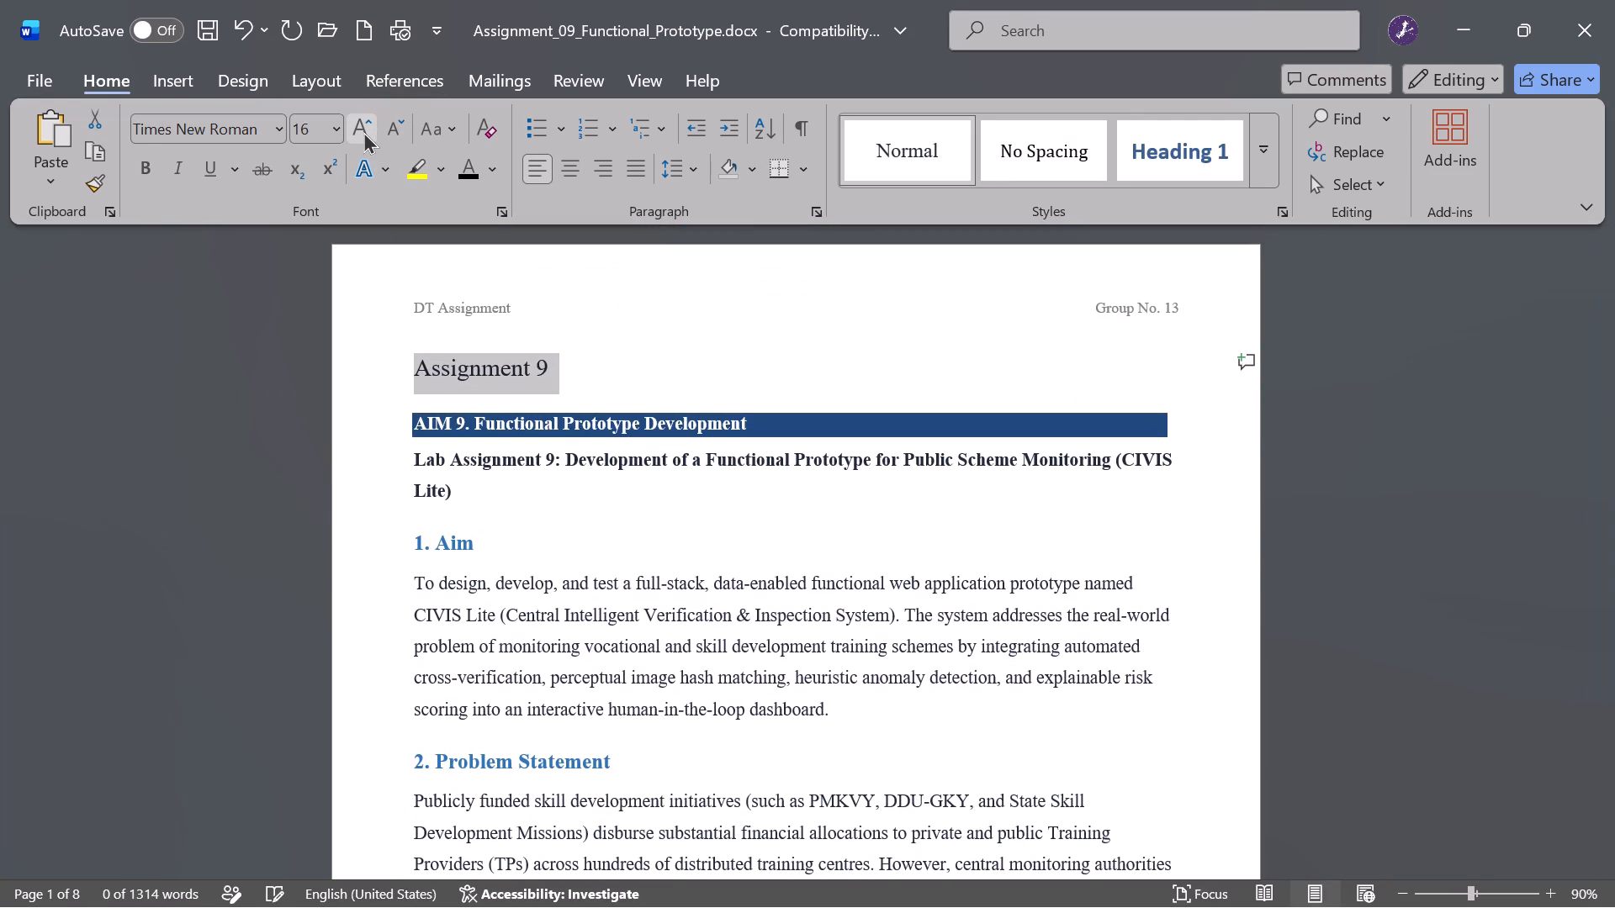
pyautogui.doubleClick(363, 131)
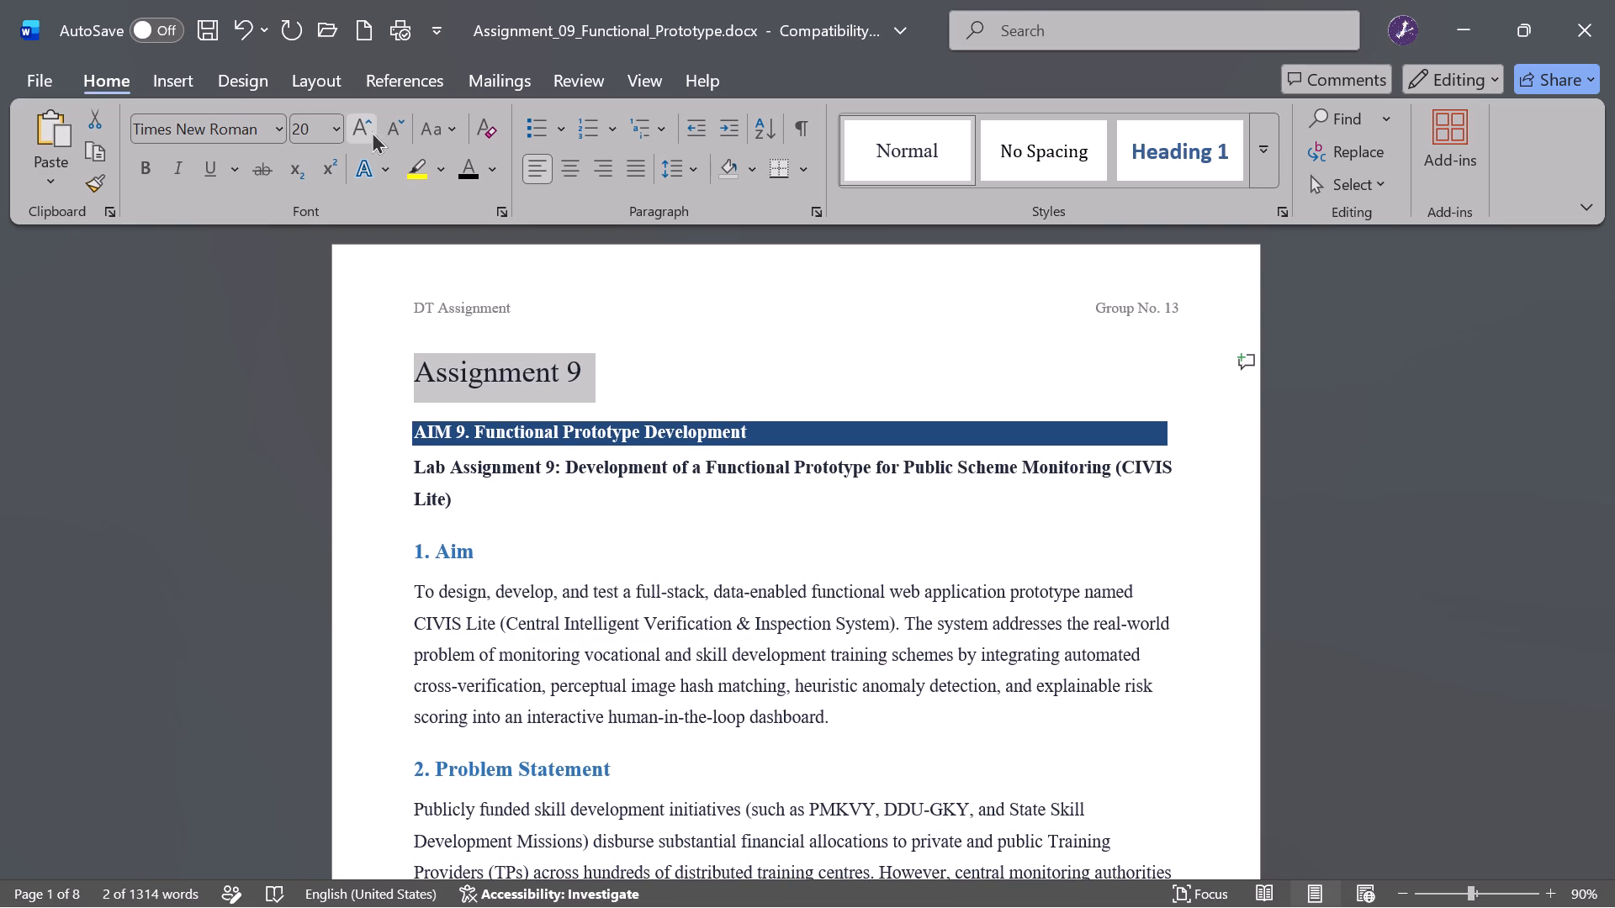
pyautogui.click(392, 131)
pyautogui.click(755, 341)
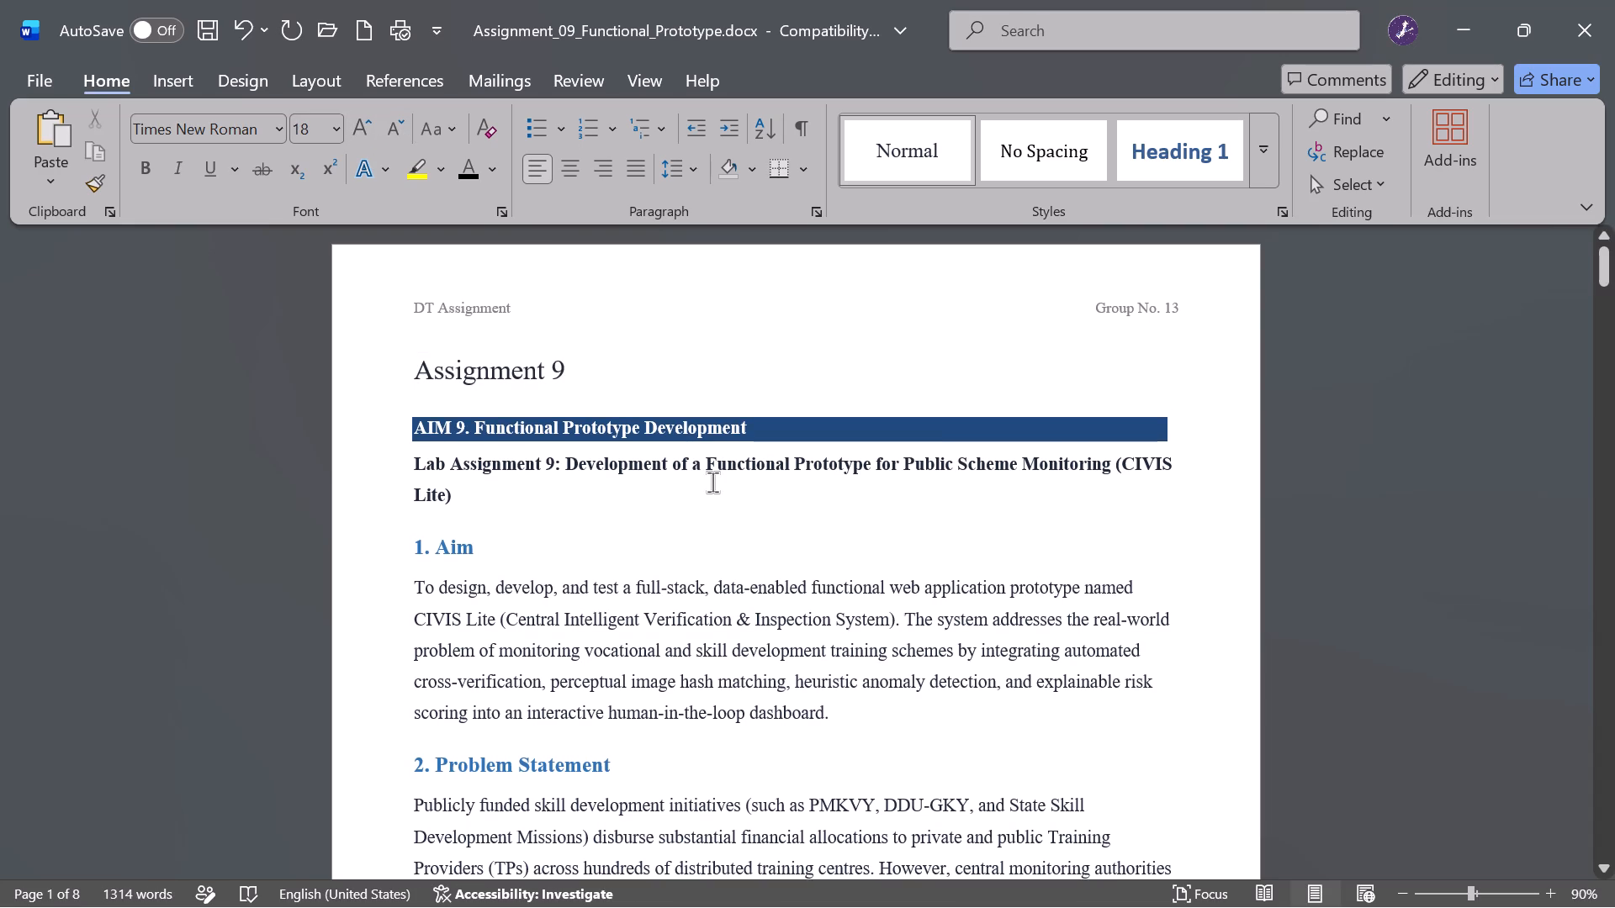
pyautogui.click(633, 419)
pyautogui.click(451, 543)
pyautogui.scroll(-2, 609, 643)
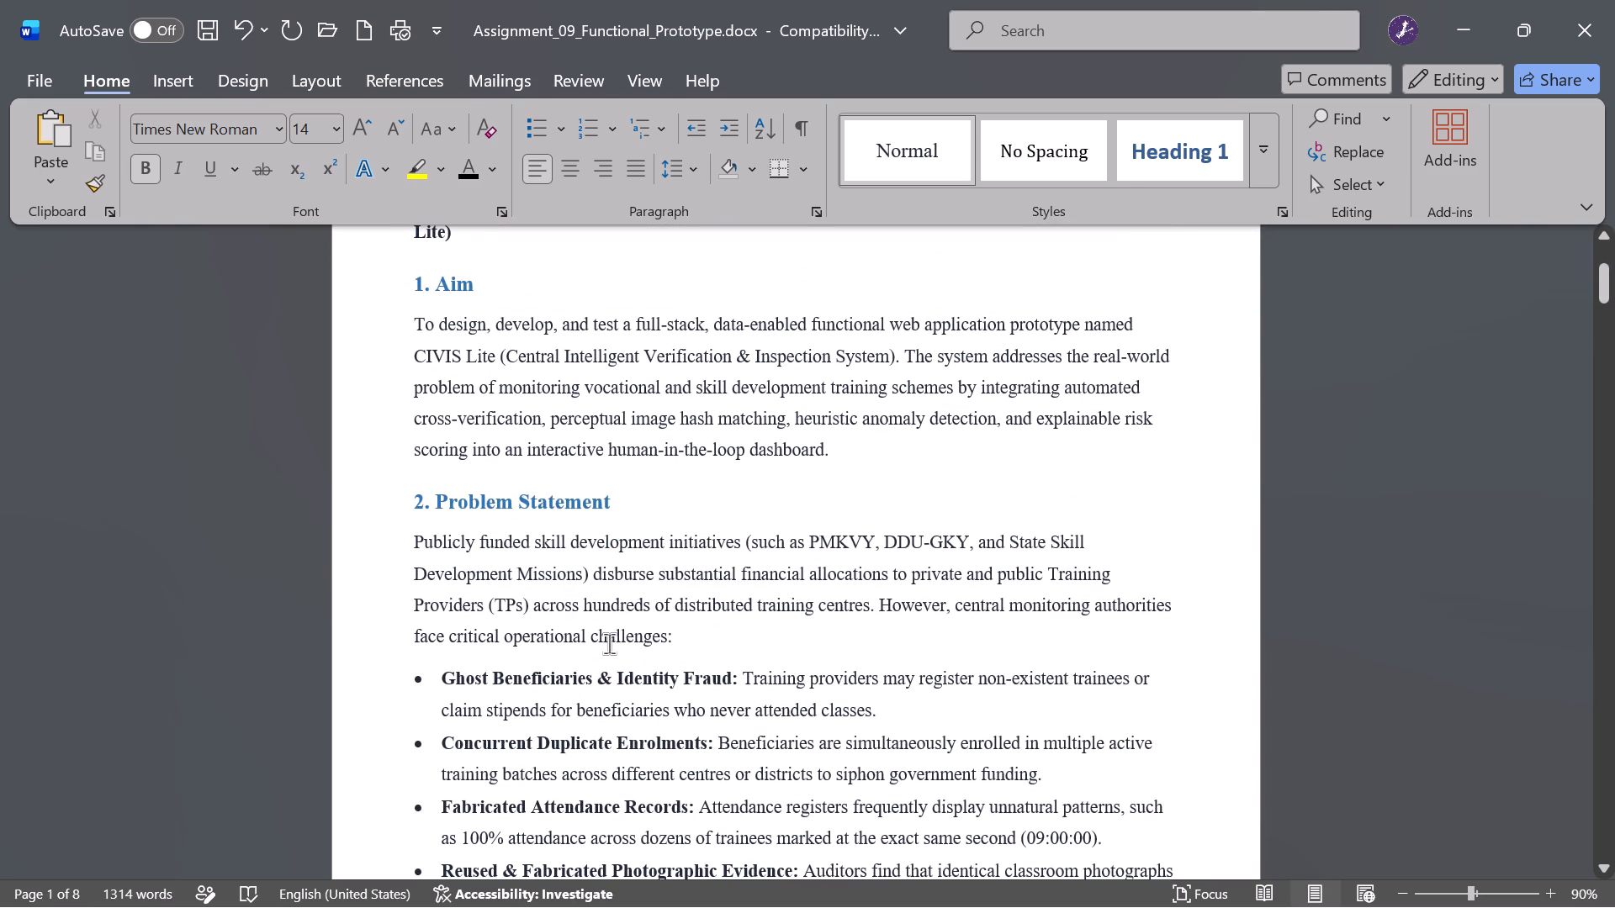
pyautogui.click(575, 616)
# Replace "Lab Assignment 9:" with "Problem statement:" at the start of the line below the AIM 9 banner.
pyautogui.scroll(1, 575, 616)
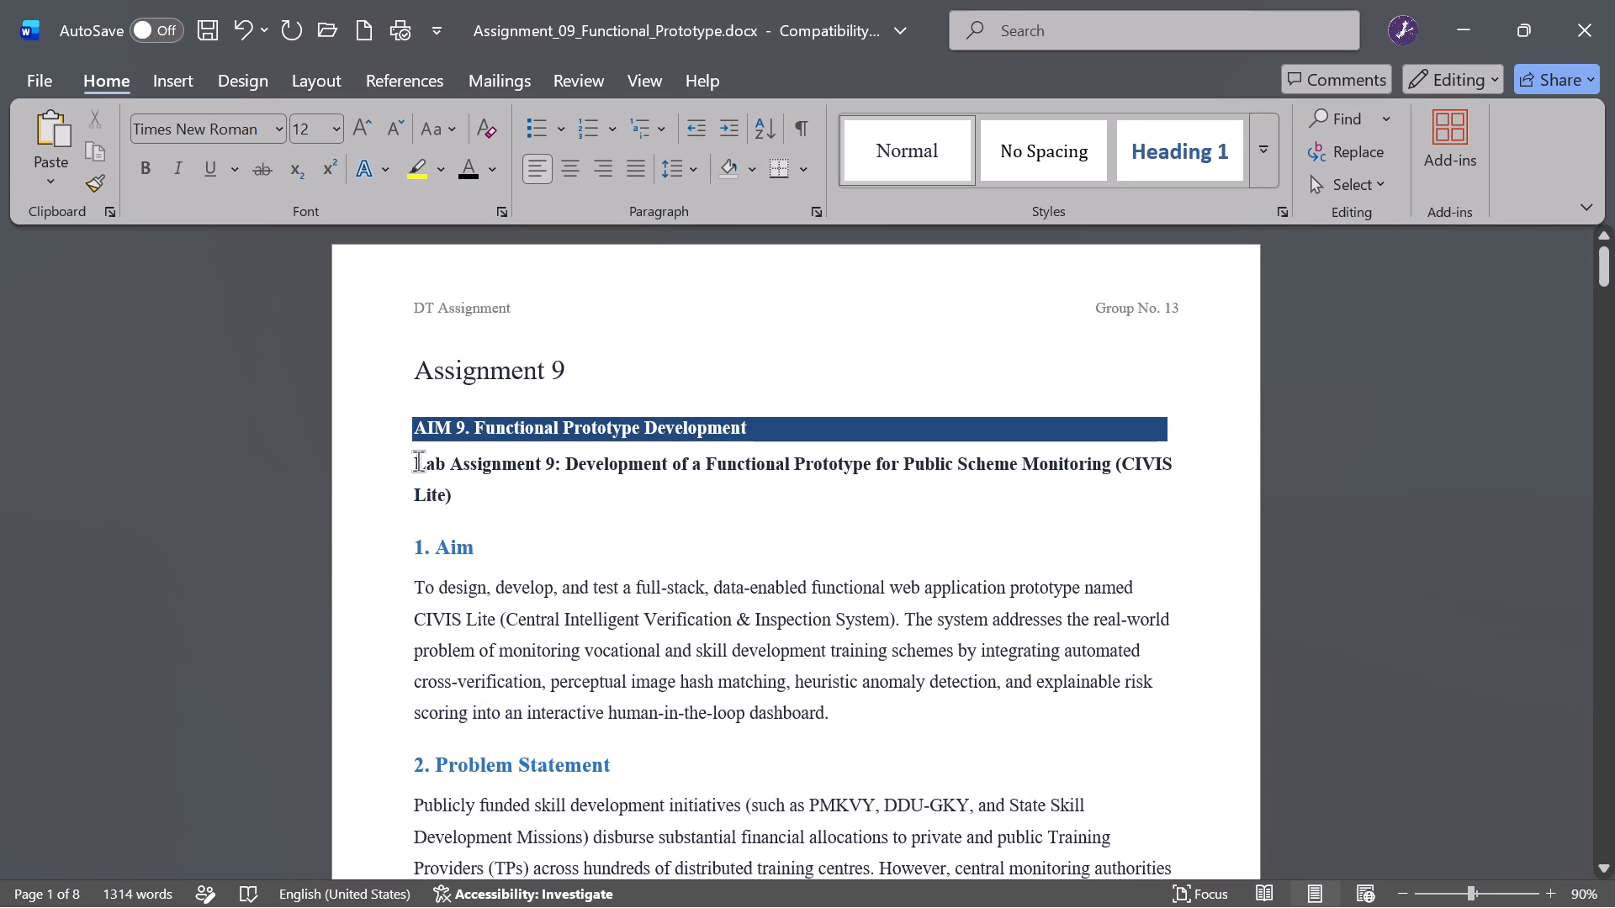
pyautogui.moveTo(411, 461); pyautogui.dragTo(565, 467)
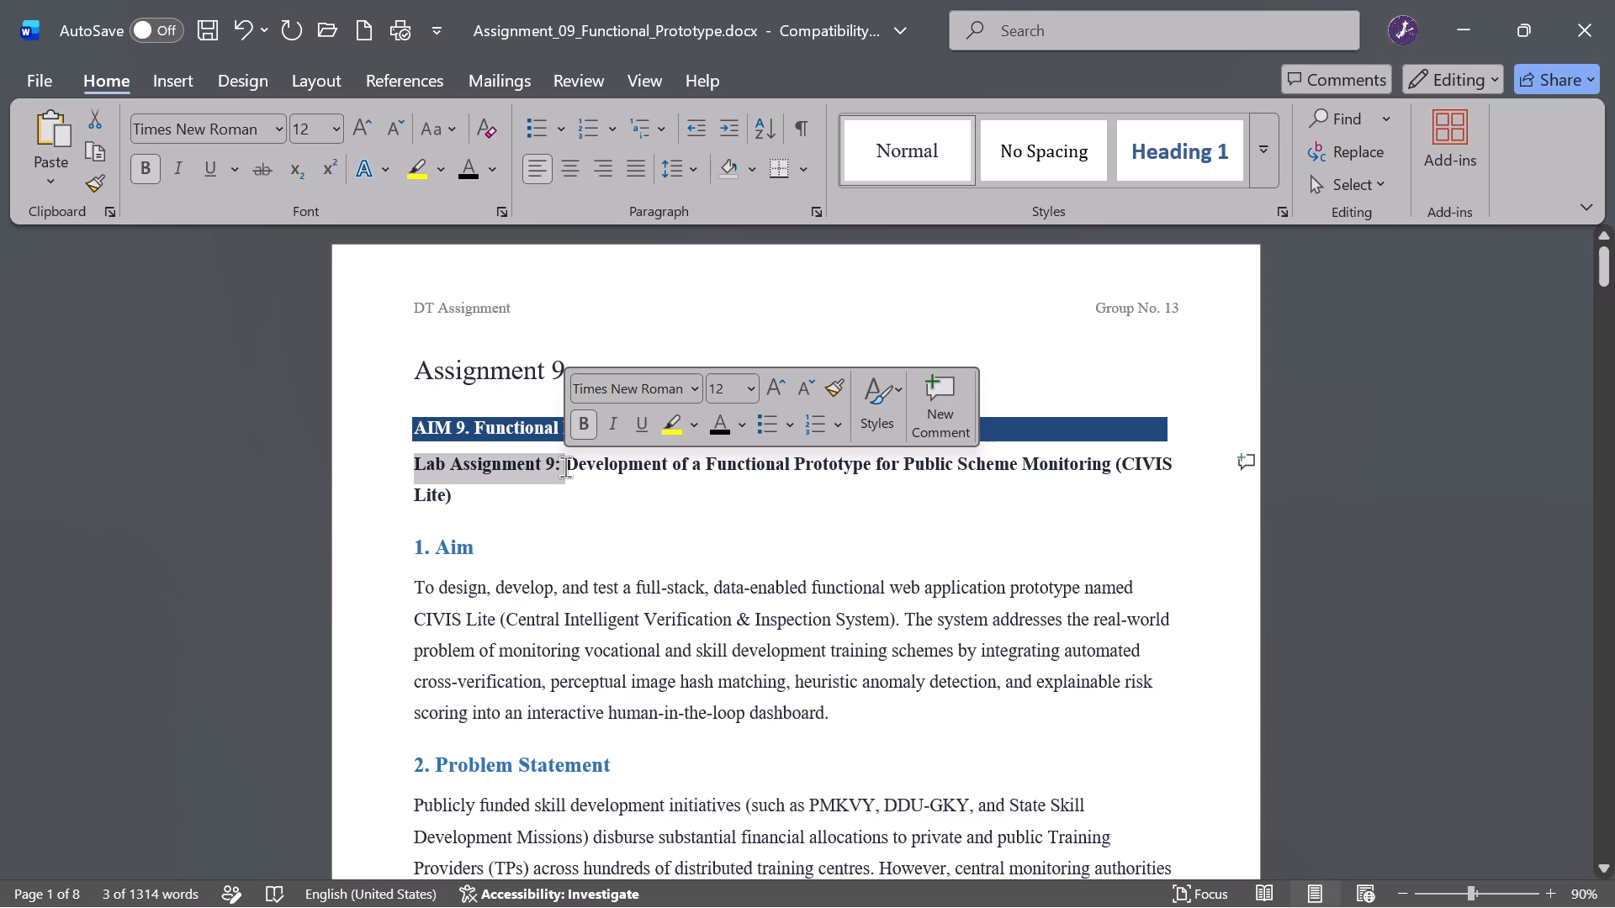
pyautogui.write('Pro')
pyautogui.write('blem statement')
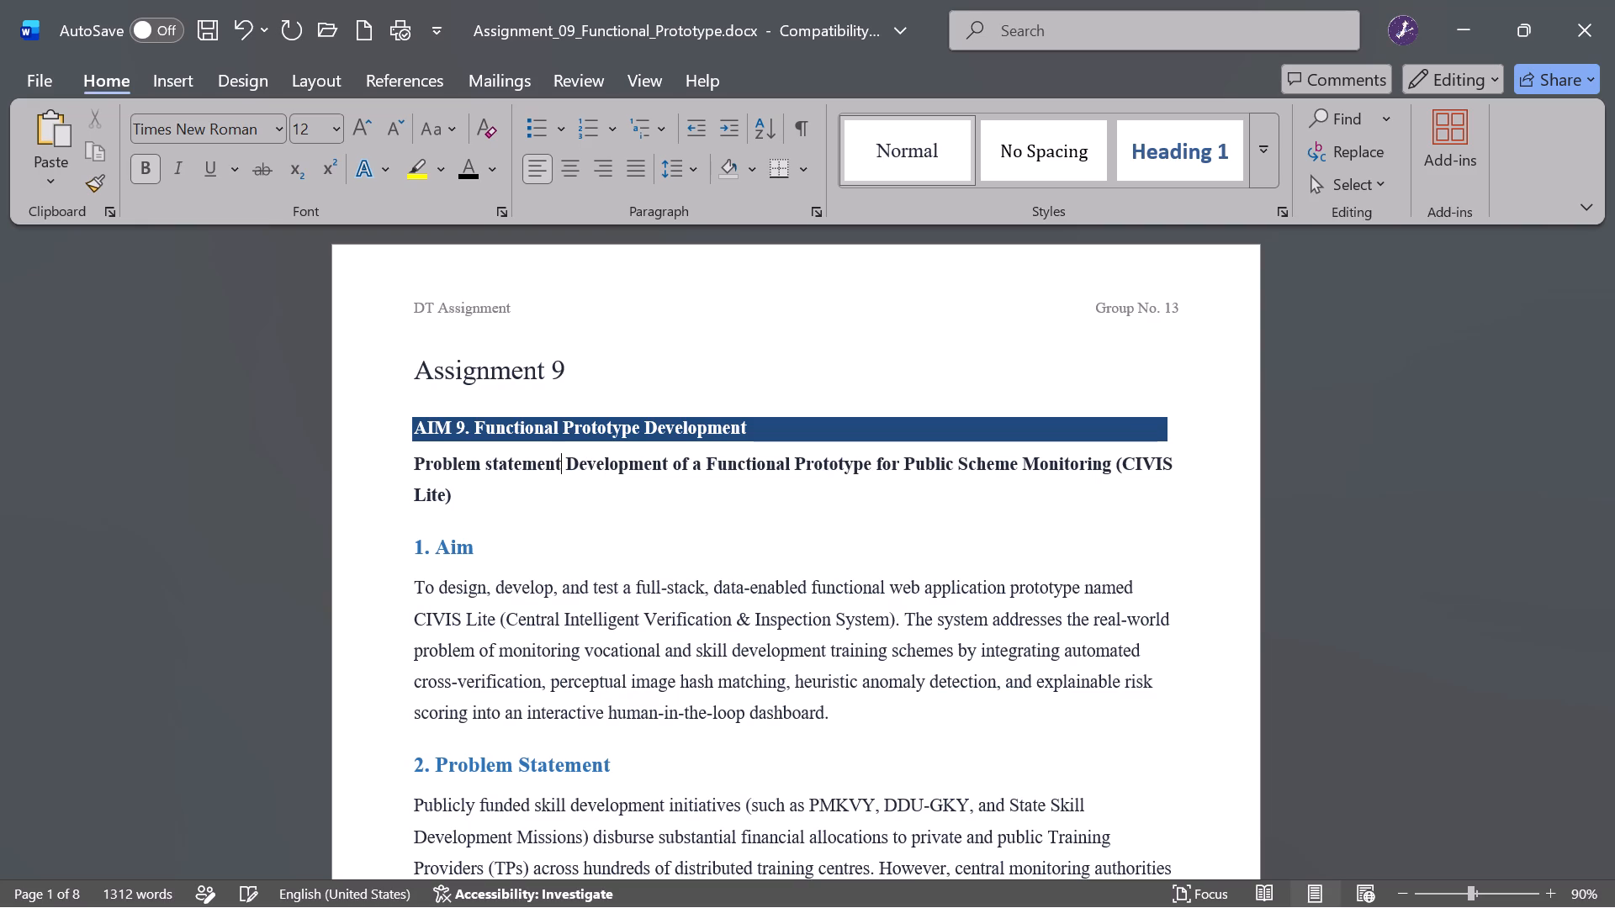
pyautogui.press(';')
pyautogui.press('BackSpace')
pyautogui.hotkey('shift', ':')
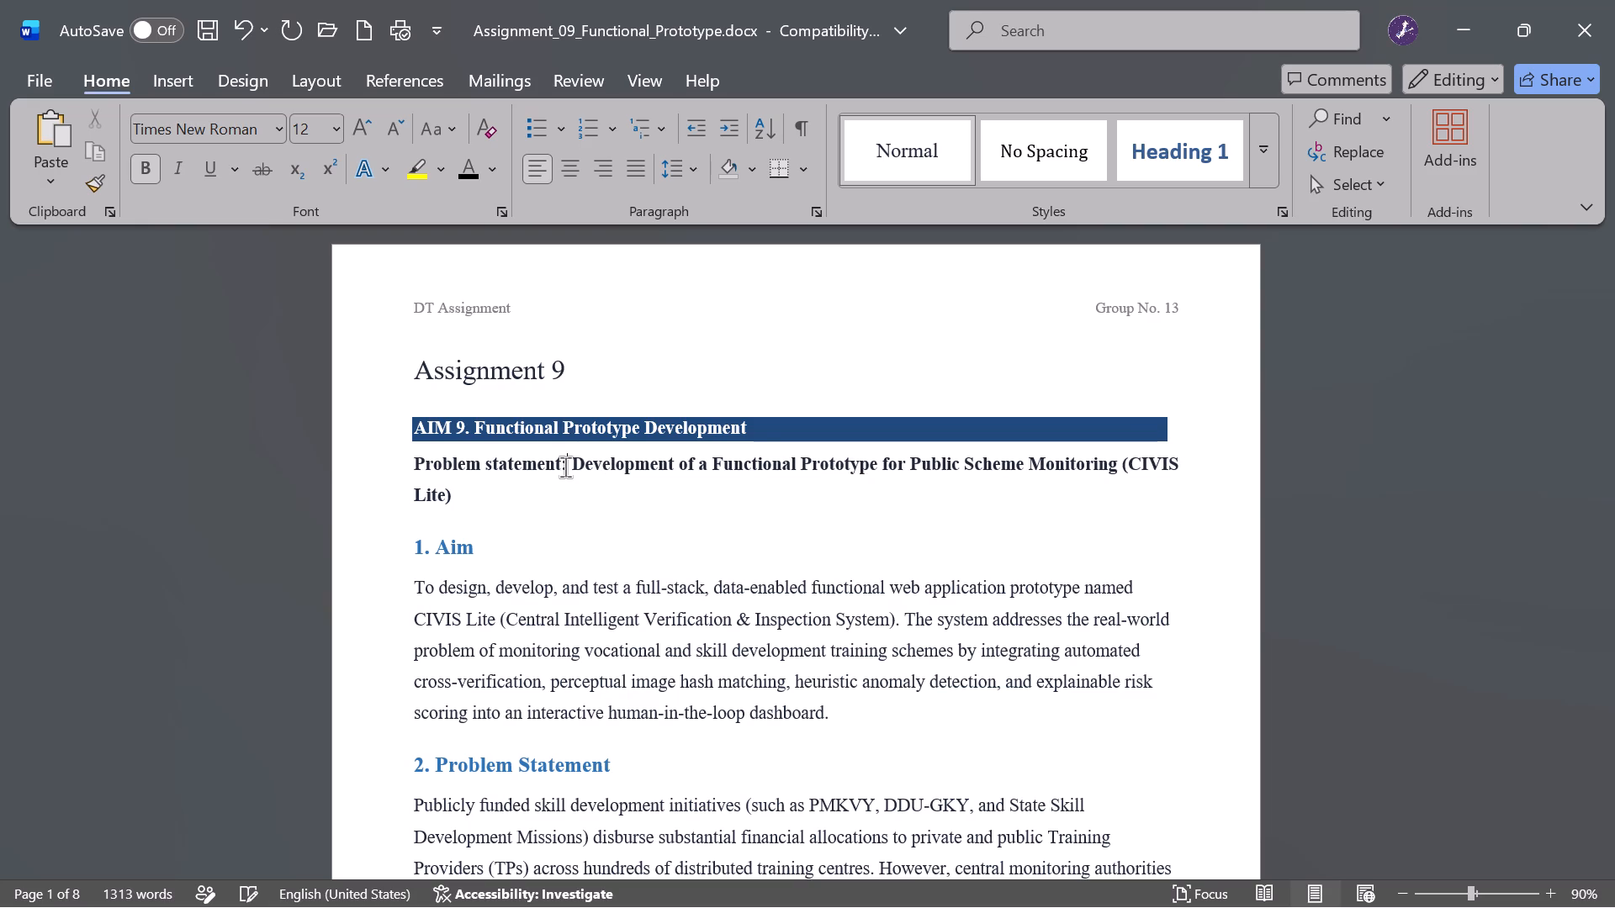
# Change the whole problem statement line below the AIM 9 banner from bold to italic.
pyautogui.moveTo(462, 500); pyautogui.dragTo(443, 477)
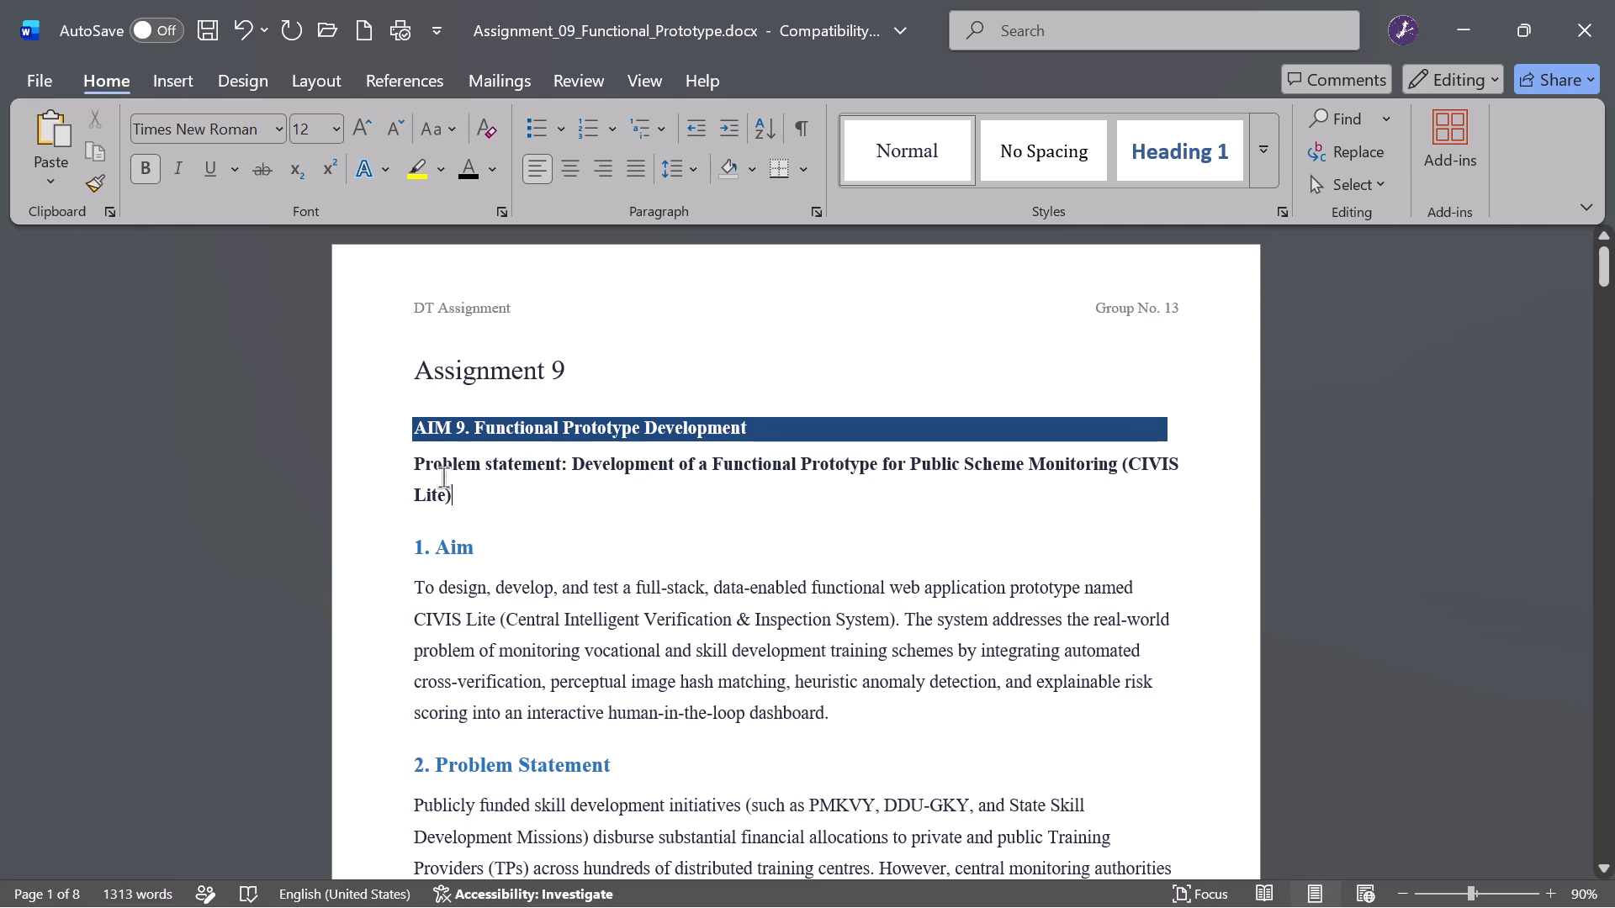
pyautogui.moveTo(443, 477); pyautogui.dragTo(411, 443)
pyautogui.click(465, 483)
pyautogui.moveTo(461, 496); pyautogui.dragTo(415, 479)
pyautogui.click(143, 165)
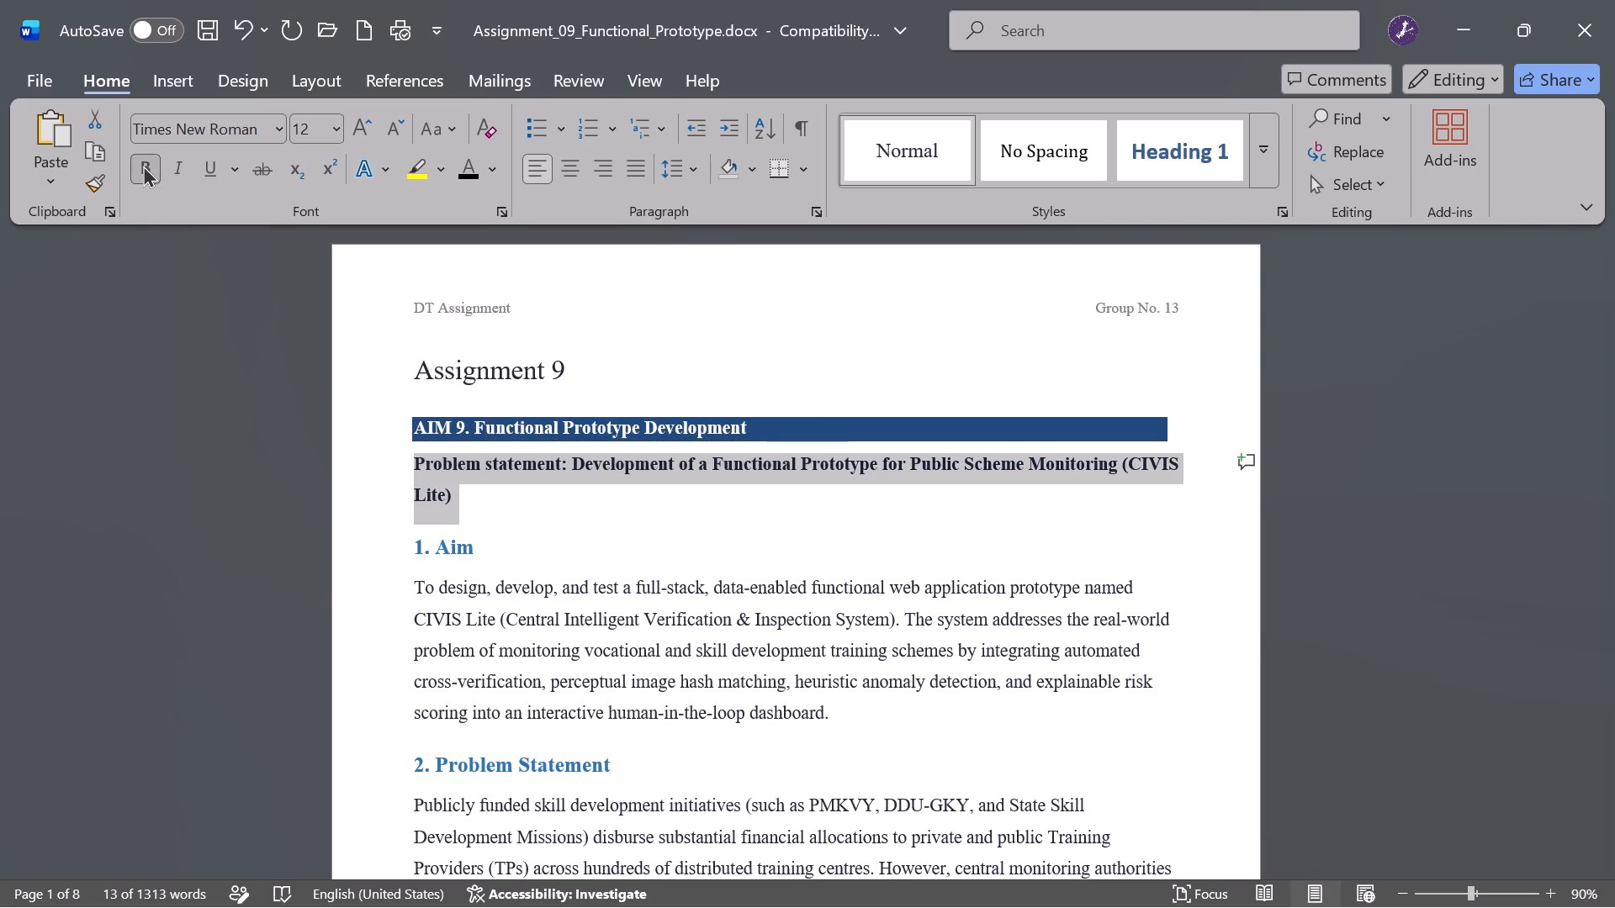
pyautogui.click(177, 166)
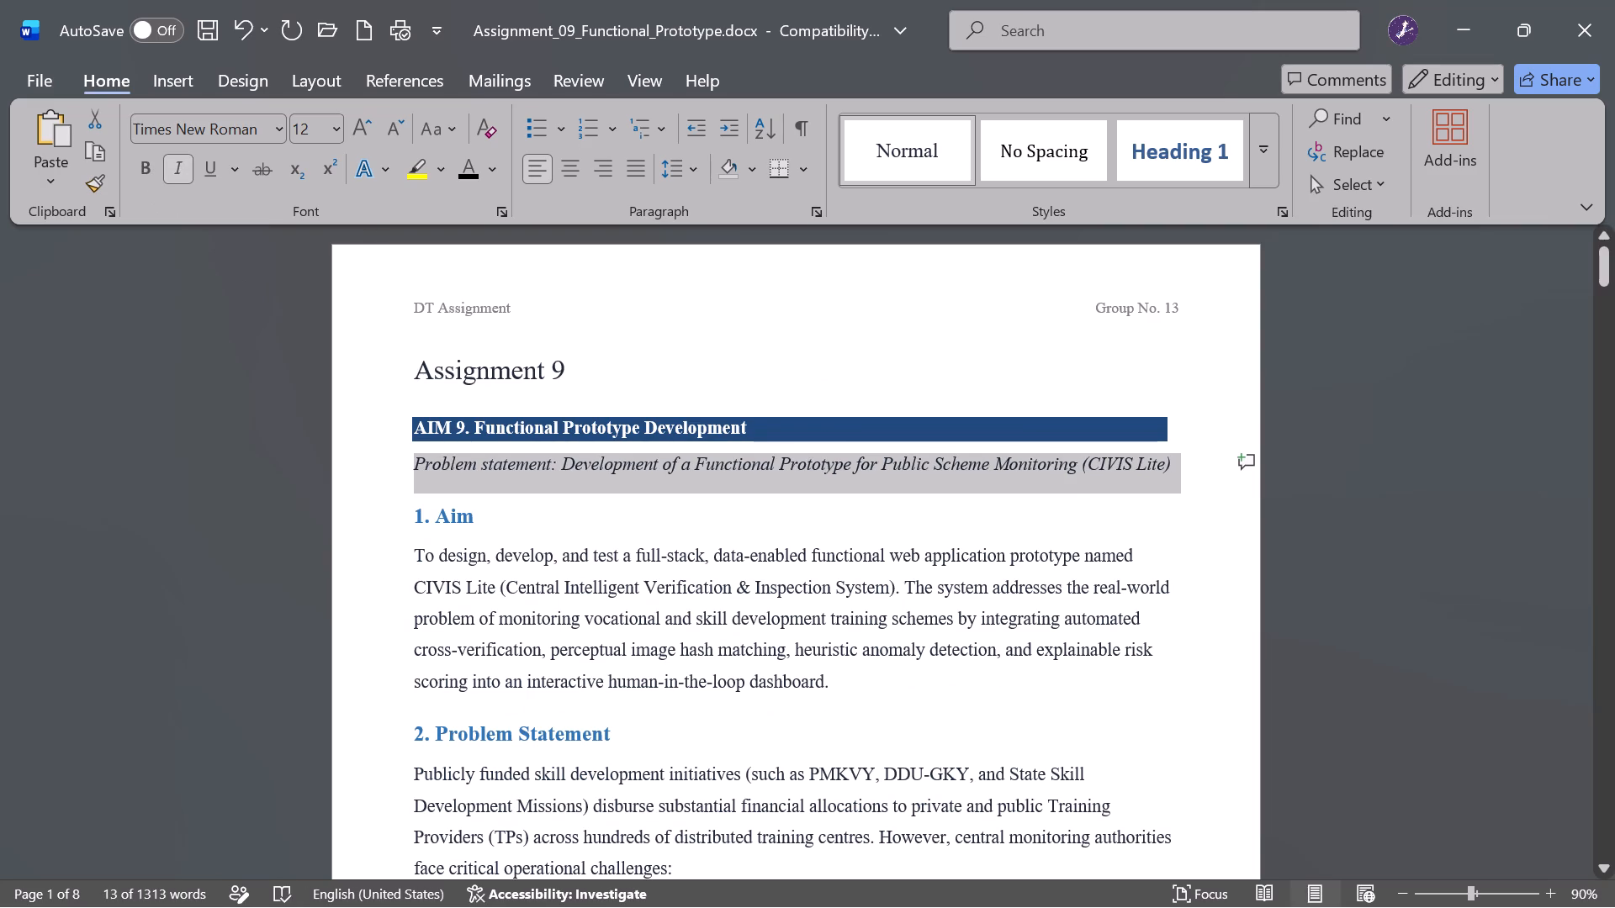
pyautogui.click(1252, 425)
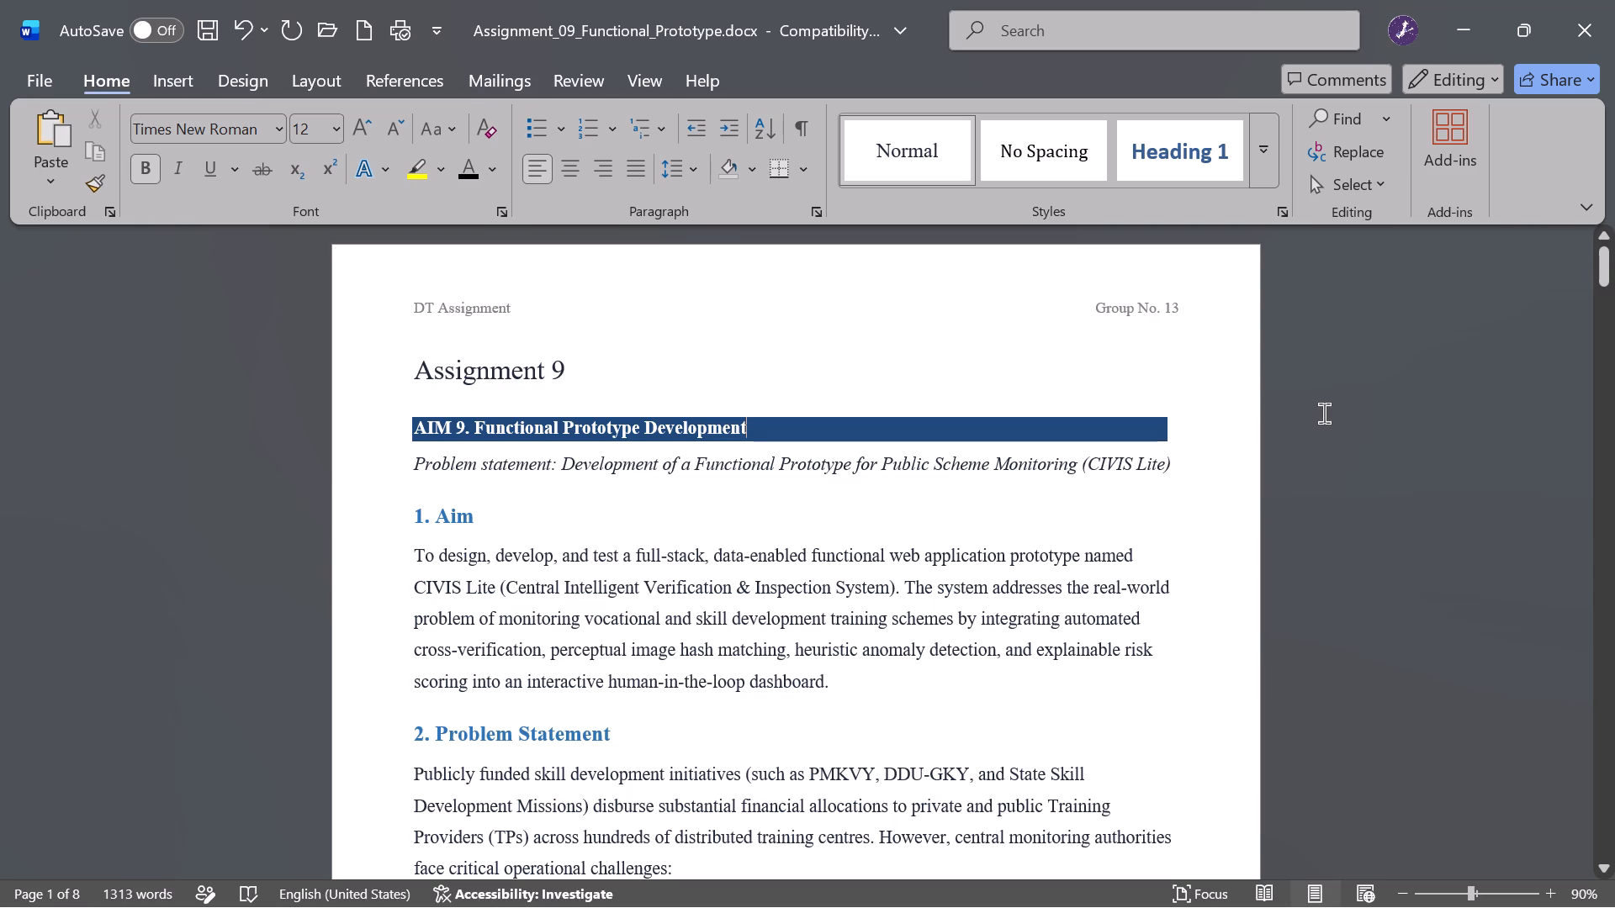
# Save the Assignment 9 document and close it.
pyautogui.hotkey('ctrl', 's')
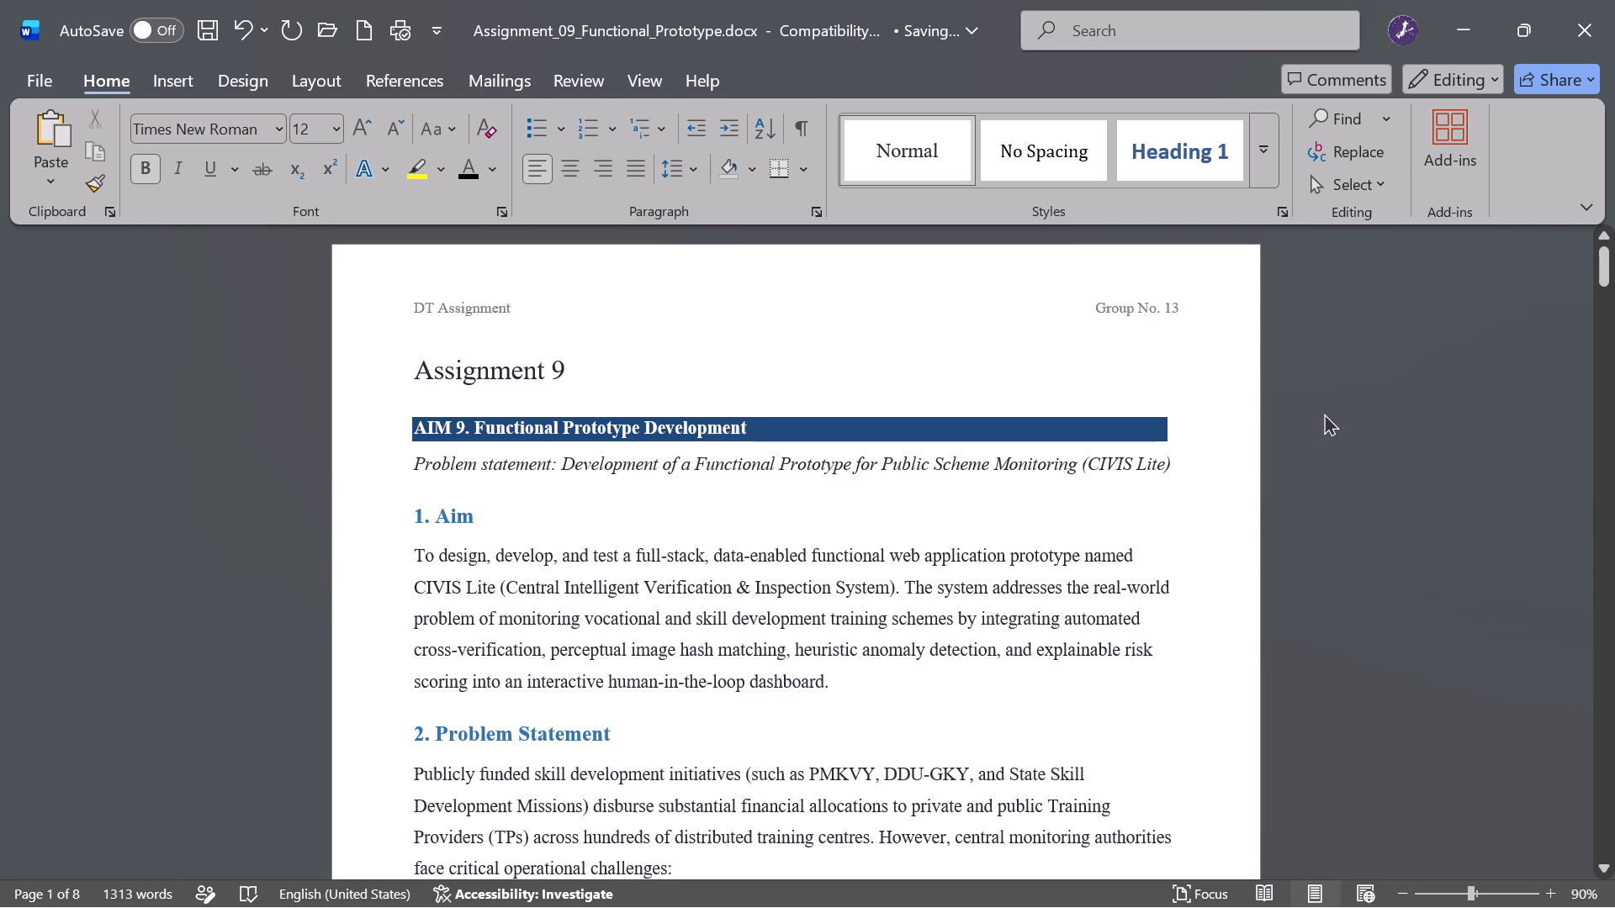
pyautogui.click(1591, 47)
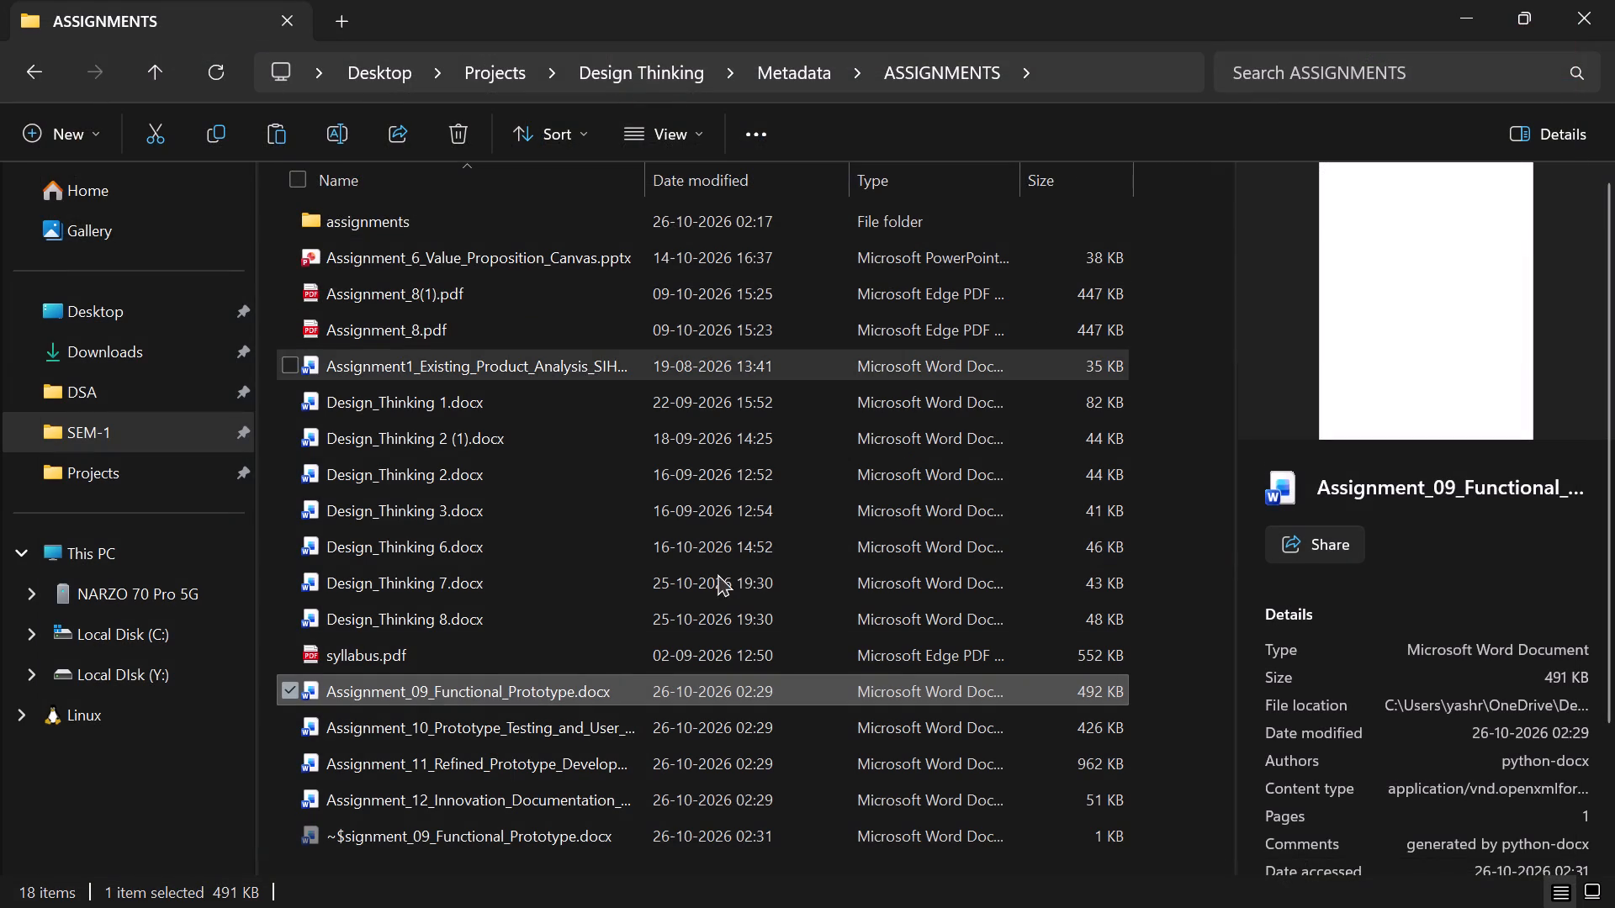
# Open Assignment_10_Prototype_Testing_and_User_Feedback.docx from the ASSIGNMENTS folder.
pyautogui.doubleClick(498, 731)
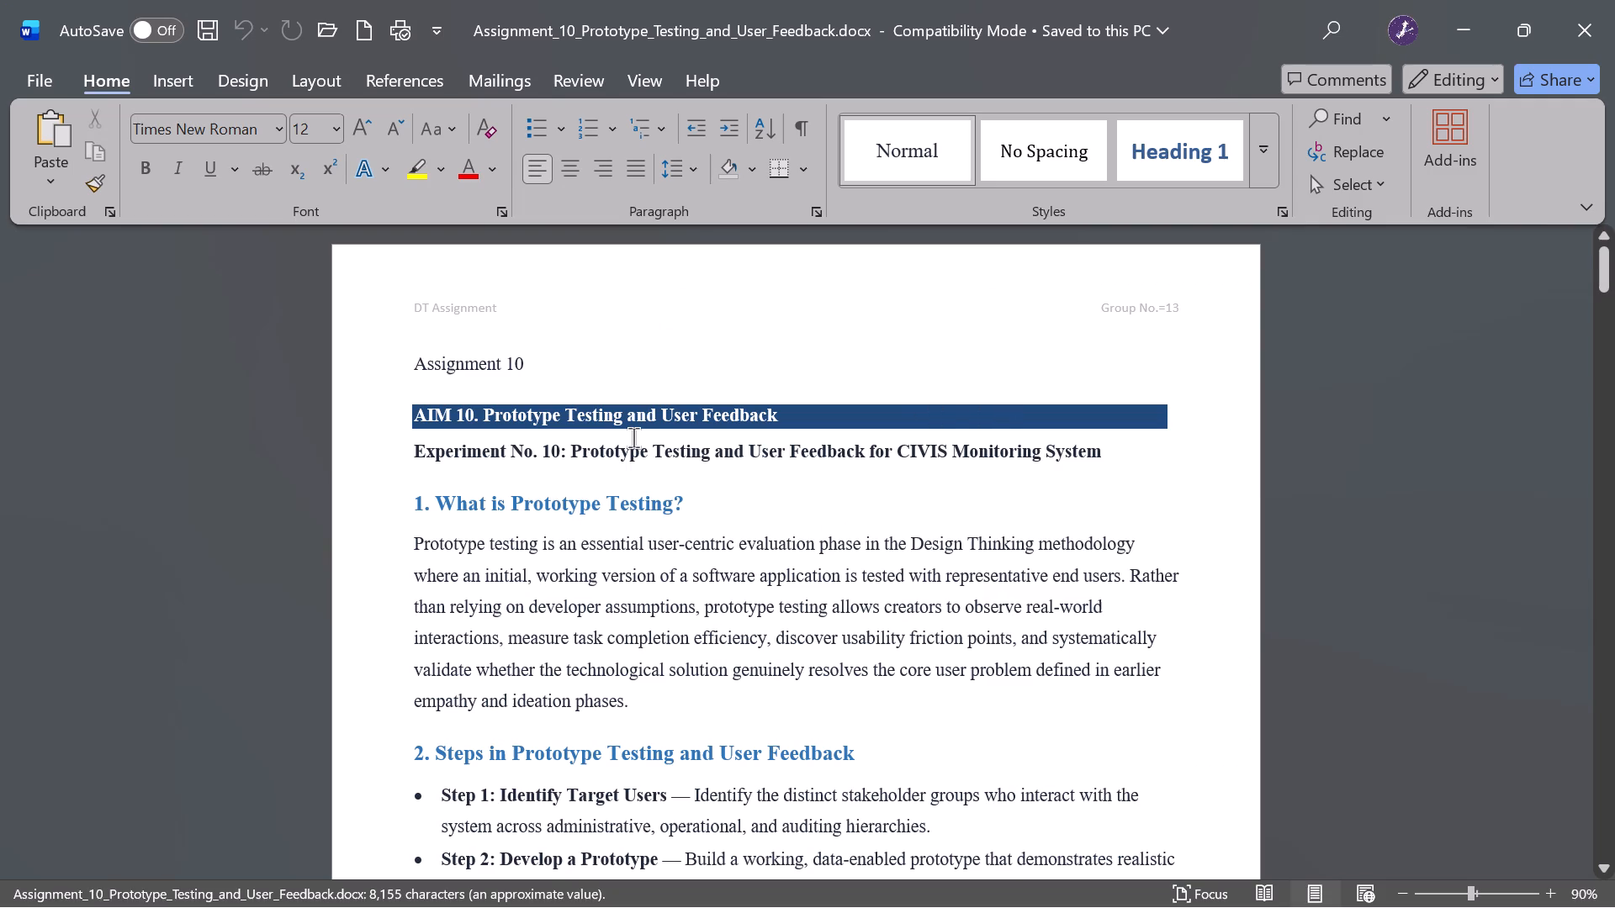
# Enlarge the "Assignment 10" line at the top of the first page to 18 pt.
pyautogui.moveTo(540, 371); pyautogui.dragTo(406, 352)
pyautogui.click(330, 128)
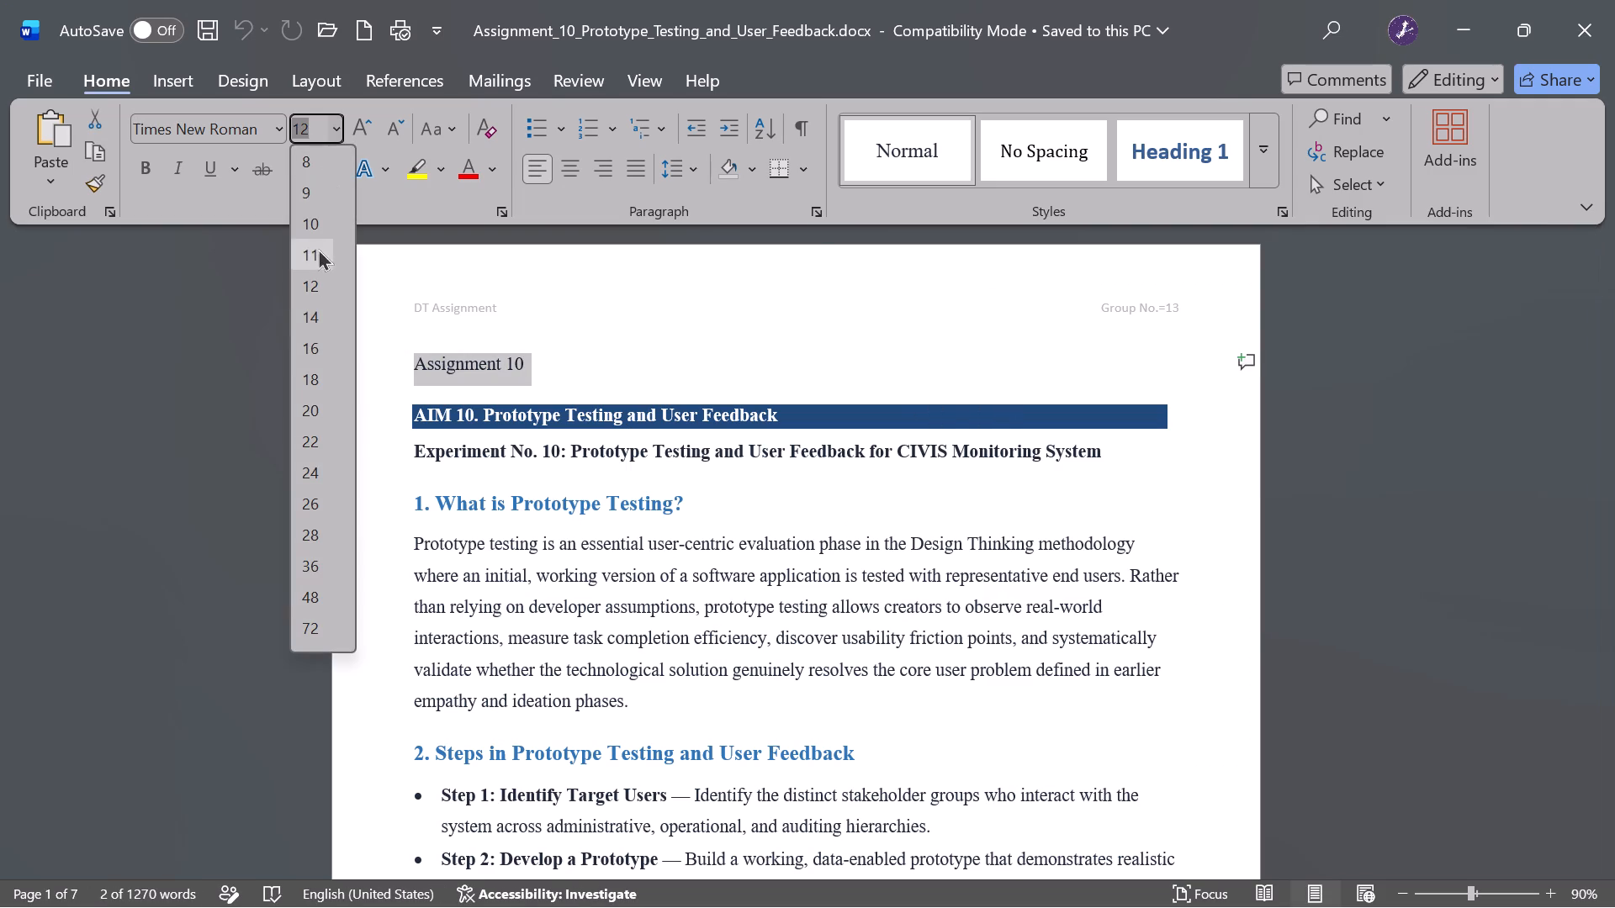
pyautogui.click(315, 325)
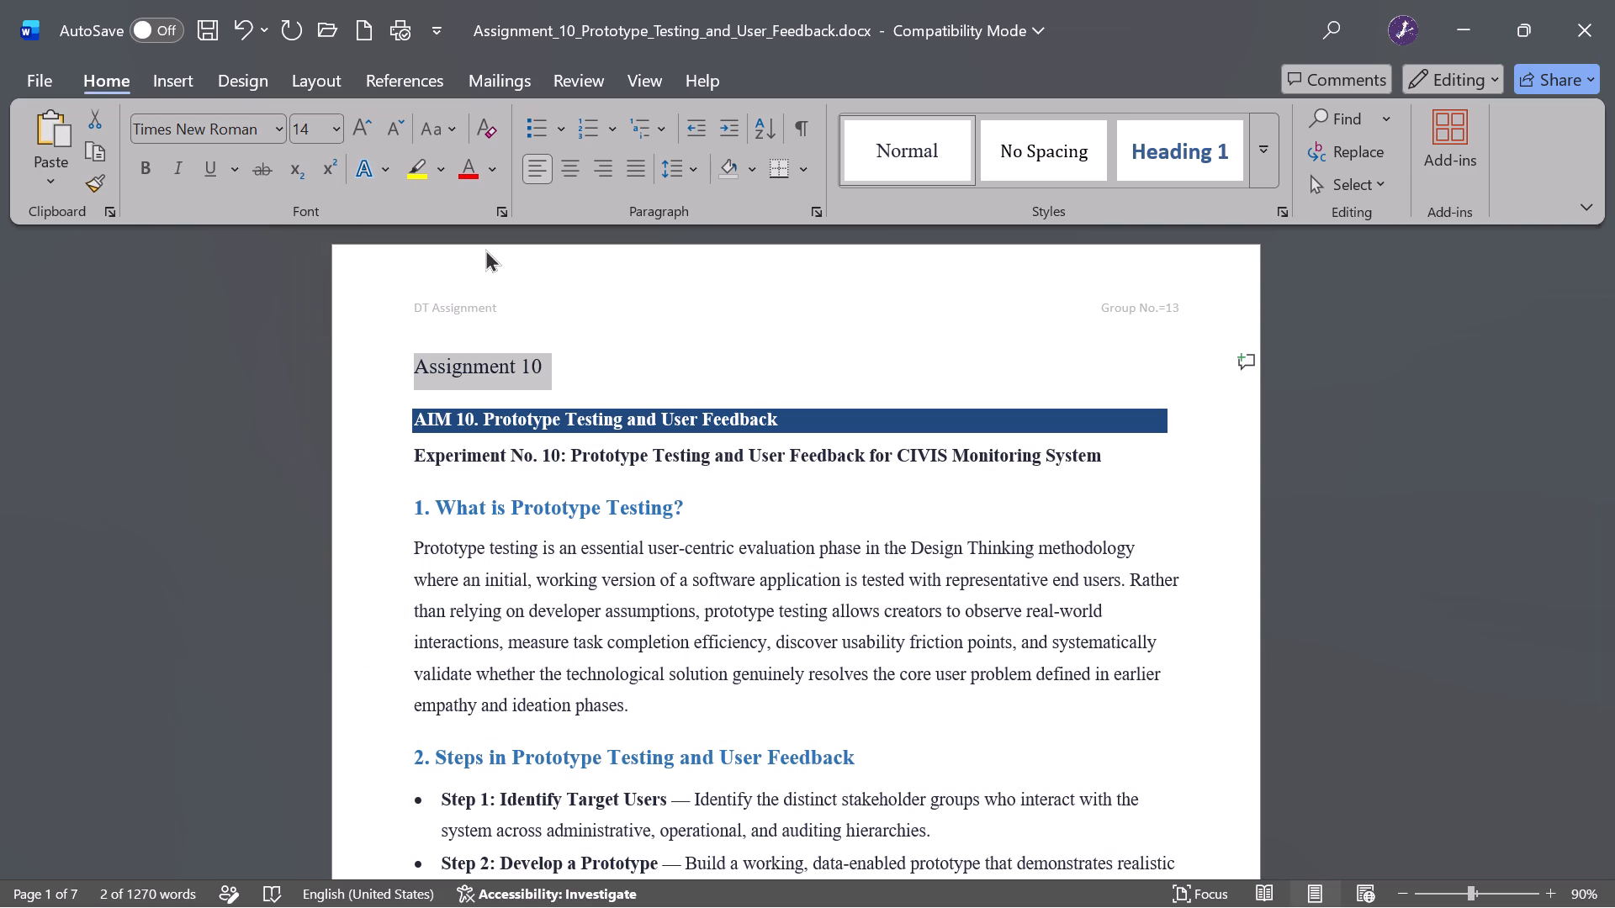
pyautogui.hotkey('ctrl', '=')
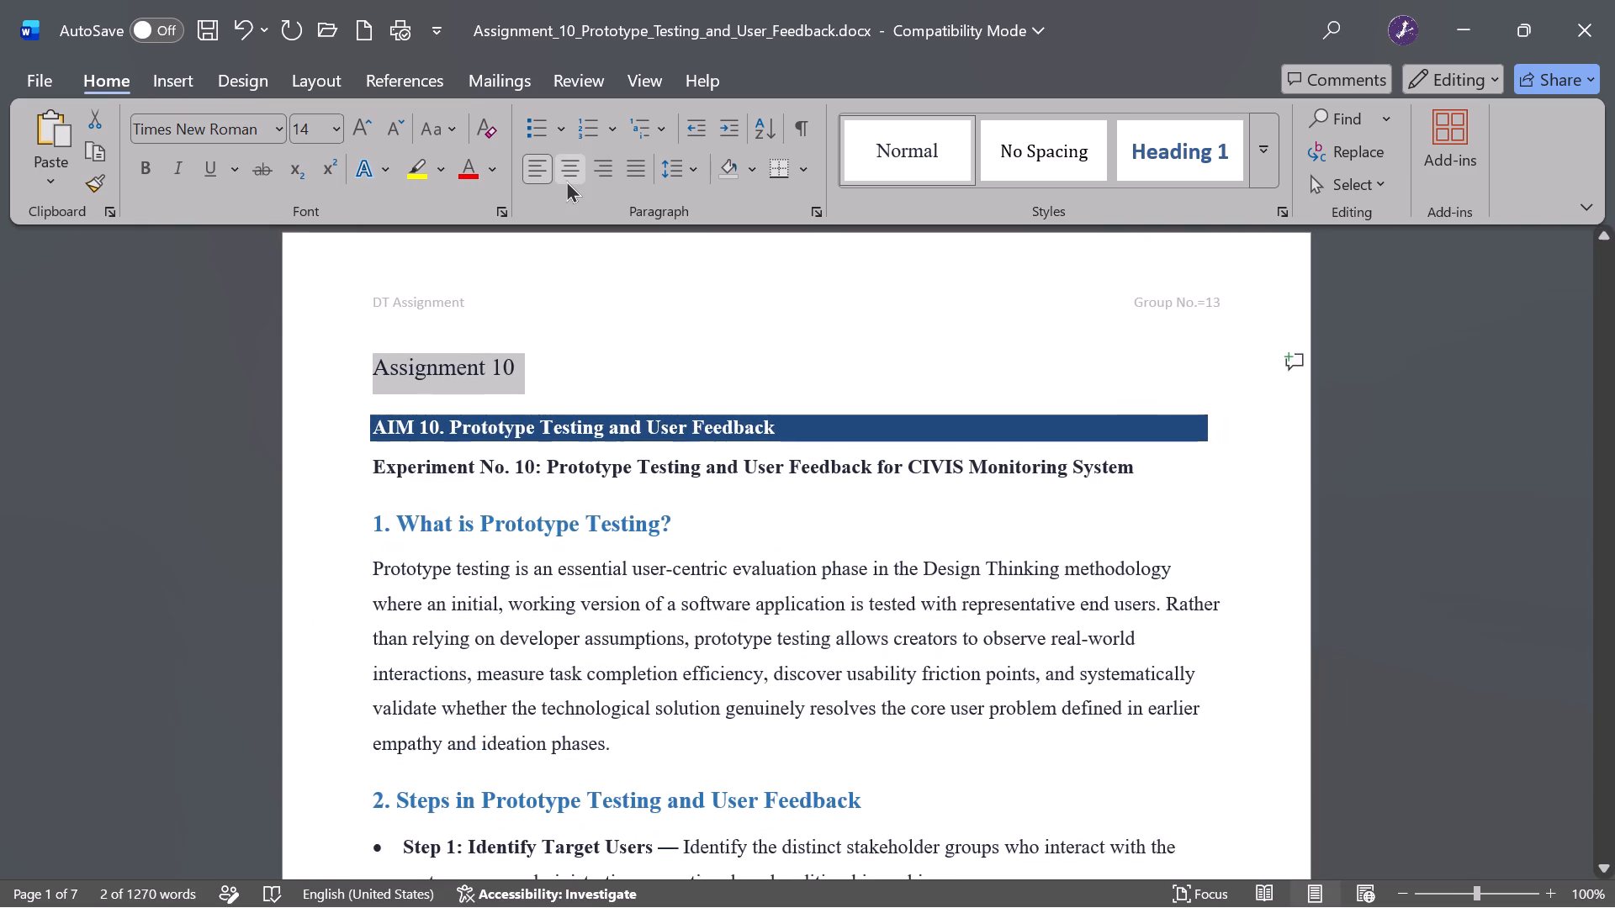
pyautogui.hotkey('ctrl', '-')
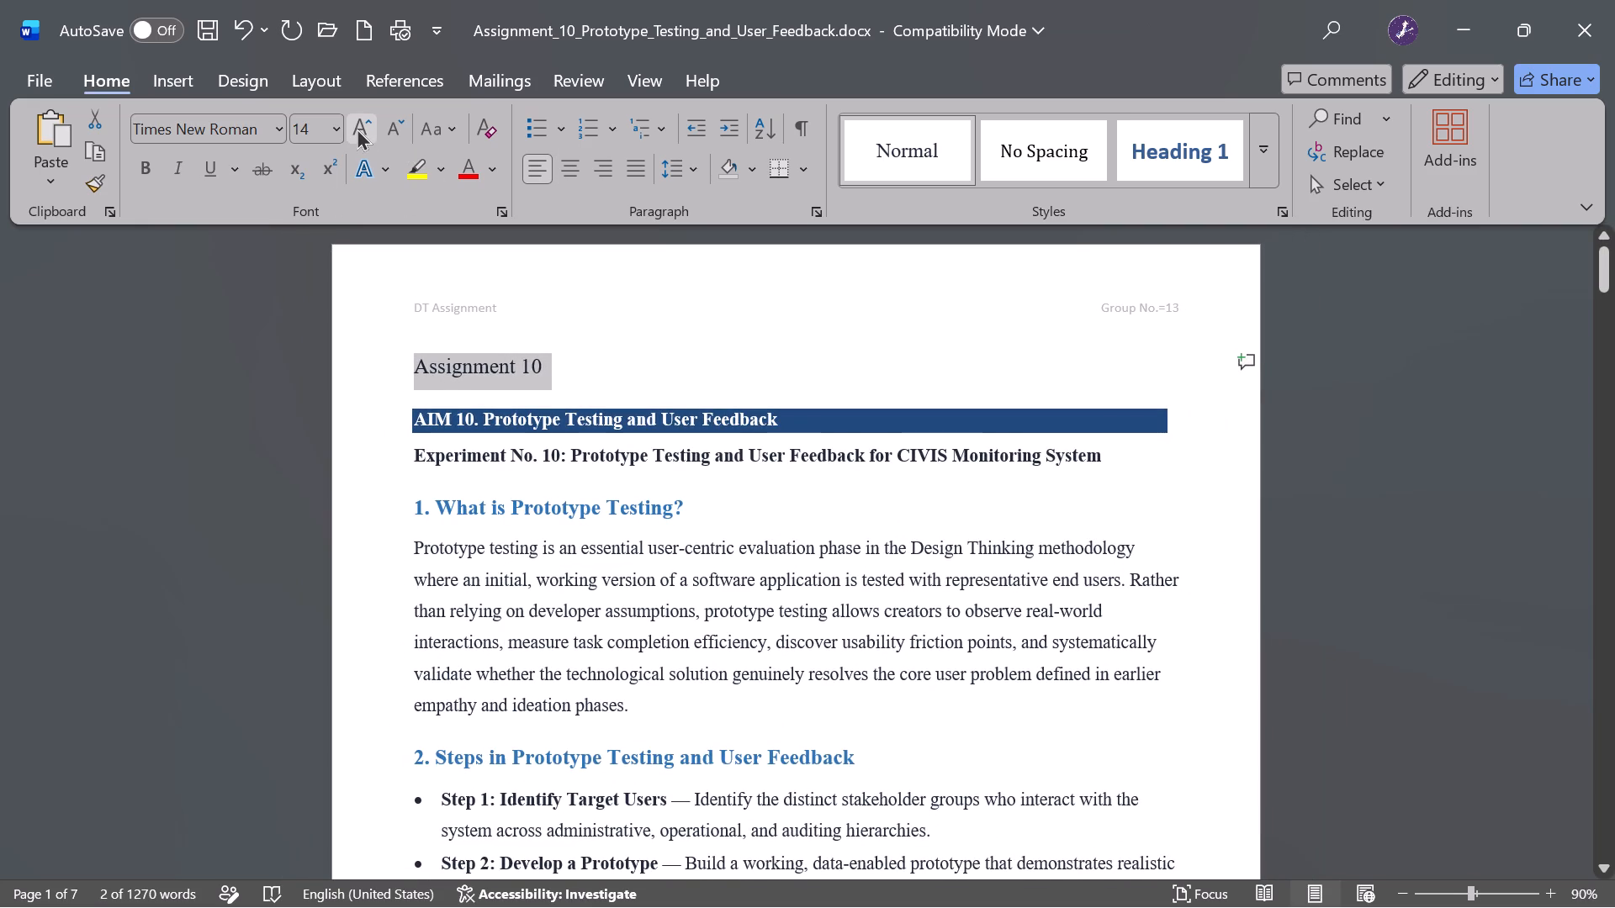
pyautogui.doubleClick(357, 128)
pyautogui.click(667, 347)
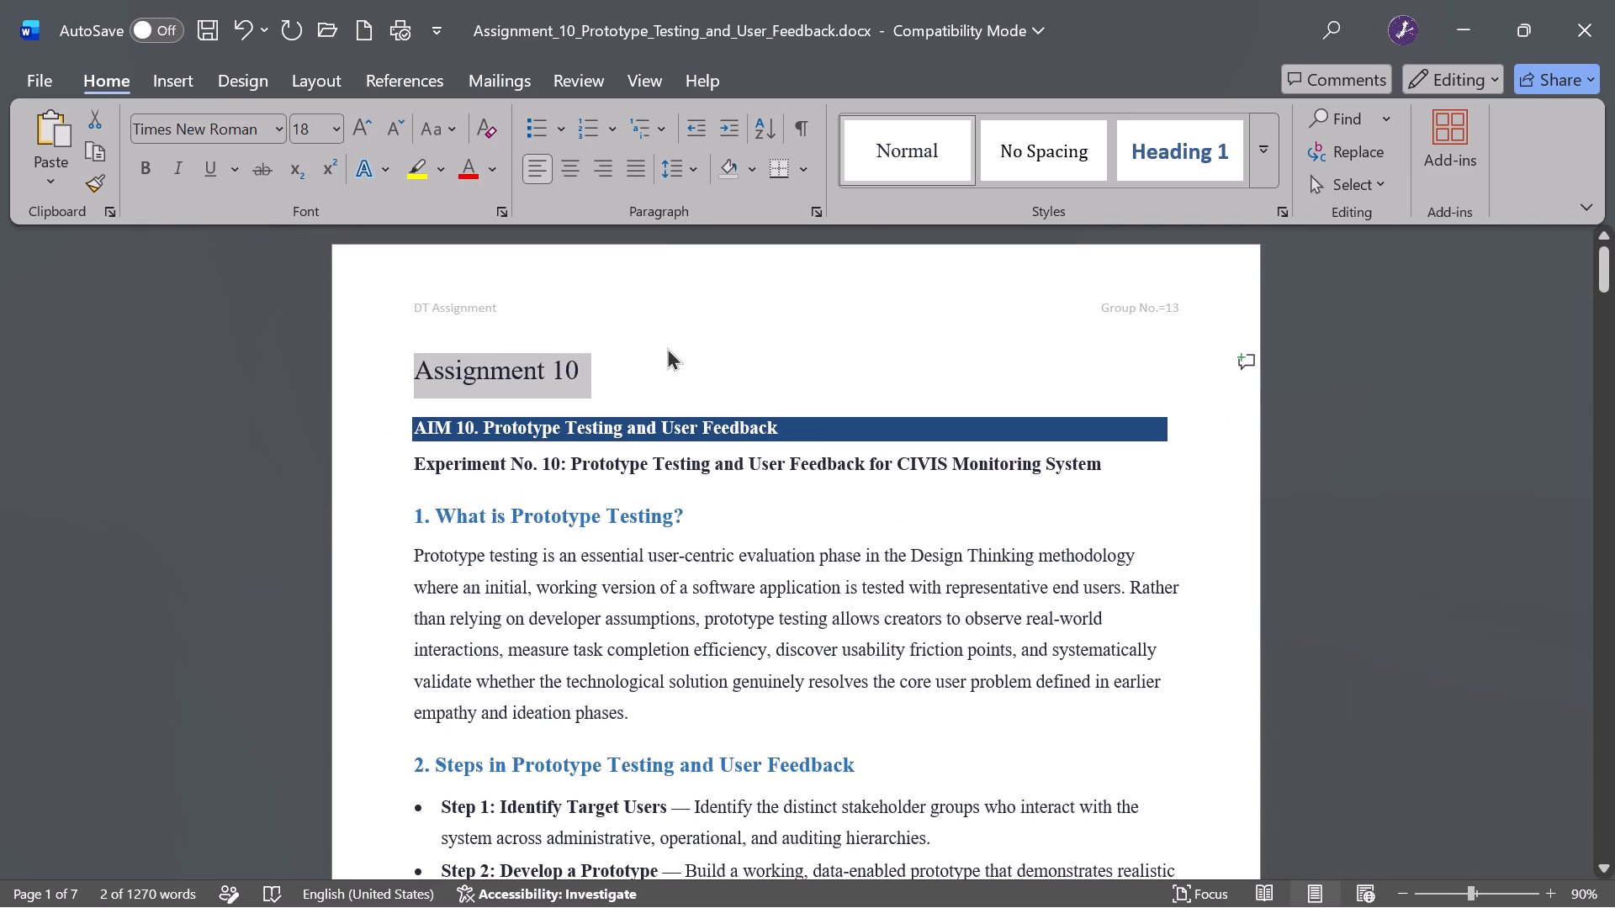
# Open the page header for editing and format its whole line as 10 pt Times New Roman.
pyautogui.tripleClick(776, 301)
pyautogui.click(776, 301)
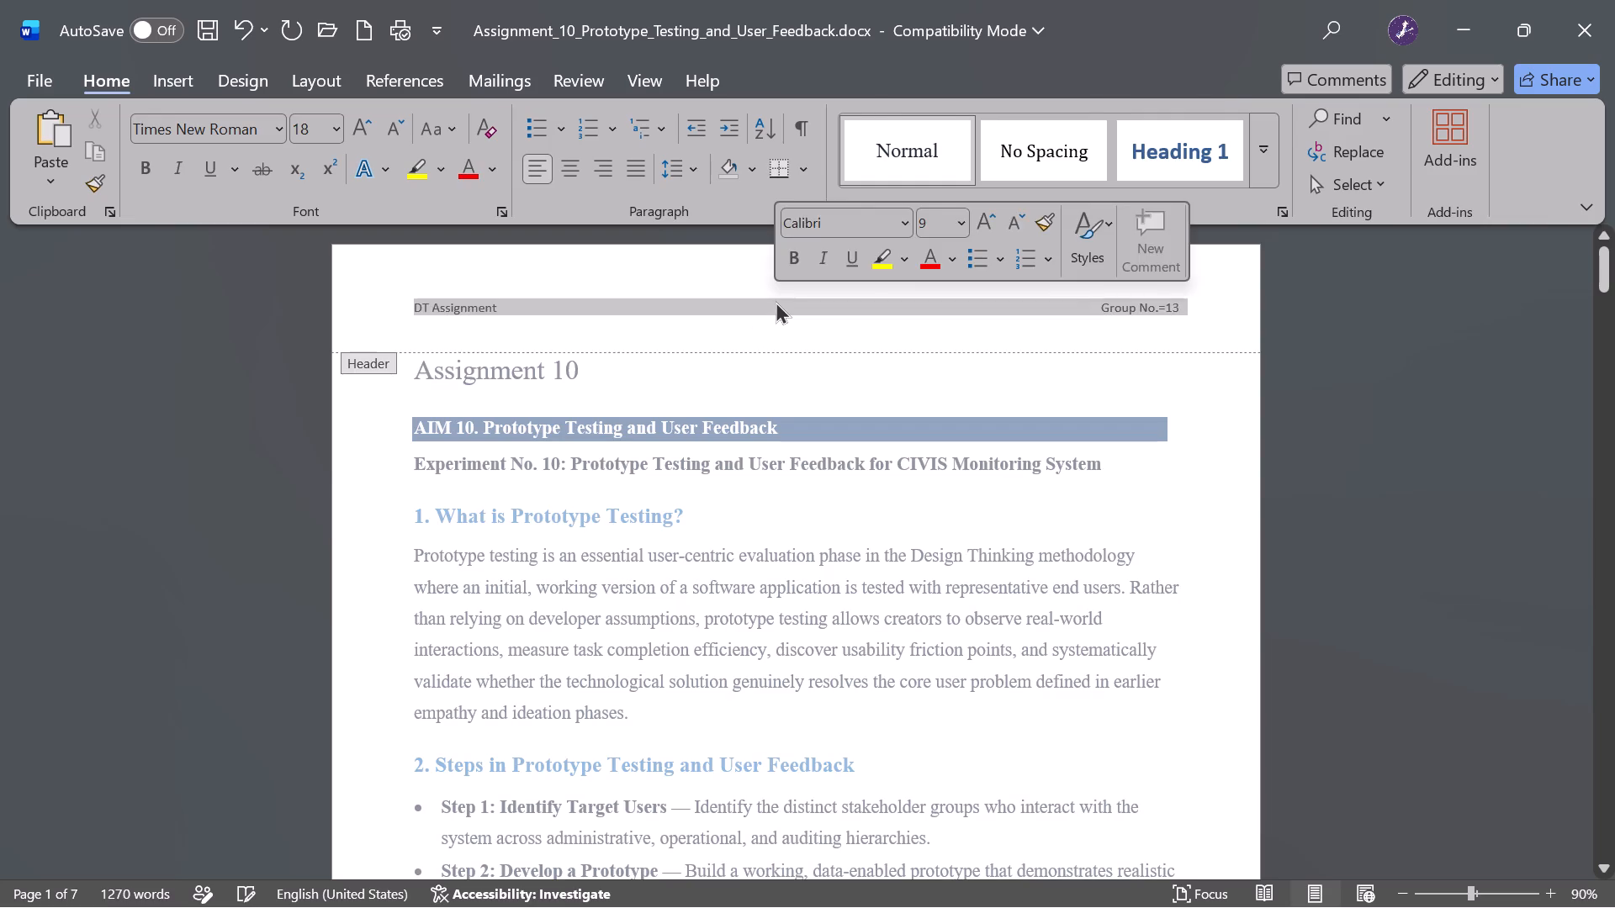
pyautogui.tripleClick(662, 319)
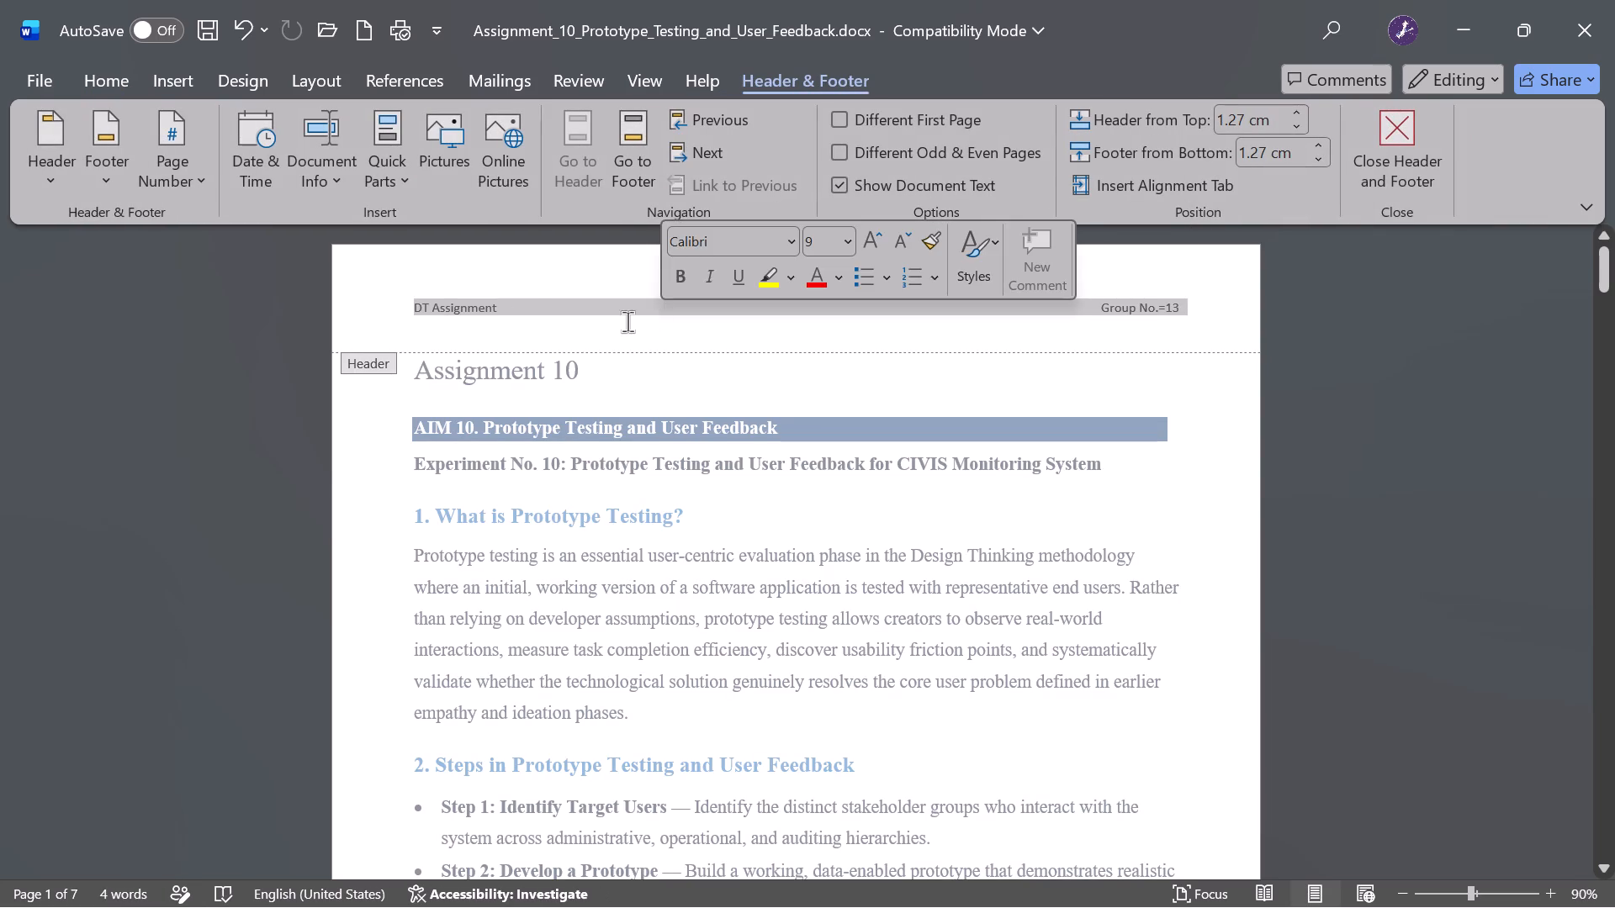
pyautogui.scroll(-2, 429, 169)
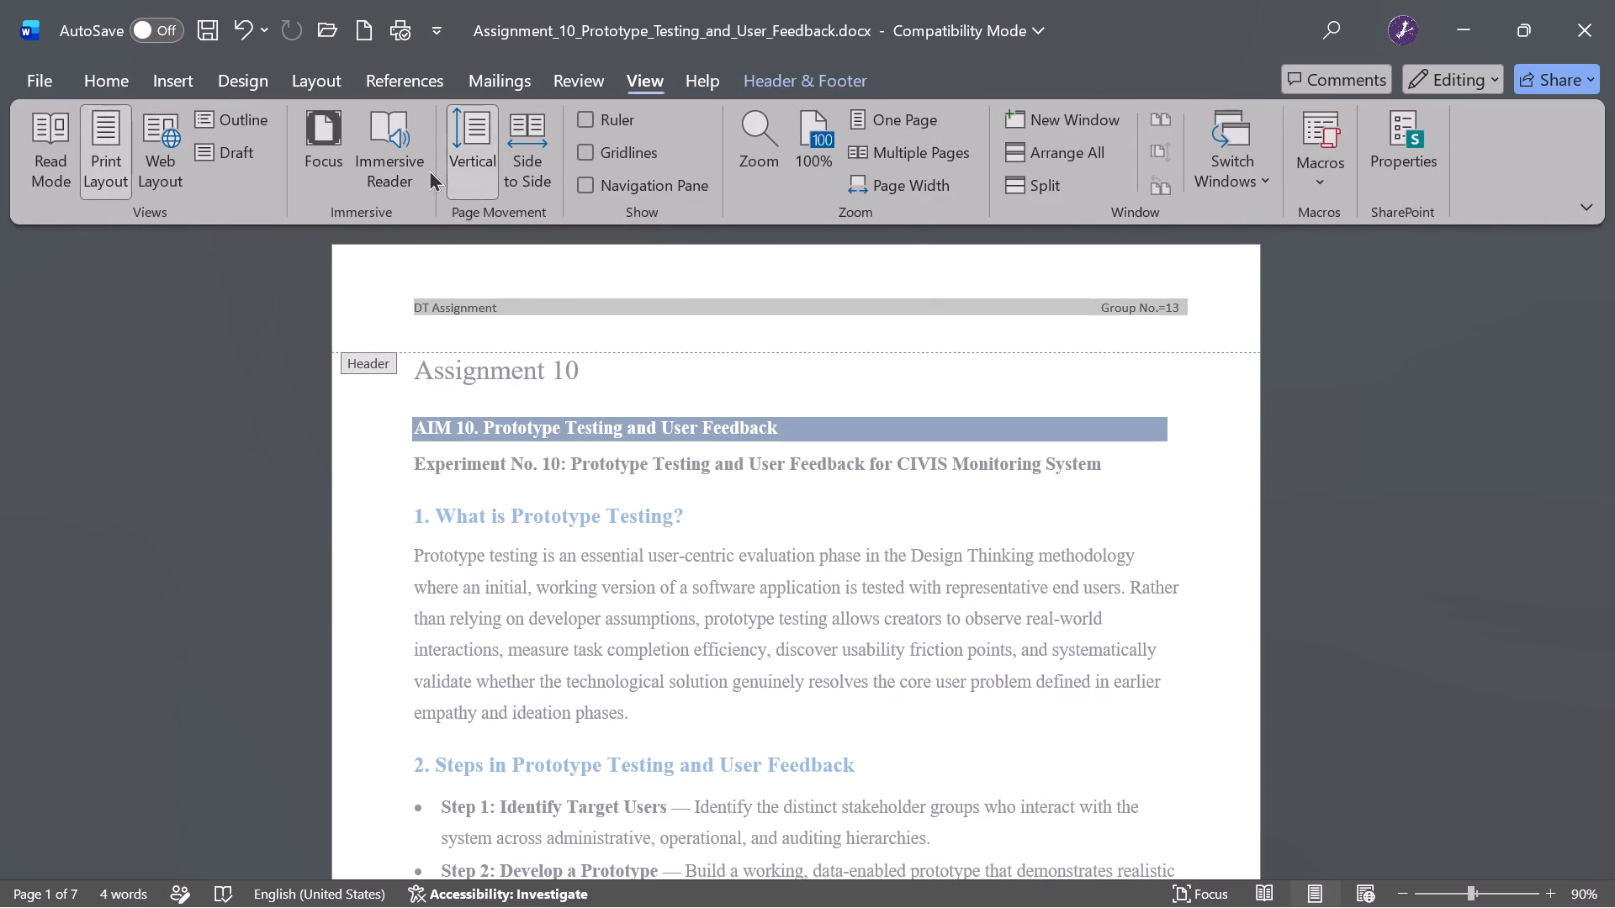
pyautogui.scroll(-4, 429, 169)
pyautogui.scroll(-20, 429, 169)
pyautogui.scroll(-20, 429, 169)
pyautogui.scroll(-20, 429, 169)
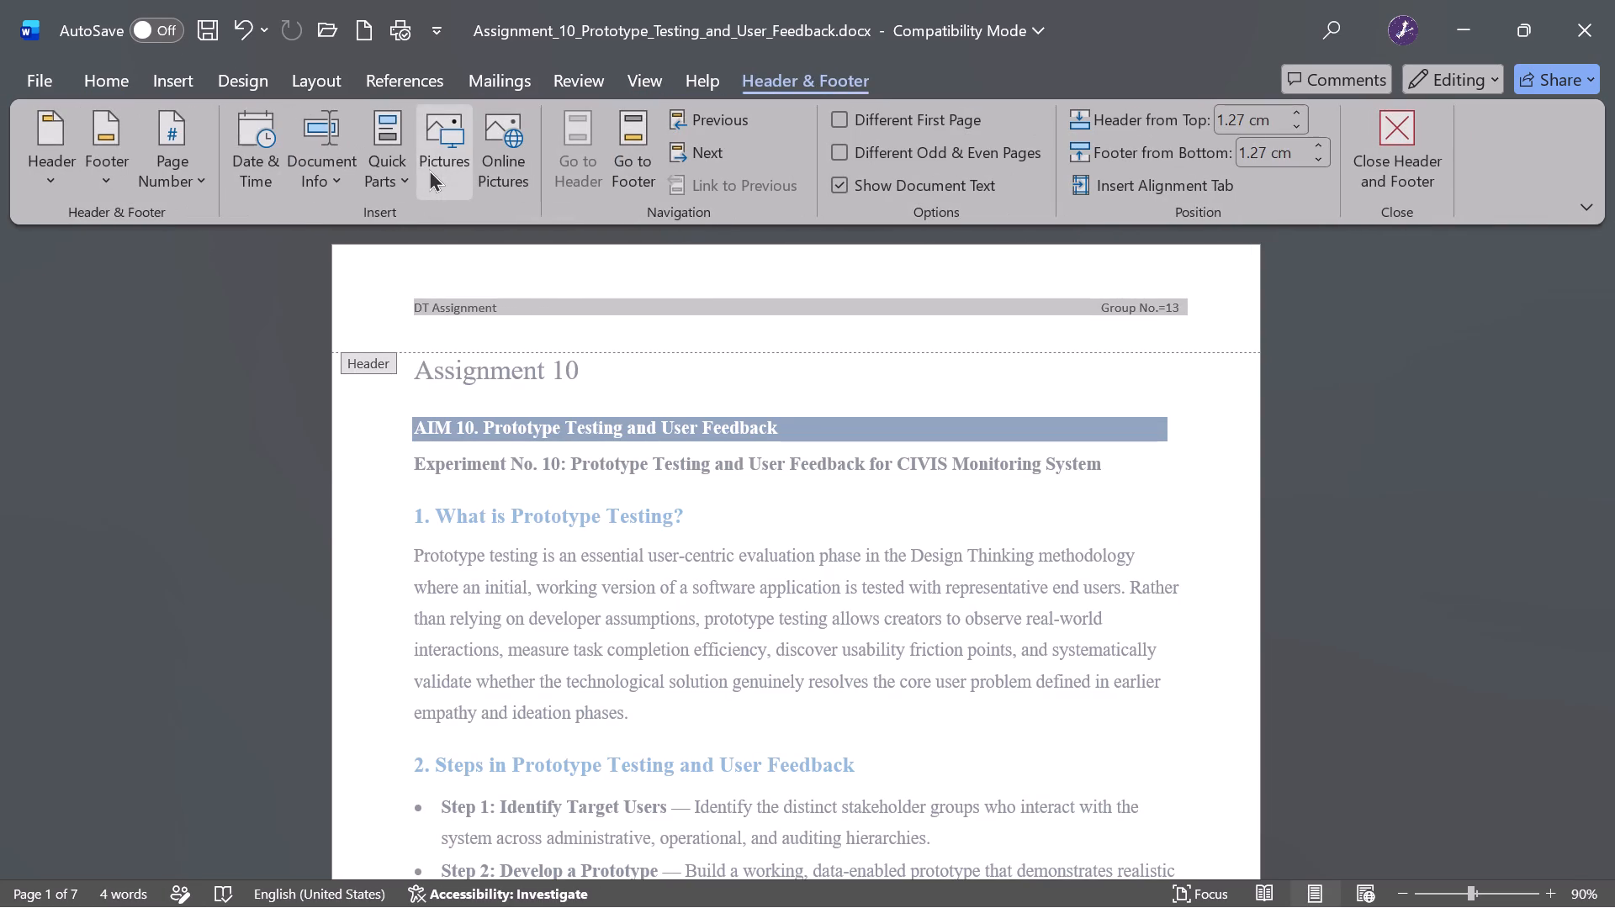
pyautogui.scroll(-3, 429, 169)
pyautogui.scroll(11, 459, 77)
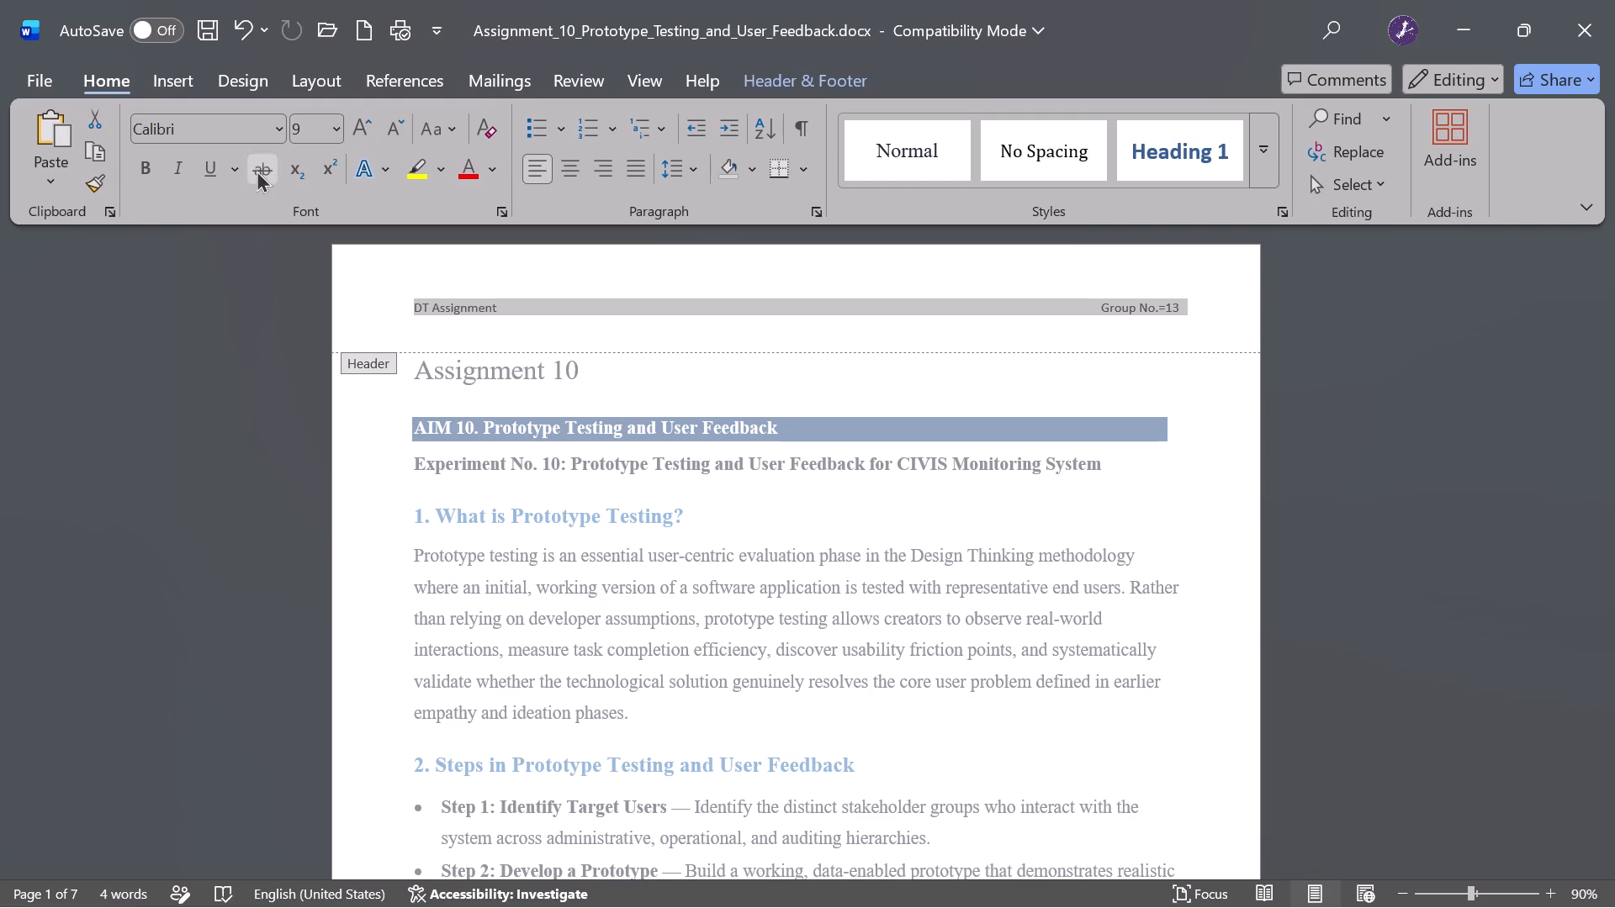
pyautogui.click(359, 136)
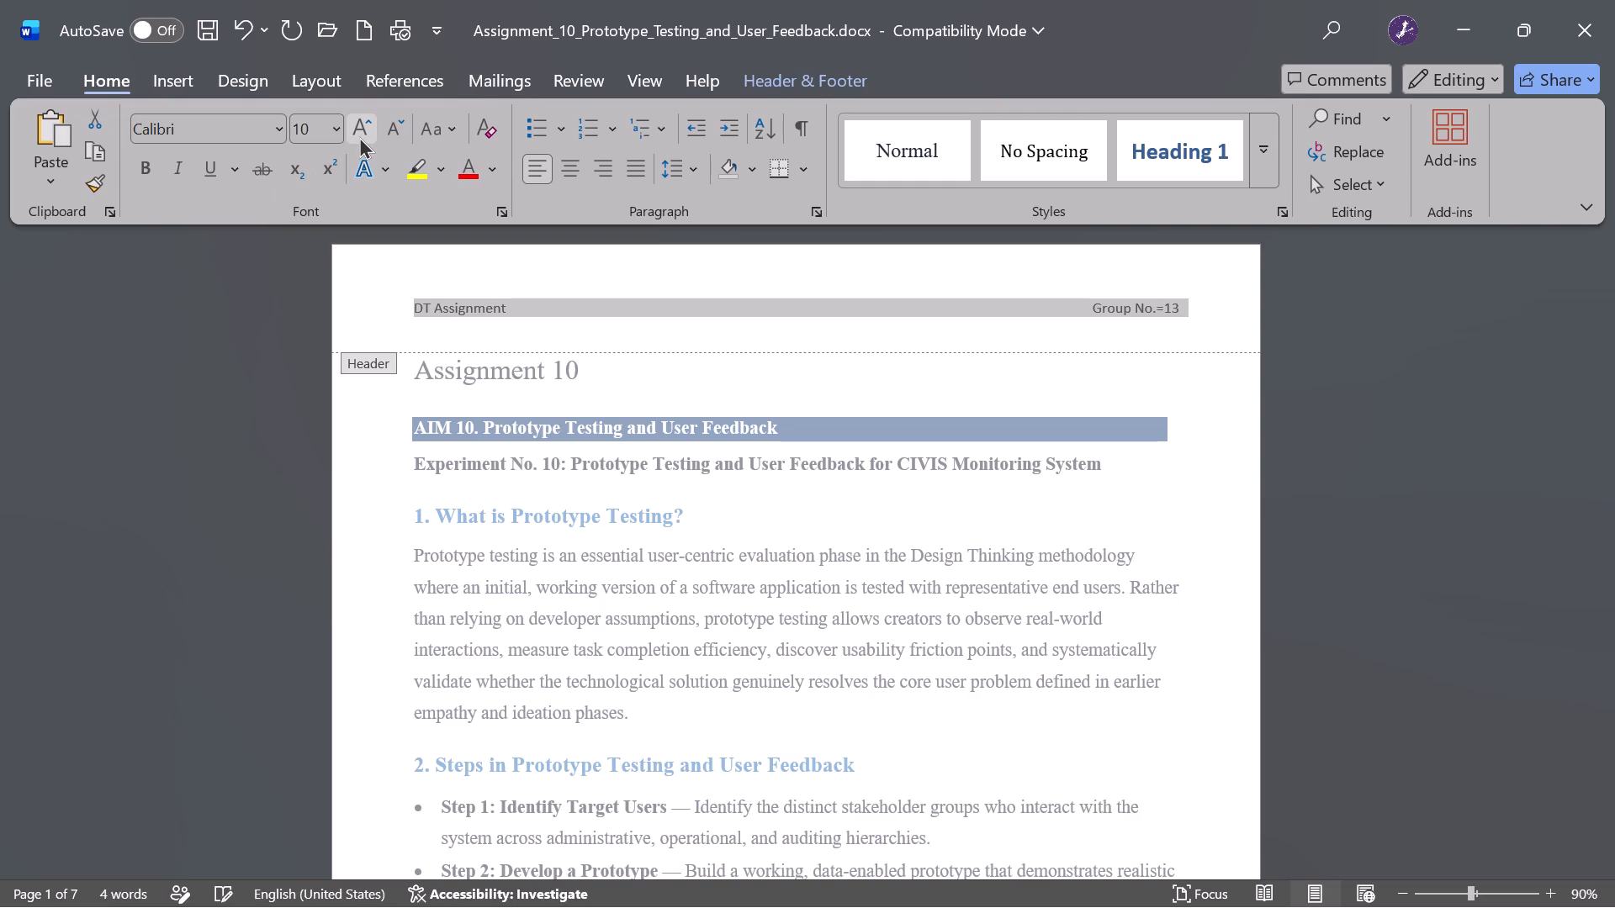
pyautogui.click(245, 128)
pyautogui.write('tim')
pyautogui.press('Return')
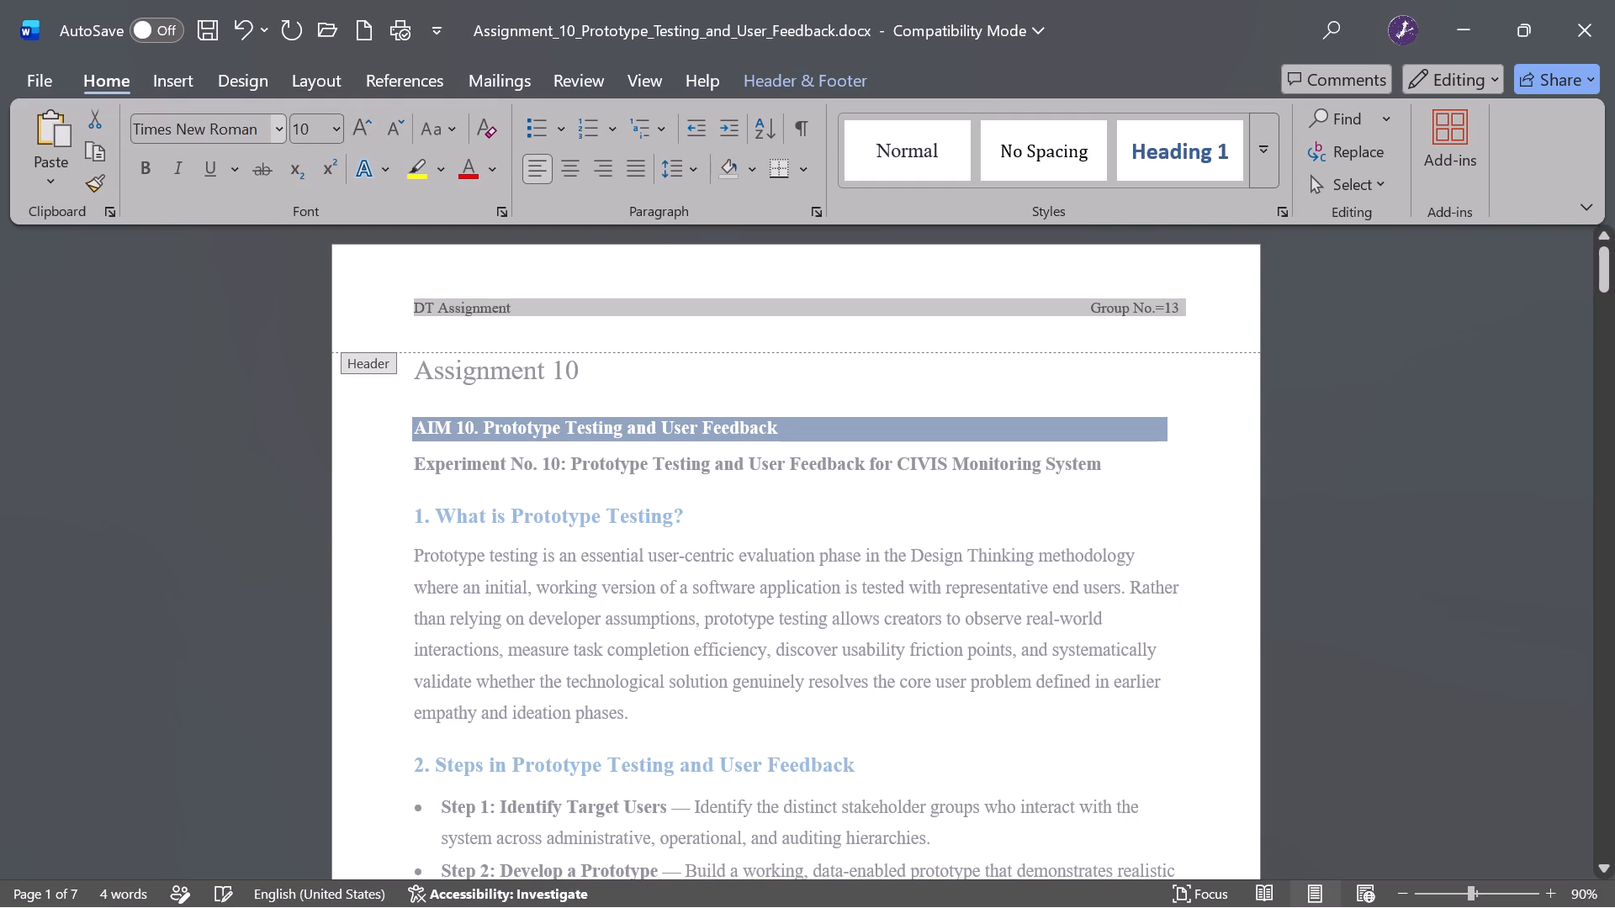
# Replace the equals sign in the header's group number with a space so it reads Group No. 13.
pyautogui.click(1164, 312)
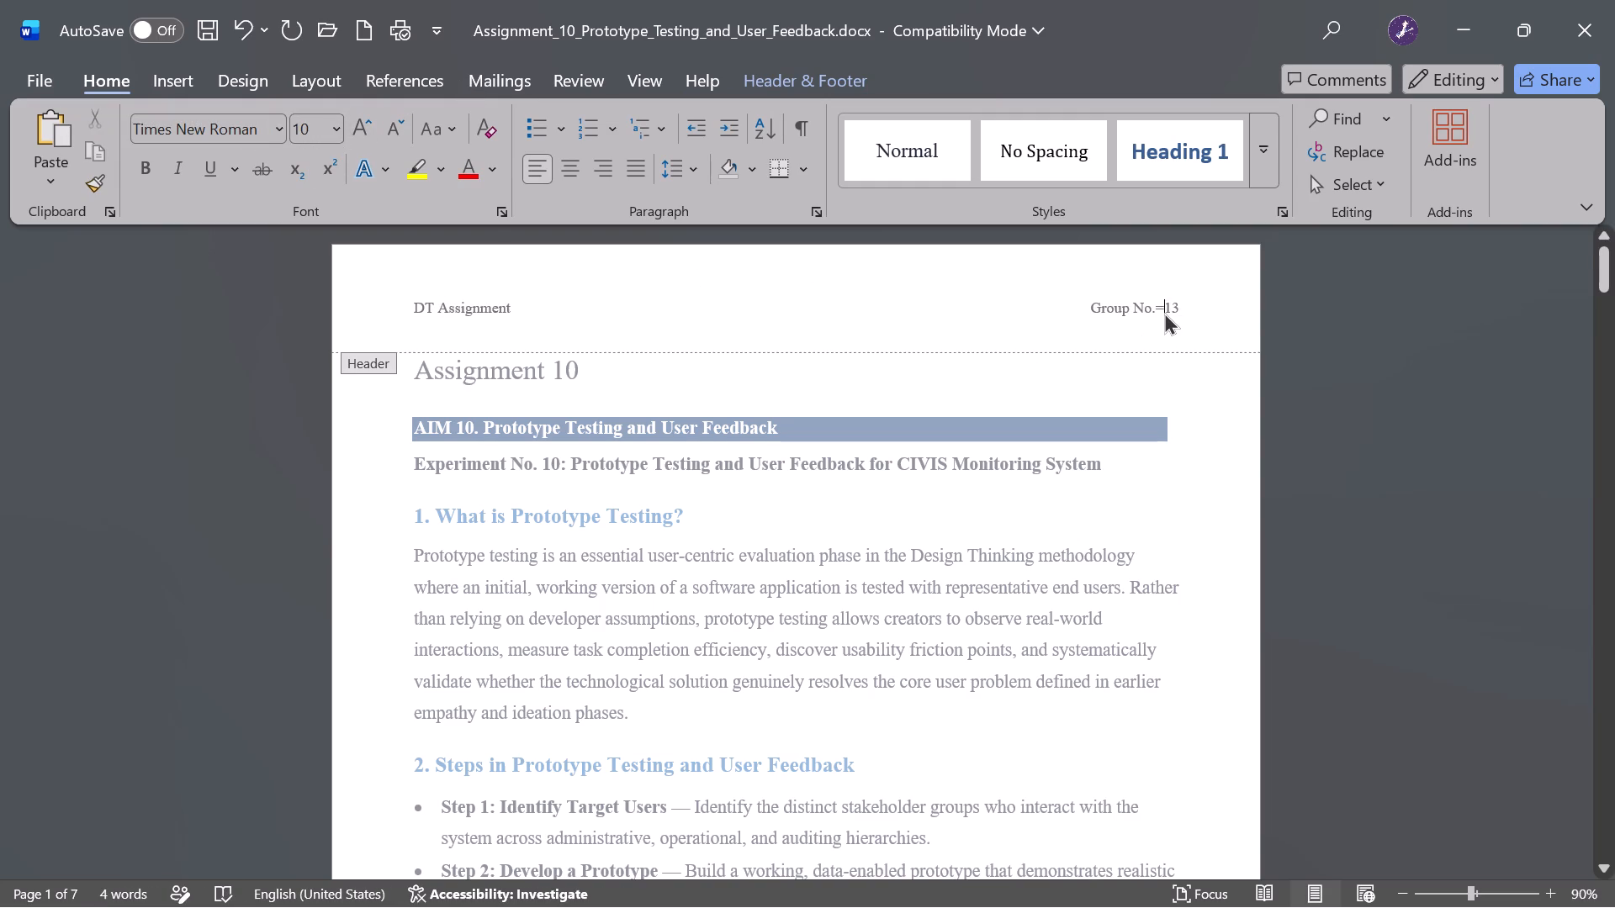
pyautogui.press('BackSpace')
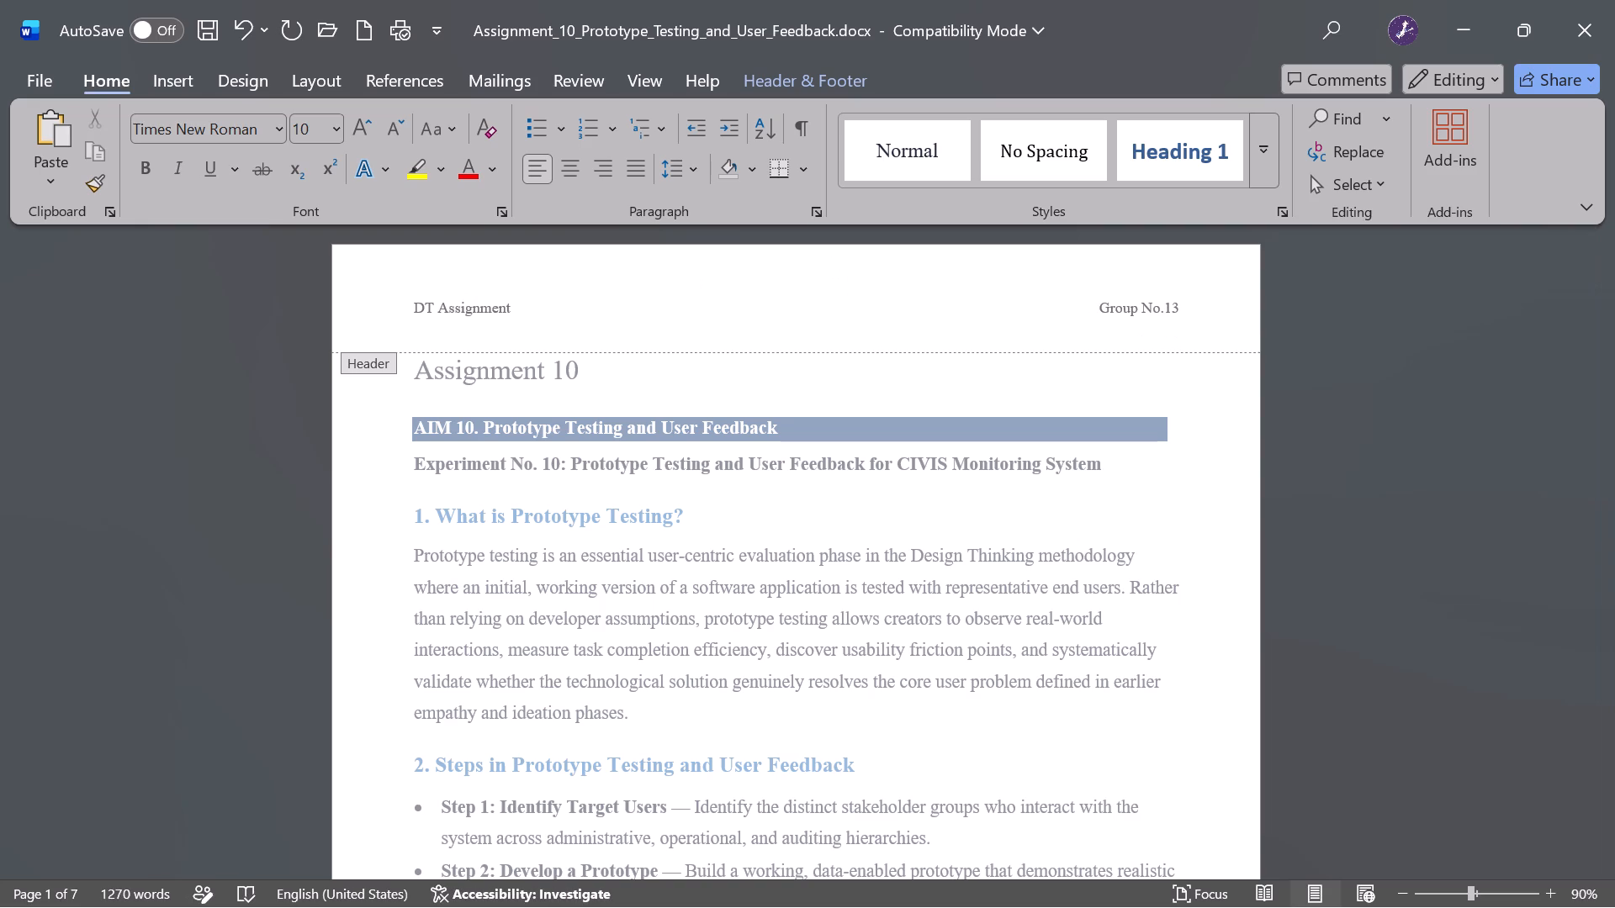
pyautogui.press('space')
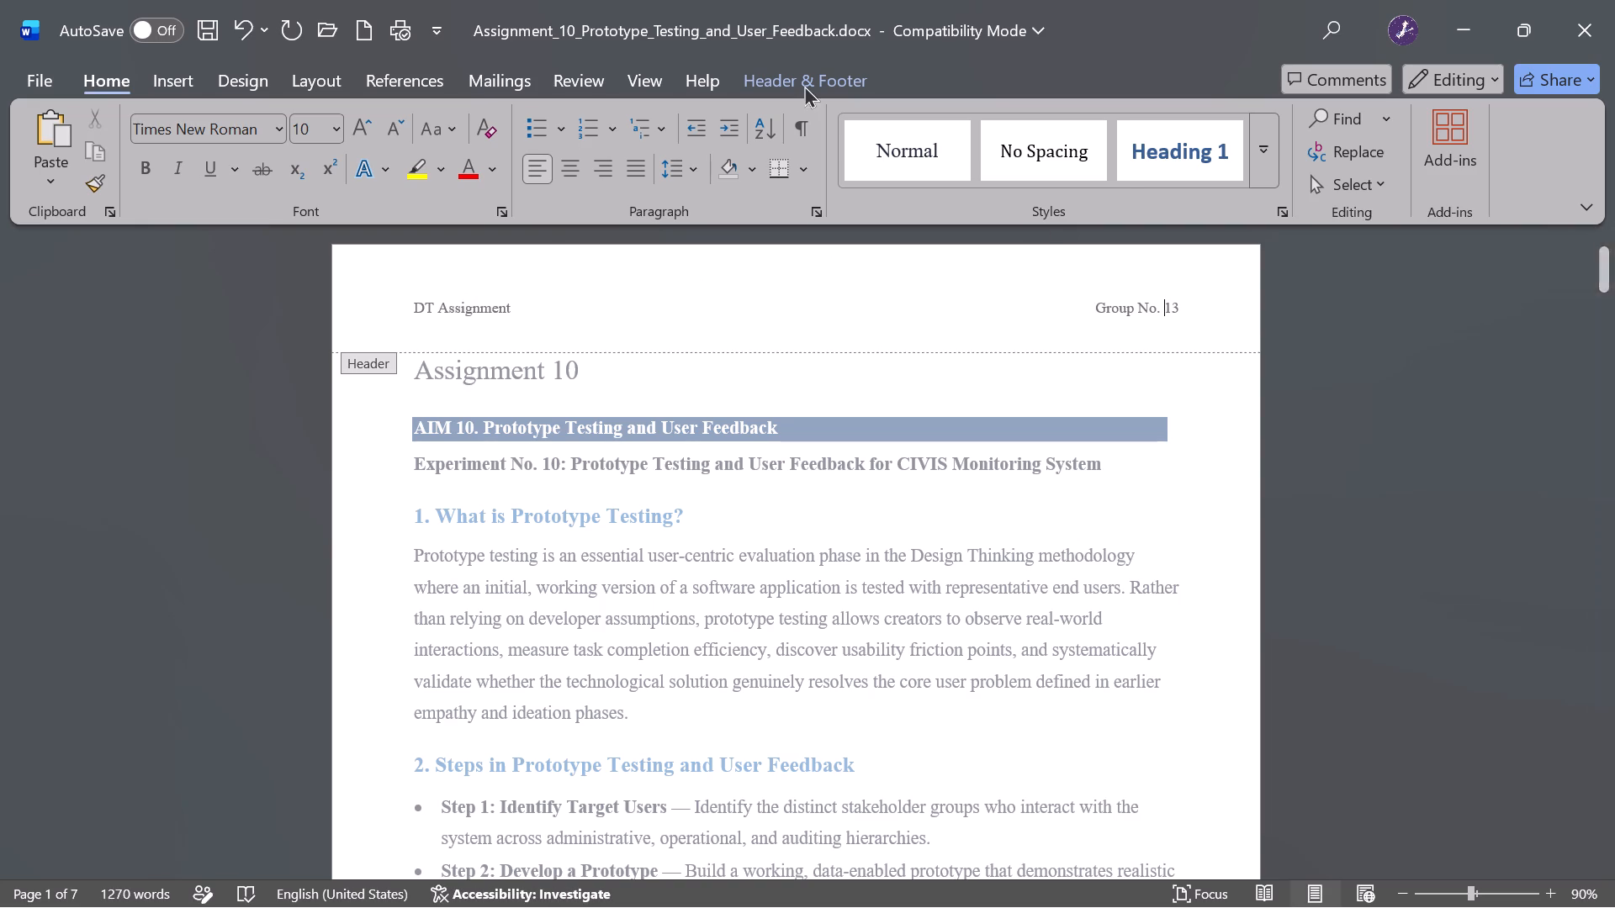
# Change the header line's text colour to black and return to the document body.
pyautogui.tripleClick(659, 301)
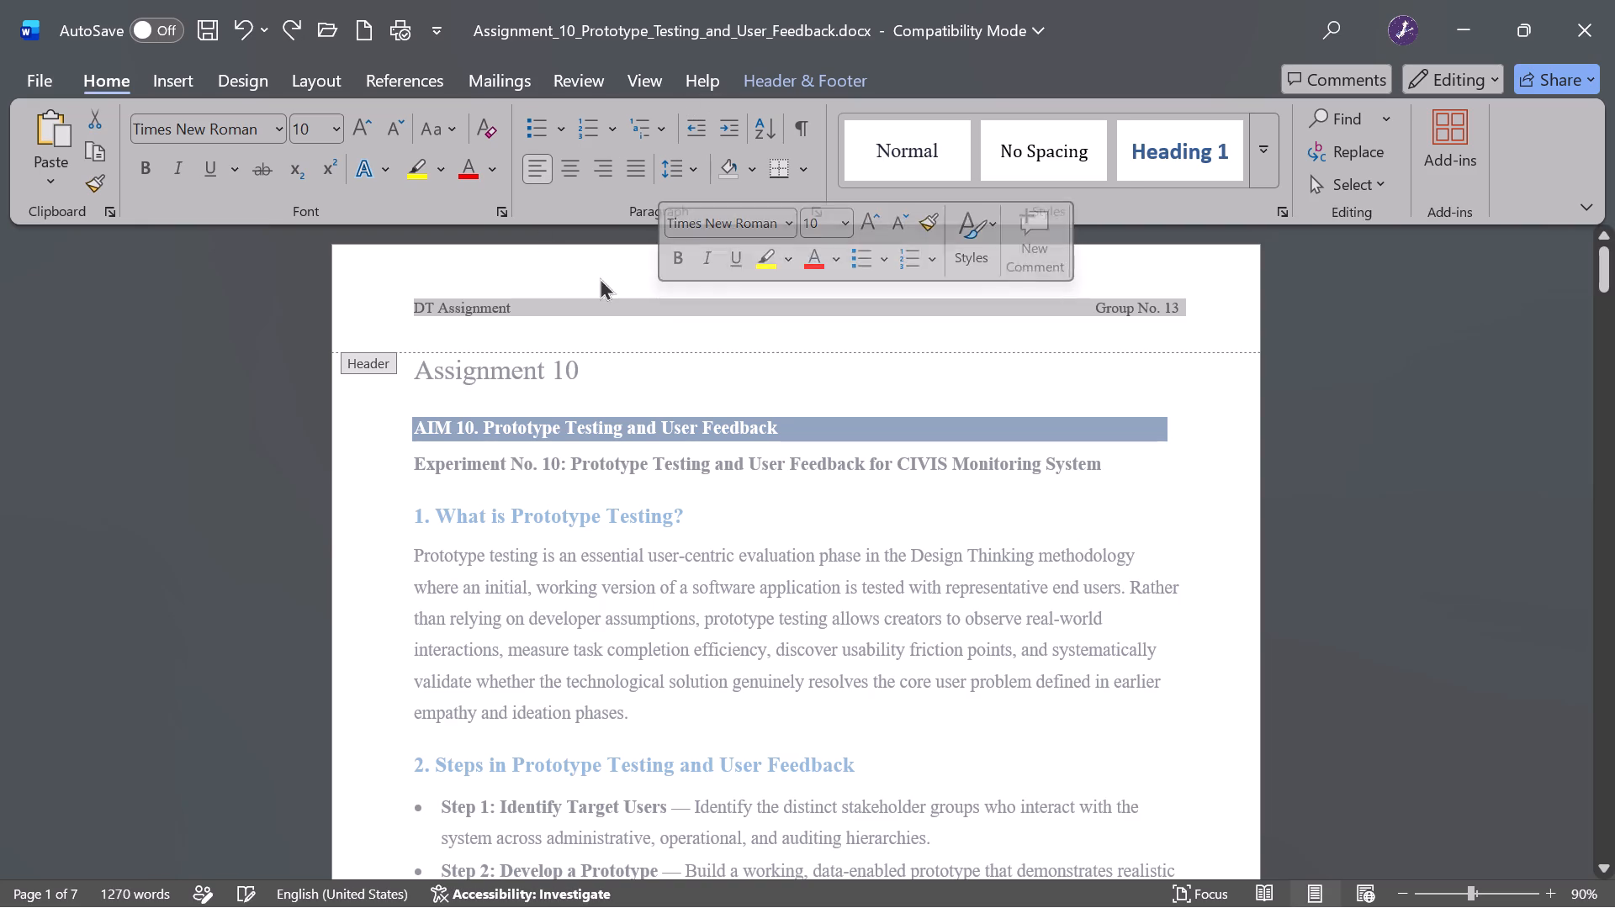
pyautogui.click(495, 162)
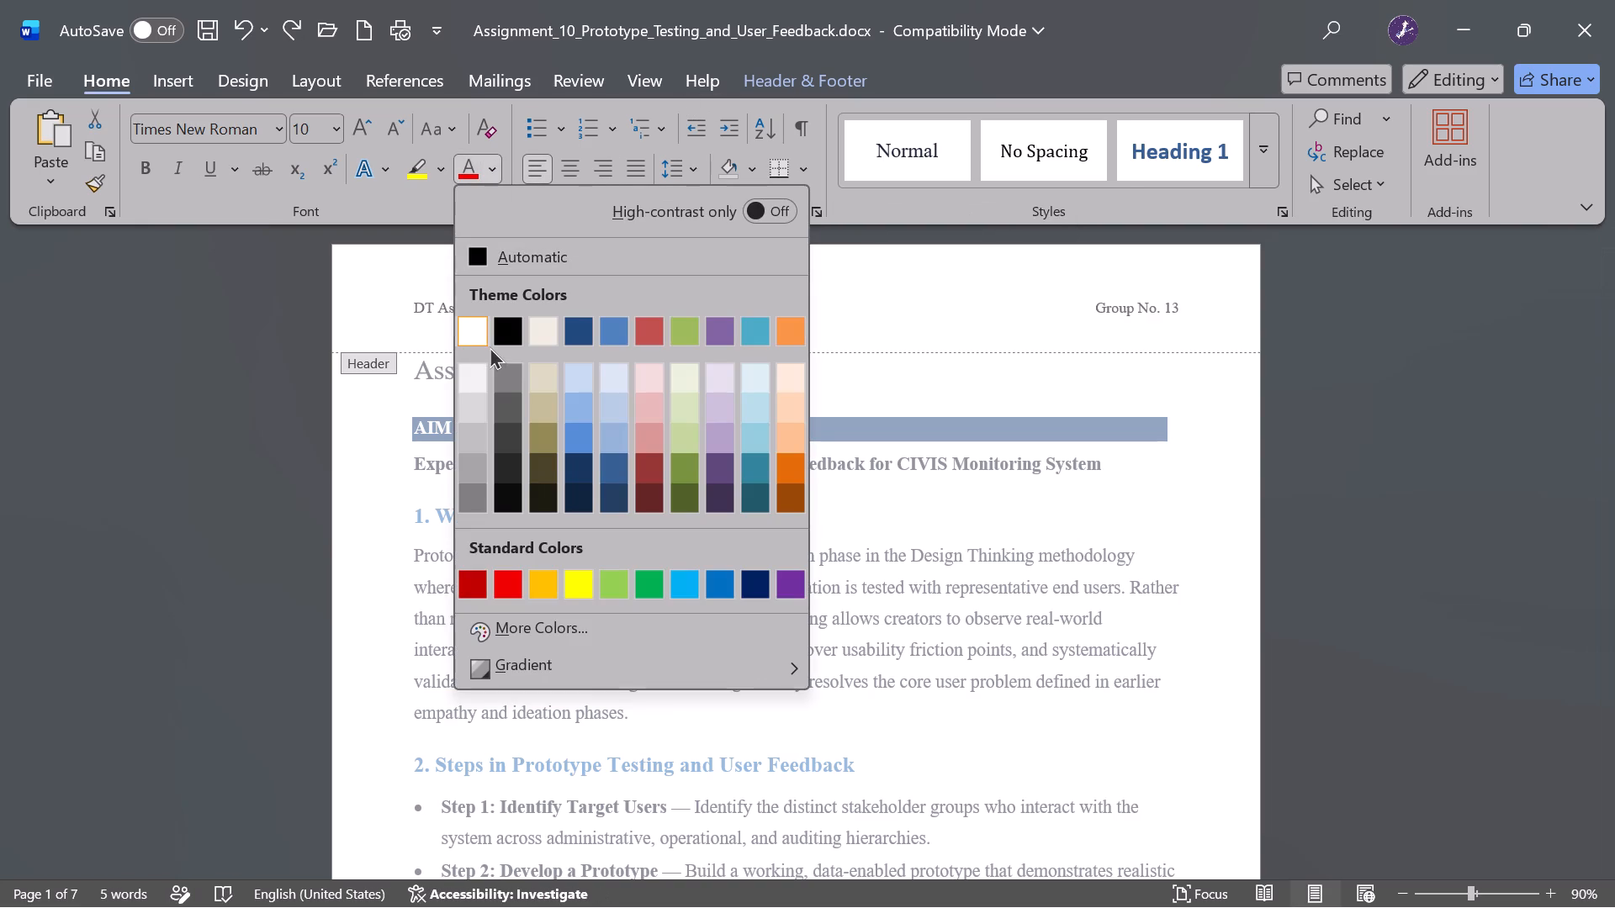
pyautogui.click(507, 328)
pyautogui.doubleClick(120, 399)
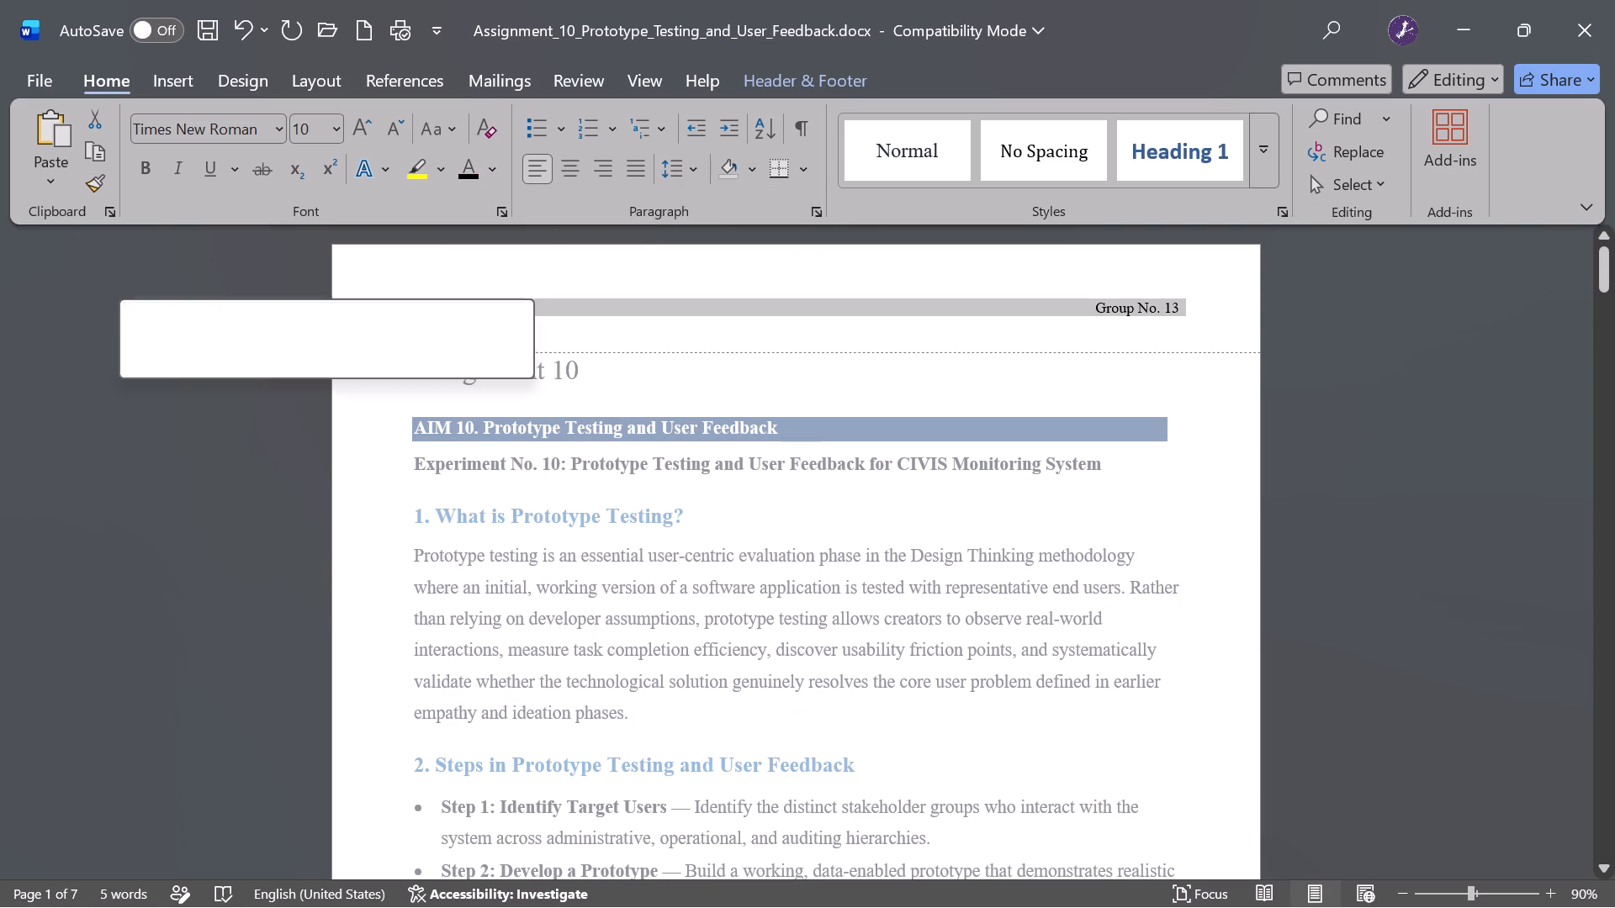
pyautogui.click(956, 607)
pyautogui.click(956, 607)
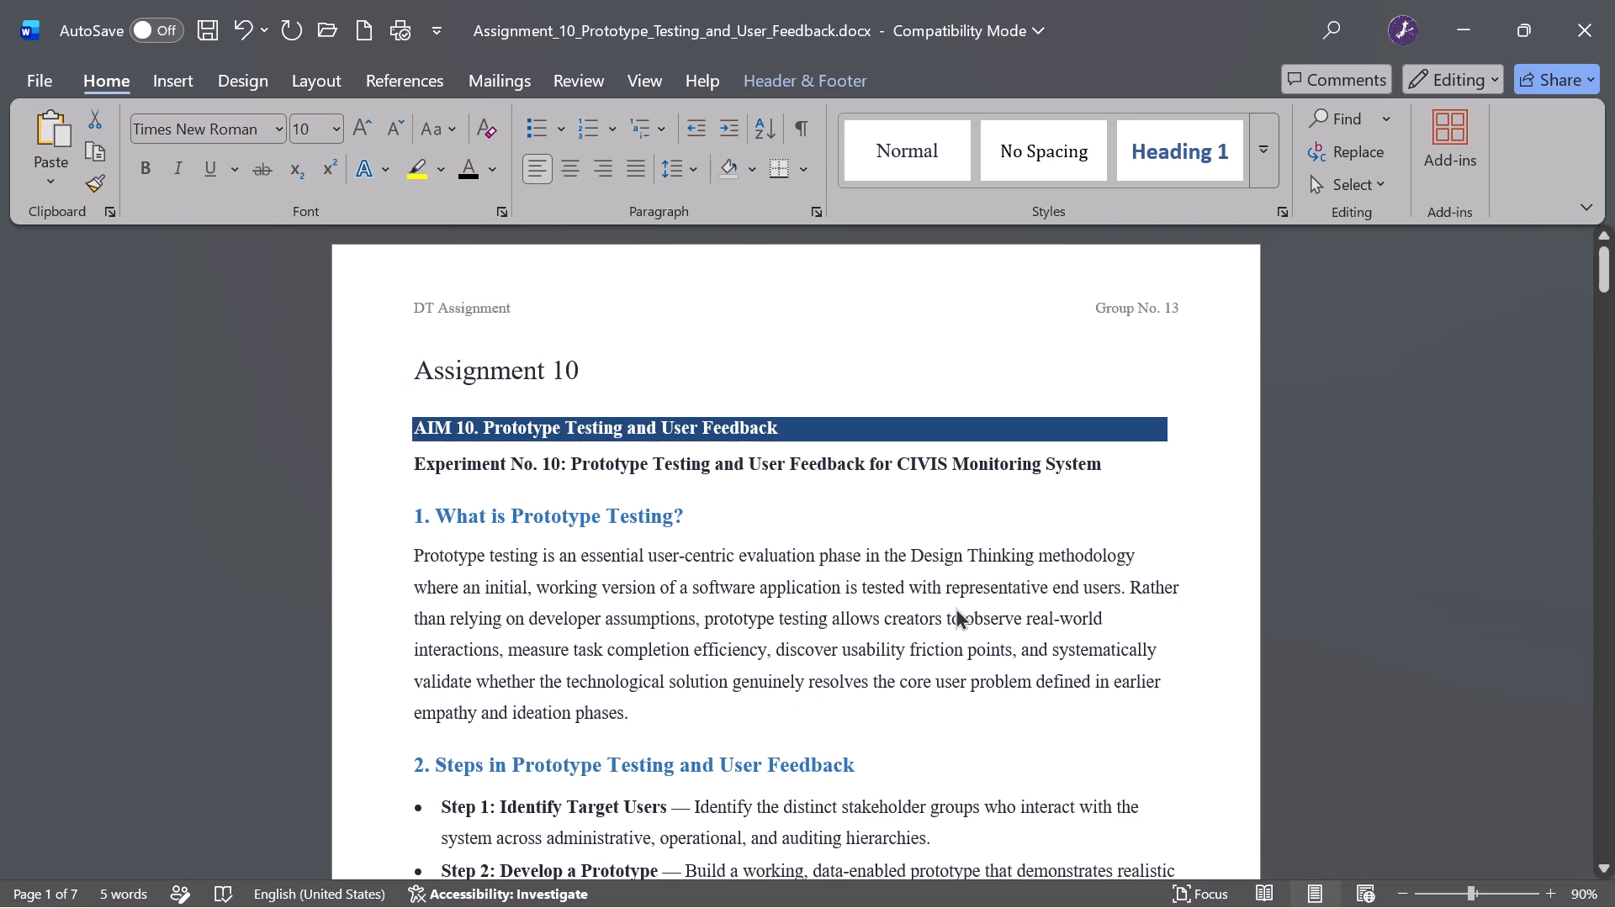
# Check the first and last pages of Assignment 10 in the print preview.
pyautogui.hotkey('ctrl', 'p')
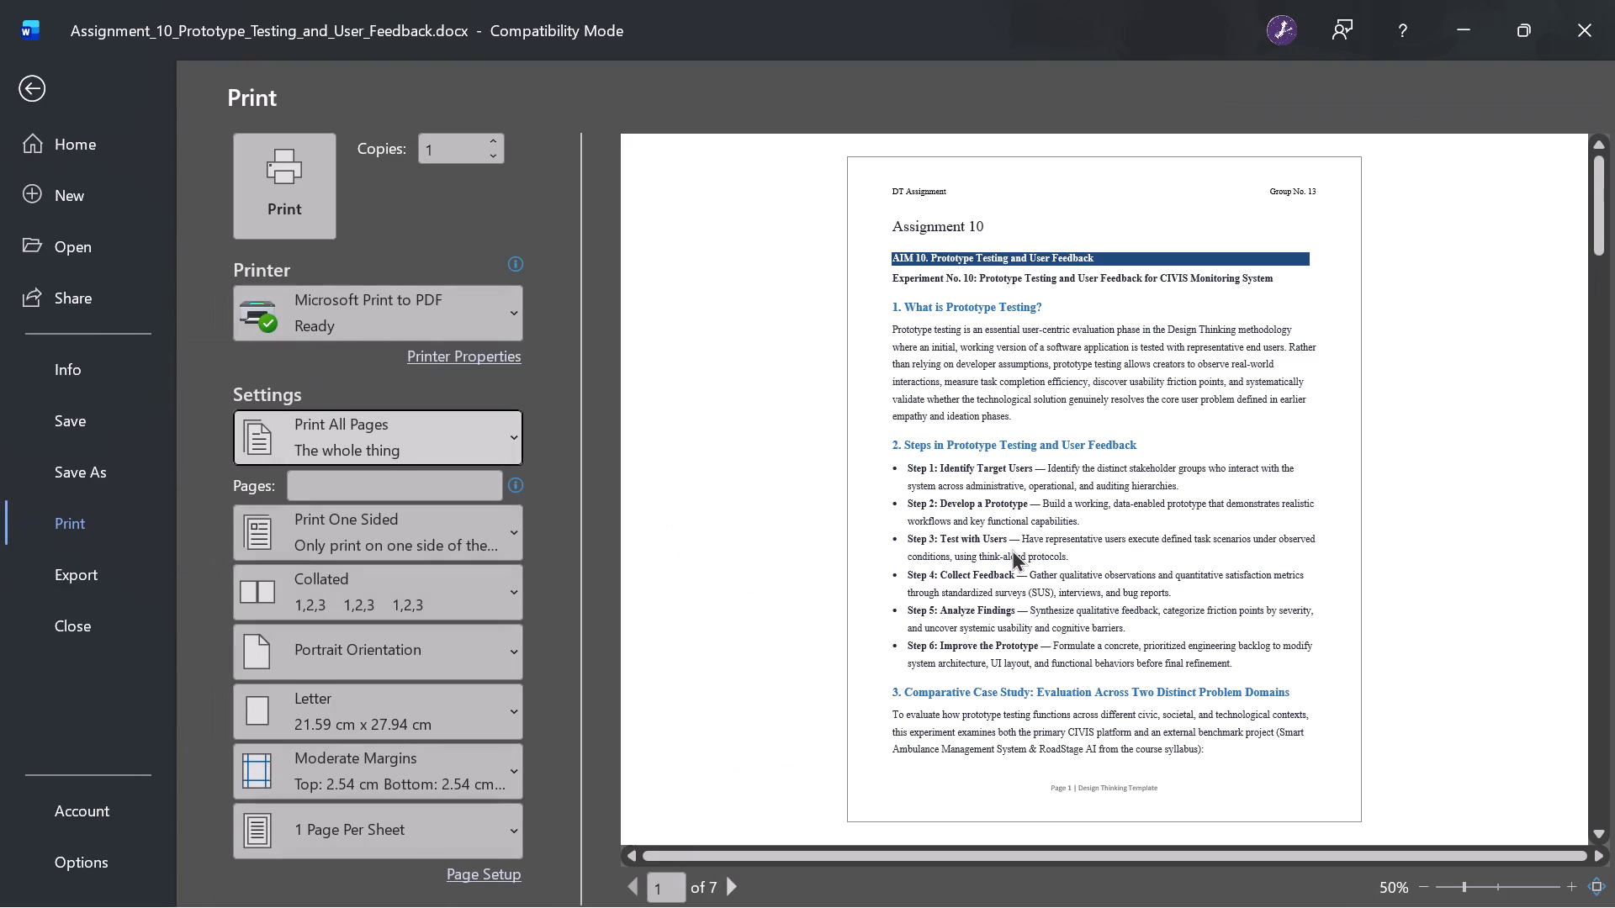
pyautogui.scroll(1, 1012, 549)
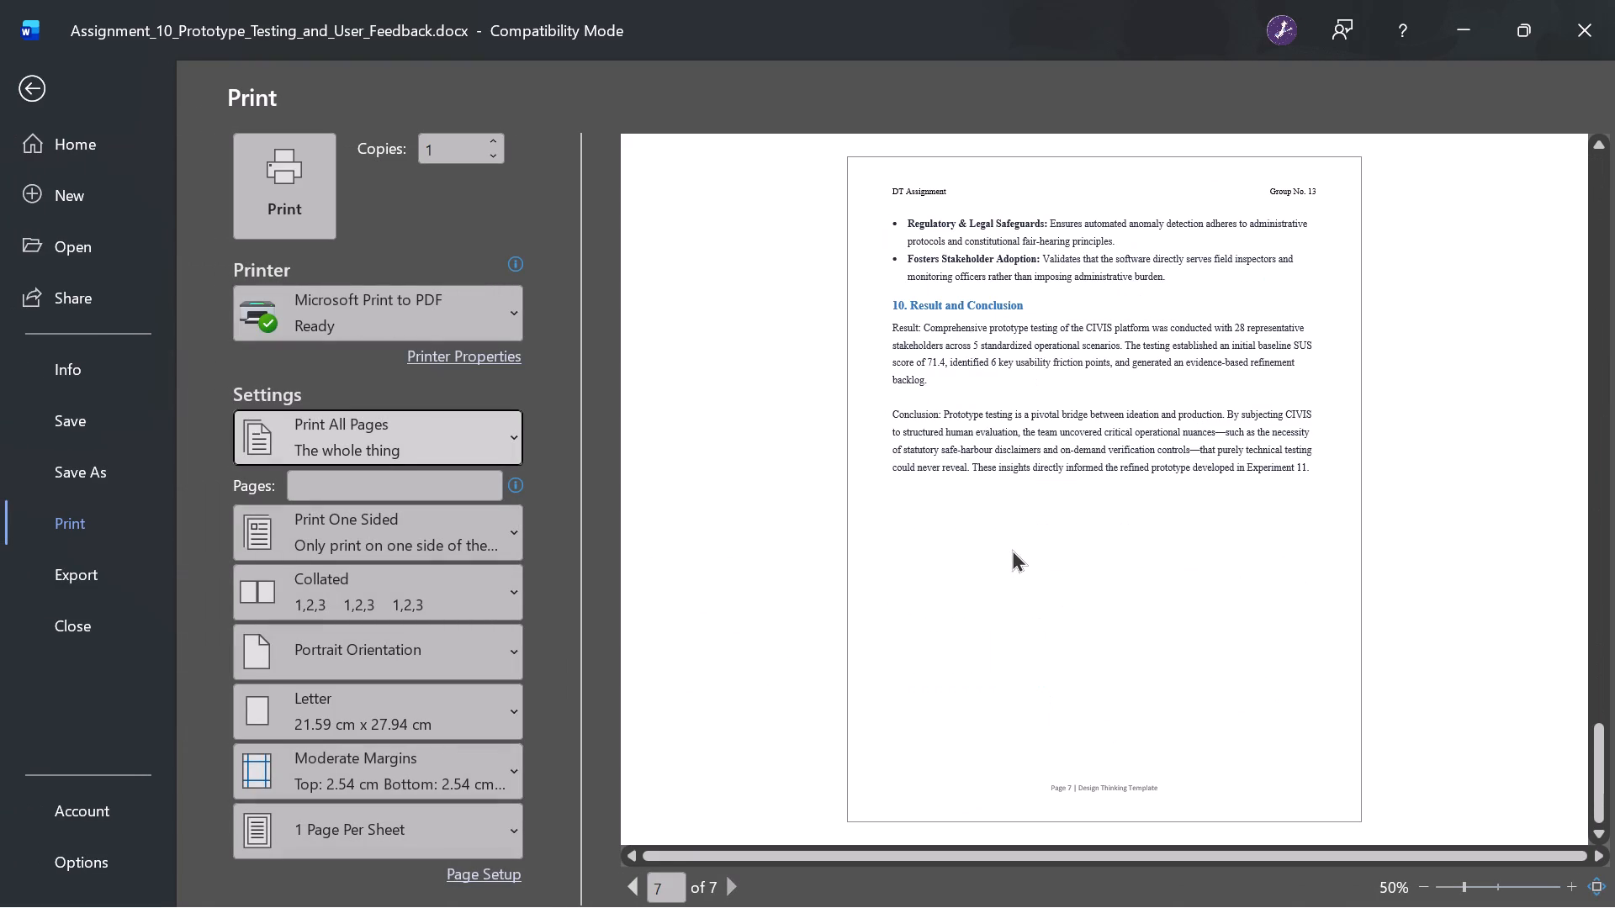
pyautogui.scroll(1, 1012, 549)
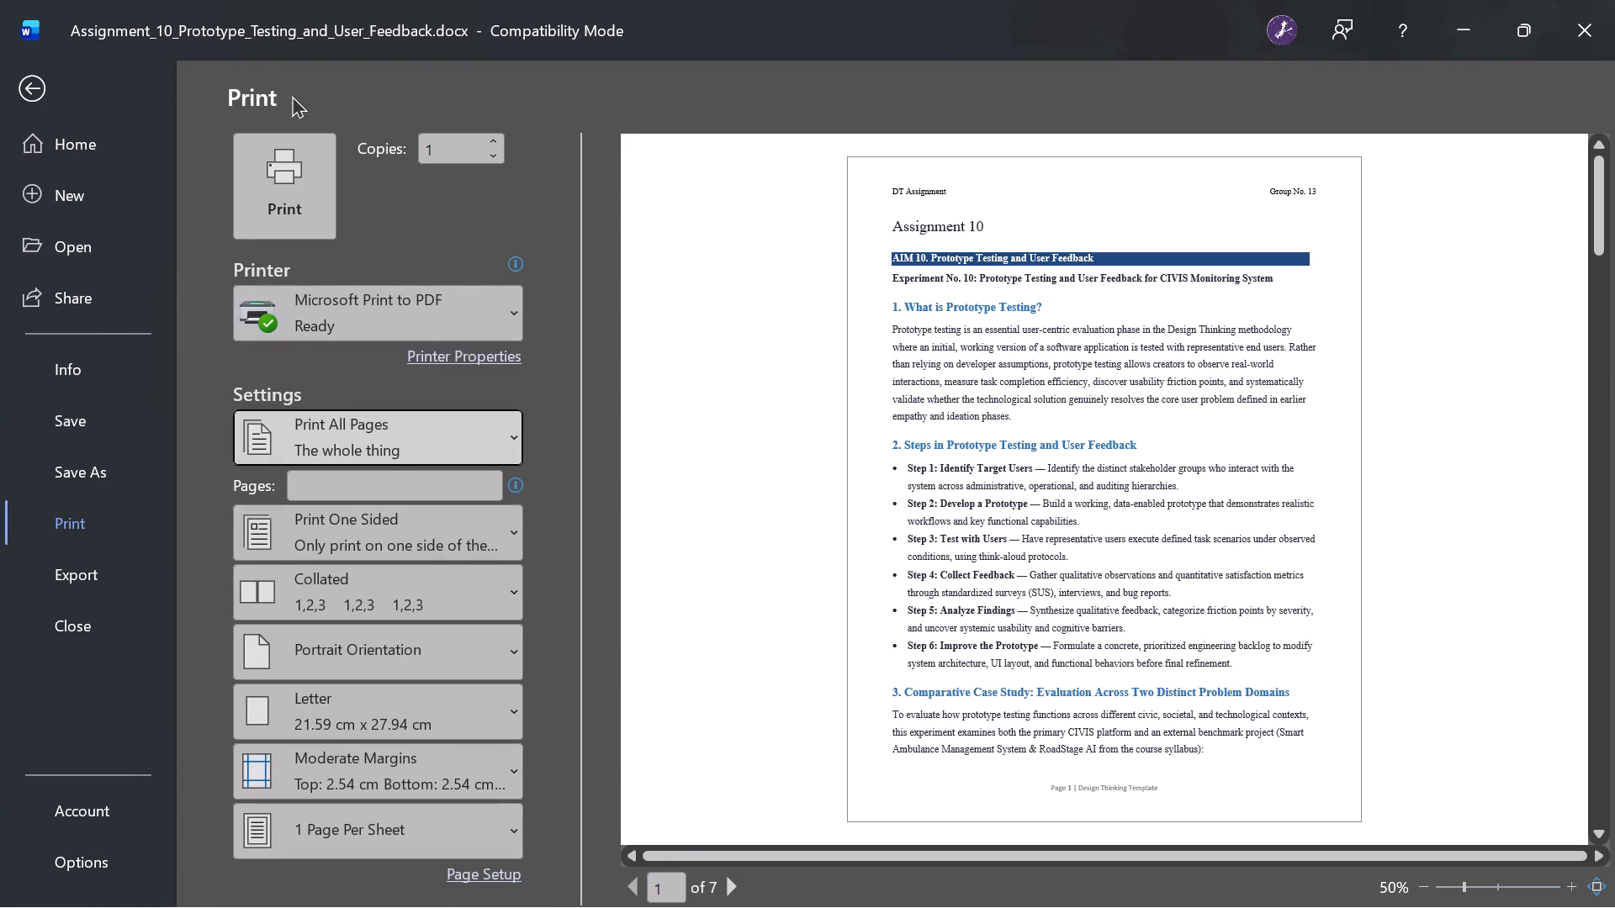
pyautogui.click(34, 88)
# Delete the word "Template" from the page footer so its text ends with "Design Thinking".
pyautogui.scroll(-1, 739, 645)
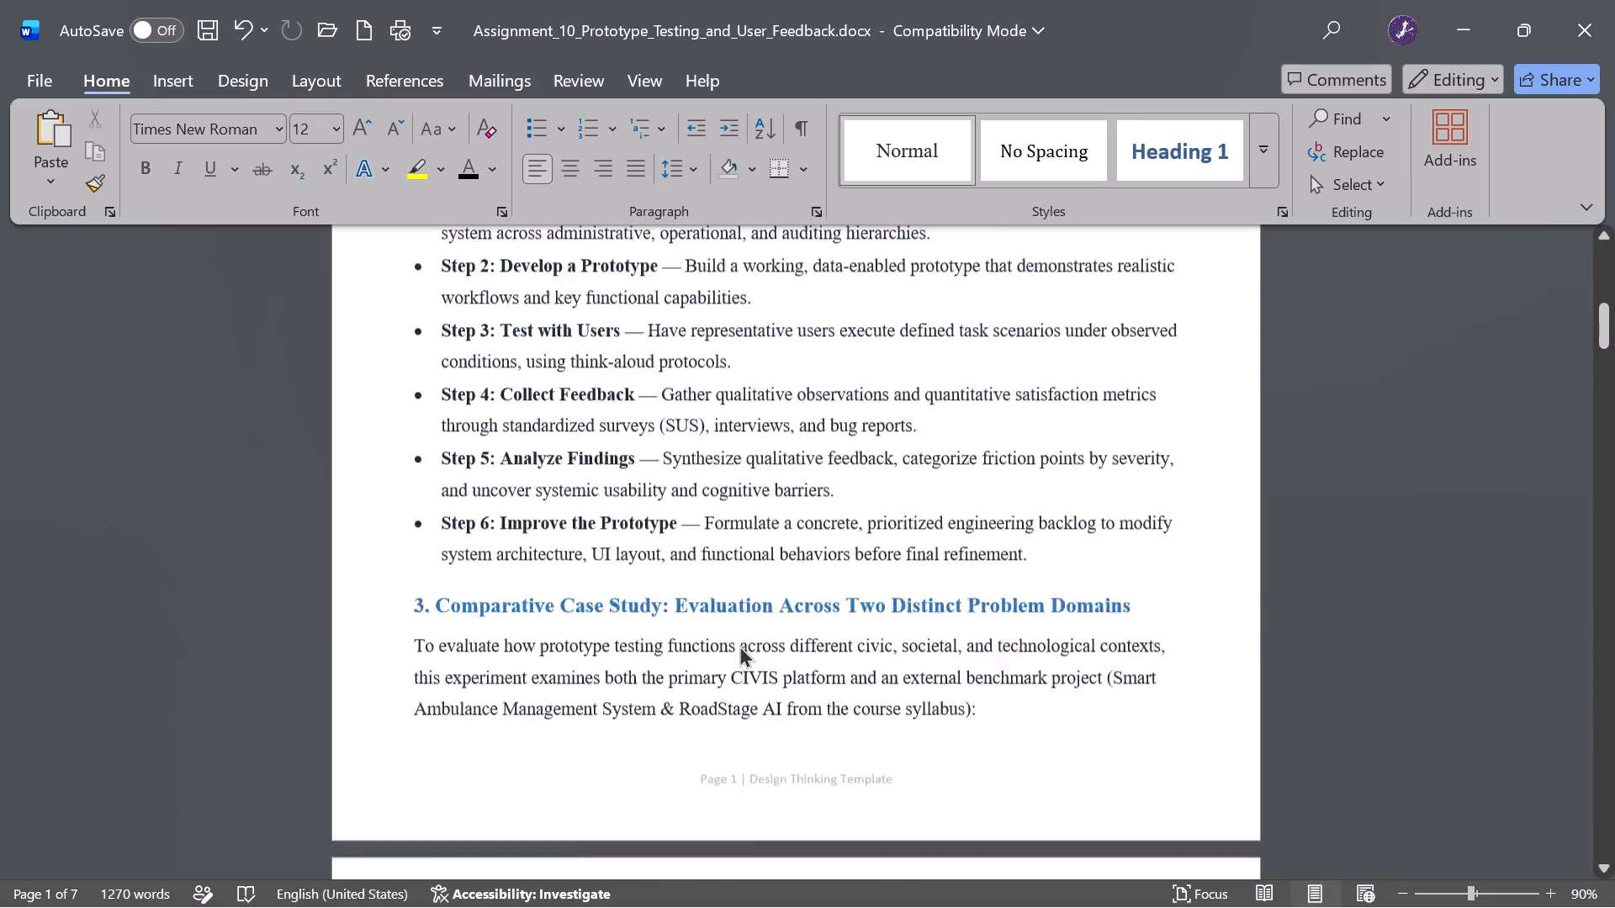
pyautogui.scroll(-1, 739, 645)
pyautogui.tripleClick(908, 522)
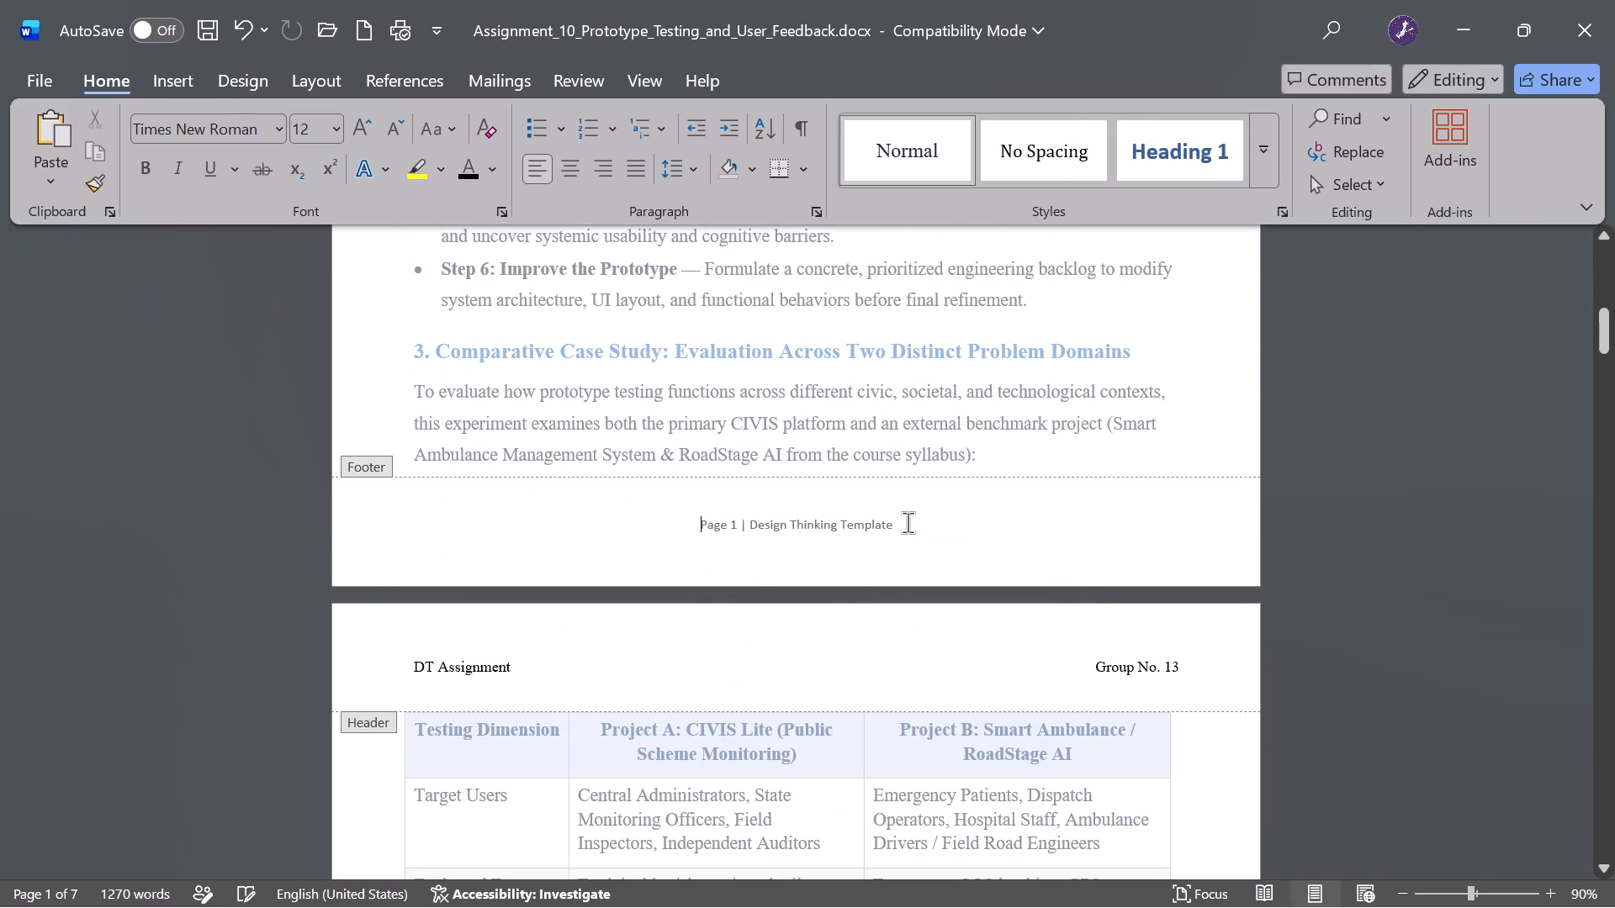
pyautogui.click(908, 522)
pyautogui.press('BackSpace')
pyautogui.press('BackSpace')
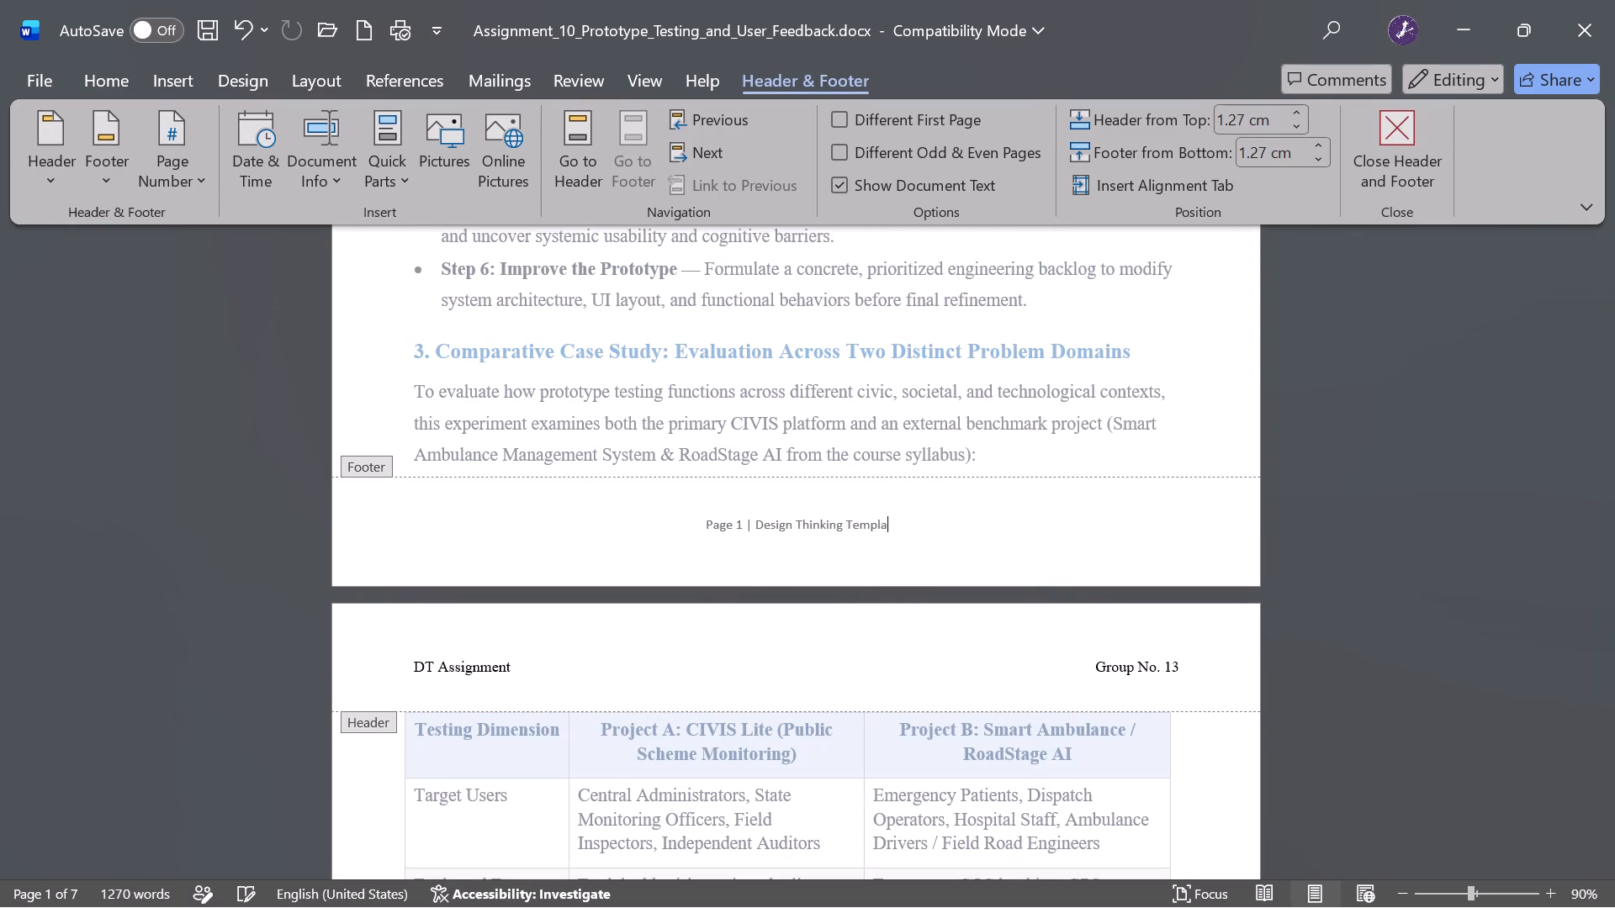
pyautogui.press('BackSpace')
pyautogui.press('BackSpace')
pyautogui.press('BackSpace')
pyautogui.press('BackSpace')
pyautogui.press('BackSpace')
pyautogui.press('BackSpace')
pyautogui.press('BackSpace')
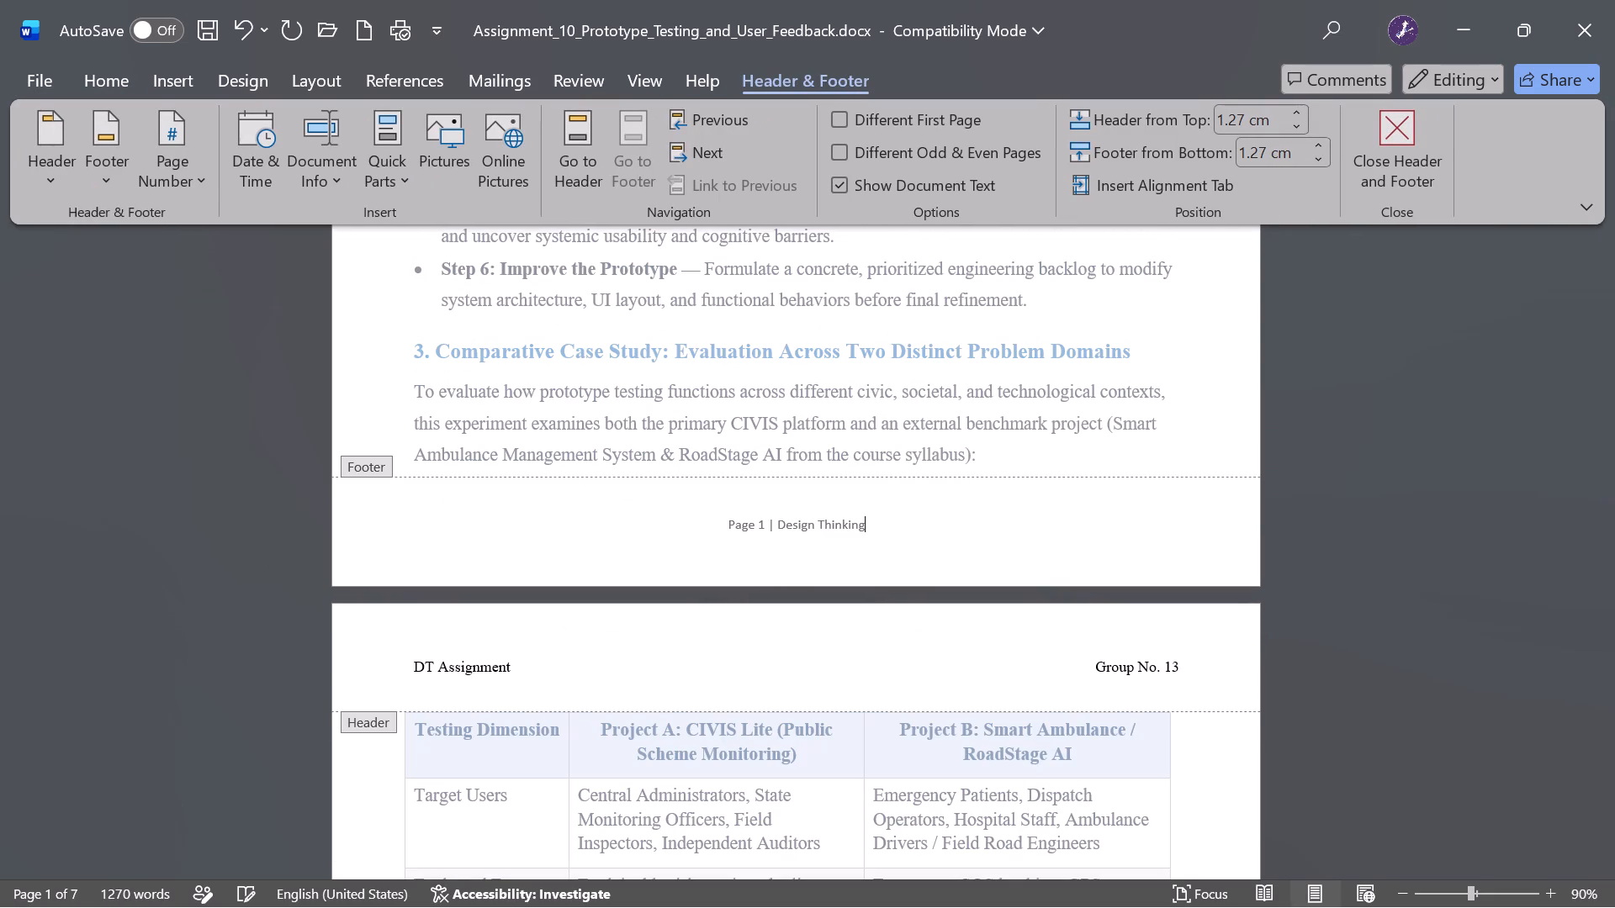
# Check the header and footer on the first pages, save the document, and leave header and footer editing.
pyautogui.scroll(6, 908, 522)
pyautogui.scroll(-1, 908, 522)
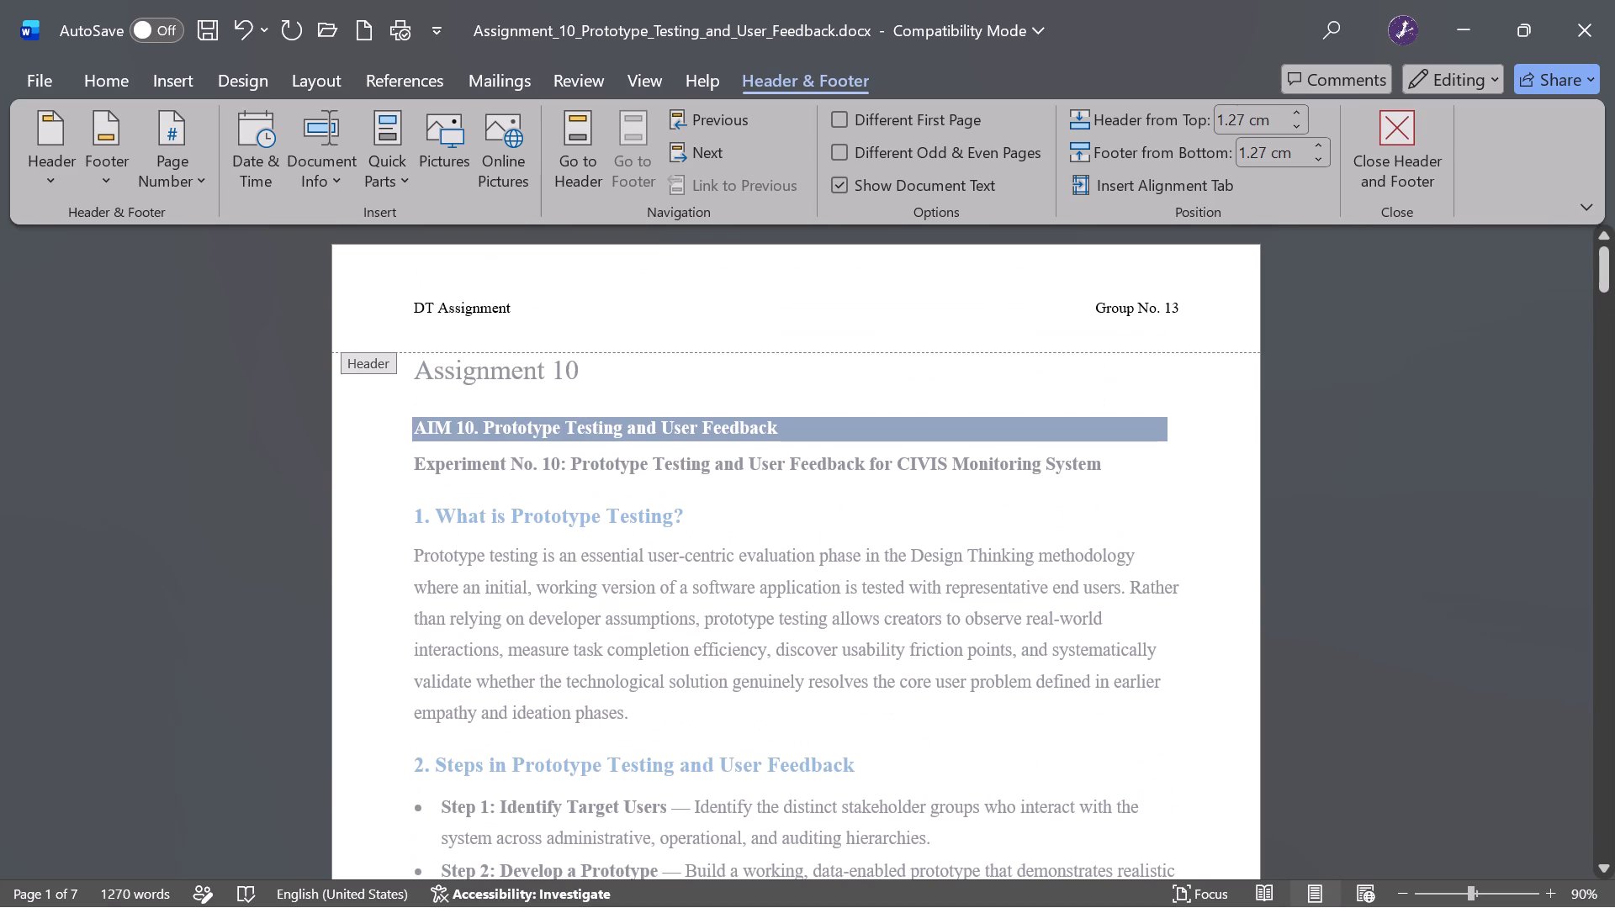
pyautogui.scroll(-2, 908, 522)
pyautogui.scroll(1, 908, 522)
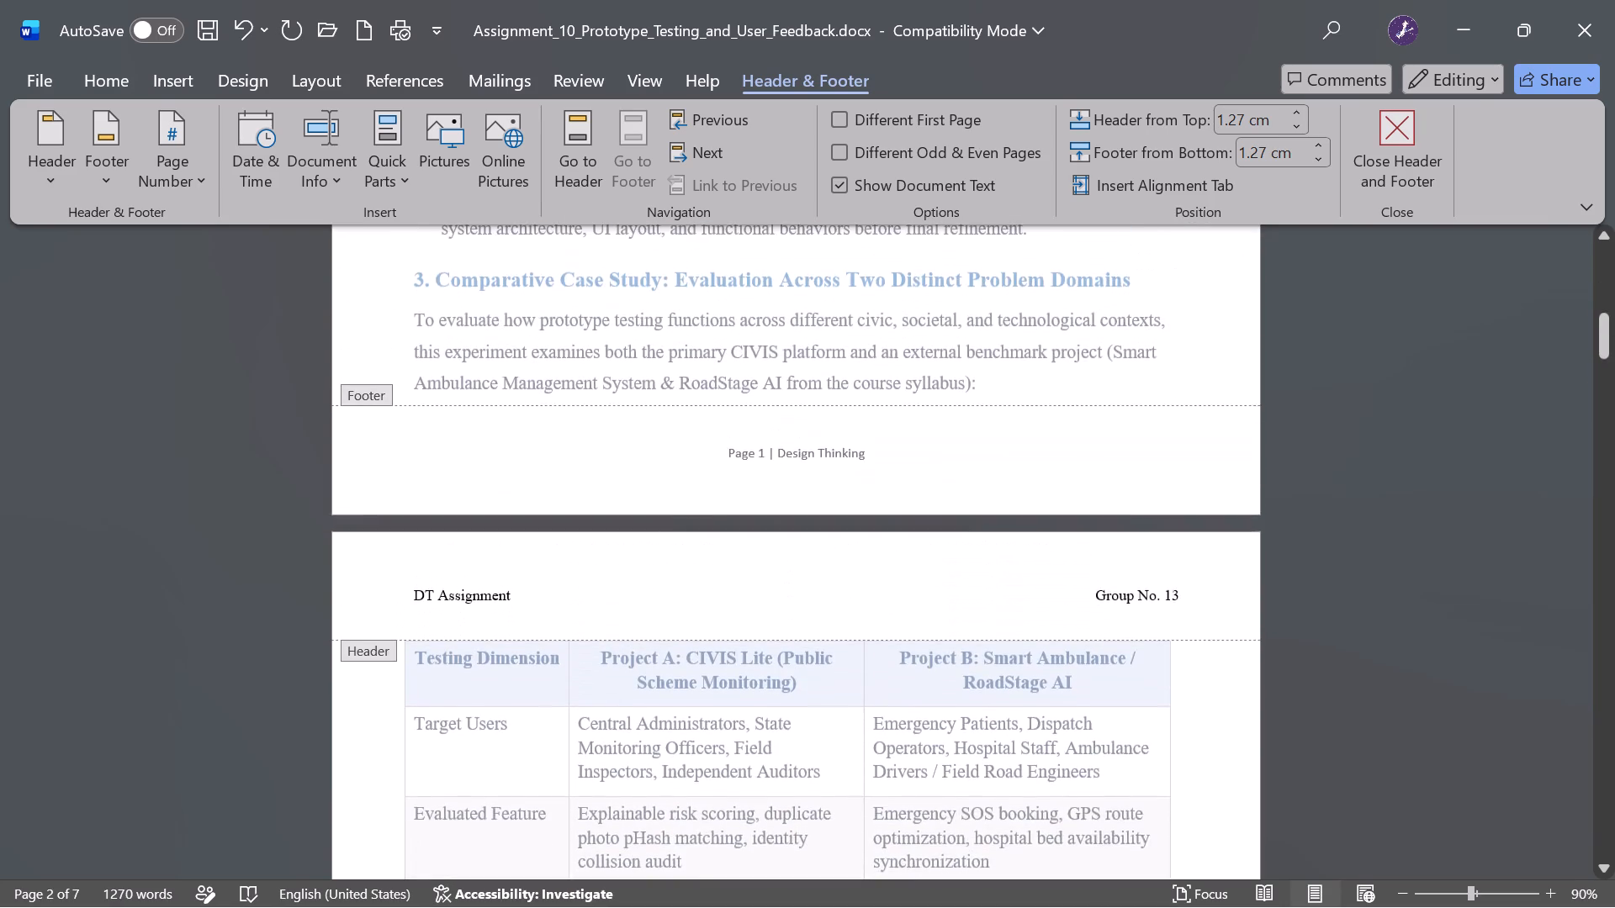
pyautogui.scroll(-1, 908, 522)
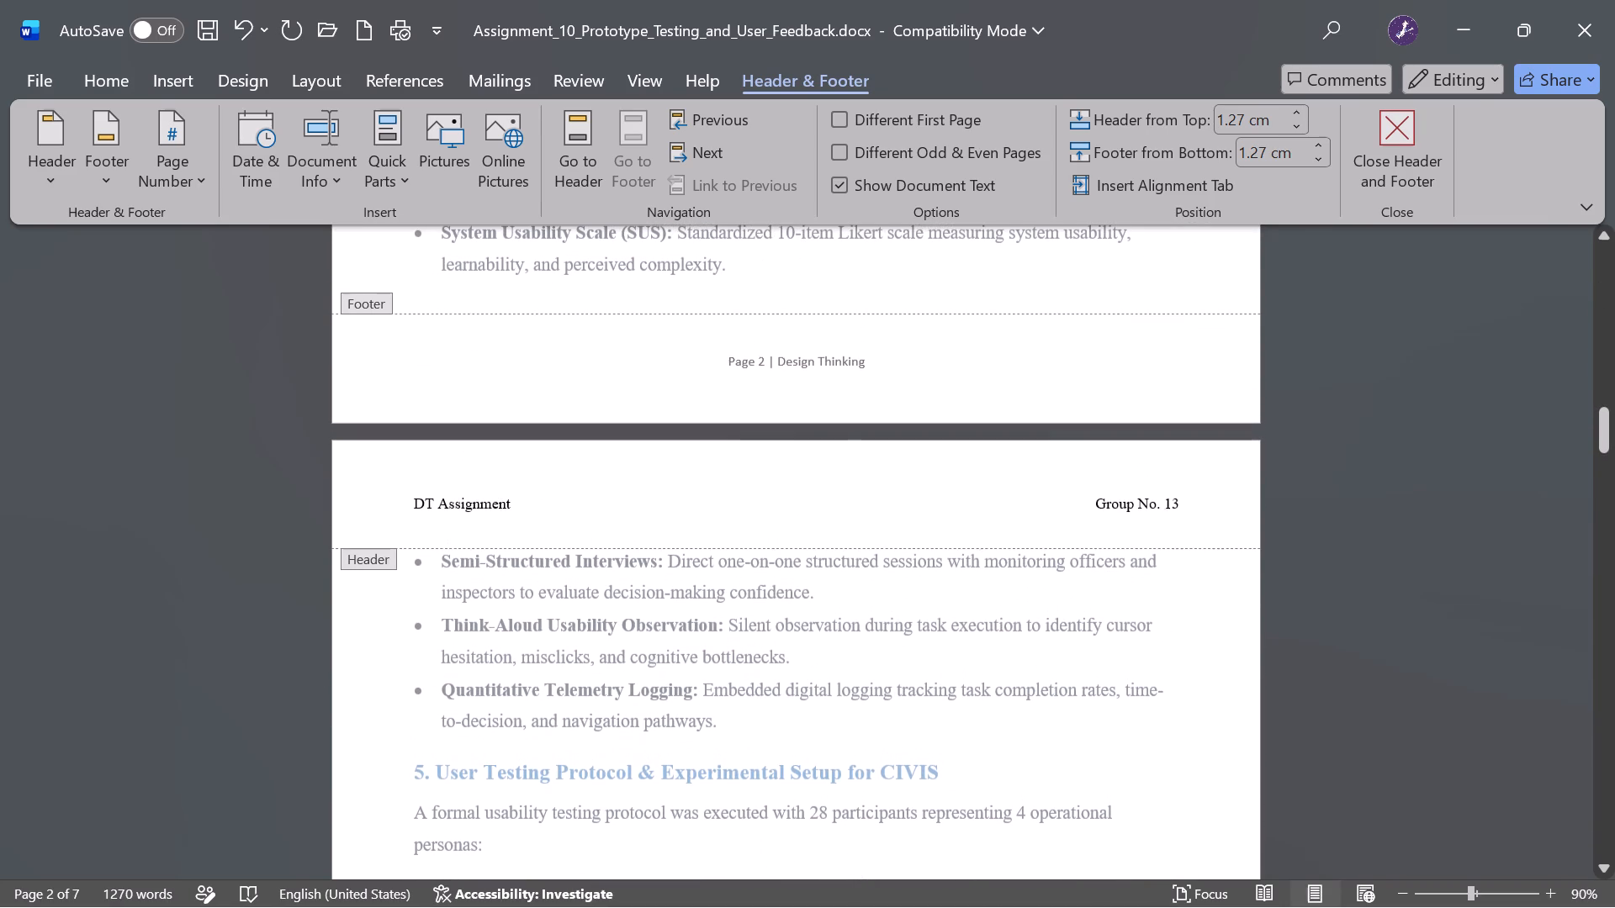
pyautogui.hotkey('ctrl', 's')
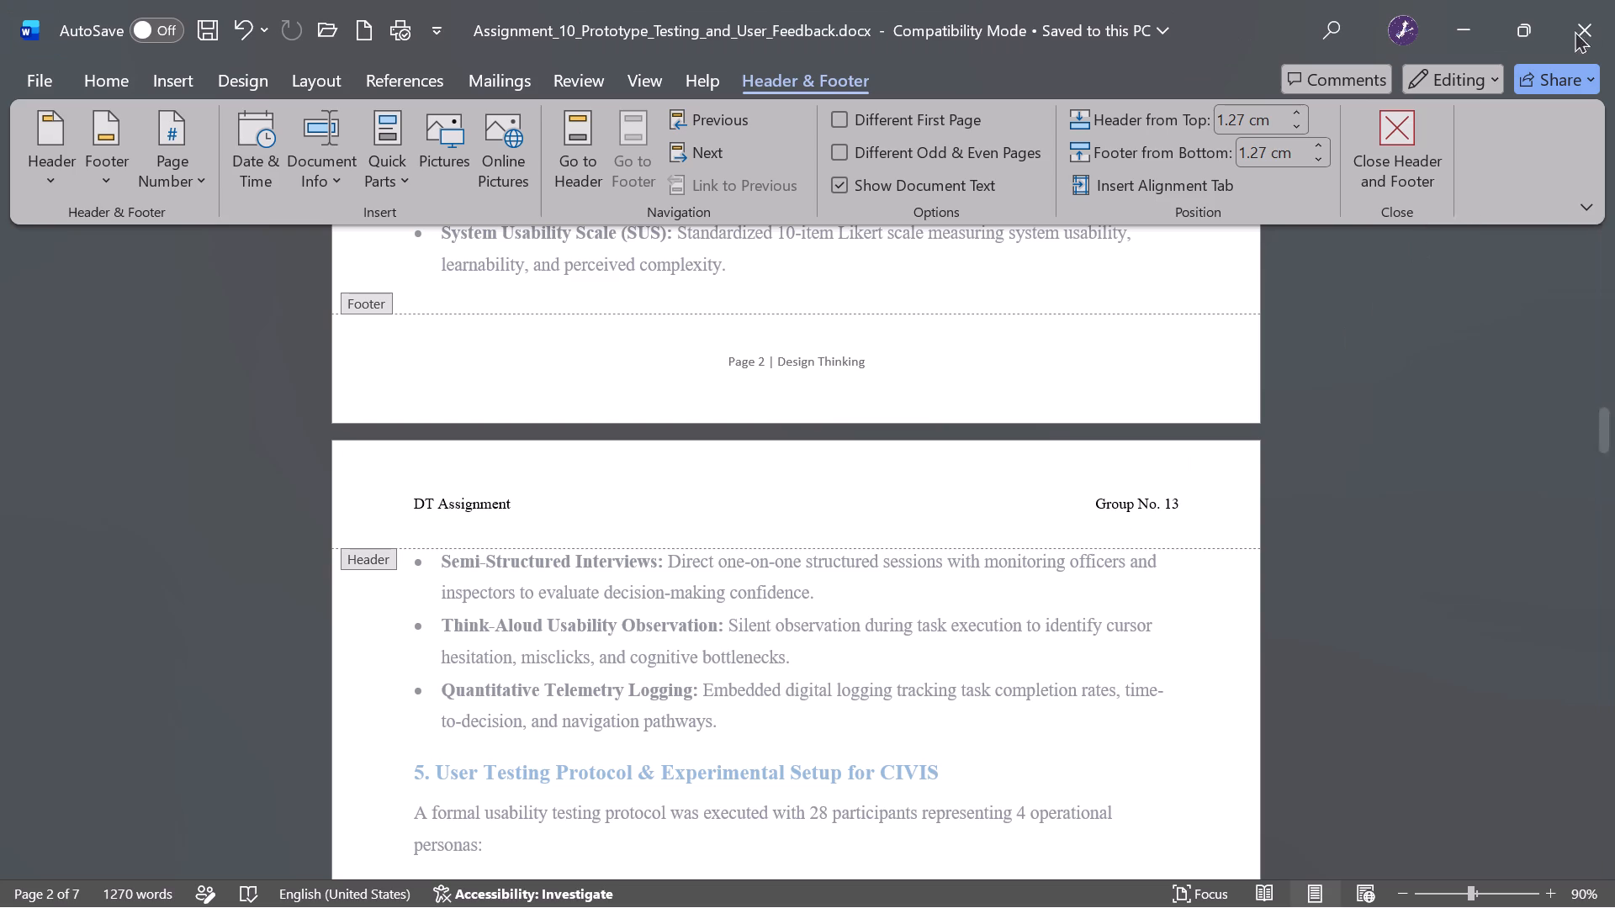
pyautogui.click(1358, 495)
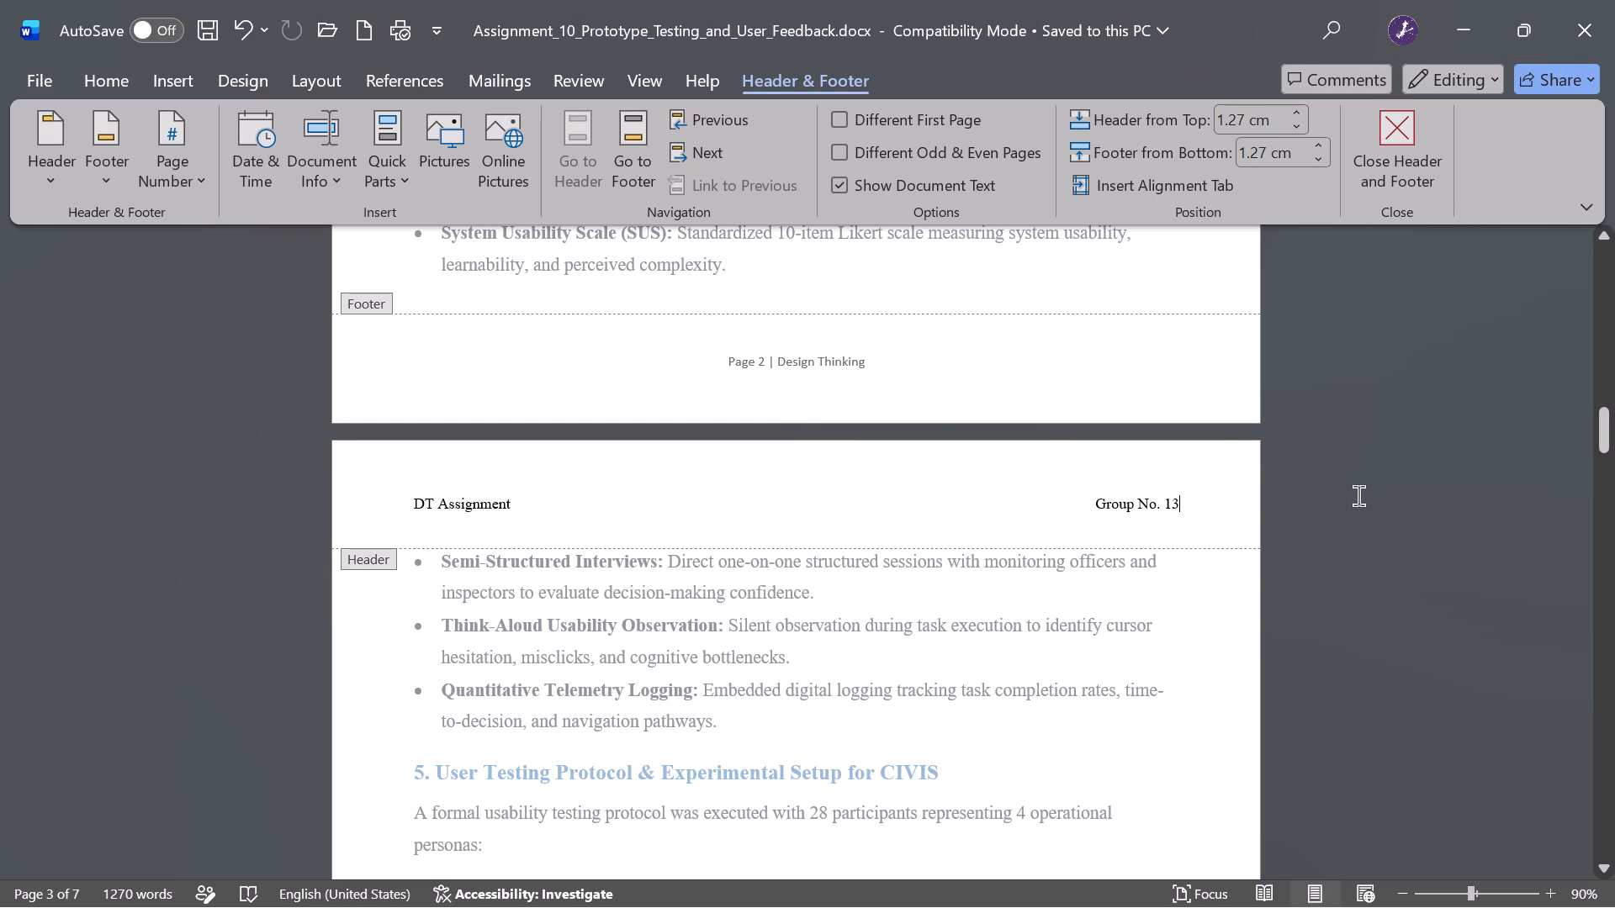
pyautogui.click(1358, 495)
pyautogui.click(1358, 495)
pyautogui.doubleClick(1329, 654)
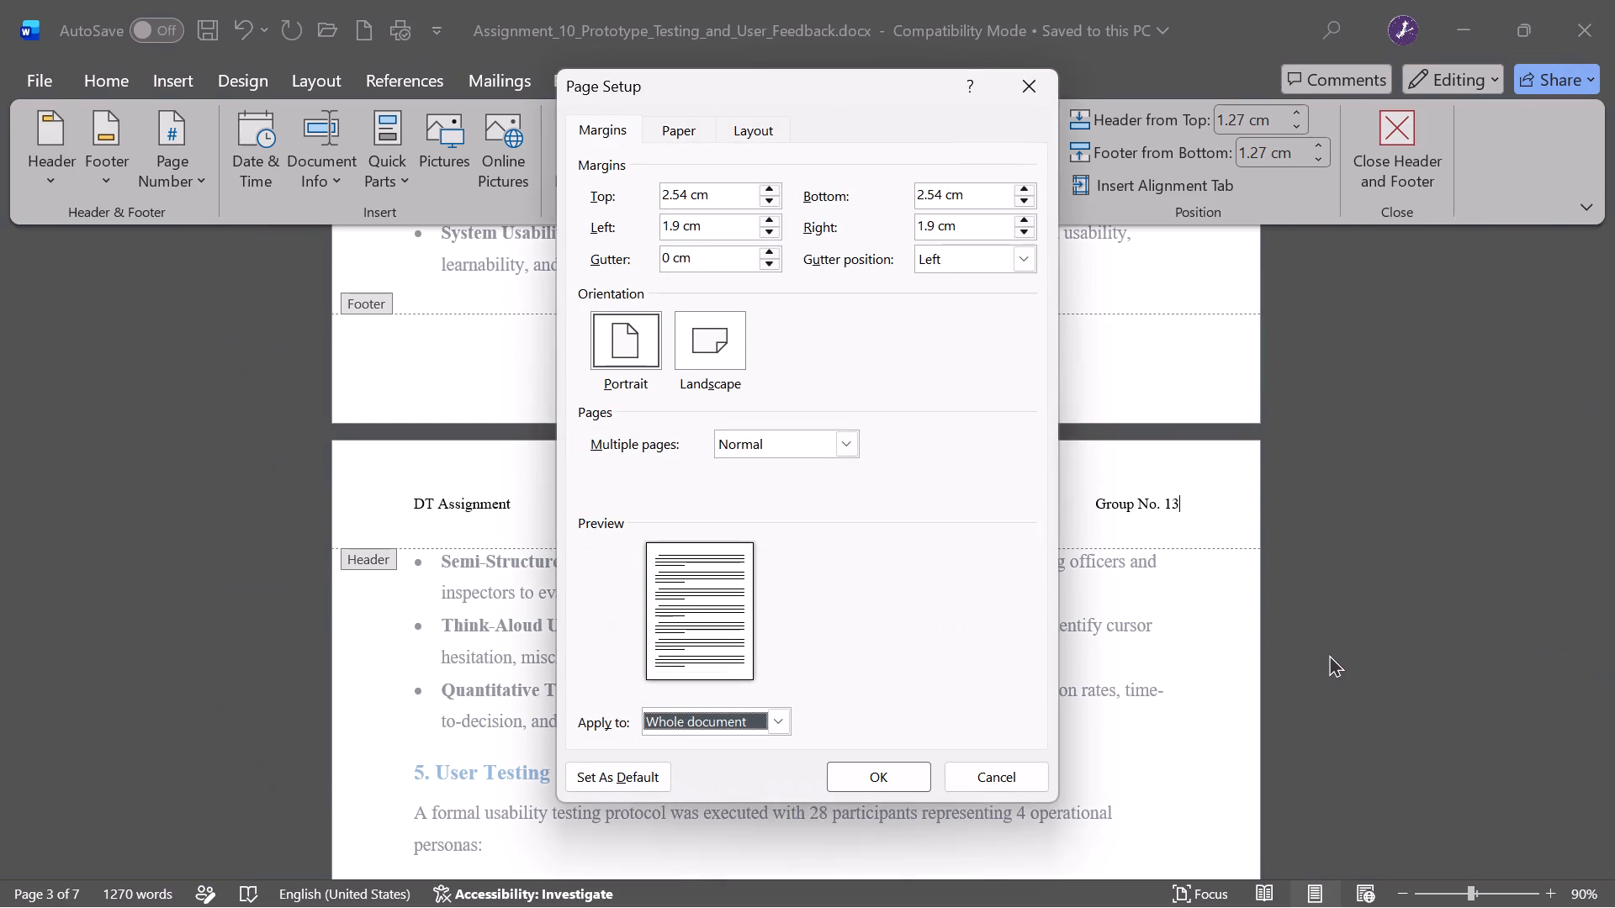
pyautogui.click(999, 765)
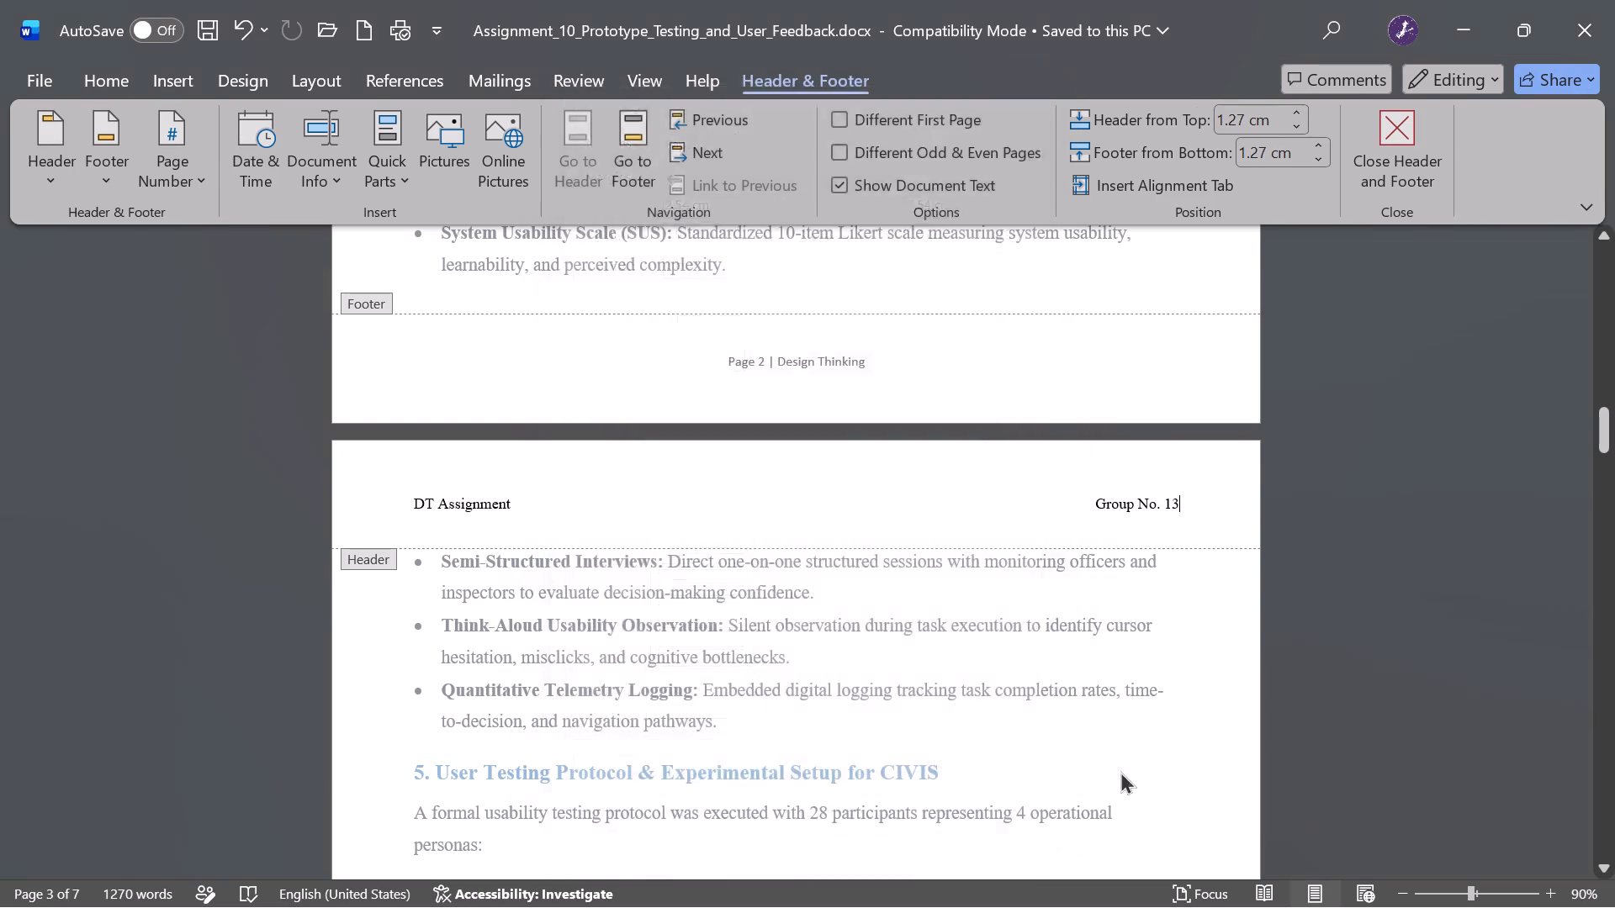
pyautogui.doubleClick(1131, 782)
pyautogui.click(1131, 782)
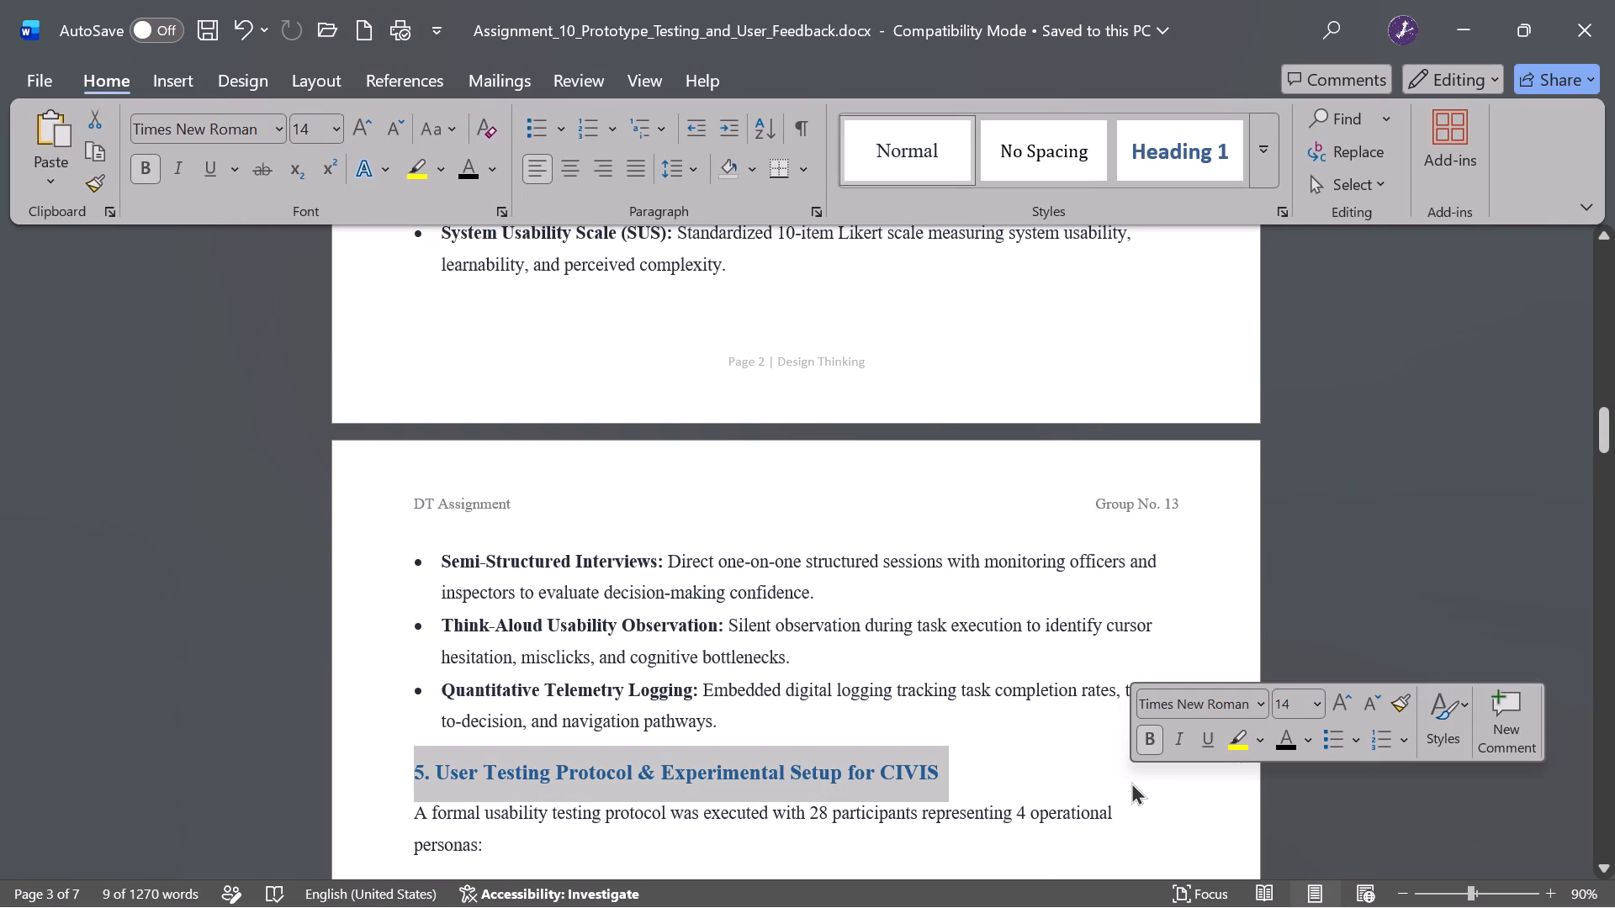
# Review the corrected first page, including its header and footer, in the print preview.
pyautogui.hotkey('ctrl', 'p')
pyautogui.scroll(2, 1124, 466)
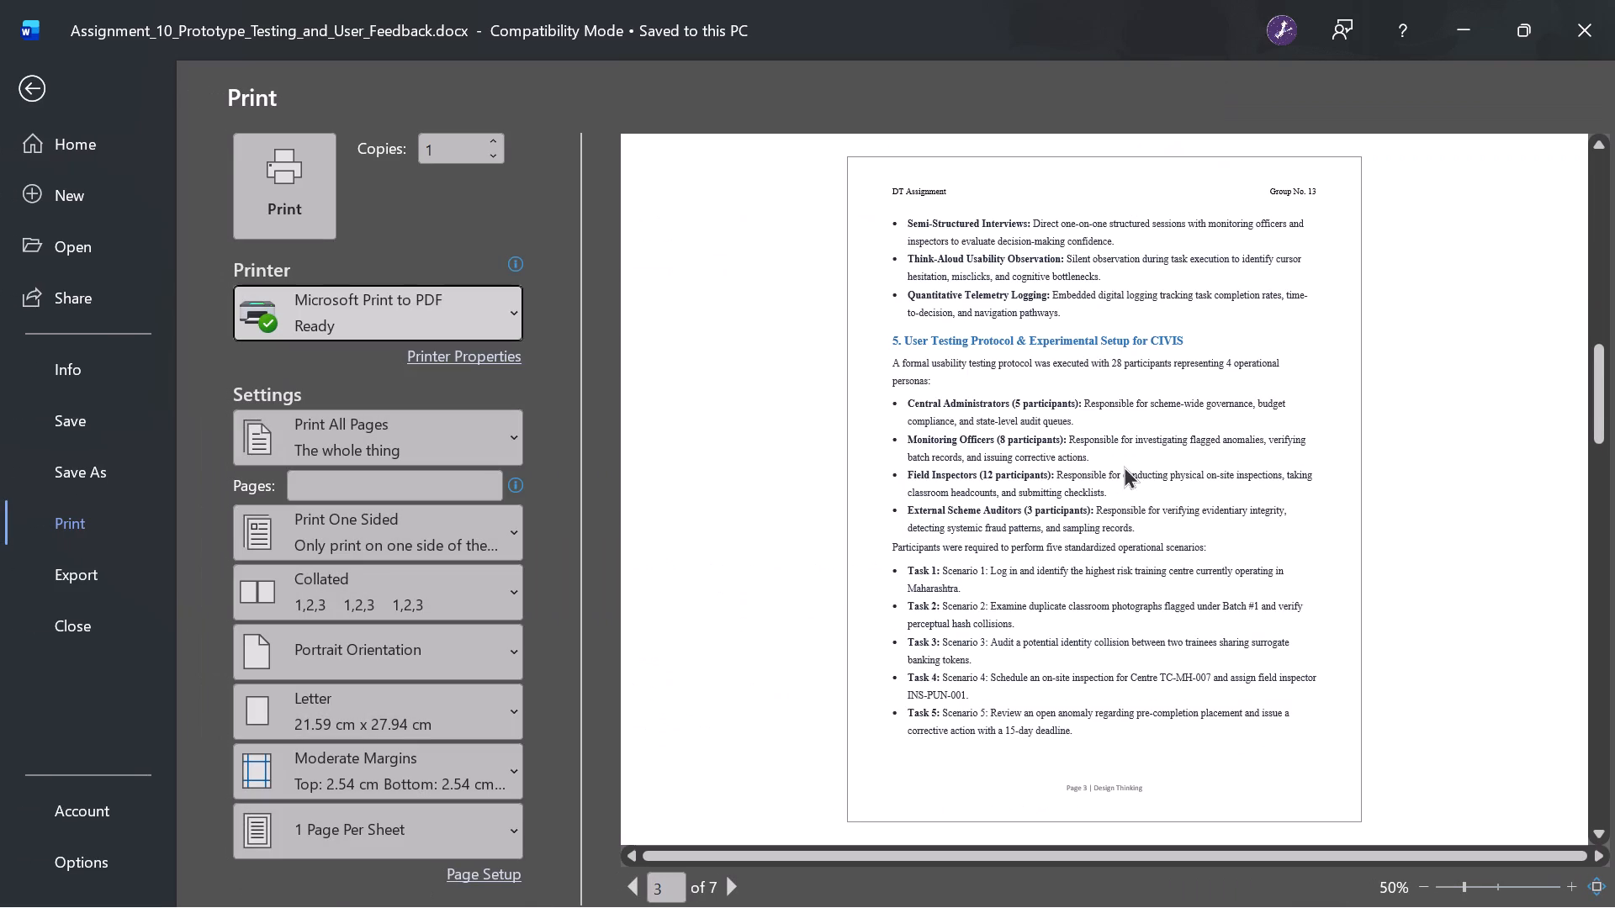
pyautogui.scroll(4, 1124, 466)
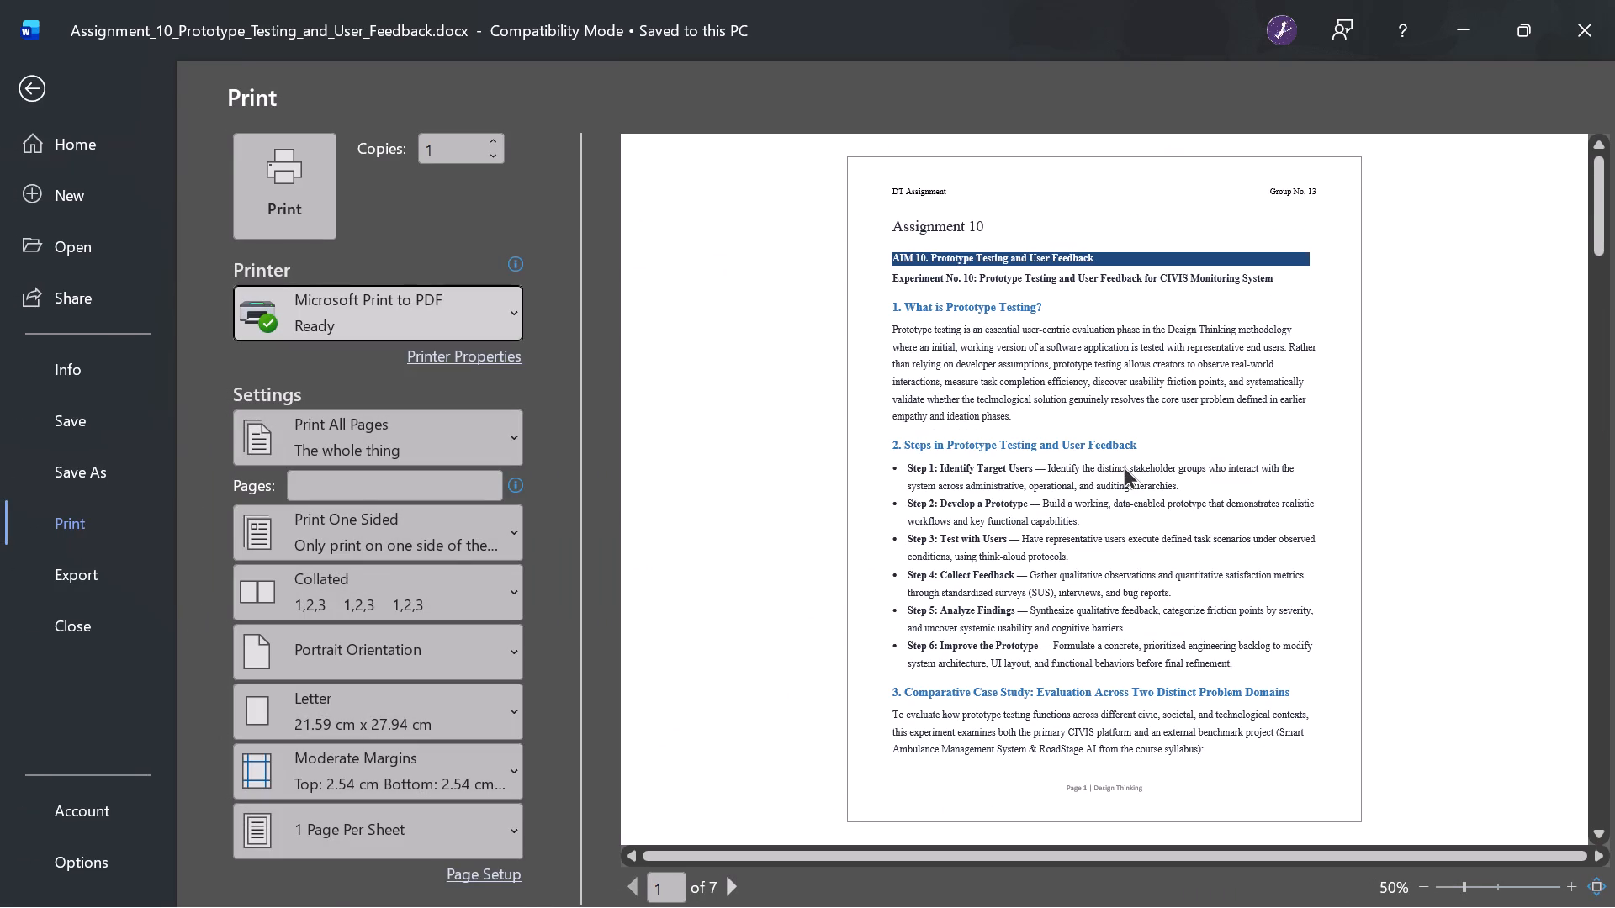
pyautogui.scroll(-4, 1124, 466)
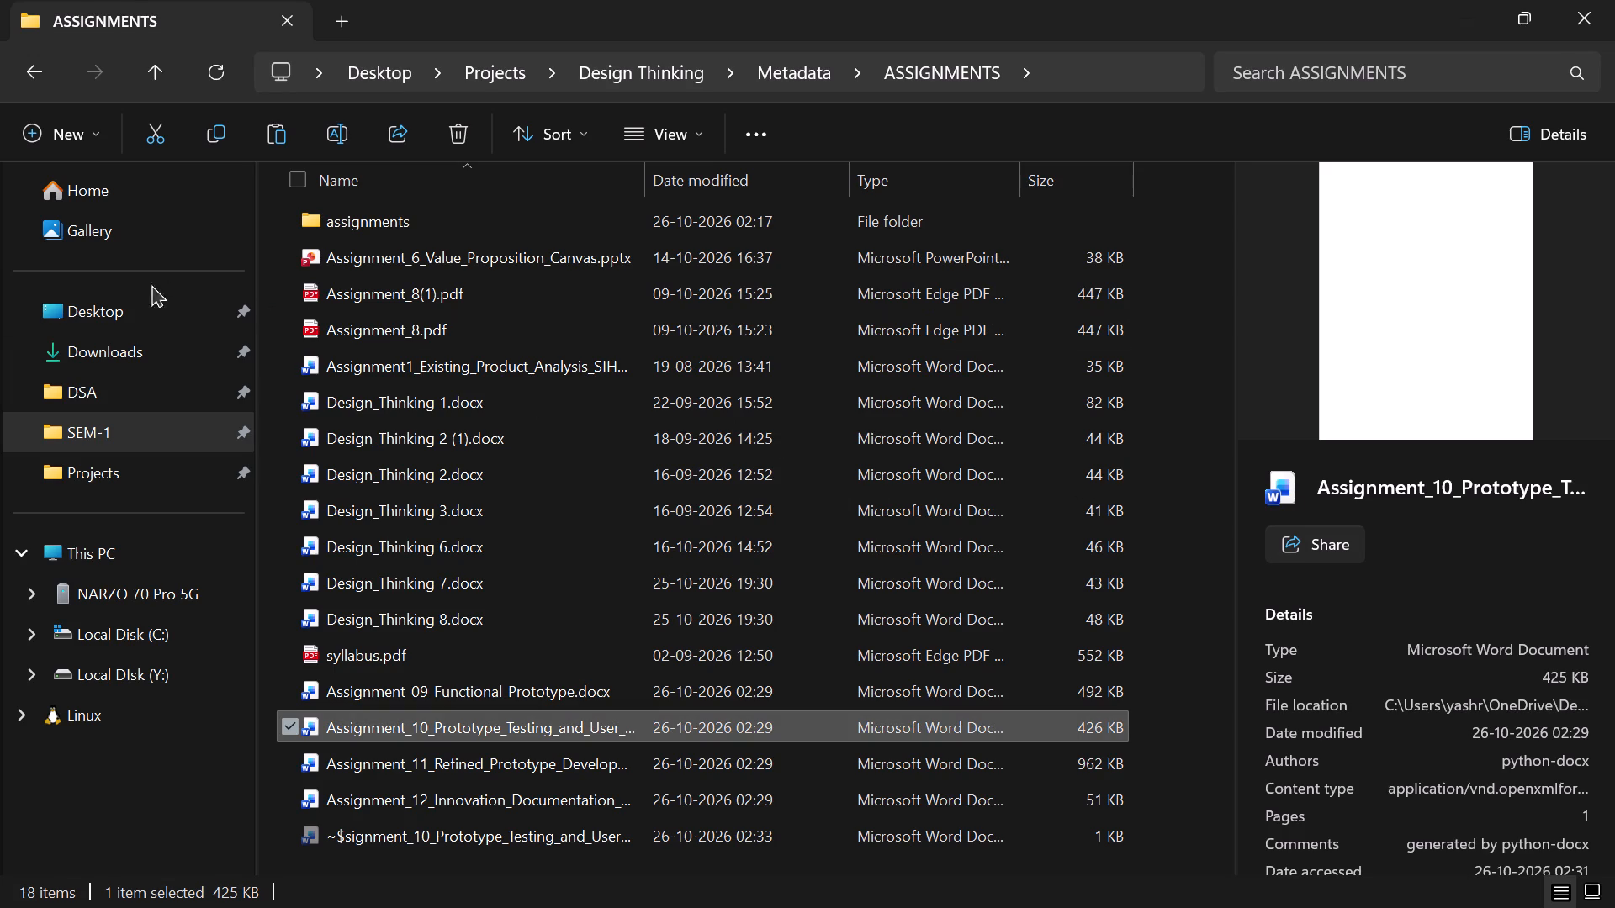
# Open Exp10_template.docx from the Downloads folder in File Explorer.
pyautogui.click(146, 368)
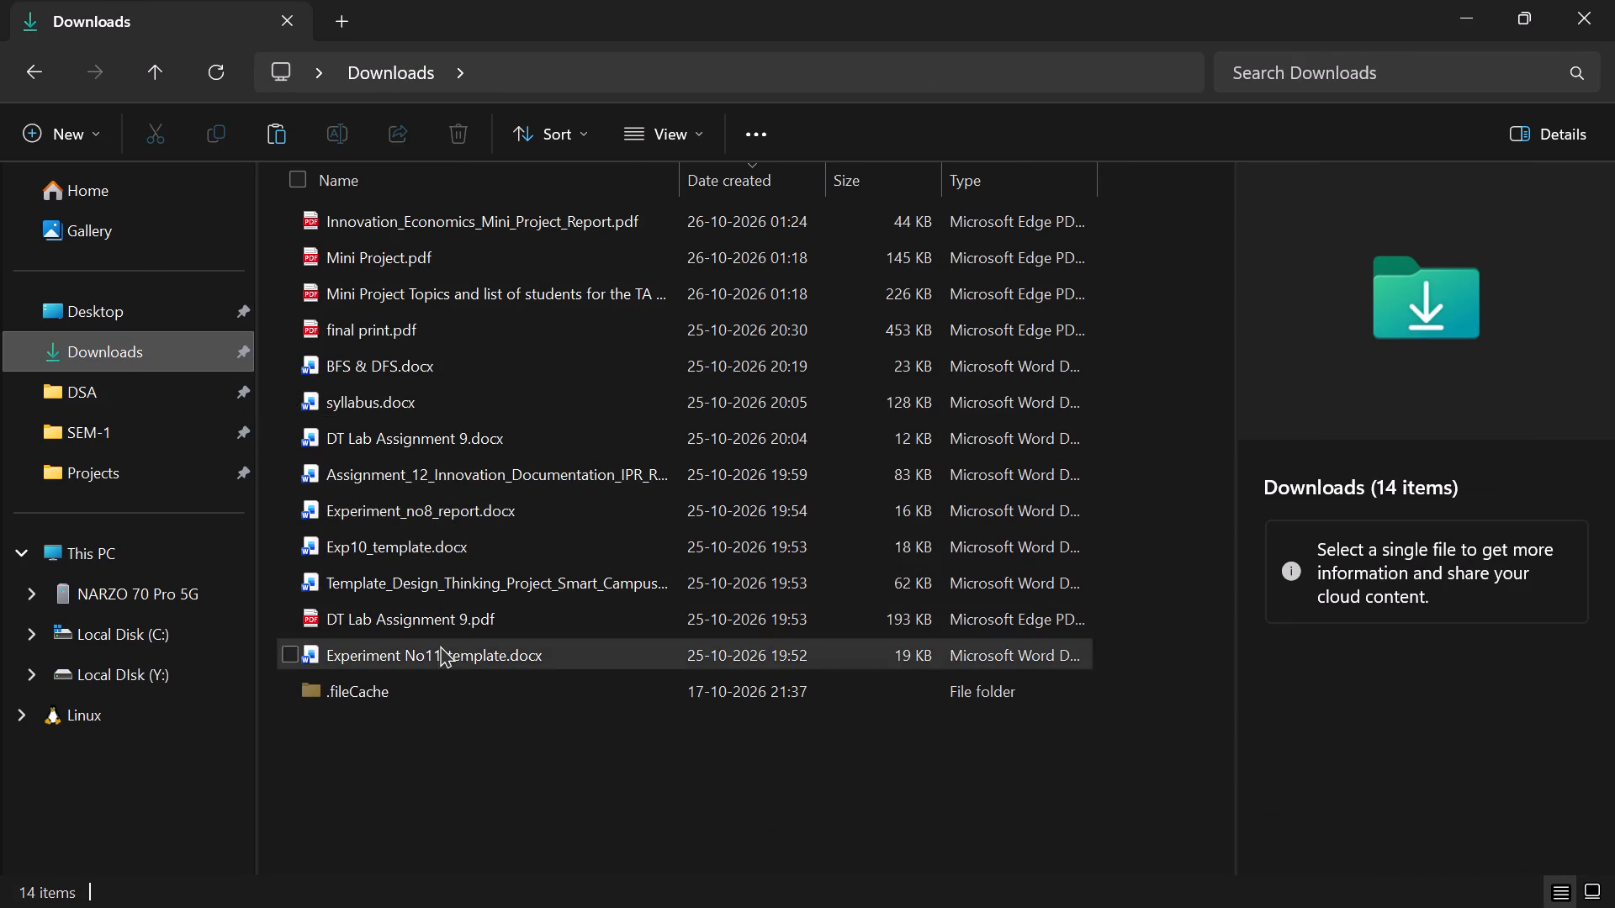
pyautogui.doubleClick(453, 543)
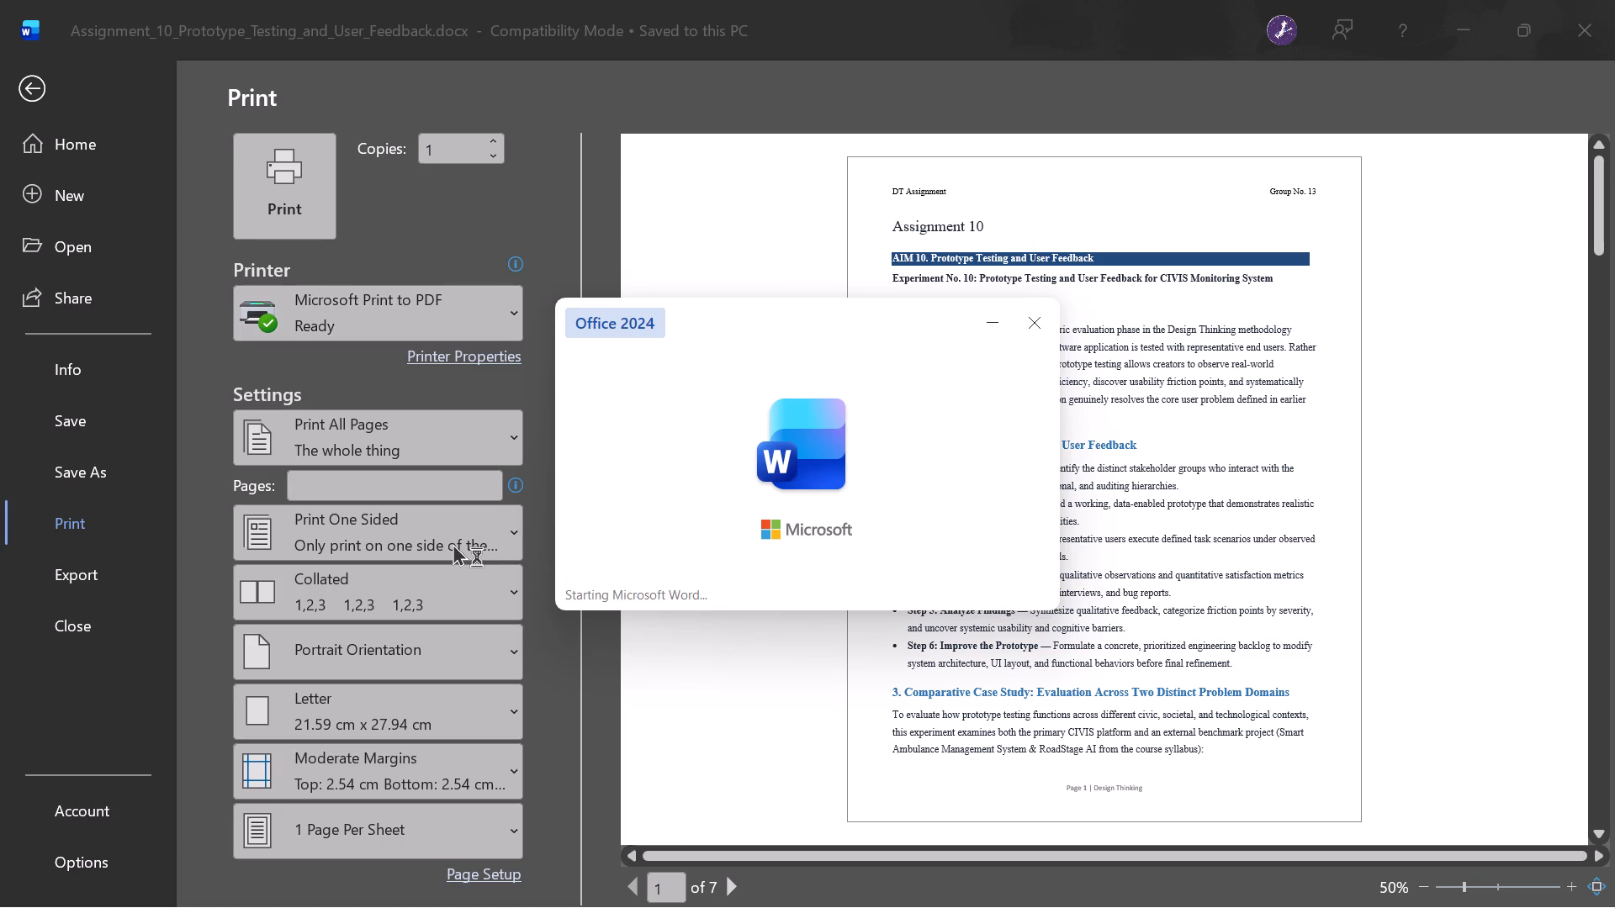
# Read through the Experiment No. 10 template's sections for comparison with the Assignment 10 document.
pyautogui.scroll(-1, 888, 544)
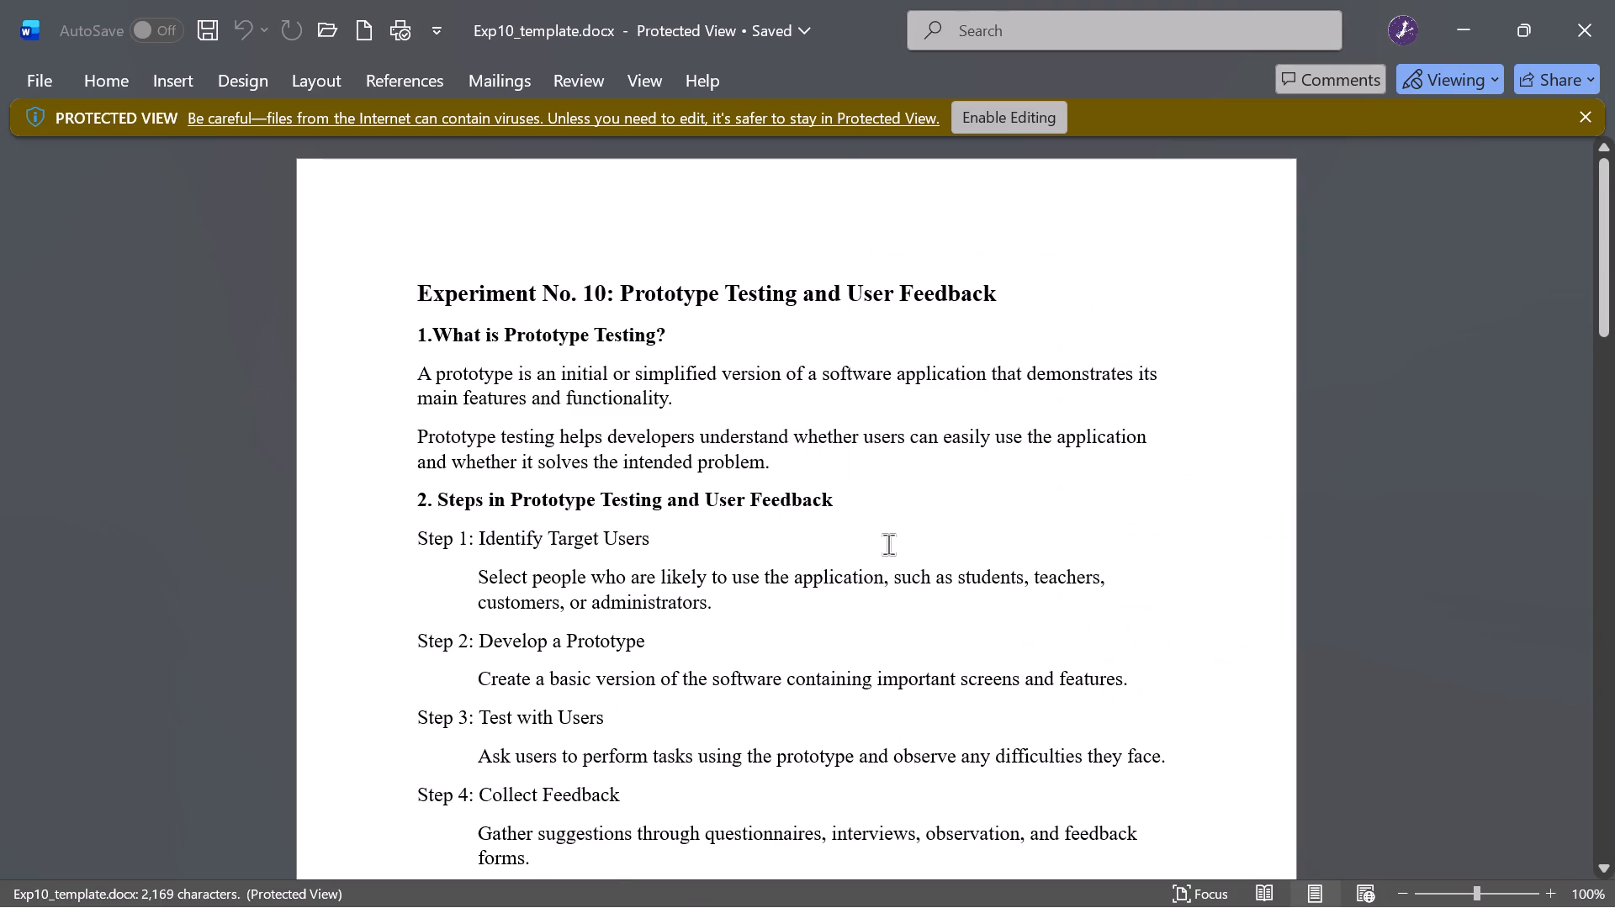
pyautogui.scroll(-1, 888, 544)
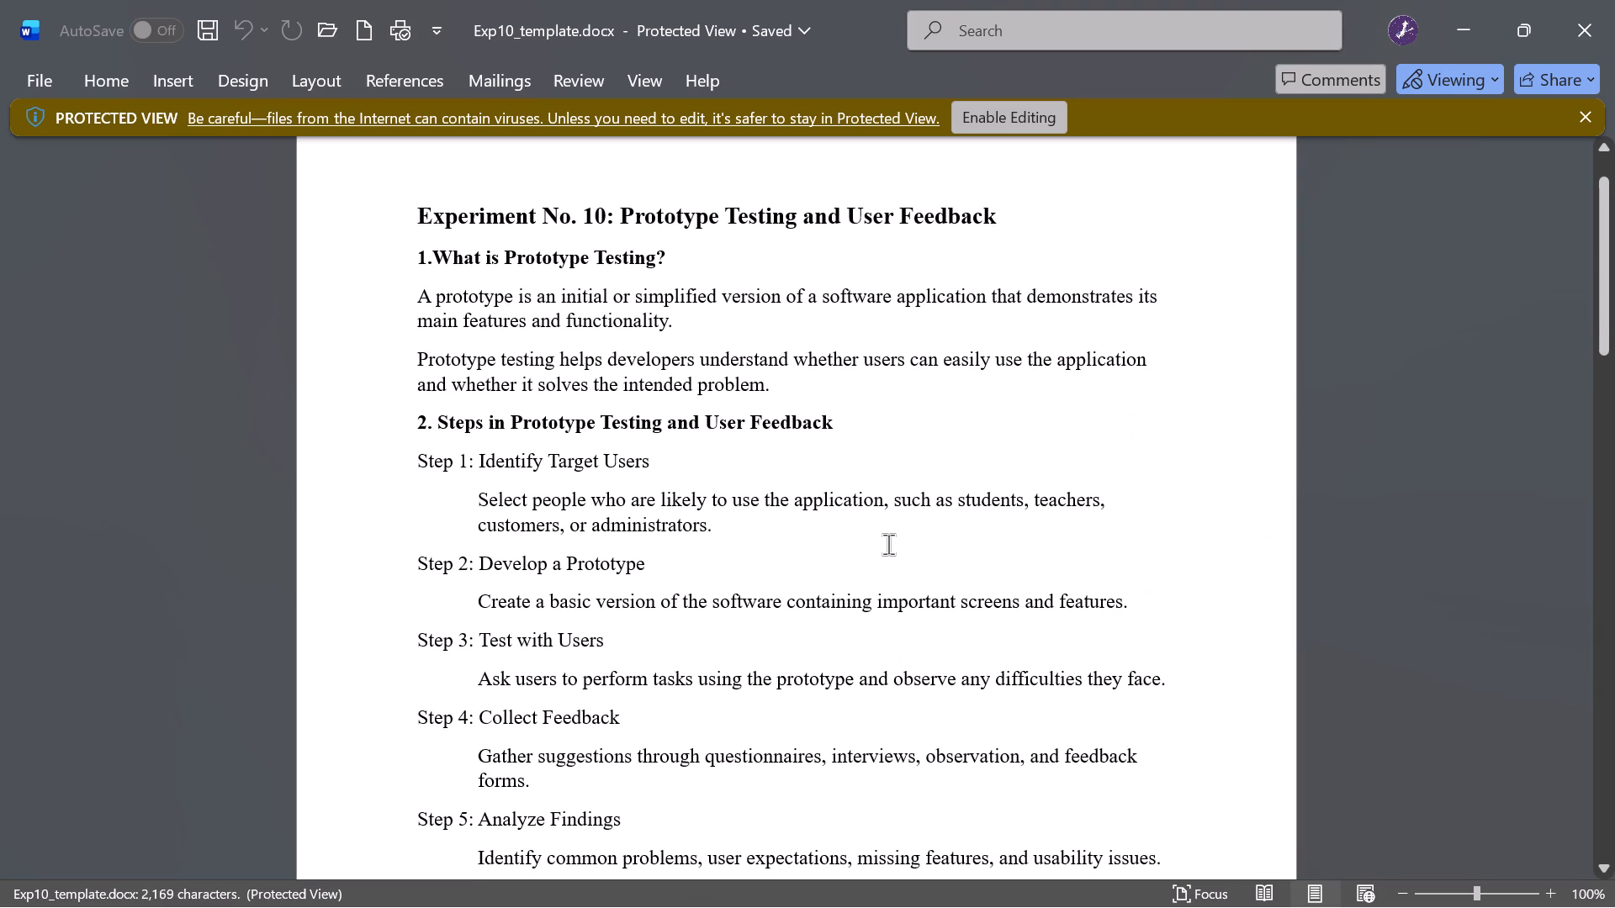
pyautogui.scroll(-1, 888, 544)
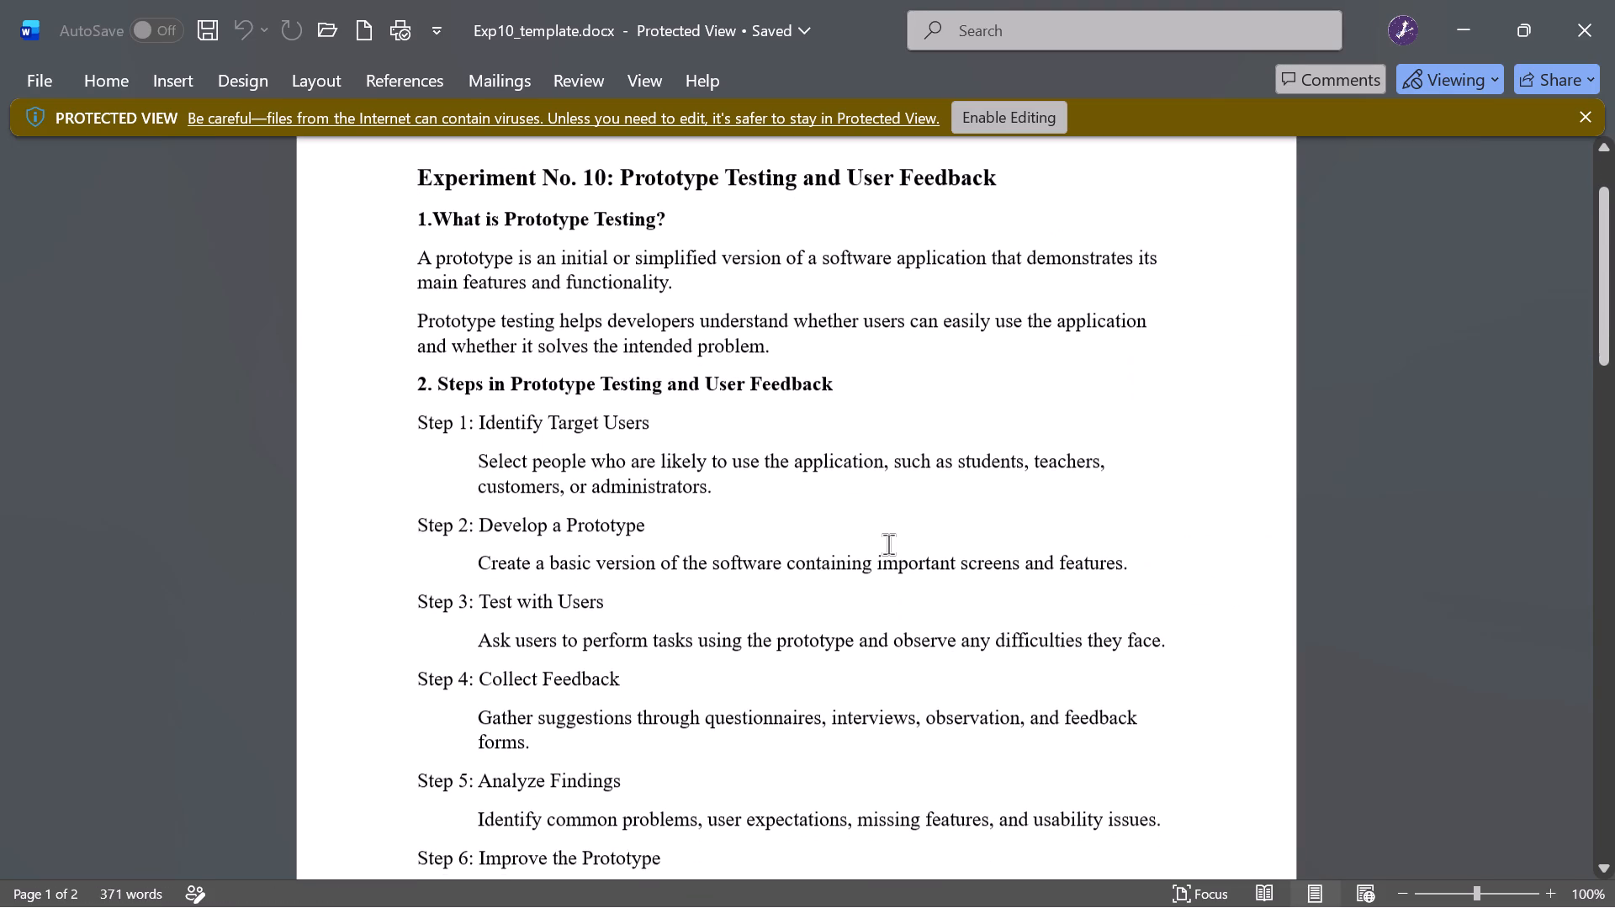
pyautogui.scroll(-1, 888, 544)
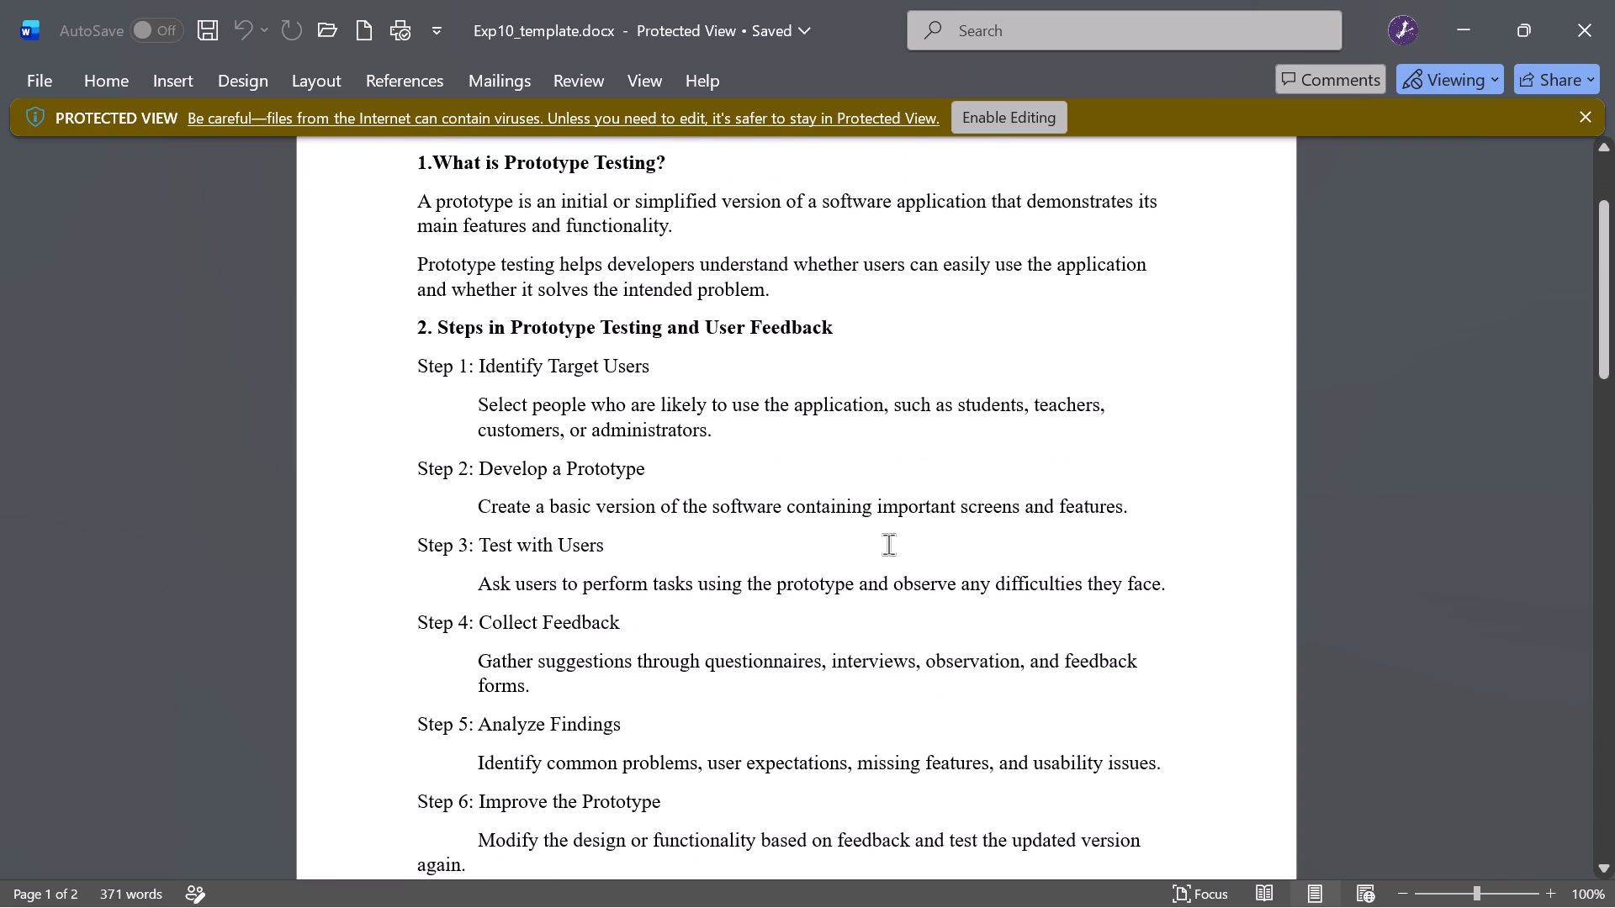
pyautogui.scroll(-2, 888, 544)
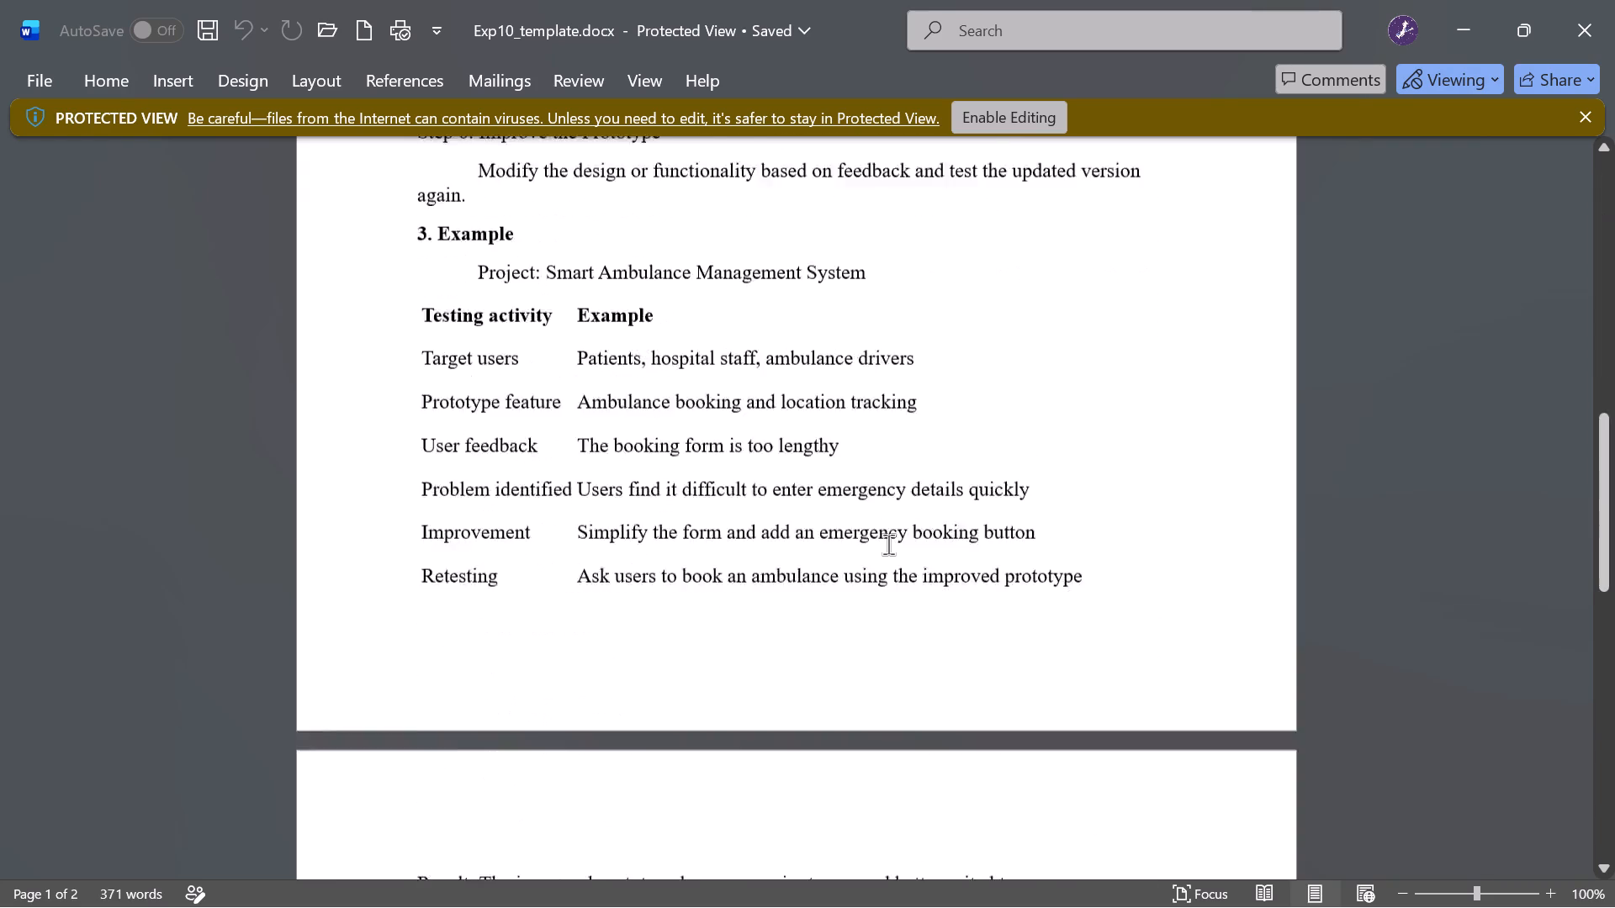
pyautogui.scroll(-2, 888, 544)
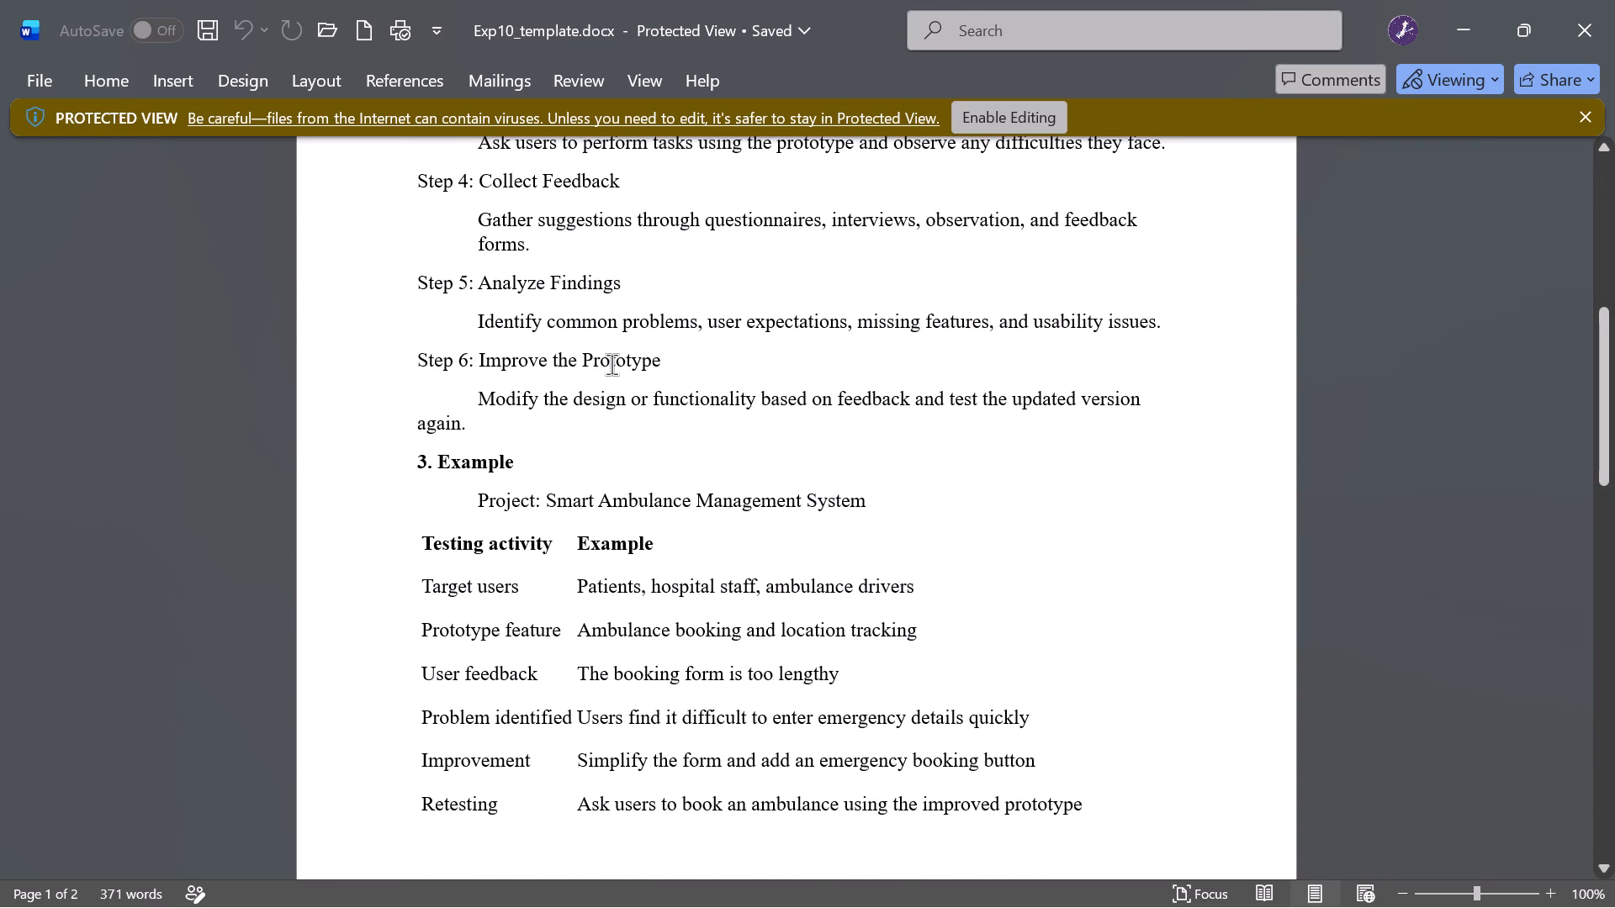
pyautogui.scroll(-2, 612, 364)
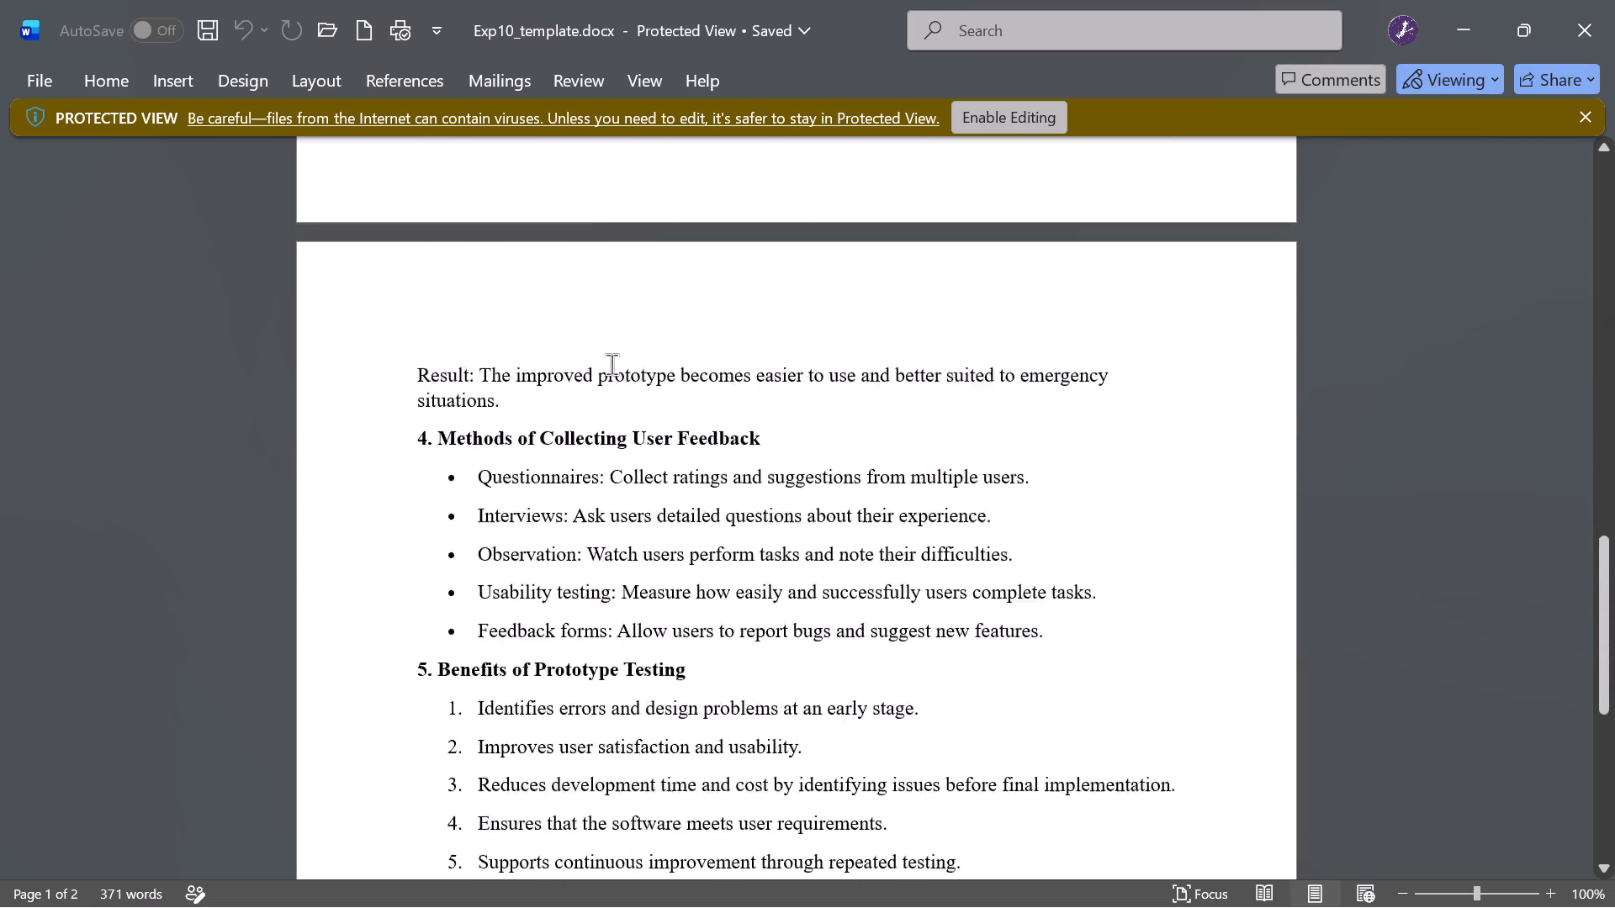
pyautogui.scroll(-1, 612, 364)
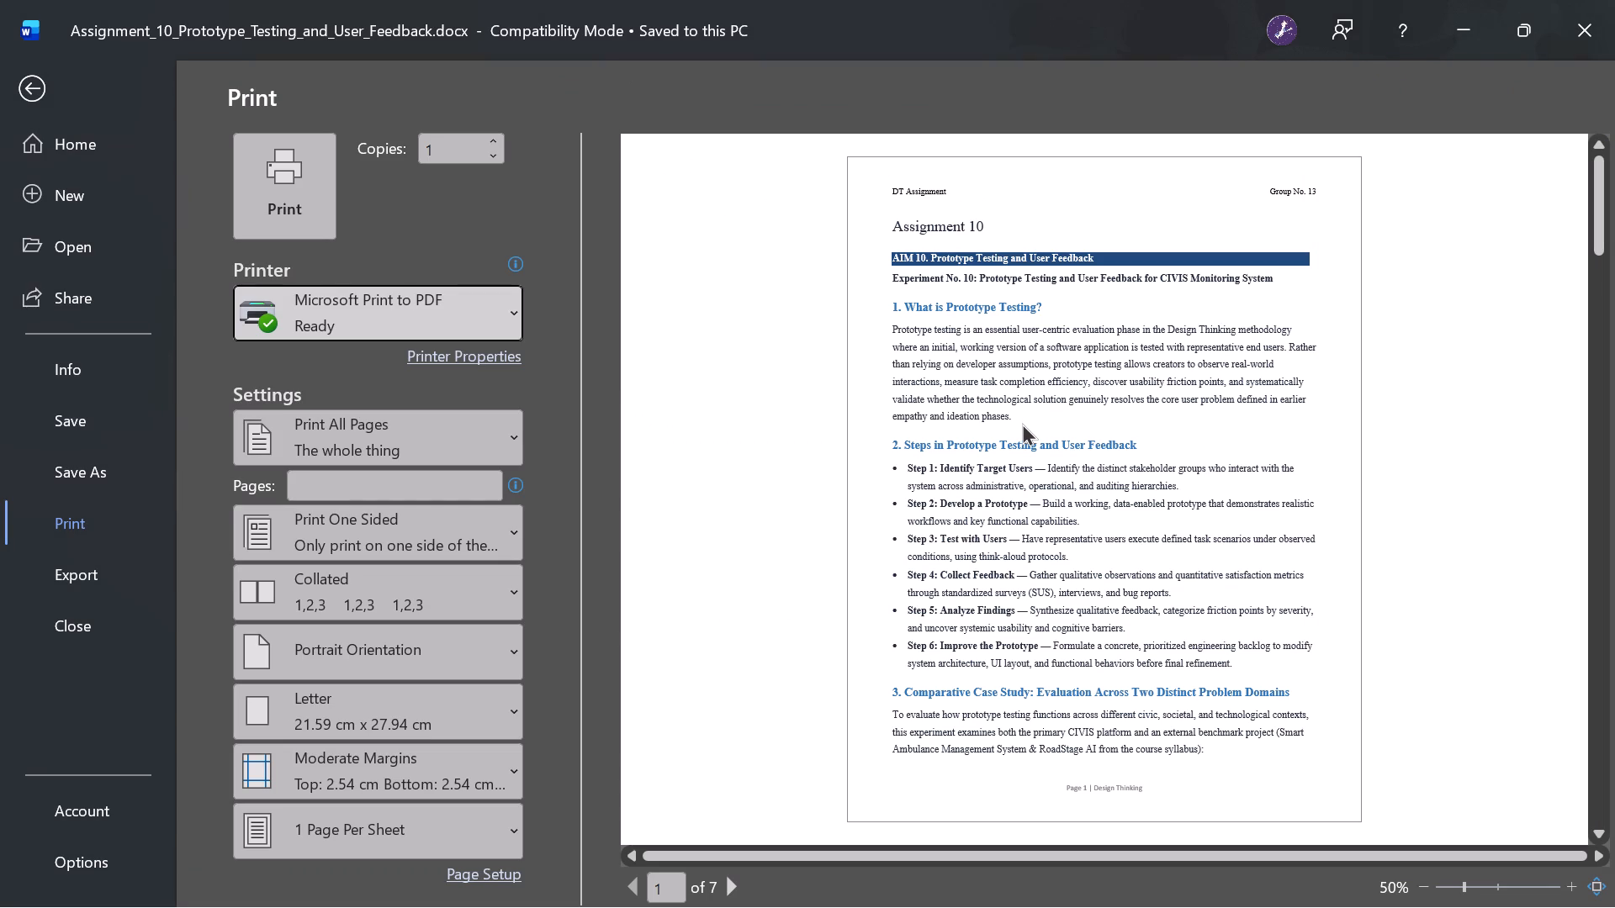
# Review pages 1 and 2 of Assignment 10 in the print preview, covering the prototype testing steps and the comparative case study table.
pyautogui.scroll(-1, 1022, 423)
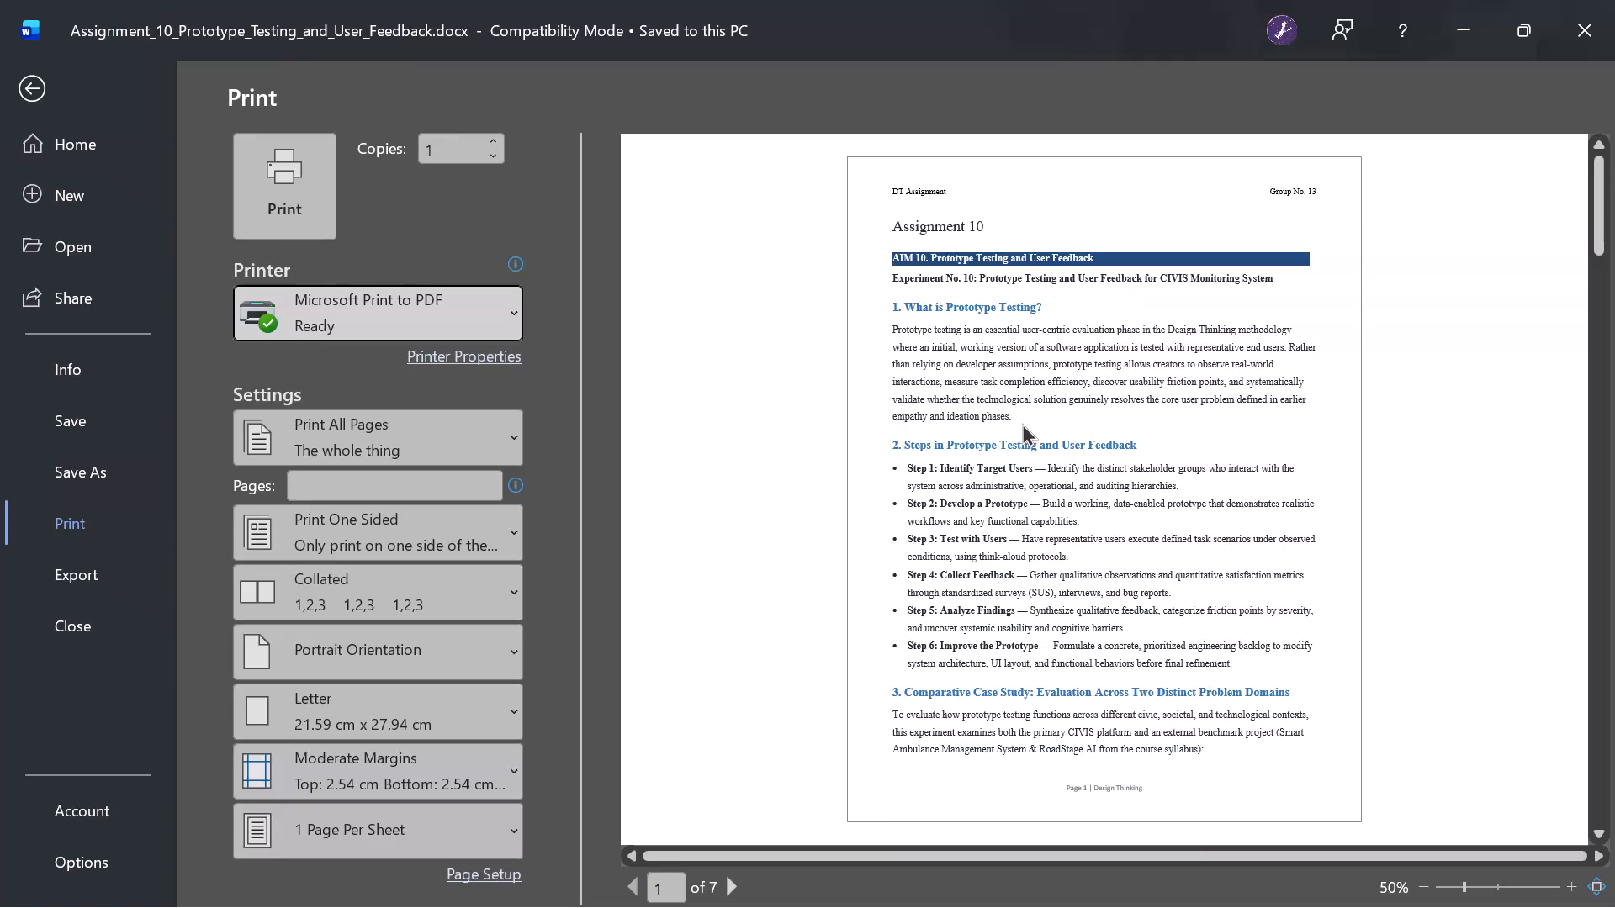
pyautogui.scroll(-1, 1022, 423)
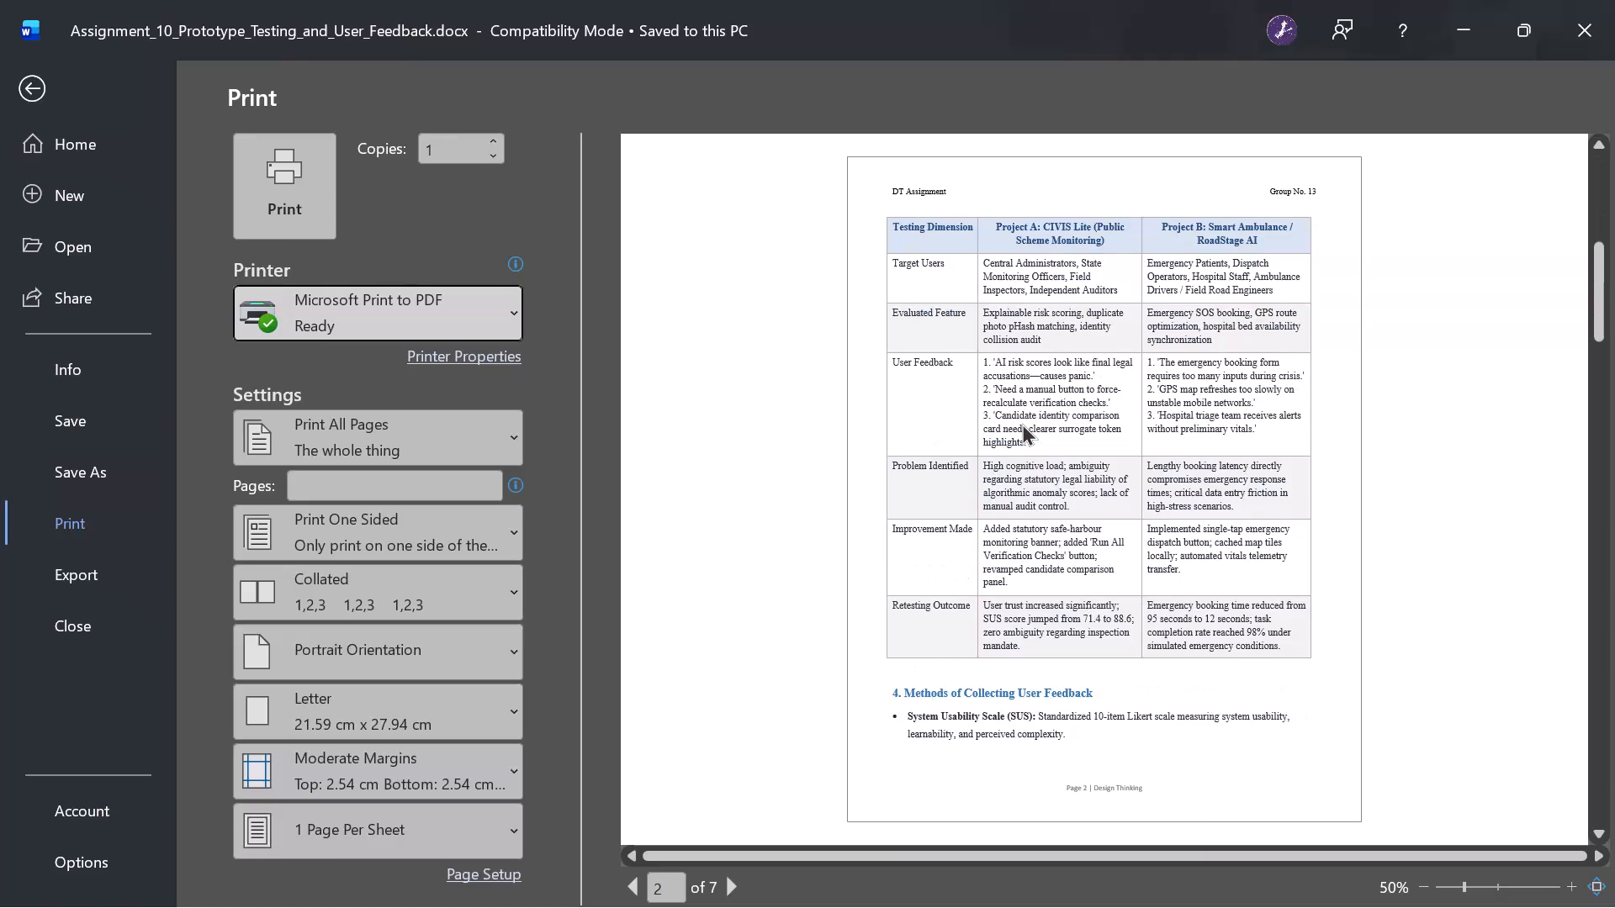
pyautogui.scroll(-2, 1022, 423)
pyautogui.scroll(1, 1022, 423)
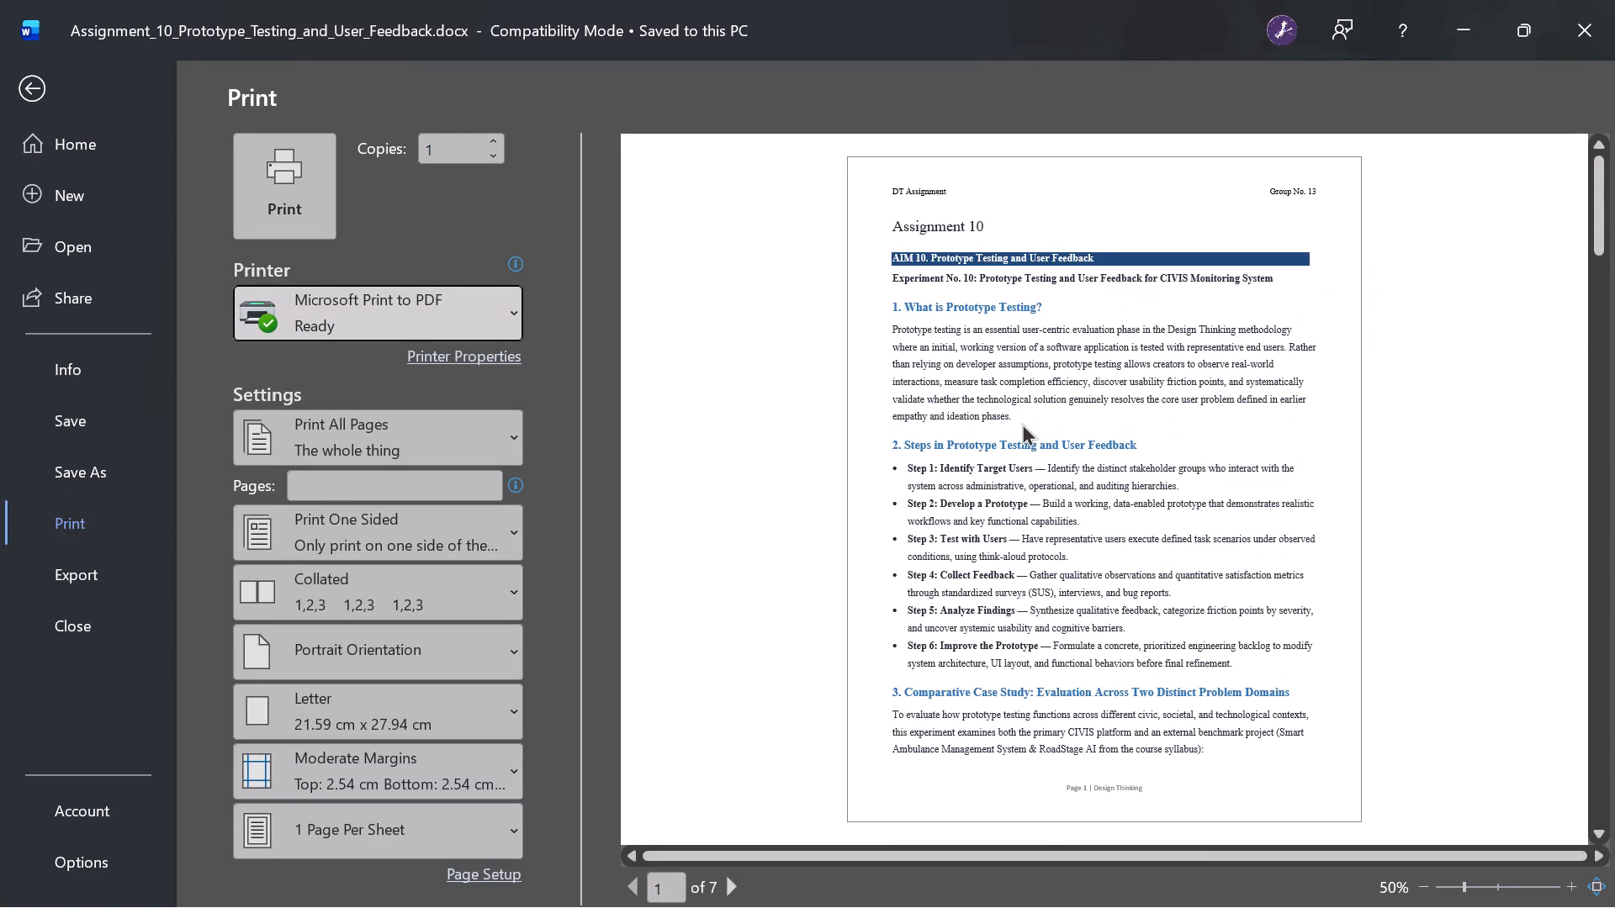
pyautogui.keyDown('ctrl'); pyautogui.scroll(3, 1022, 423); pyautogui.keyUp('ctrl')
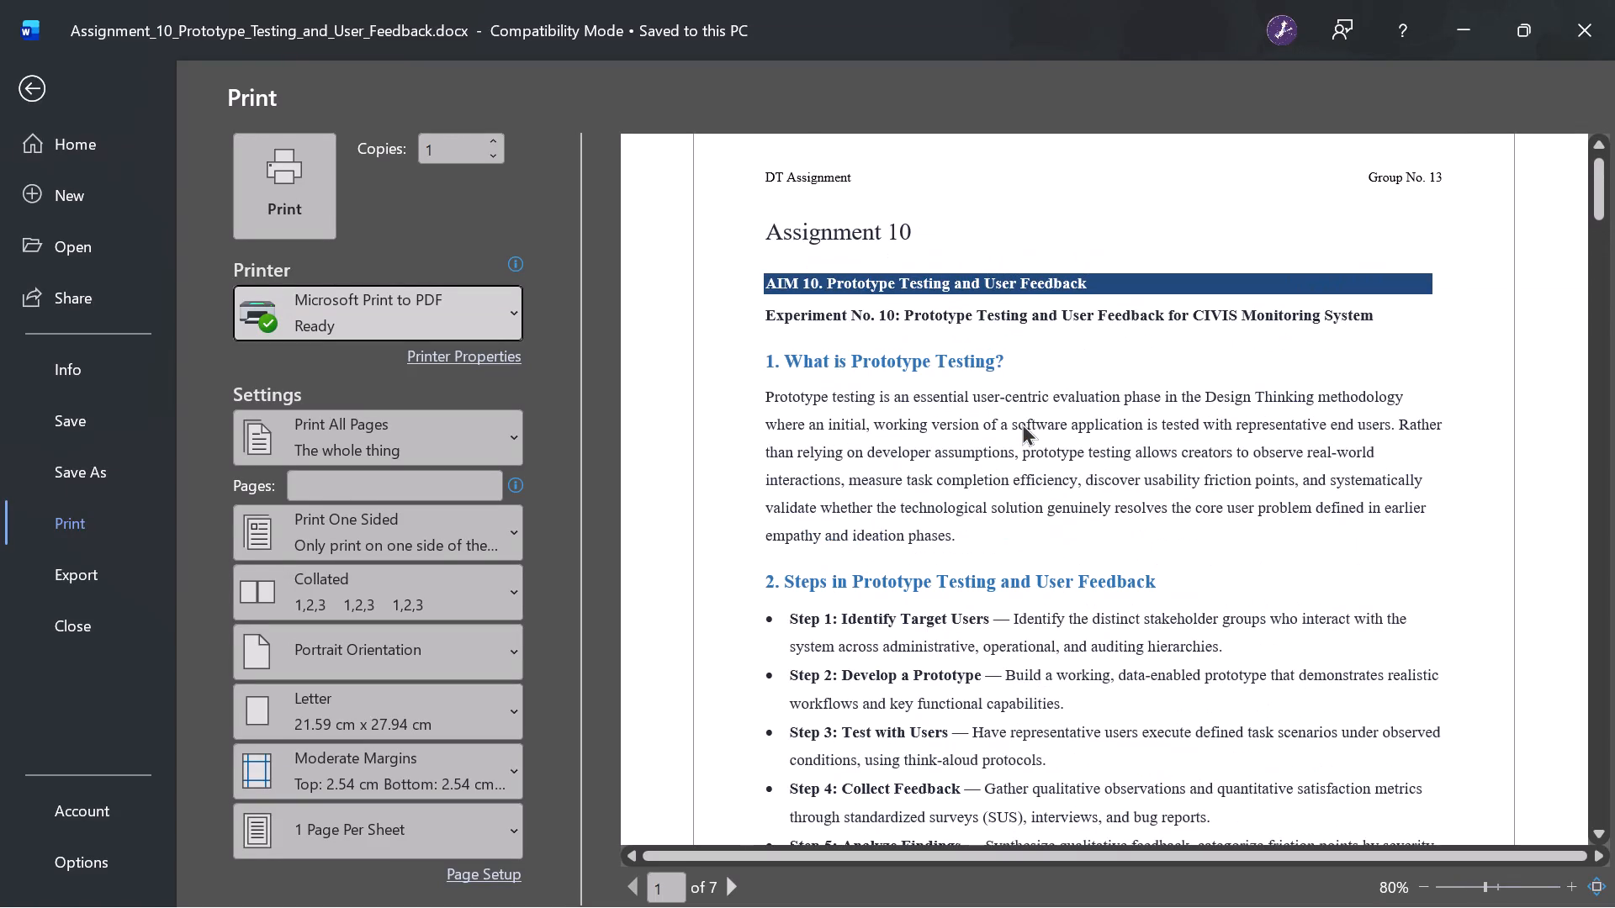
pyautogui.scroll(-2, 1022, 423)
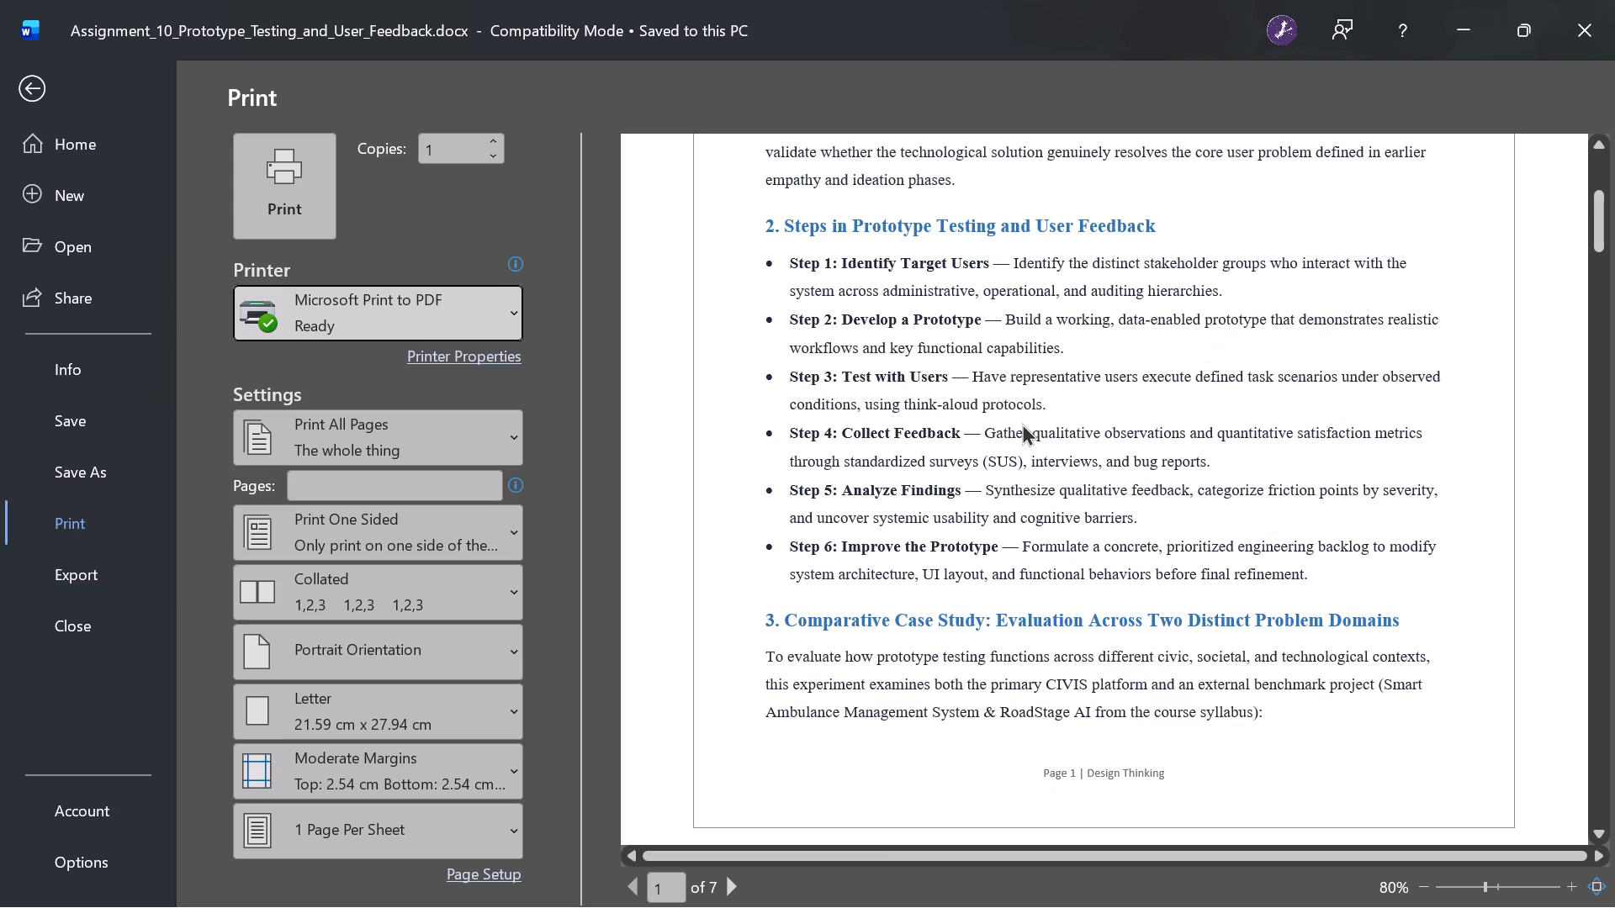
pyautogui.scroll(-3, 1022, 423)
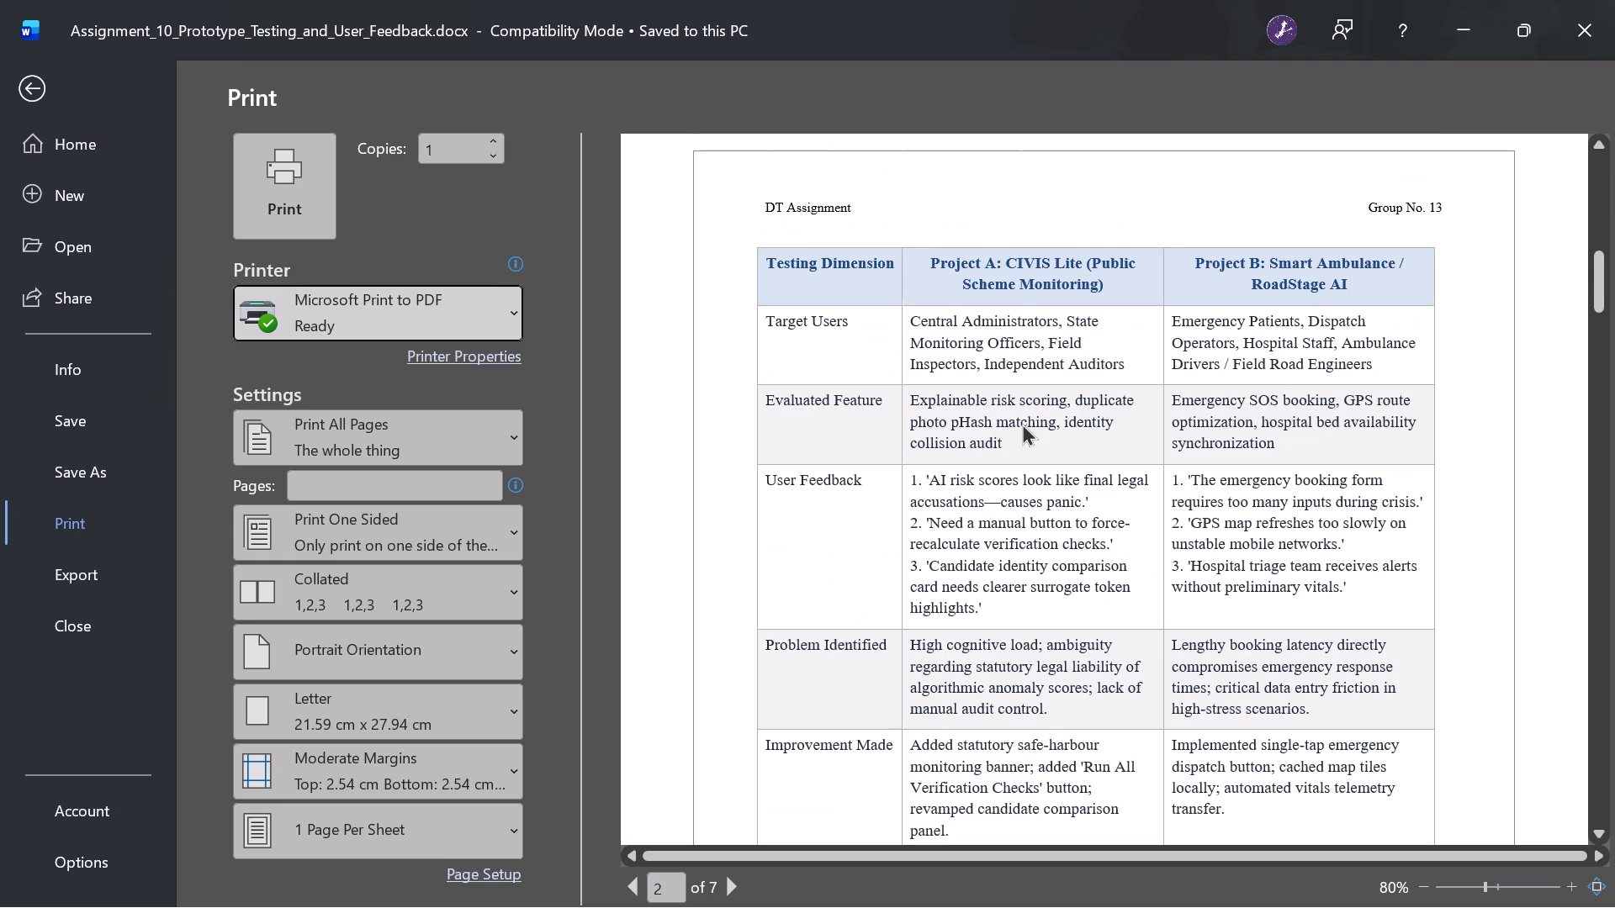
pyautogui.scroll(-1, 1022, 423)
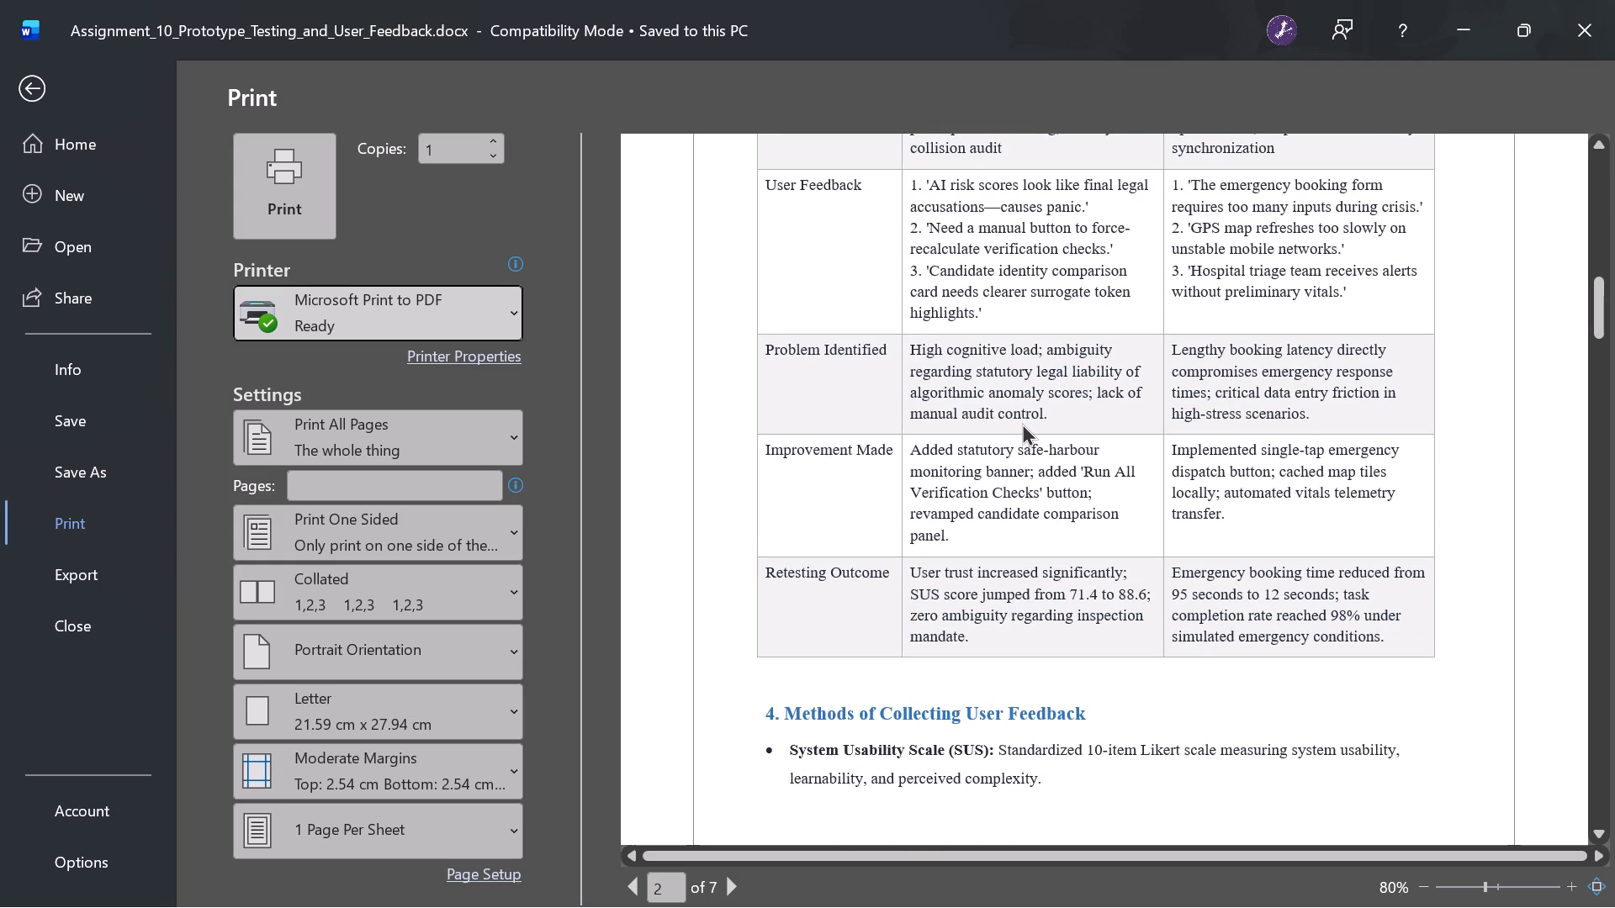
pyautogui.scroll(-3, 1022, 423)
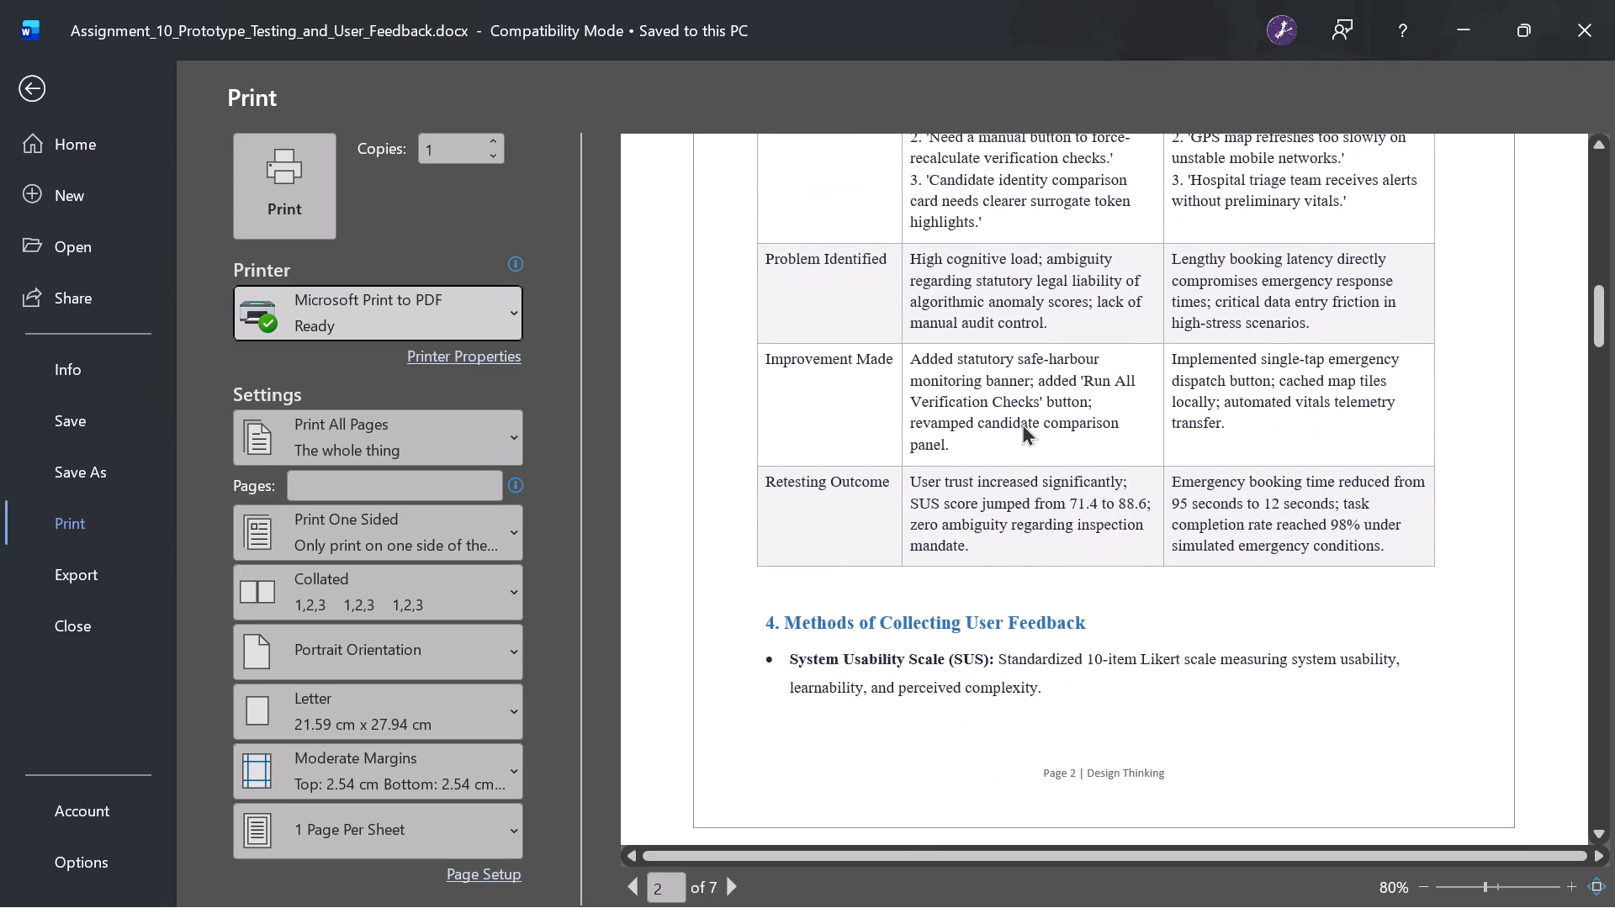
# Review page 3 of the preview, covering the feedback collection methods and the CIVIS user testing protocol with its participants and tasks.
pyautogui.scroll(-1, 1022, 423)
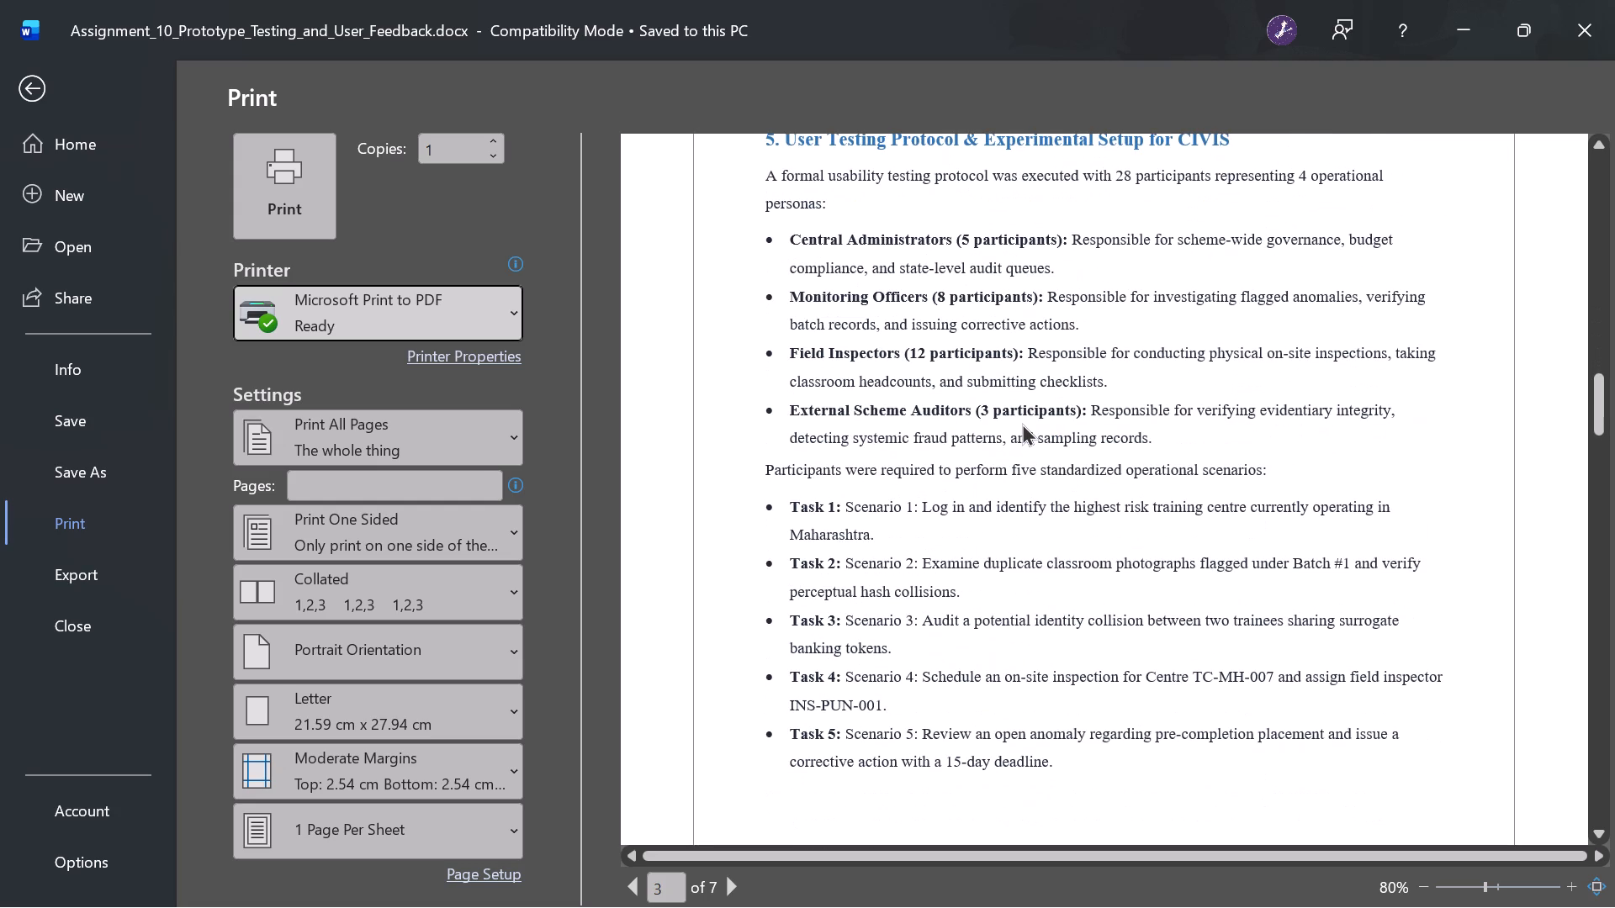
pyautogui.scroll(-2, 1022, 423)
pyautogui.moveTo(932, 316); pyautogui.dragTo(943, 391)
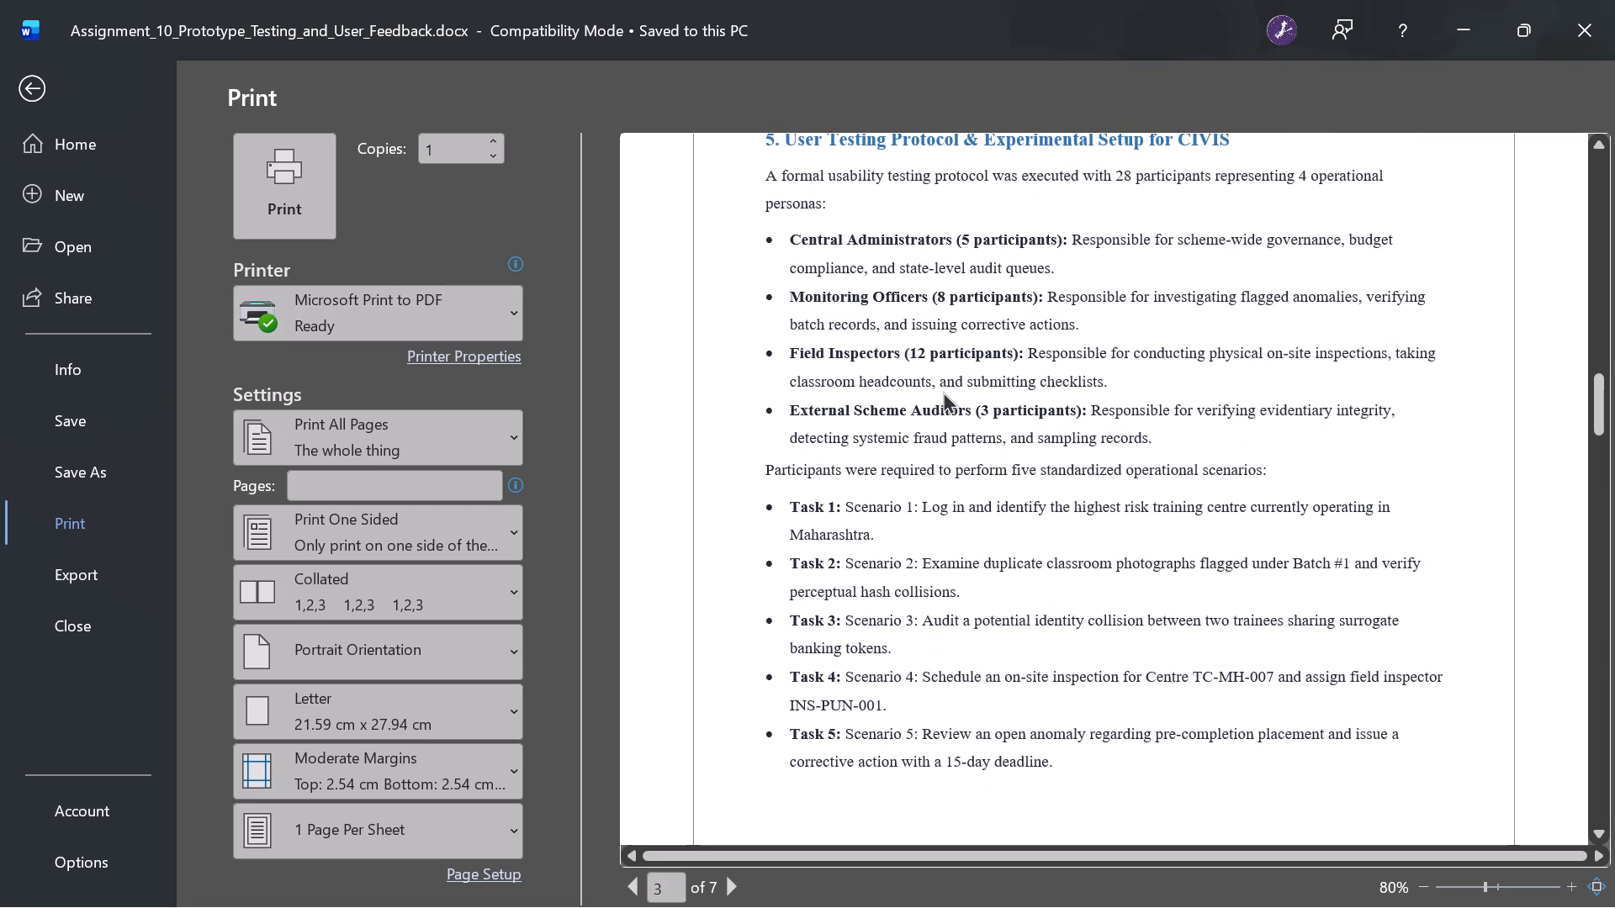
pyautogui.moveTo(943, 391); pyautogui.dragTo(943, 395)
pyautogui.scroll(1, 943, 395)
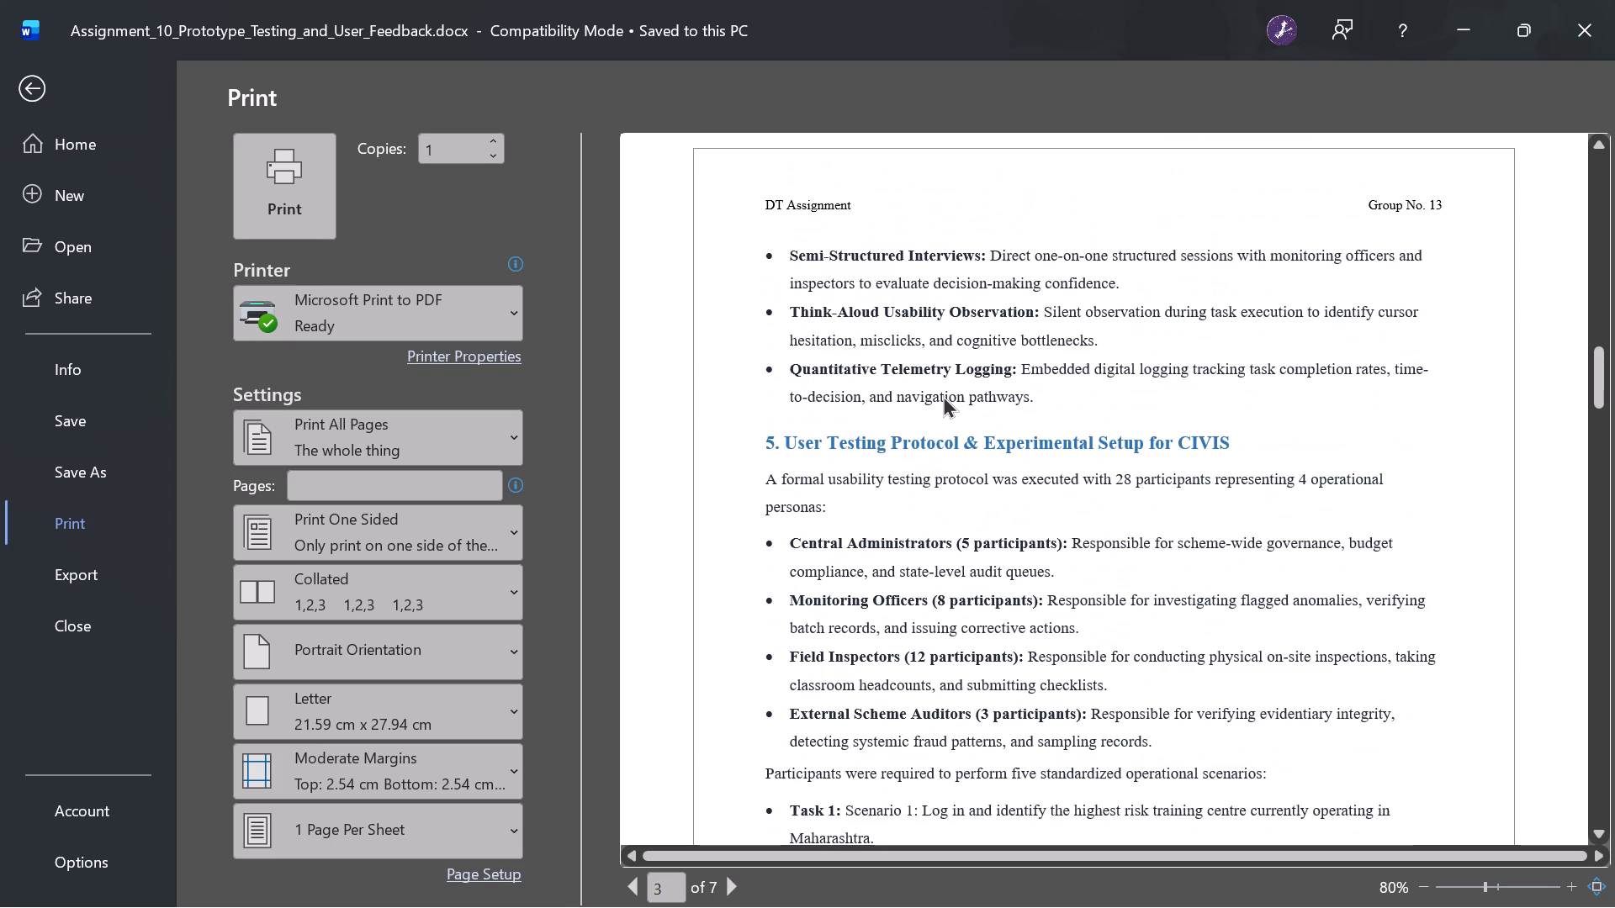
pyautogui.scroll(2, 943, 395)
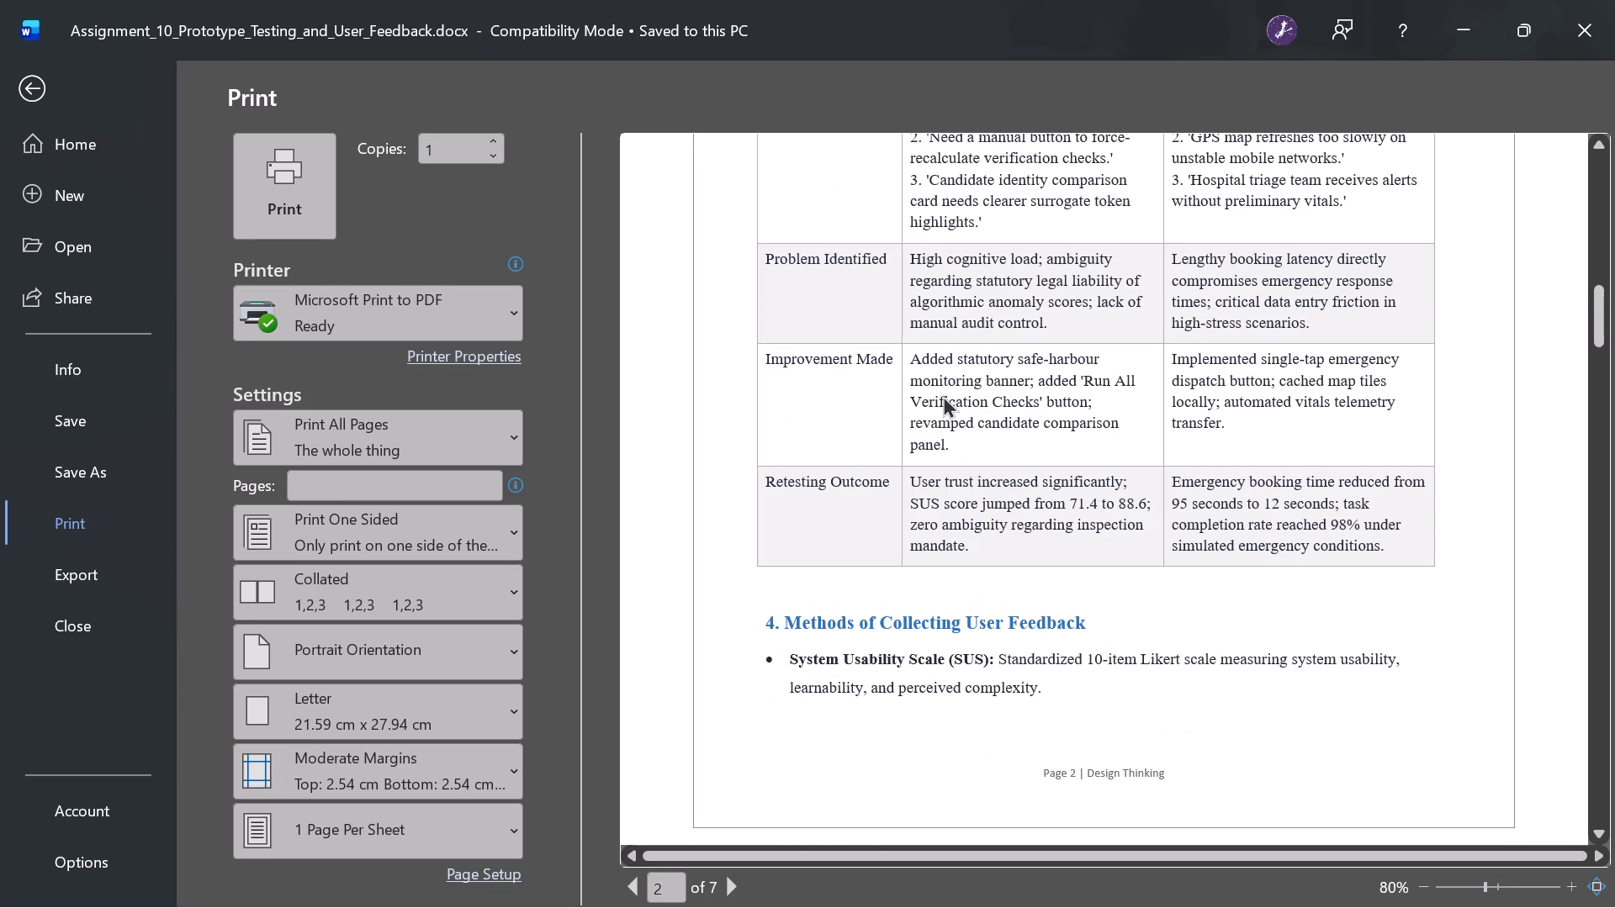
pyautogui.scroll(-2, 943, 395)
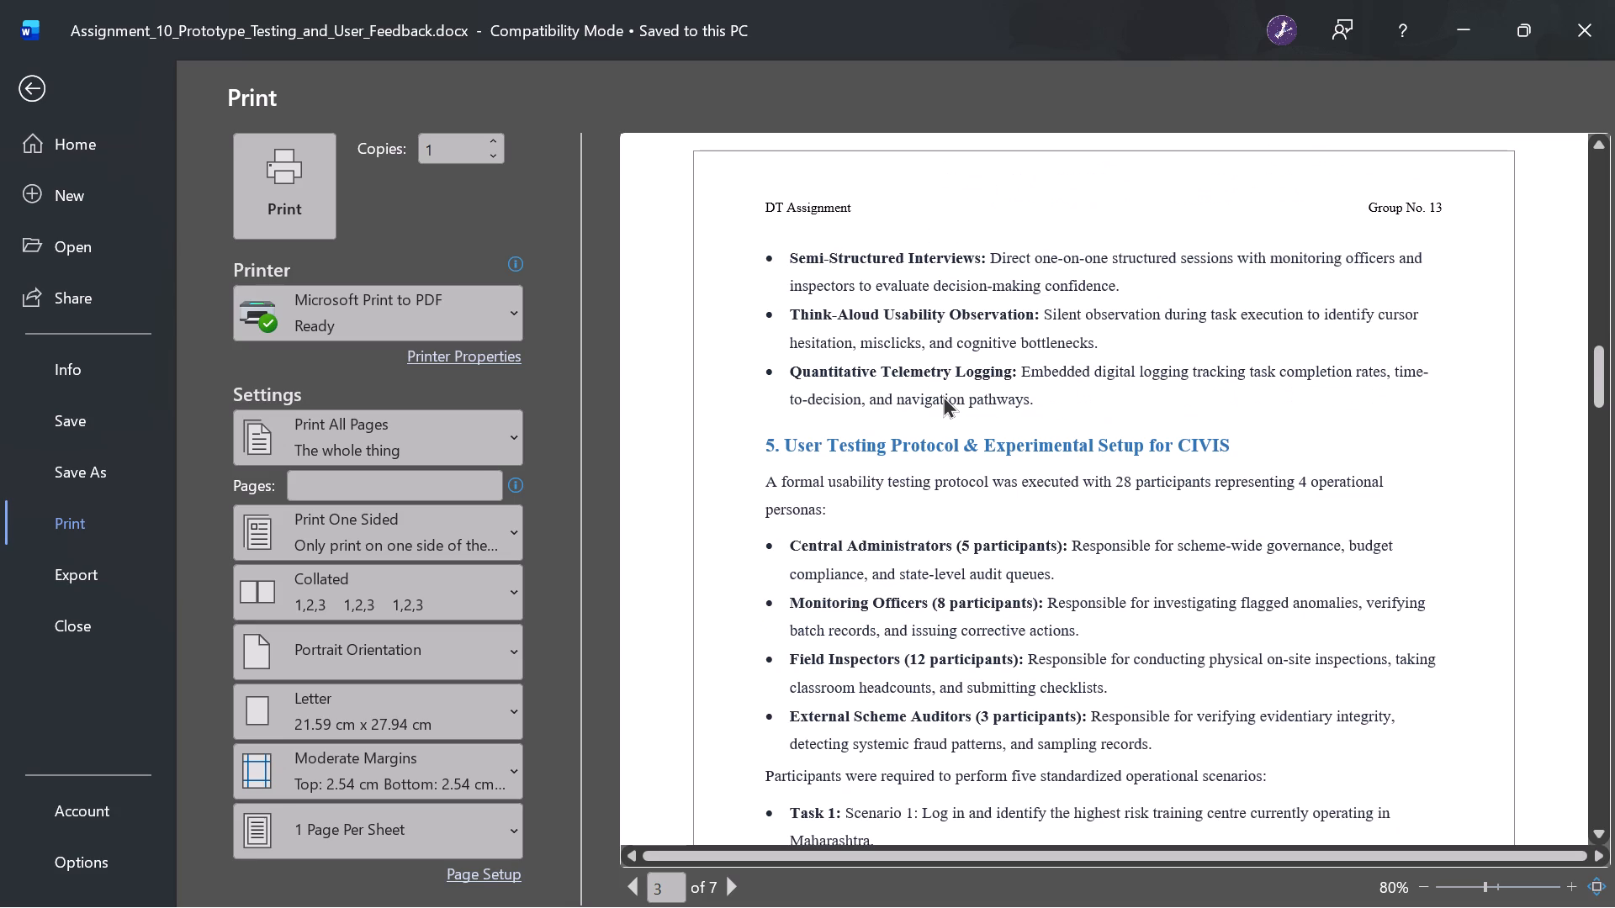
pyautogui.scroll(-1, 943, 395)
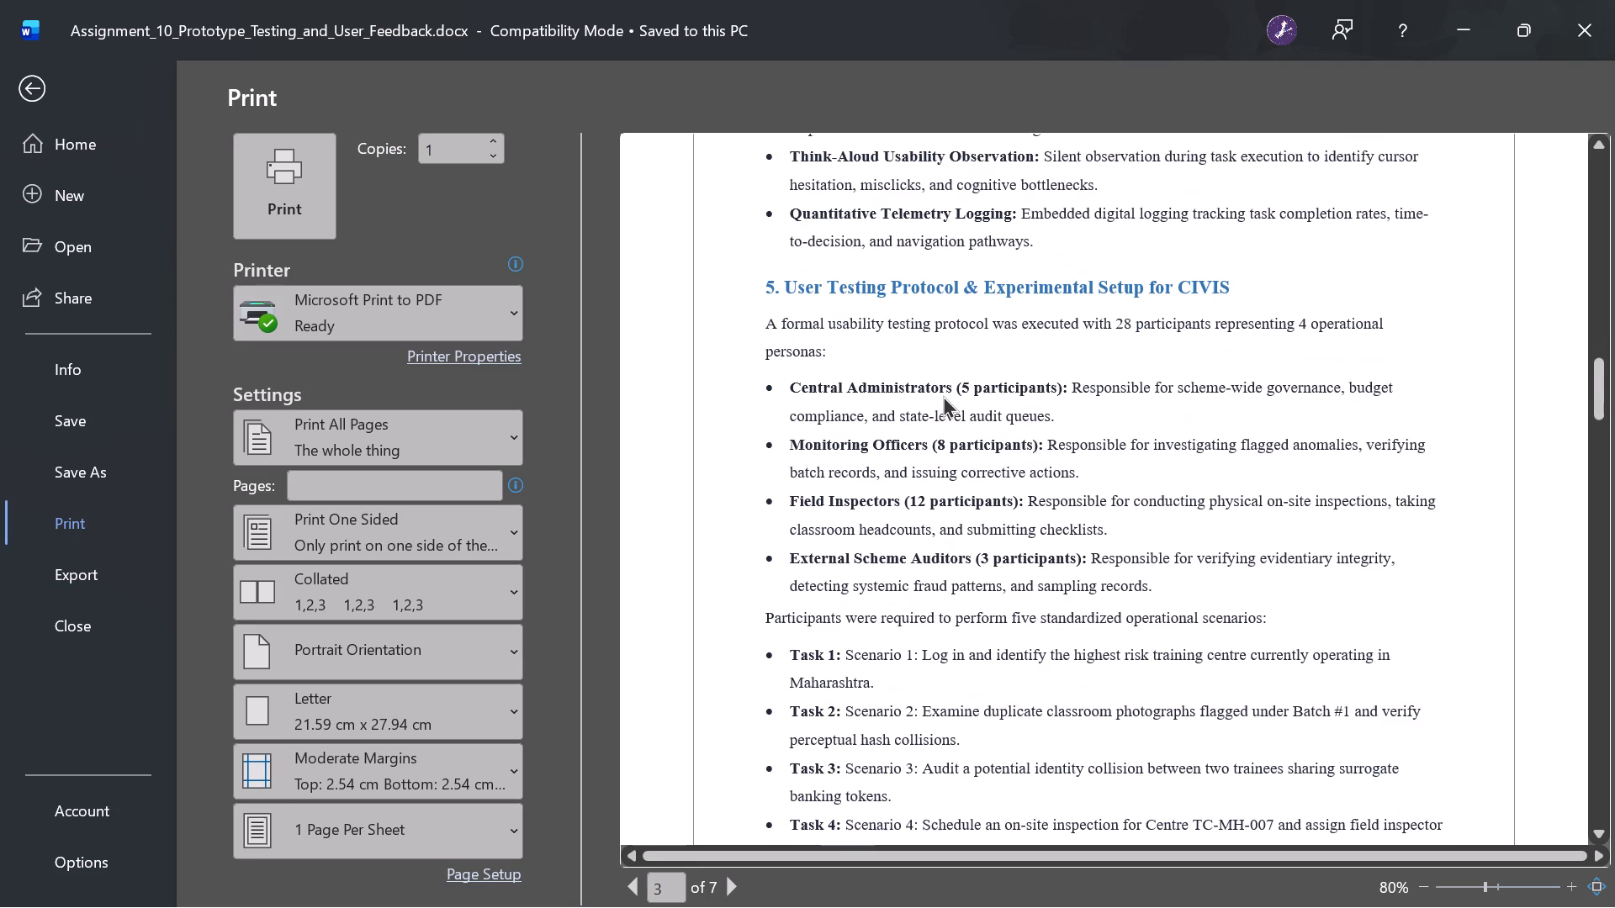
pyautogui.scroll(-2, 943, 395)
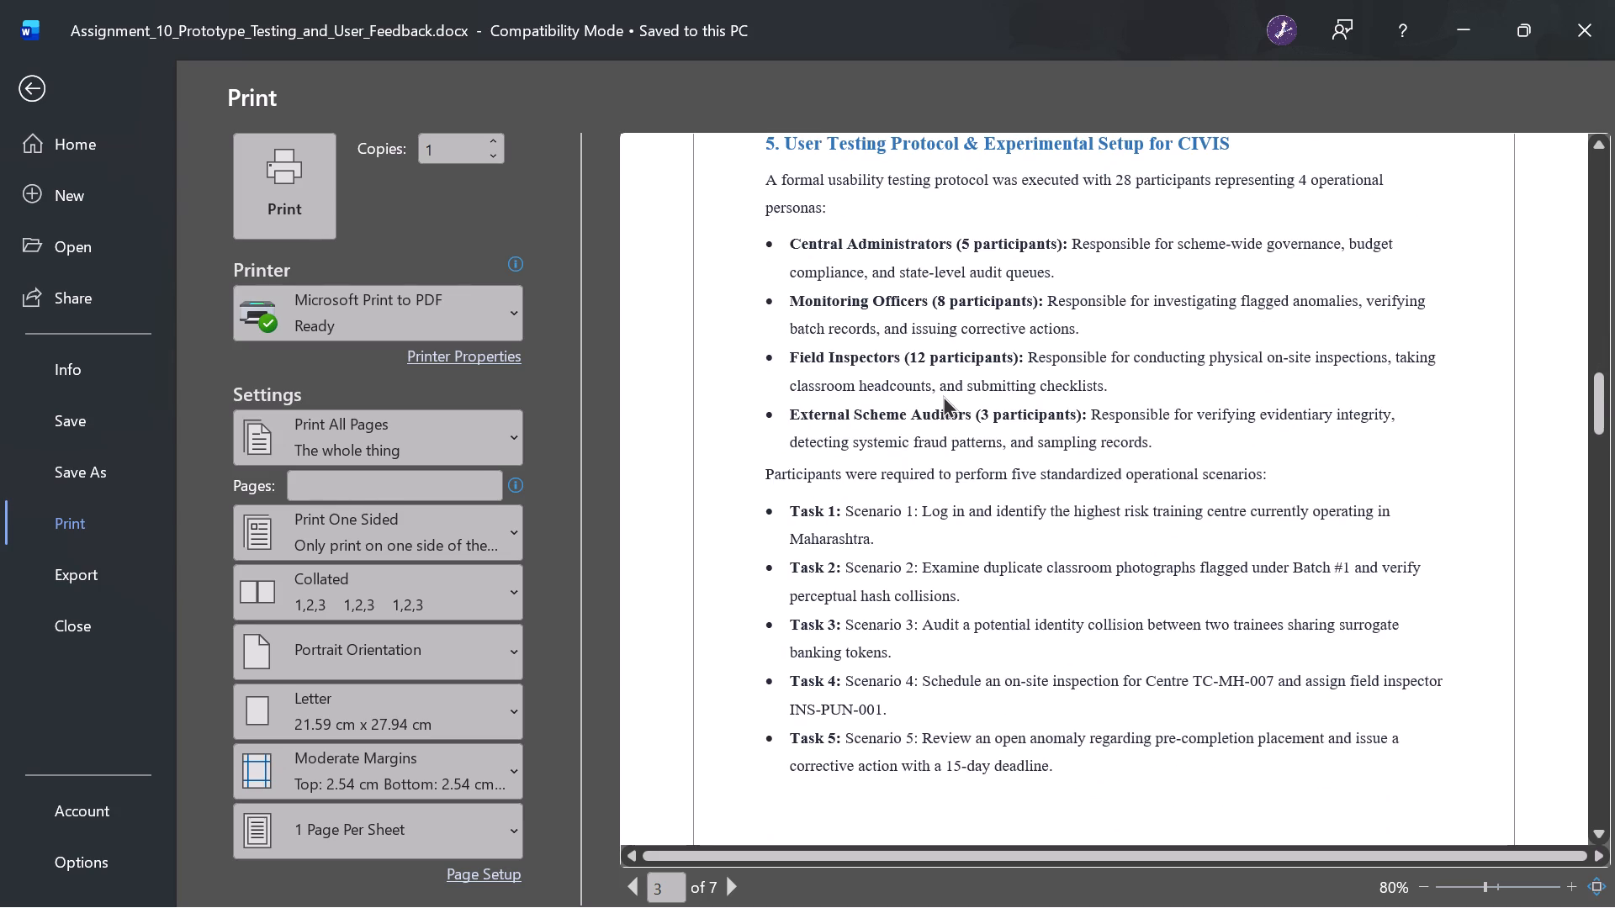
pyautogui.scroll(-1, 943, 395)
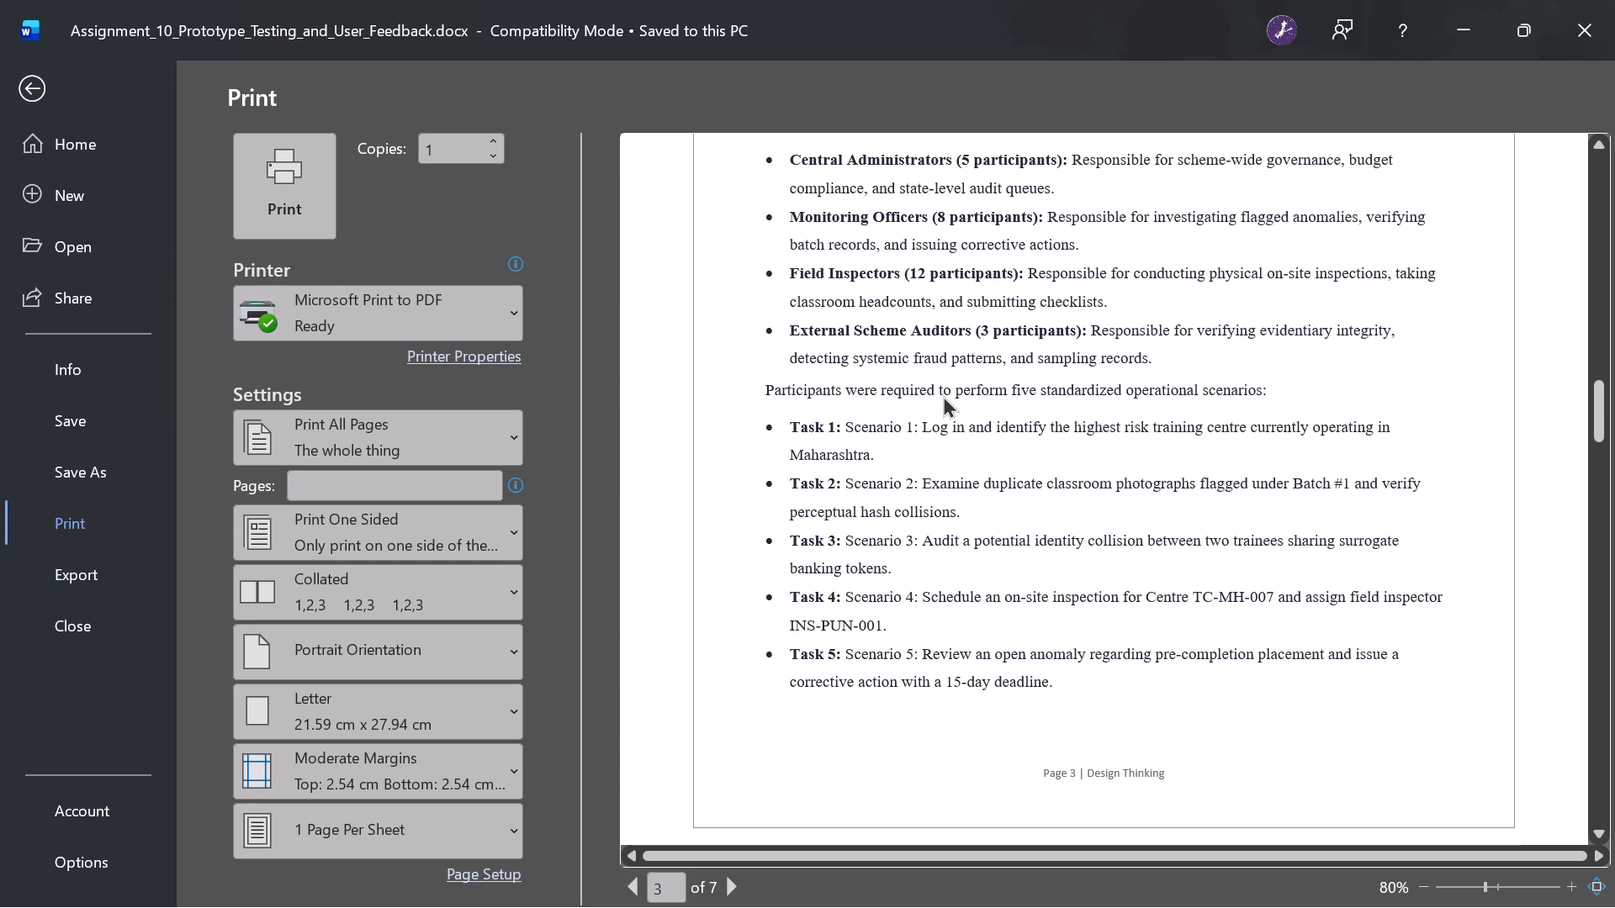
# Examine the Quantitative Findings & Usability Metrics table and the baseline usability score note on page 4 of the preview.
pyautogui.scroll(-1, 943, 395)
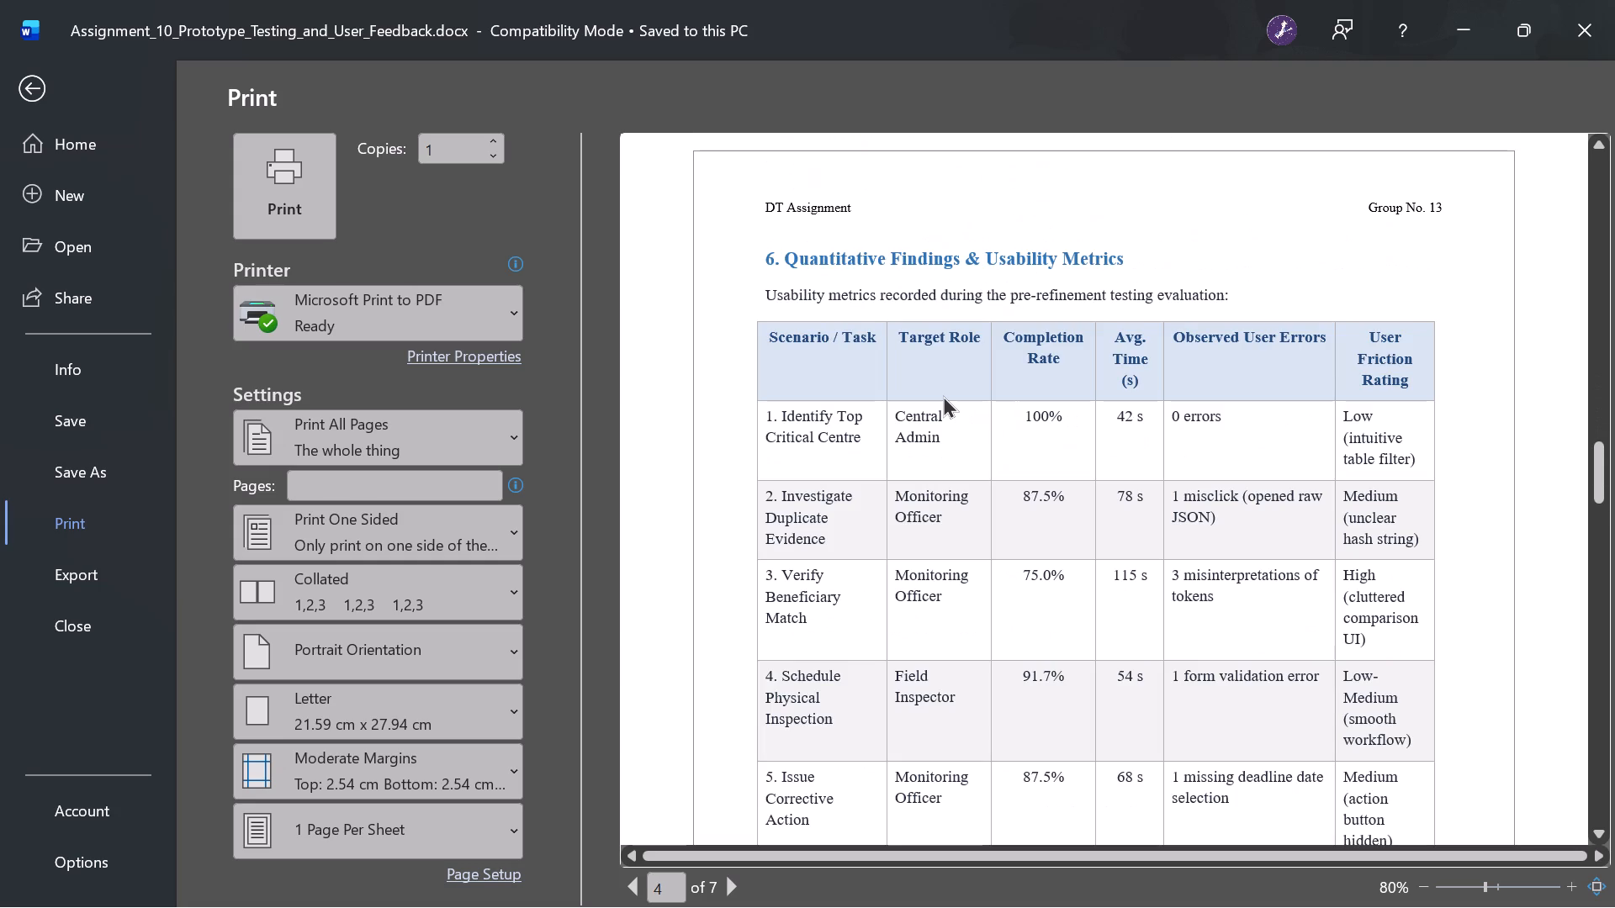
pyautogui.scroll(-2, 943, 395)
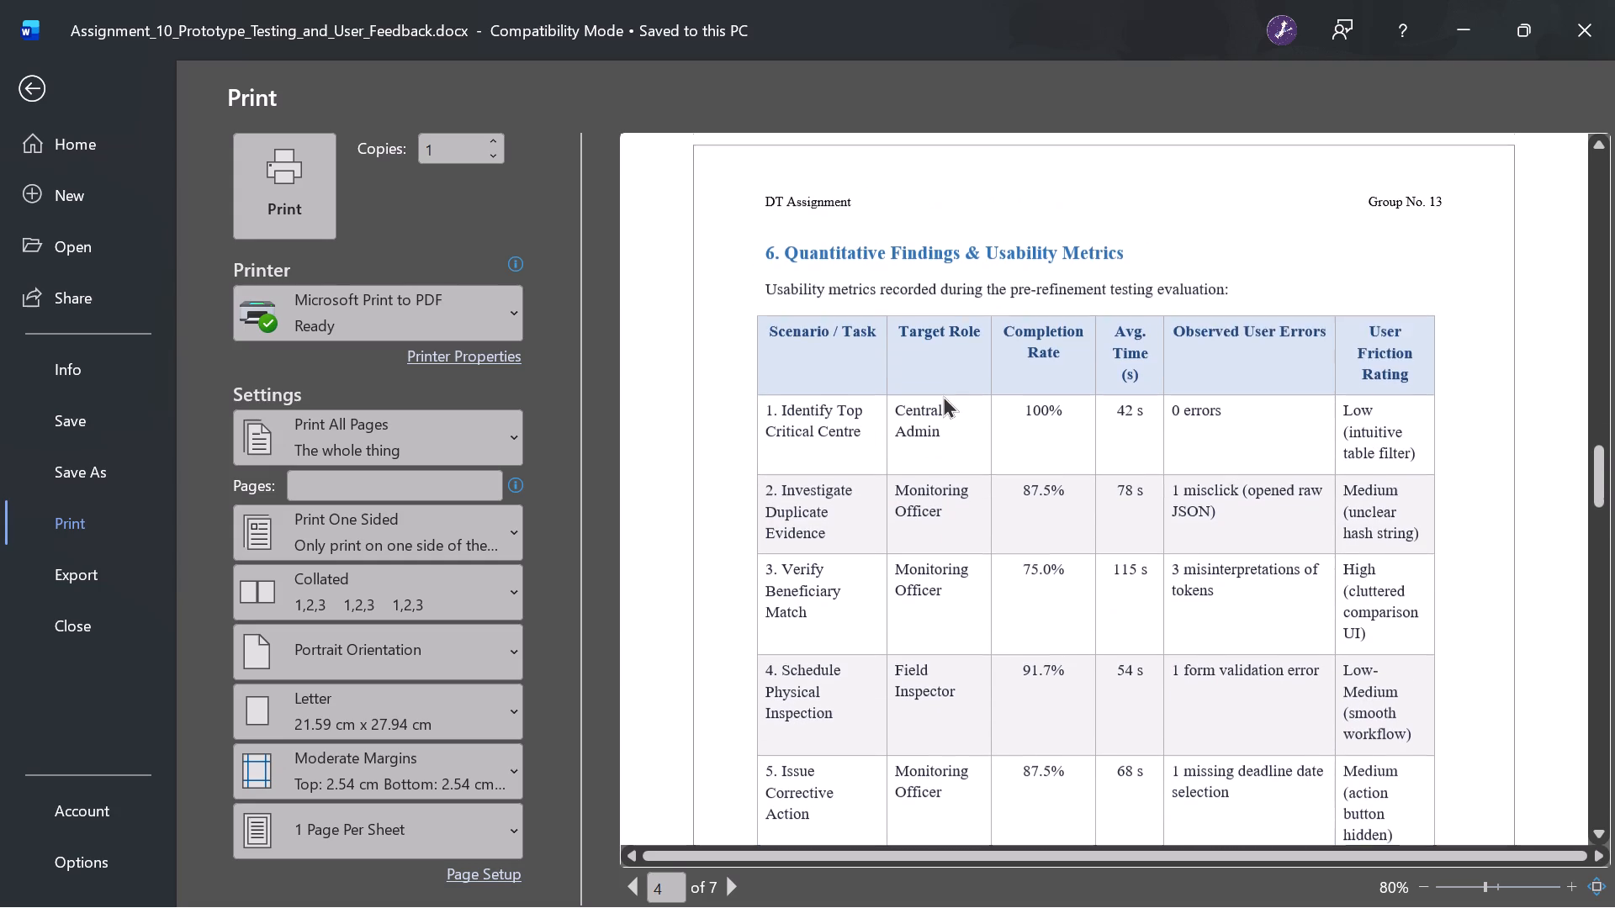
pyautogui.scroll(-1, 943, 395)
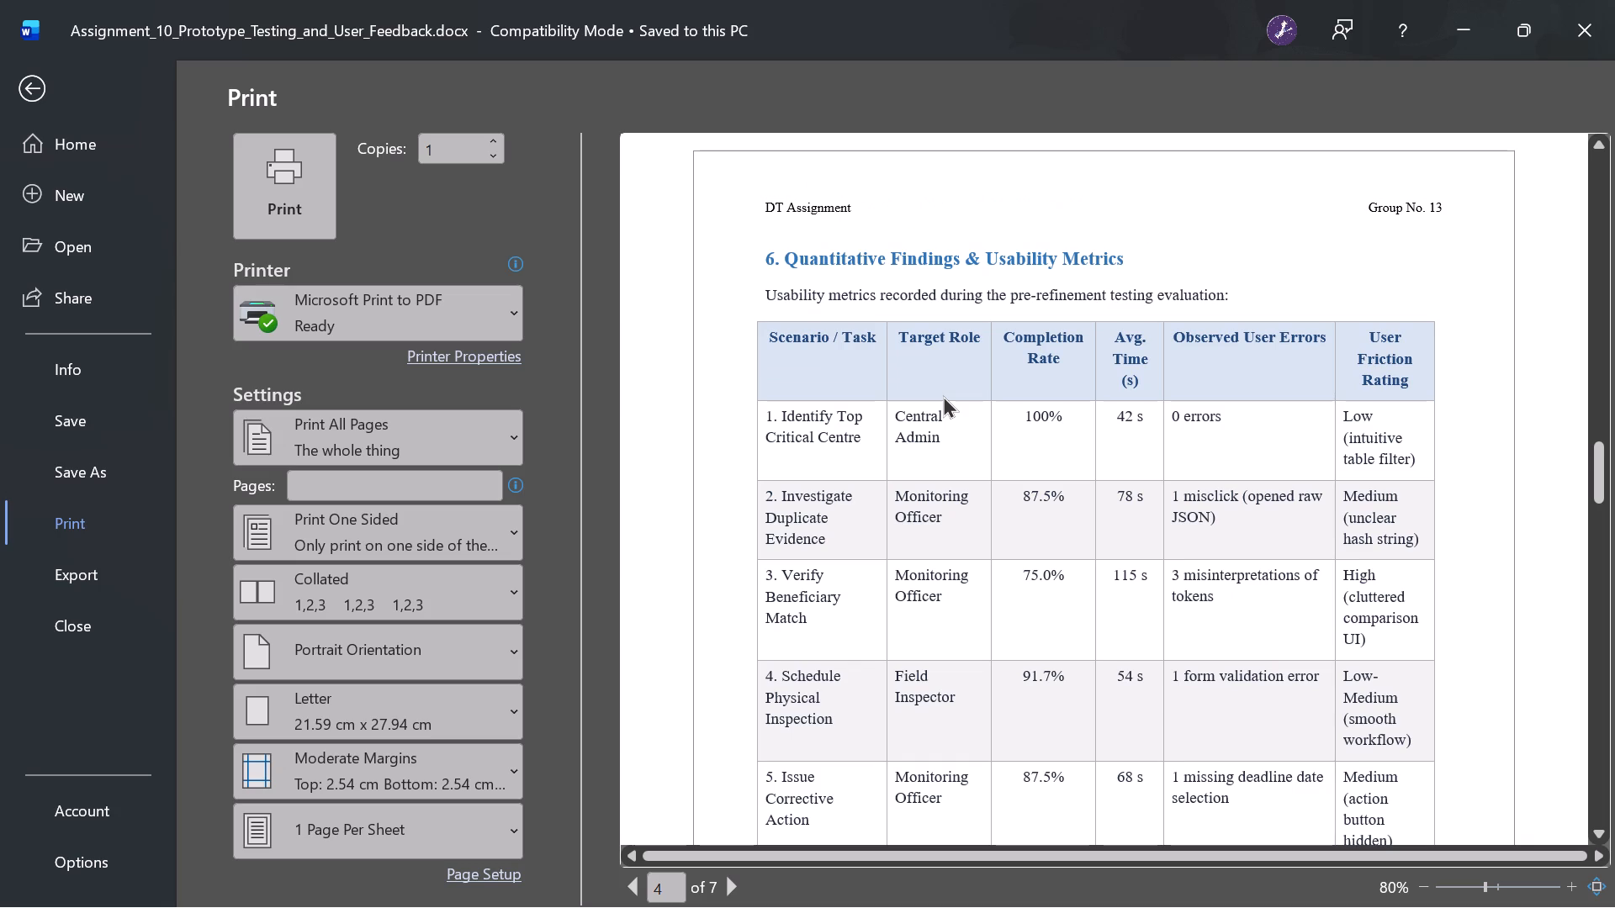
pyautogui.scroll(-2, 943, 395)
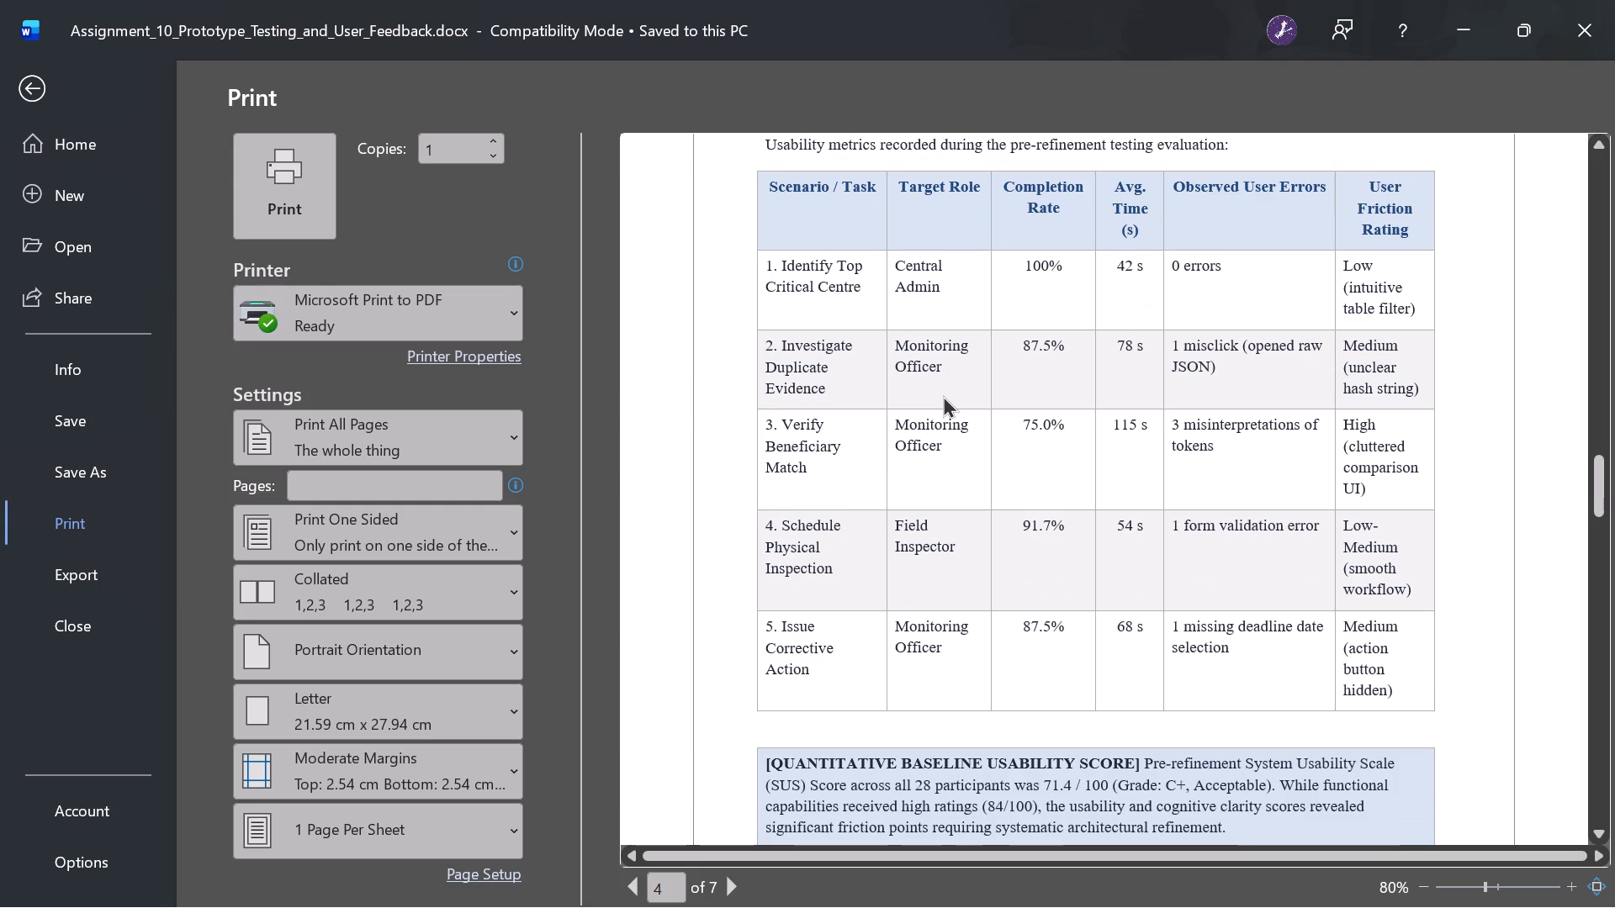
pyautogui.scroll(-1, 943, 395)
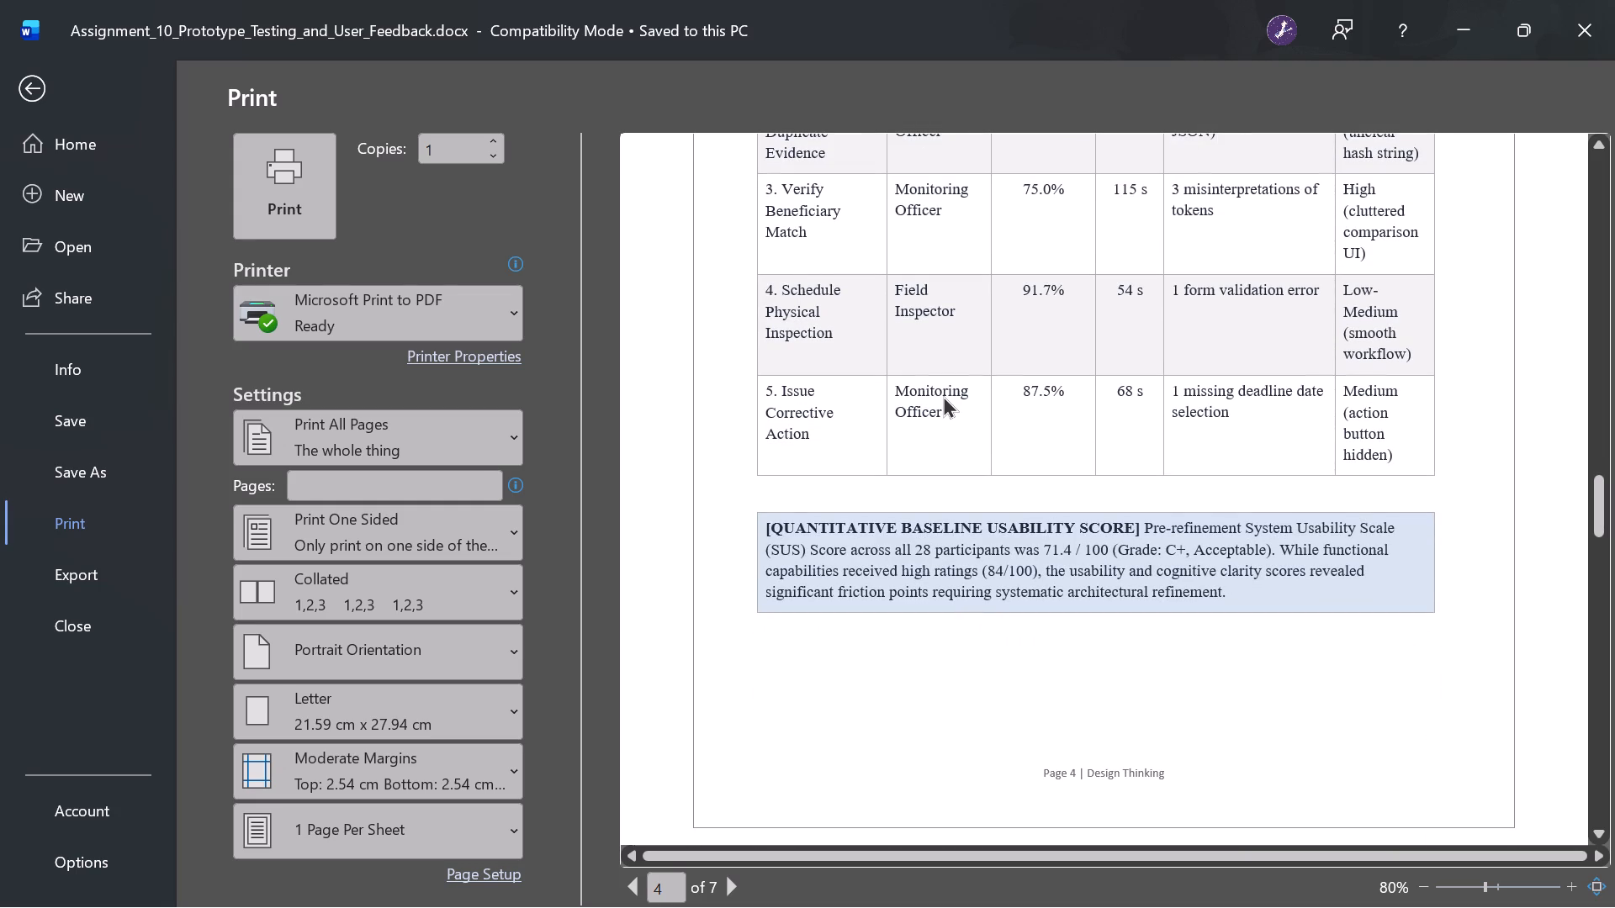
# Review pages 5 to 7 of the preview, covering the prototype interface figures, friction points, testing benefits, and result and conclusion.
pyautogui.scroll(-1, 943, 395)
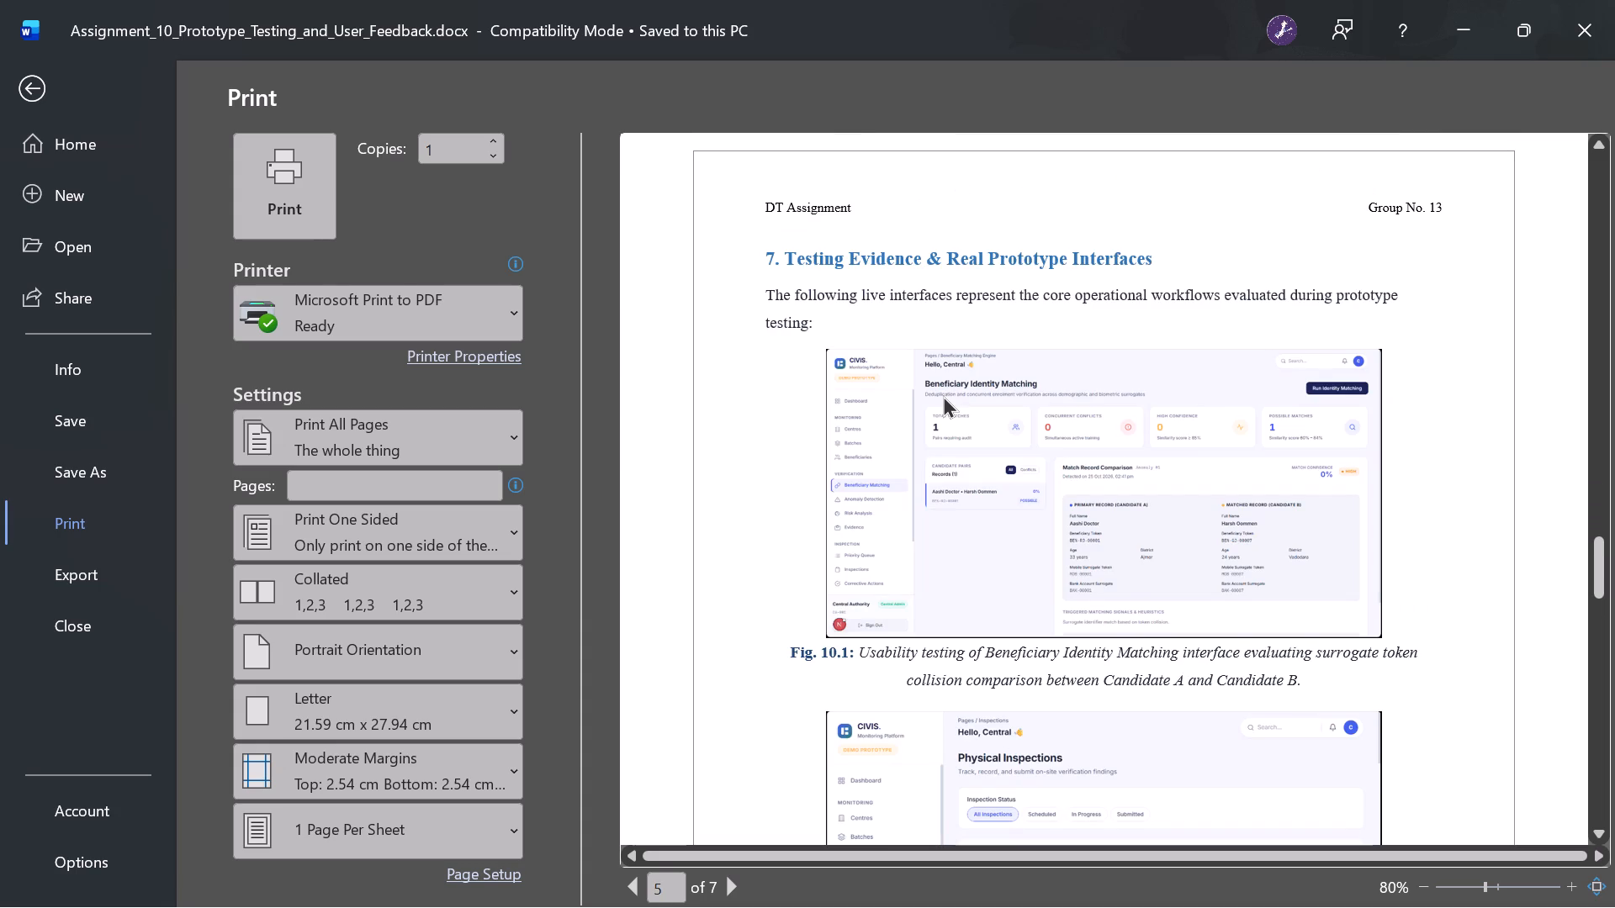
pyautogui.scroll(-3, 943, 395)
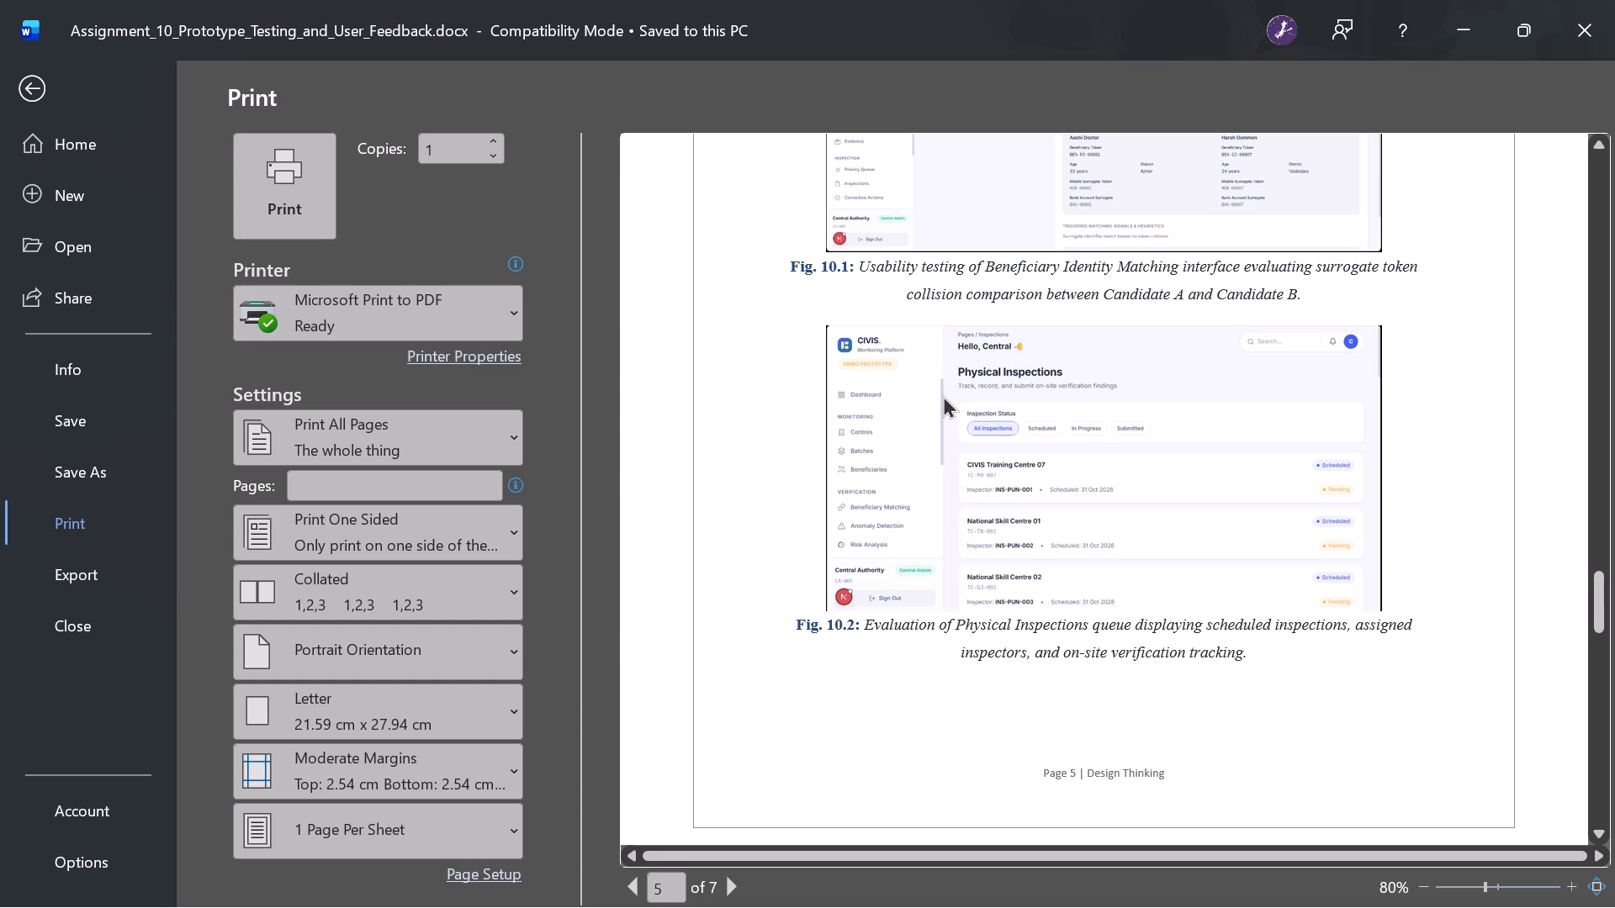
pyautogui.scroll(-1, 943, 395)
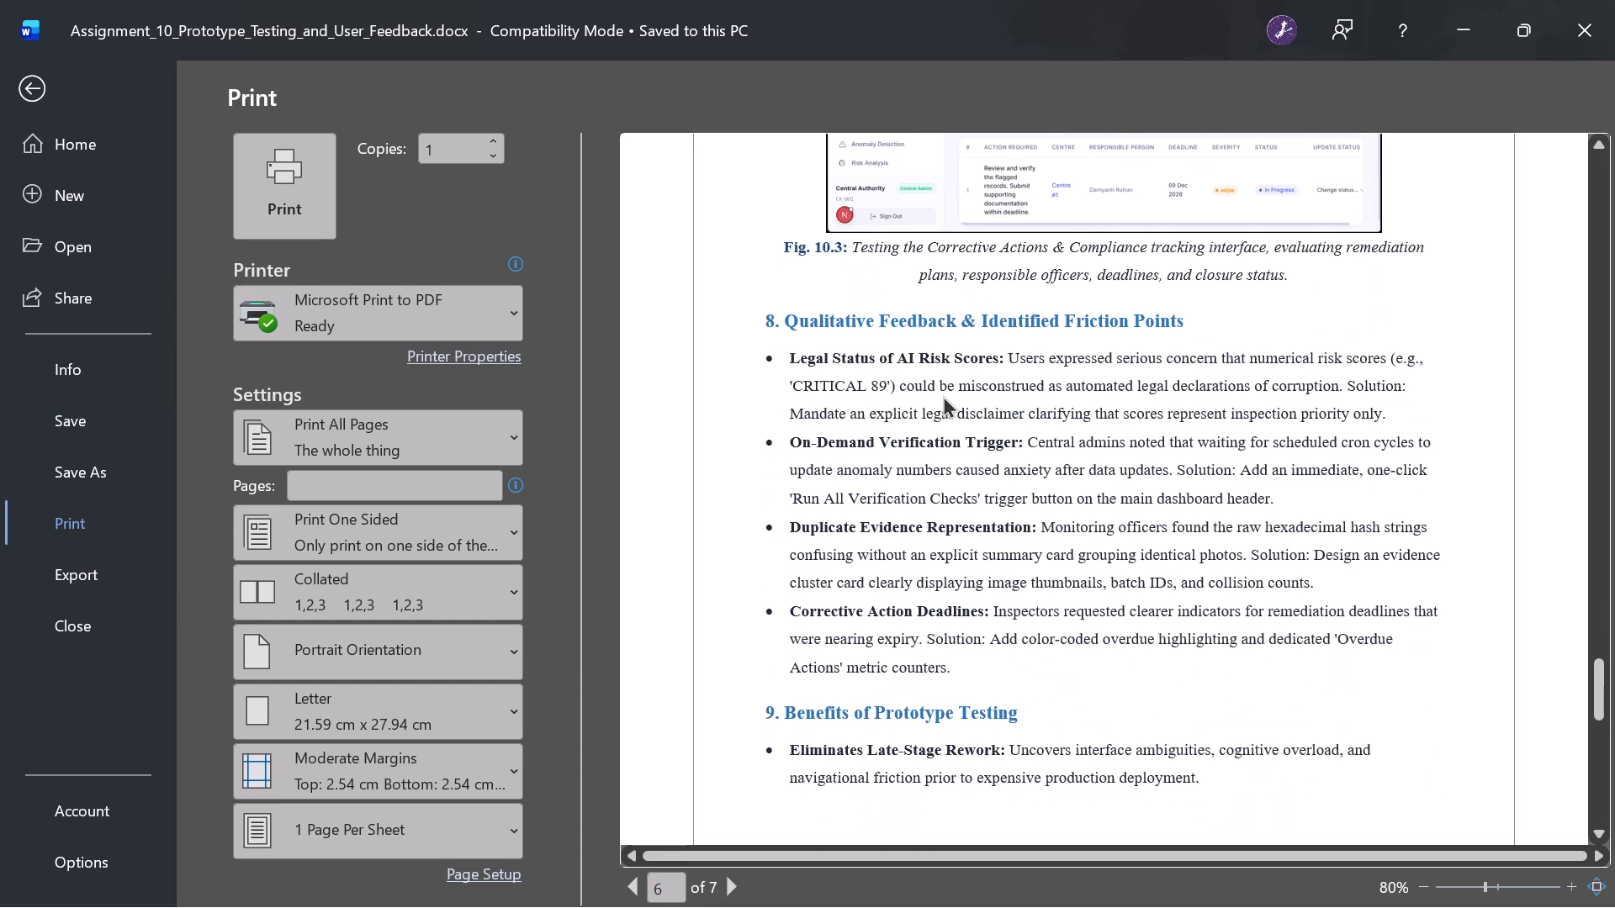
pyautogui.scroll(-1, 943, 395)
pyautogui.scroll(1, 943, 395)
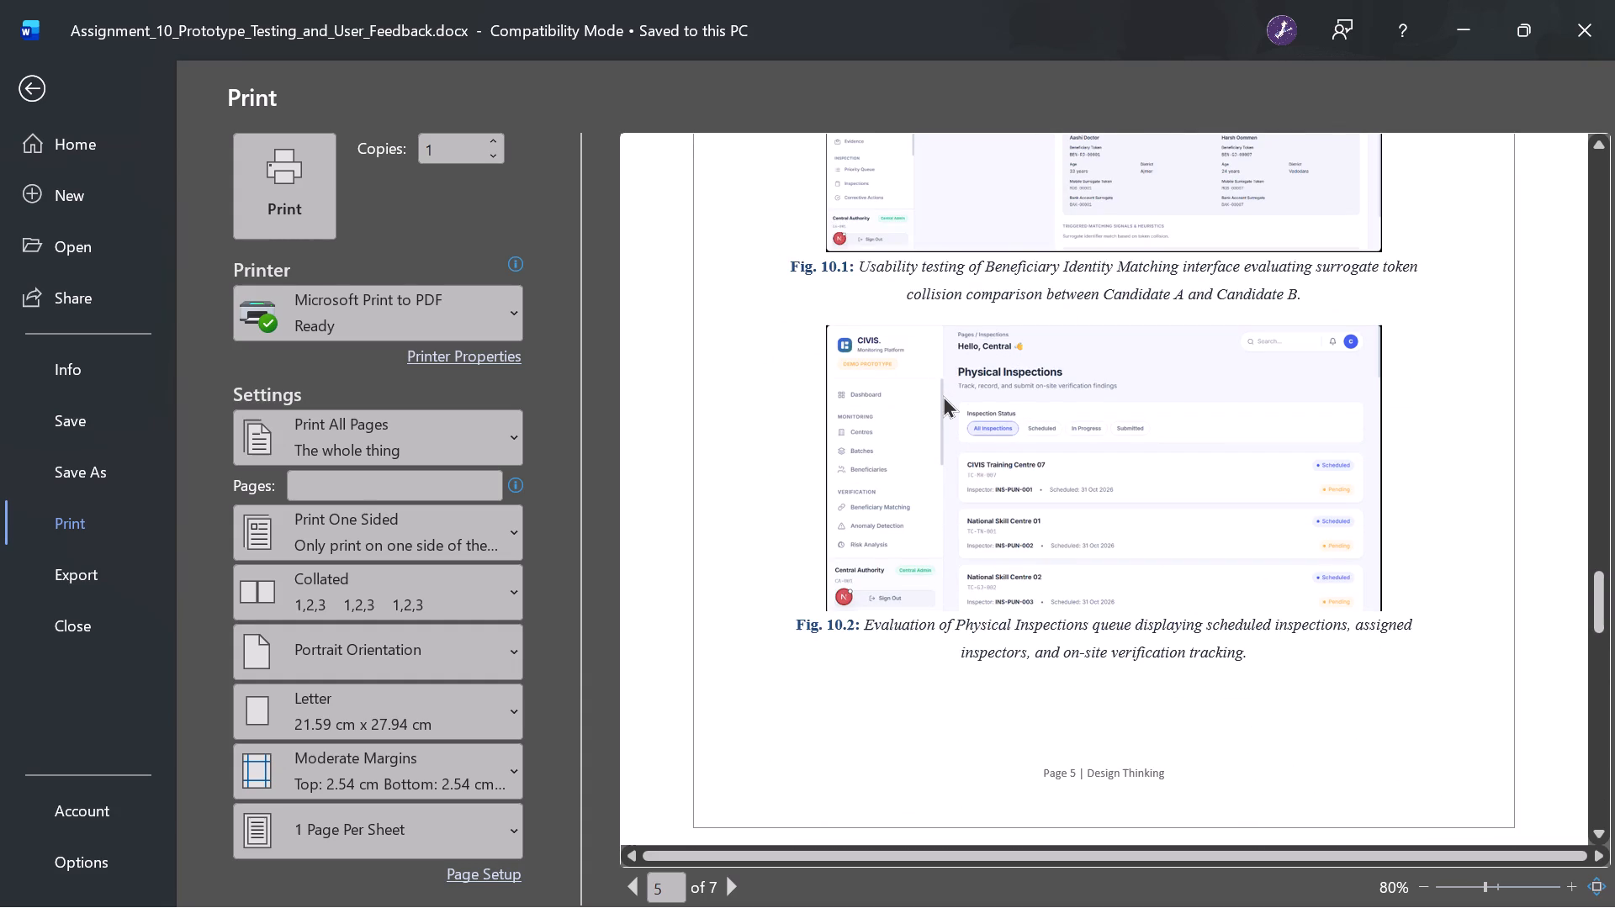
pyautogui.scroll(1, 943, 395)
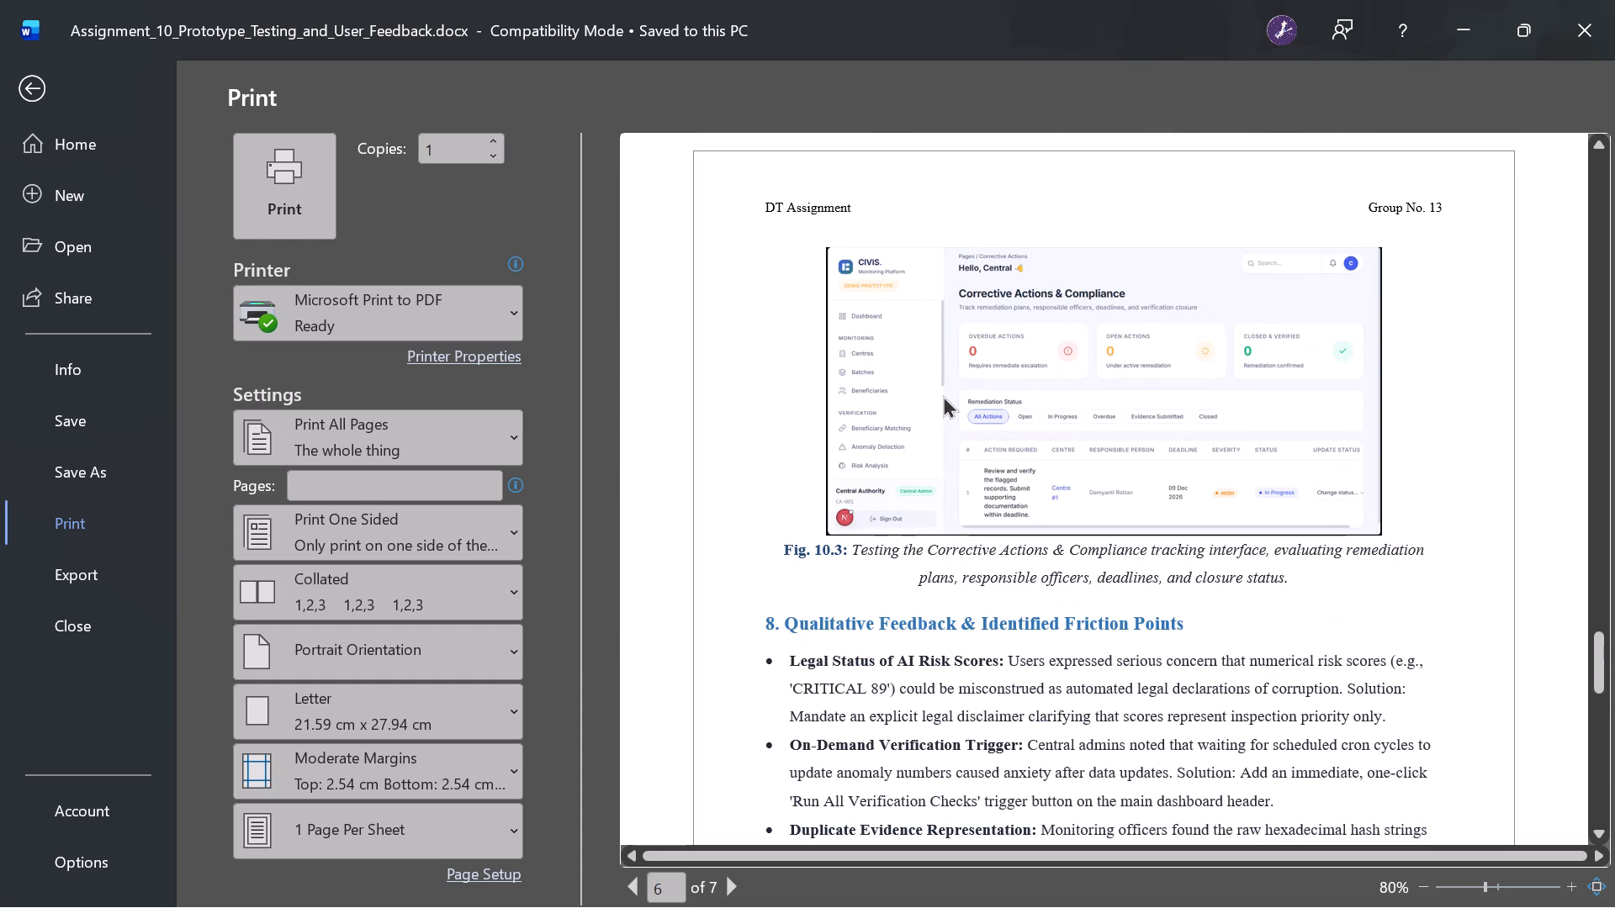
pyautogui.scroll(-2, 943, 395)
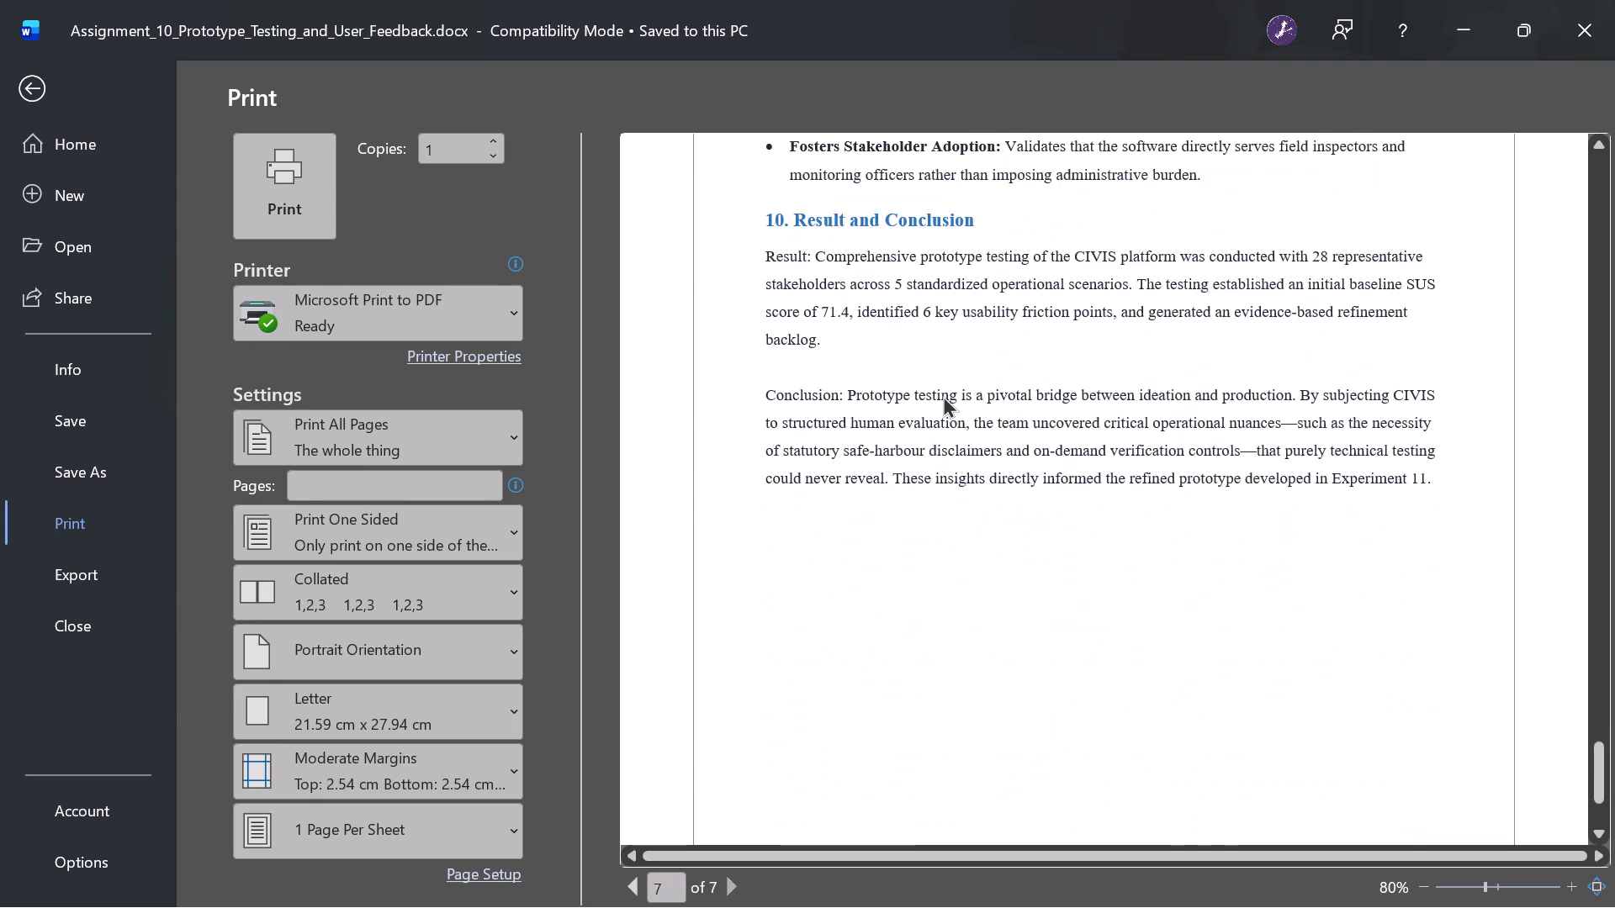
pyautogui.scroll(-2, 943, 395)
pyautogui.scroll(1, 943, 395)
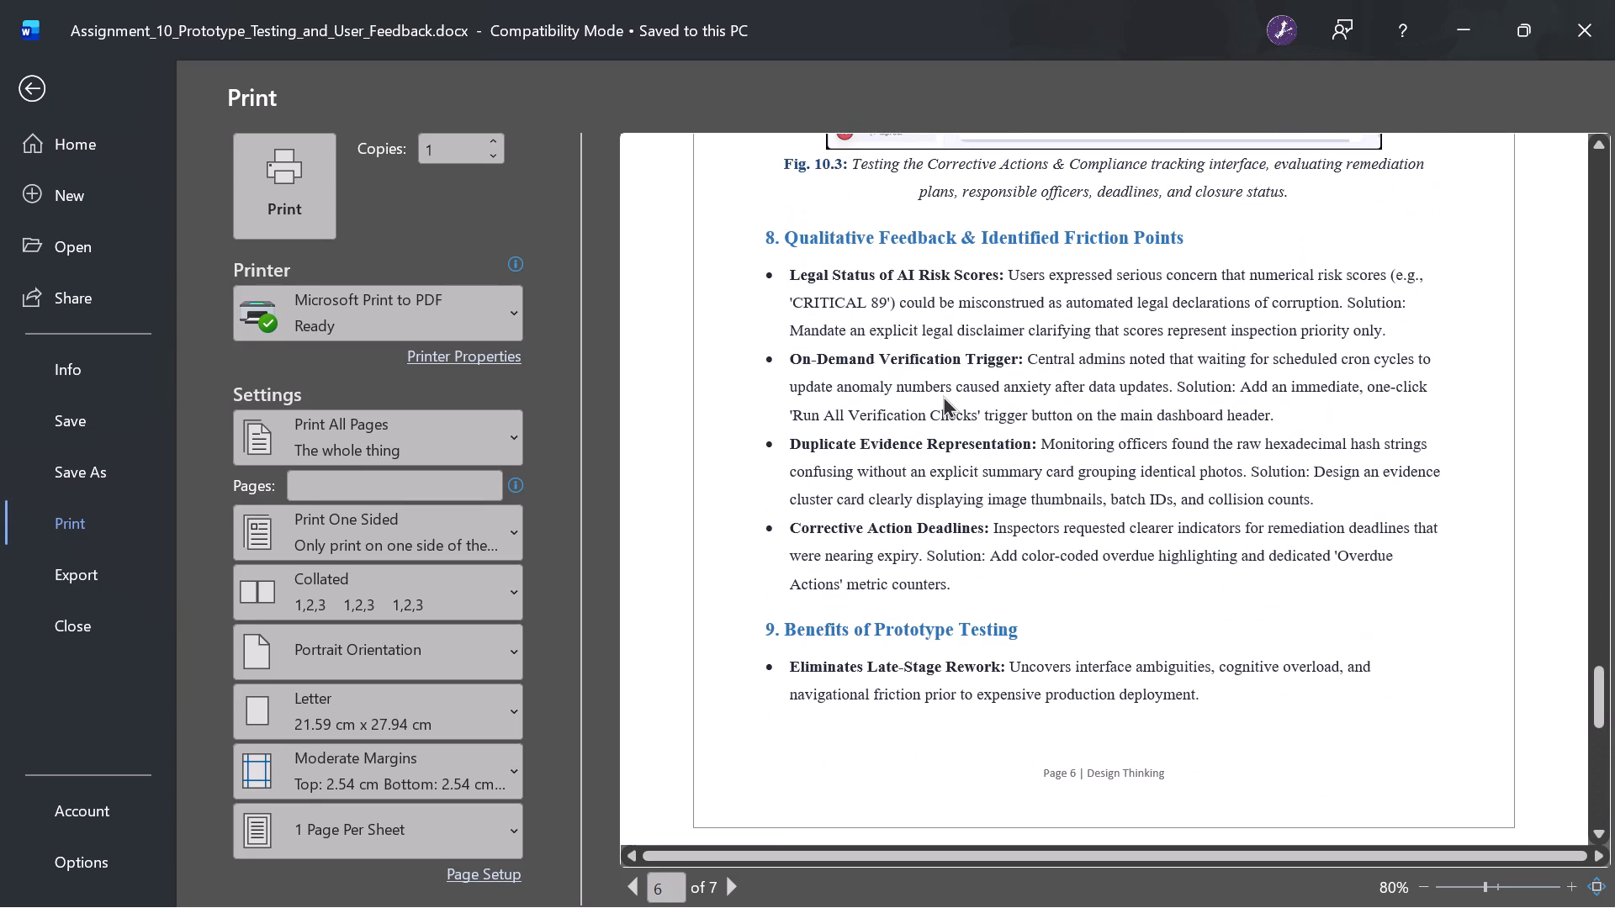
pyautogui.scroll(1, 943, 395)
# Close the Assignment_10_Prototype_Testing_and_User_Feedback document.
pyautogui.click(1585, 30)
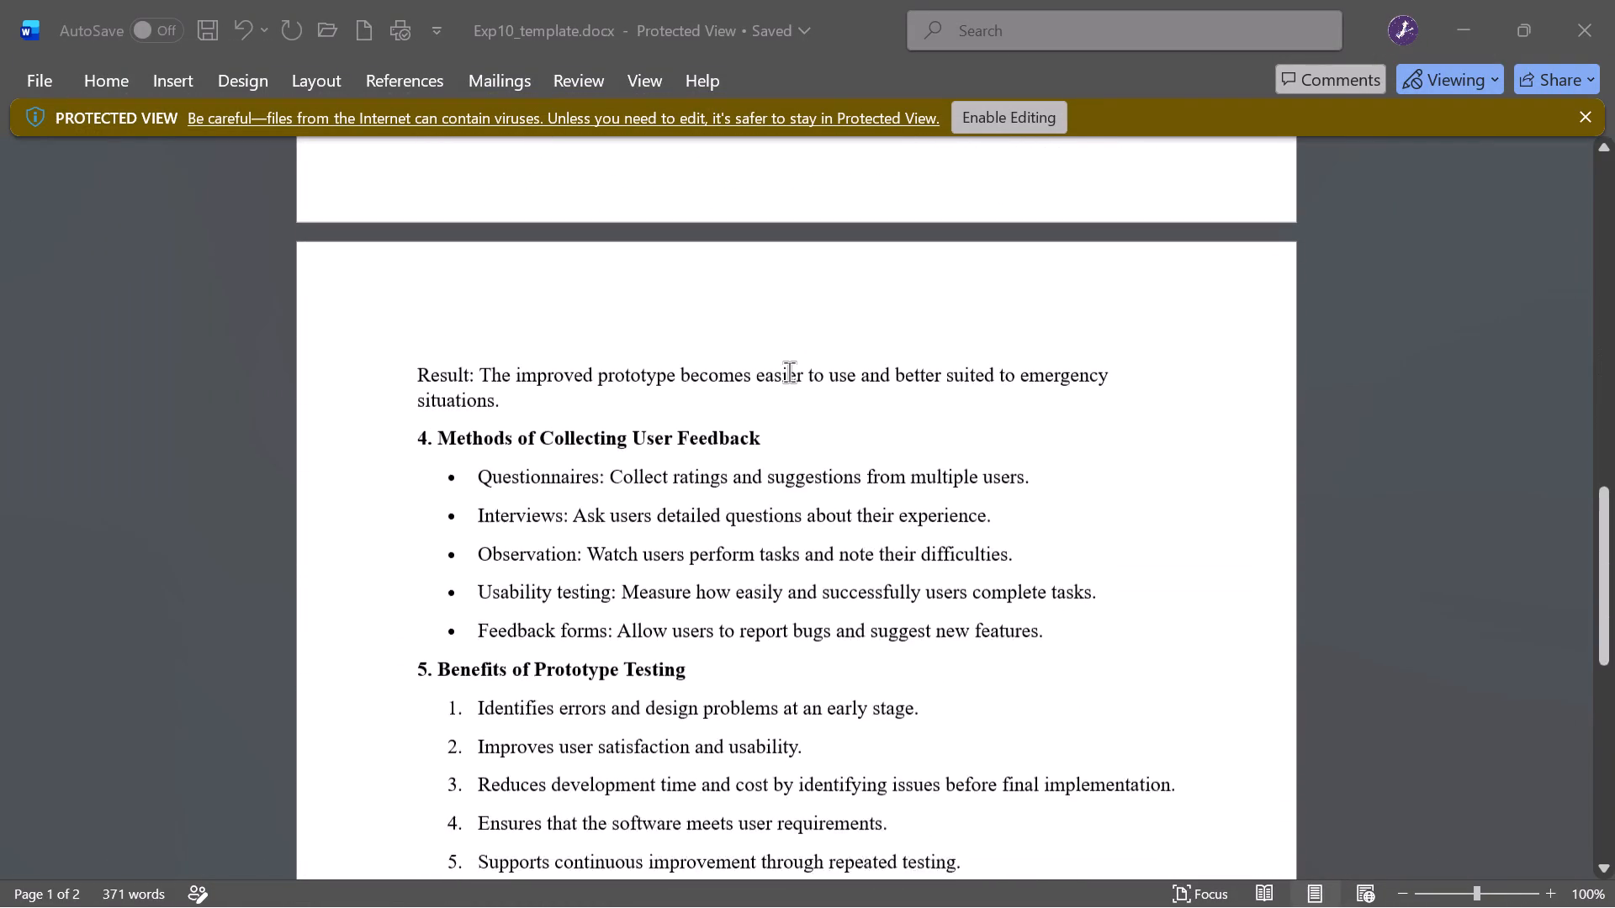
# Look over the opening sections of the Experiment No. 10 template.
pyautogui.scroll(2, 789, 372)
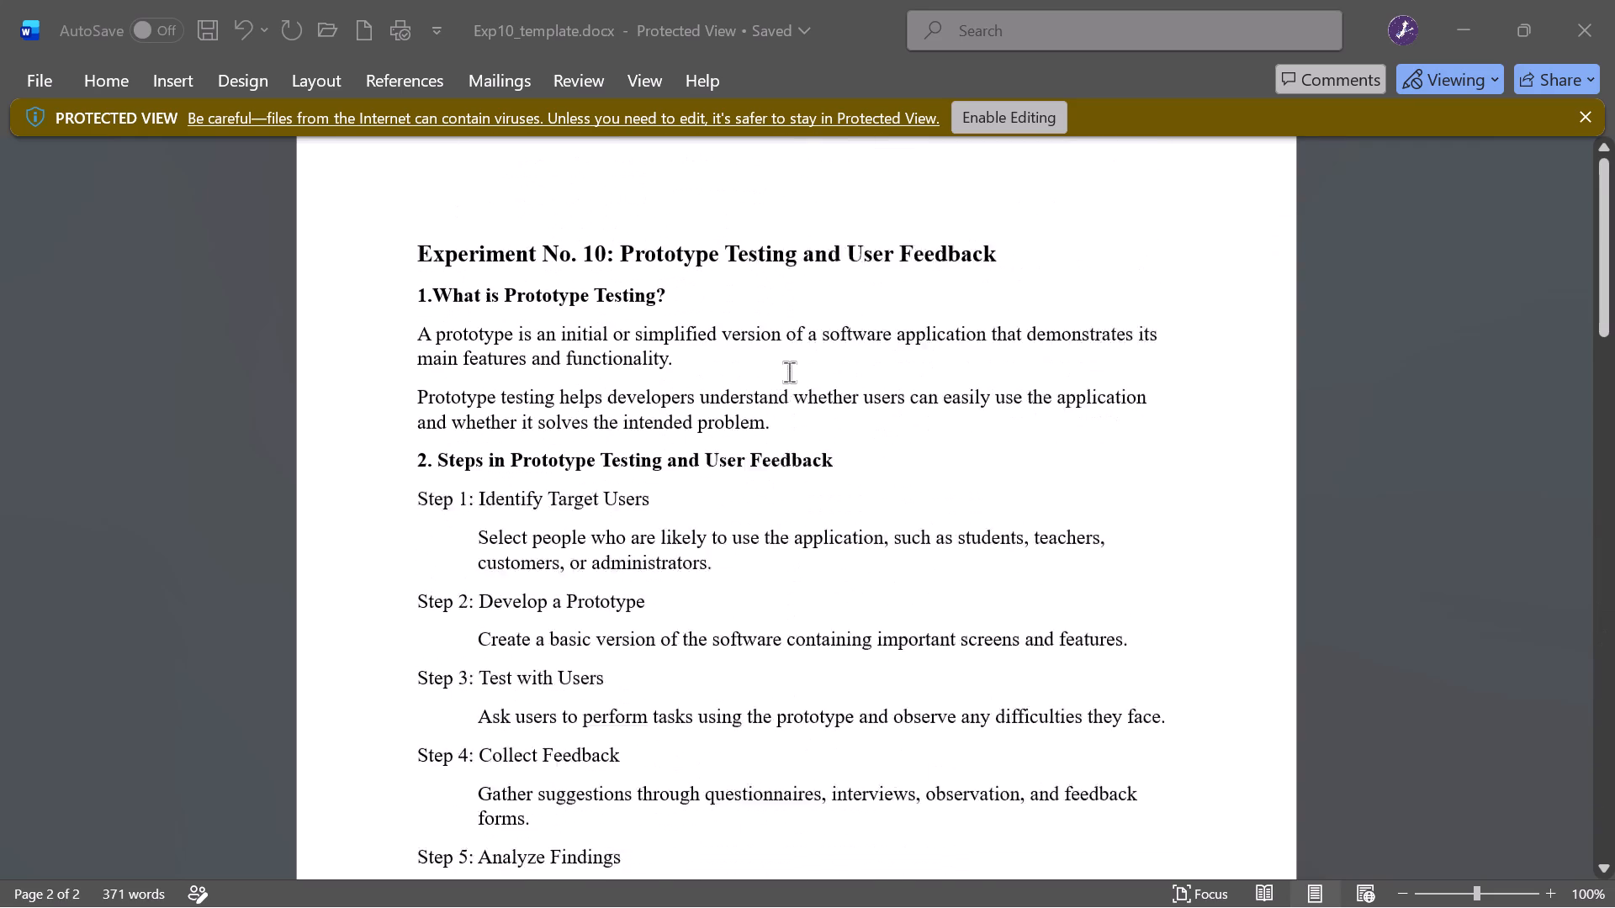
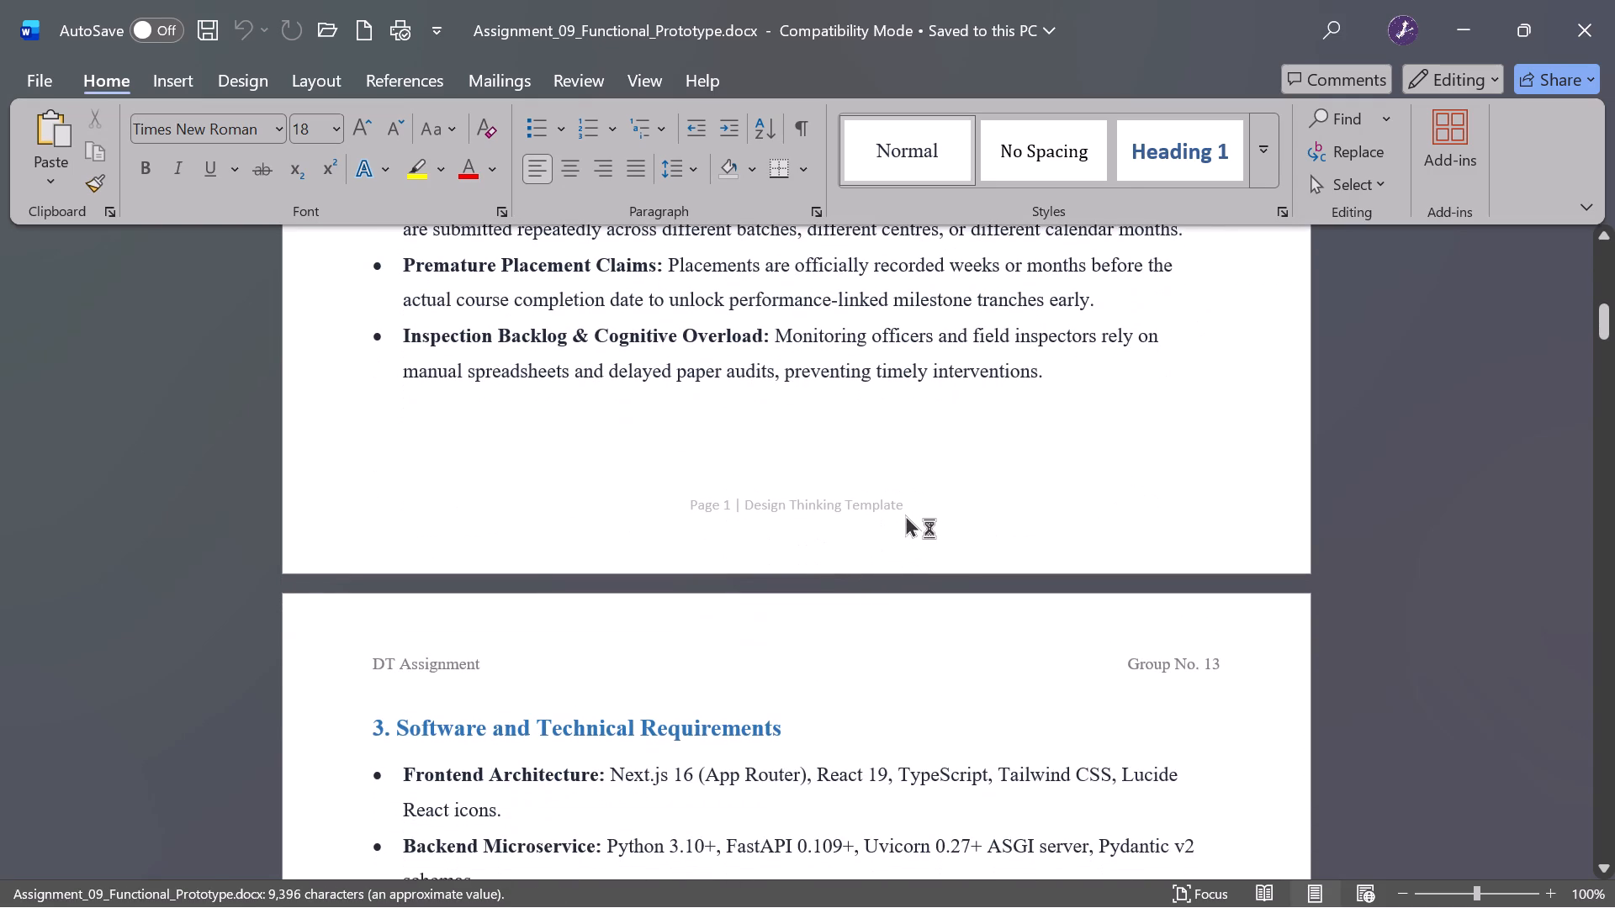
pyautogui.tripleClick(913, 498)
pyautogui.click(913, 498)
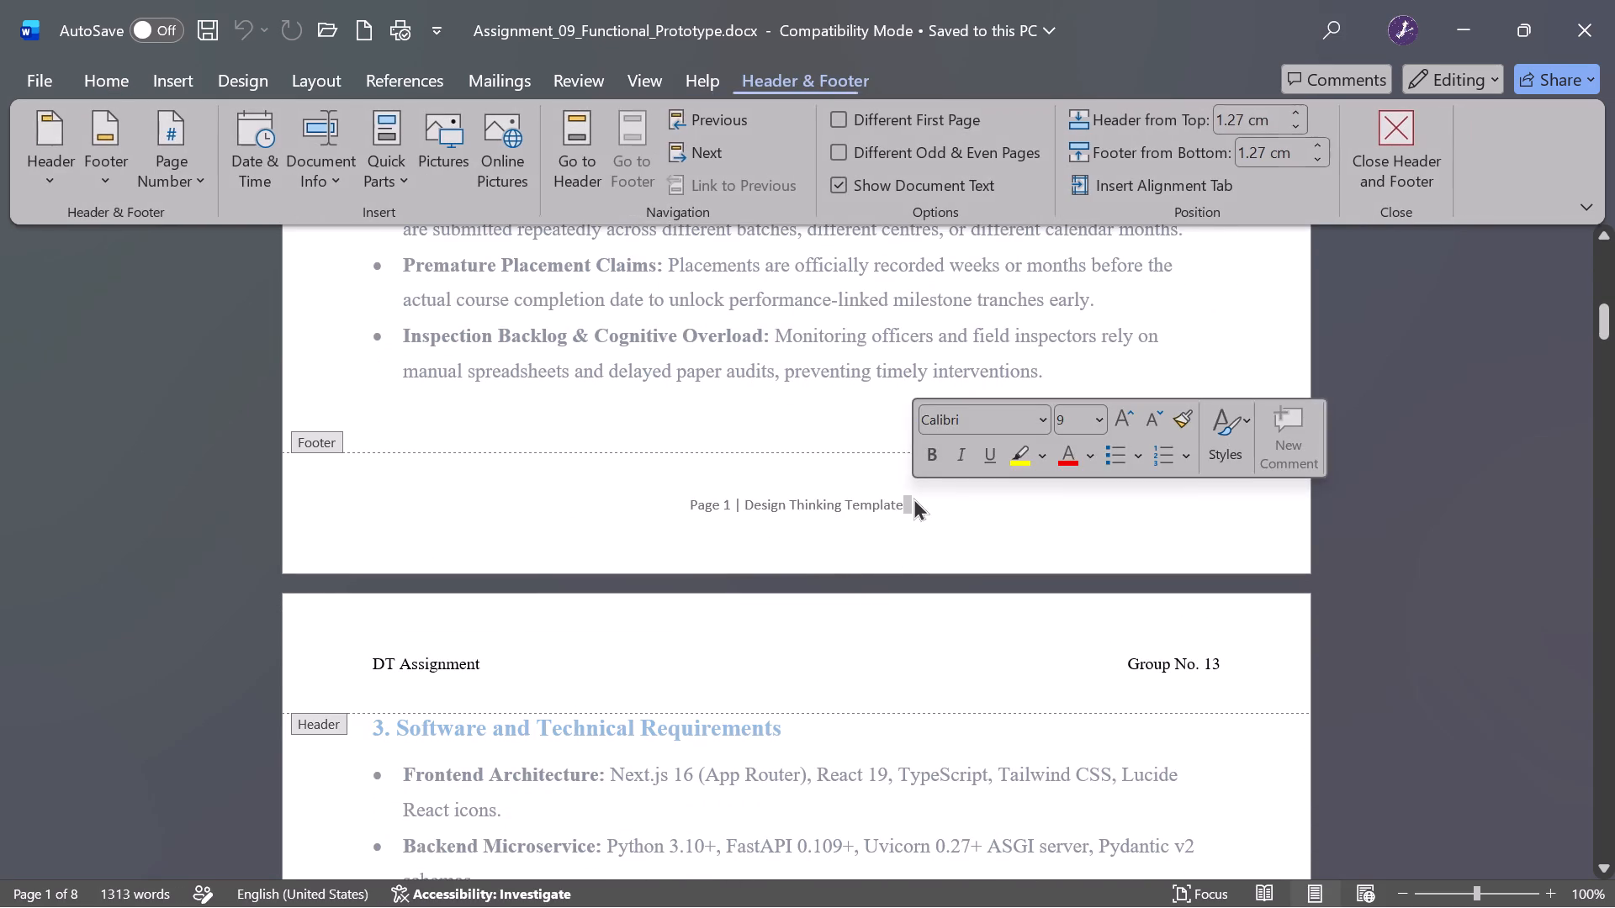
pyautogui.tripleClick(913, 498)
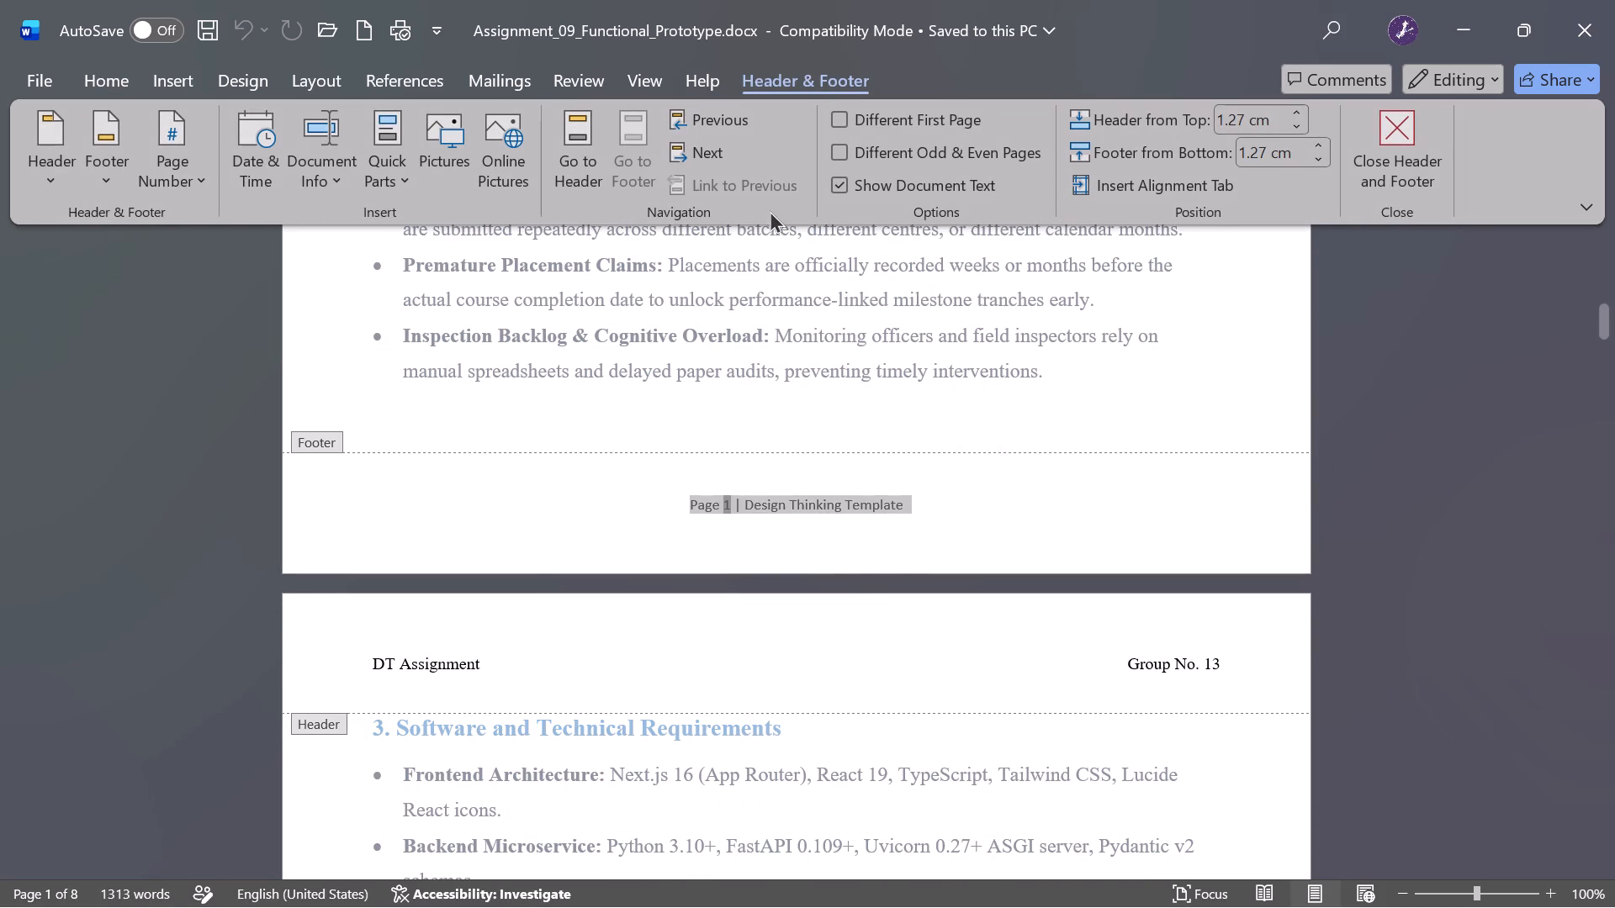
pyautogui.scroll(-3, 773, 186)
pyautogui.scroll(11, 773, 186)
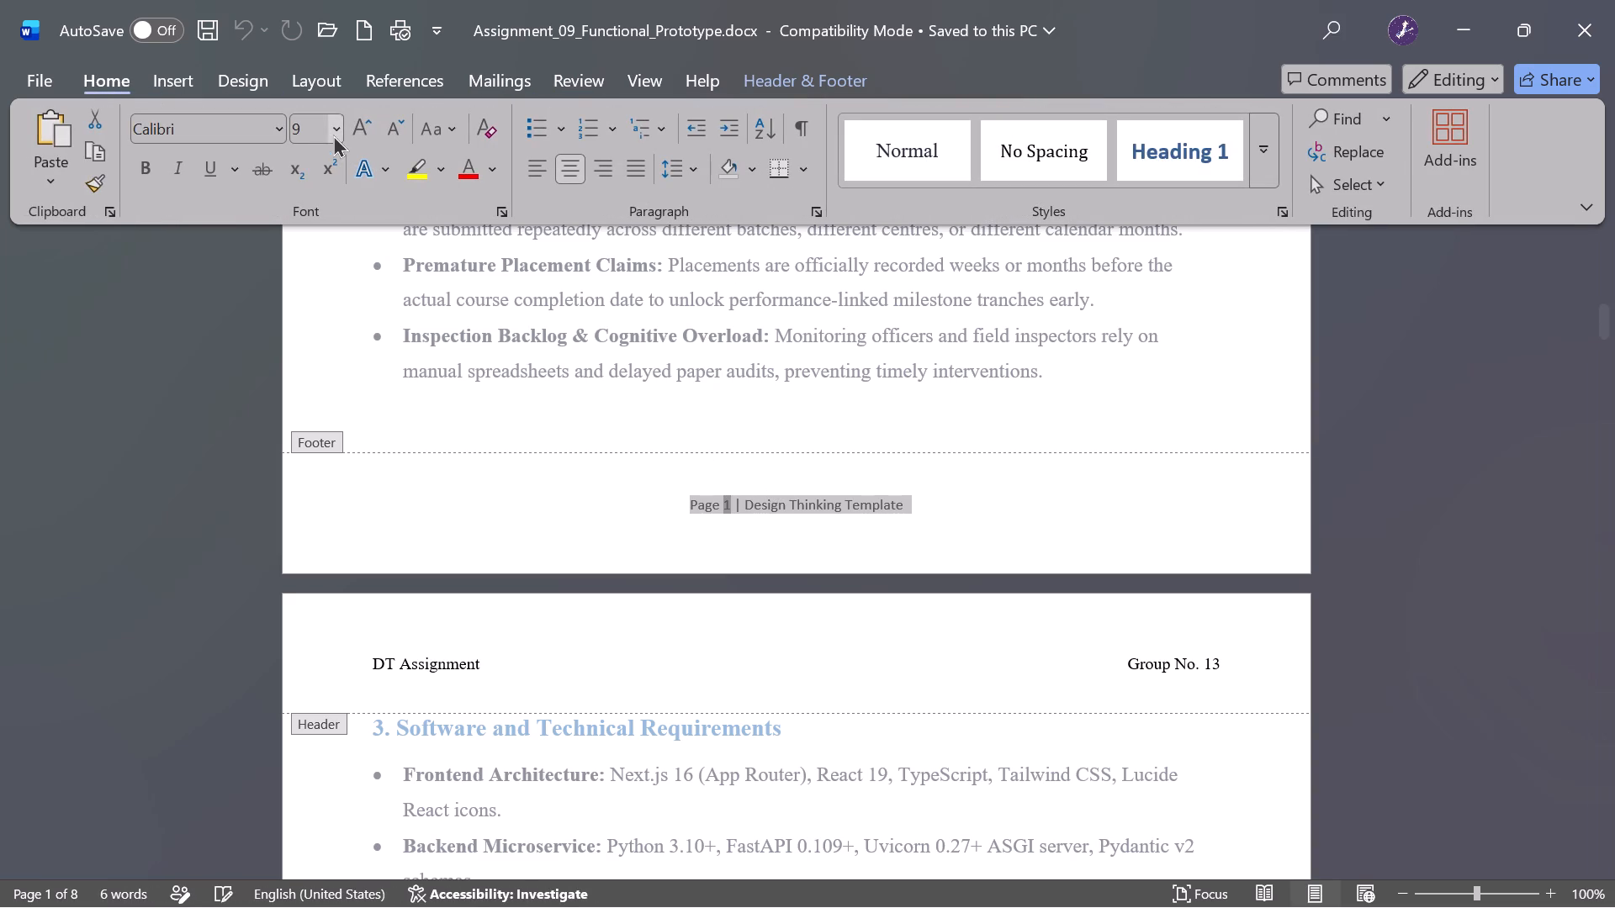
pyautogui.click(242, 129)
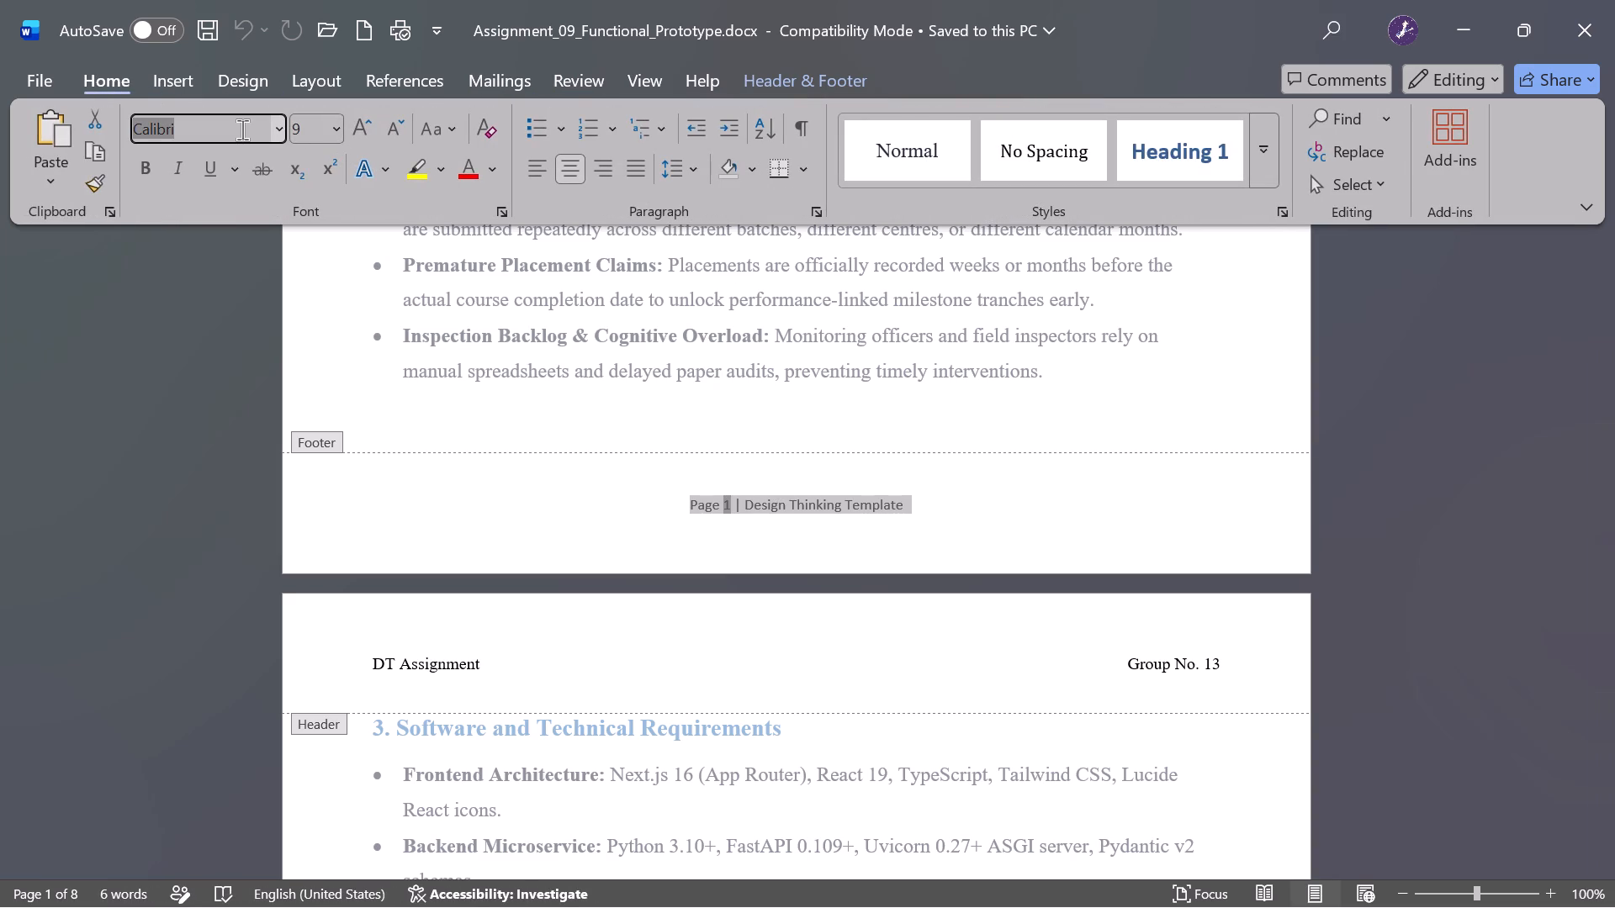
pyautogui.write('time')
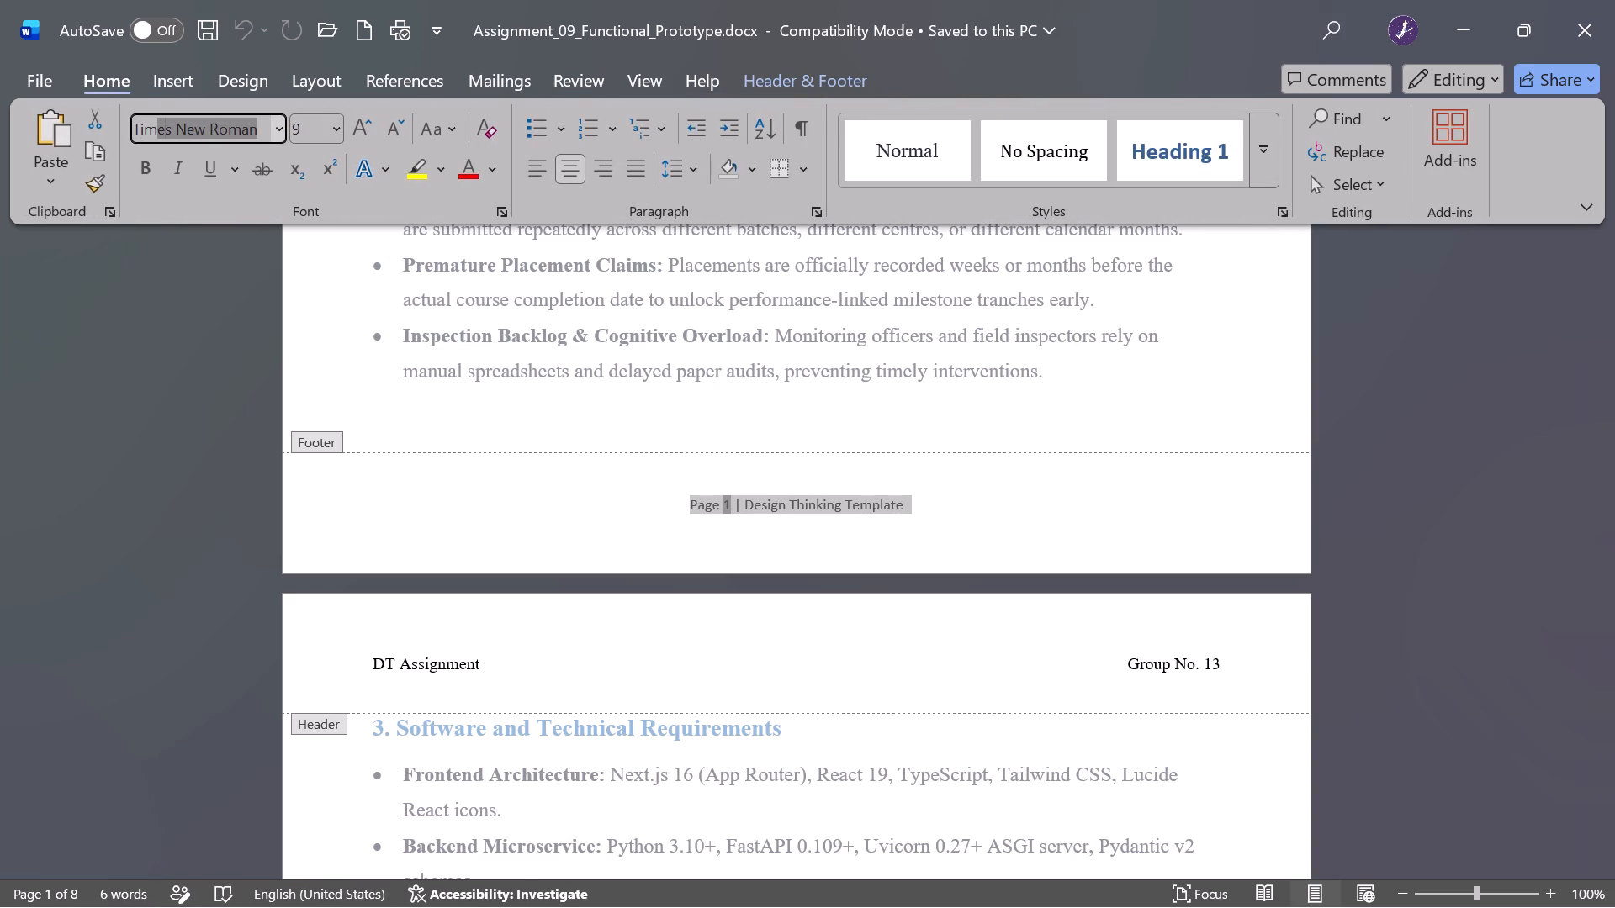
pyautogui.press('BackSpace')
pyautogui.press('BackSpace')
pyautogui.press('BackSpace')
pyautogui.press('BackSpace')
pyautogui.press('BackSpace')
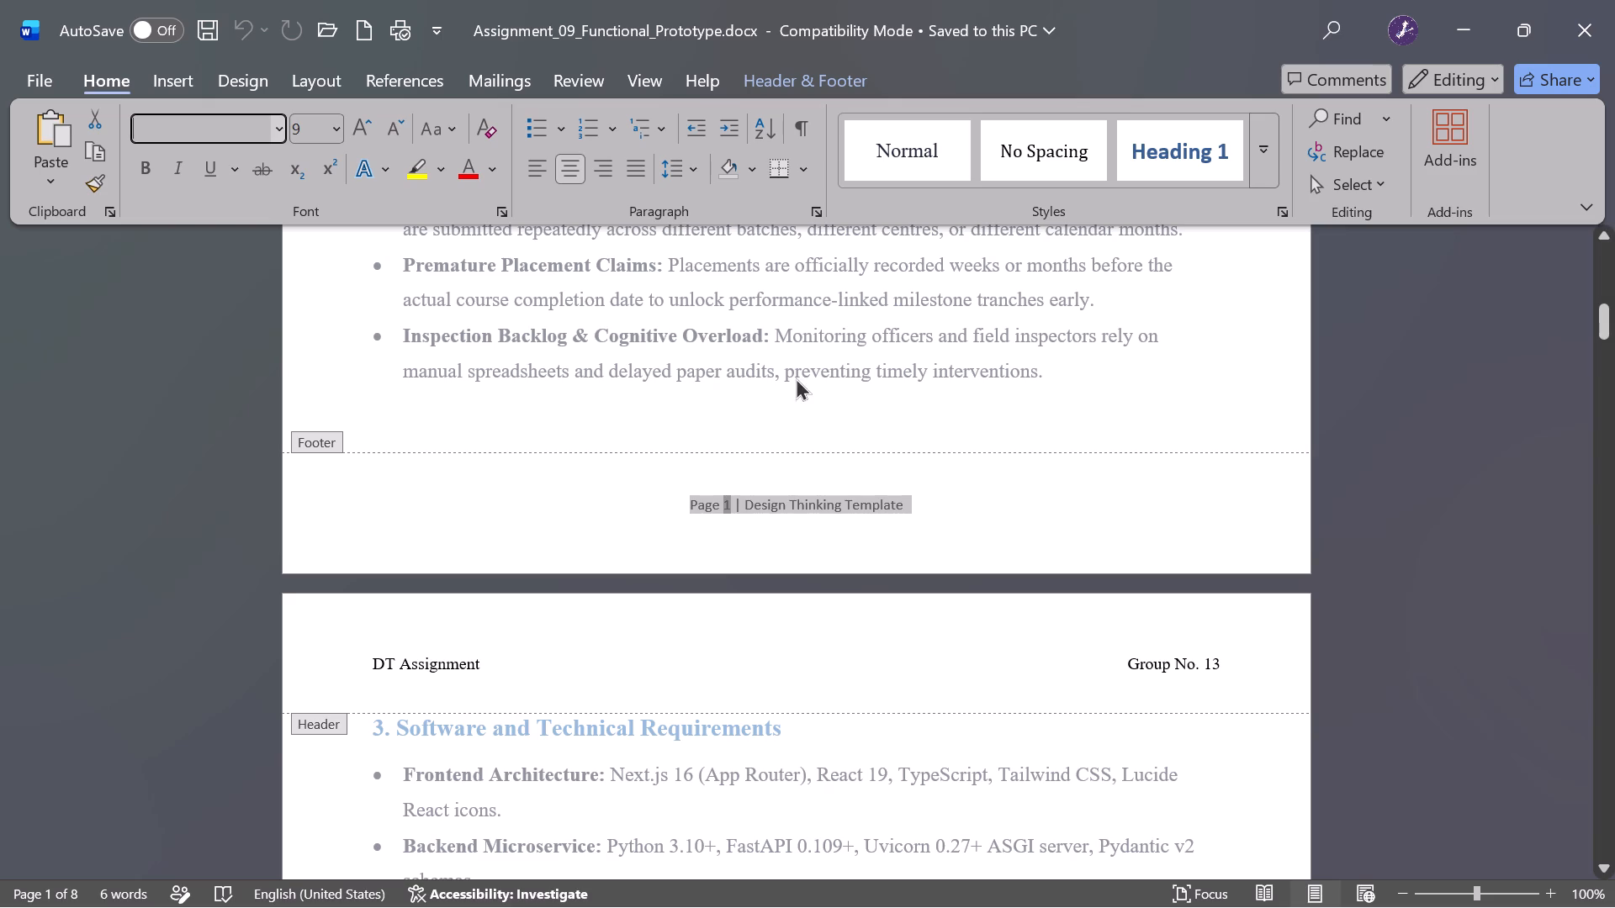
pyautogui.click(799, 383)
# Delete the word "Template" from the page footer so that it reads "Design Thinking" after the page number.
pyautogui.doubleClick(960, 491)
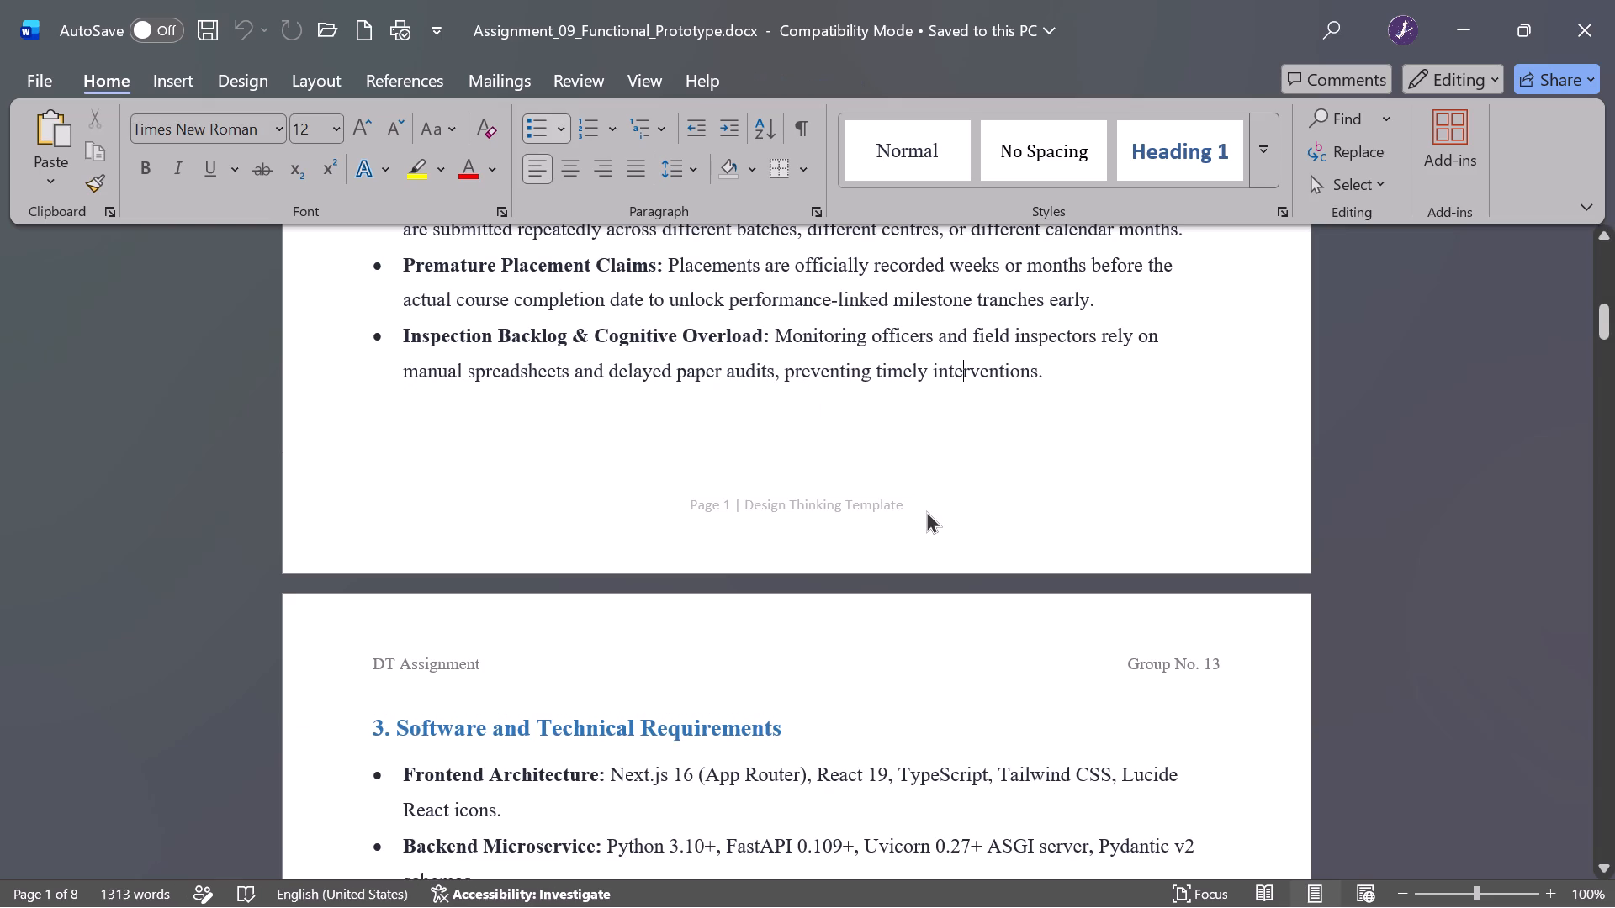
pyautogui.tripleClick(926, 510)
pyautogui.click(926, 510)
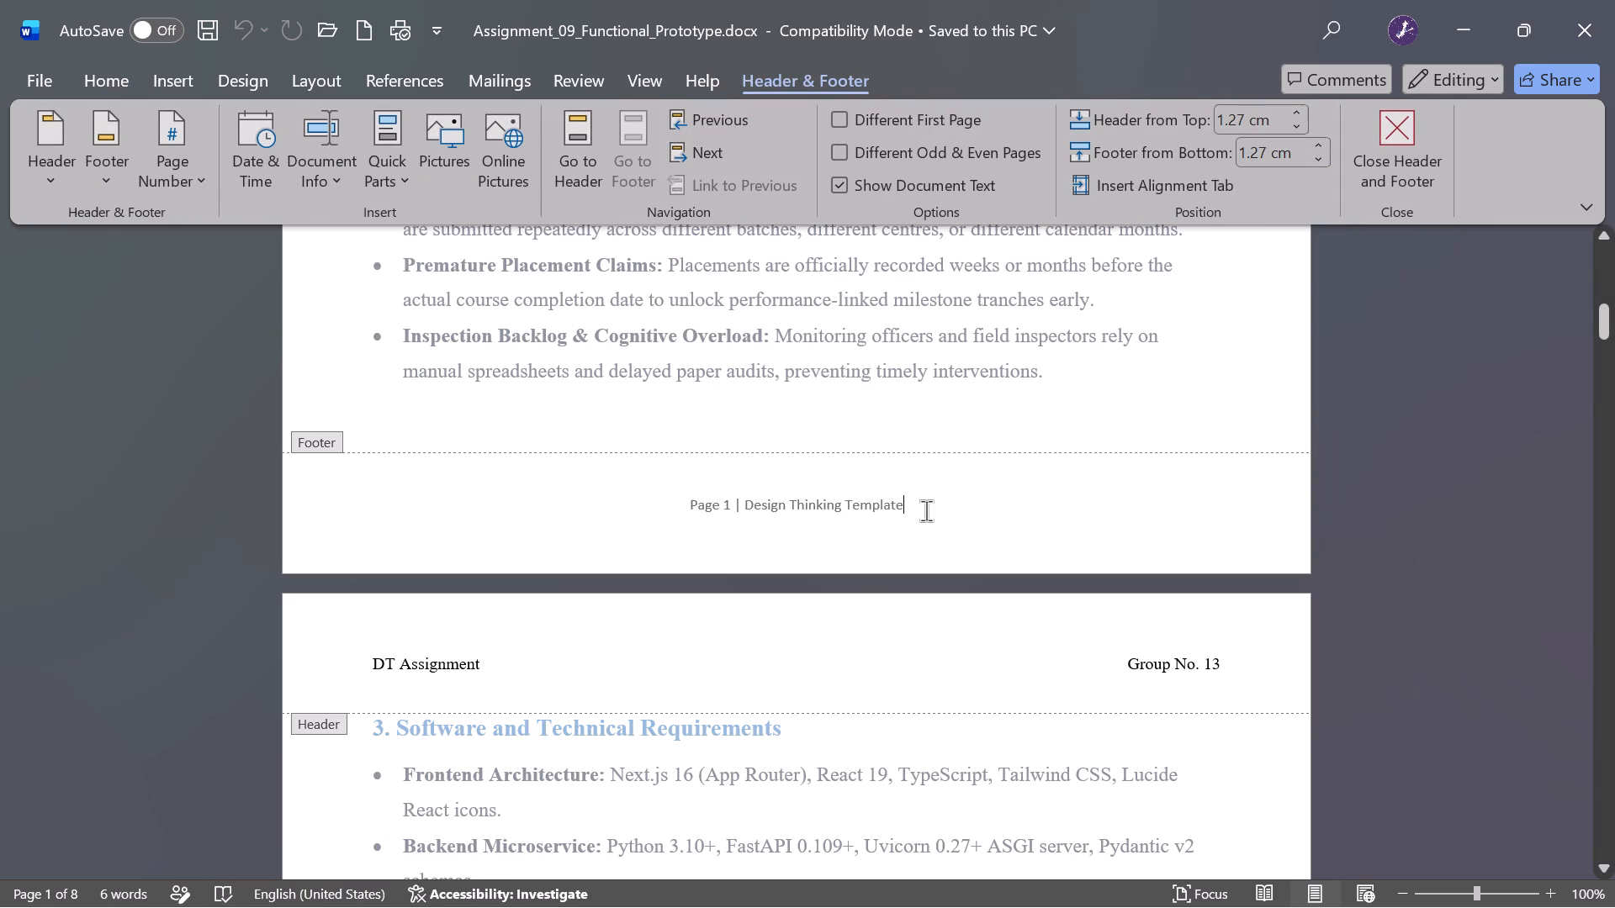
pyautogui.press('BackSpace')
pyautogui.press('BackSpace')
pyautogui.press('BackSpace')
pyautogui.press('BackSpace')
pyautogui.press('BackSpace')
pyautogui.press('BackSpace')
pyautogui.press('BackSpace')
pyautogui.press('BackSpace')
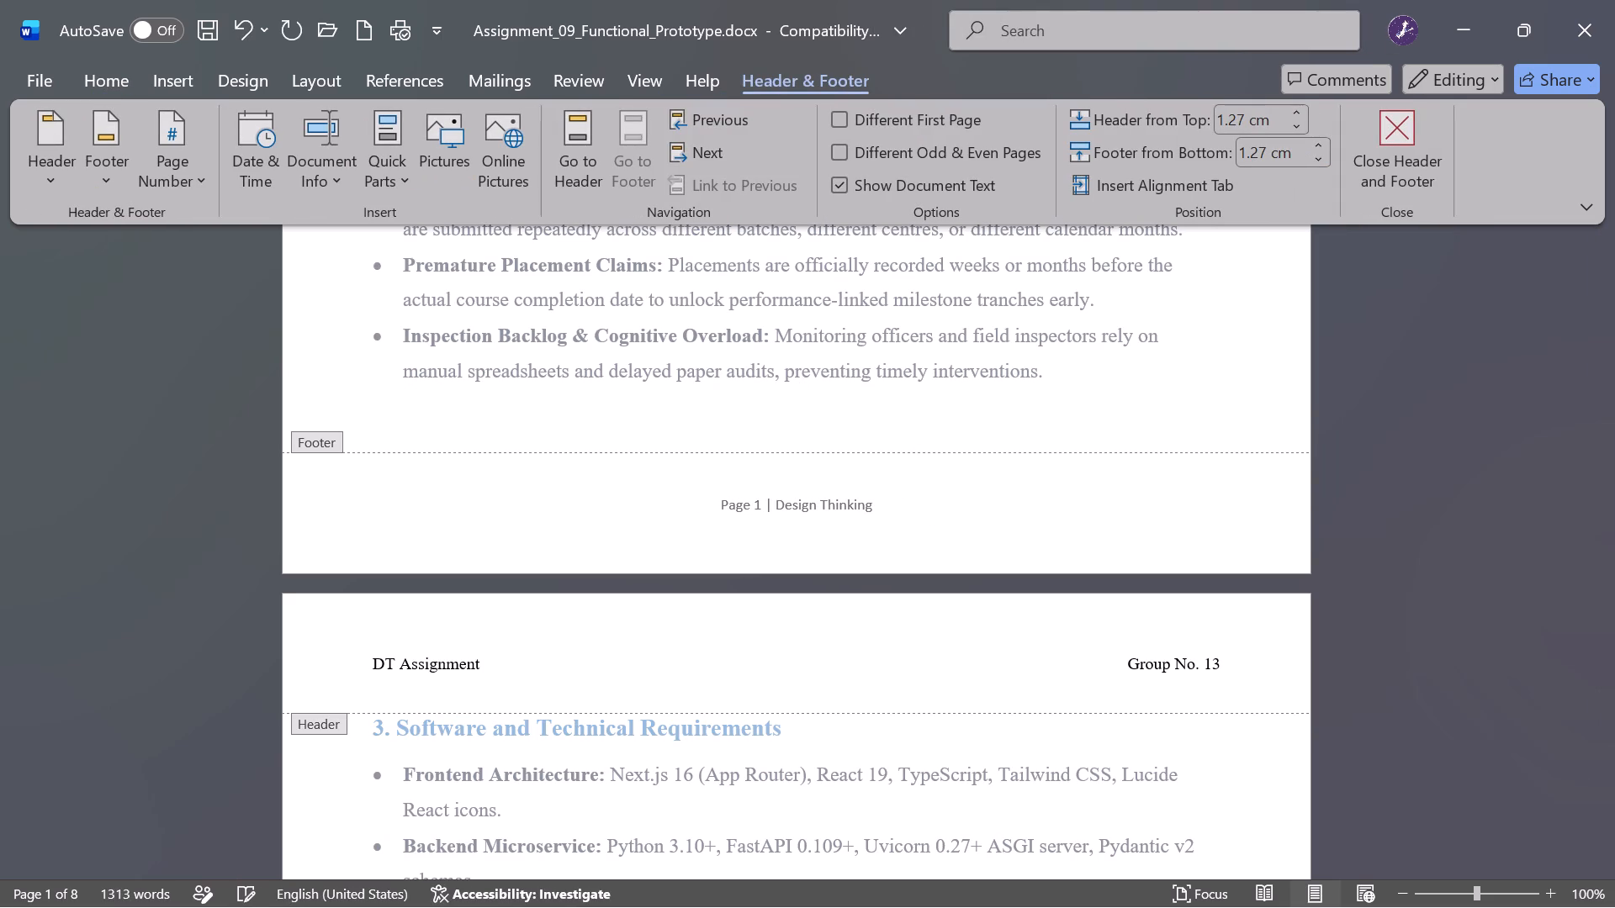
pyautogui.press('BackSpace')
# Set the font of the whole page footer line to Times New Roman.
pyautogui.tripleClick(926, 510)
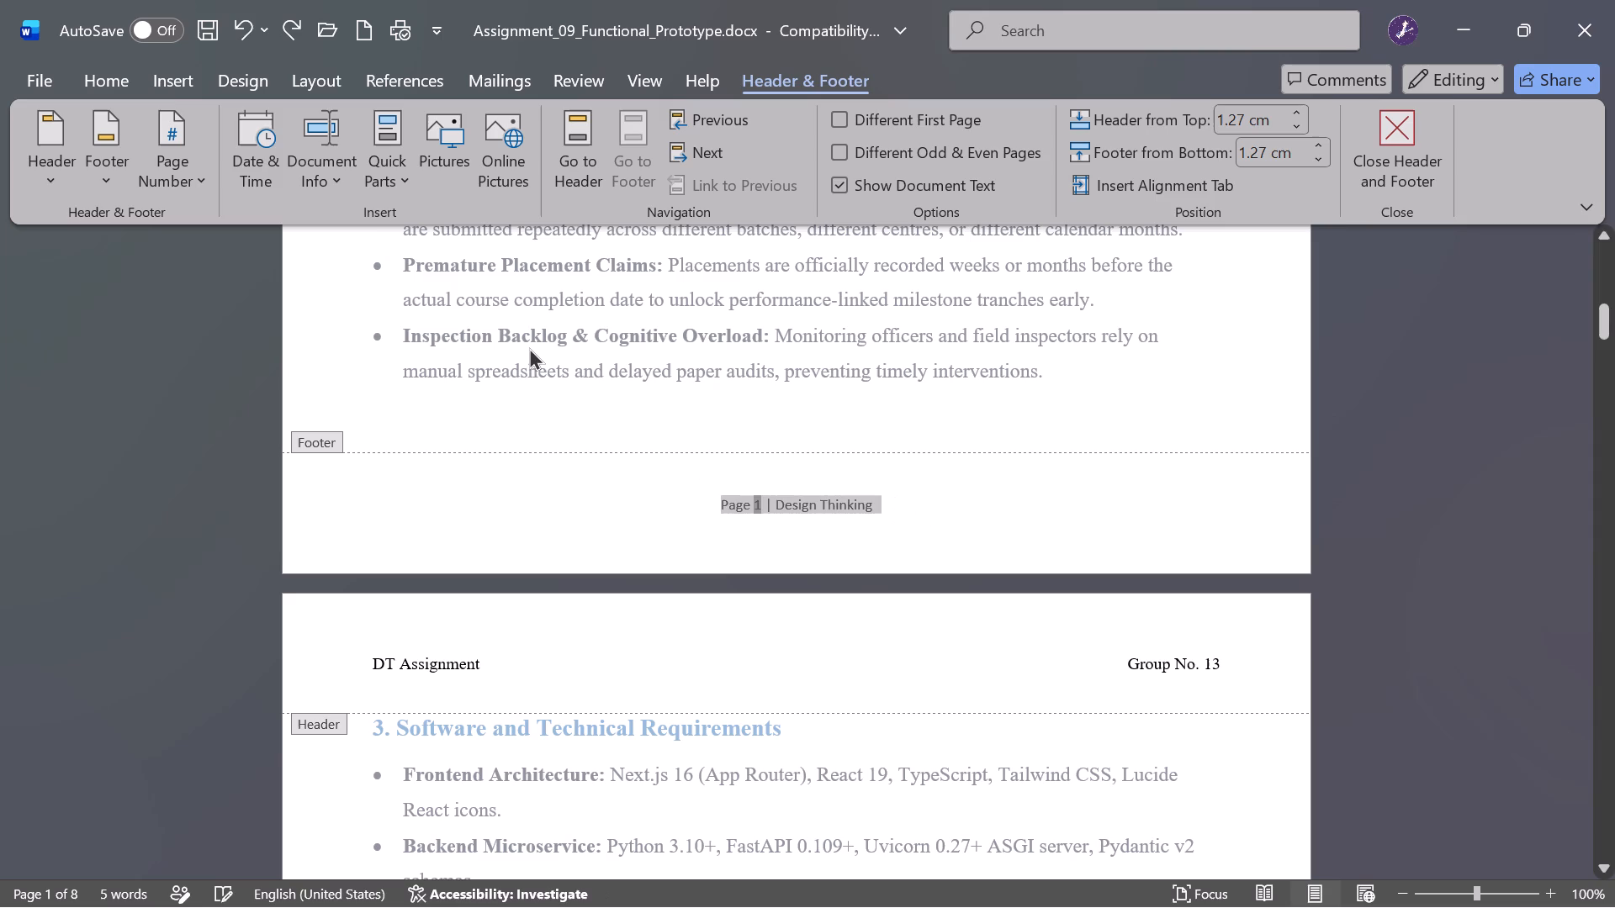
pyautogui.click(99, 78)
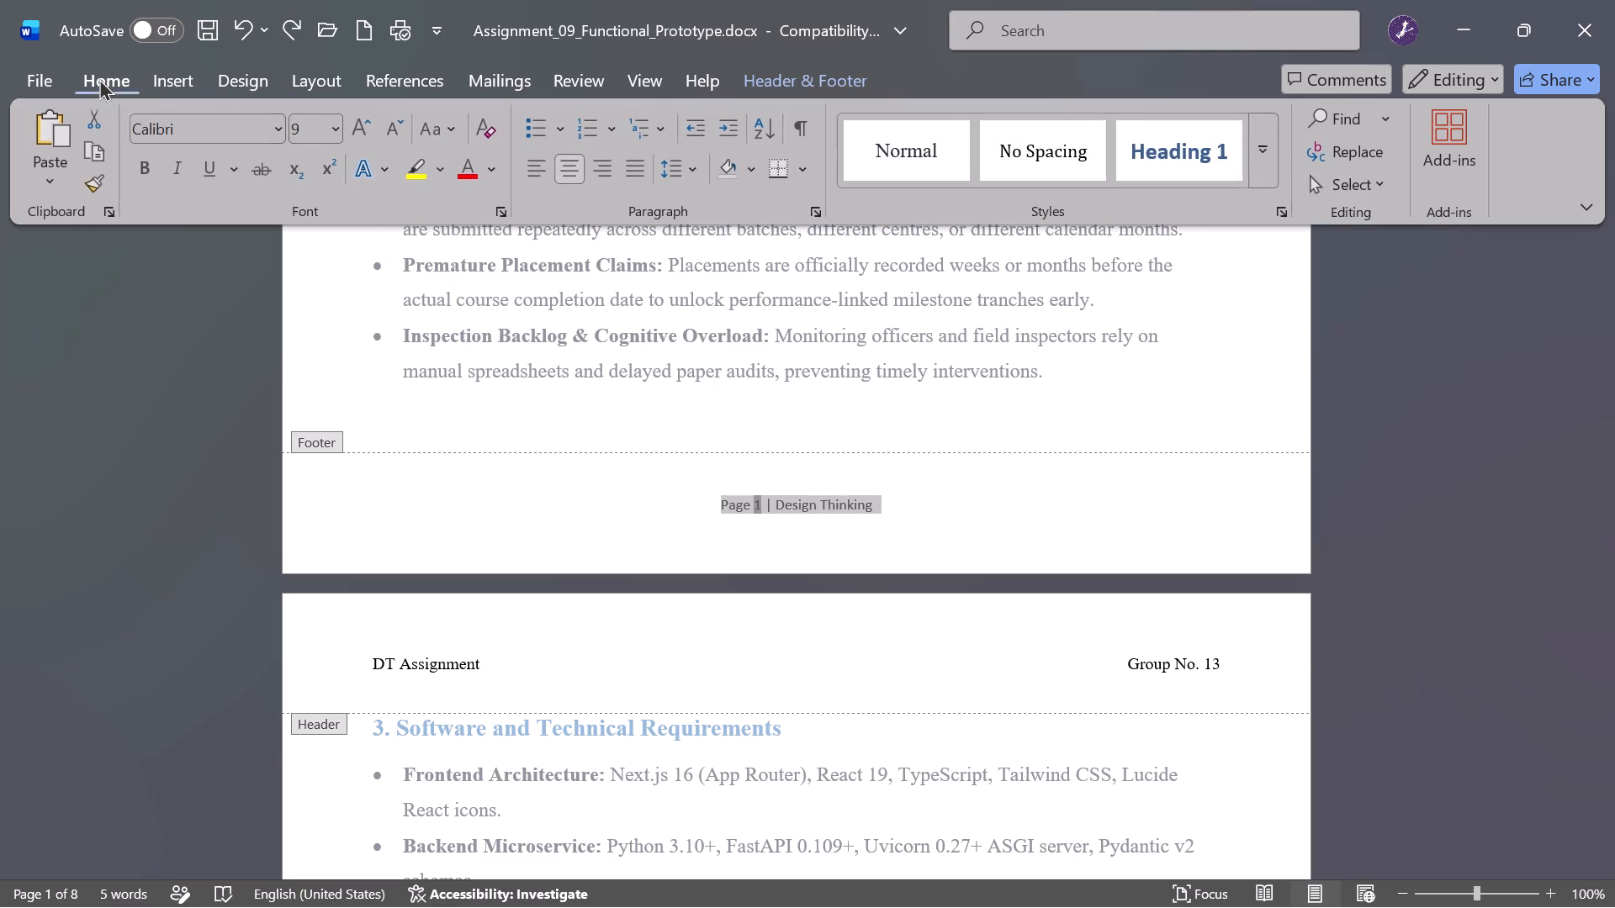
pyautogui.click(214, 123)
pyautogui.write("time'")
pyautogui.press('BackSpace')
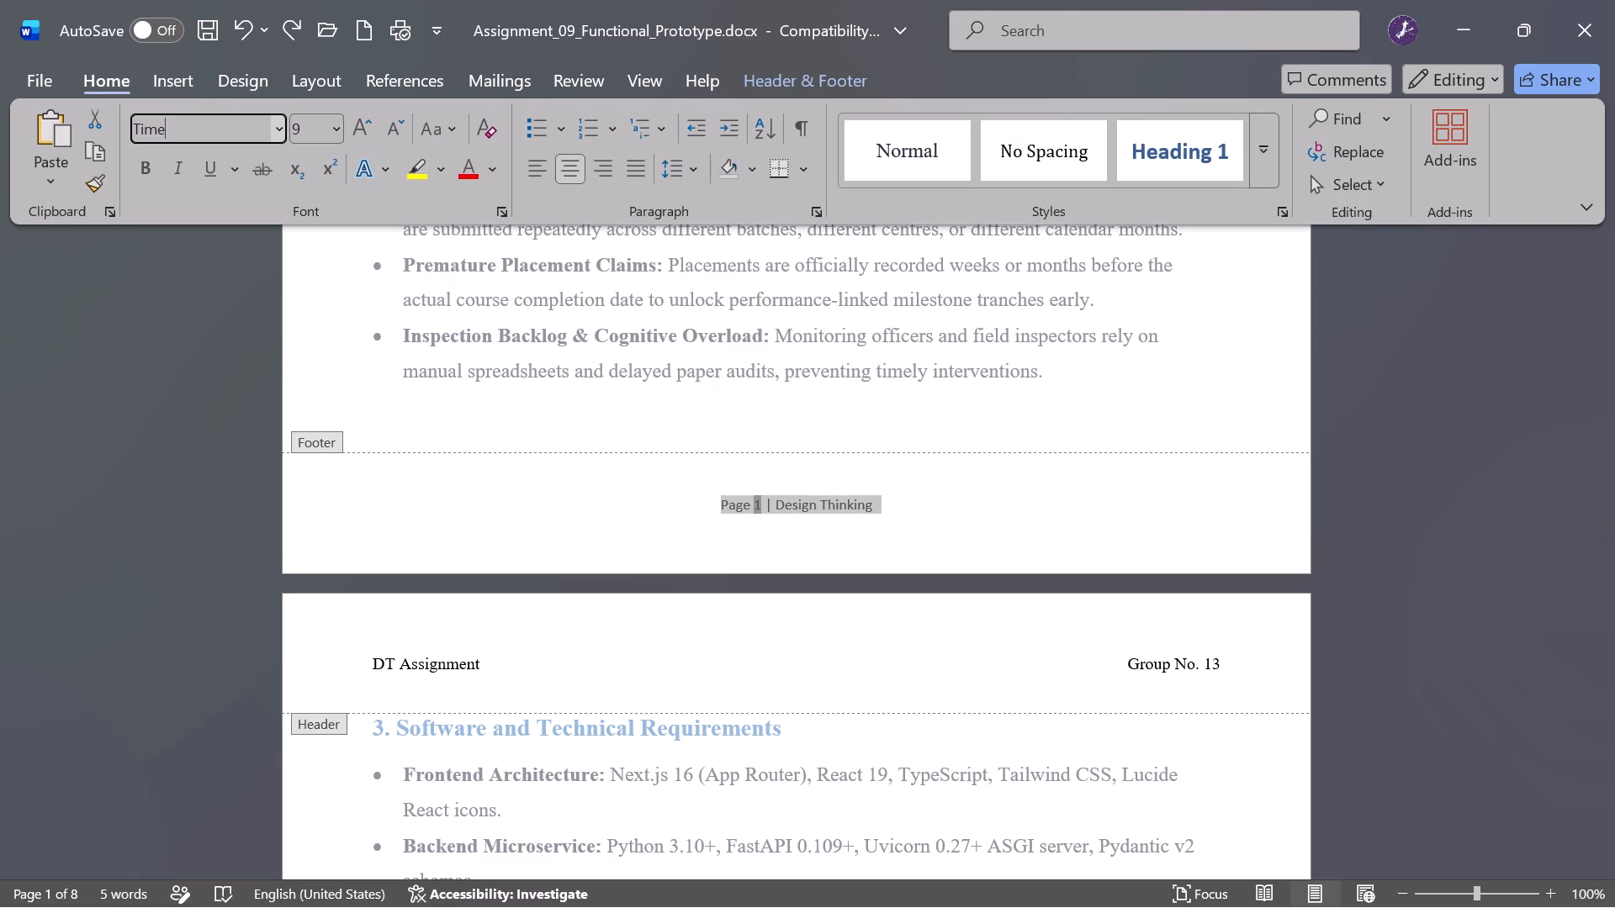
pyautogui.press('space')
pyautogui.write('roma')
pyautogui.press('BackSpace')
pyautogui.write('an')
pyautogui.press('Return')
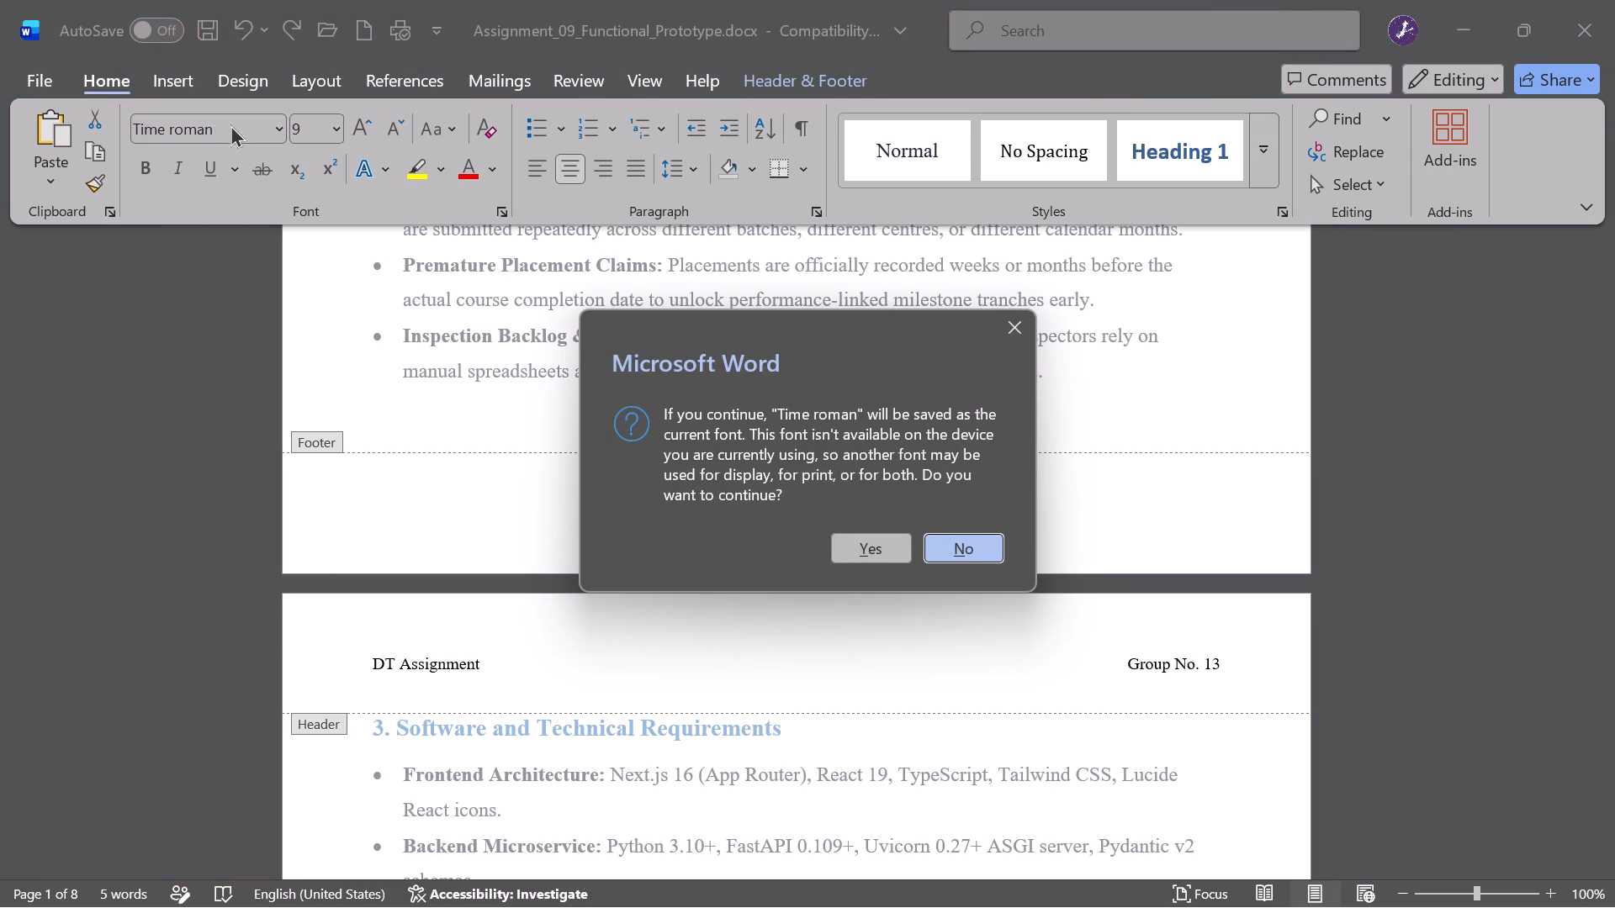
pyautogui.moveTo(1014, 349); pyautogui.dragTo(1019, 335)
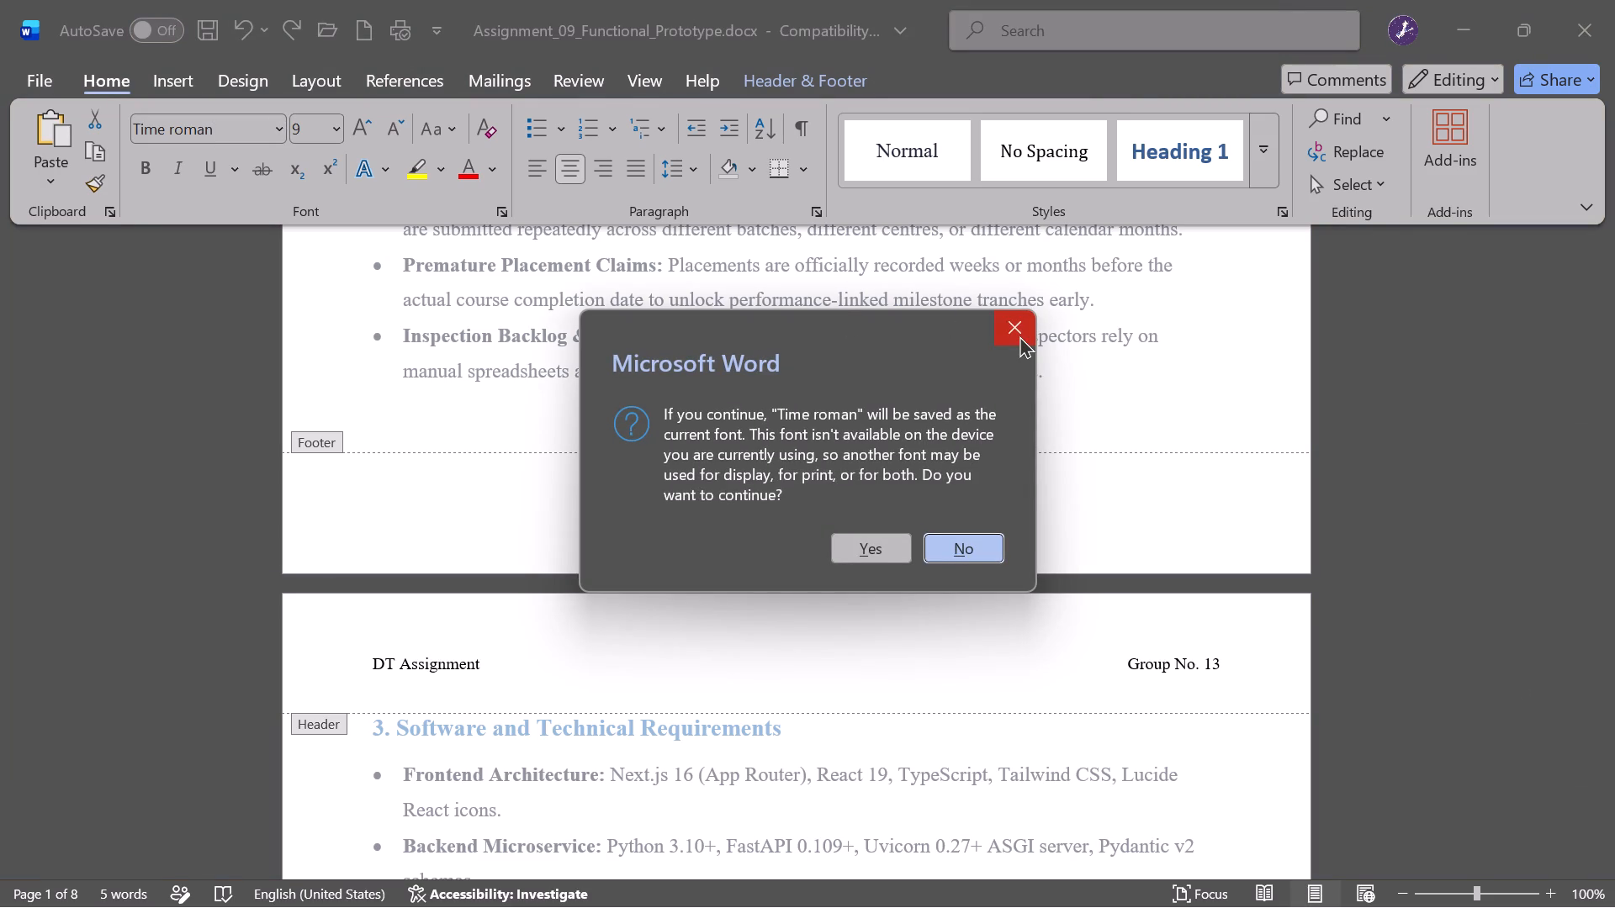
pyautogui.click(1019, 335)
pyautogui.click(190, 130)
pyautogui.write('tim')
pyautogui.press('Return')
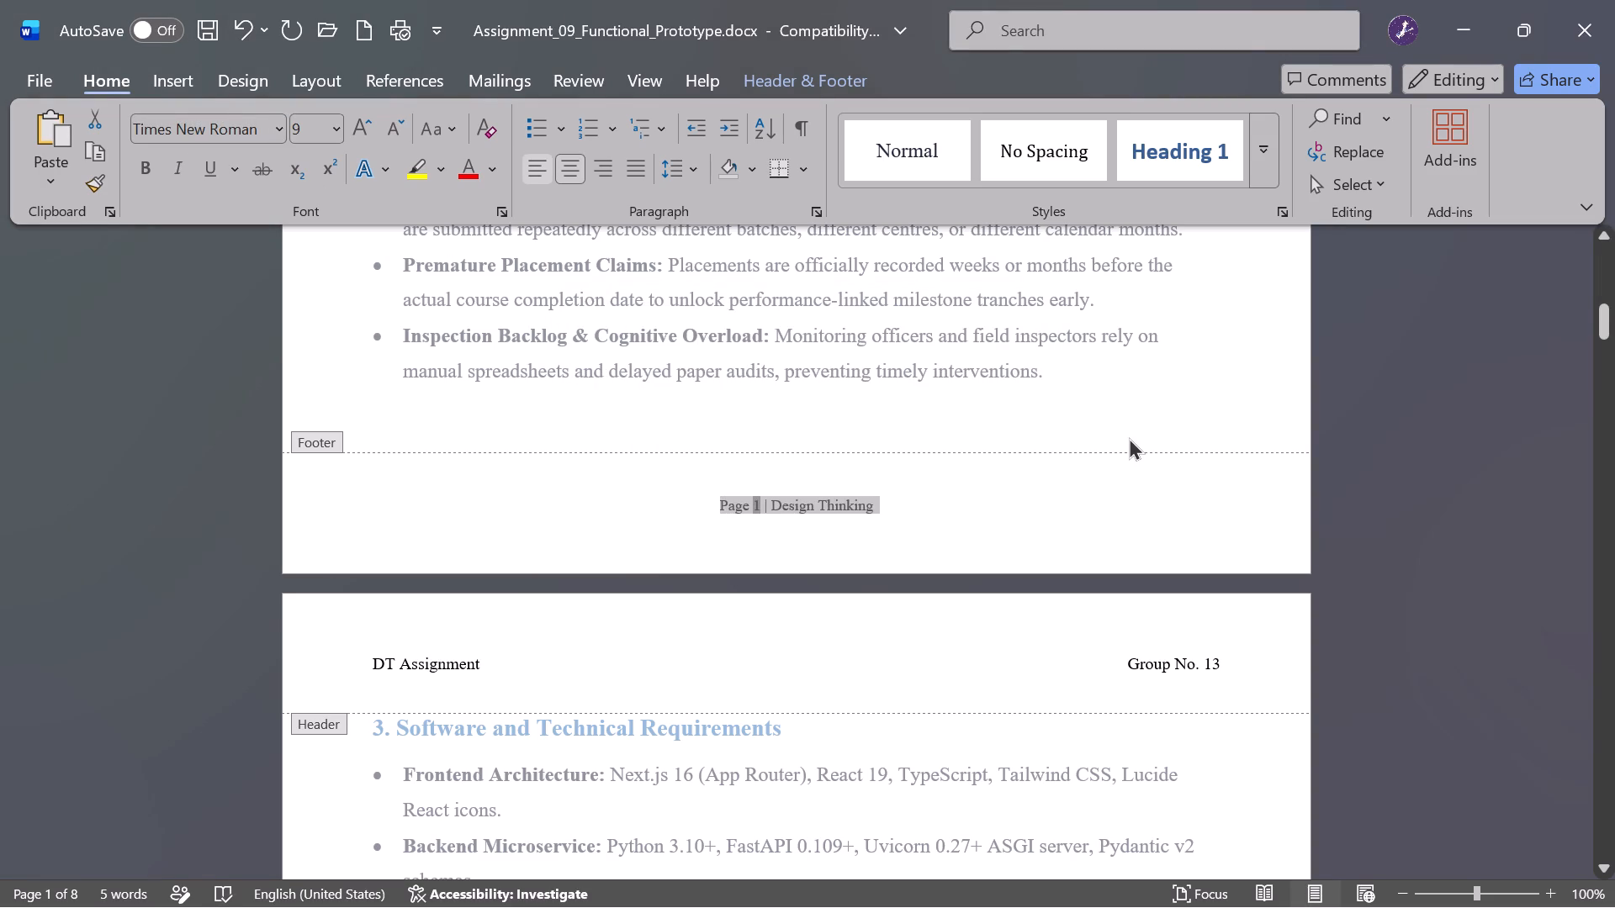
pyautogui.click(1129, 437)
pyautogui.click(1449, 504)
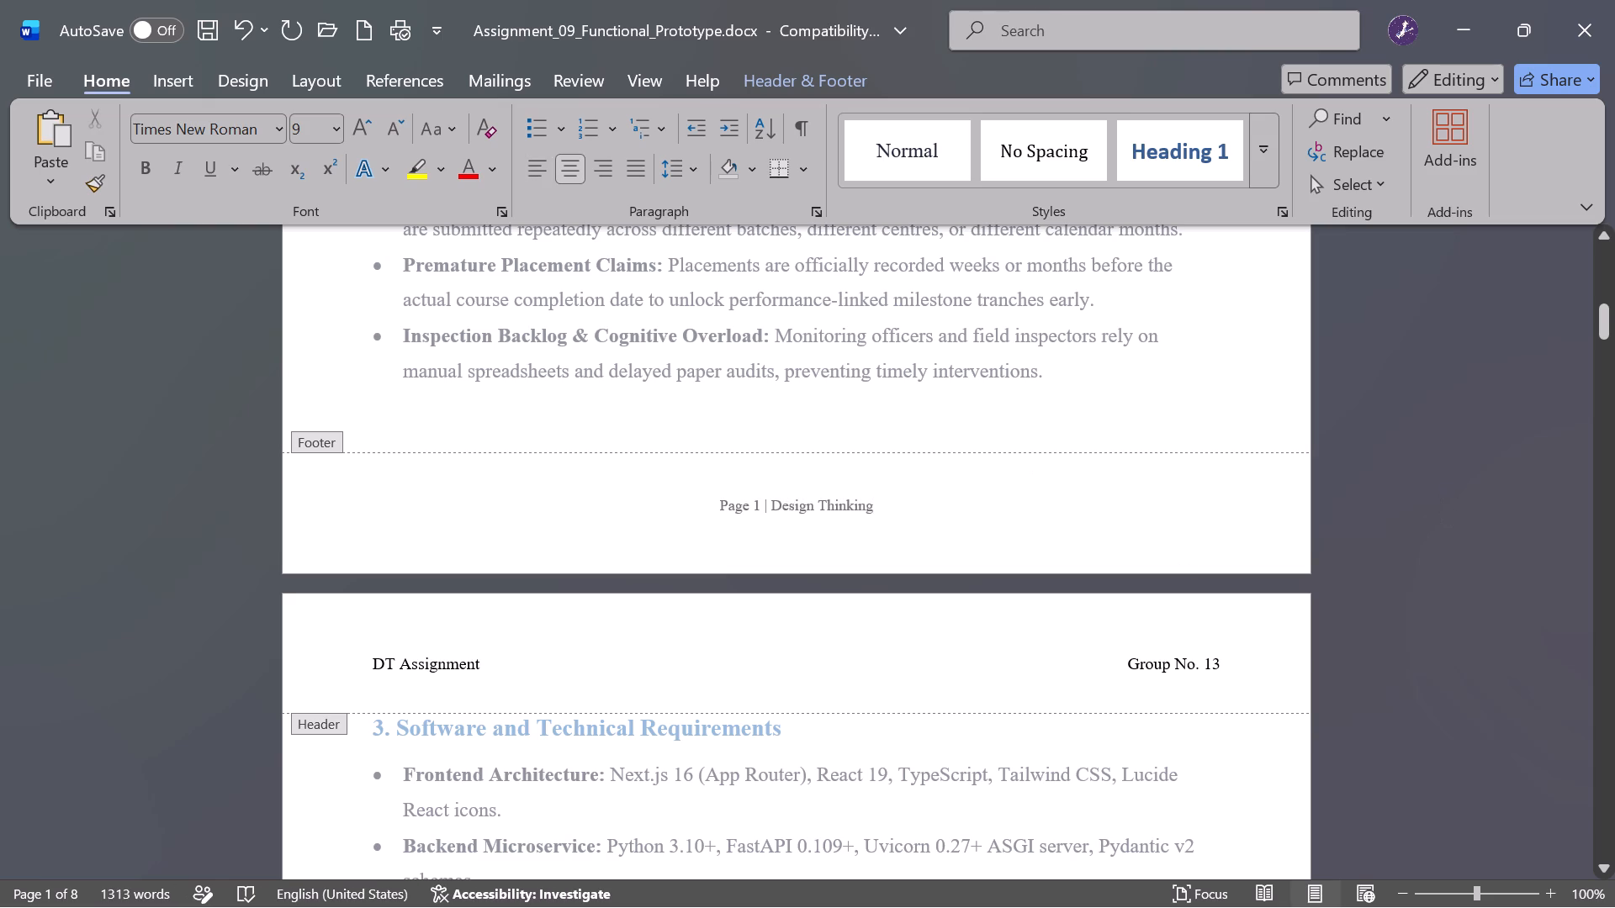
# Change the font colour of the whole footer line to black and return to the document body.
pyautogui.tripleClick(956, 494)
pyautogui.tripleClick(910, 494)
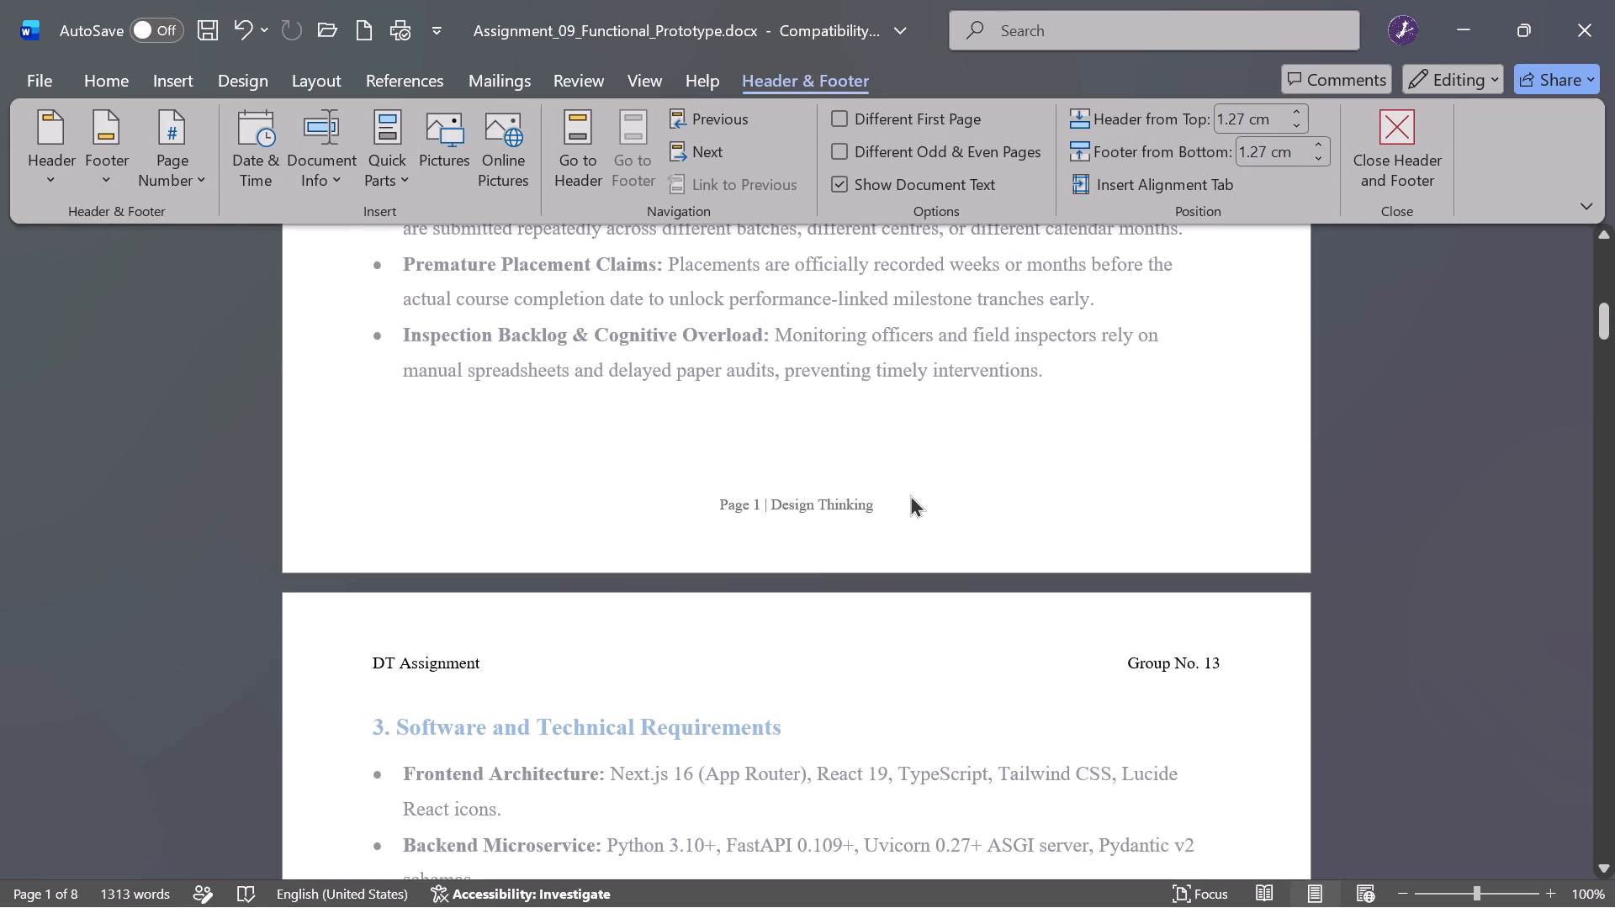
pyautogui.click(910, 494)
pyautogui.tripleClick(858, 488)
pyautogui.click(858, 488)
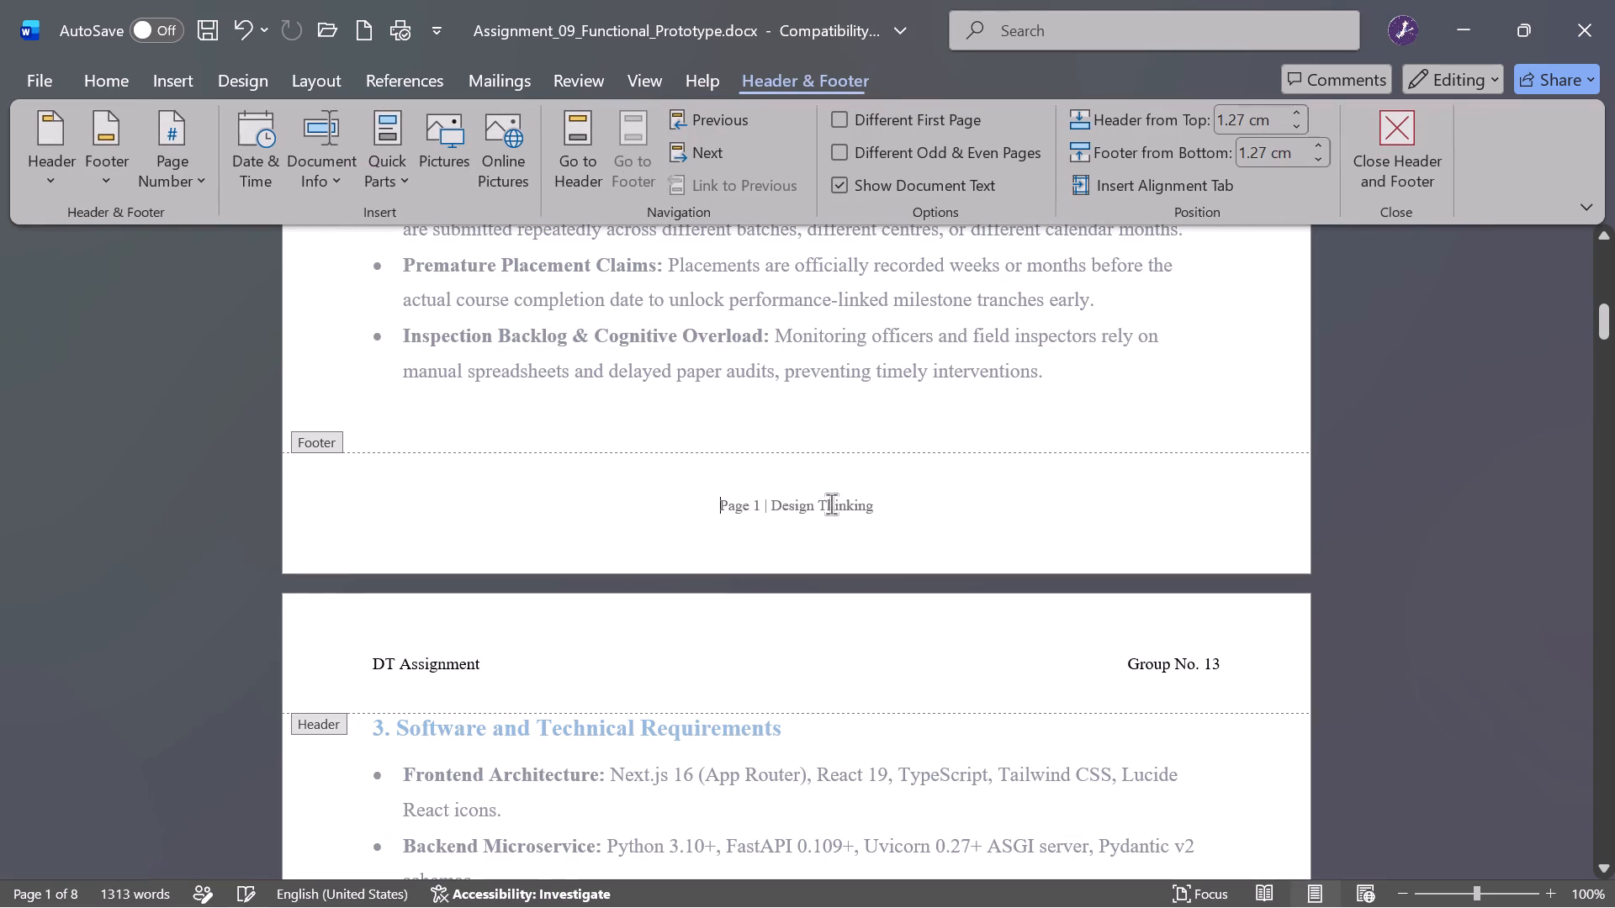
pyautogui.tripleClick(824, 506)
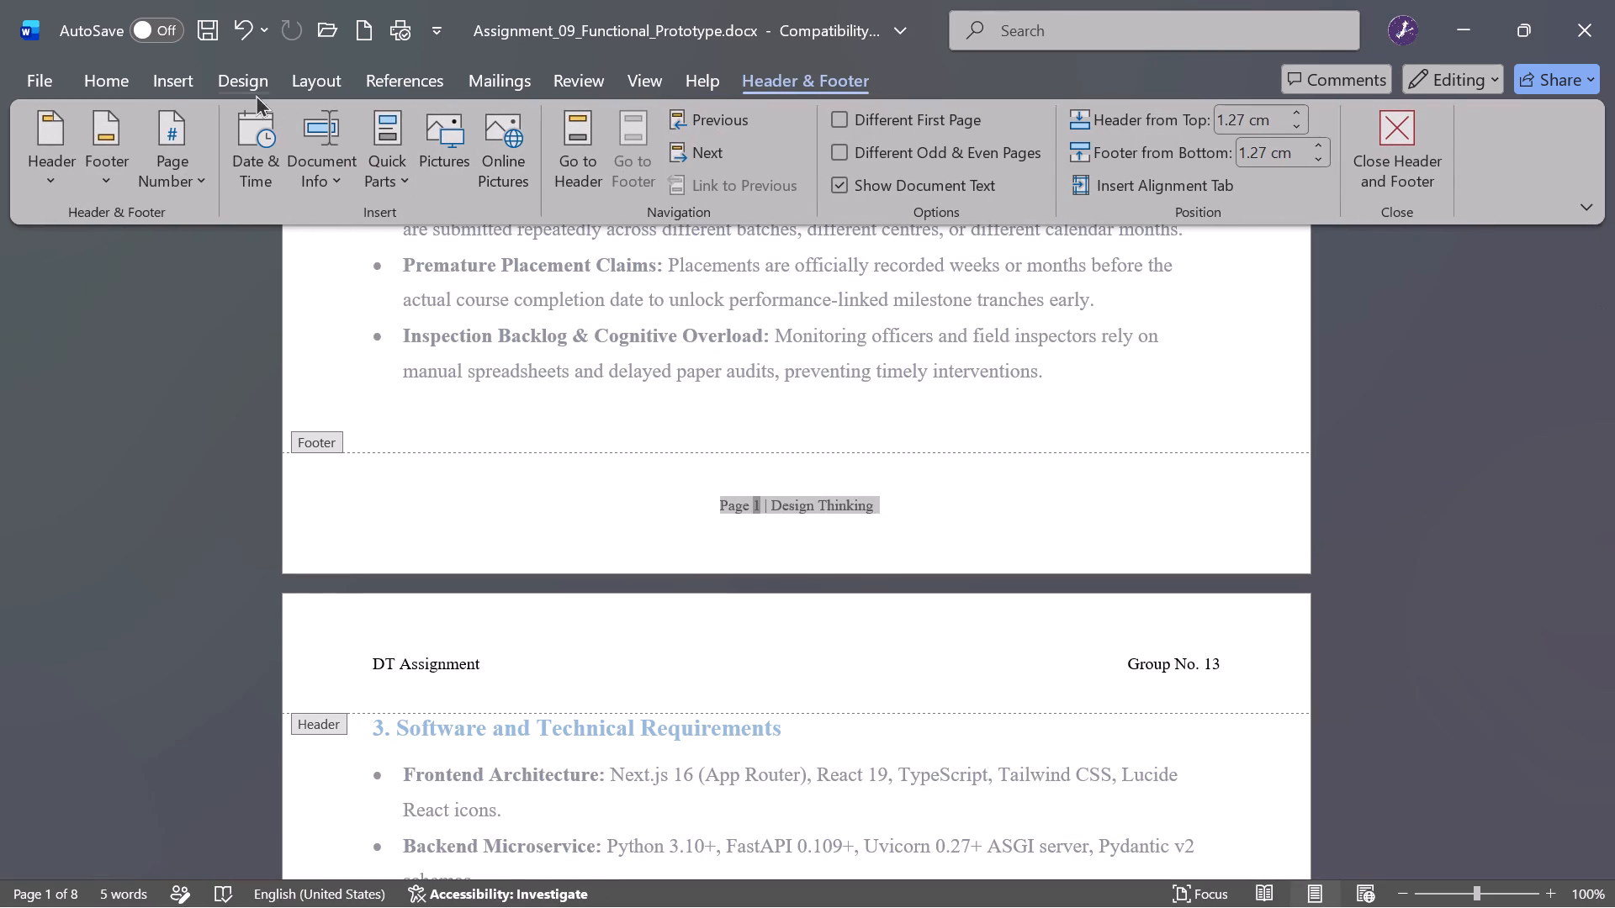
pyautogui.click(163, 91)
pyautogui.click(114, 91)
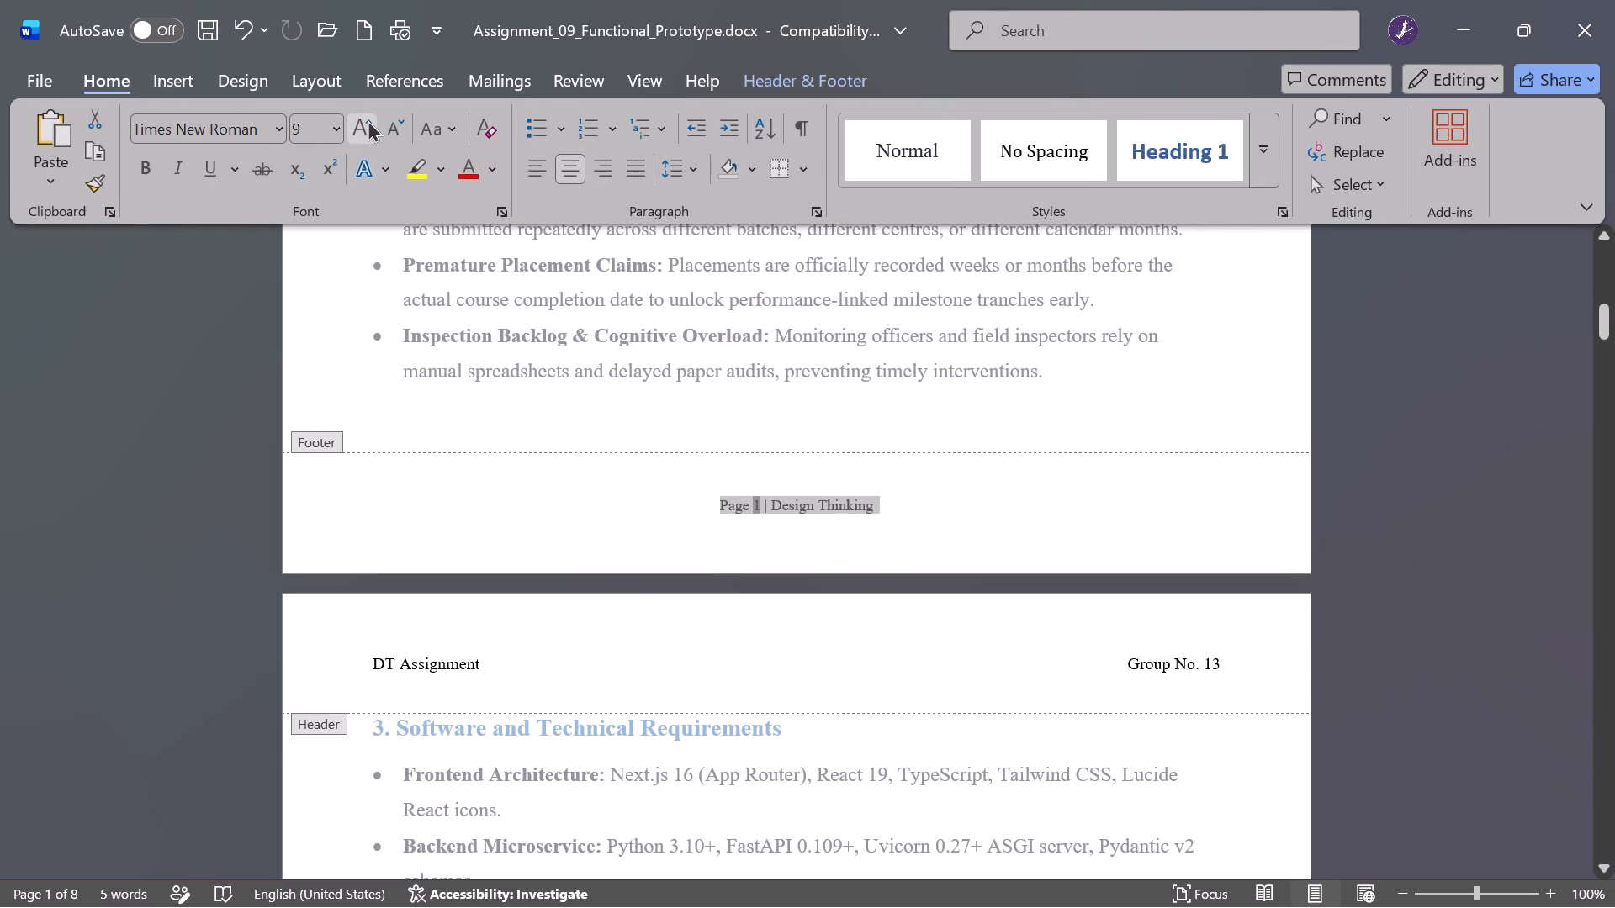
pyautogui.click(501, 166)
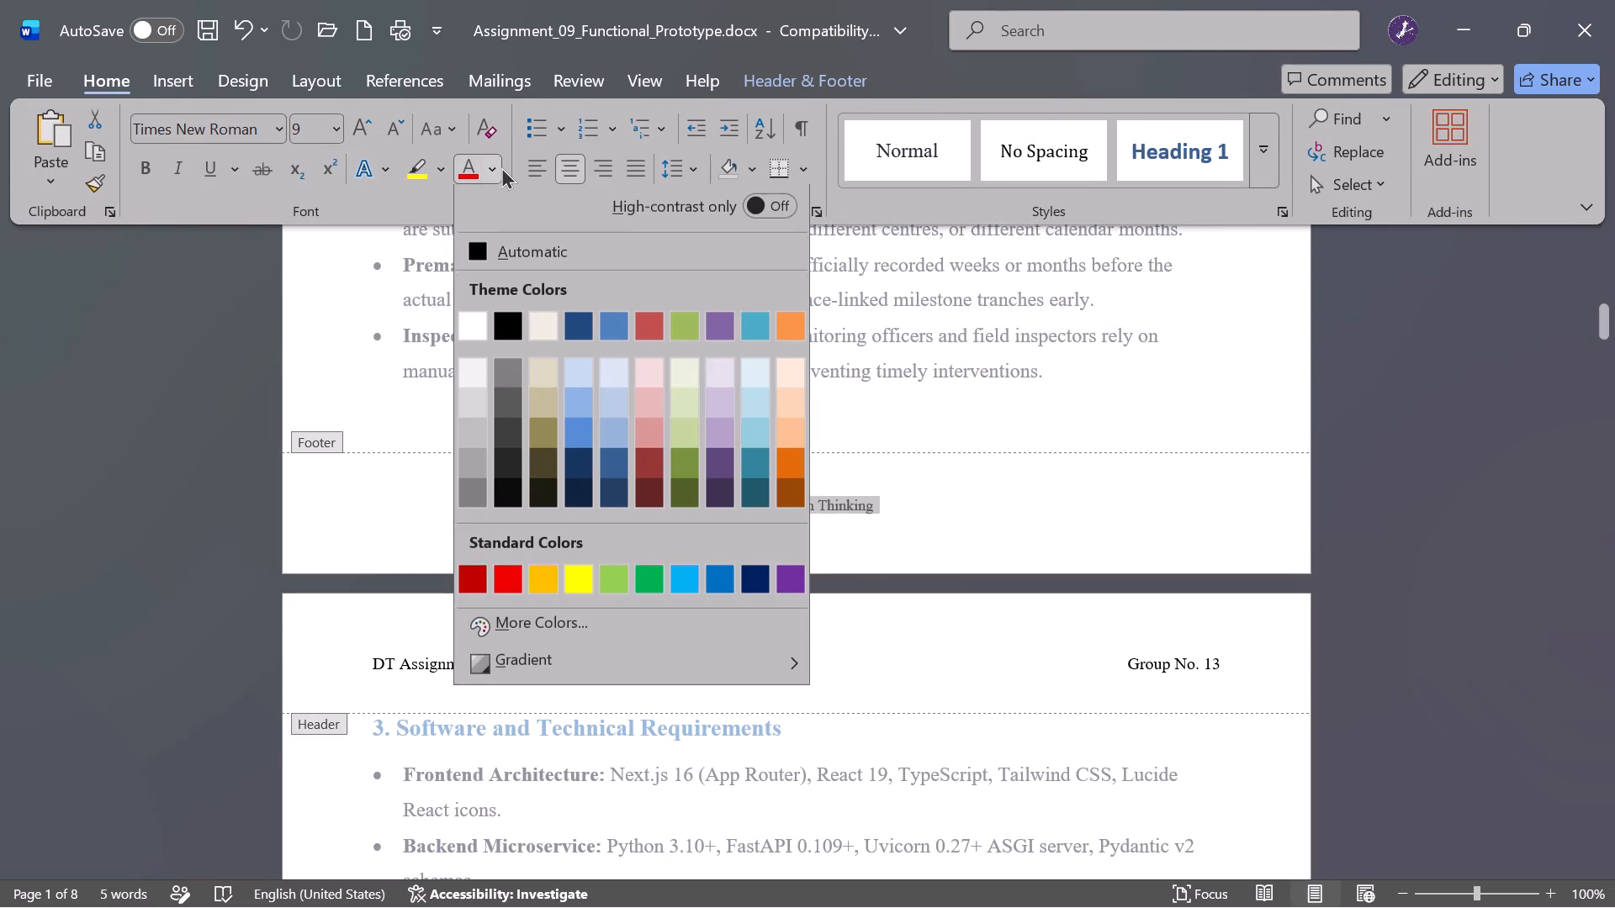
pyautogui.click(500, 319)
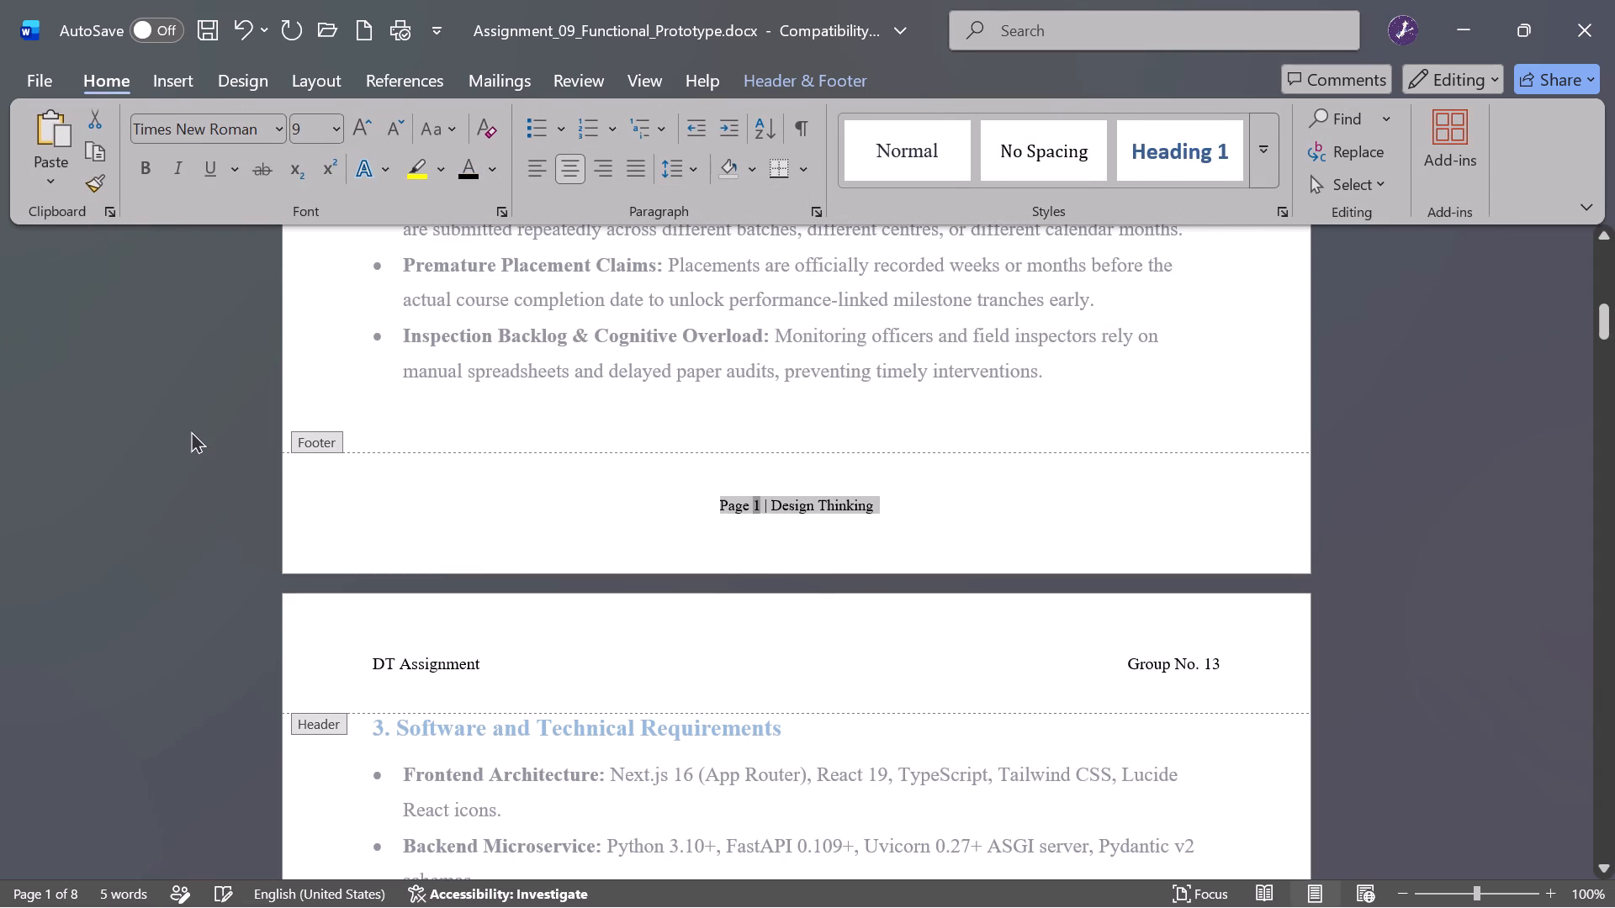
pyautogui.click(191, 430)
pyautogui.doubleClick(191, 430)
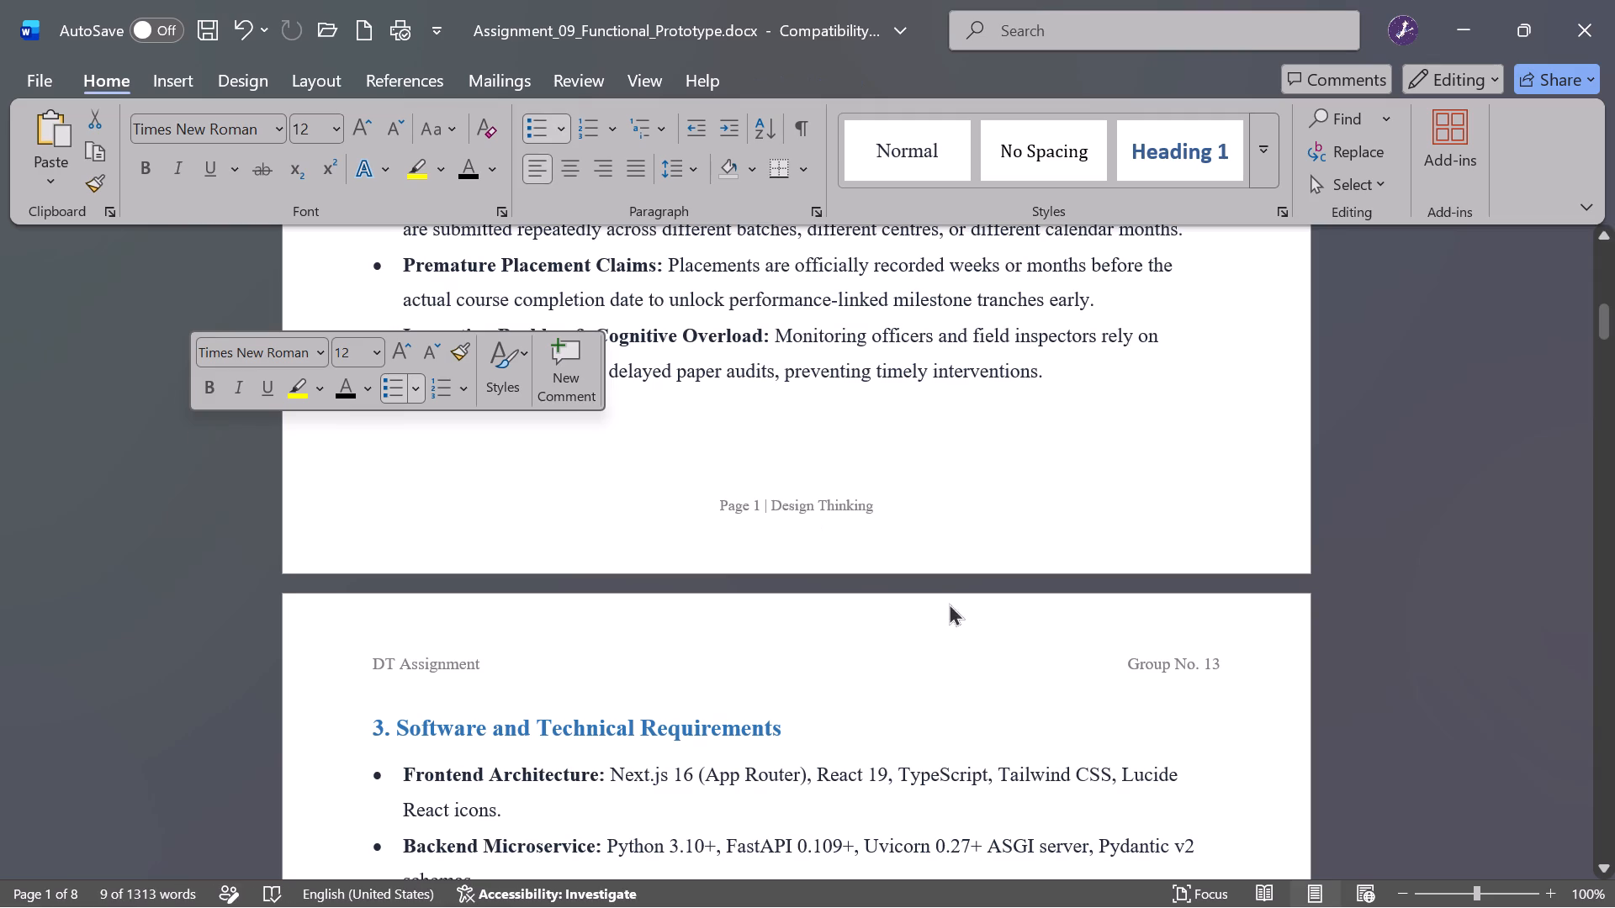
# Save the Assignment_09_Functional_Prototype document and close it.
pyautogui.scroll(1, 1038, 574)
pyautogui.click(1038, 574)
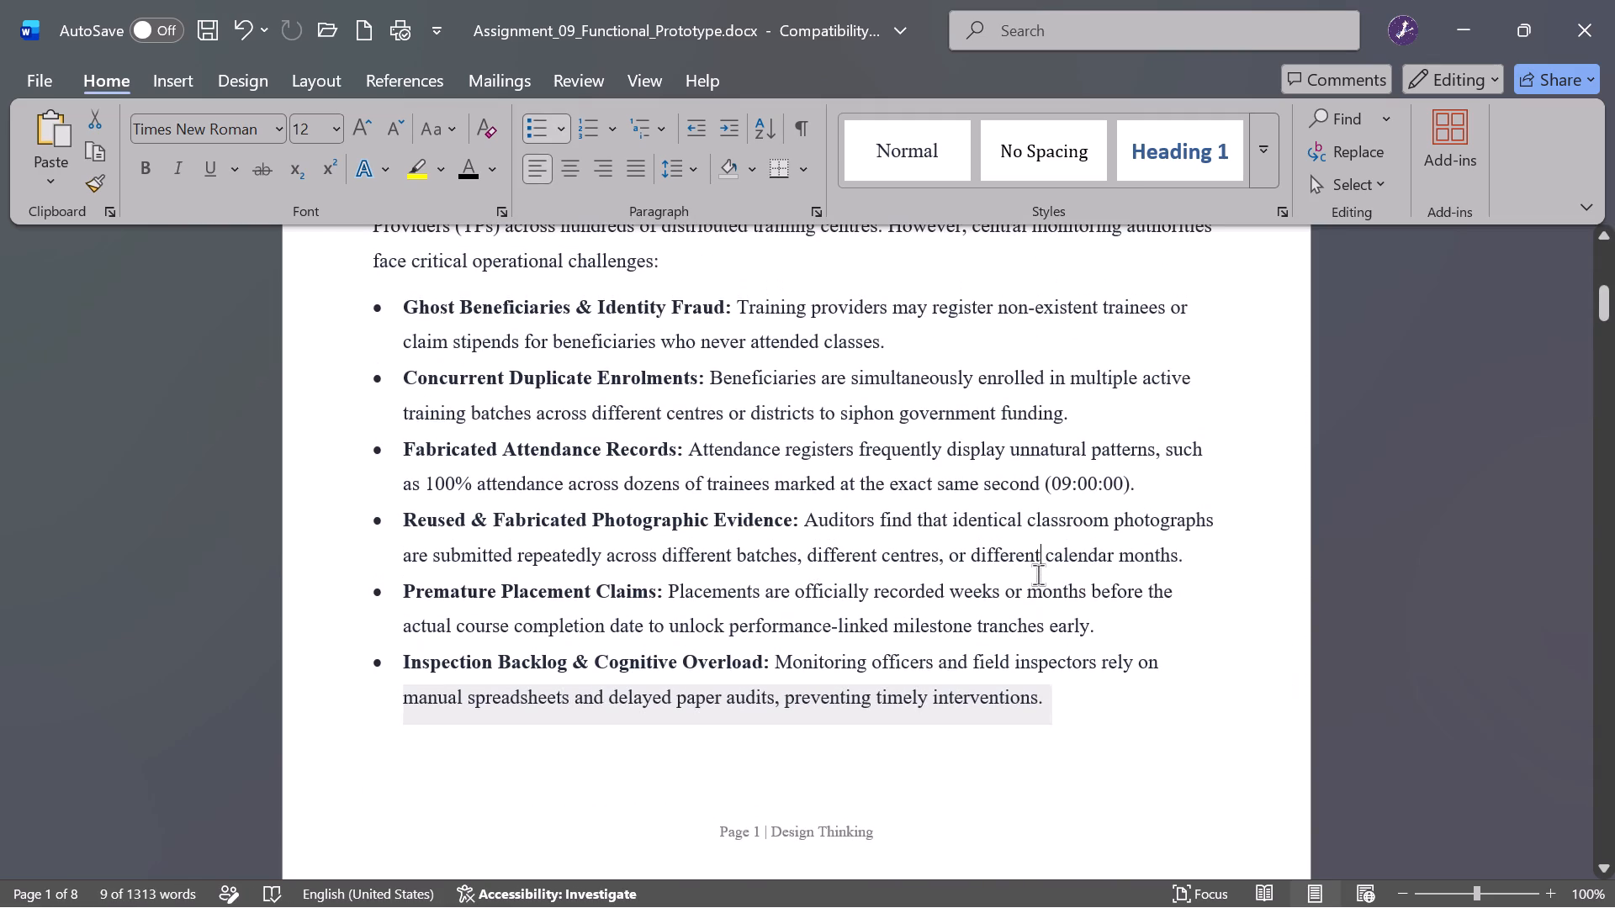
pyautogui.hotkey('ctrl', 's')
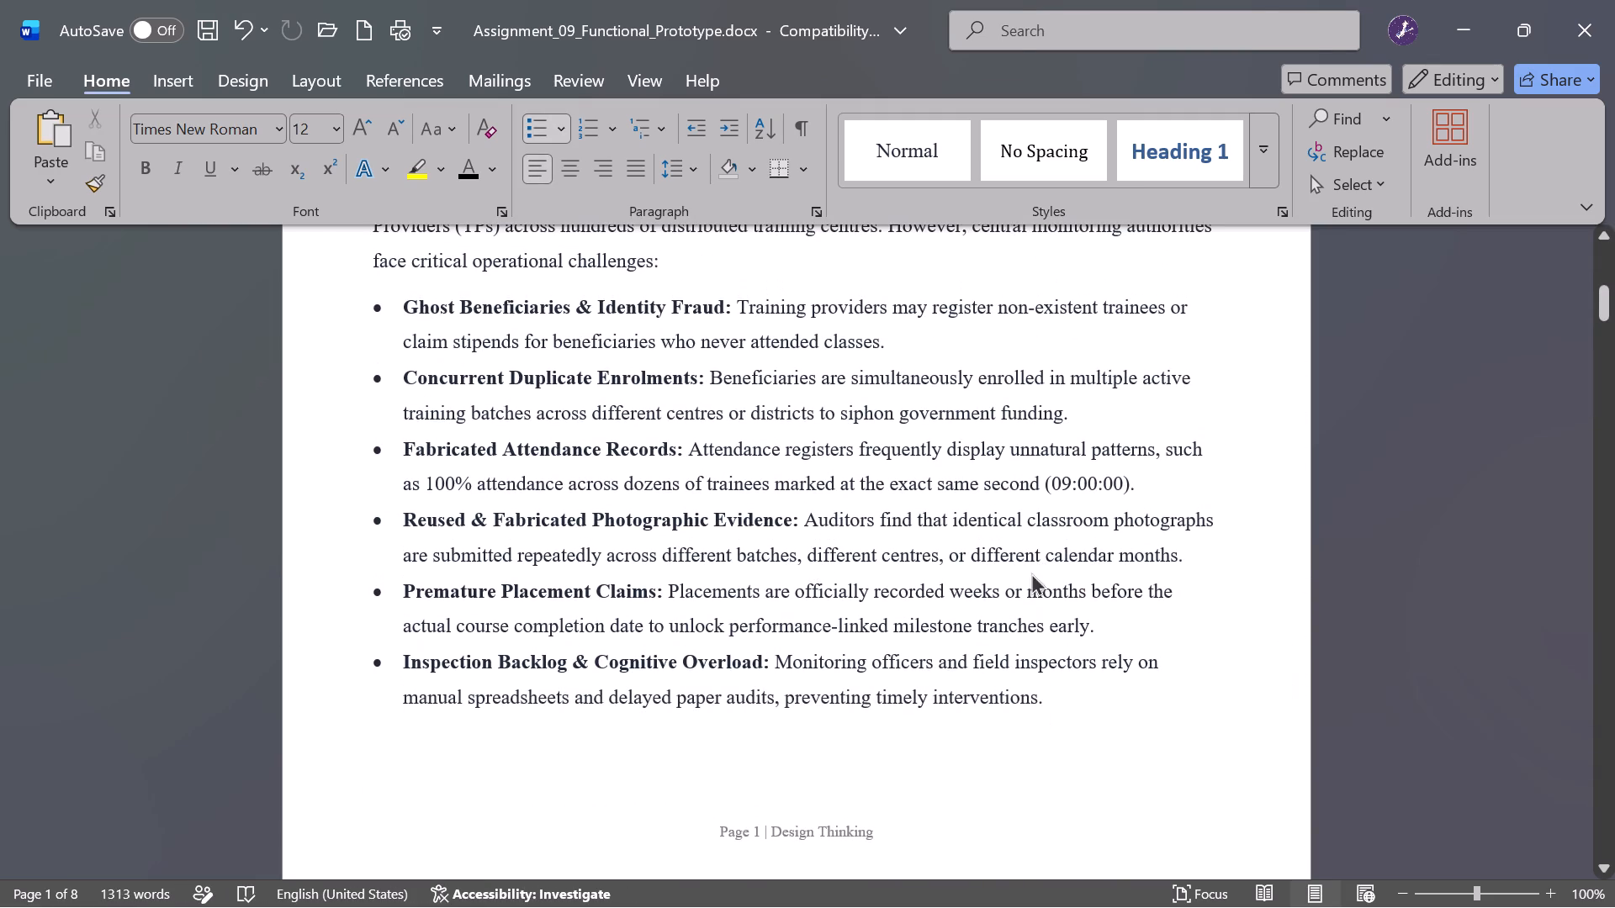
pyautogui.click(1598, 43)
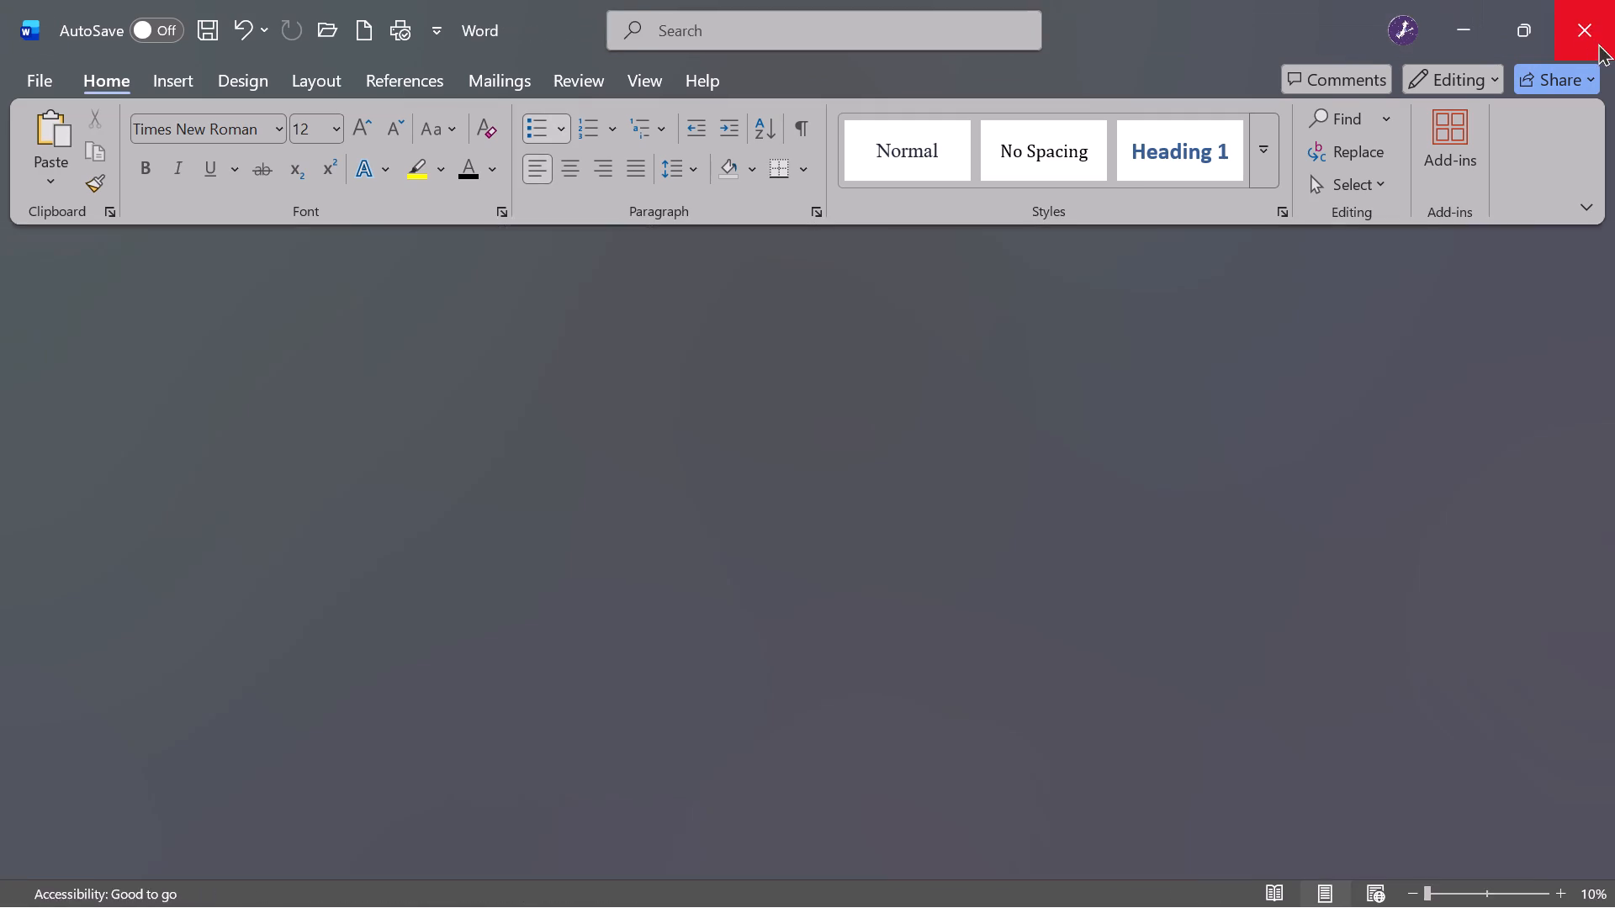
# Open the Assignment_11_Refined_Prototype_Development document from the file folder.
pyautogui.doubleClick(457, 760)
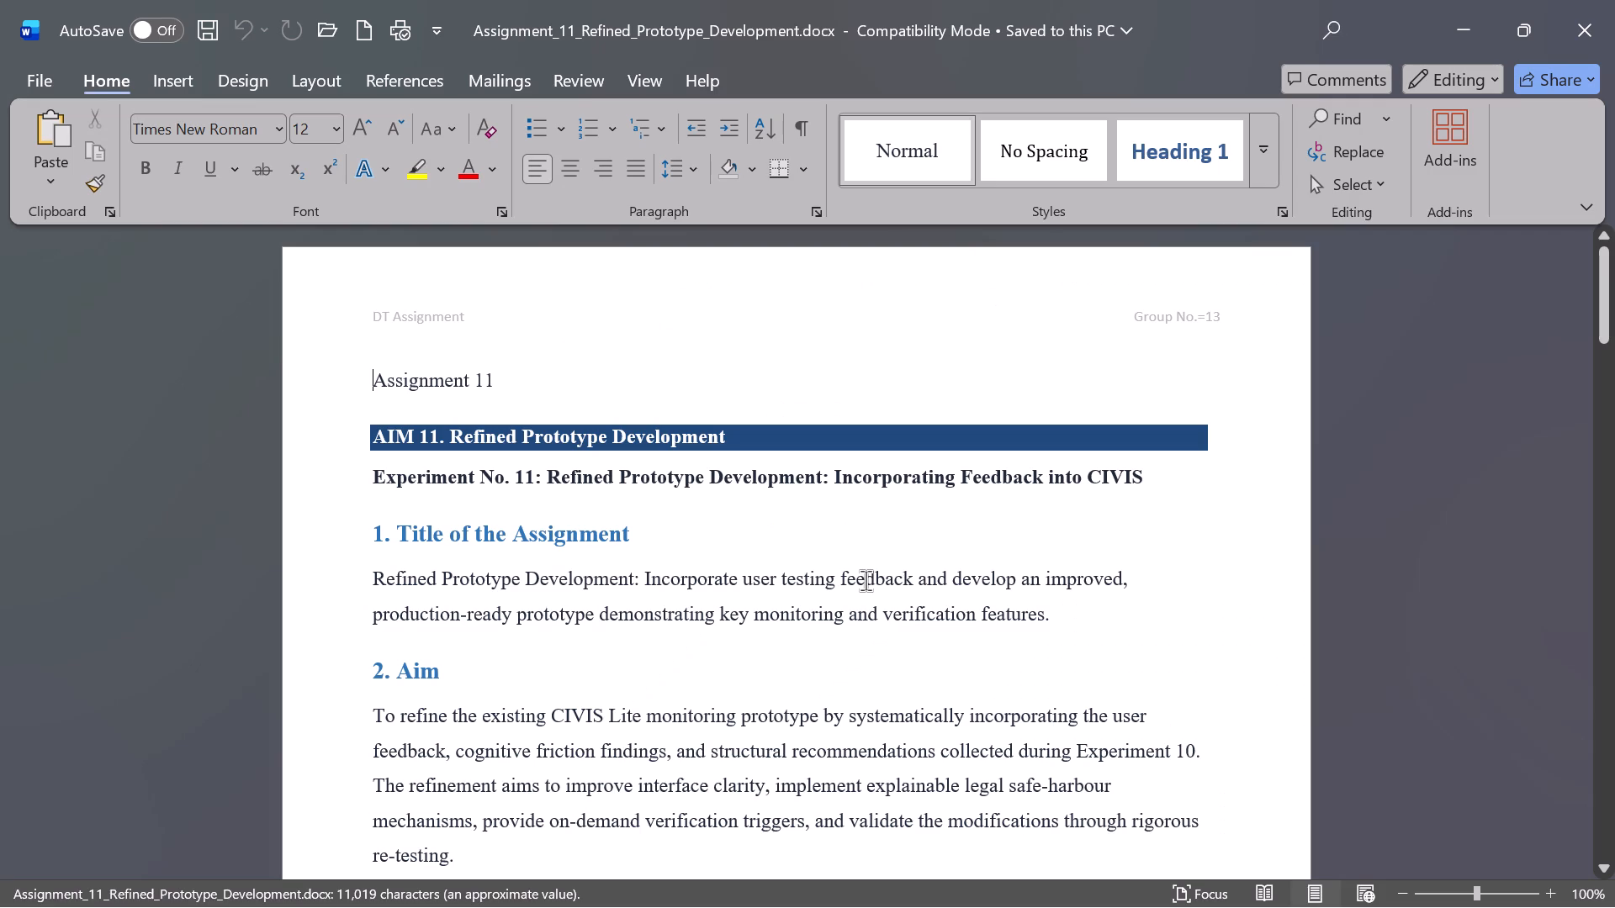
# Enlarge the "Assignment 11" title line at the top of page 1 to 18 pt.
pyautogui.tripleClick(451, 375)
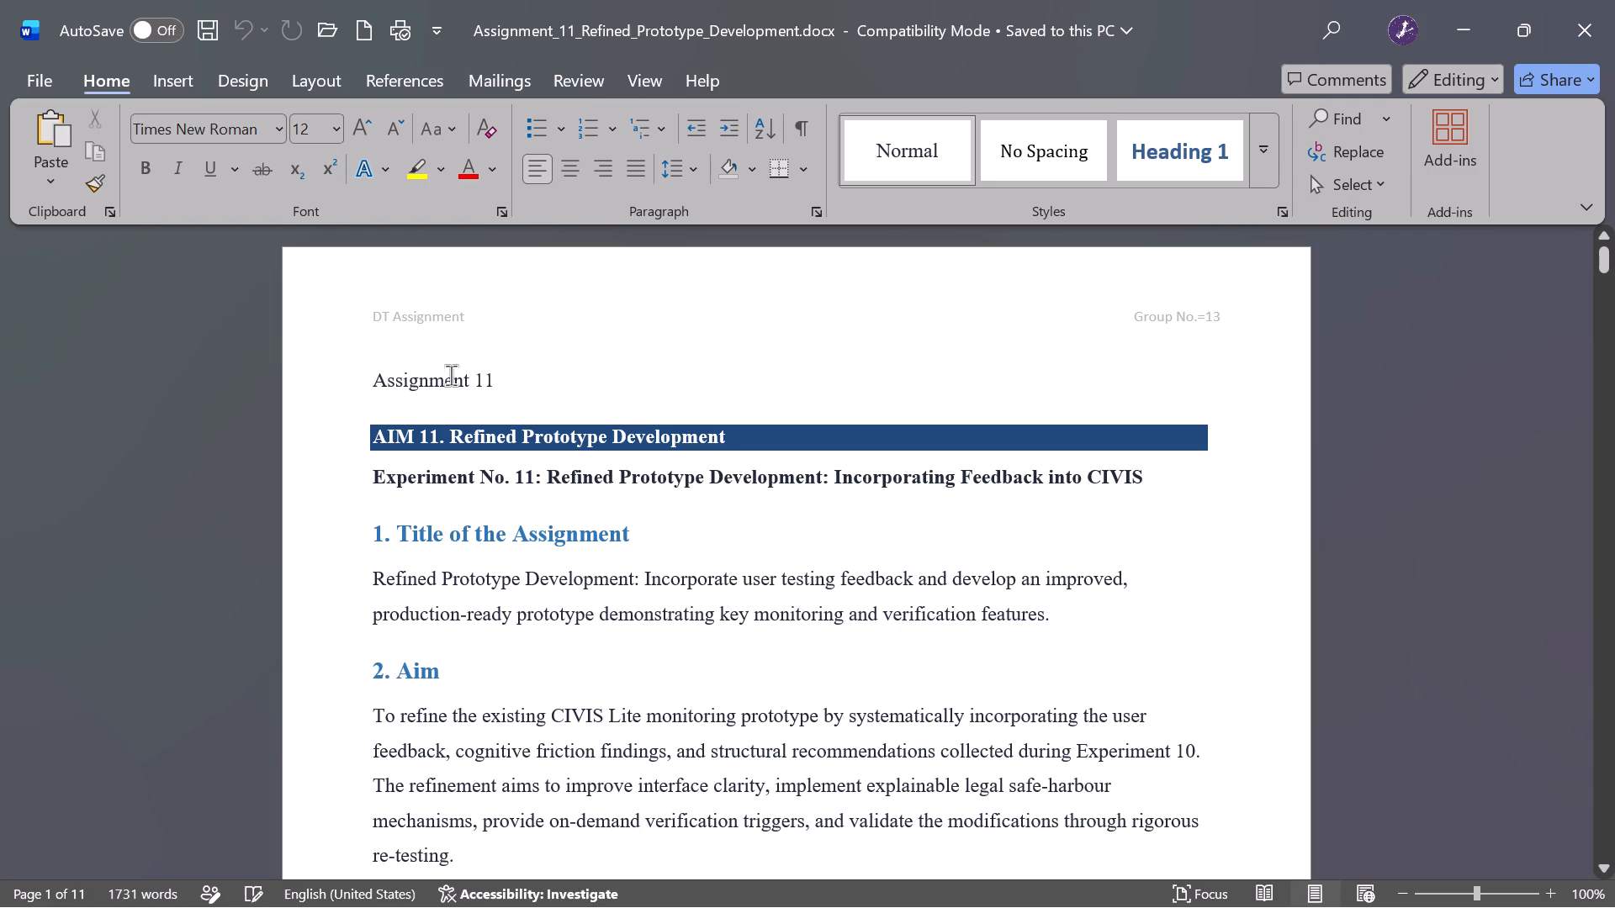
pyautogui.tripleClick(363, 134)
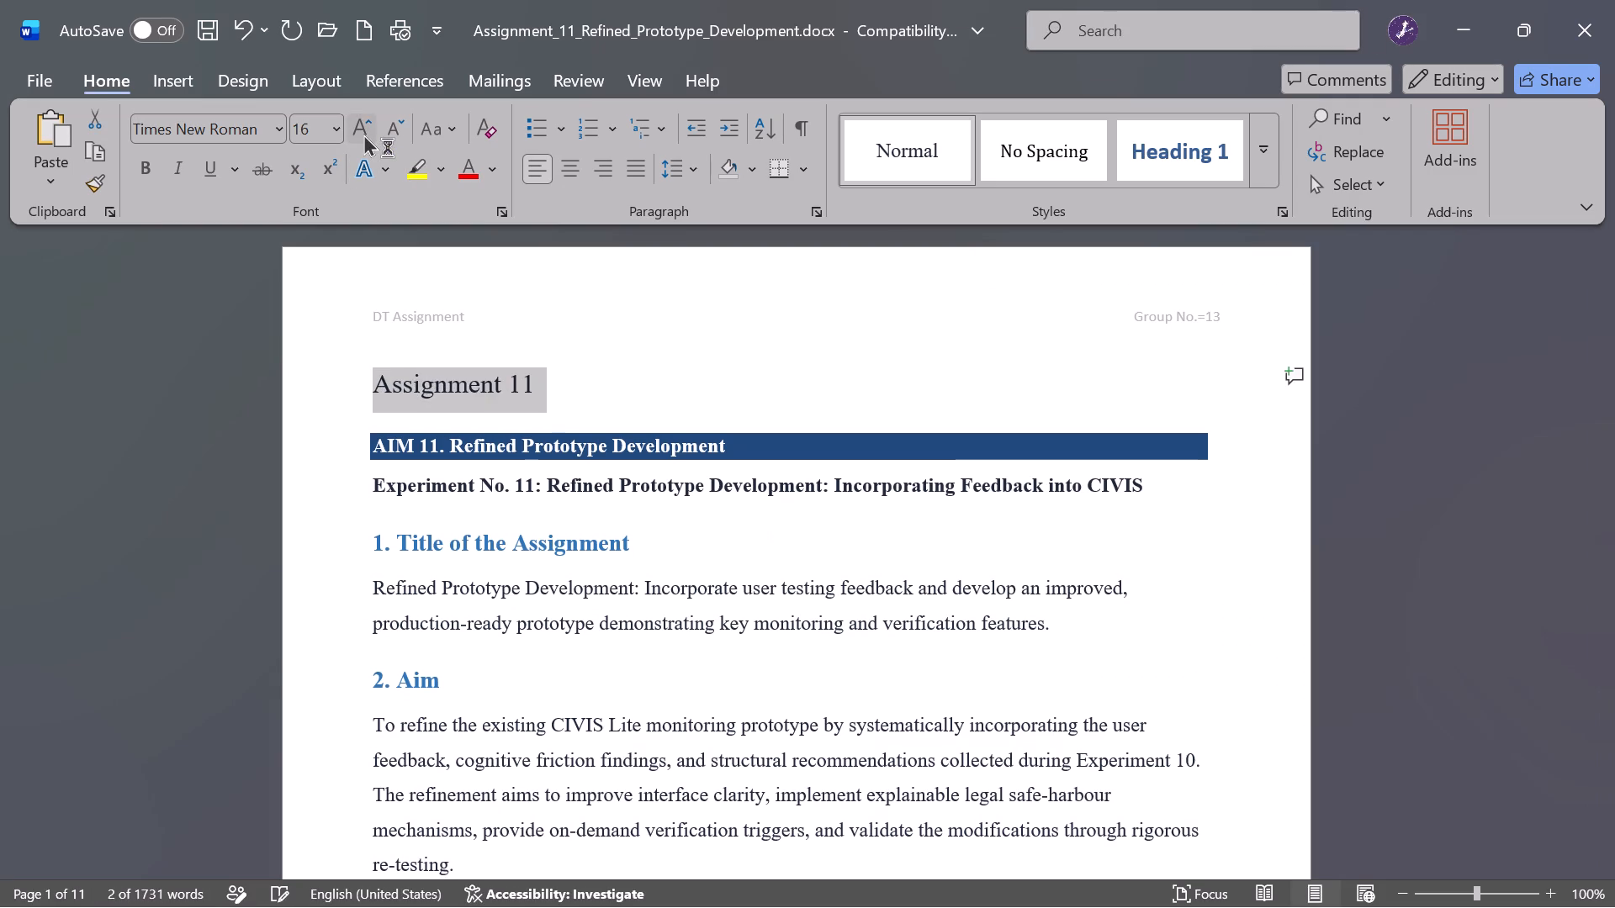
# Format the whole page header line, with DT Assignment and the group number, in Times New Roman at 10 pt.
pyautogui.tripleClick(469, 301)
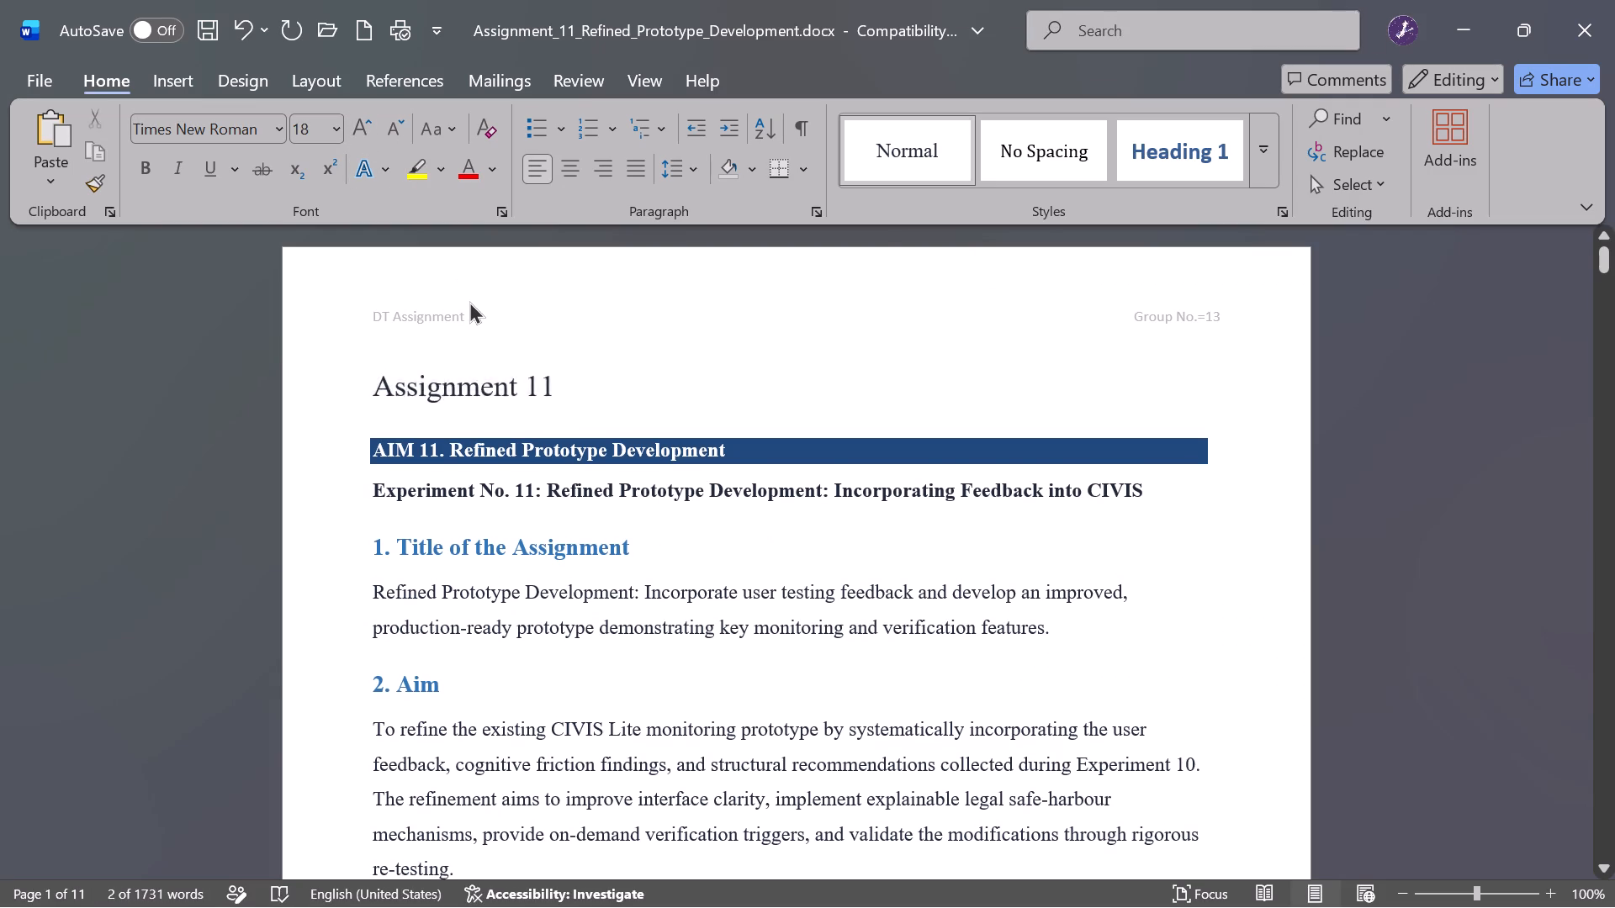
pyautogui.click(469, 301)
pyautogui.tripleClick(449, 309)
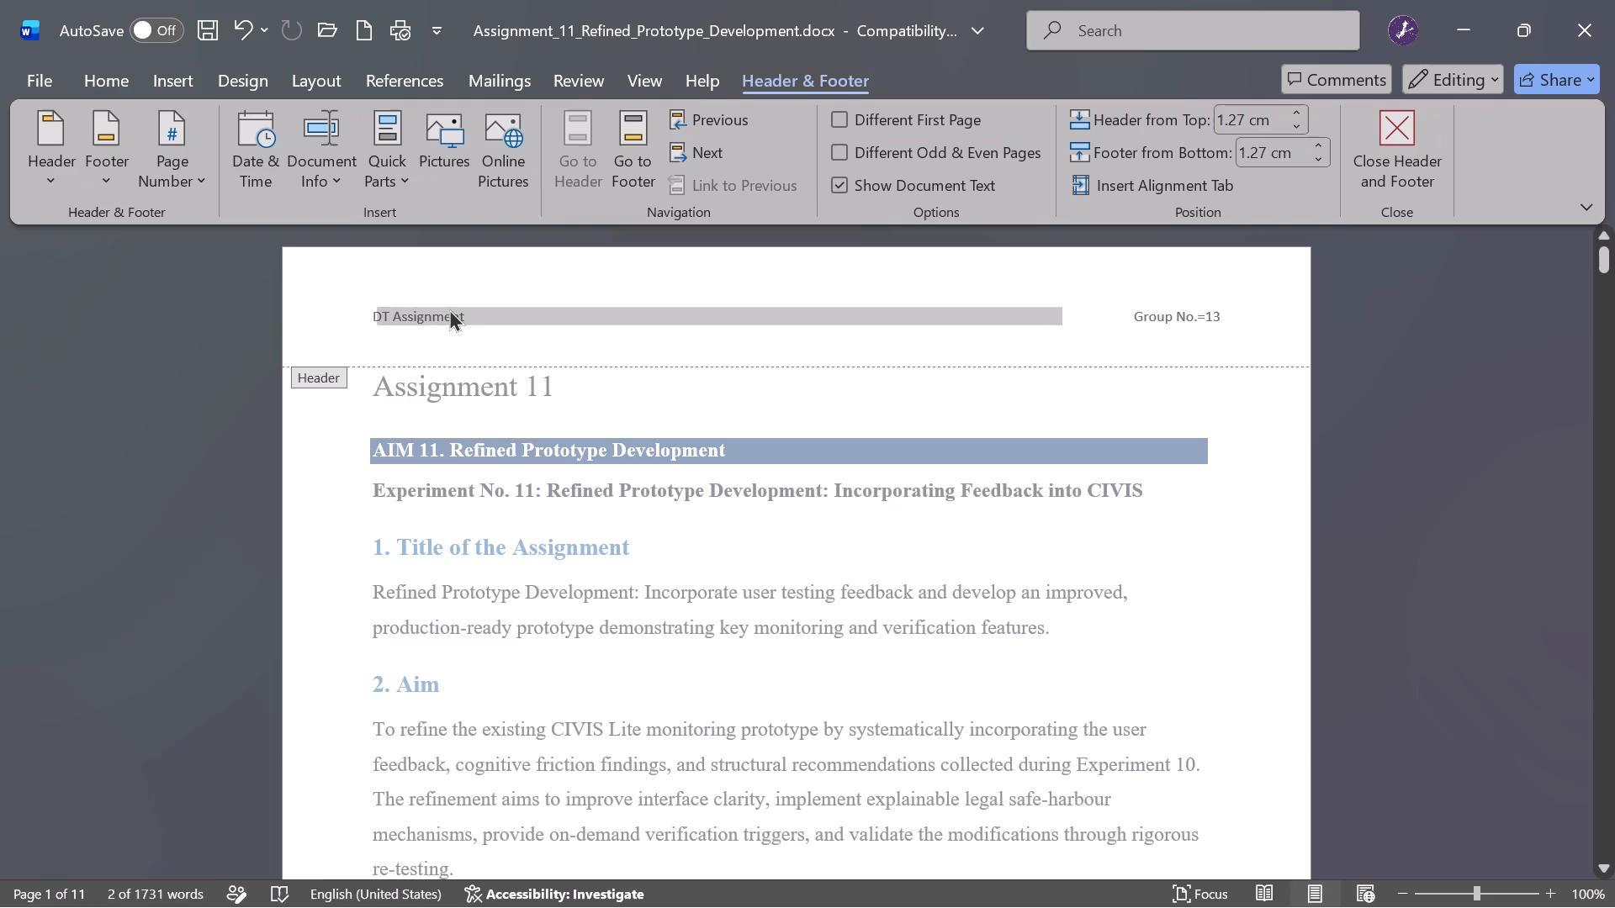
pyautogui.click(111, 93)
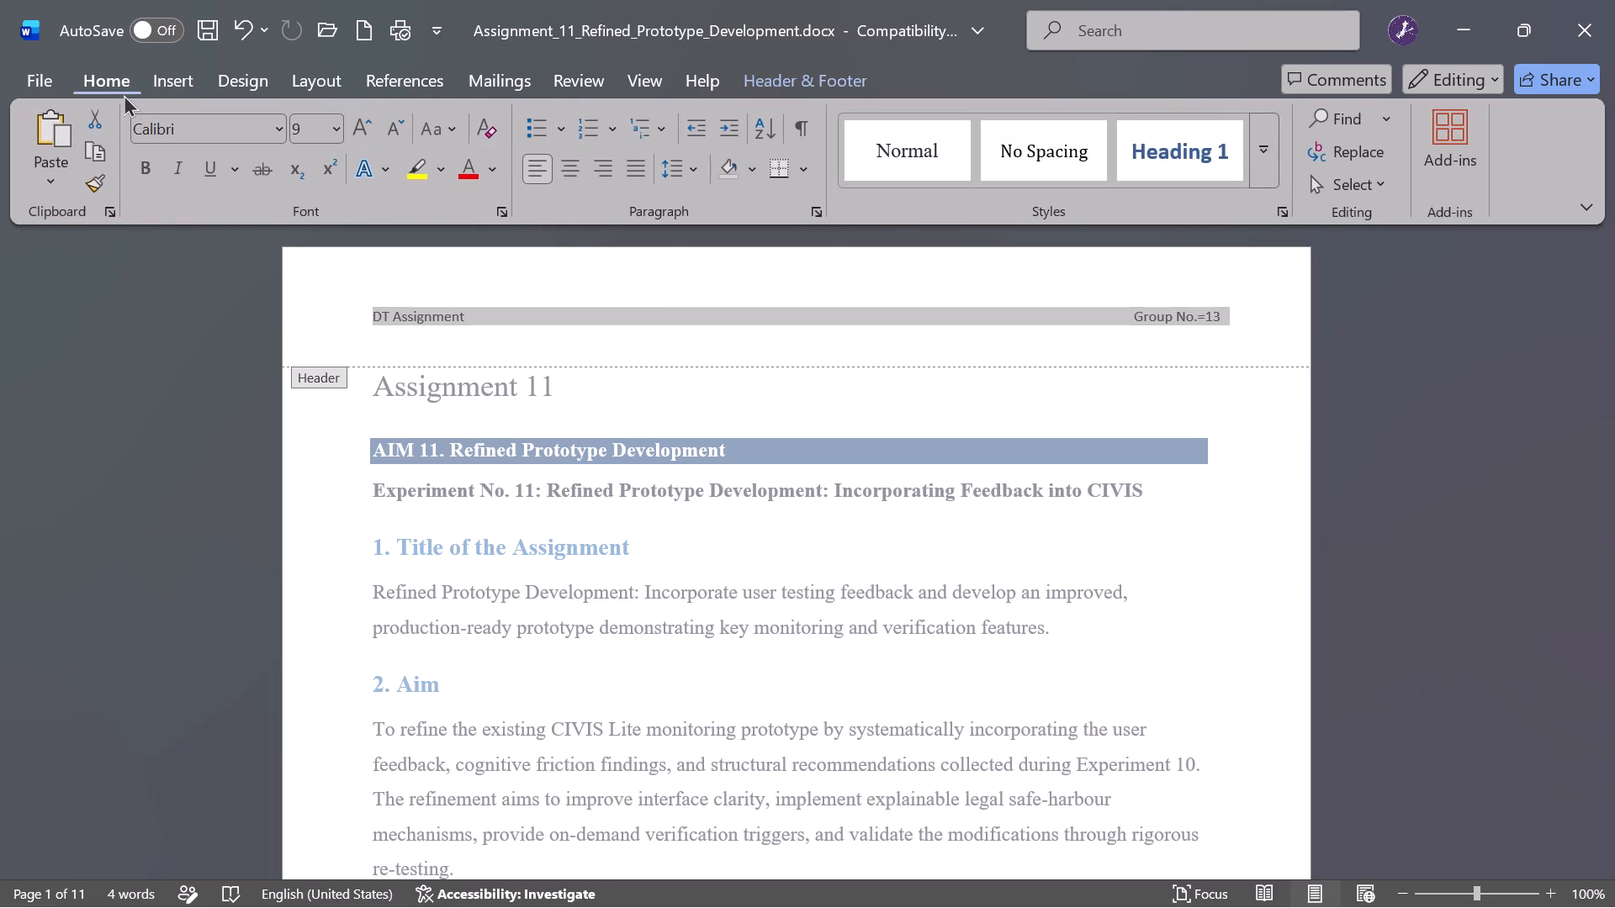
pyautogui.click(231, 124)
pyautogui.write('time')
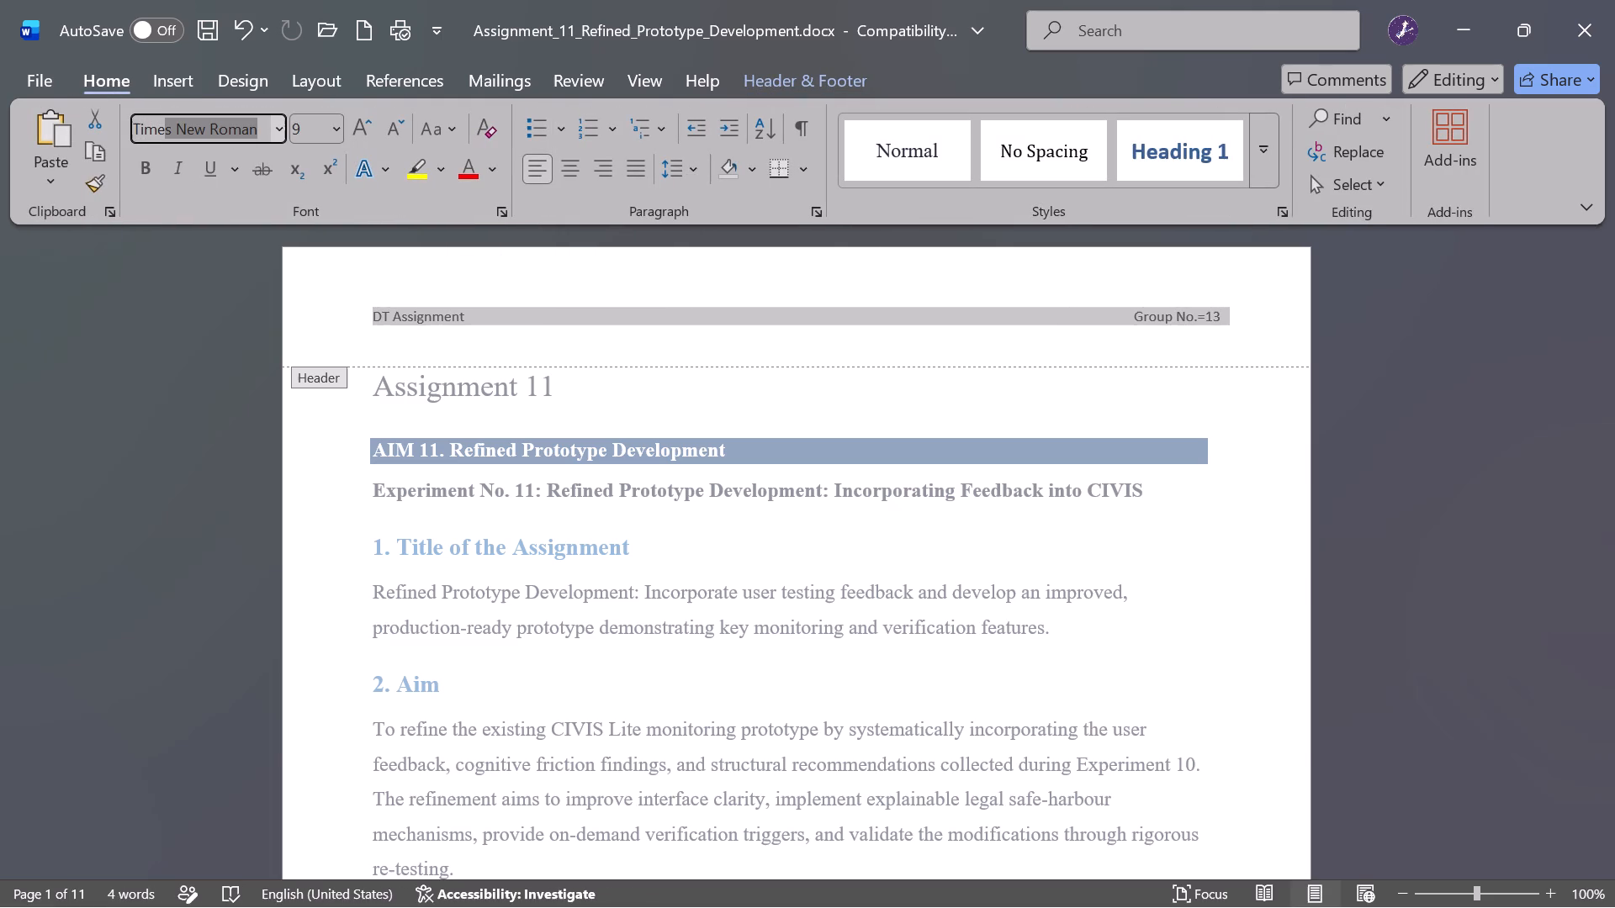
pyautogui.press('Return')
pyautogui.click(368, 130)
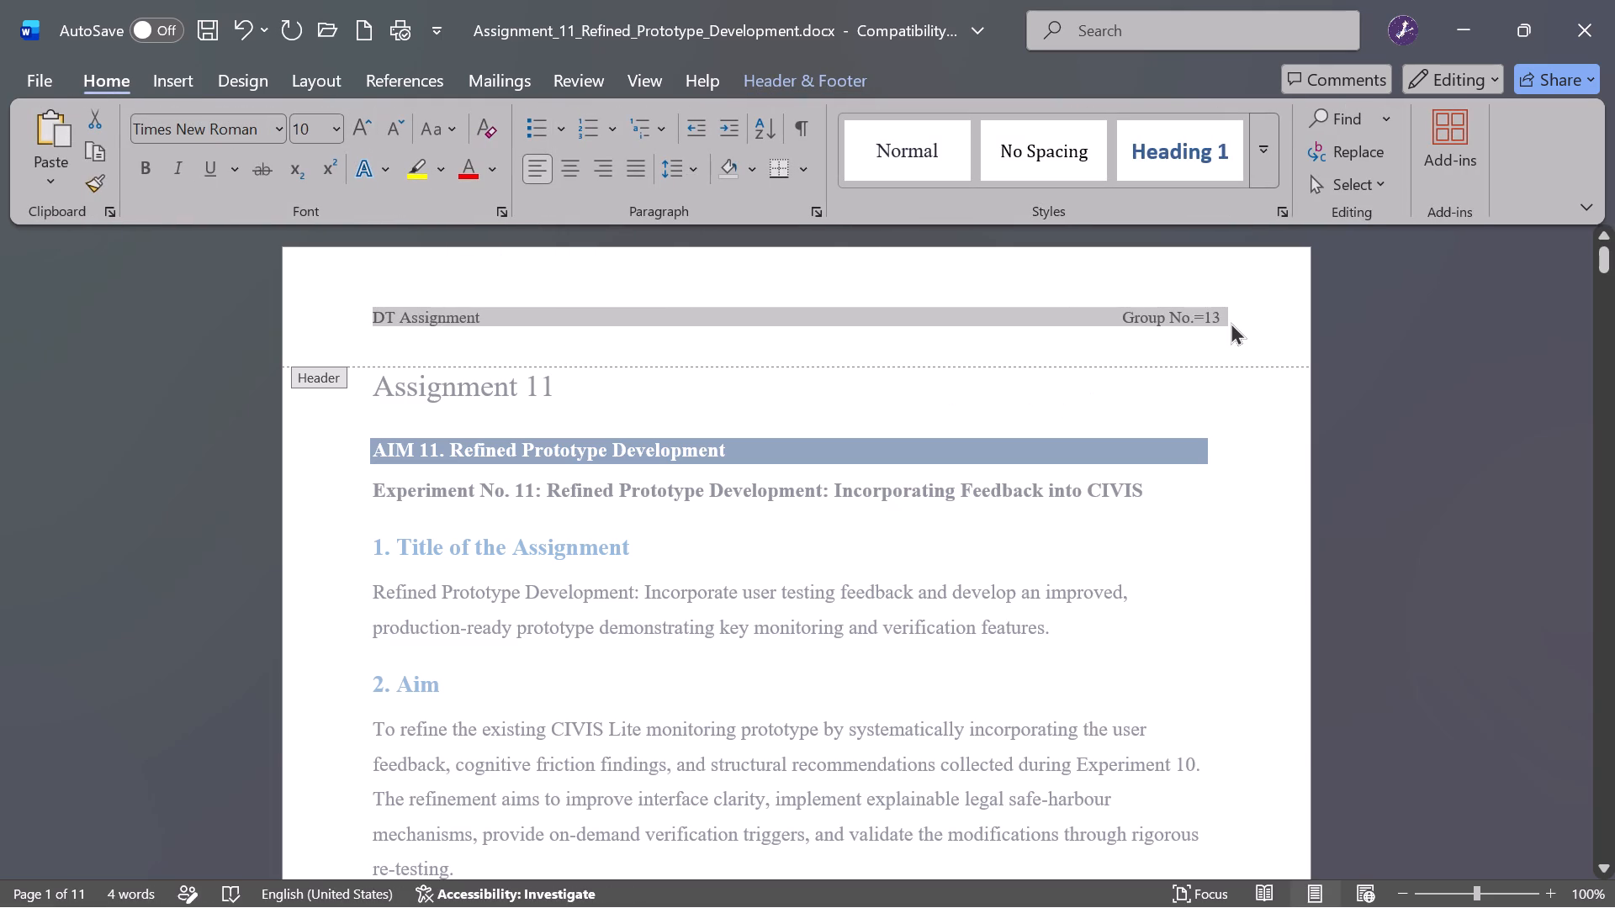
# Replace the equals sign in the page header's group number with a space, making it "Group No. 13".
pyautogui.click(1211, 309)
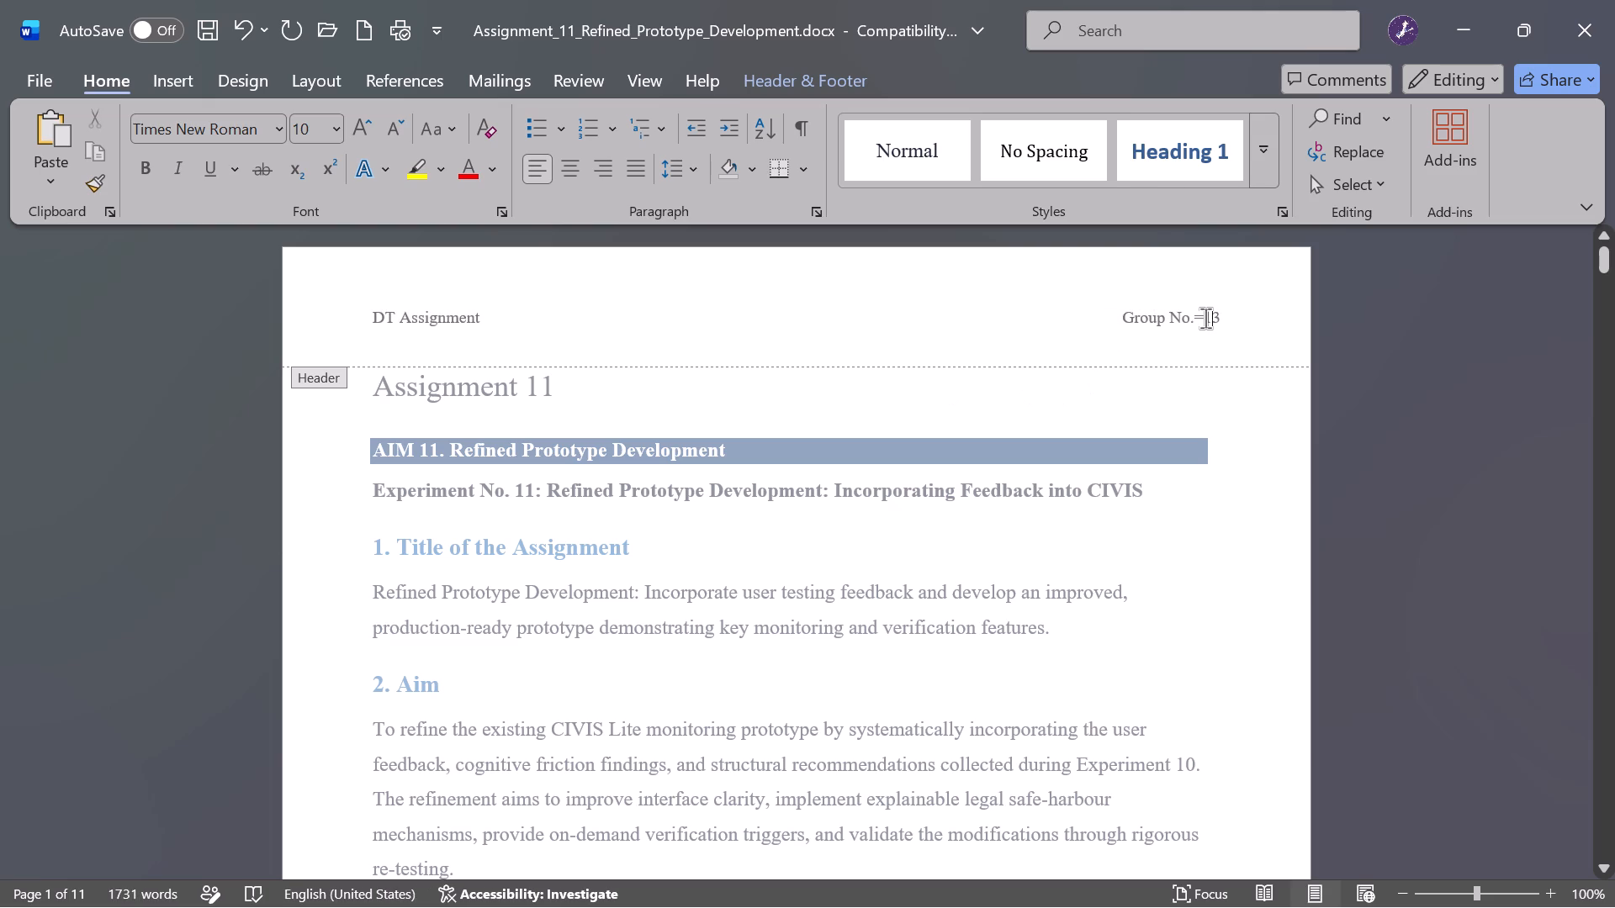
pyautogui.press('Left')
pyautogui.press('BackSpace')
pyautogui.press('space')
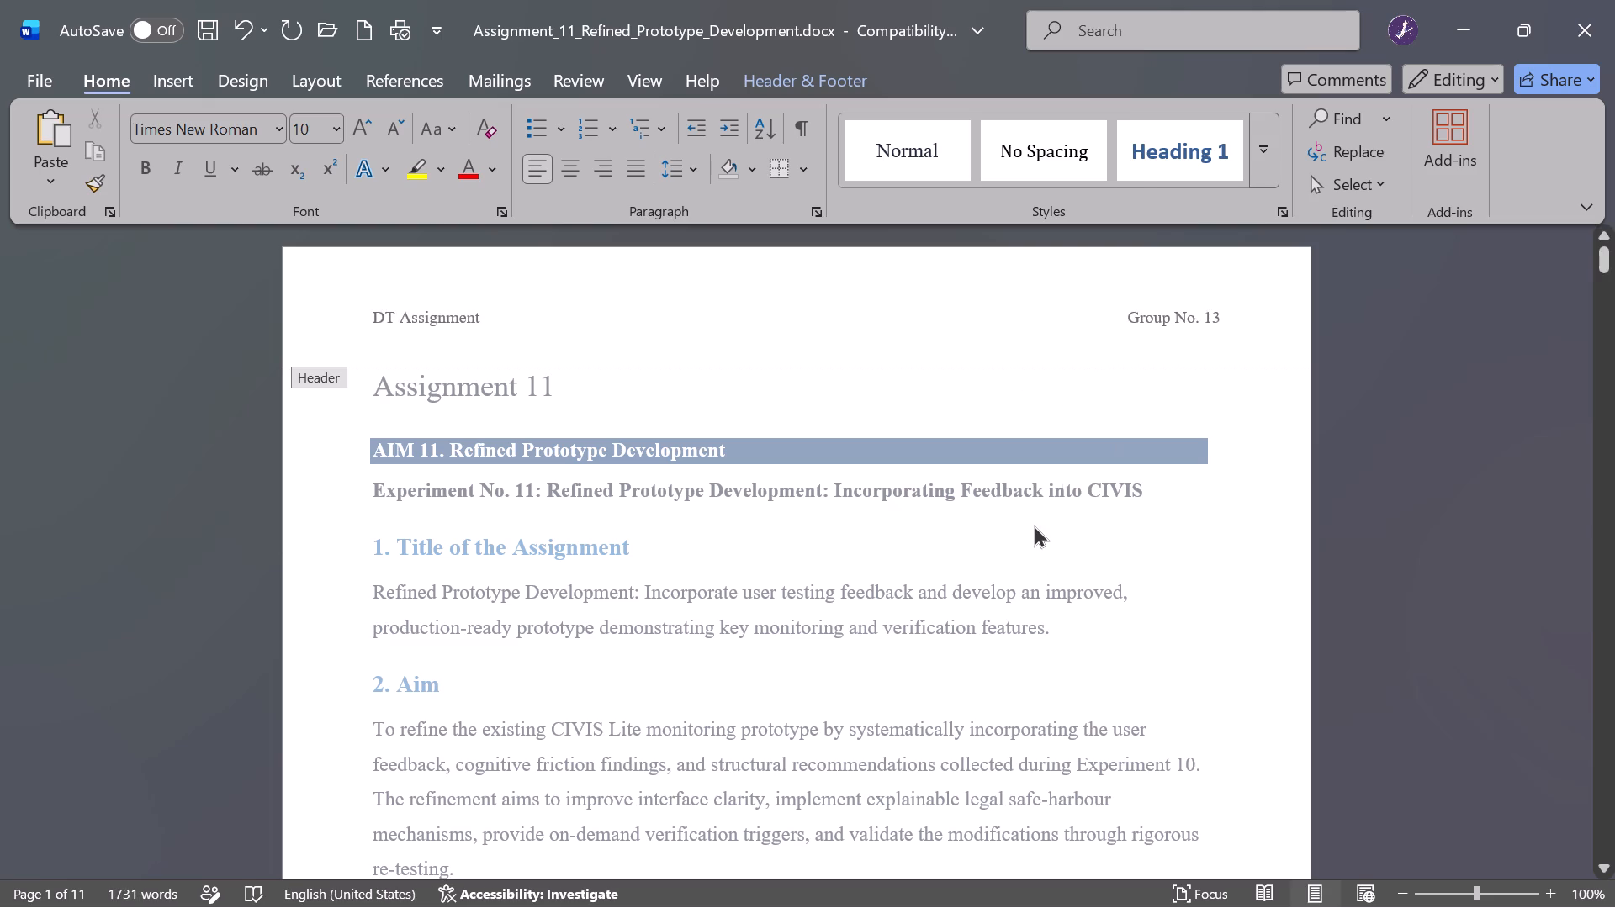
pyautogui.click(1034, 525)
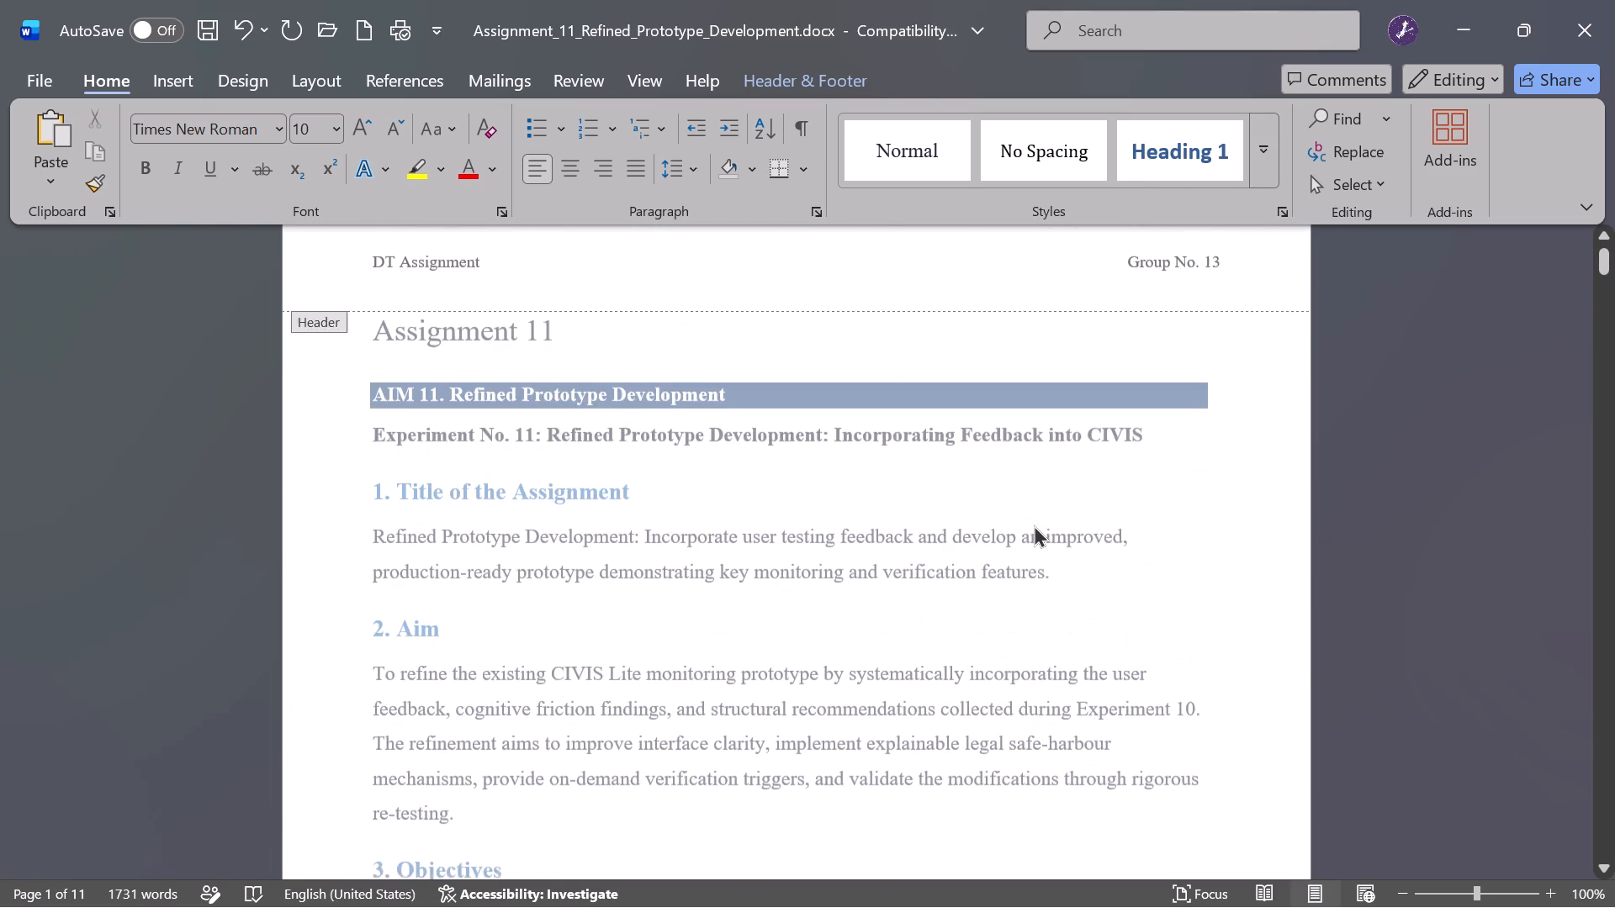
# Colour the whole page header line, with DT Assignment and Group No. 13, black.
pyautogui.tripleClick(676, 281)
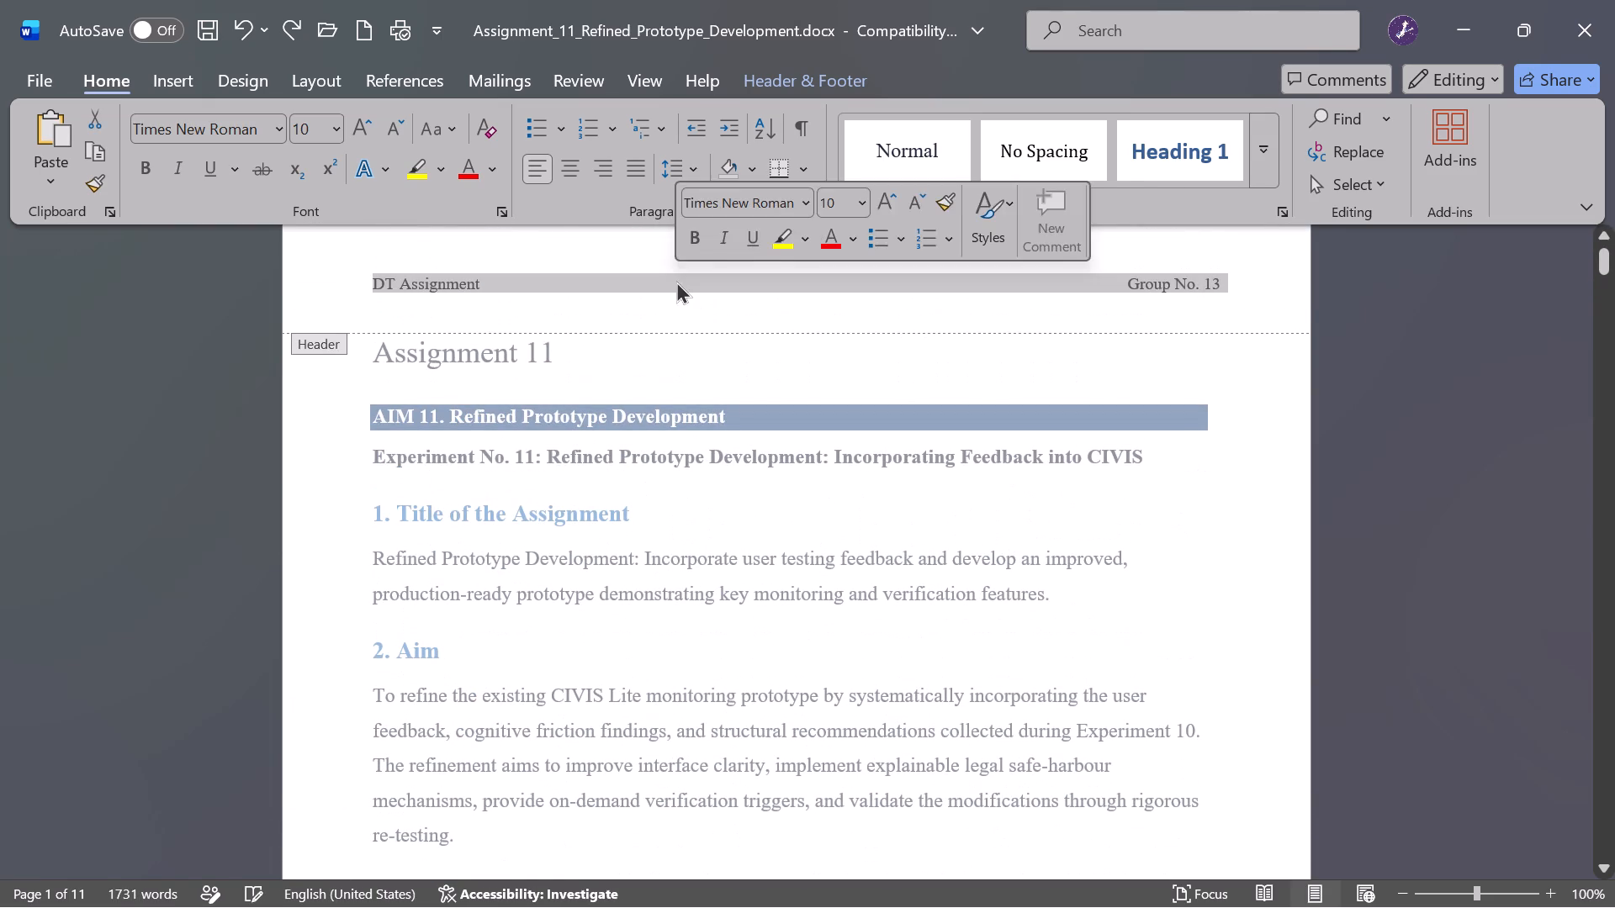
pyautogui.click(470, 164)
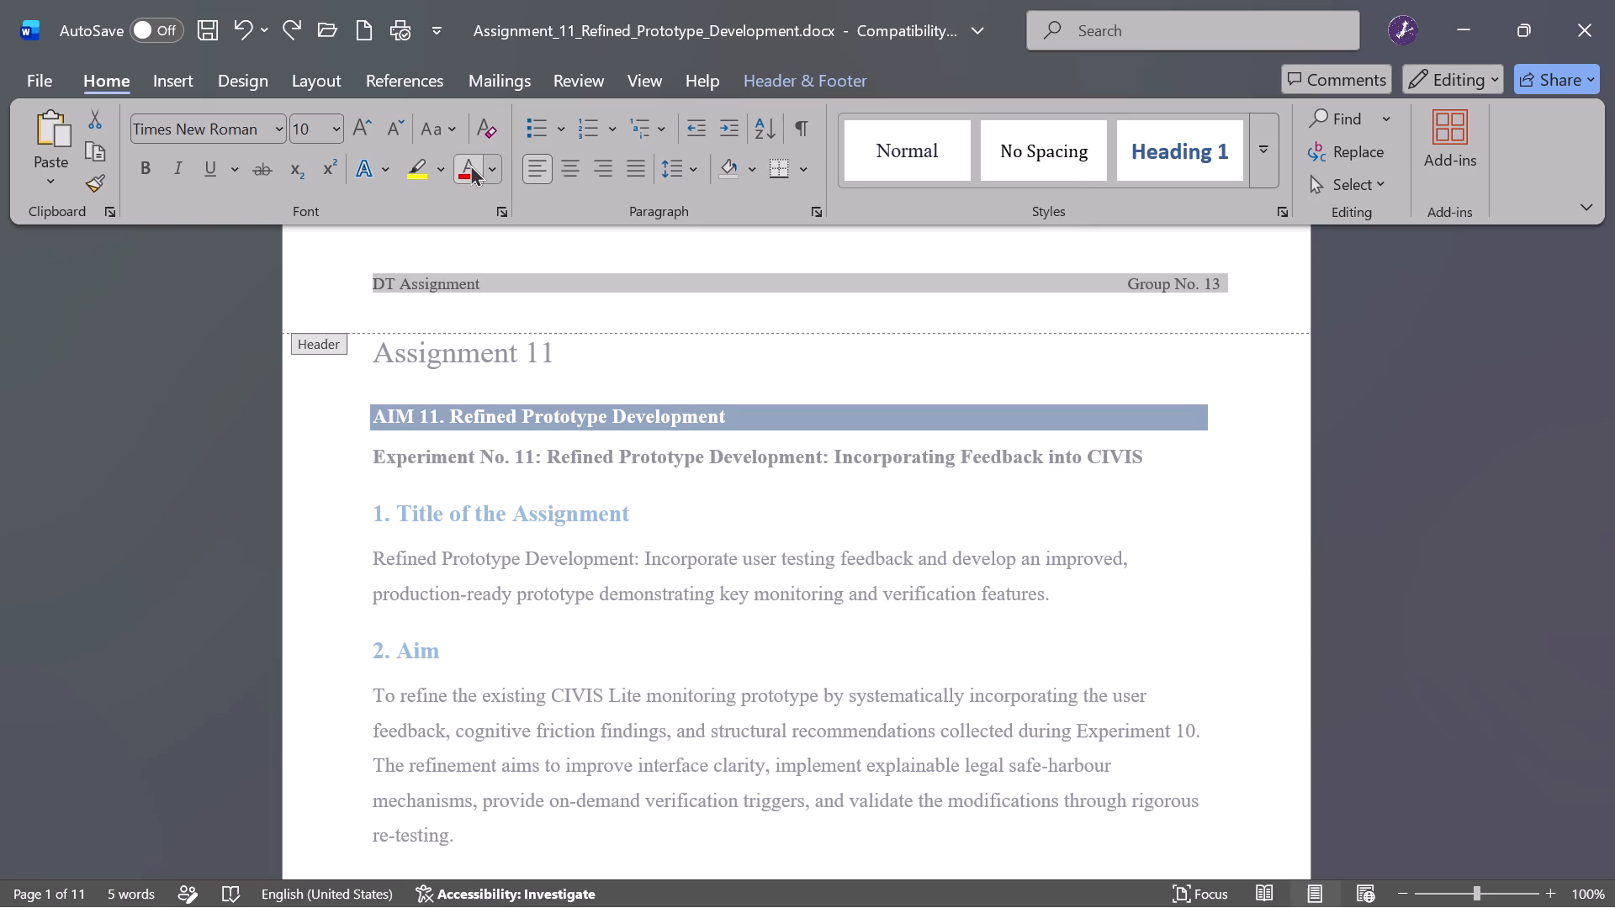
pyautogui.moveTo(494, 166); pyautogui.dragTo(503, 307)
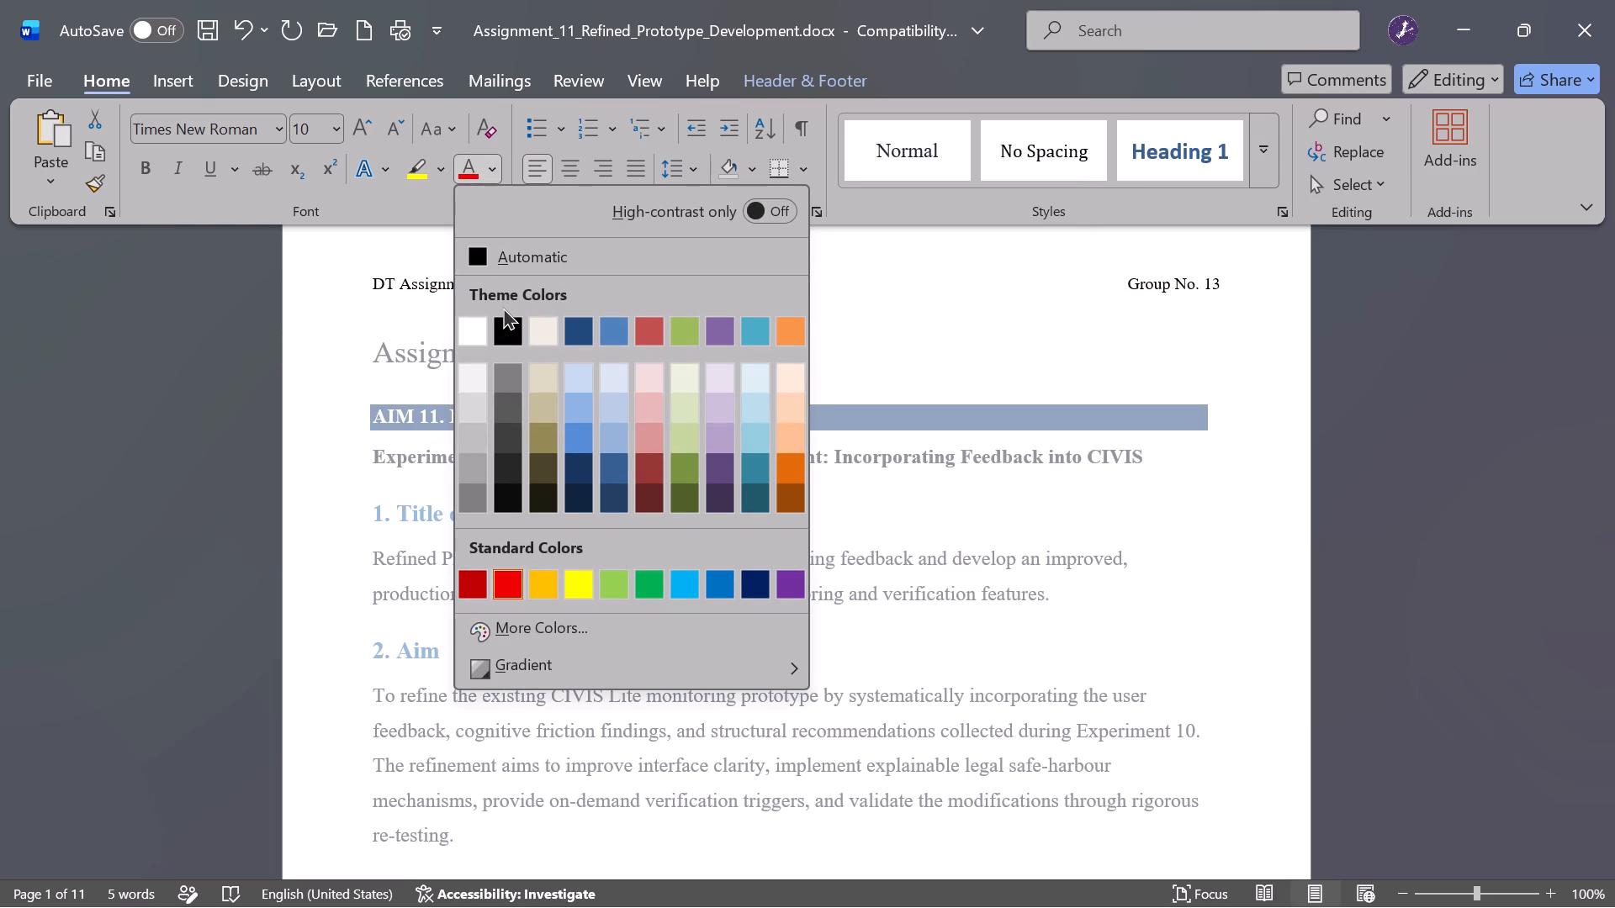
pyautogui.moveTo(503, 307); pyautogui.dragTo(517, 331)
pyautogui.click(517, 331)
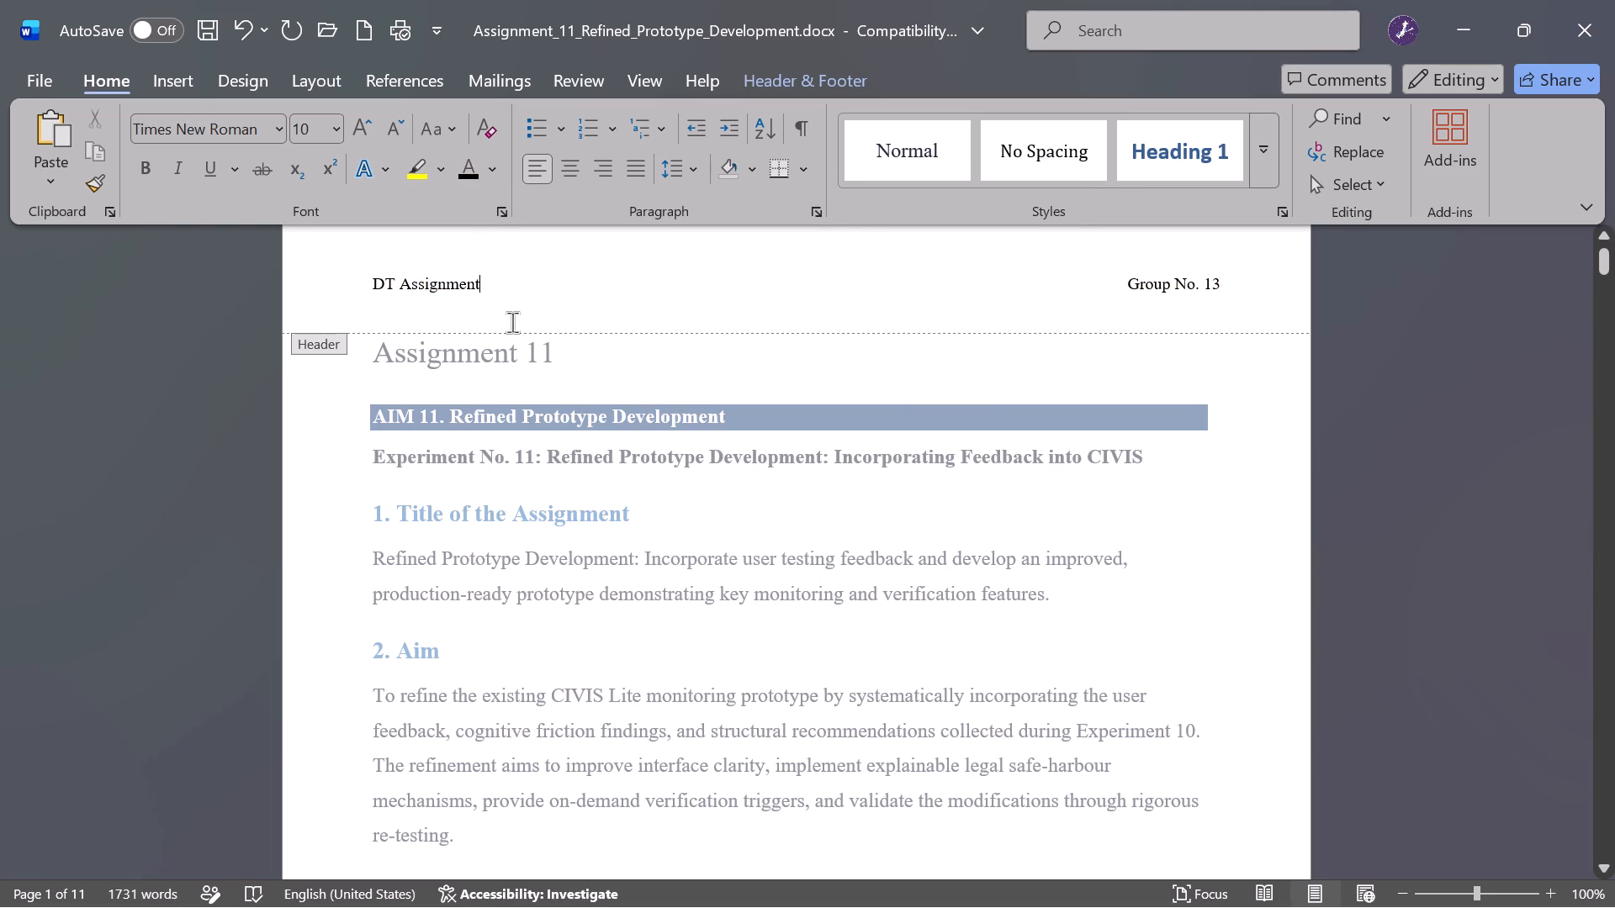
# Delete the word "Template" from the page footer, leaving "Design Thinking" after the page number.
pyautogui.scroll(-2, 443, 499)
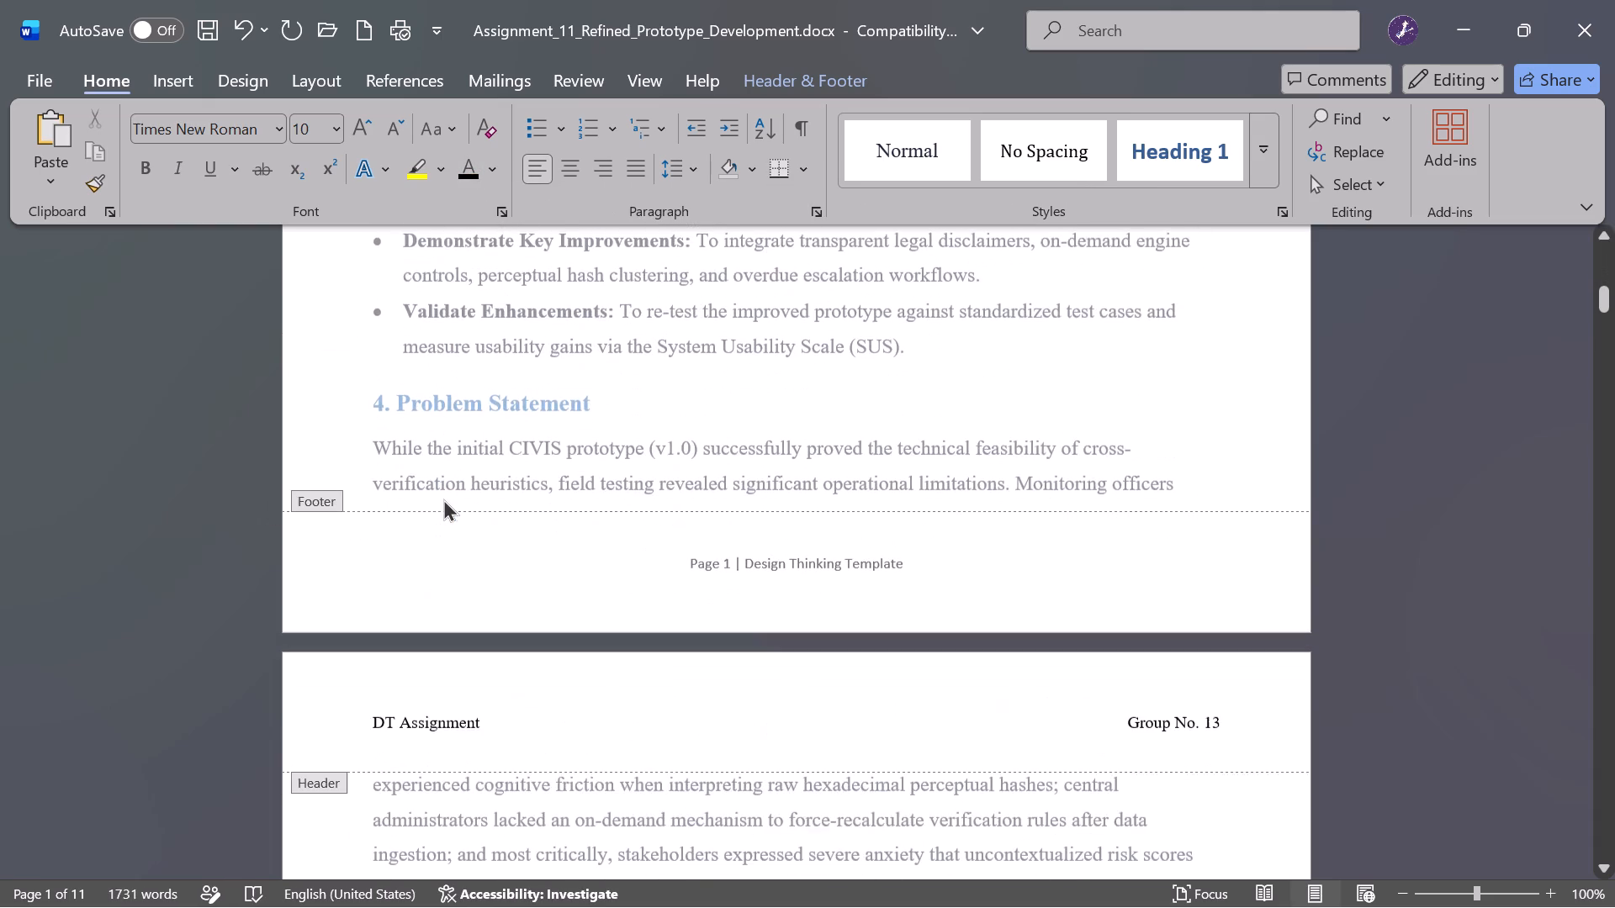
pyautogui.tripleClick(763, 555)
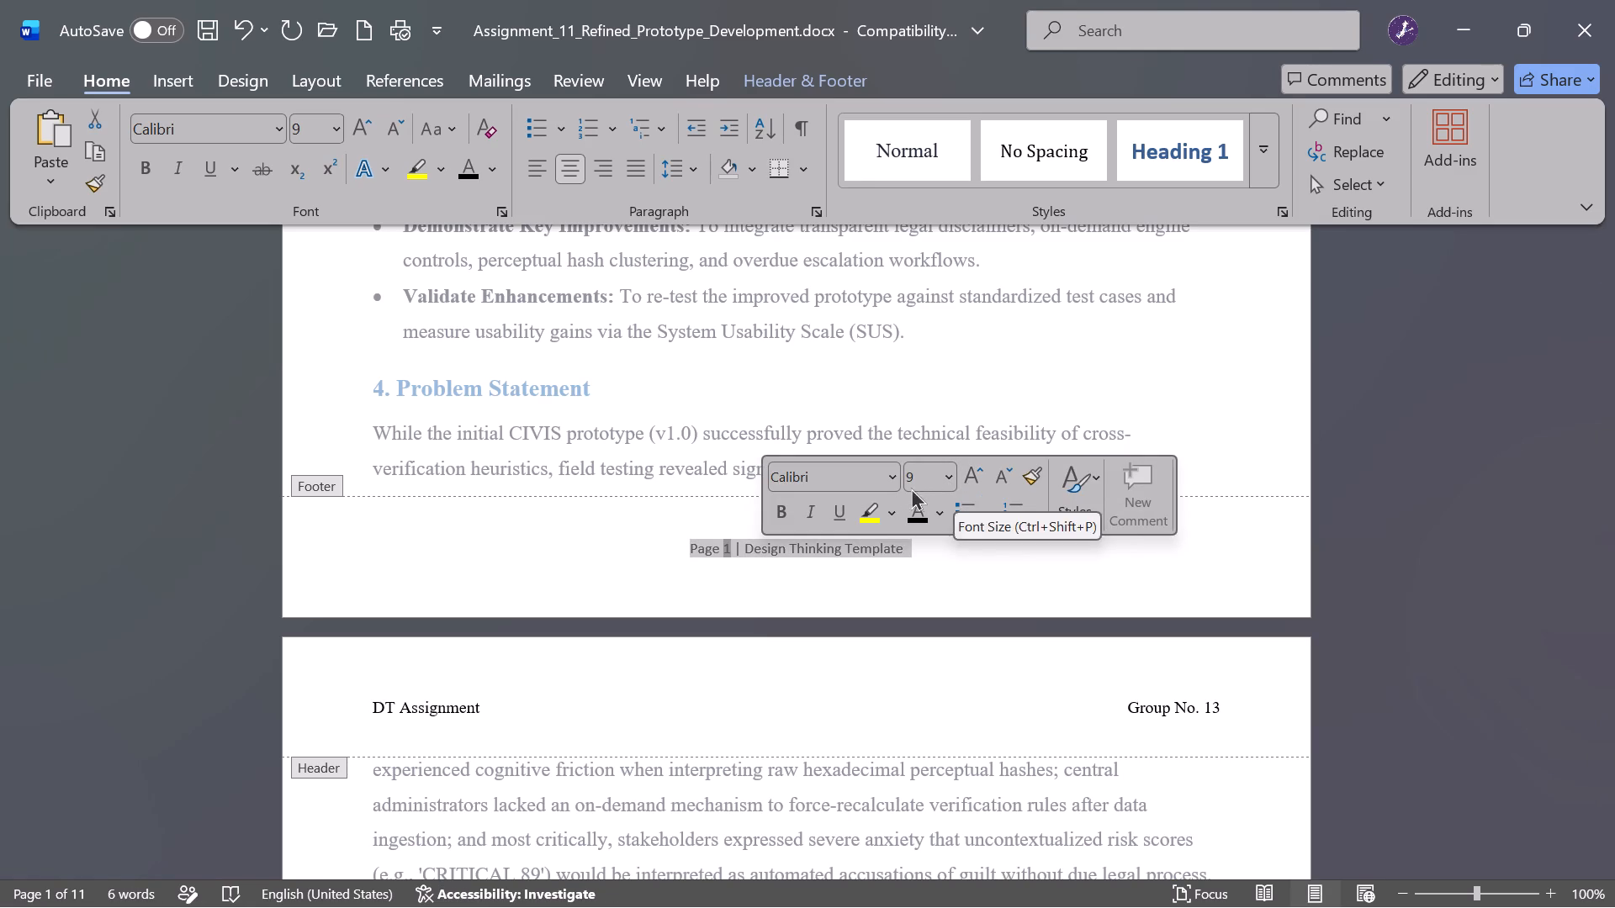
pyautogui.doubleClick(915, 547)
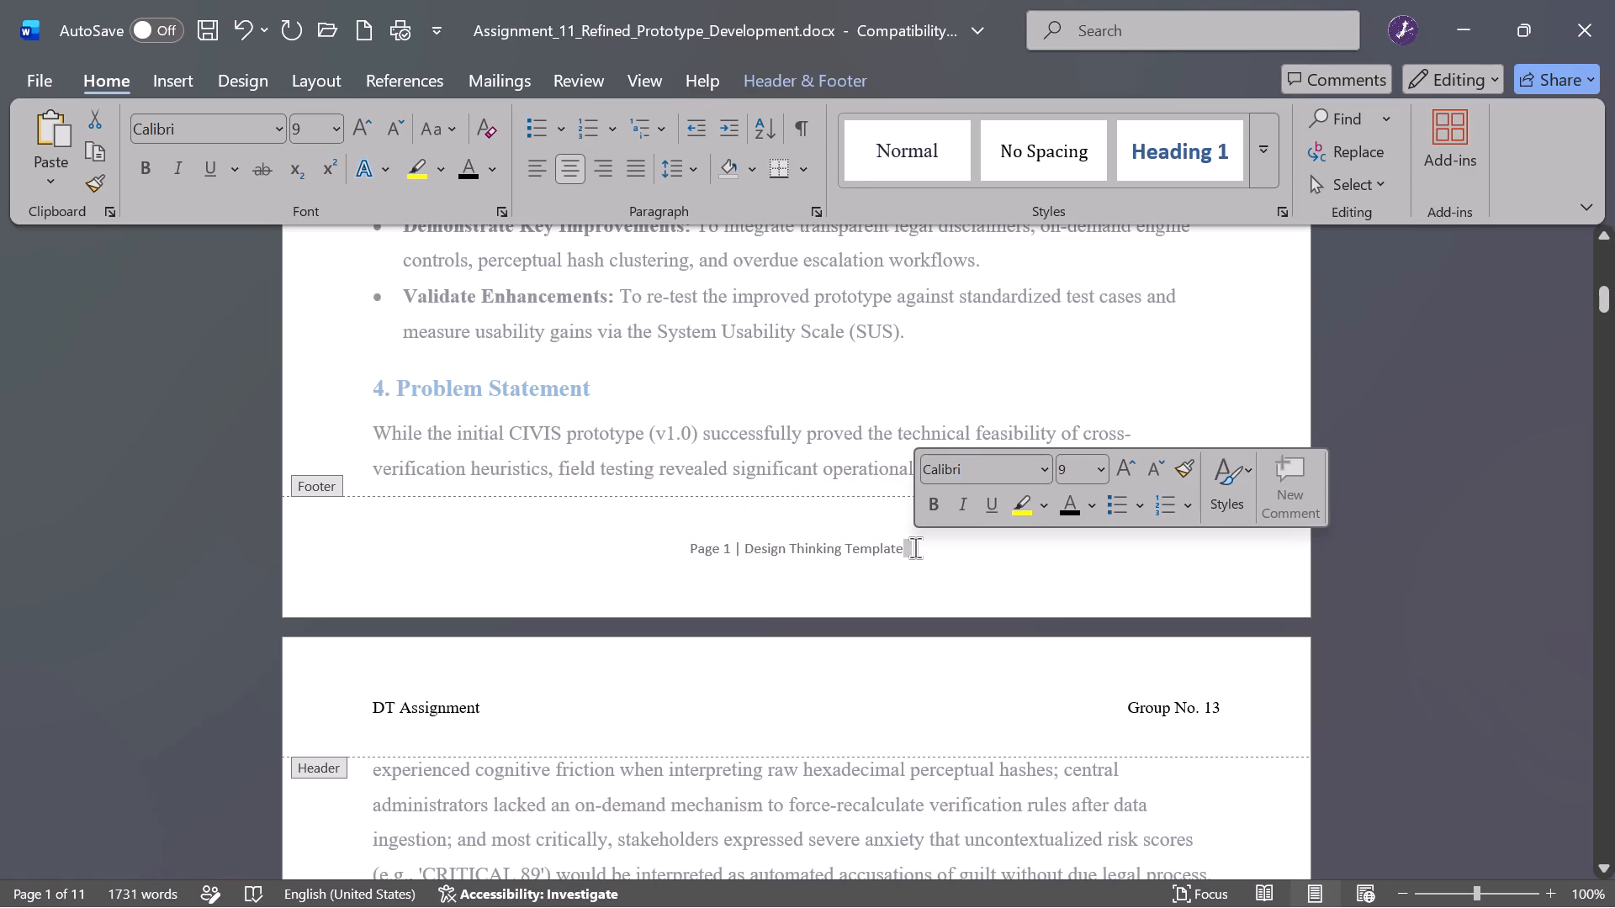
pyautogui.tripleClick(915, 547)
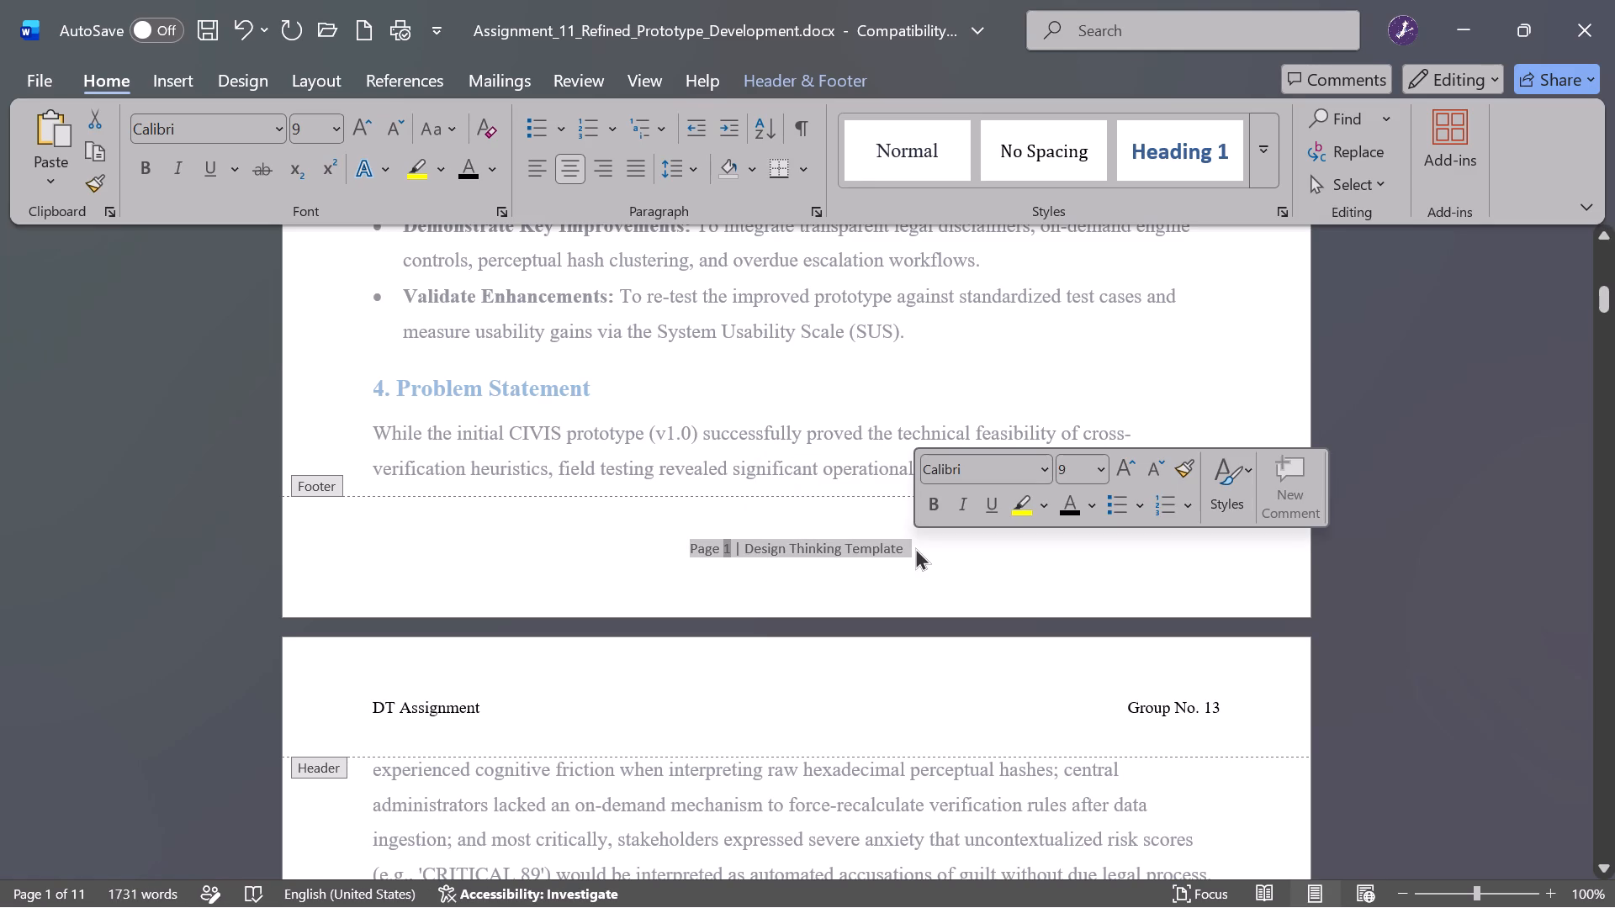
pyautogui.click(915, 547)
pyautogui.press('BackSpace')
pyautogui.press('BackSpace')
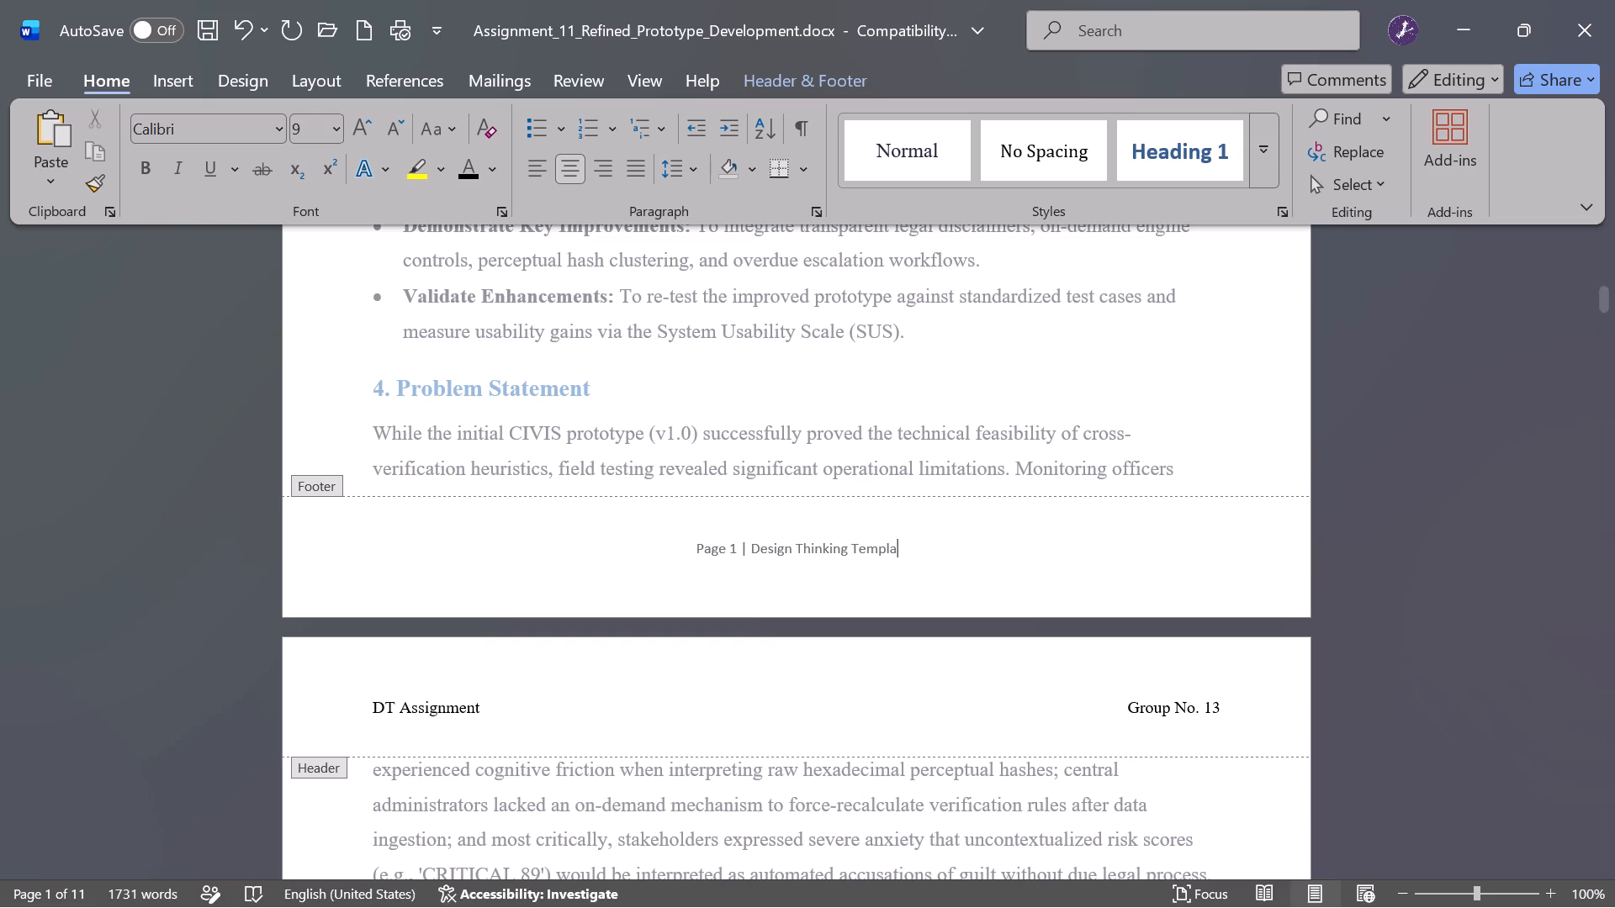
pyautogui.press('BackSpace')
pyautogui.press('BackSpace')
pyautogui.press('BackSpace')
pyautogui.press('BackSpace')
pyautogui.press('BackSpace')
pyautogui.press('BackSpace')
pyautogui.press('BackSpace')
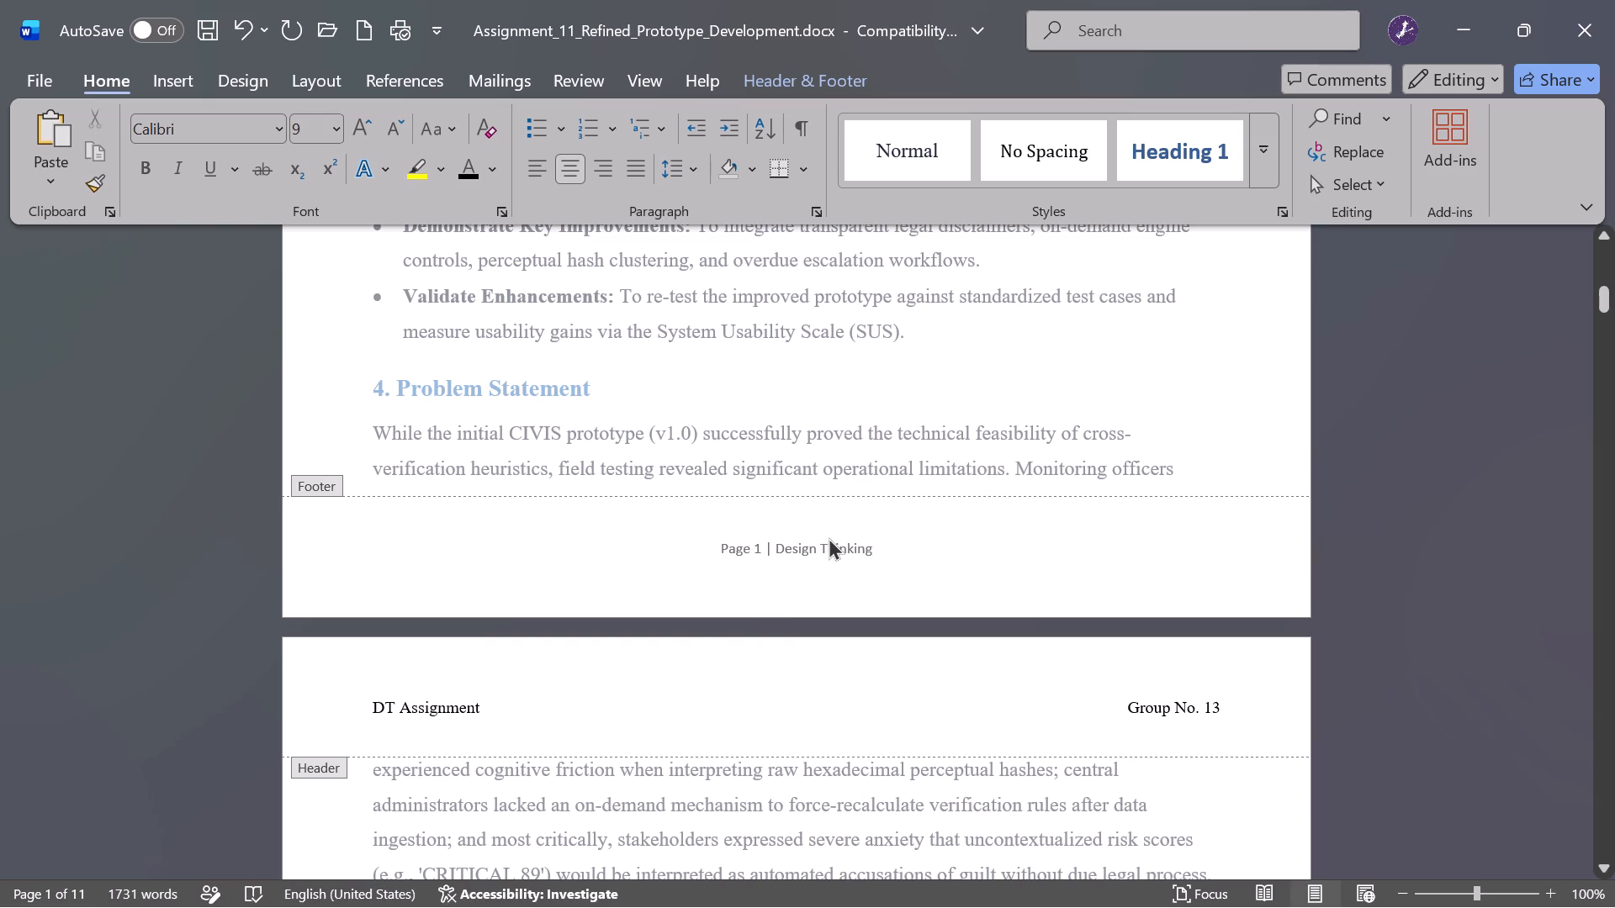
# Colour the whole footer line with the page number and Design Thinking black, and return to the body text.
pyautogui.tripleClick(890, 537)
pyautogui.tripleClick(860, 551)
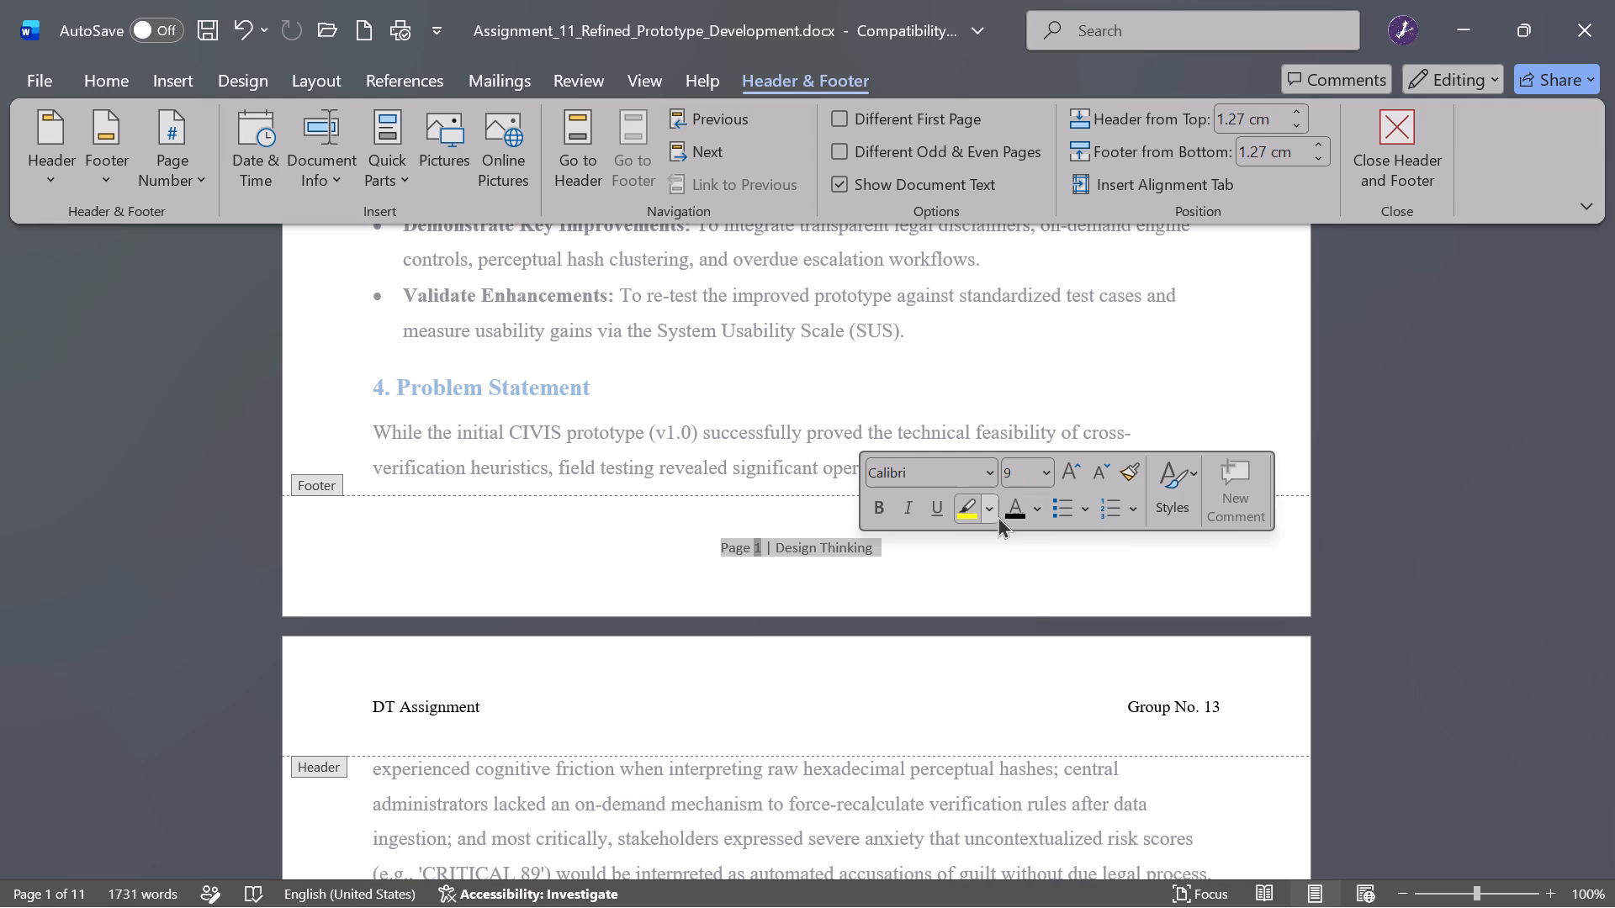
pyautogui.click(1012, 514)
pyautogui.click(1369, 538)
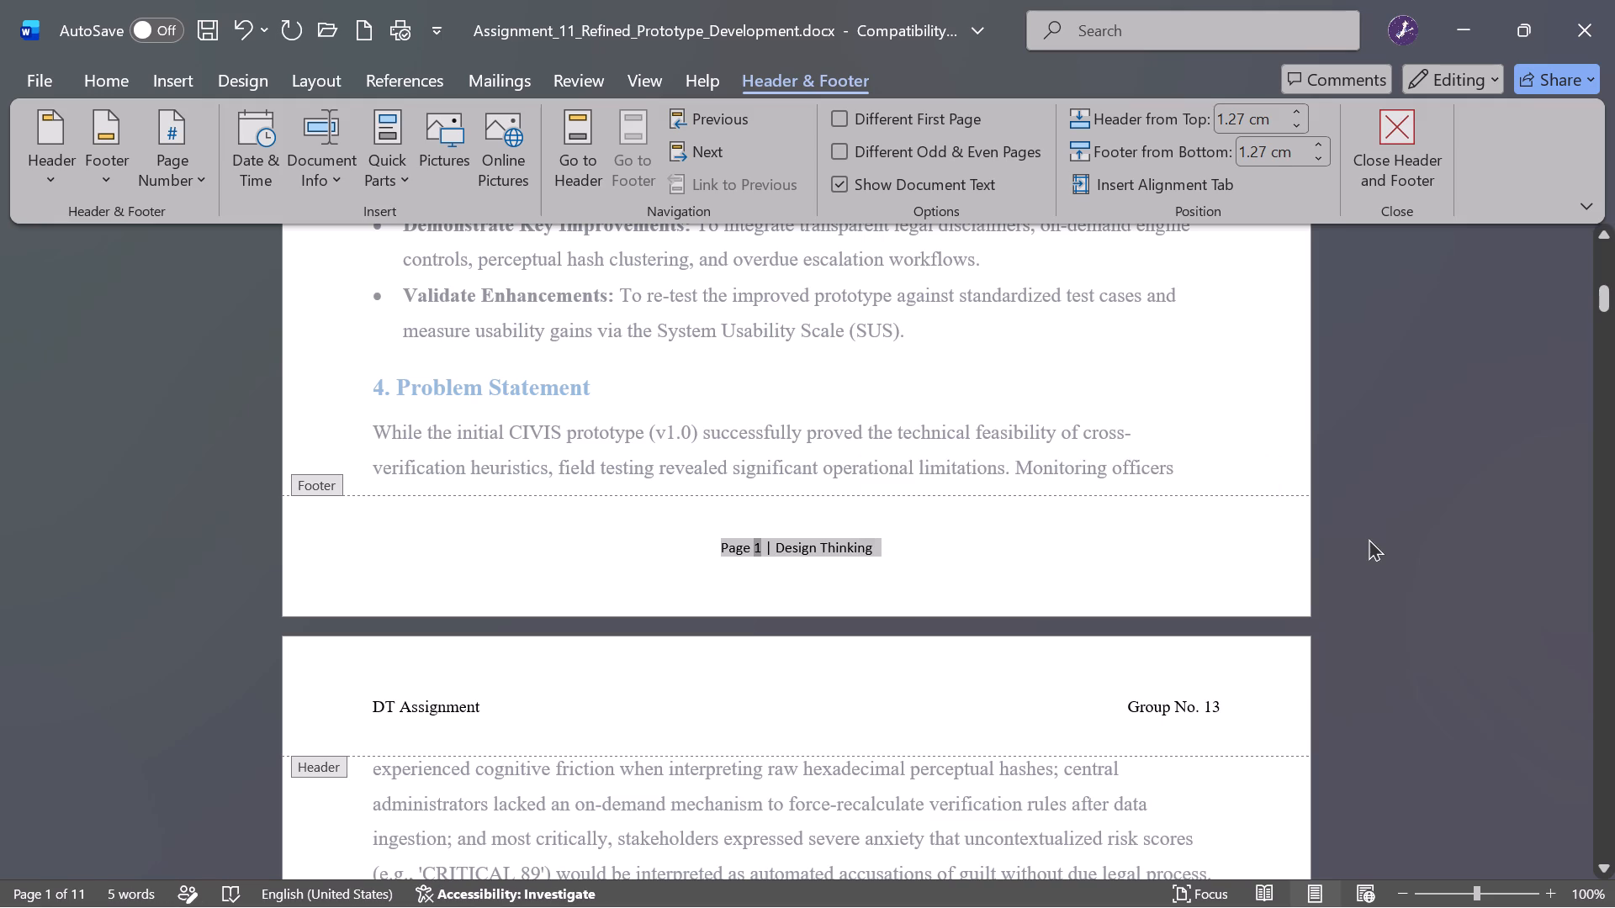
pyautogui.doubleClick(1252, 382)
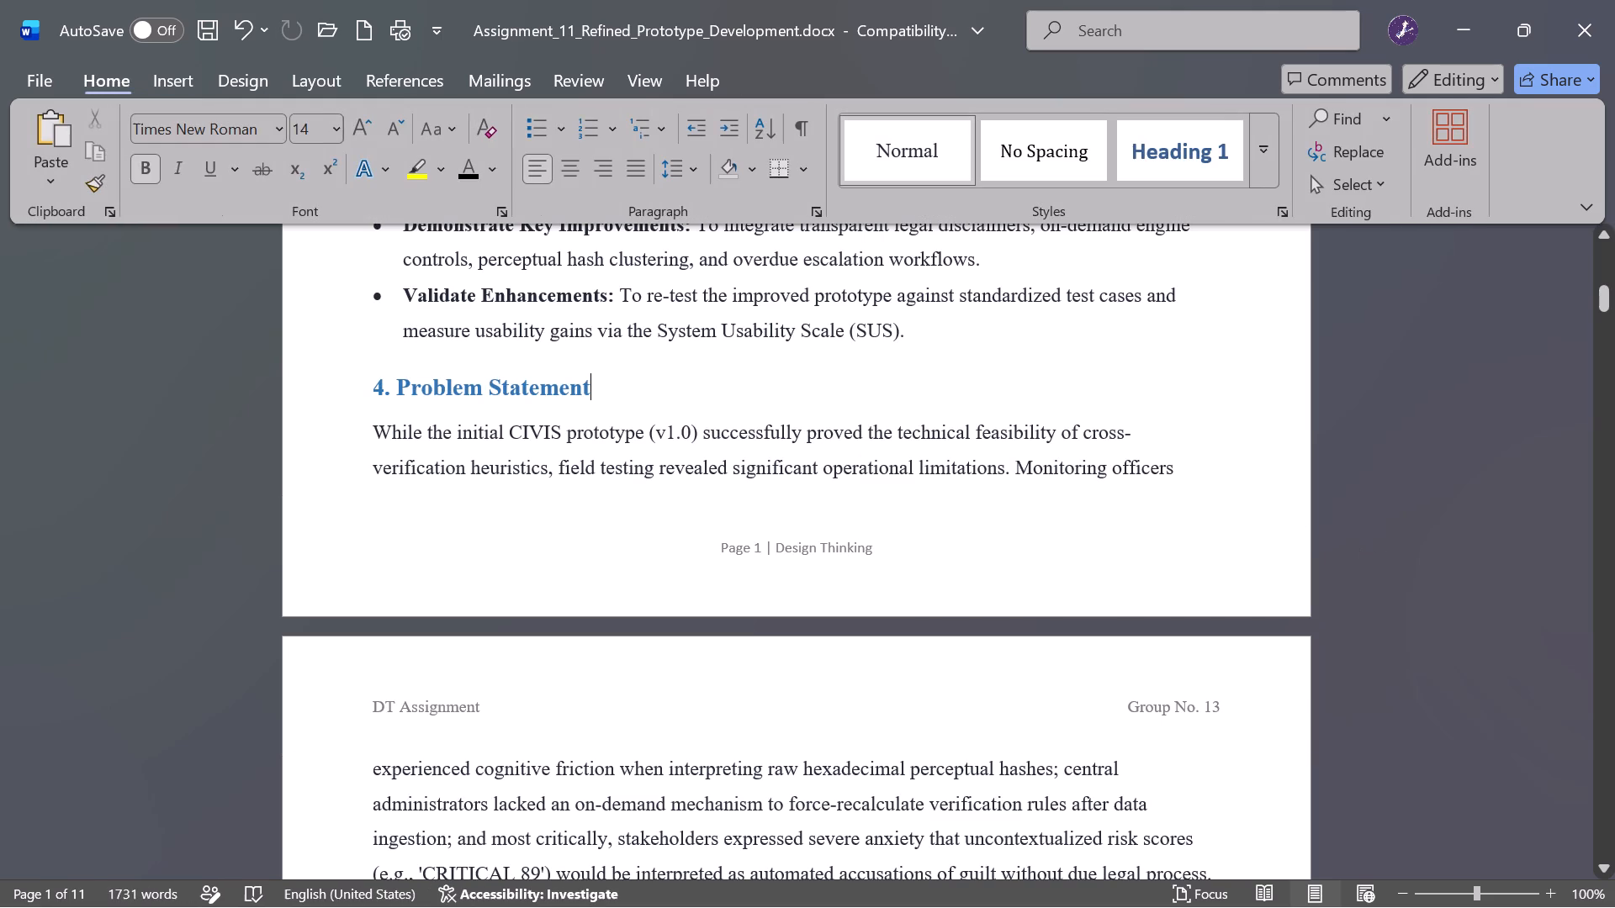
# Save the Assignment_11_Refined_Prototype_Development document.
pyautogui.hotkey('ctrl', 's')
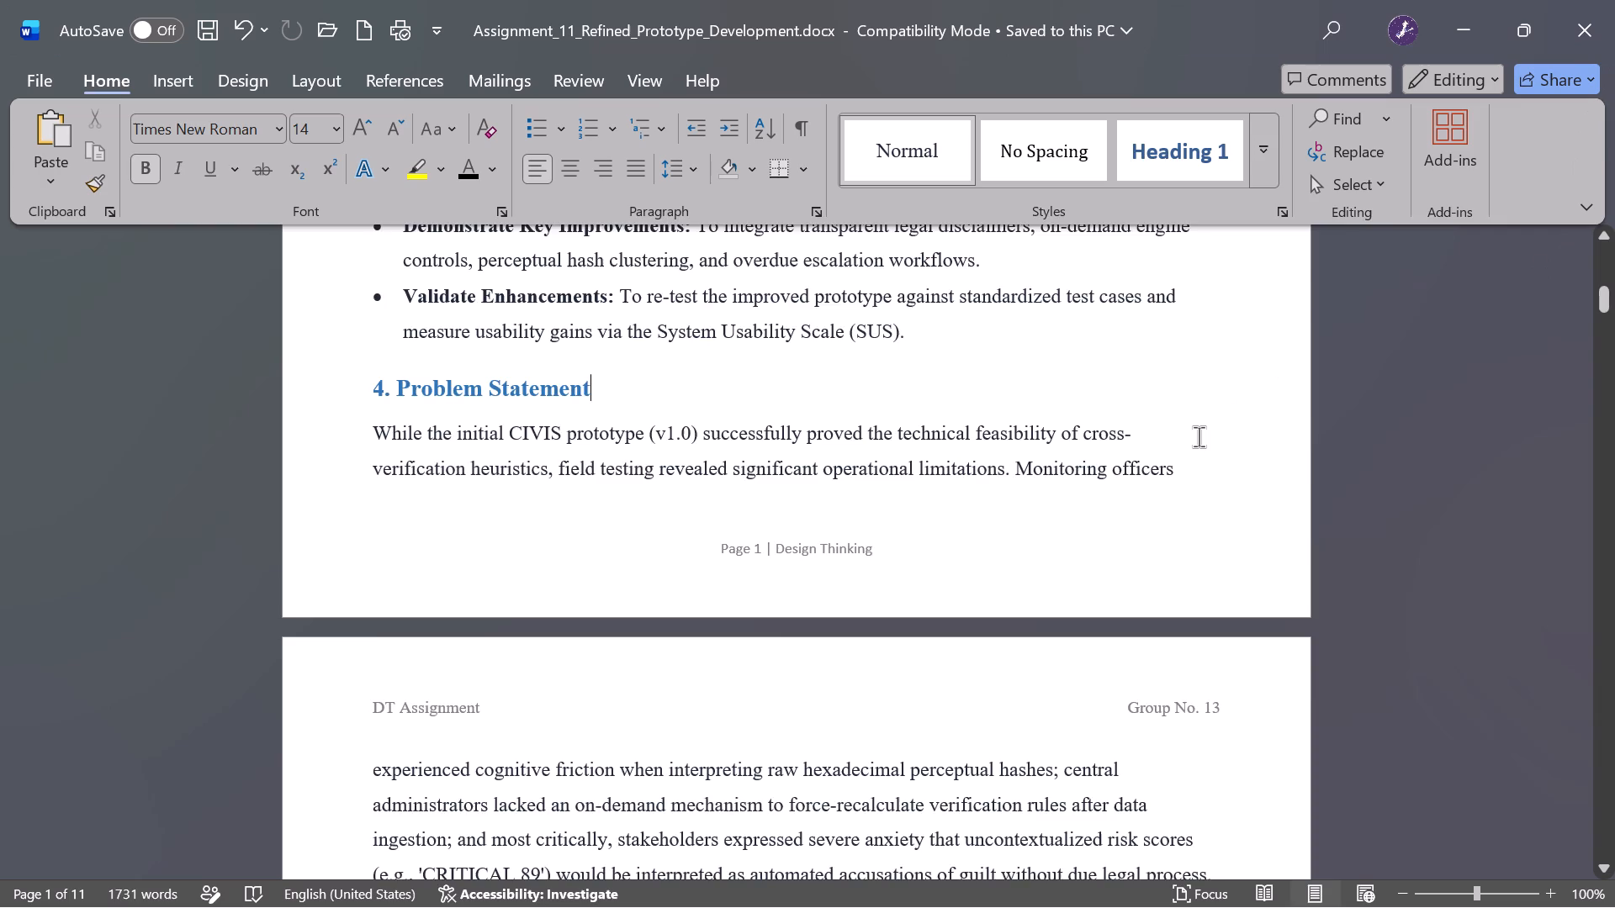
# Delete the "Experiment No. 11:" prefix from the bold line below the AIM 11 heading.
pyautogui.scroll(2, 1199, 436)
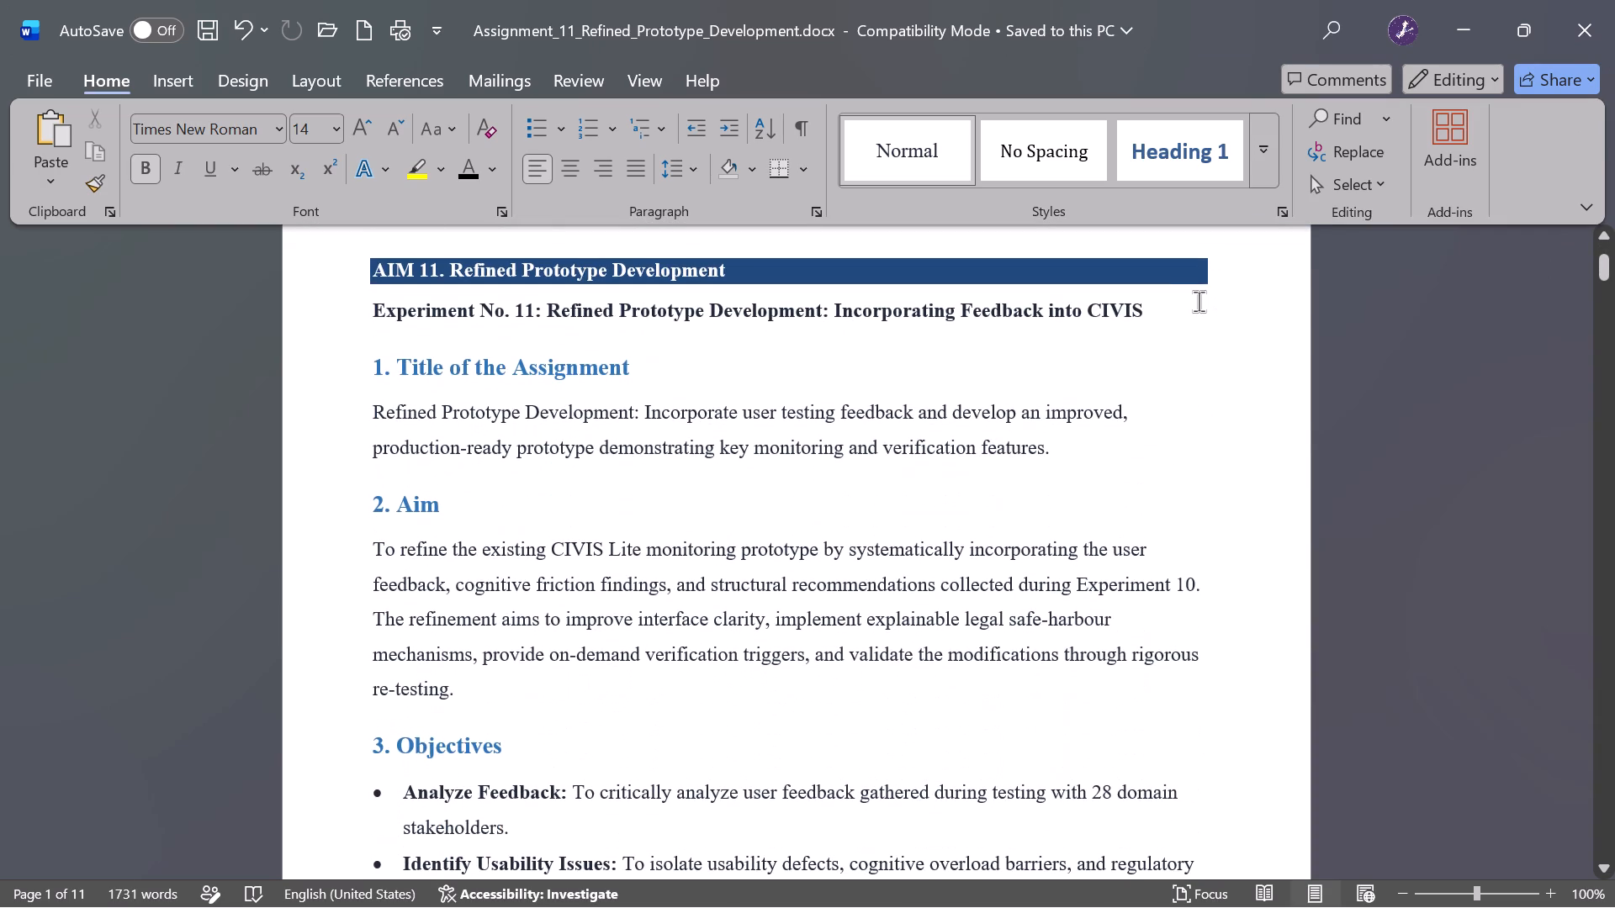
pyautogui.moveTo(1199, 301); pyautogui.dragTo(379, 331)
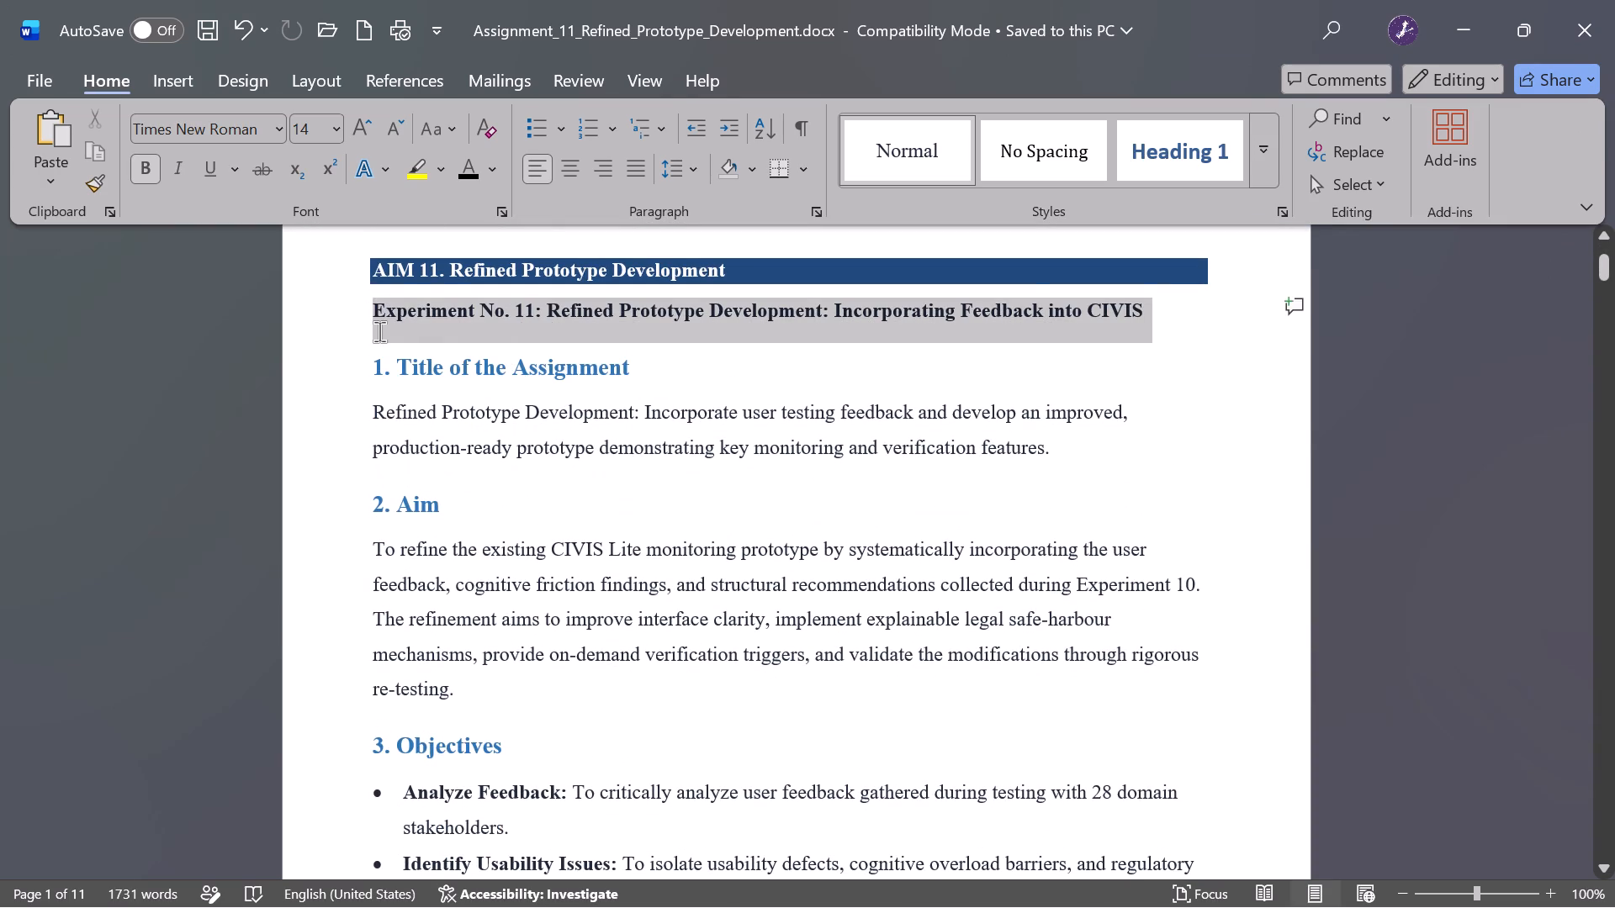
pyautogui.moveTo(379, 331); pyautogui.dragTo(553, 316)
pyautogui.press('Left')
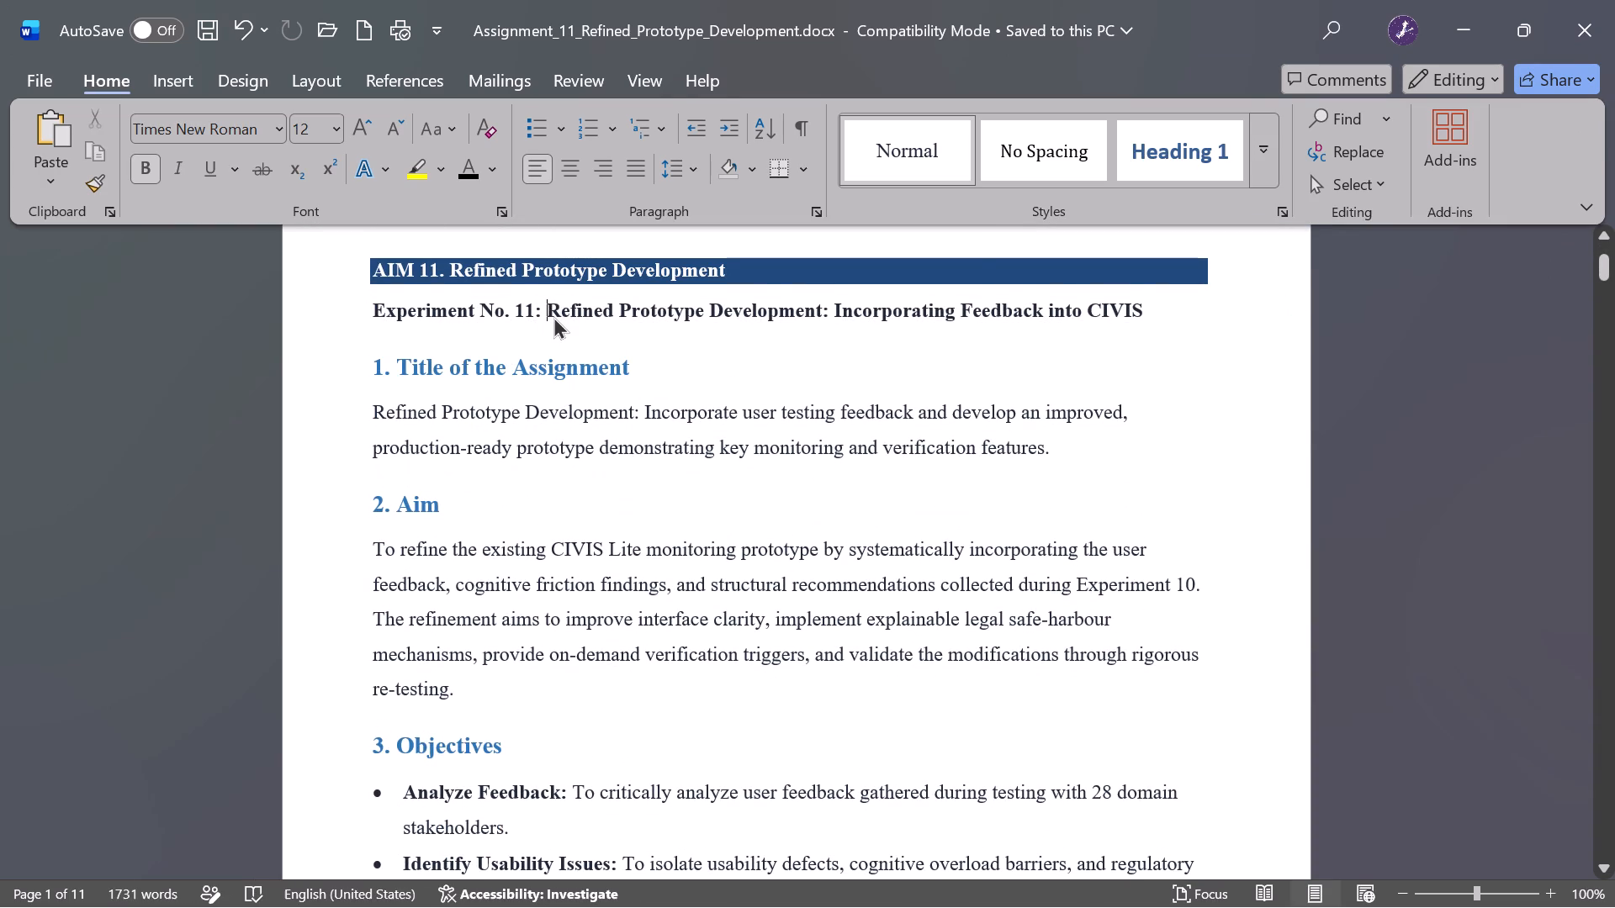
pyautogui.hotkey('ctrl', 'BackSpace')
pyautogui.hotkey('ctrl', 'BackSpace')
pyautogui.hotkey('ctrl', 'BackSpace')
pyautogui.hotkey('ctrl', 'BackSpace')
pyautogui.hotkey('ctrl', 'BackSpace')
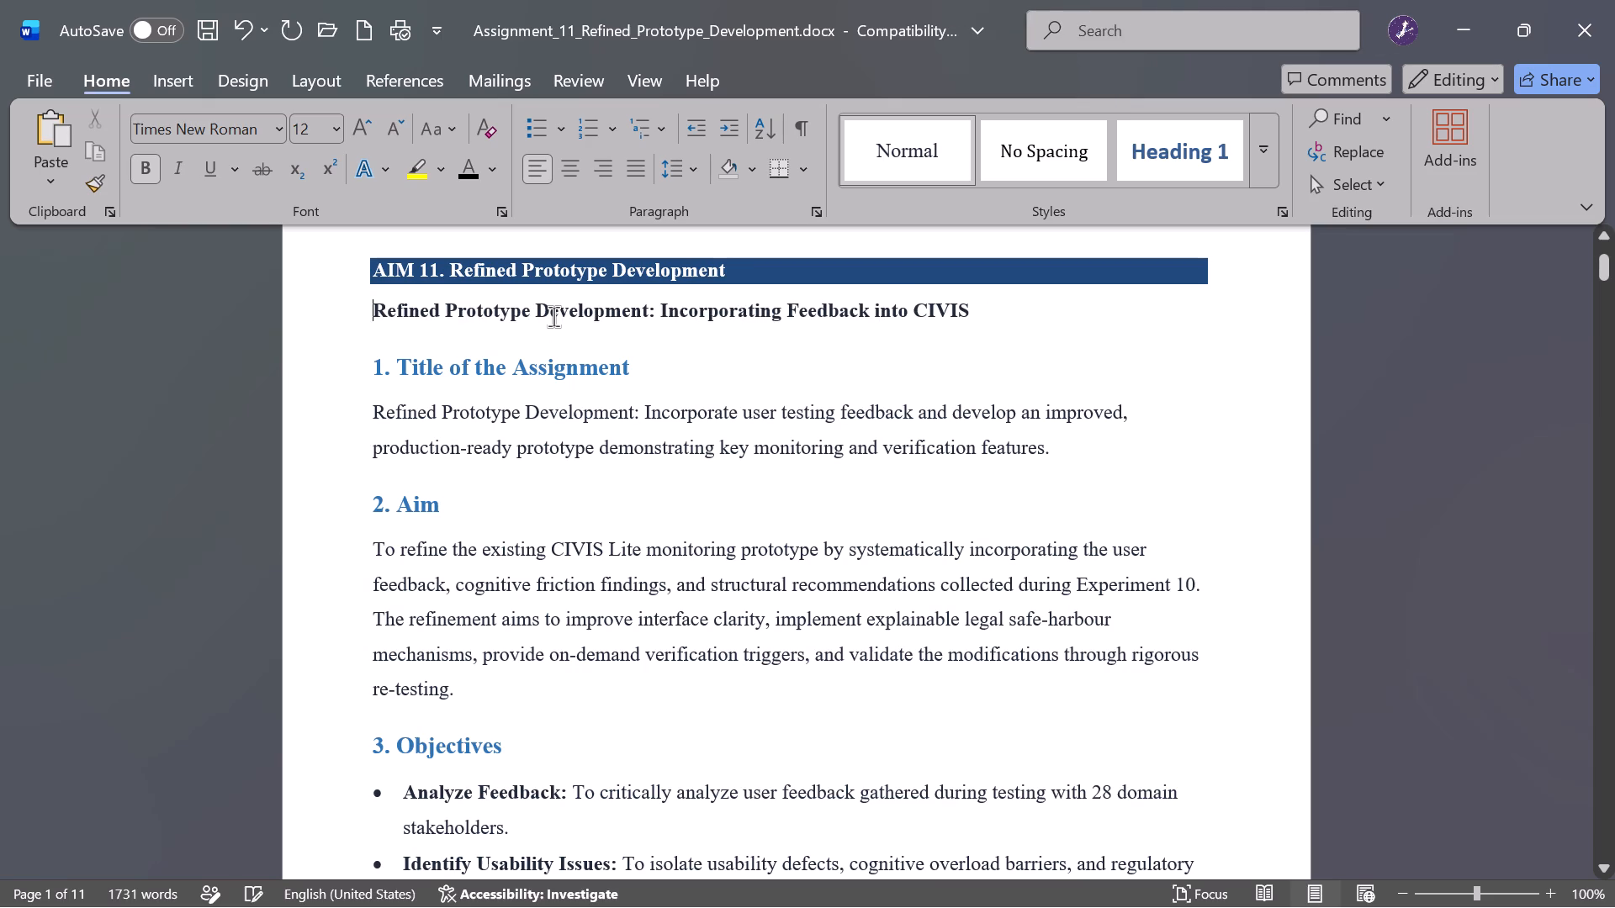
# Insert "Problem Statement: " before "Refined Prototype Development: Incorporating Feedback into CIVIS" in the line below the AIM 11 heading.
pyautogui.write('Promblem')
pyautogui.press('space')
pyautogui.press('BackSpace')
pyautogui.press('BackSpace')
pyautogui.press('BackSpace')
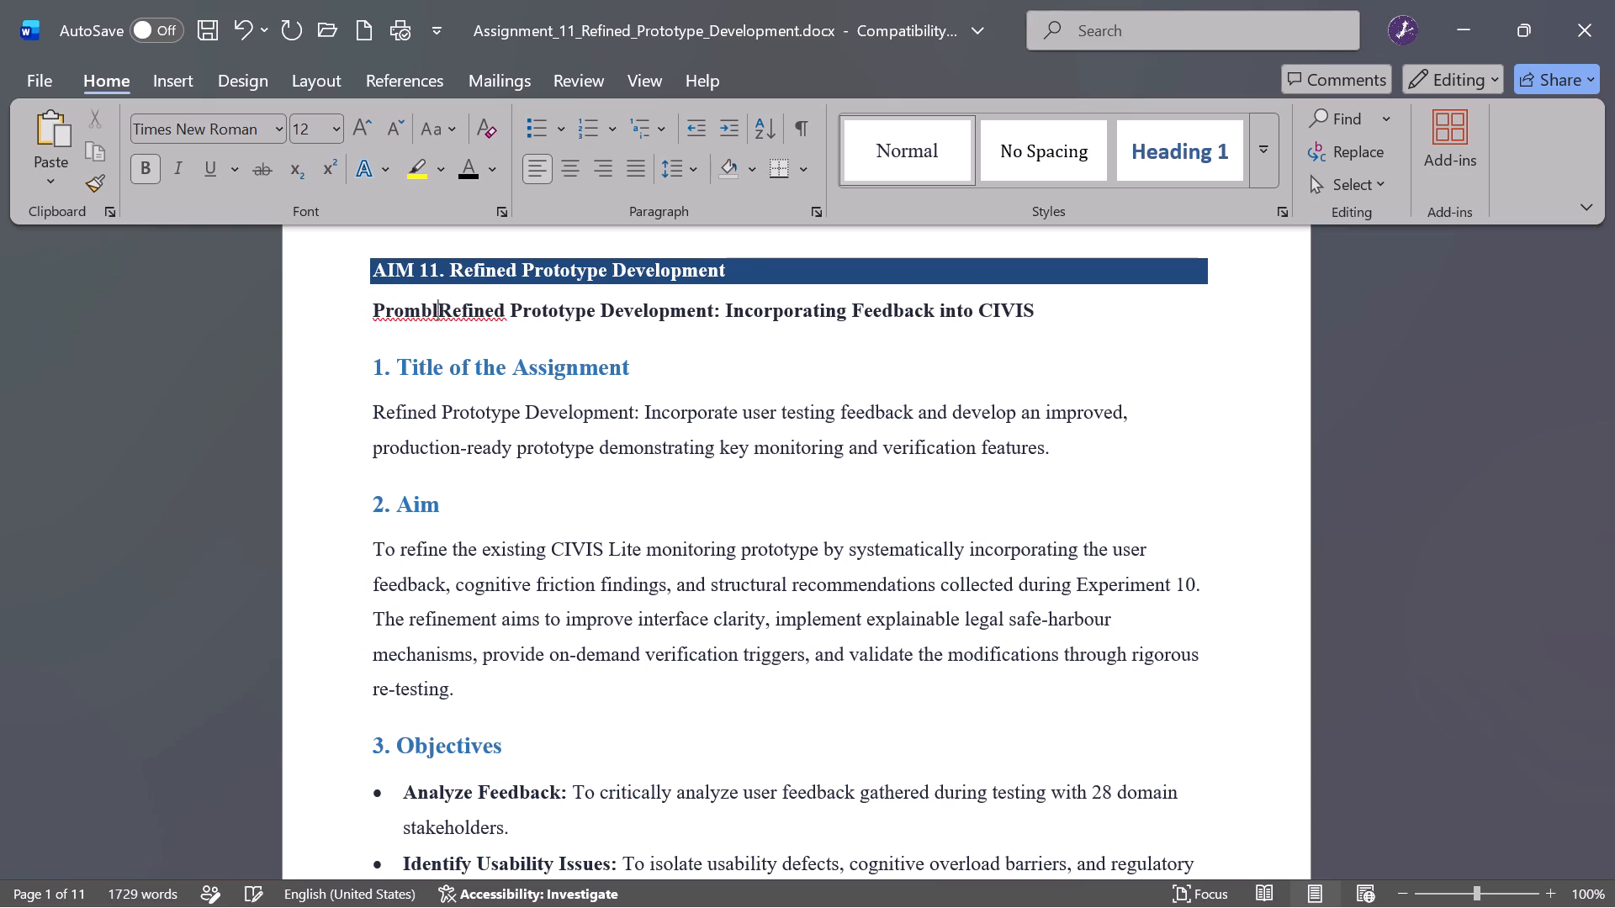
pyautogui.press('BackSpace')
pyautogui.press('BackSpace')
pyautogui.press('BackSpace')
pyautogui.press('BackSpace')
pyautogui.write('obk')
pyautogui.press('BackSpace')
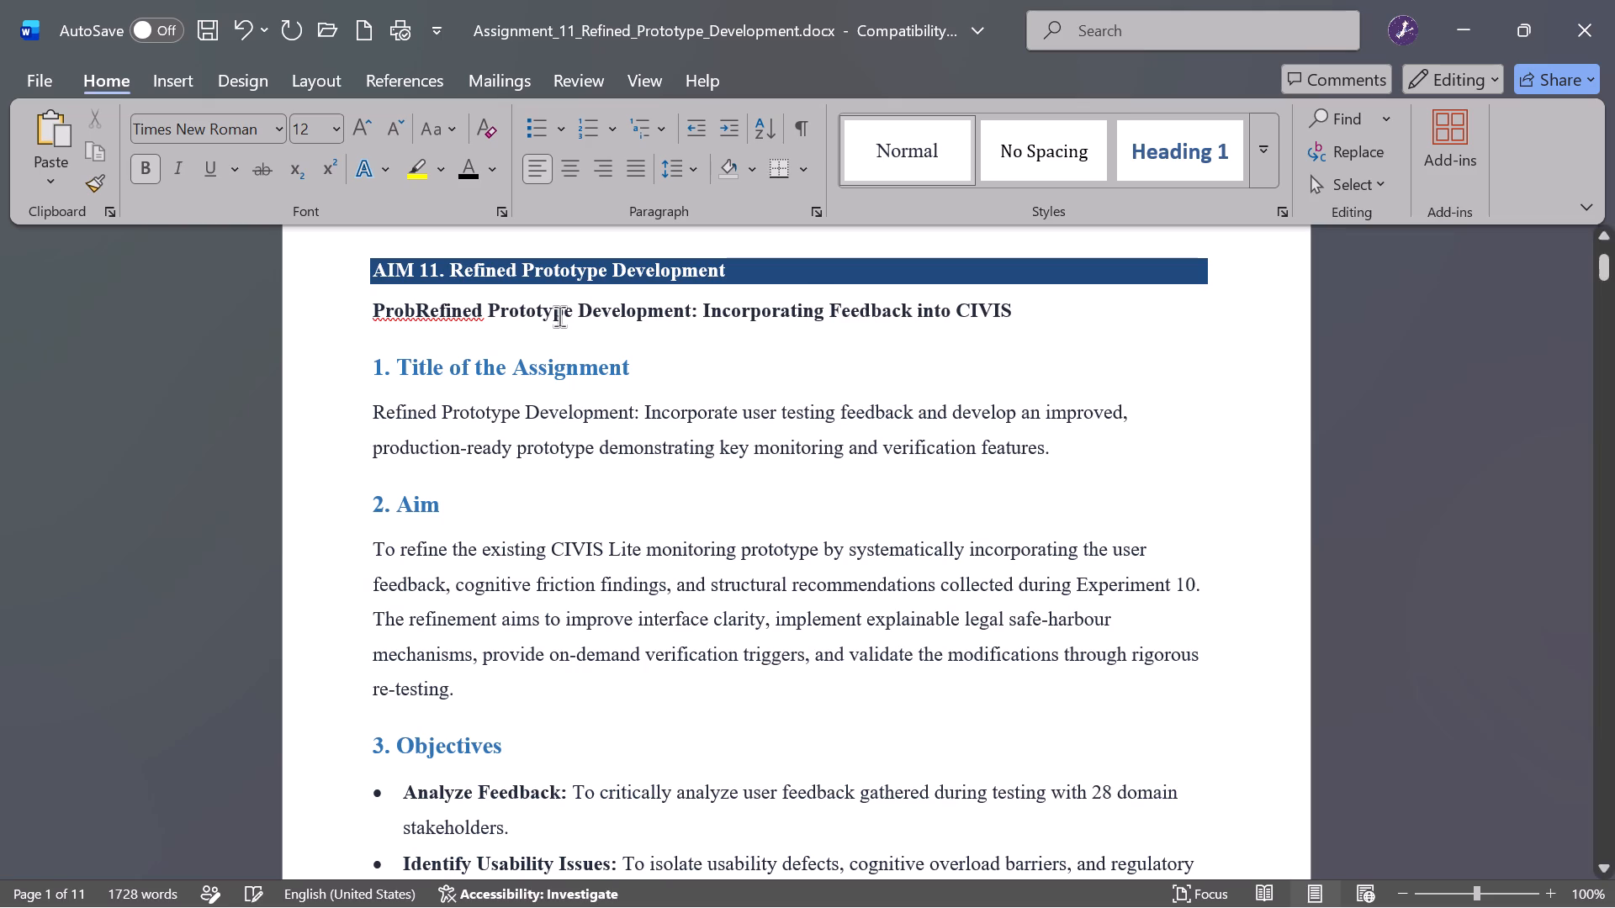
pyautogui.write('lem sta')
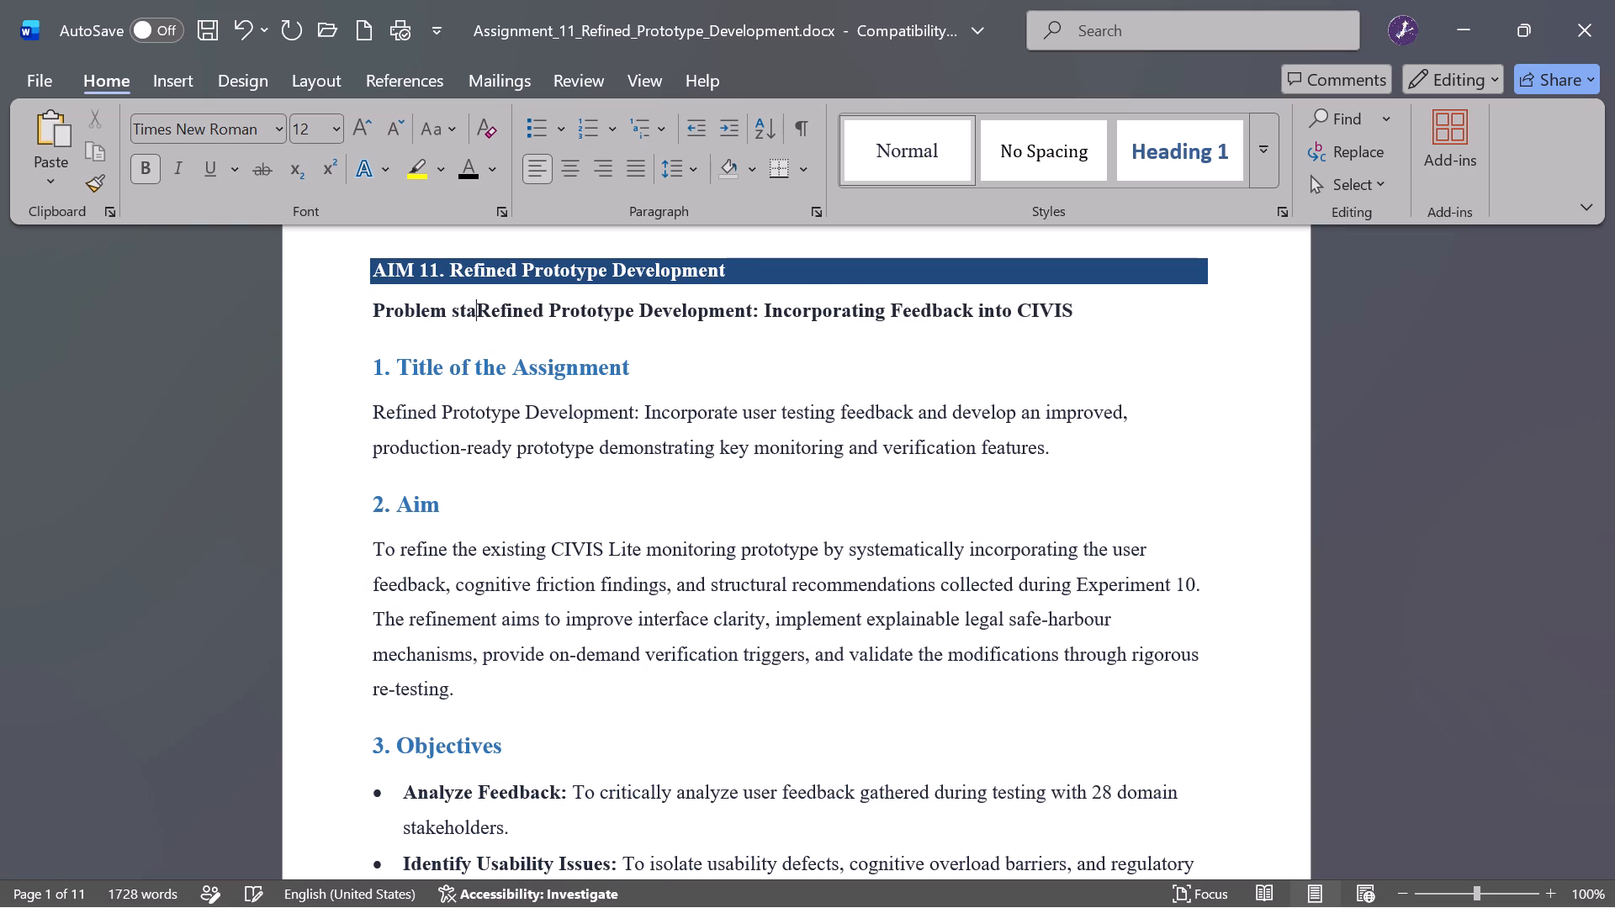
pyautogui.press('BackSpace')
pyautogui.press('BackSpace')
pyautogui.press('BackSpace')
pyautogui.write('Stt')
pyautogui.press('BackSpace')
pyautogui.write('atemet')
pyautogui.press('BackSpace')
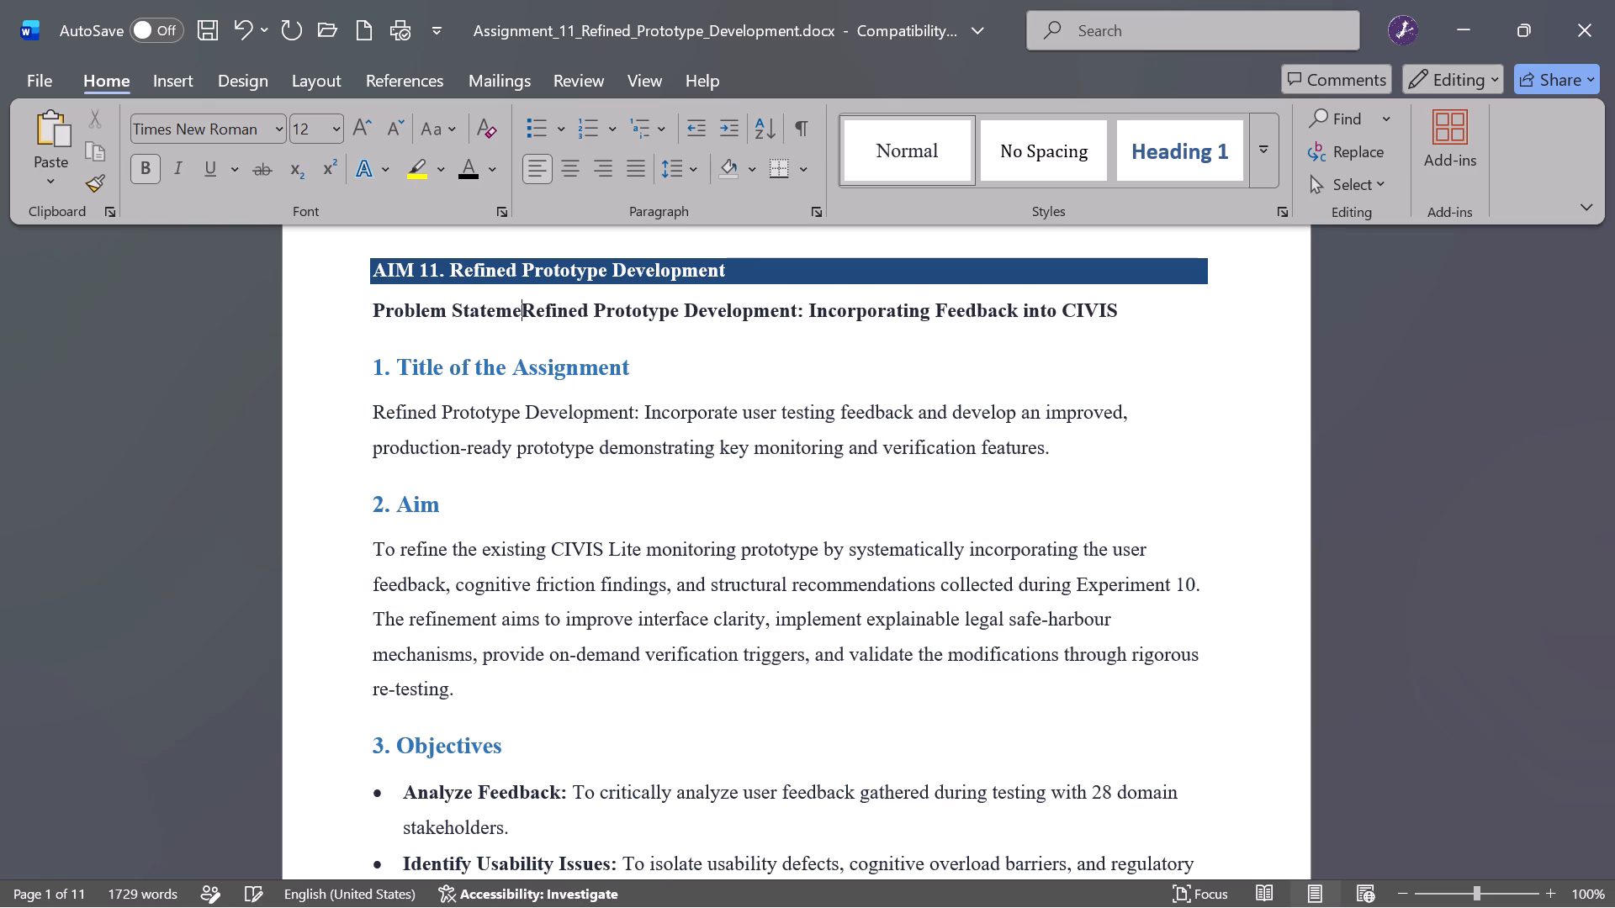
pyautogui.write('nt')
pyautogui.write(':')
pyautogui.press('space')
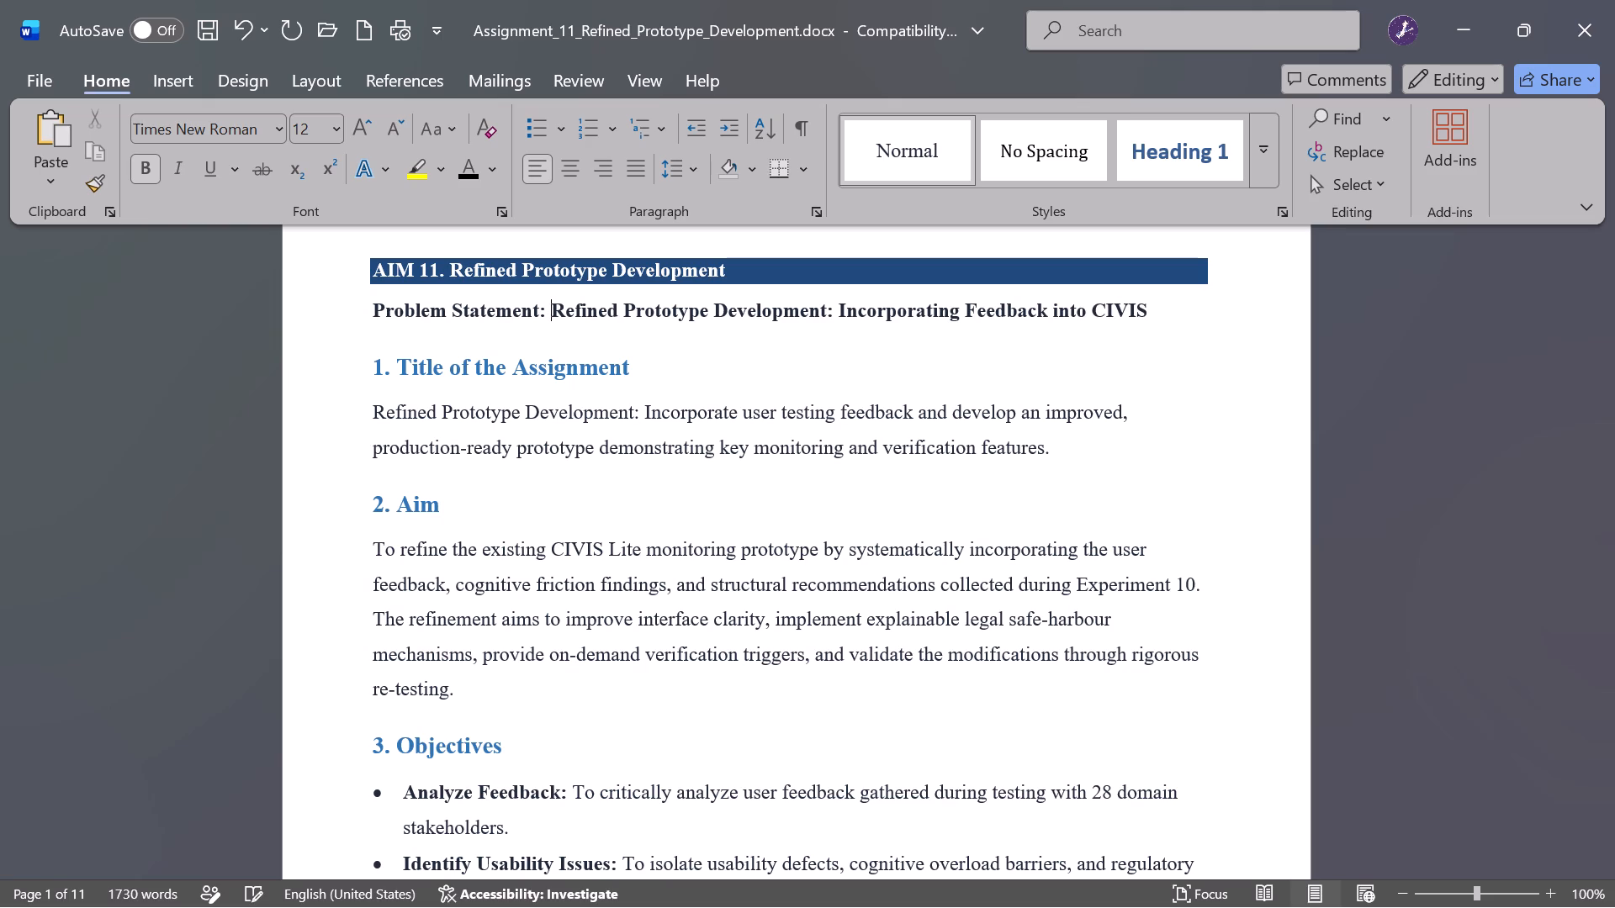
pyautogui.hotkey('ctrl', ';')
# Make the whole Problem Statement line italic and remove its bold formatting.
pyautogui.moveTo(1168, 319); pyautogui.dragTo(359, 319)
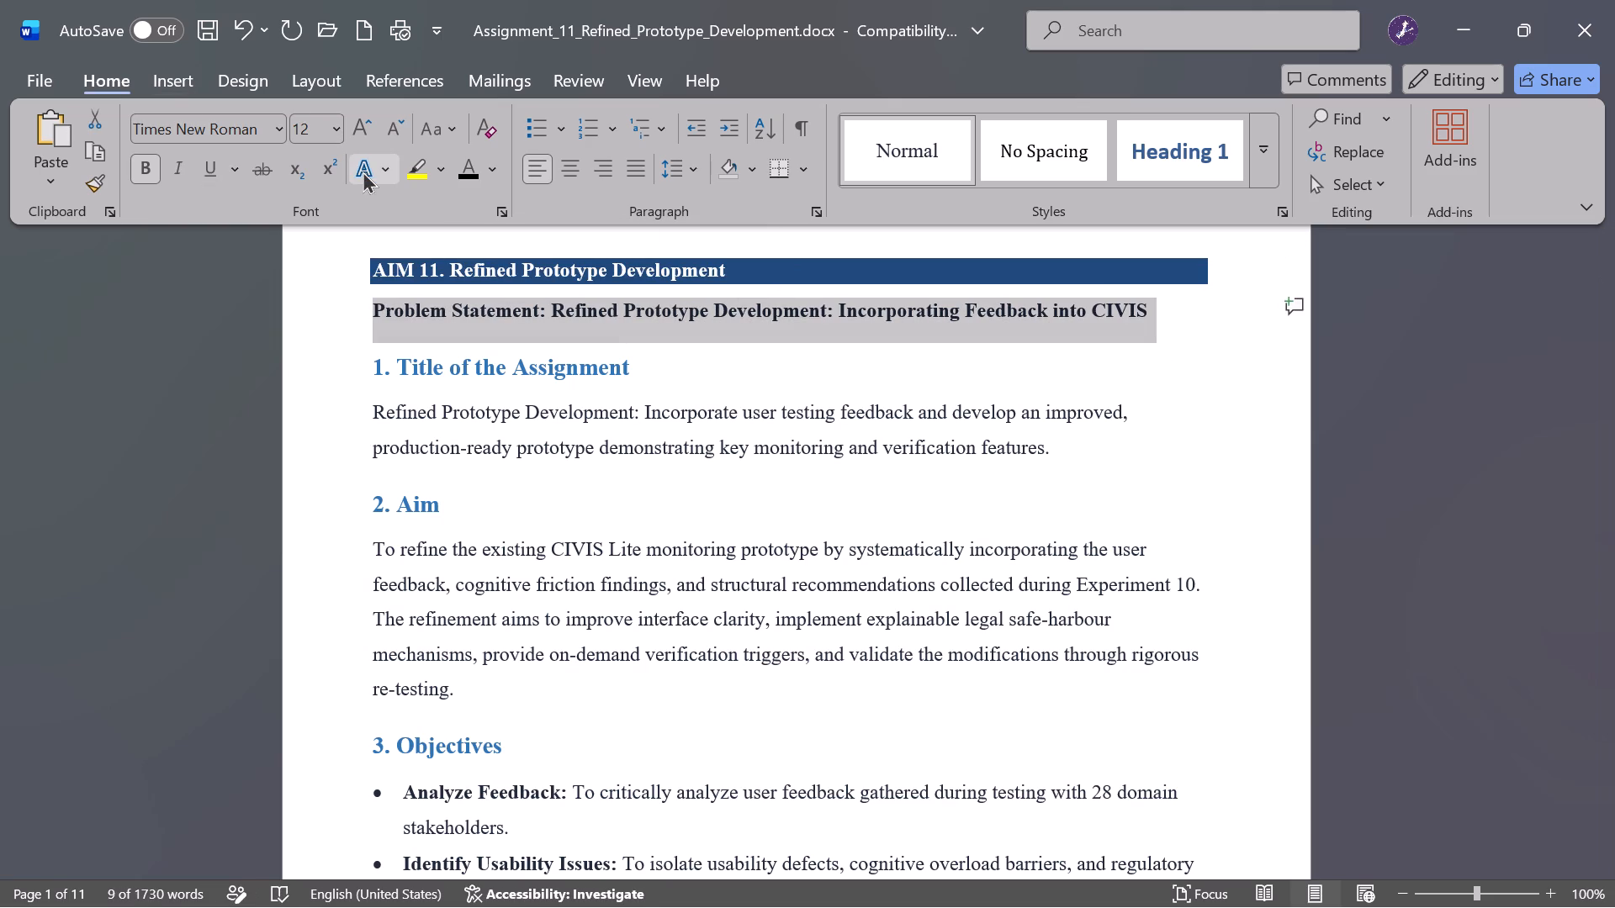
pyautogui.click(167, 165)
pyautogui.click(140, 164)
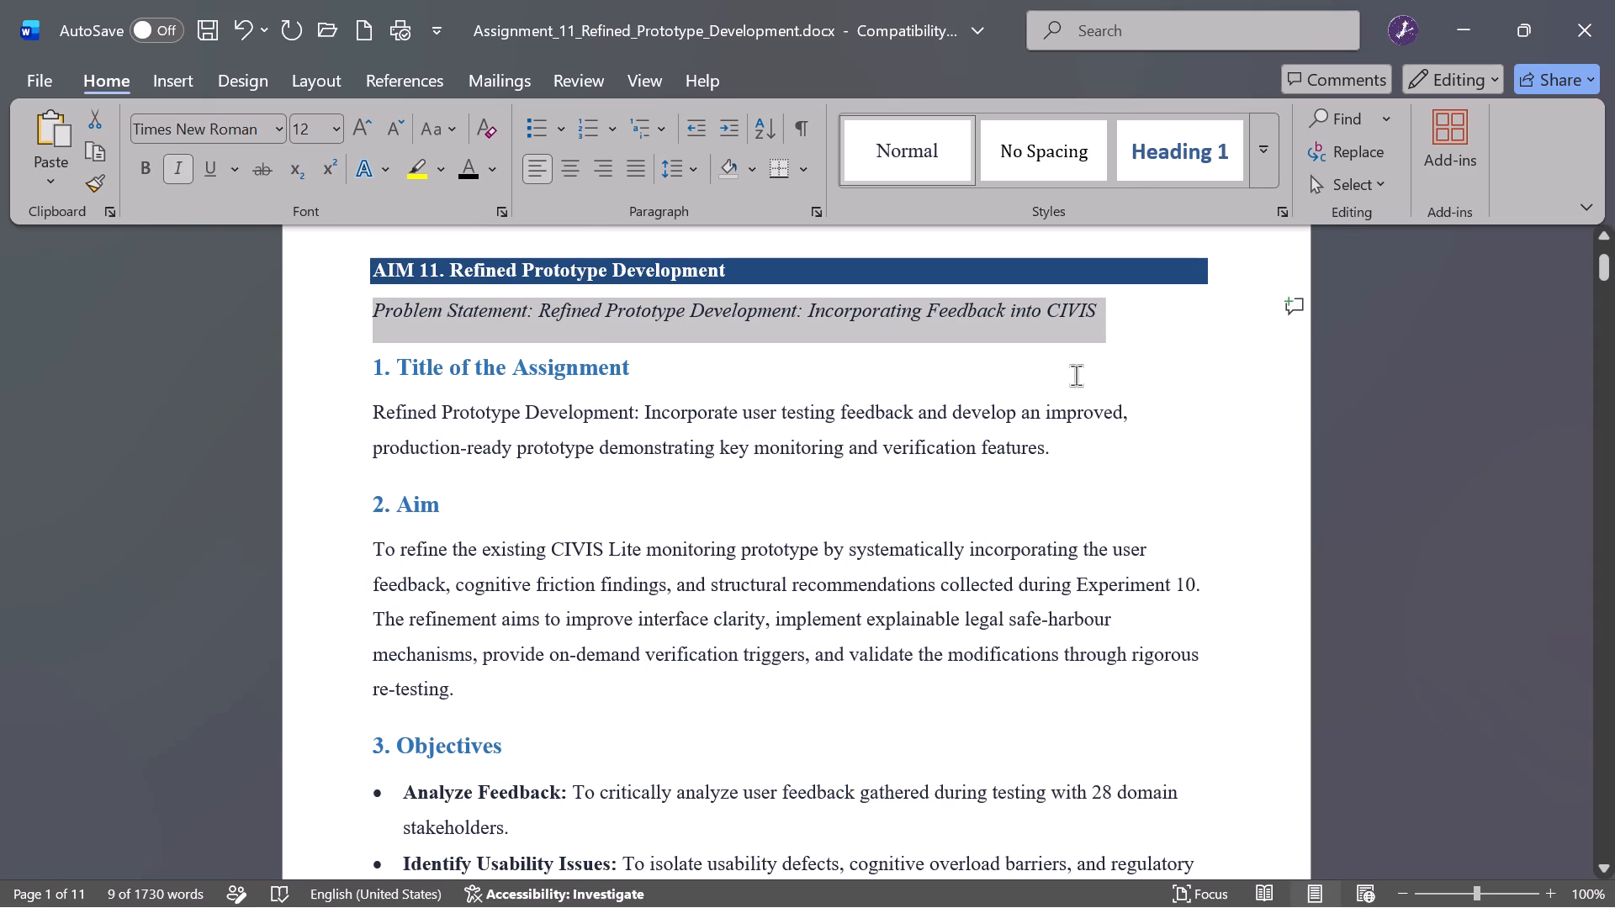
pyautogui.click(1131, 428)
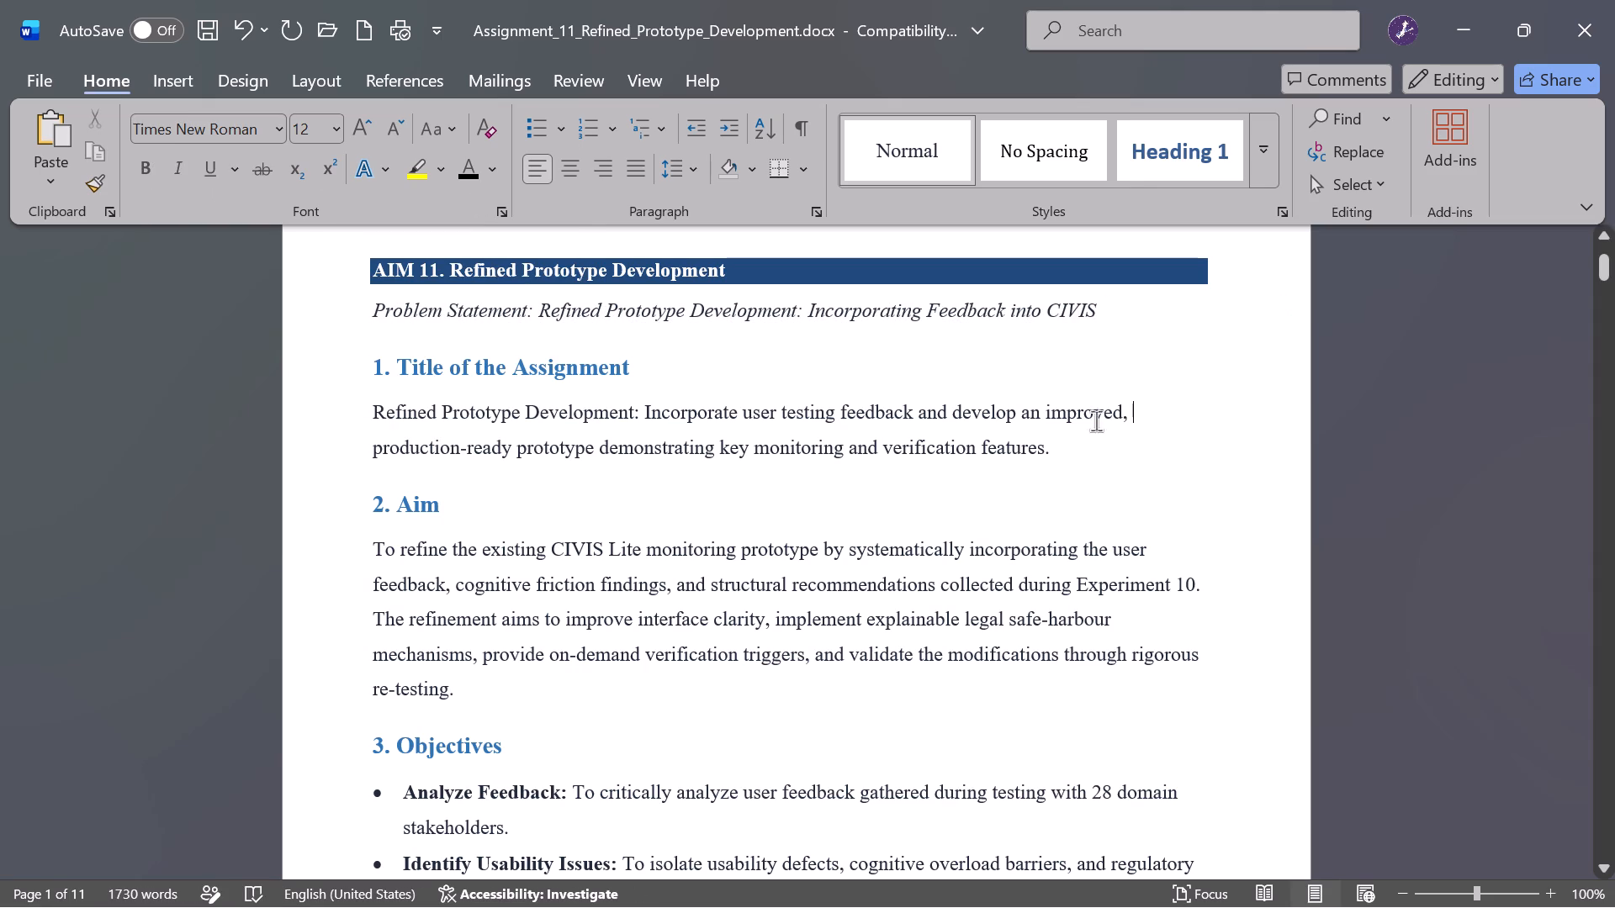
# Add an empty line between the Problem Statement line and the "1. Title of the Assignment" heading.
pyautogui.scroll(1, 944, 380)
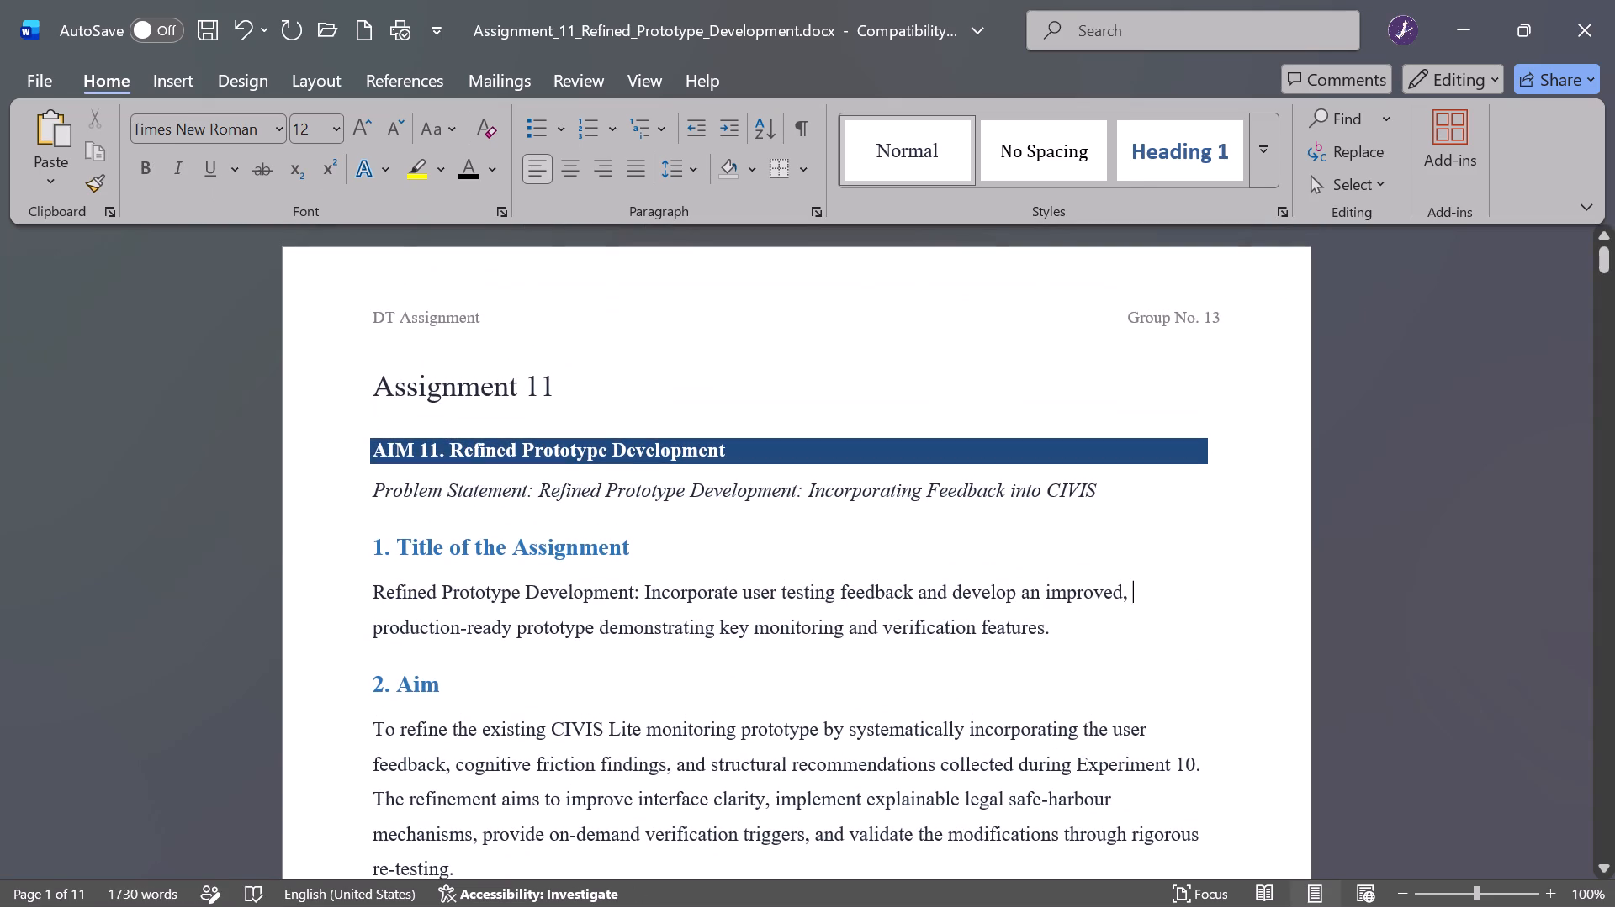
pyautogui.click(1095, 495)
pyautogui.press('Return')
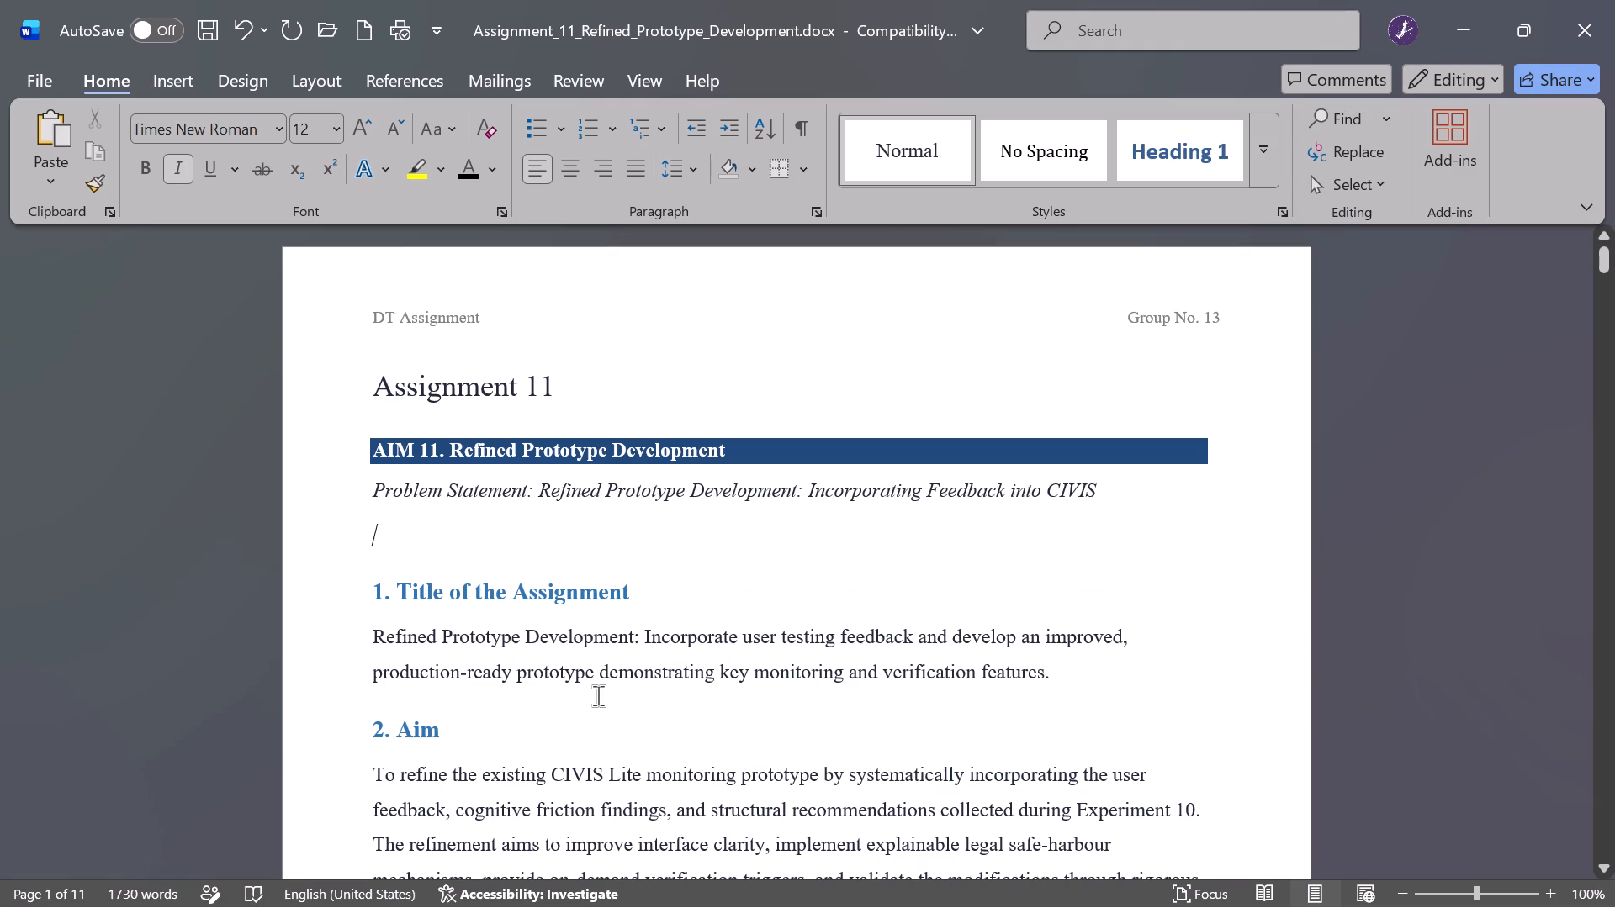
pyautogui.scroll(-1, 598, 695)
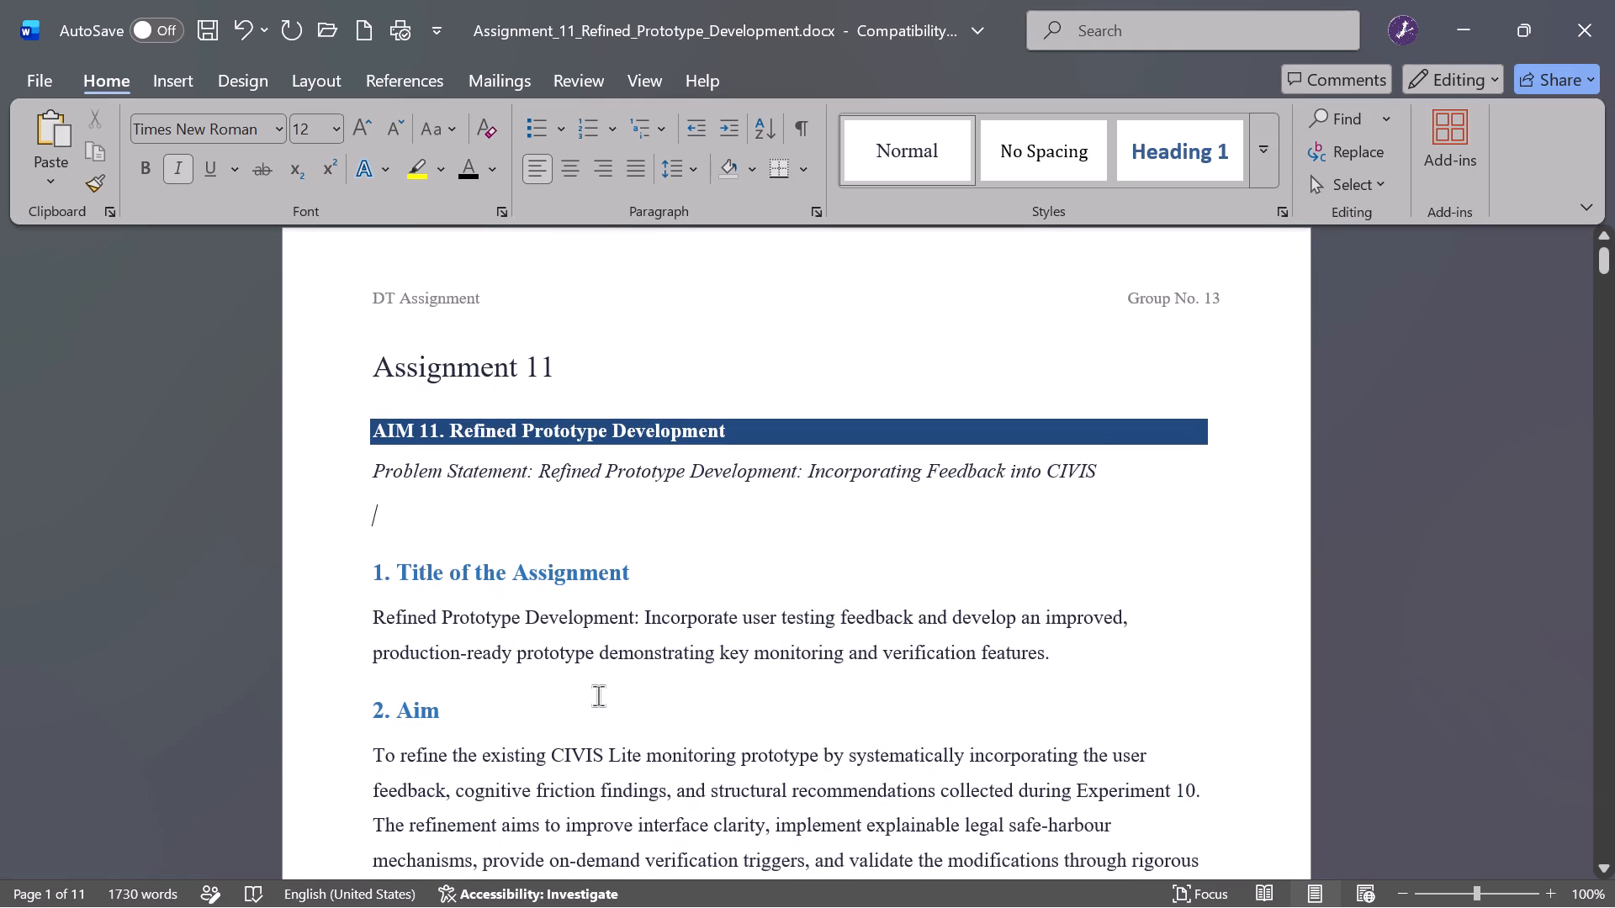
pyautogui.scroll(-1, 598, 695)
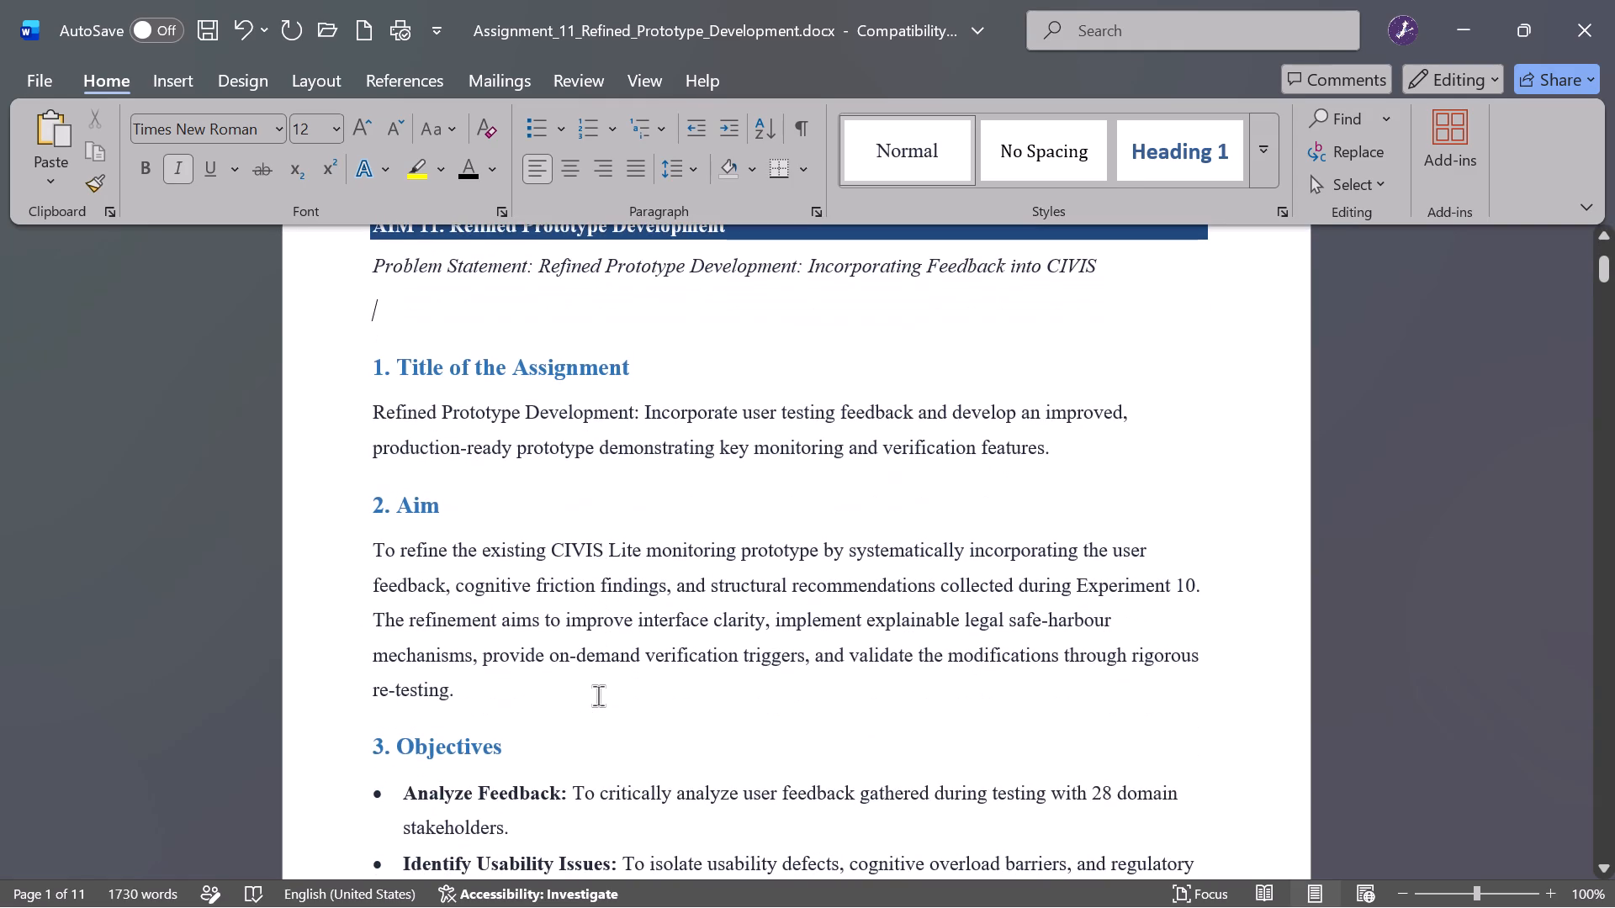
# Review pages 1 to 3 of Assignment 11, from the title section to section 7, for layout and table page breaks.
pyautogui.scroll(-2, 598, 695)
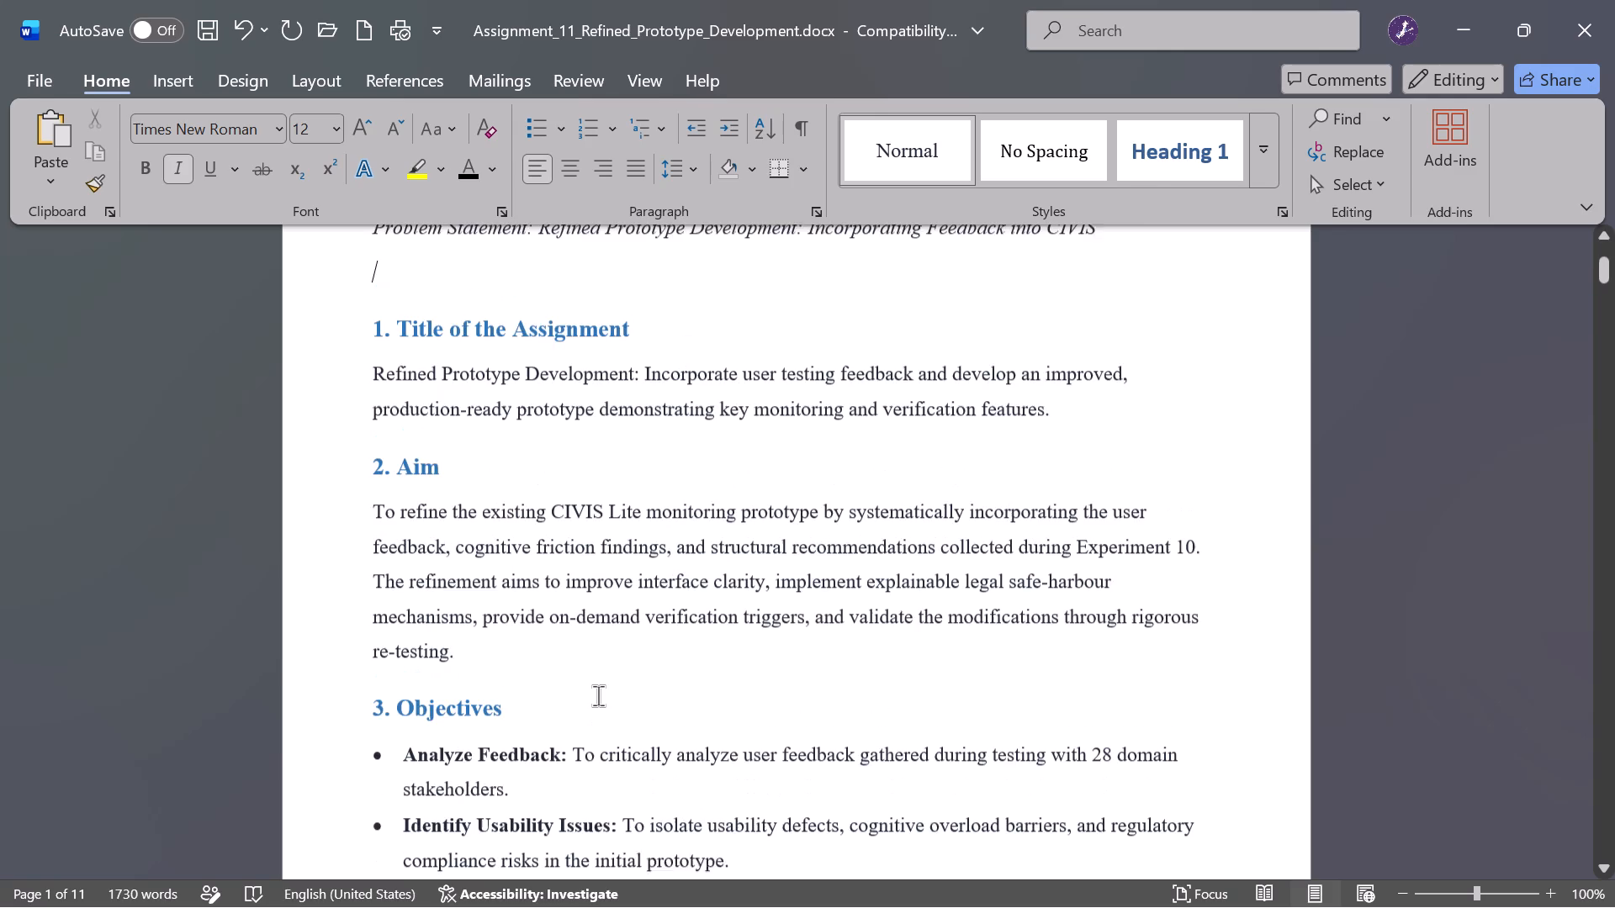
pyautogui.scroll(-2, 598, 695)
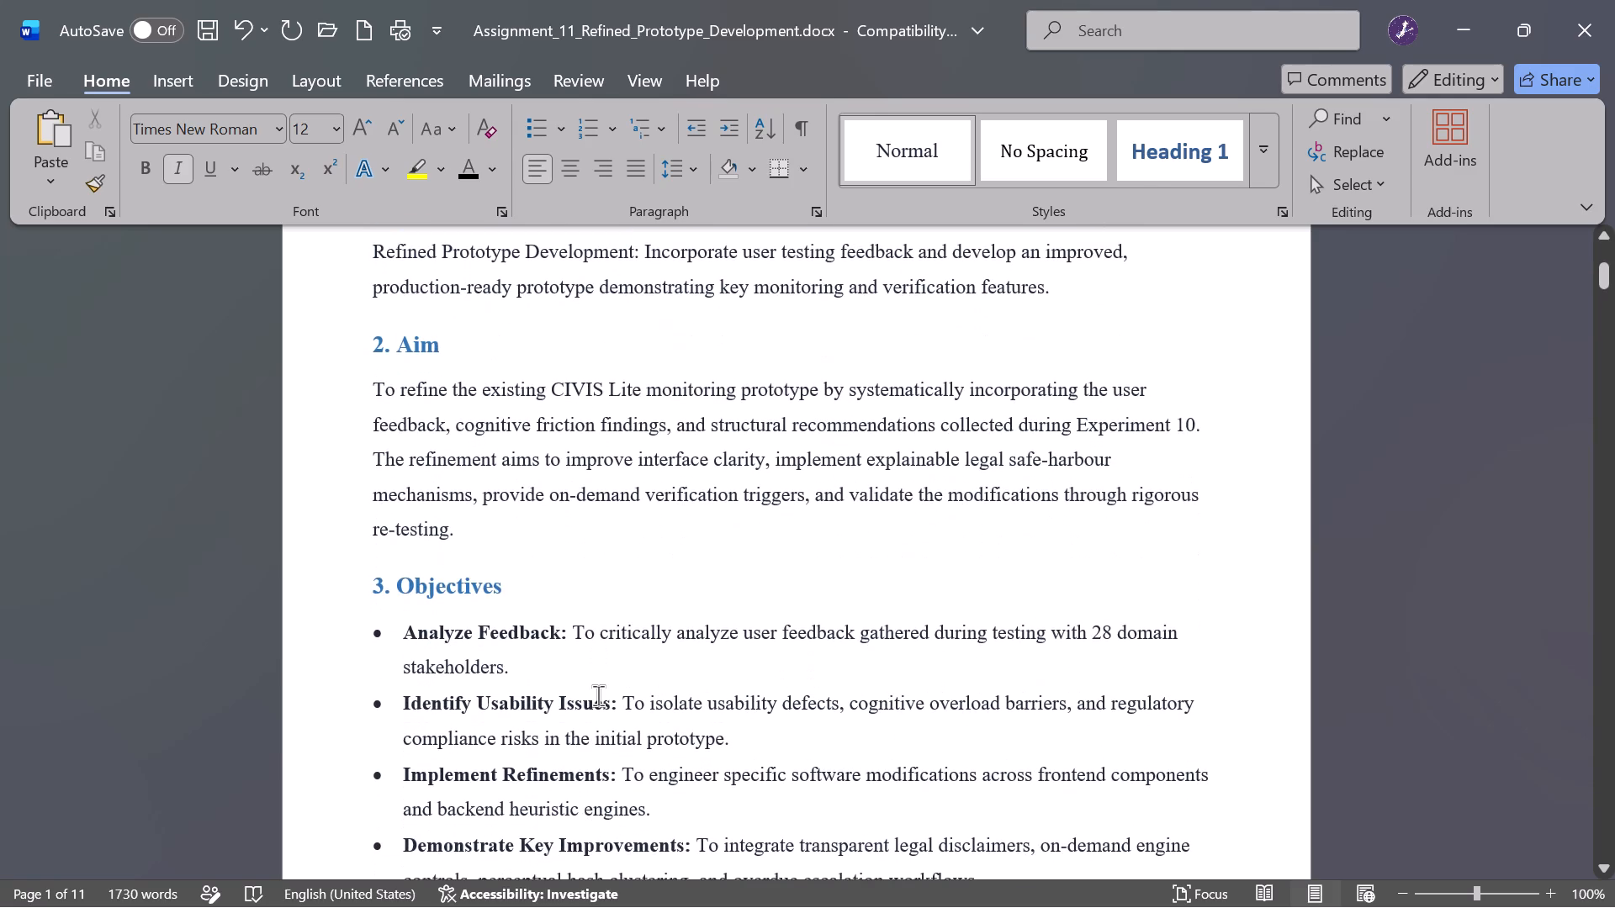
pyautogui.scroll(-1, 598, 695)
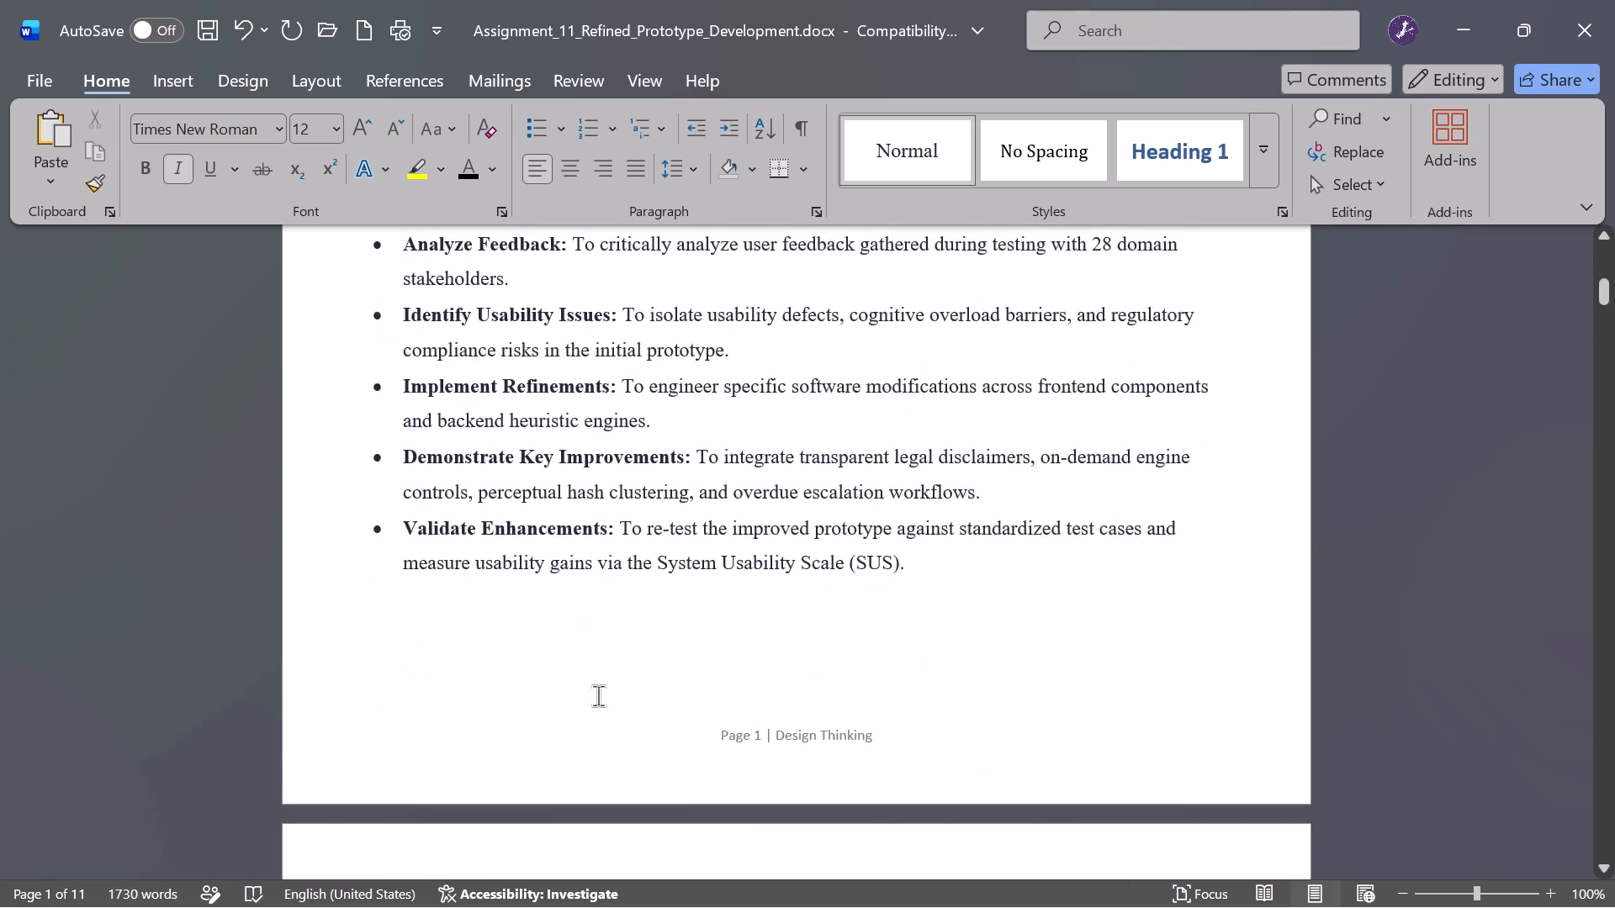
pyautogui.scroll(-2, 598, 695)
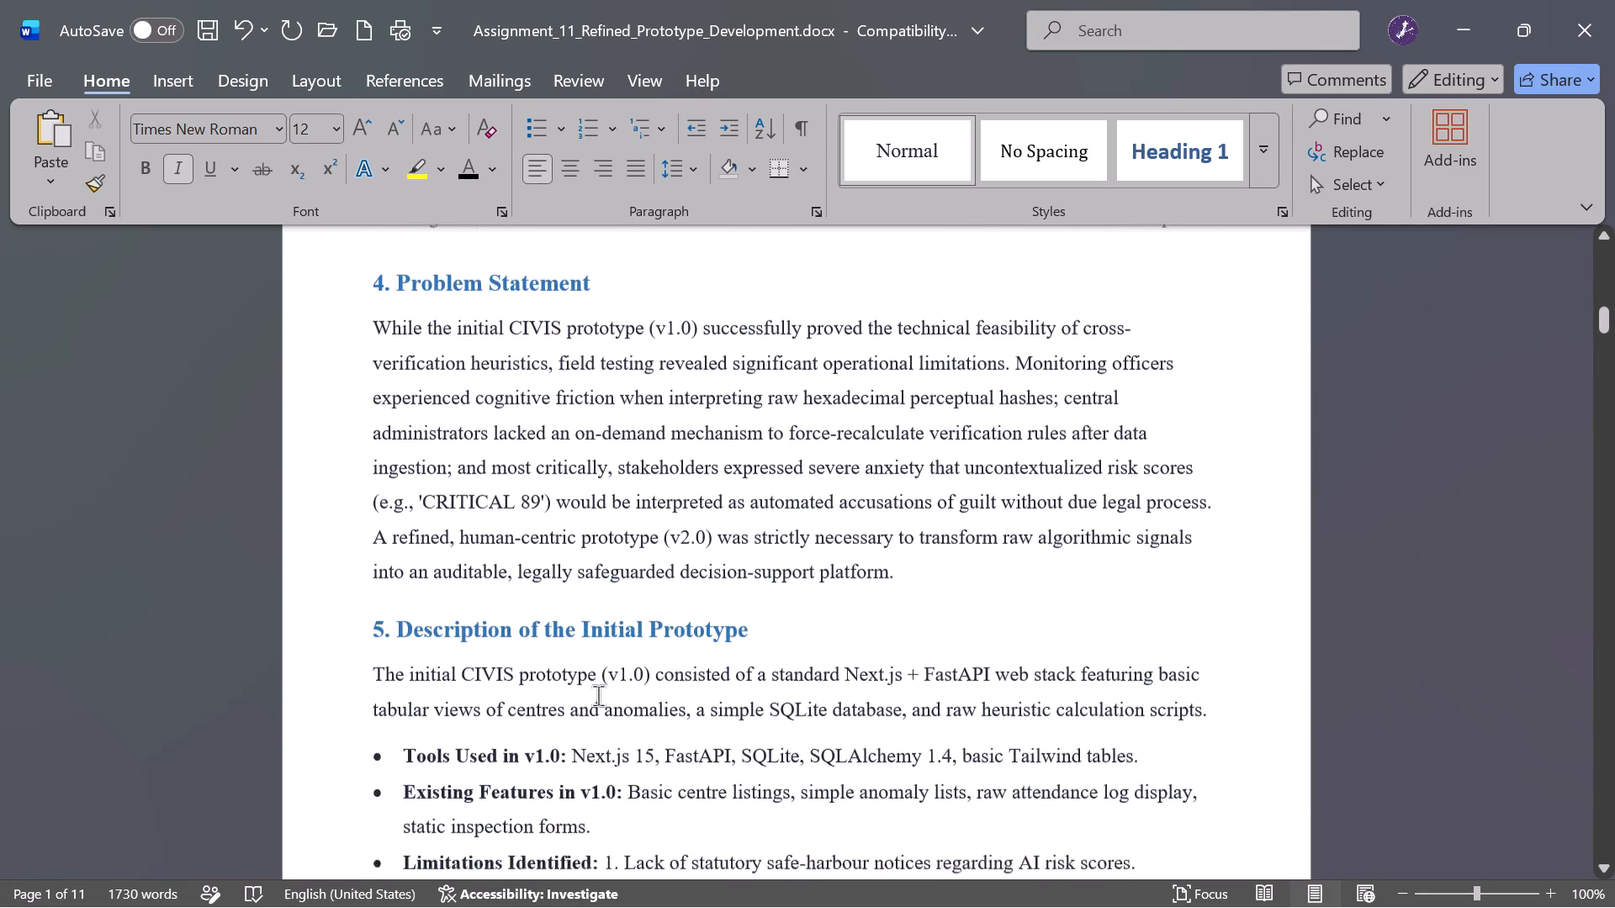
pyautogui.scroll(-2, 598, 695)
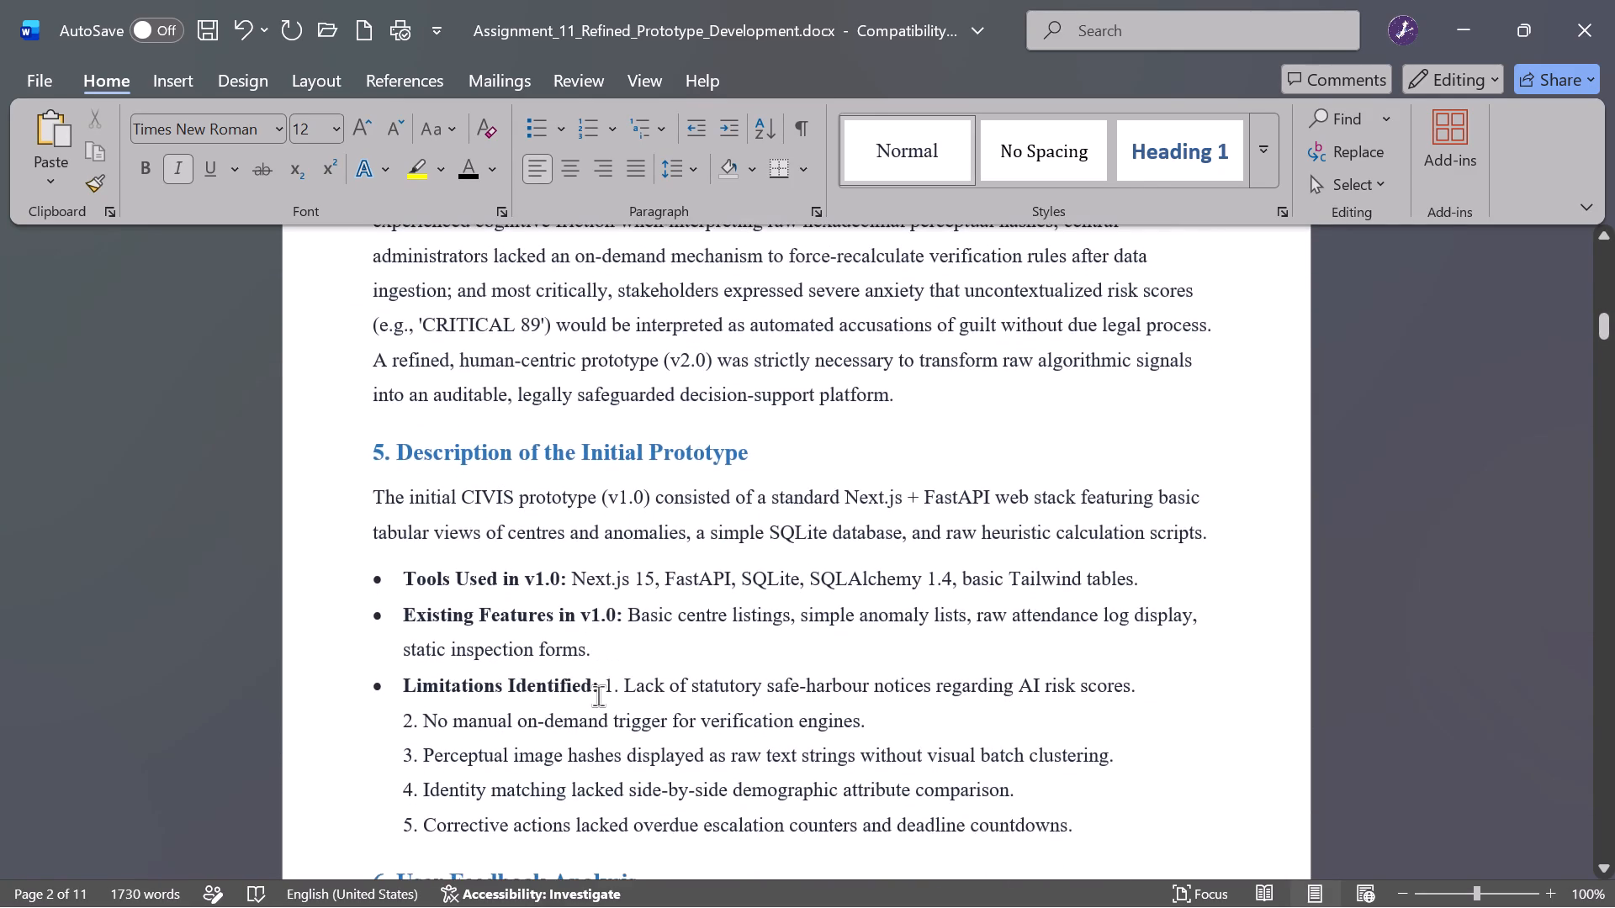
pyautogui.scroll(-2, 598, 695)
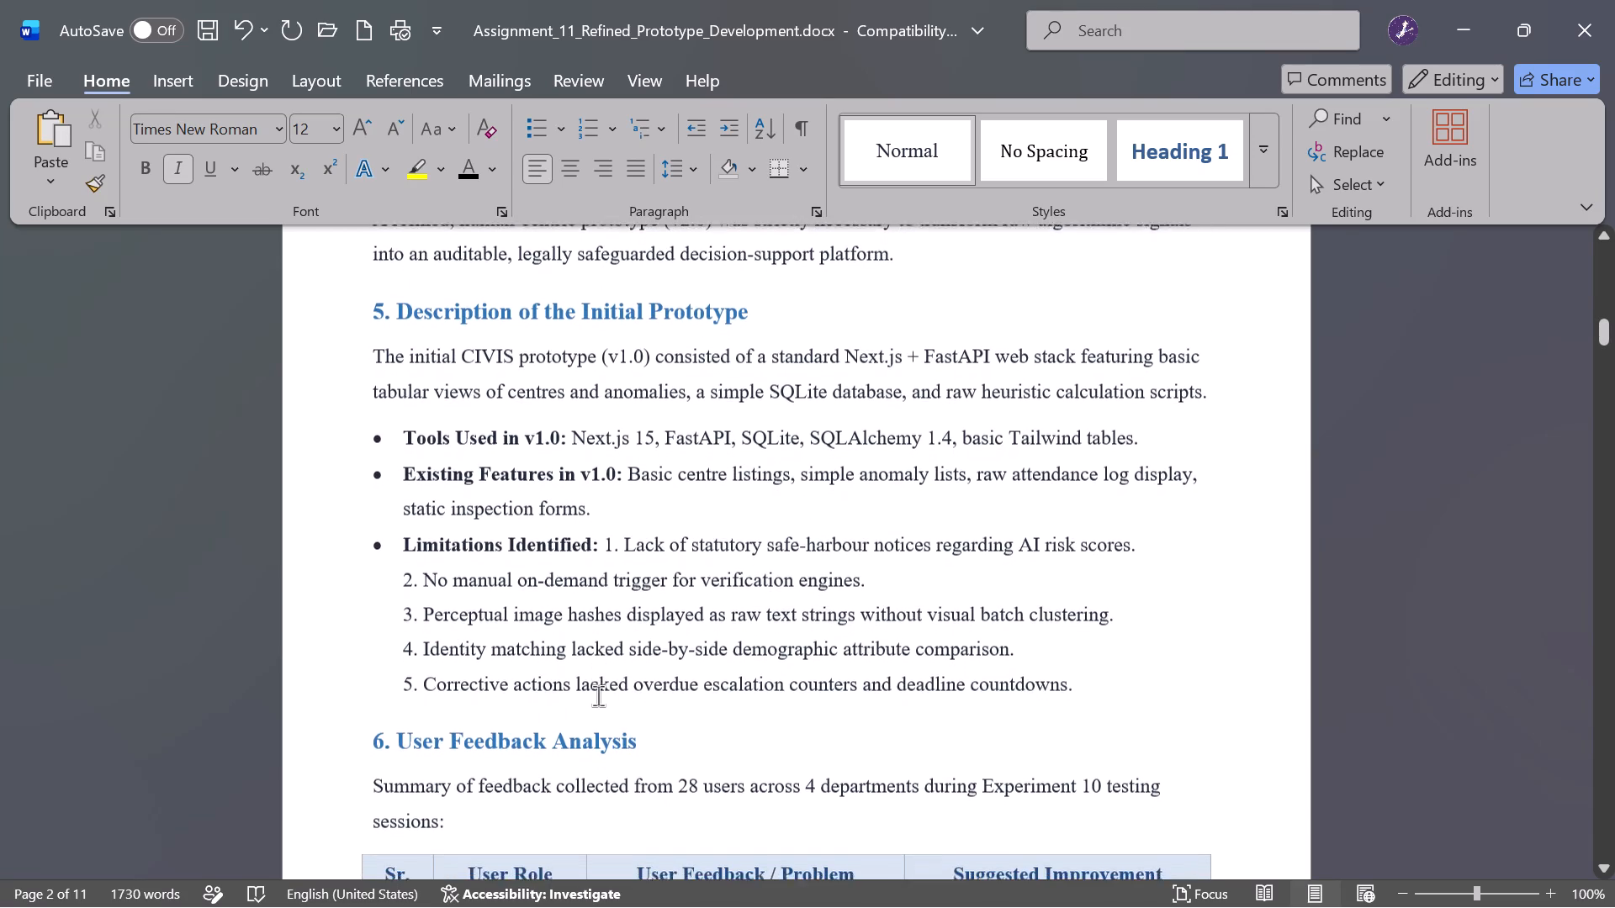
pyautogui.scroll(-2, 598, 695)
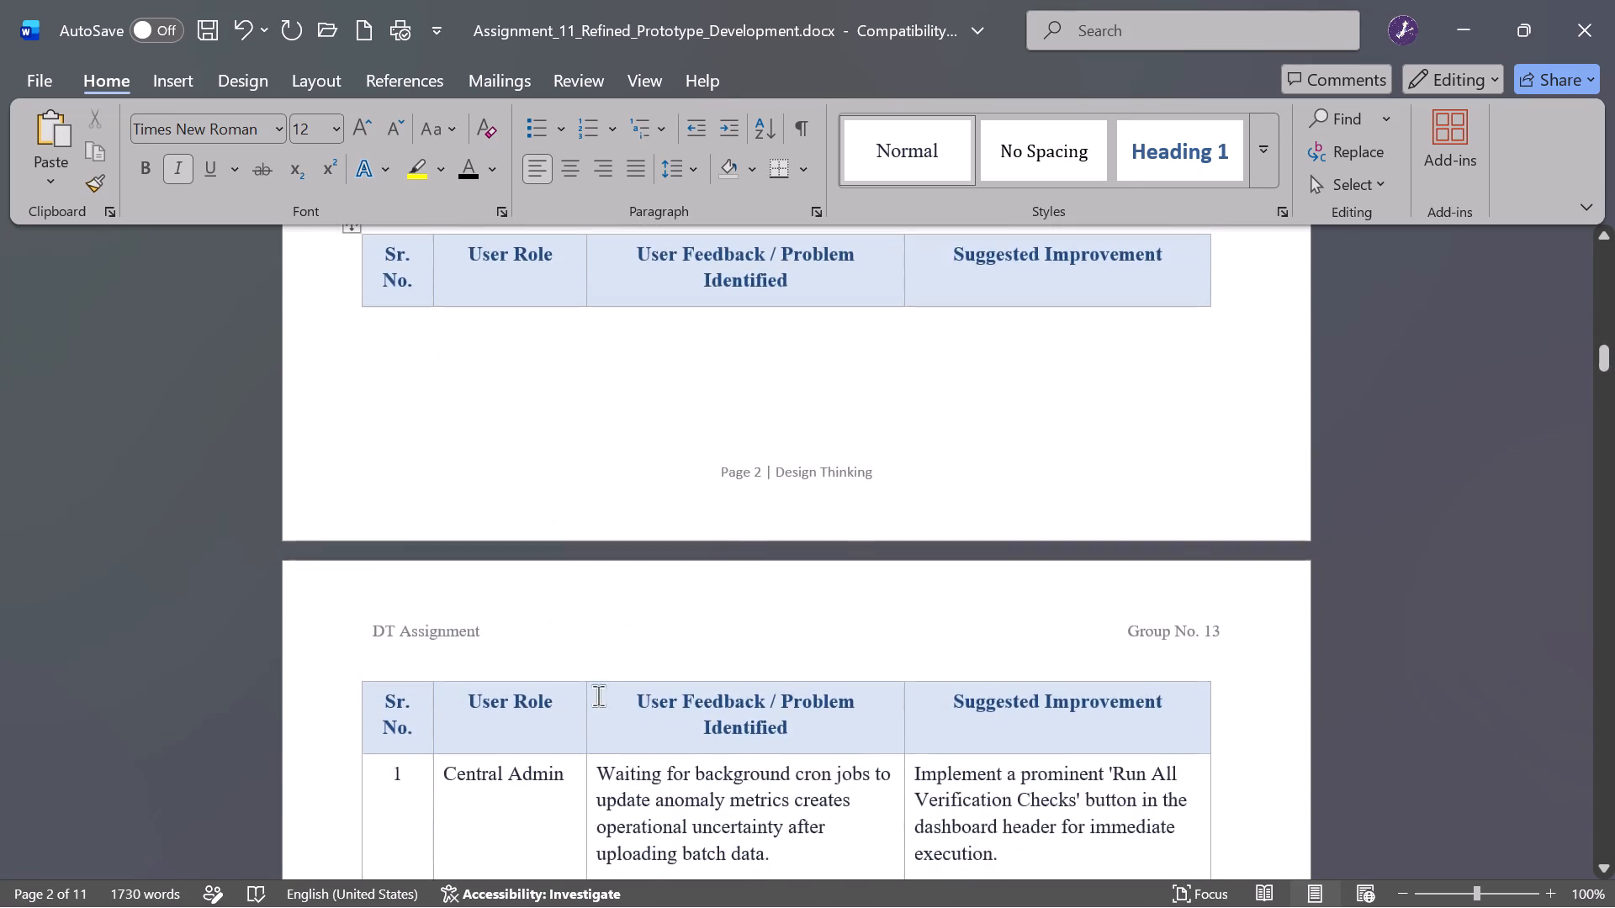
pyautogui.scroll(-2, 598, 695)
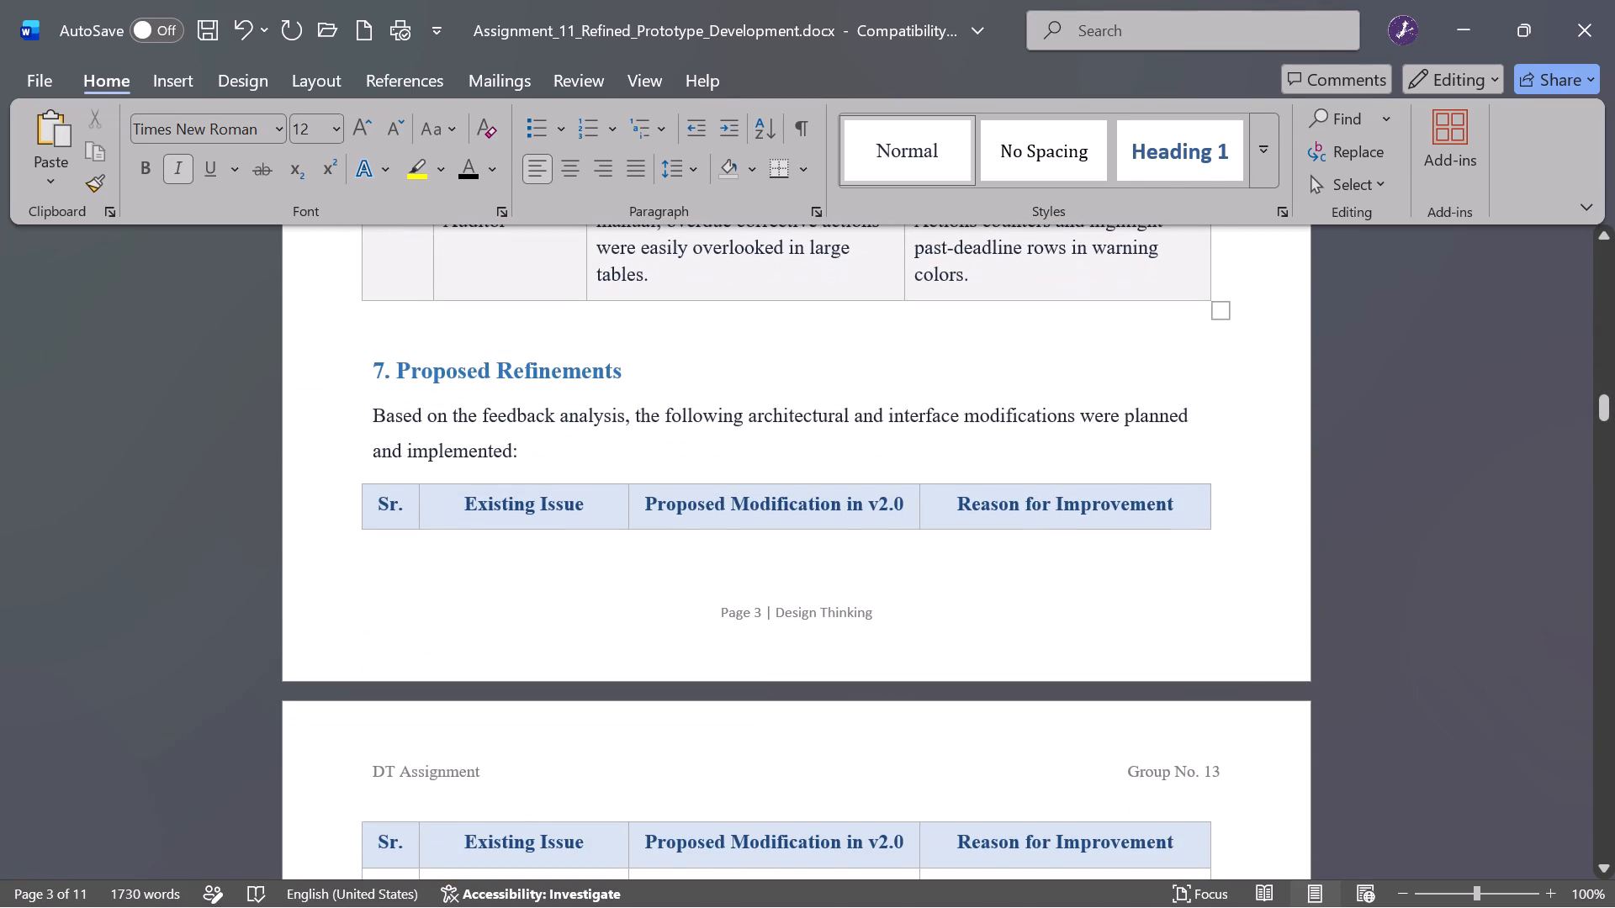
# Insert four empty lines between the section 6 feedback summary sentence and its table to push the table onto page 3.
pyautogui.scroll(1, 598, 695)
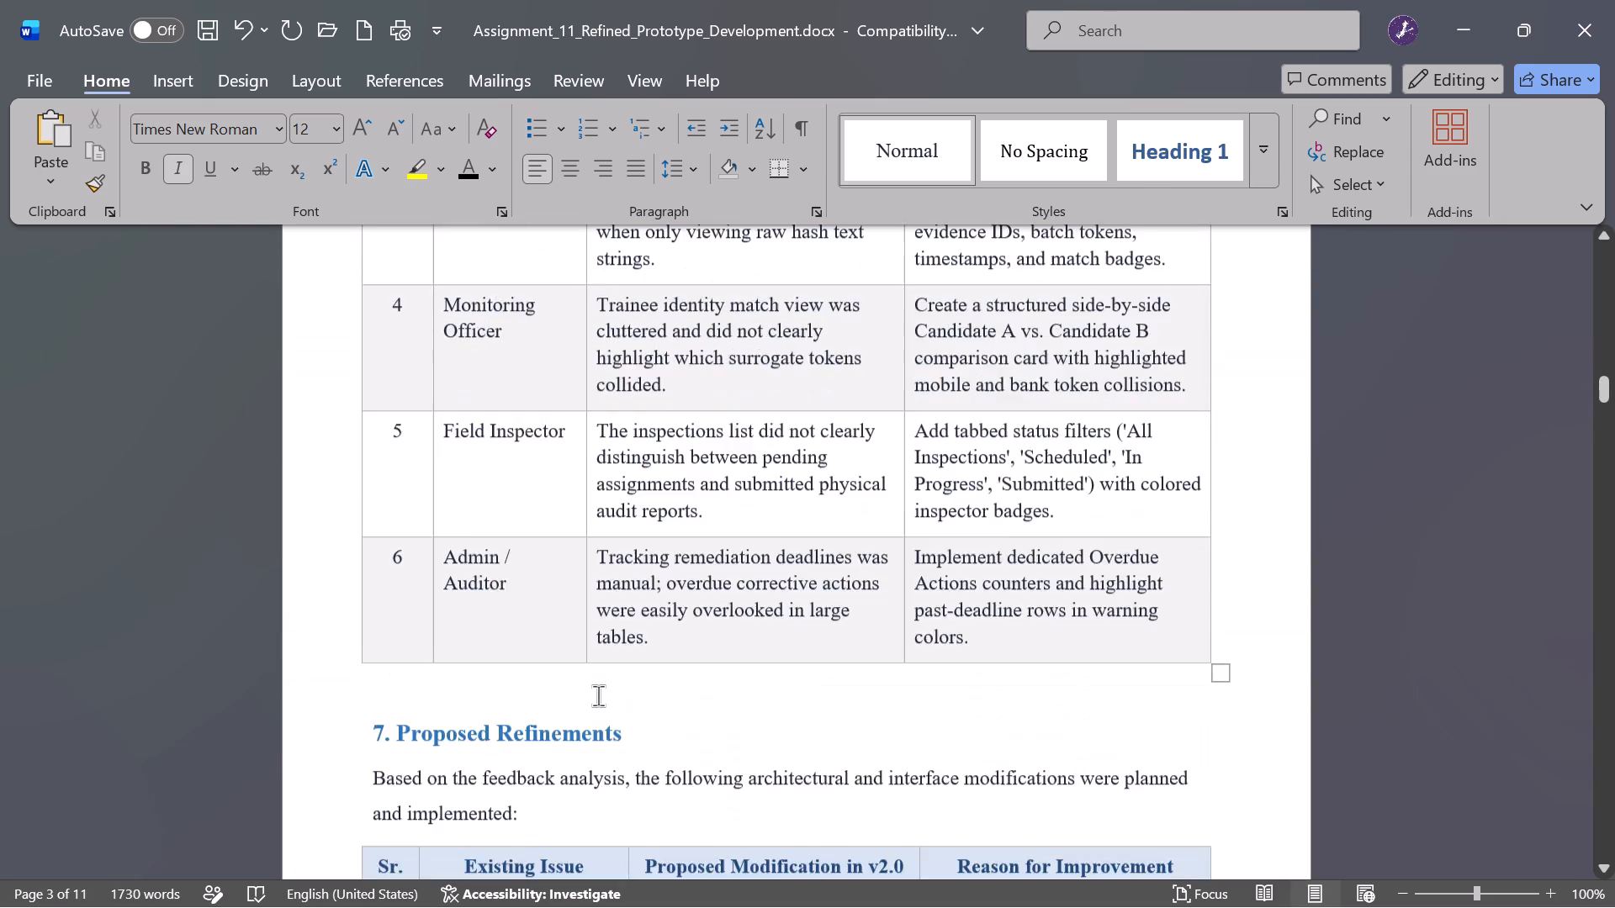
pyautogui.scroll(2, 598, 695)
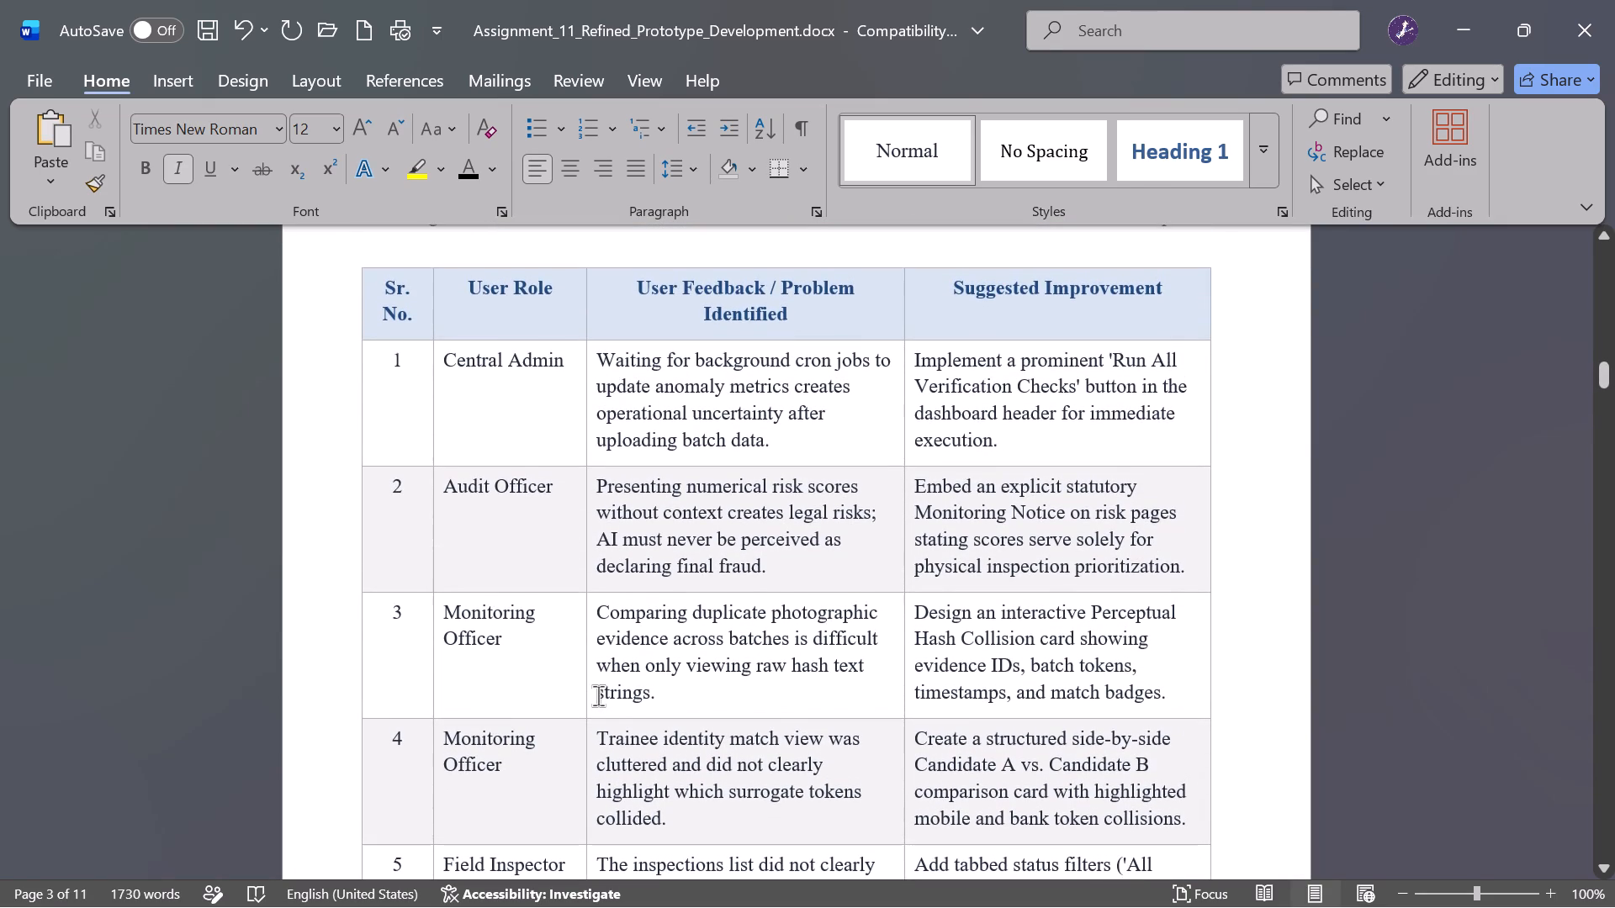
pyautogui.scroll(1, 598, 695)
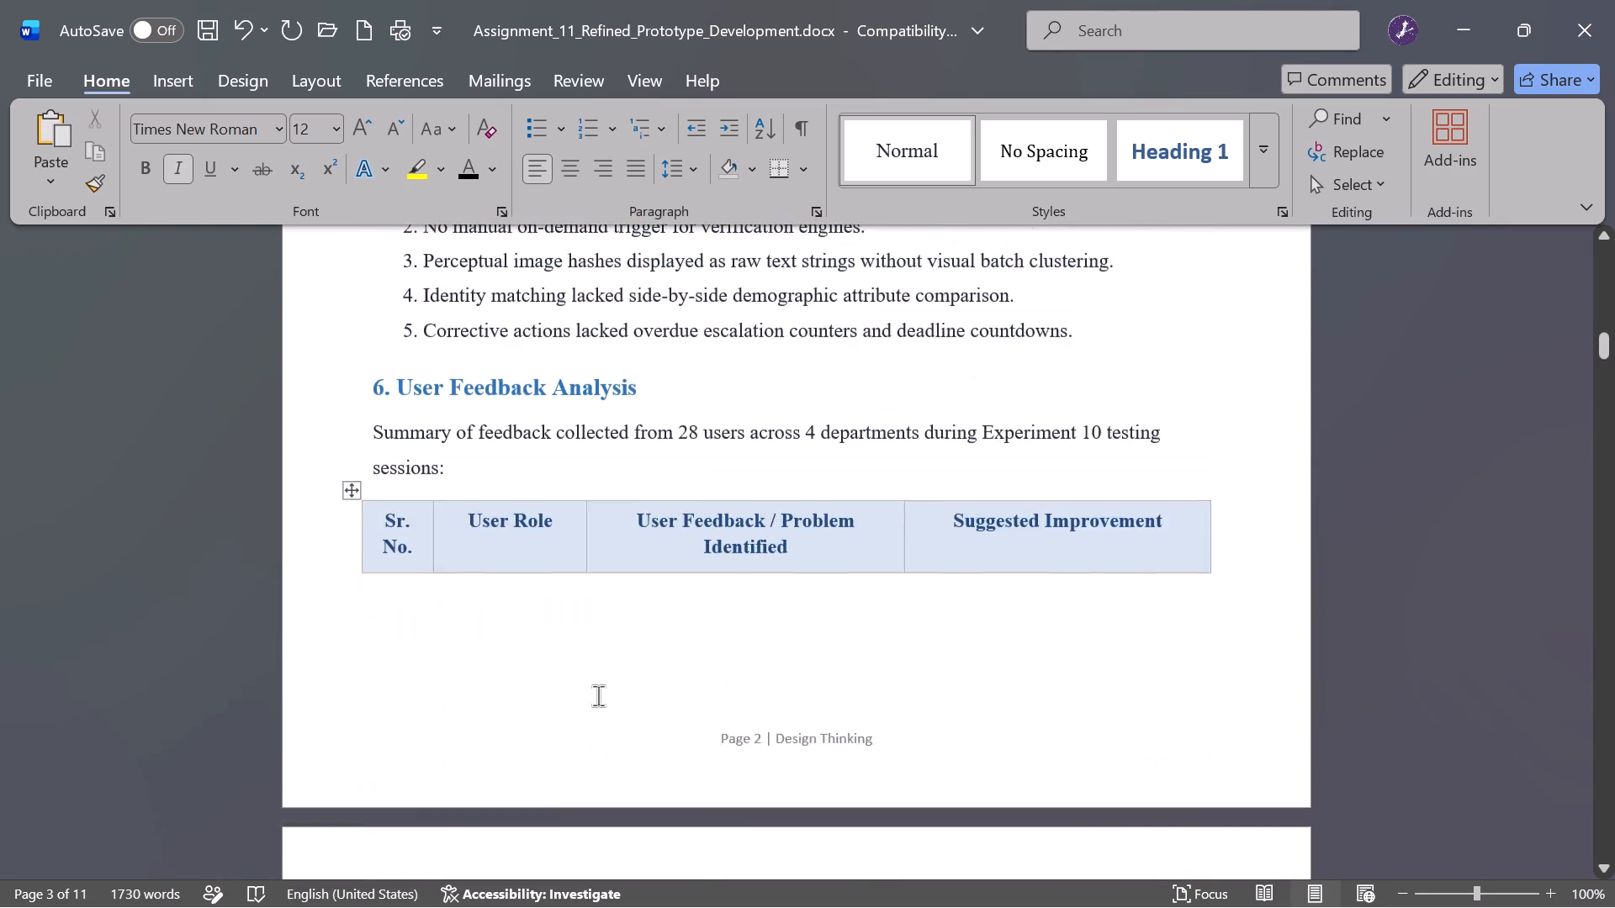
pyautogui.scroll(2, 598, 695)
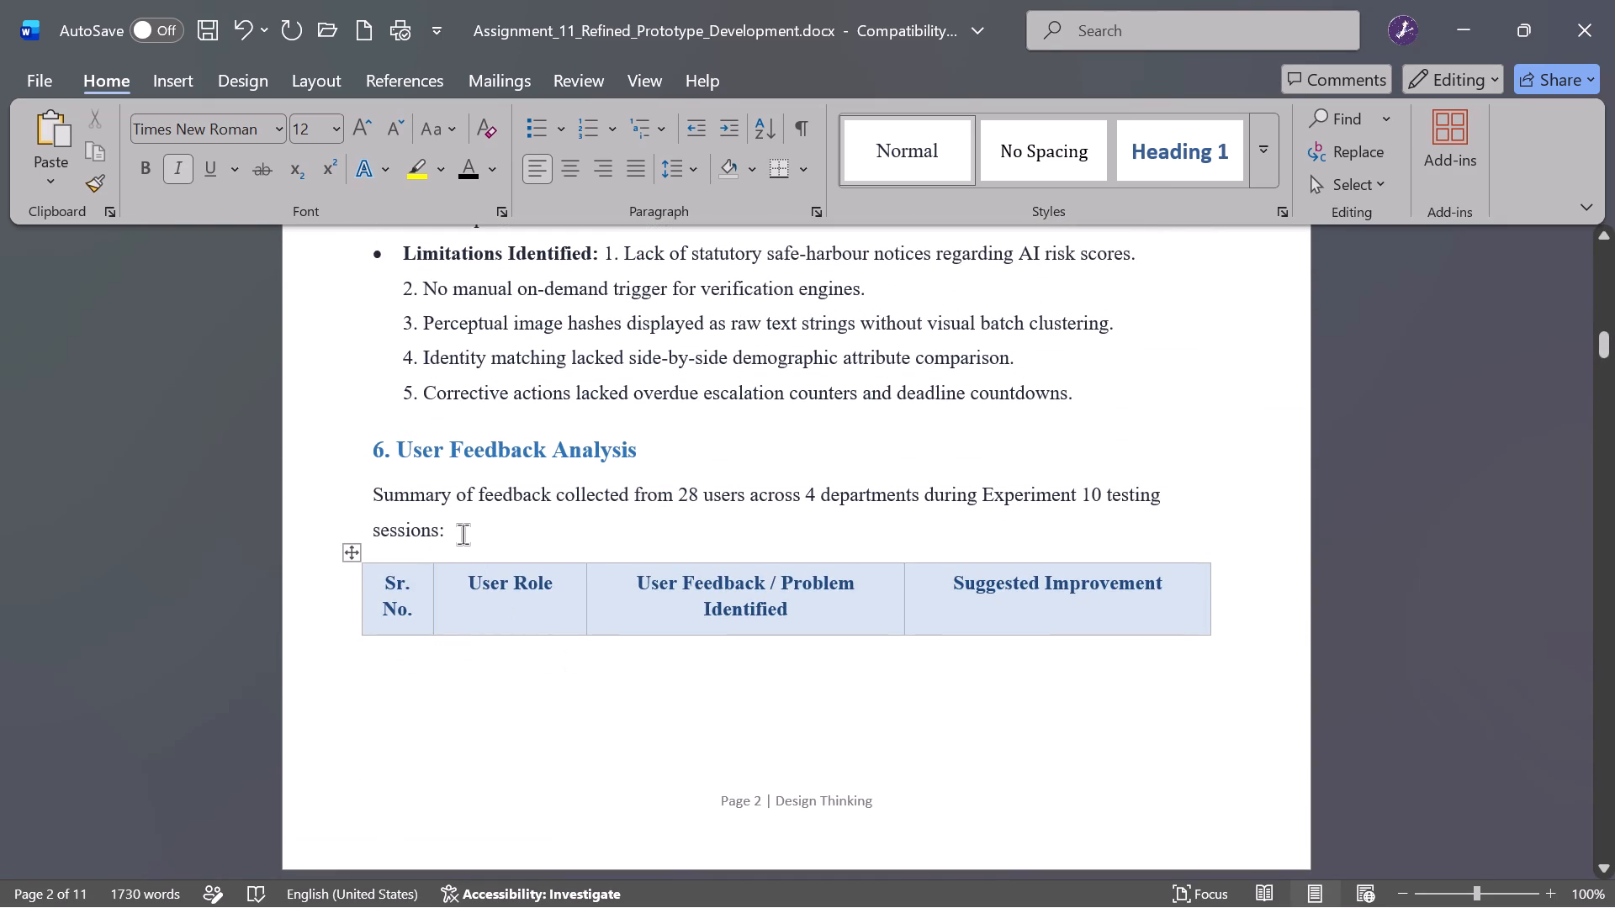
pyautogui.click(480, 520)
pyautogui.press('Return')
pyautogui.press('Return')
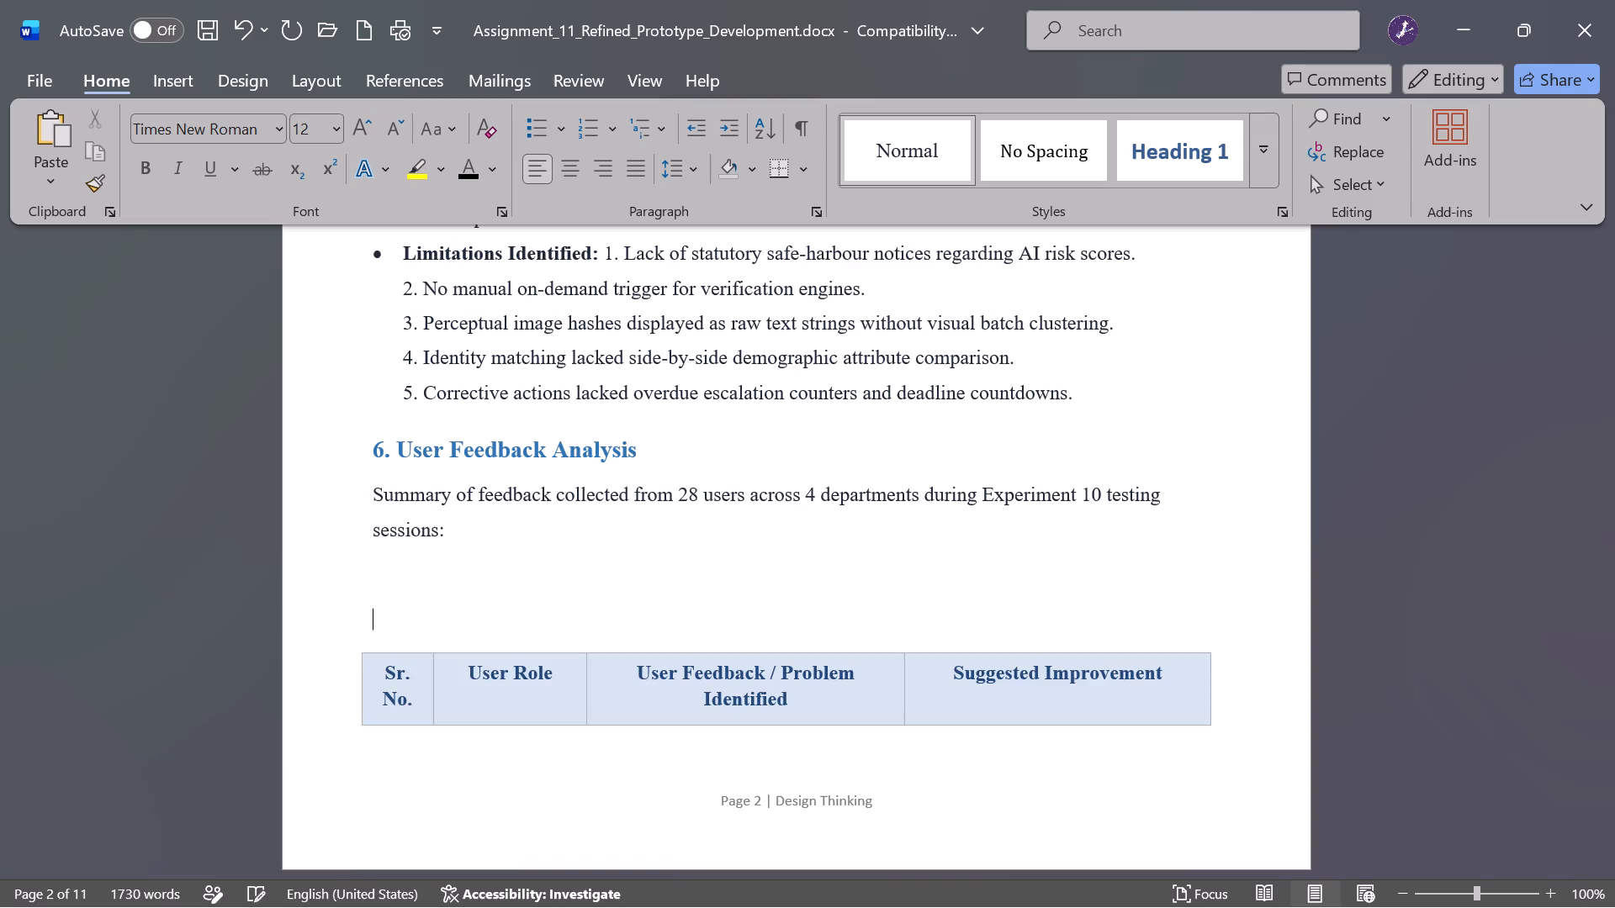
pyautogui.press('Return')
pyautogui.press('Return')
# Examine the user feedback table on page 3 and how the Proposed Refinements table breaks across pages.
pyautogui.scroll(-1, 685, 545)
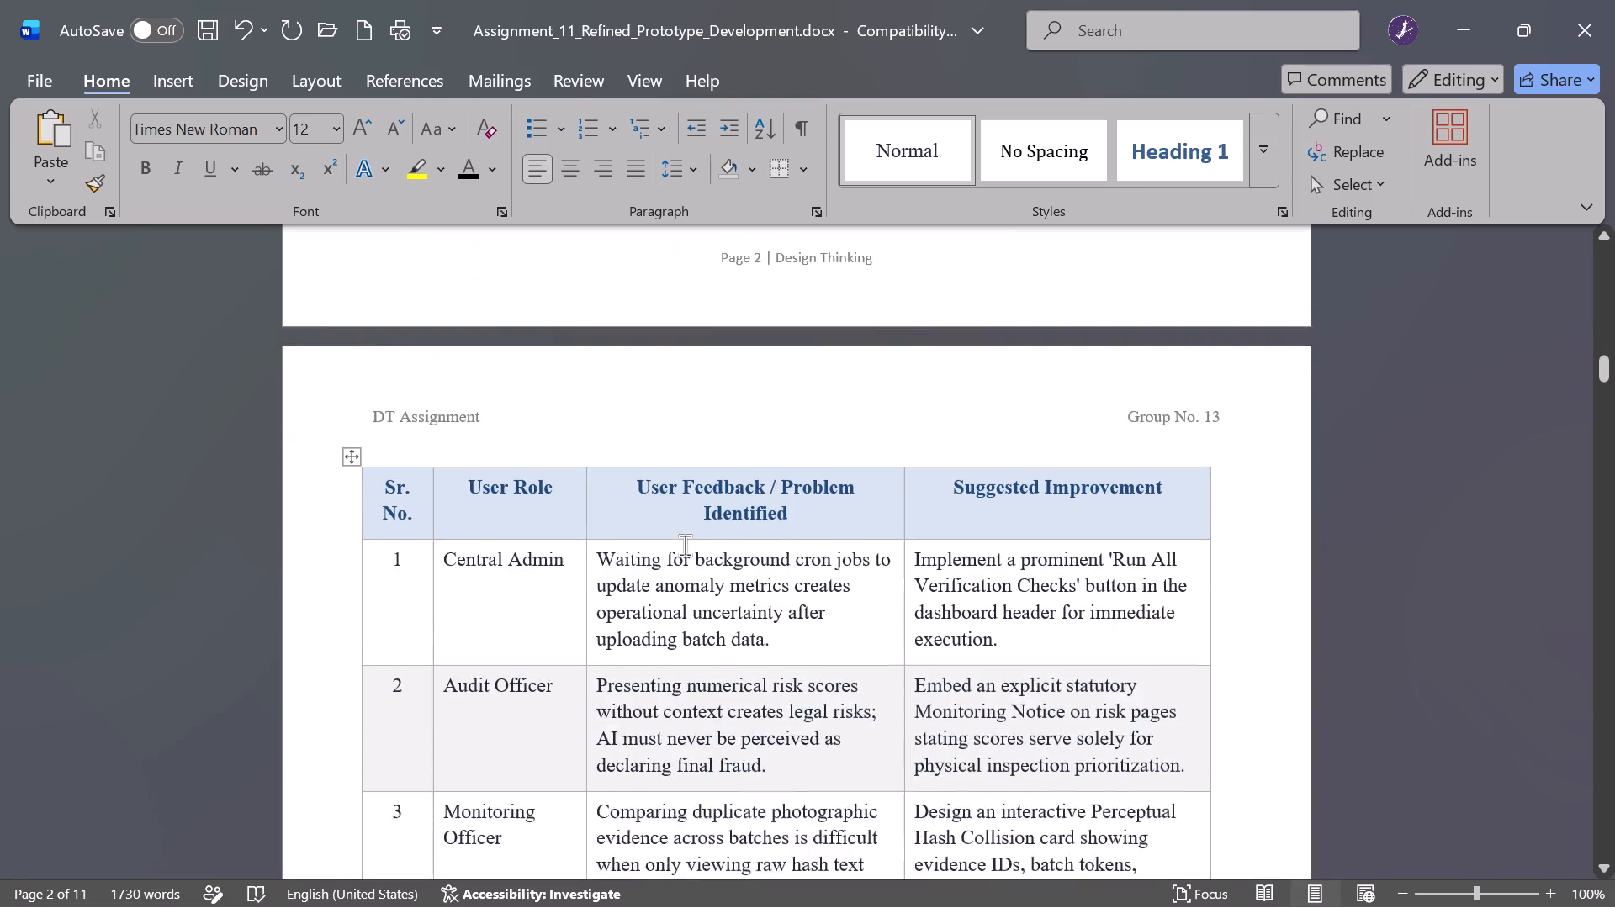
pyautogui.scroll(-1, 685, 545)
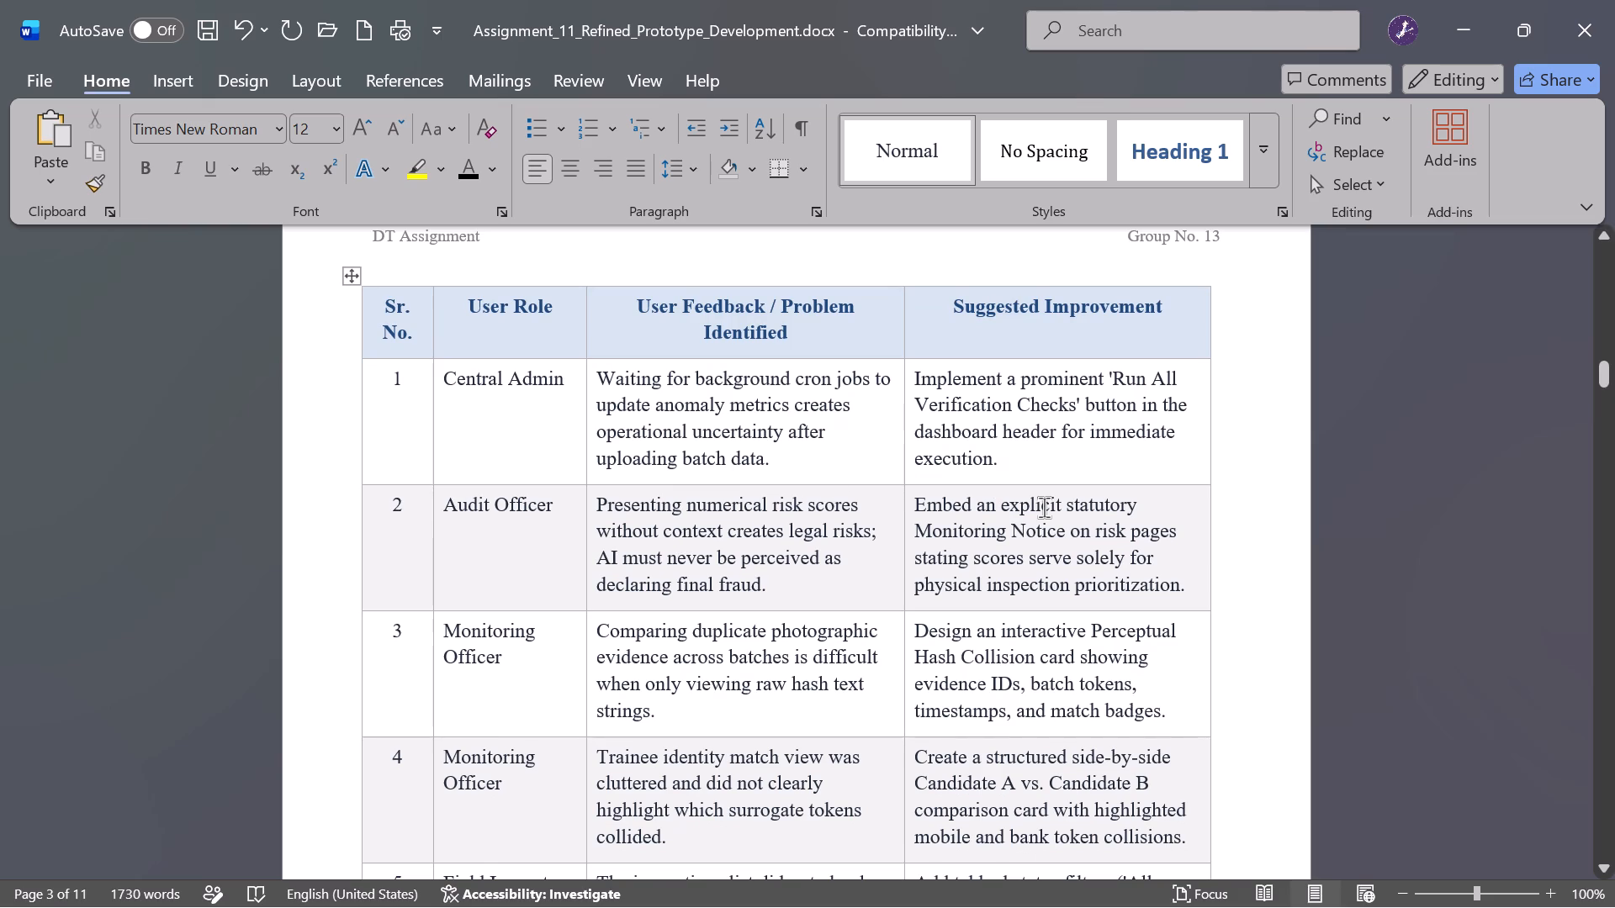
pyautogui.scroll(-1, 1044, 507)
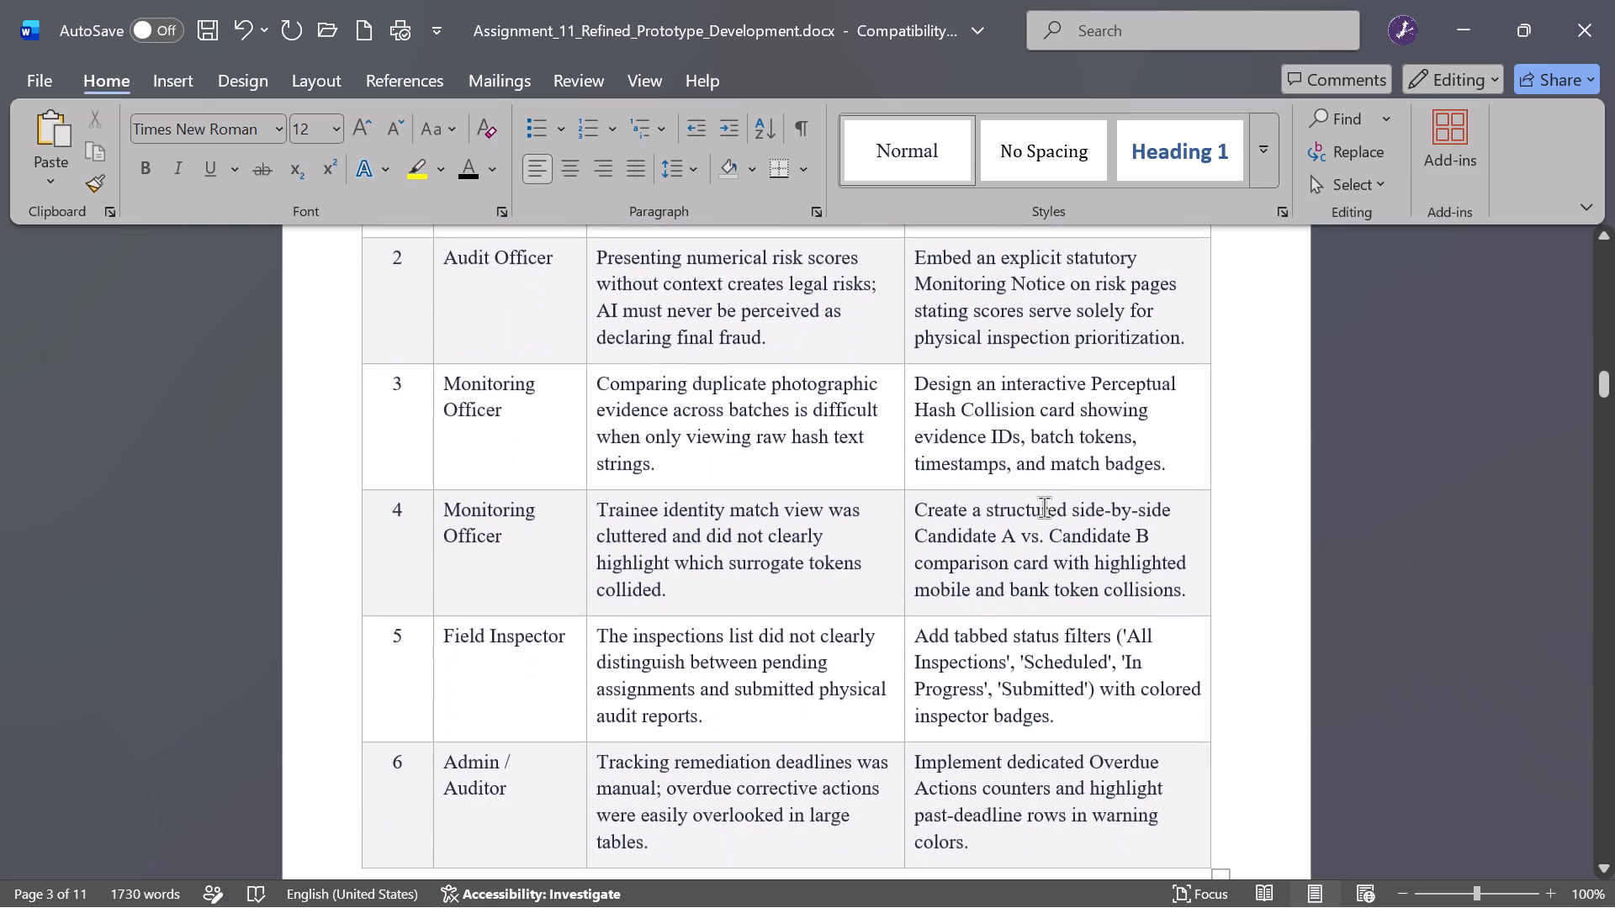
pyautogui.scroll(-1, 1044, 507)
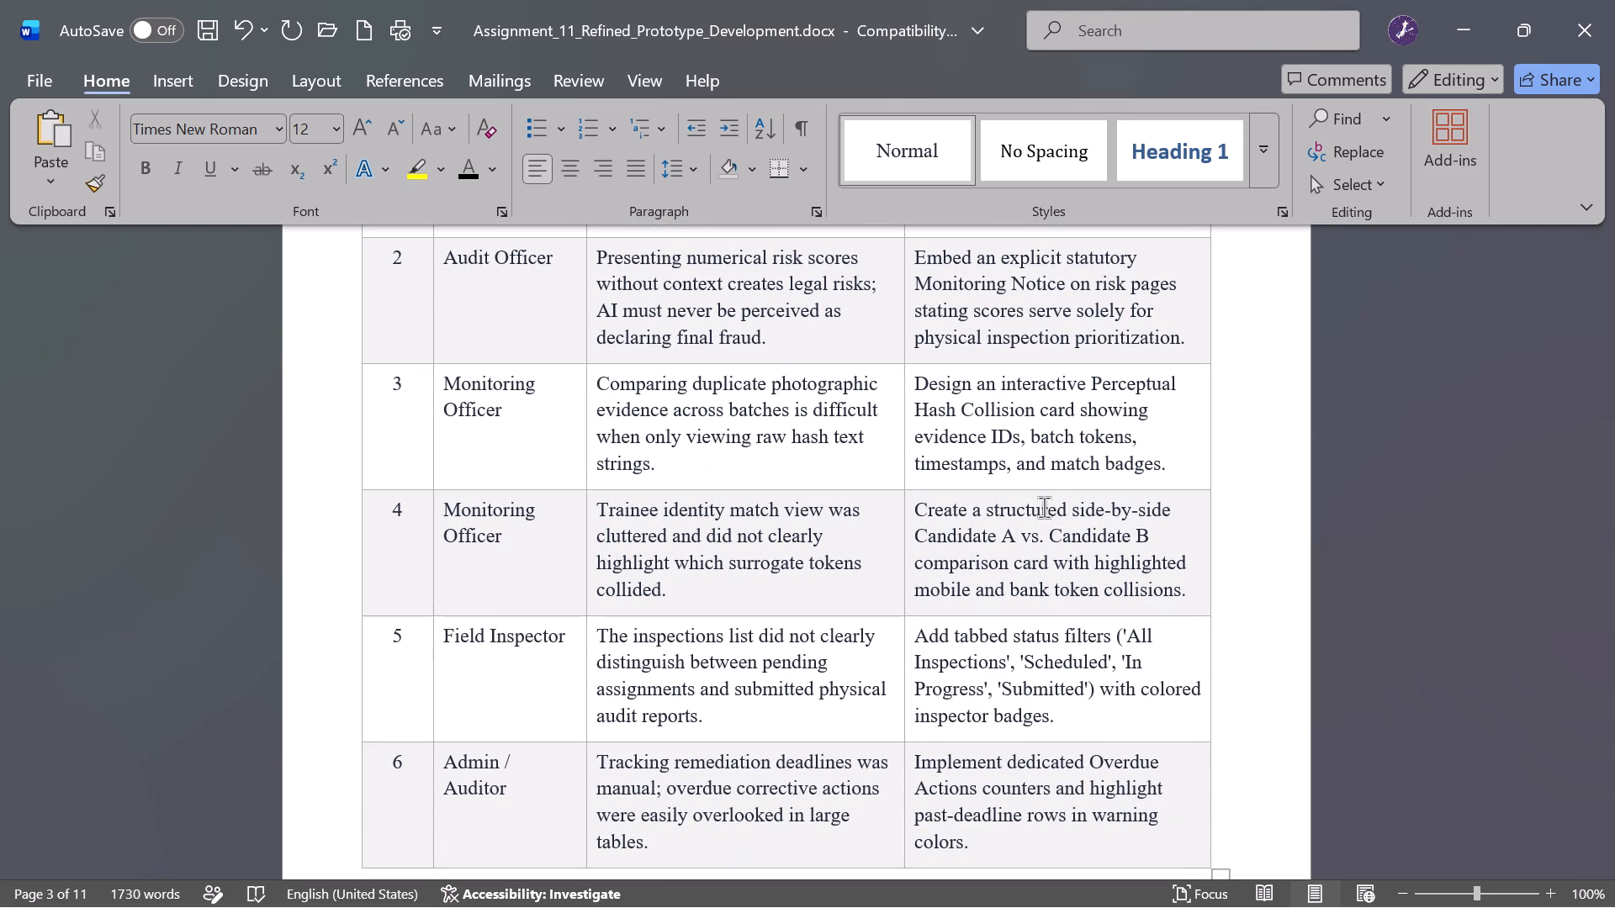
pyautogui.scroll(-1, 1044, 507)
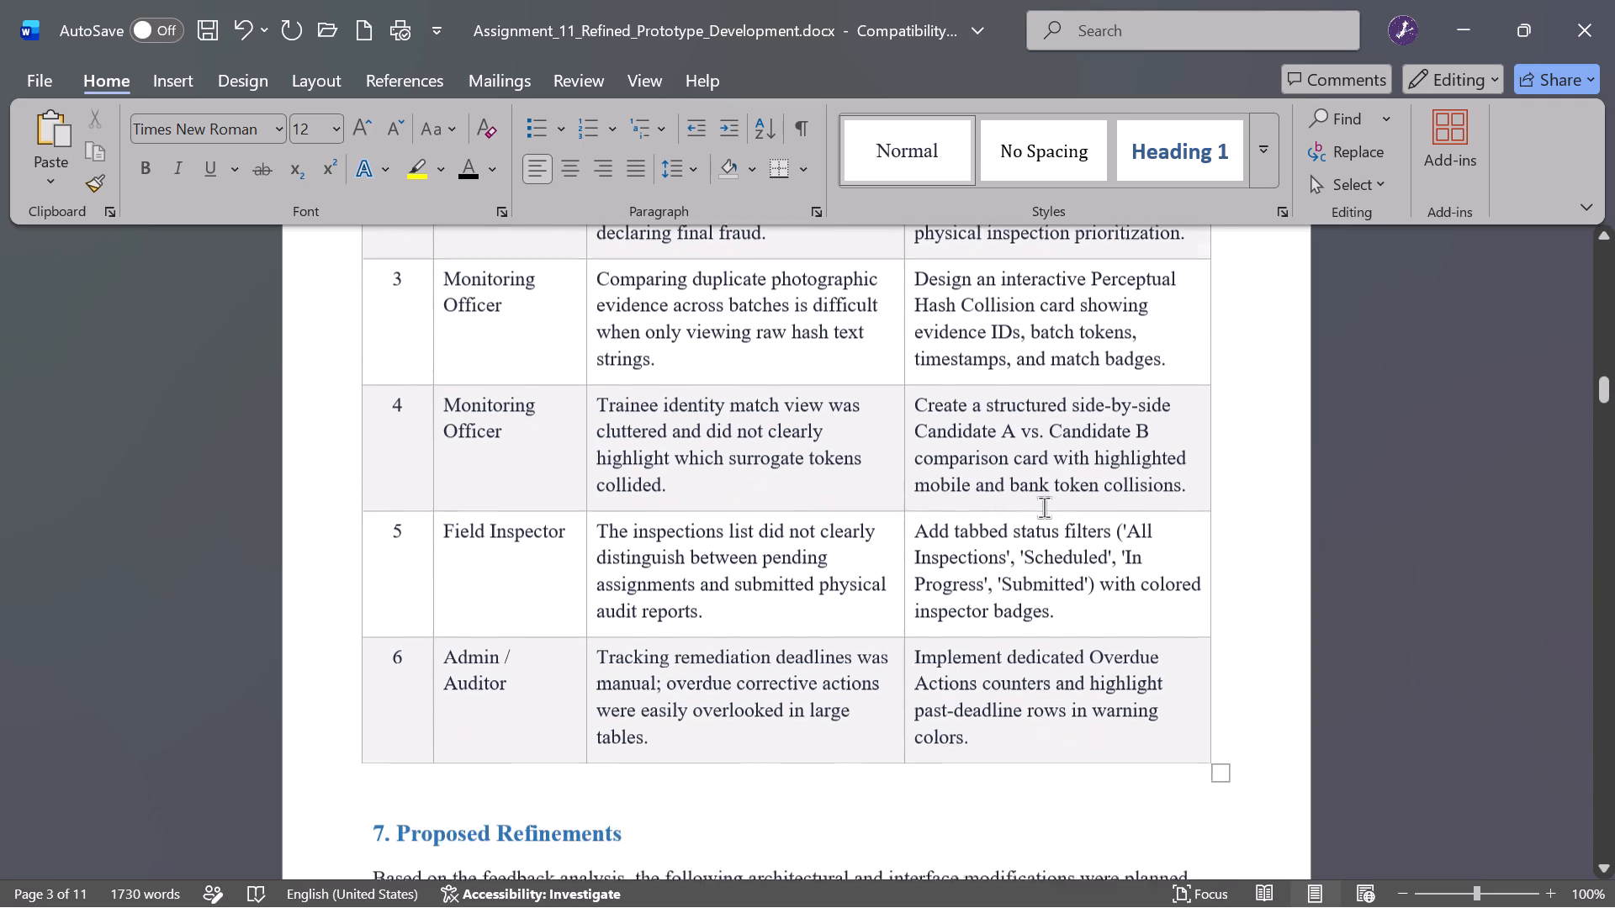
pyautogui.scroll(-1, 1044, 507)
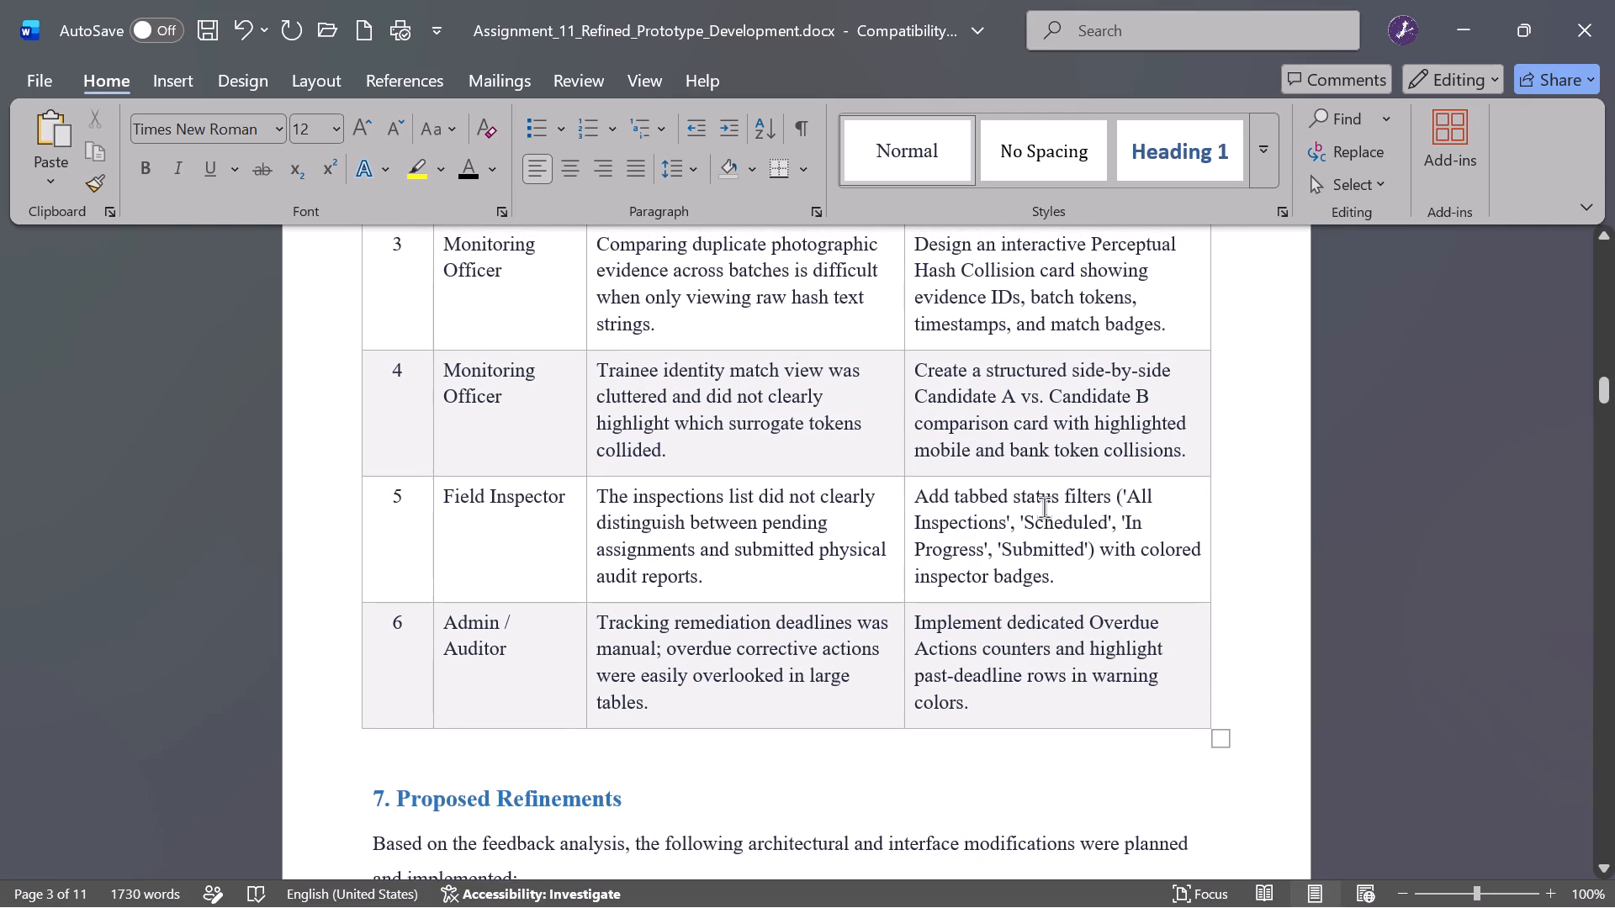
pyautogui.scroll(-1, 1044, 507)
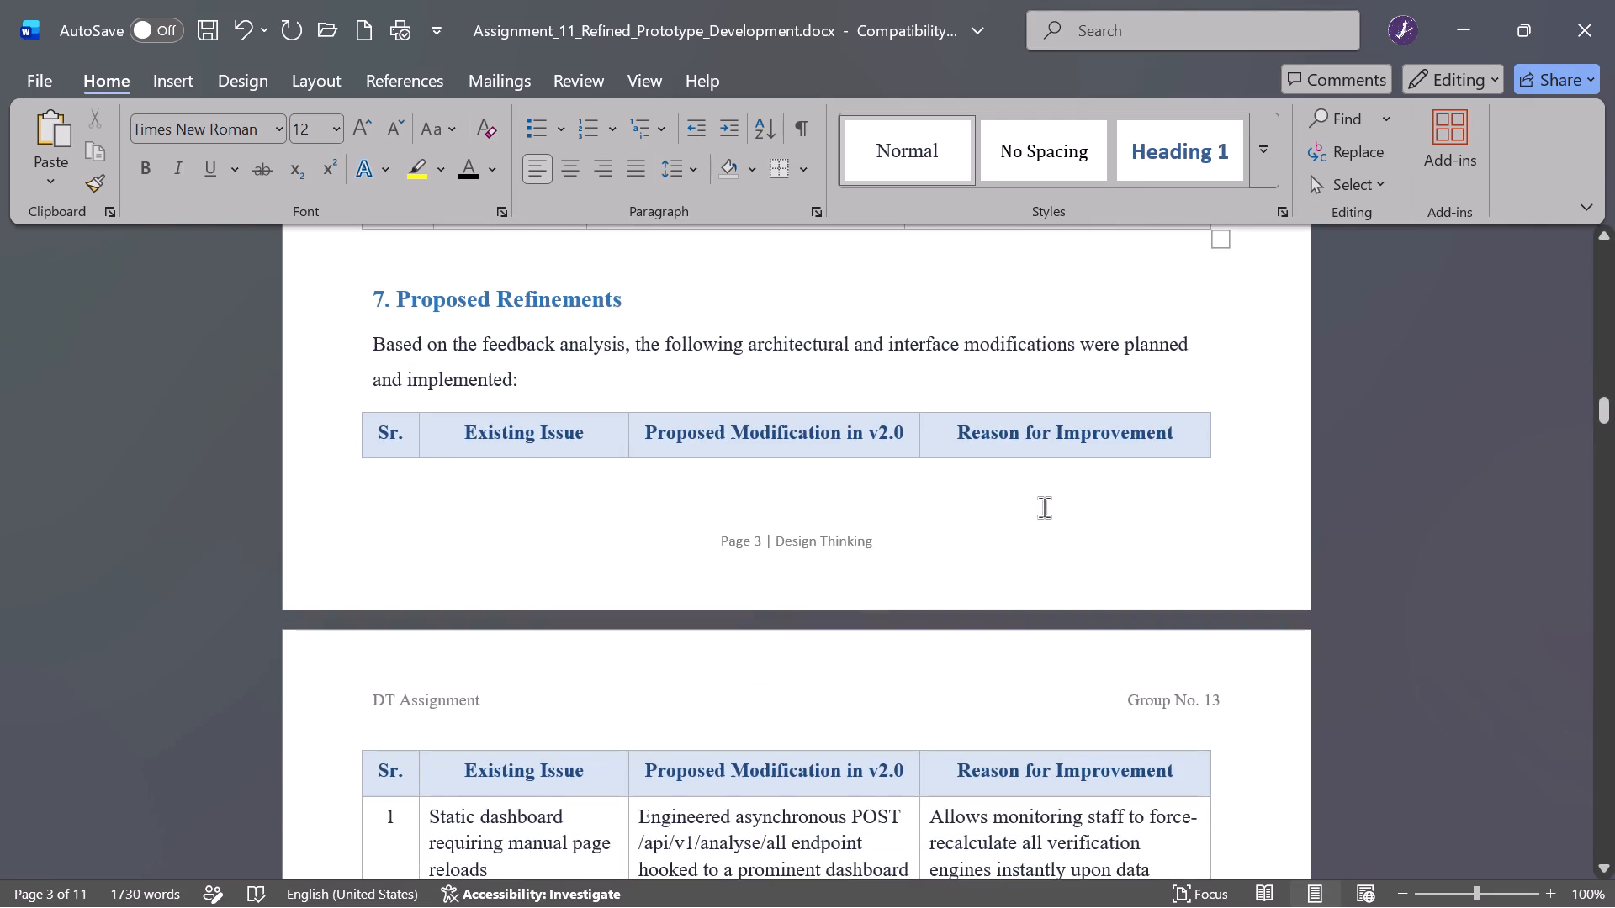
pyautogui.scroll(-2, 1044, 507)
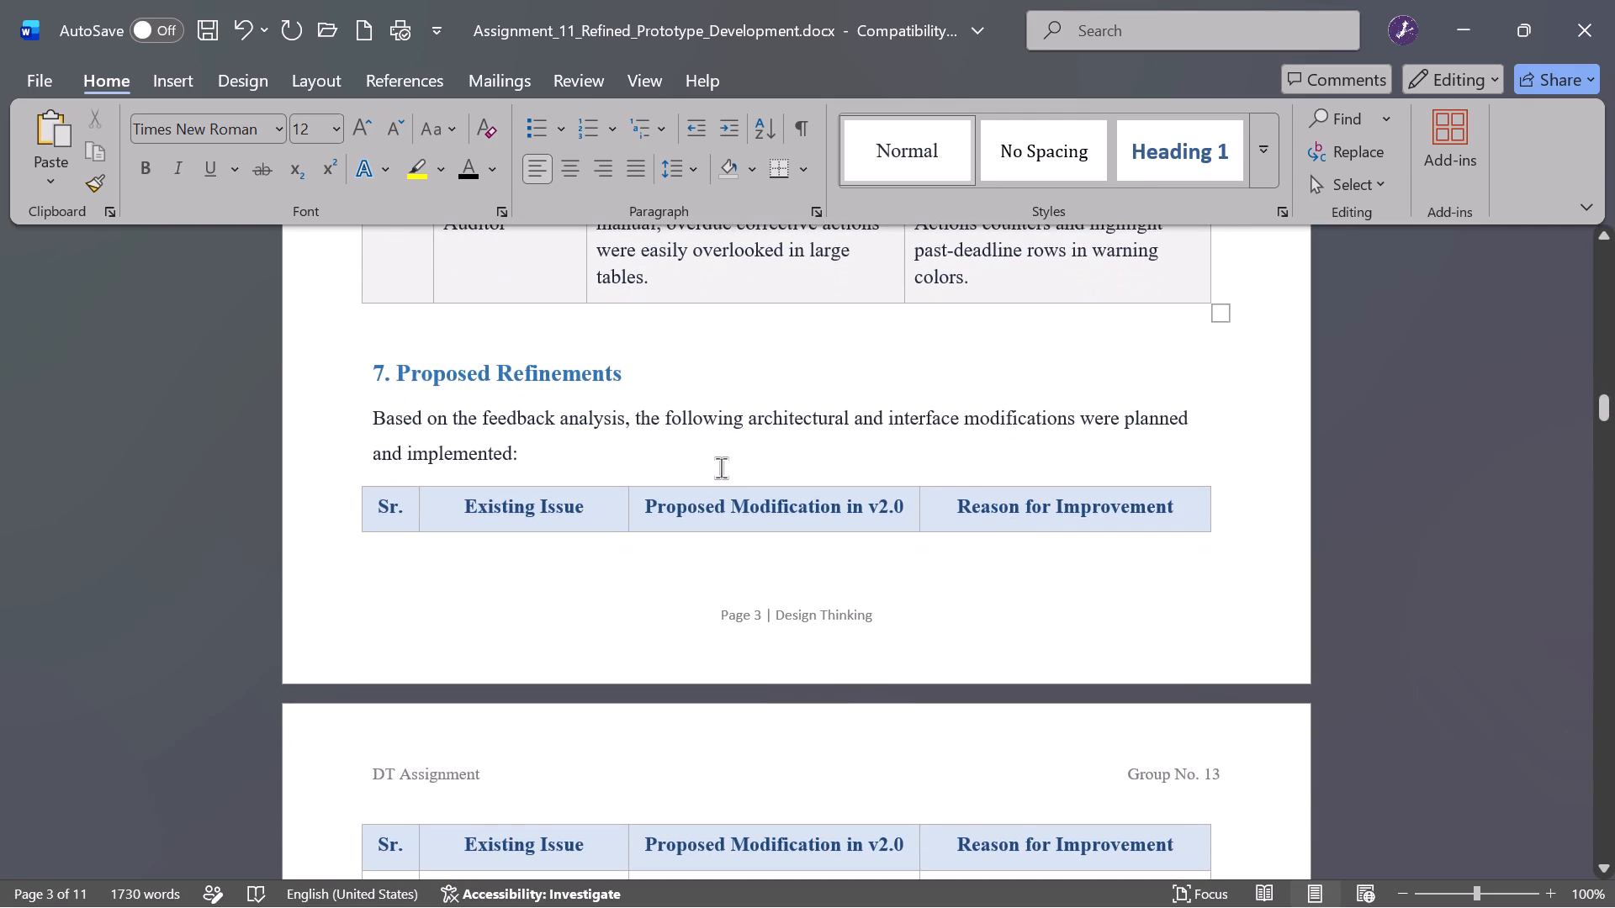
# Insert empty lines after the last limitation item in section 5 so that "6. User Feedback Analysis" starts on page 3.
pyautogui.scroll(2, 507, 304)
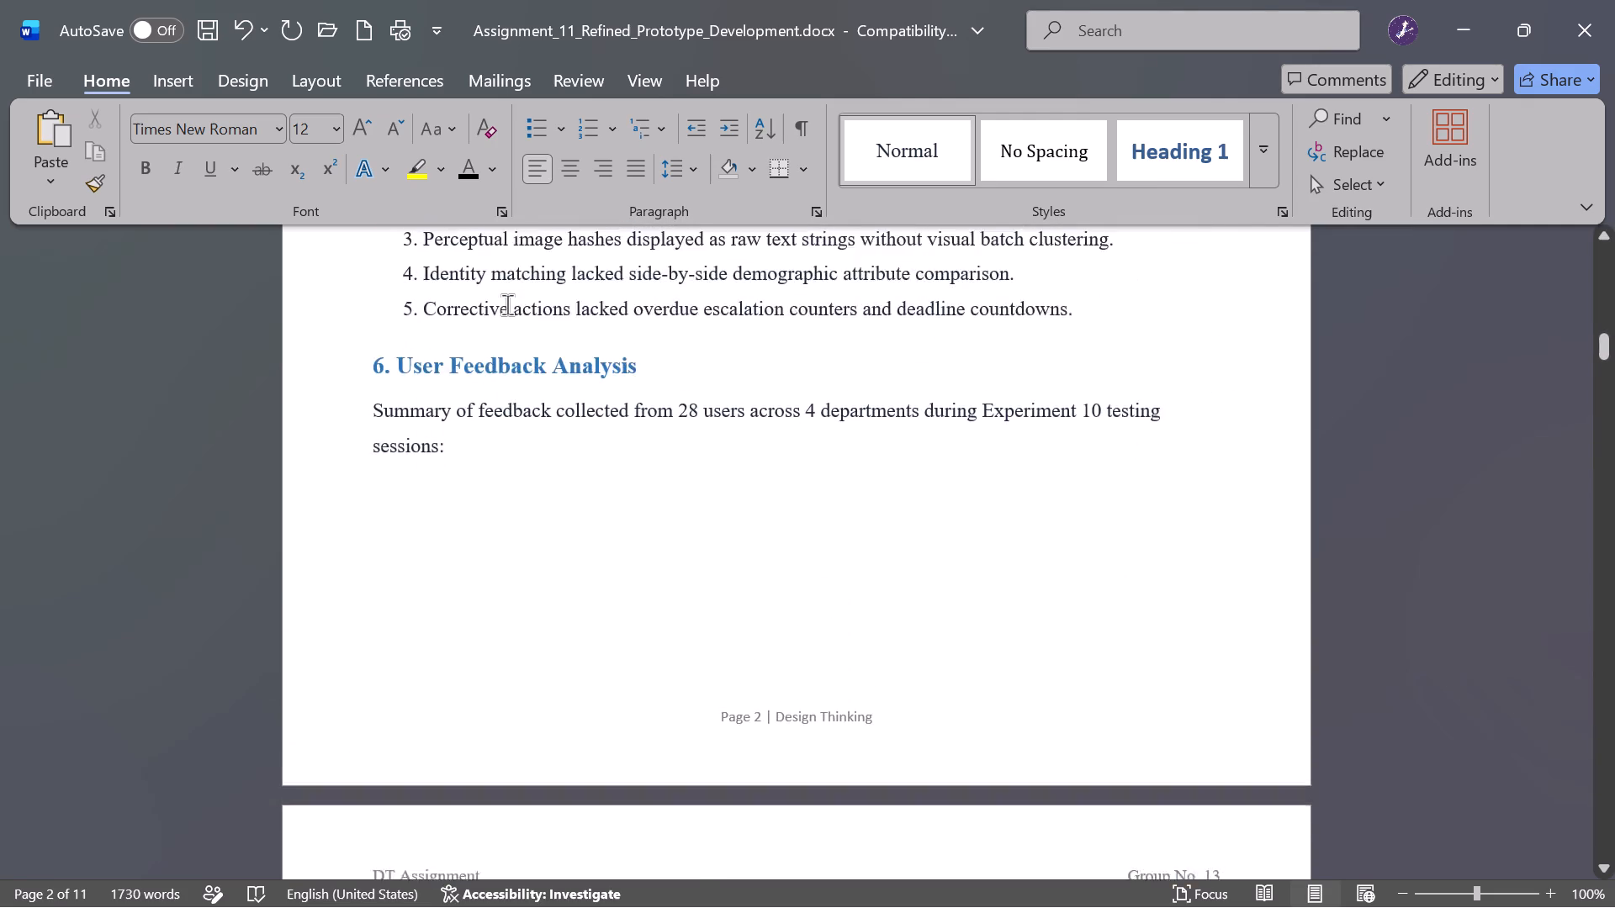
pyautogui.scroll(1, 507, 304)
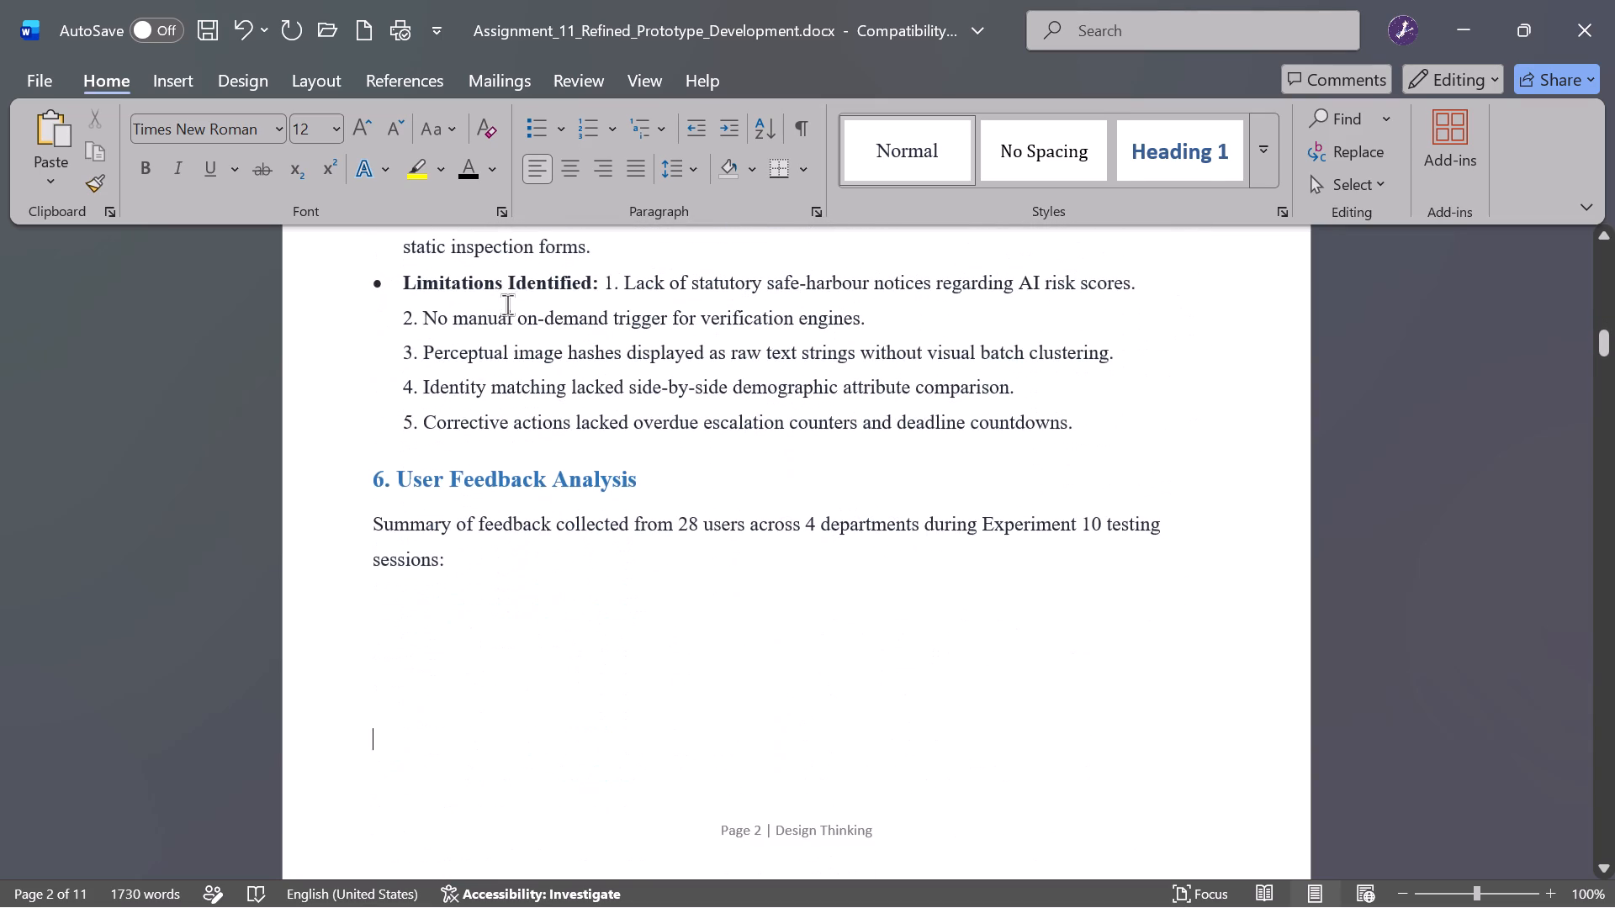
pyautogui.click(1099, 423)
pyautogui.press('Return')
pyautogui.press('Return')
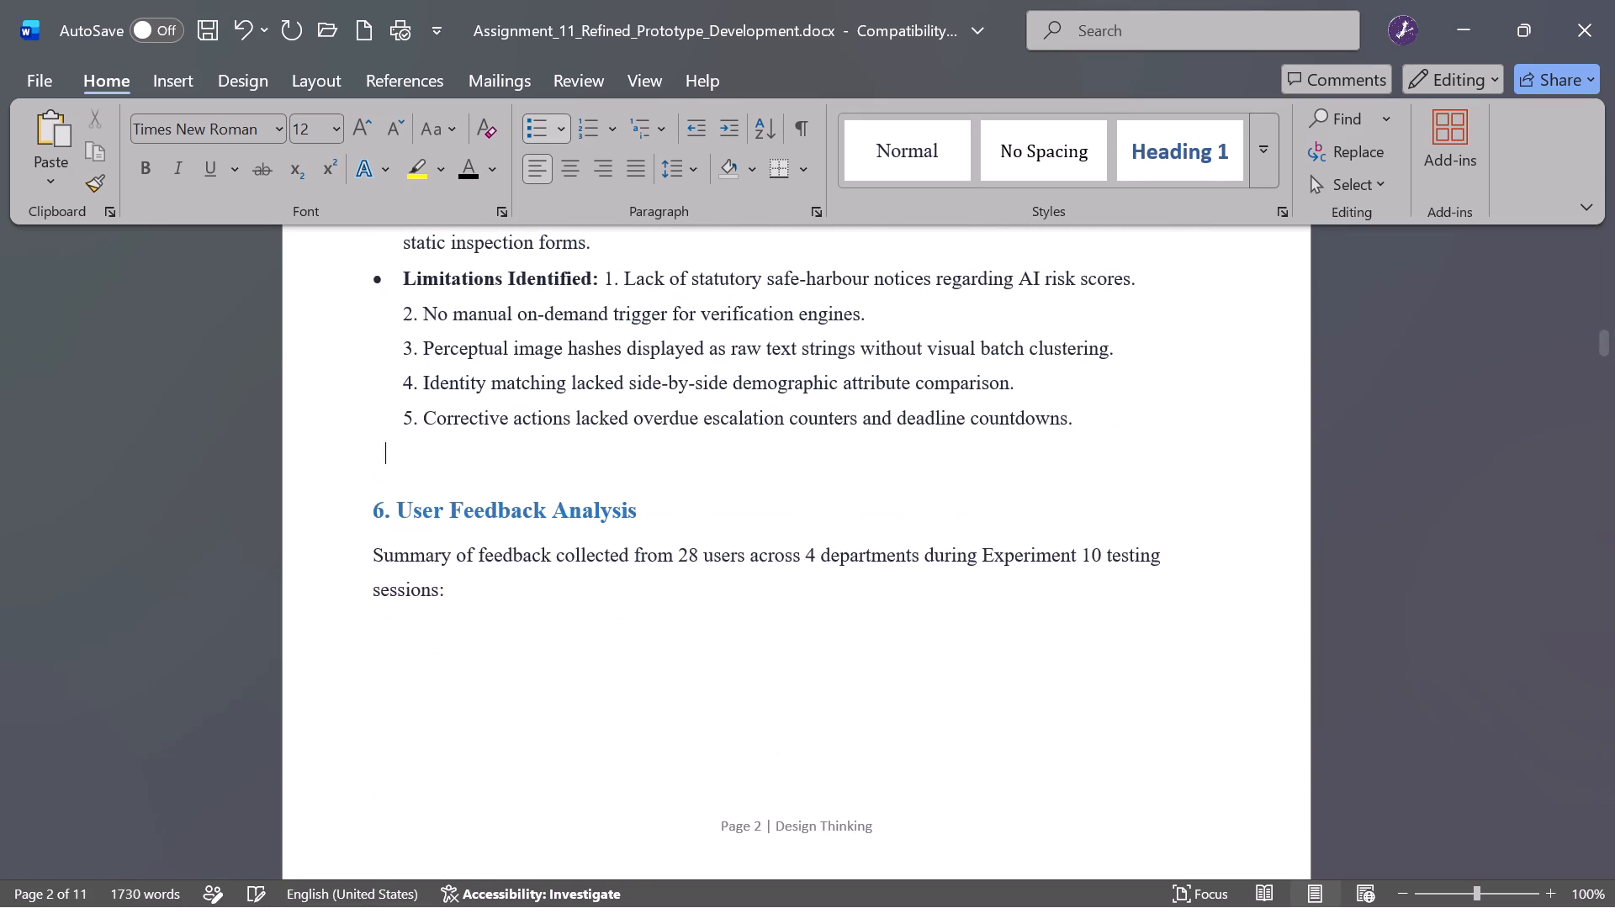
pyautogui.press('Return')
pyautogui.press('Return')
pyautogui.press('Return')
pyautogui.press('Return')
pyautogui.press('Return')
pyautogui.press('Return')
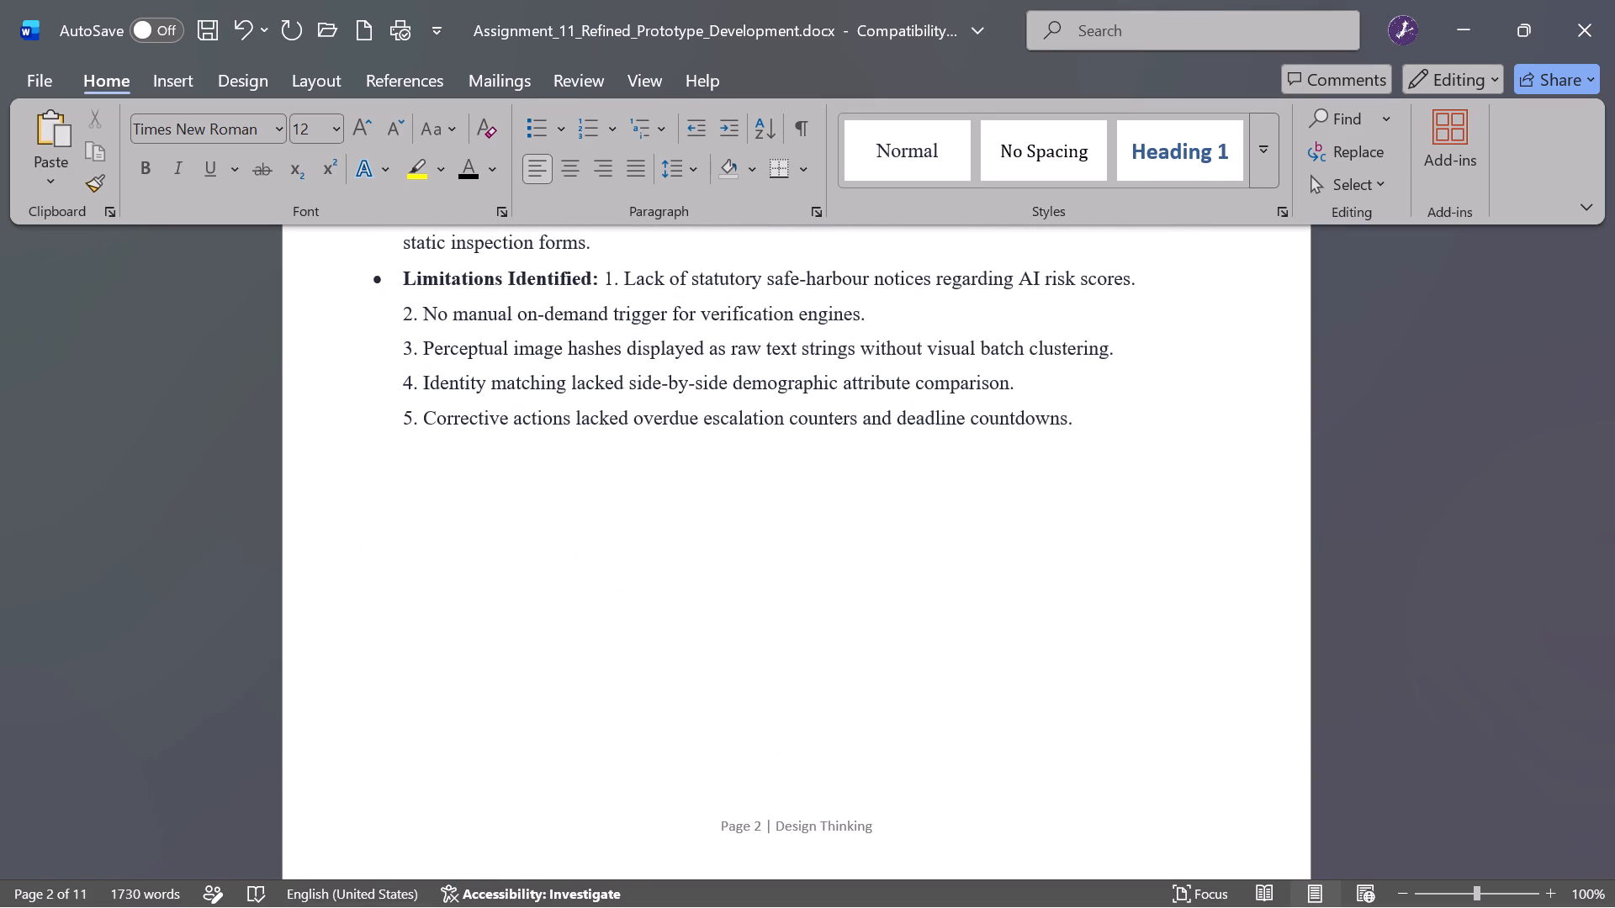
pyautogui.press('BackSpace')
pyautogui.press('BackSpace')
pyautogui.press('Return')
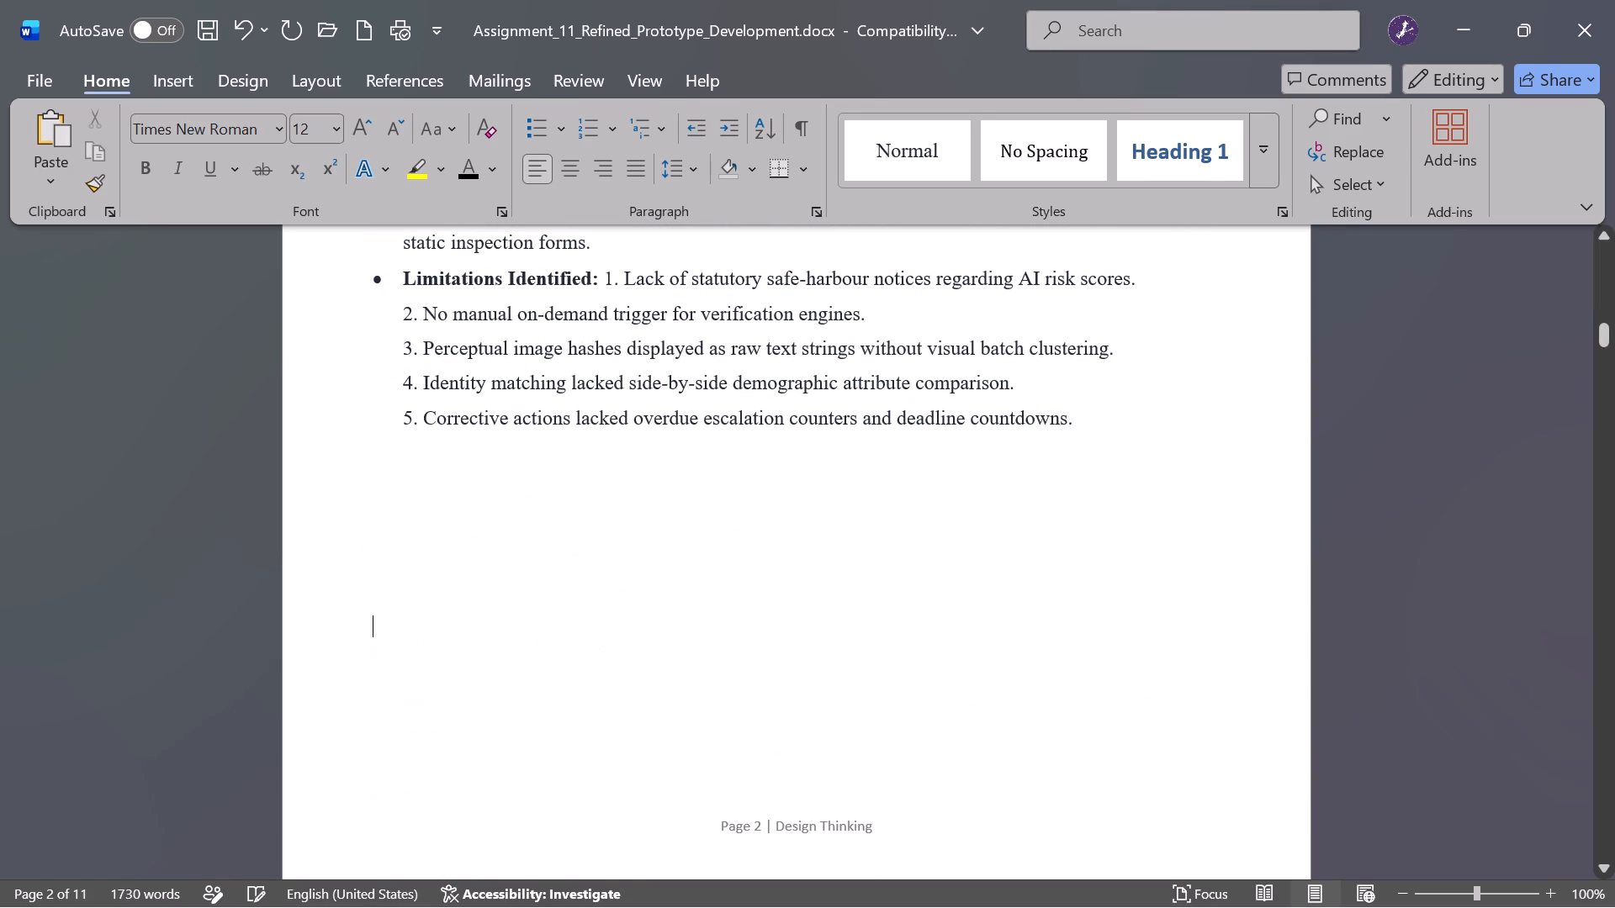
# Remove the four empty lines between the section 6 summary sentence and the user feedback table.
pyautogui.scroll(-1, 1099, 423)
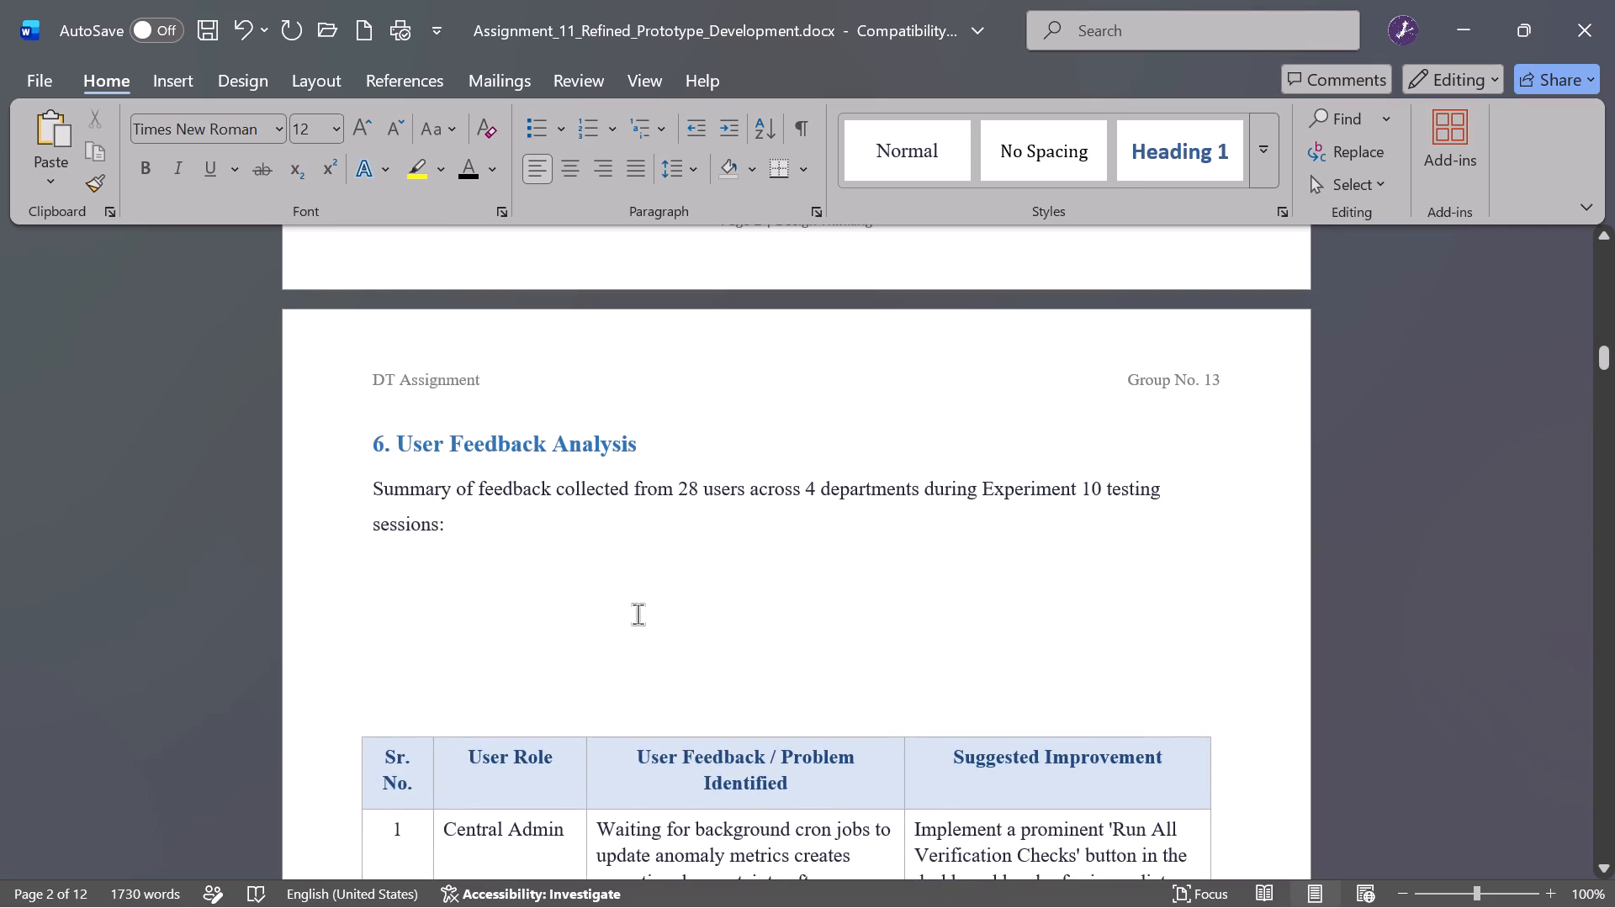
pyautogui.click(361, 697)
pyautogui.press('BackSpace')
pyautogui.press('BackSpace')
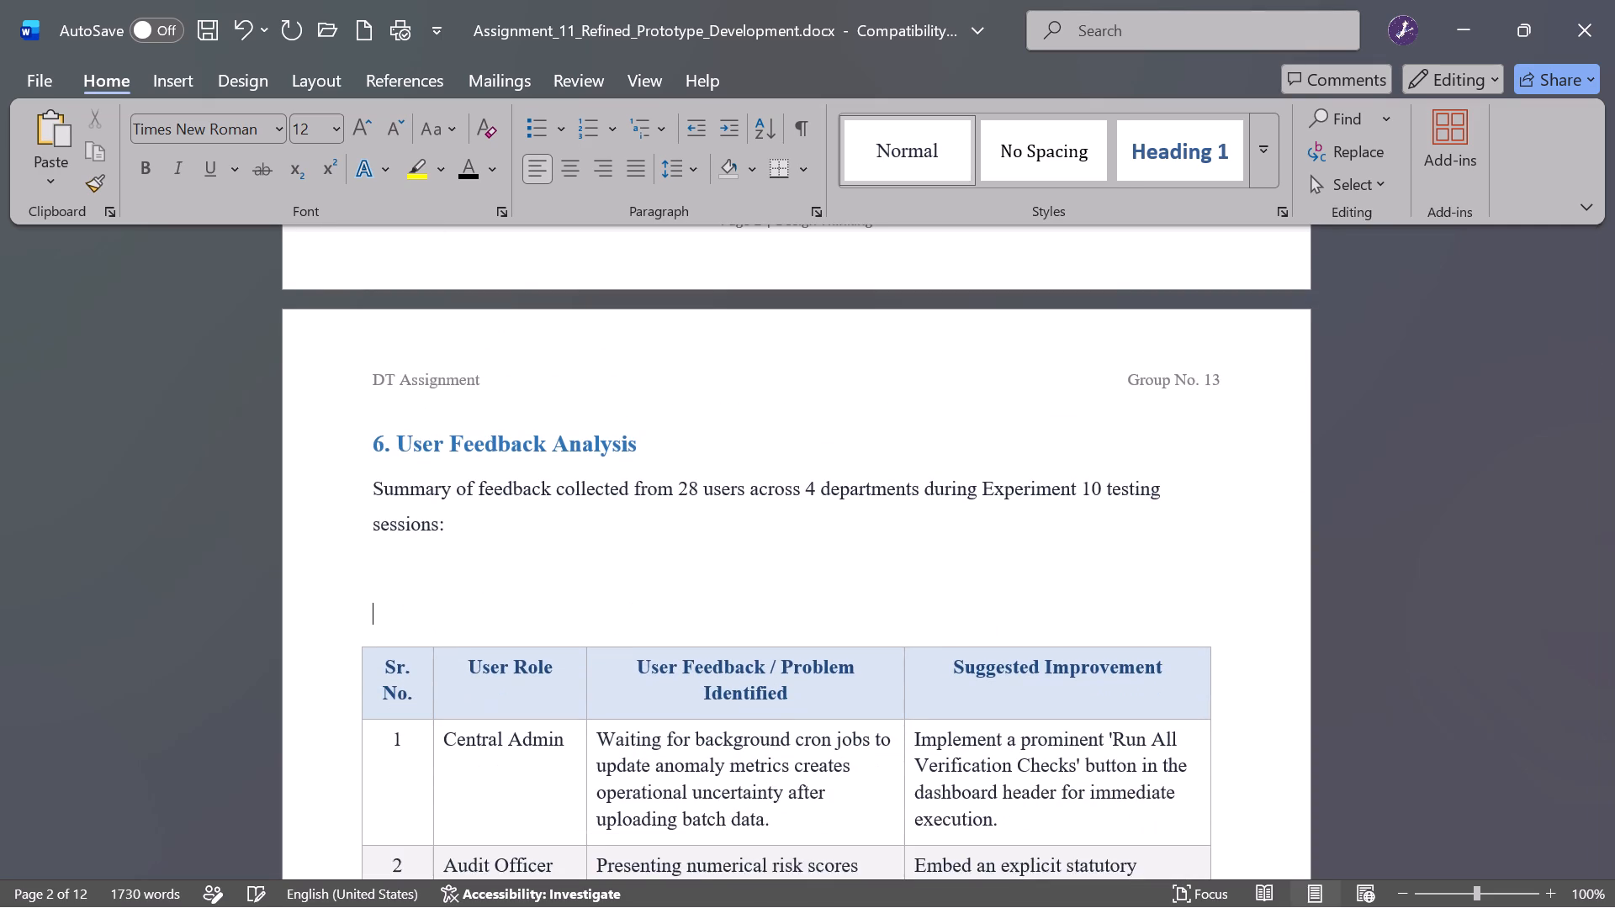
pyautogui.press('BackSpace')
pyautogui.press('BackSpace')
# Examine the page breaks, tables and figures from the section 6 feedback table through the section 11 heading on page 10.
pyautogui.scroll(-2, 361, 697)
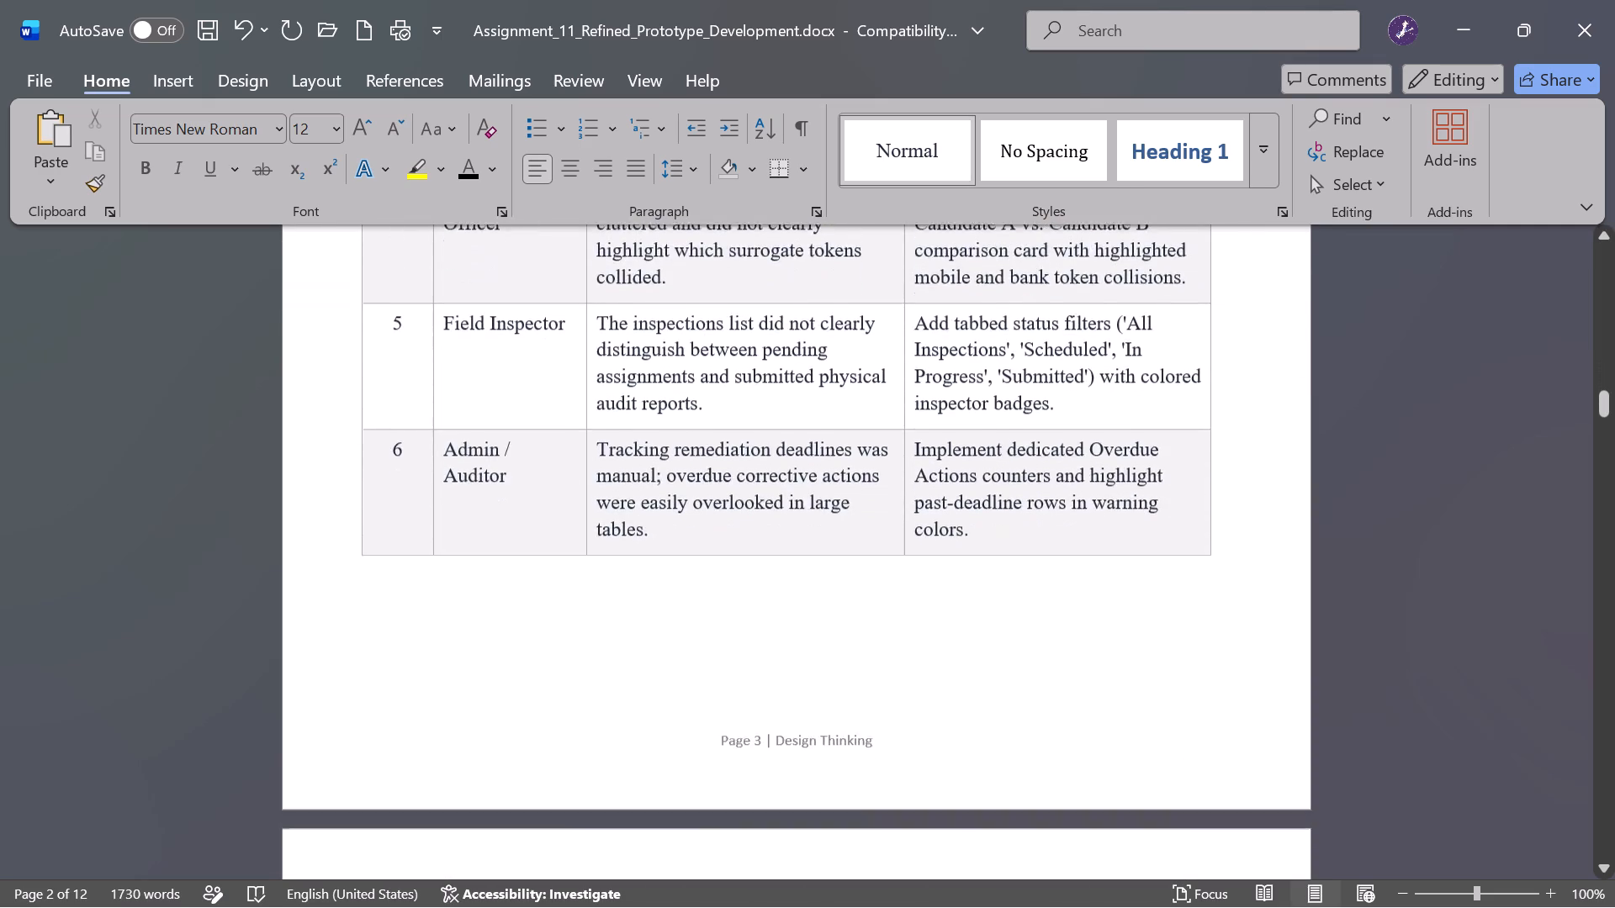
pyautogui.scroll(-2, 361, 697)
pyautogui.scroll(-1, 289, 840)
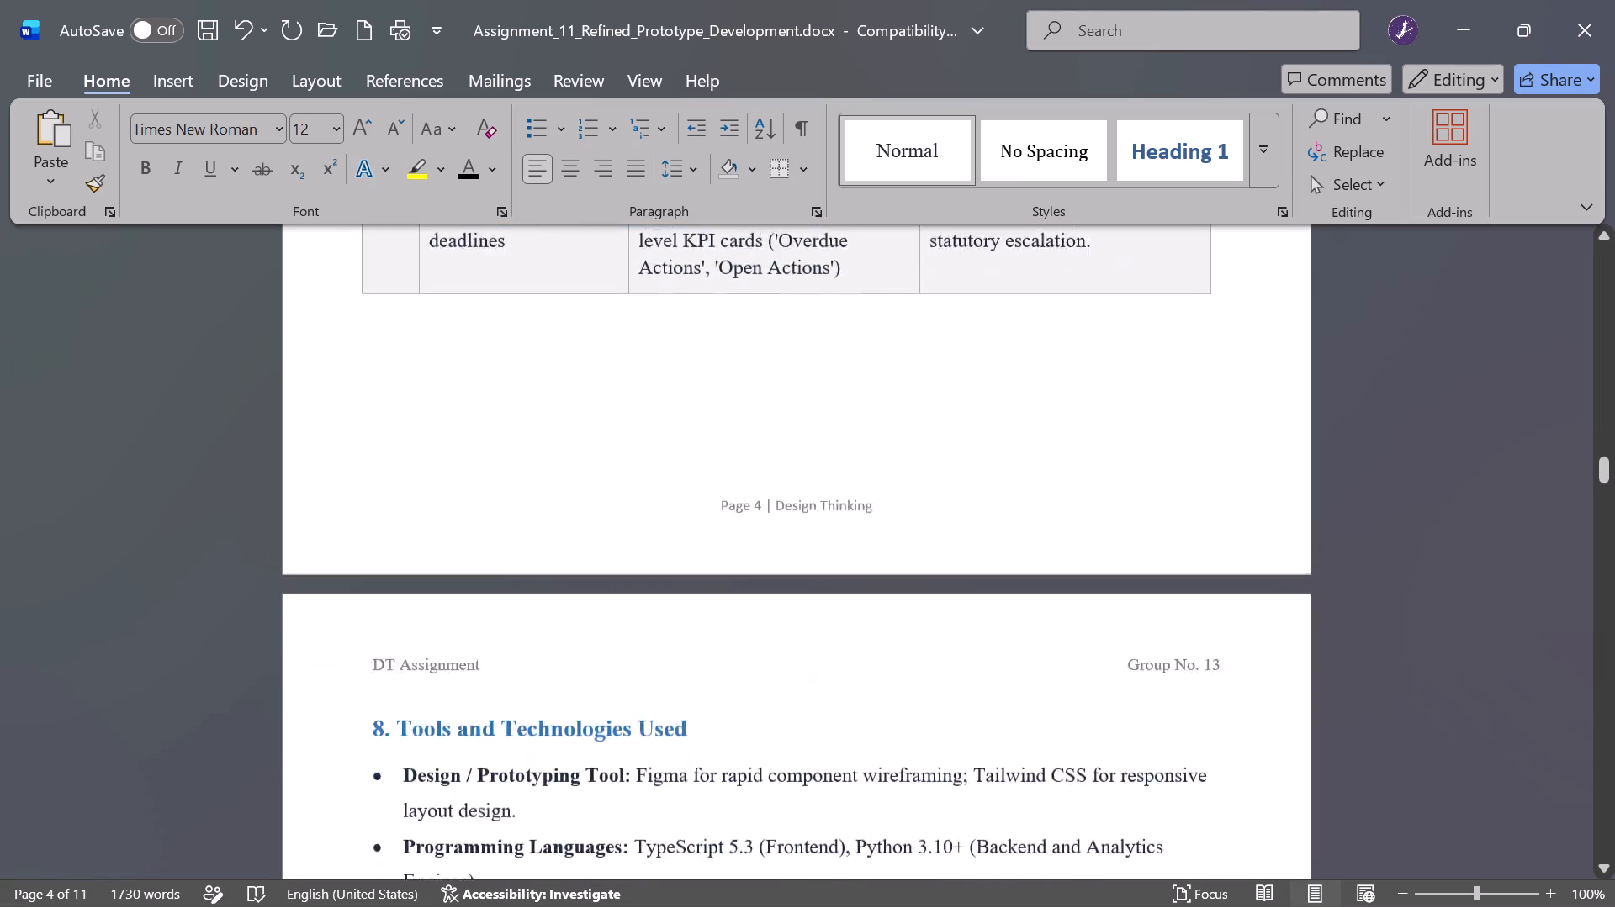
pyautogui.scroll(-2, 289, 840)
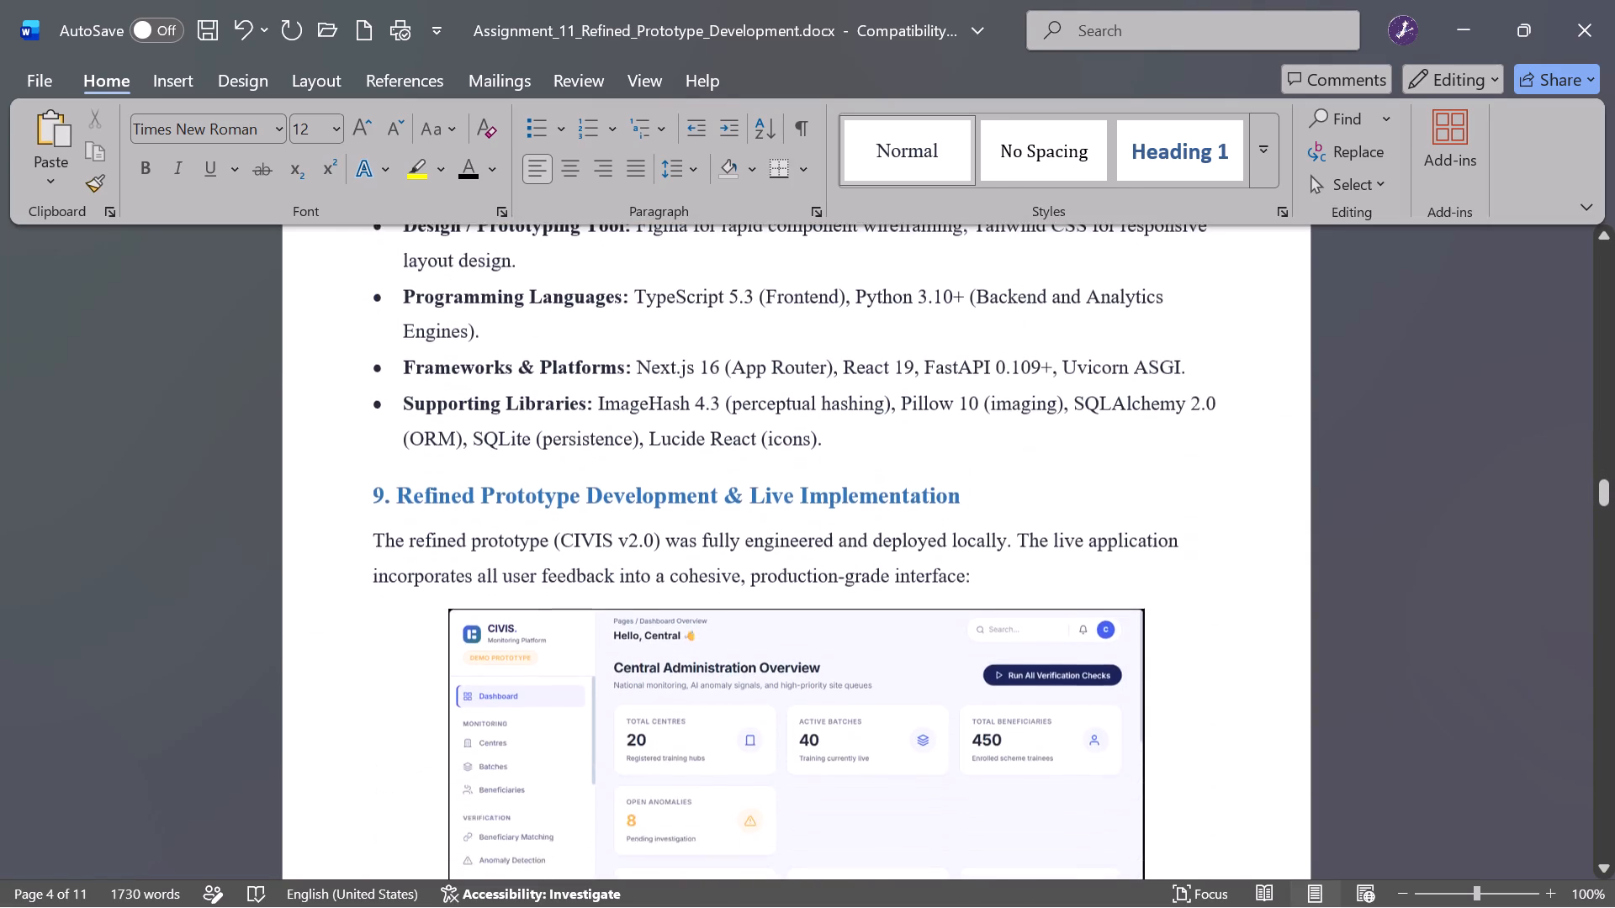
pyautogui.scroll(-1, 289, 840)
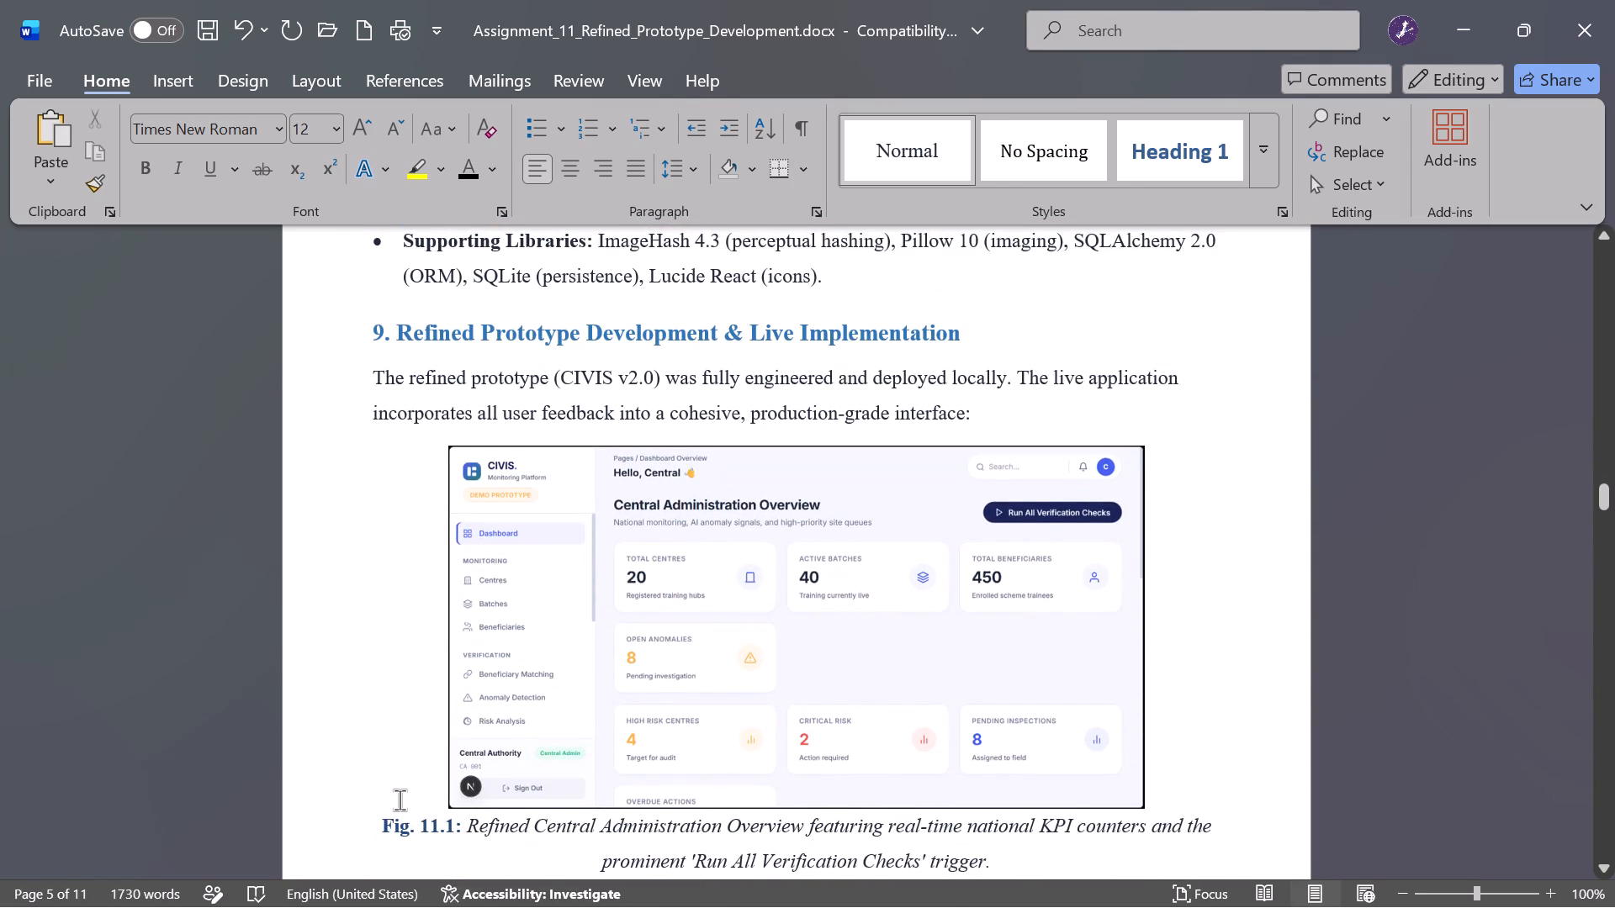
pyautogui.scroll(-3, 400, 800)
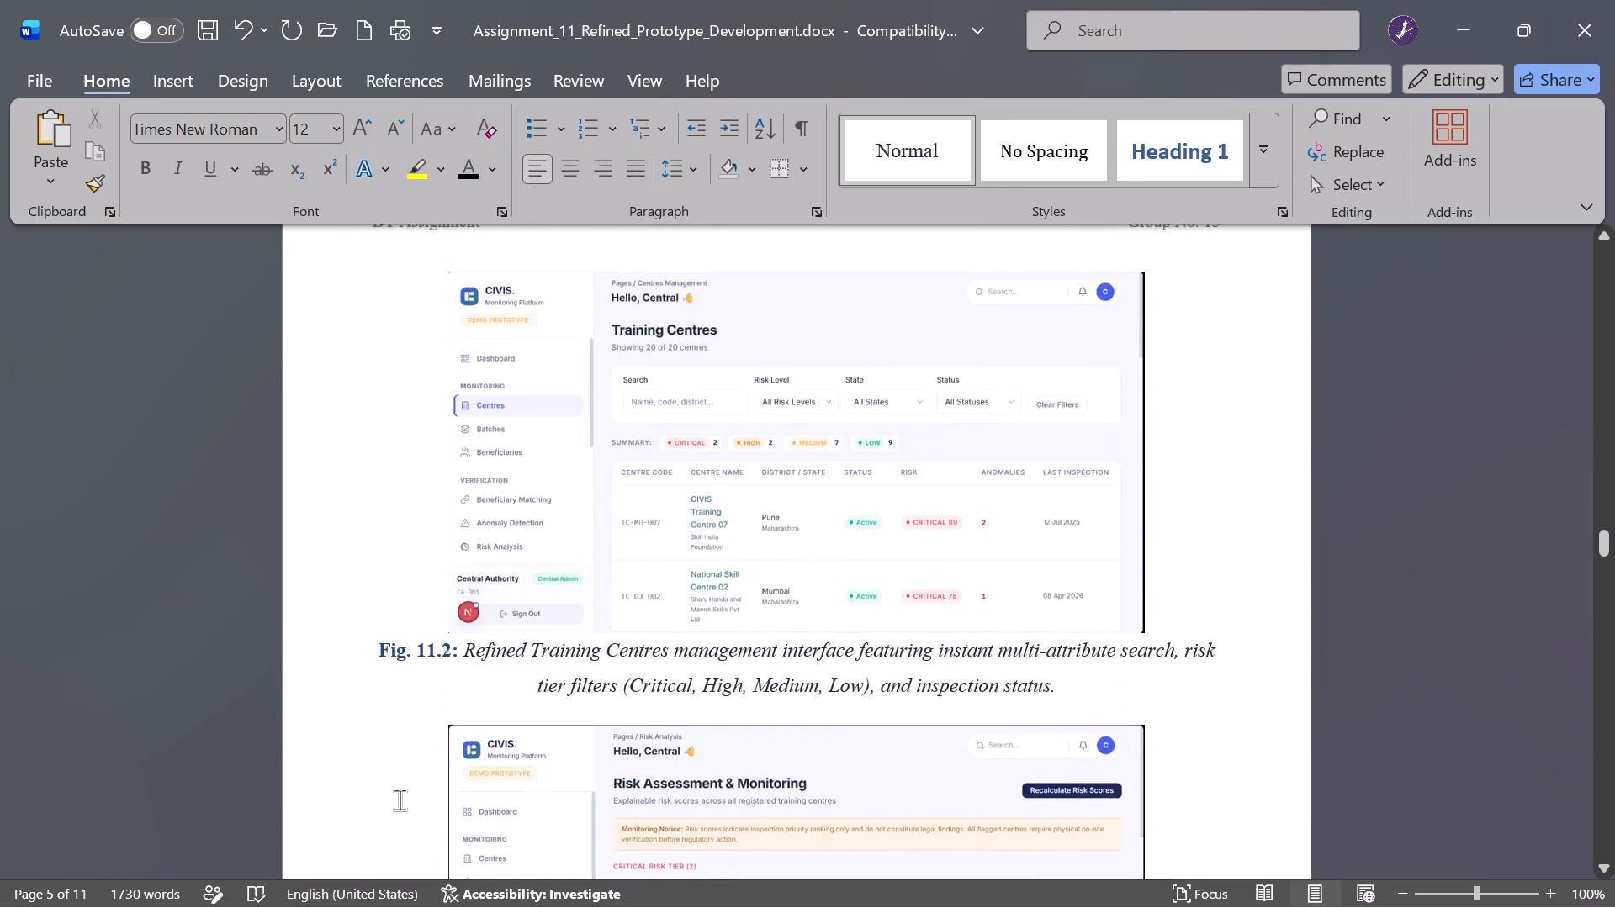
pyautogui.scroll(-2, 400, 800)
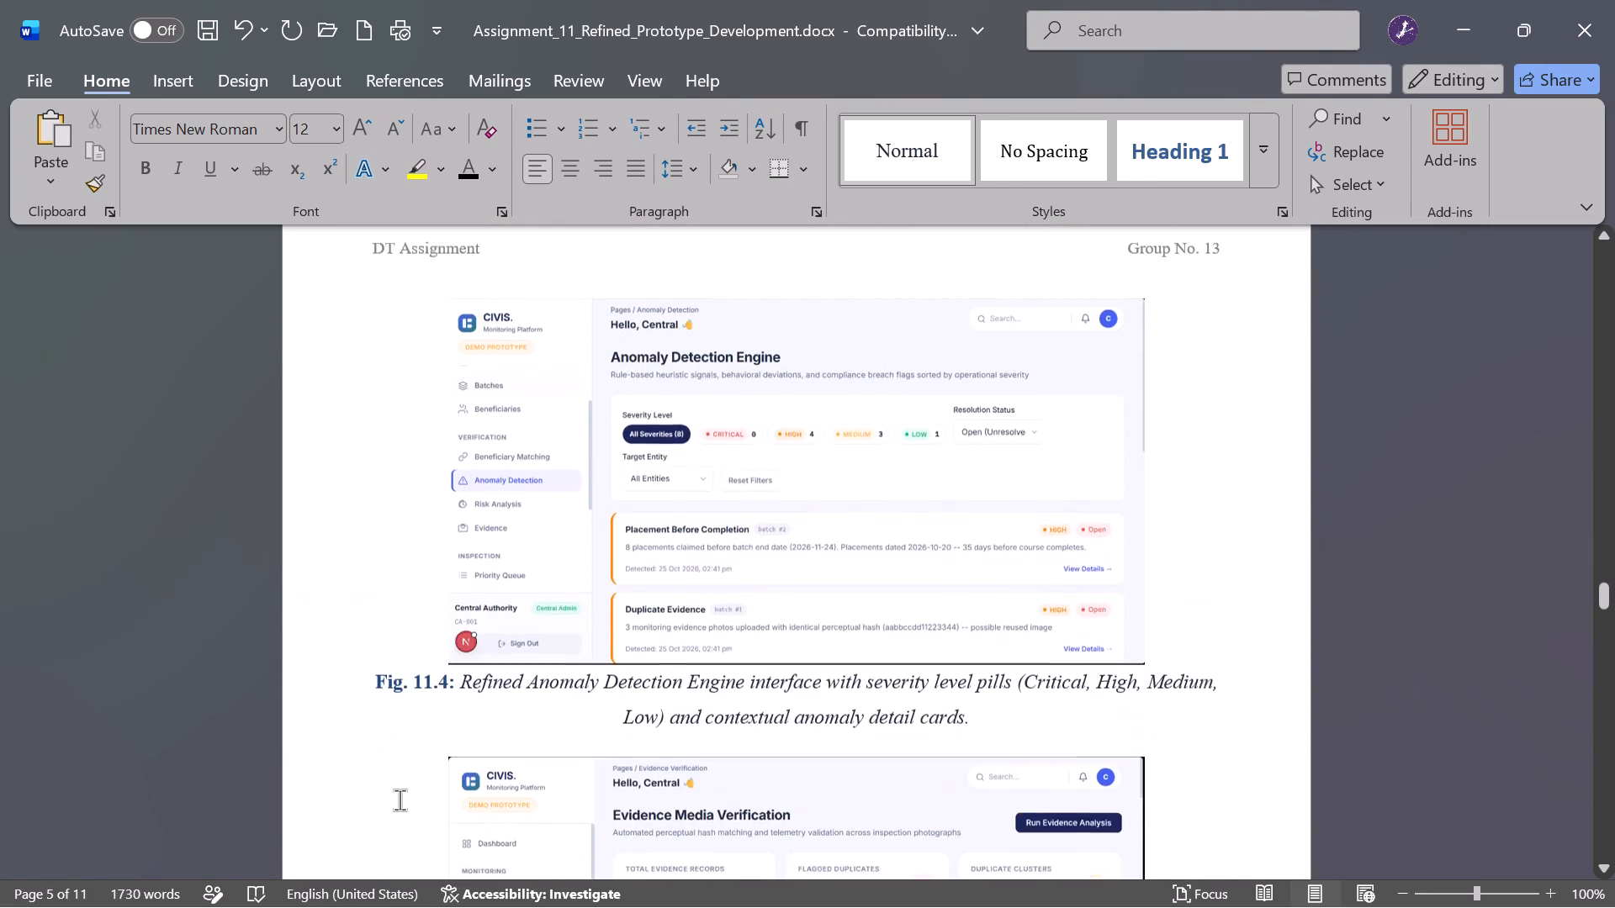
pyautogui.scroll(-1, 400, 800)
pyautogui.scroll(2, 400, 800)
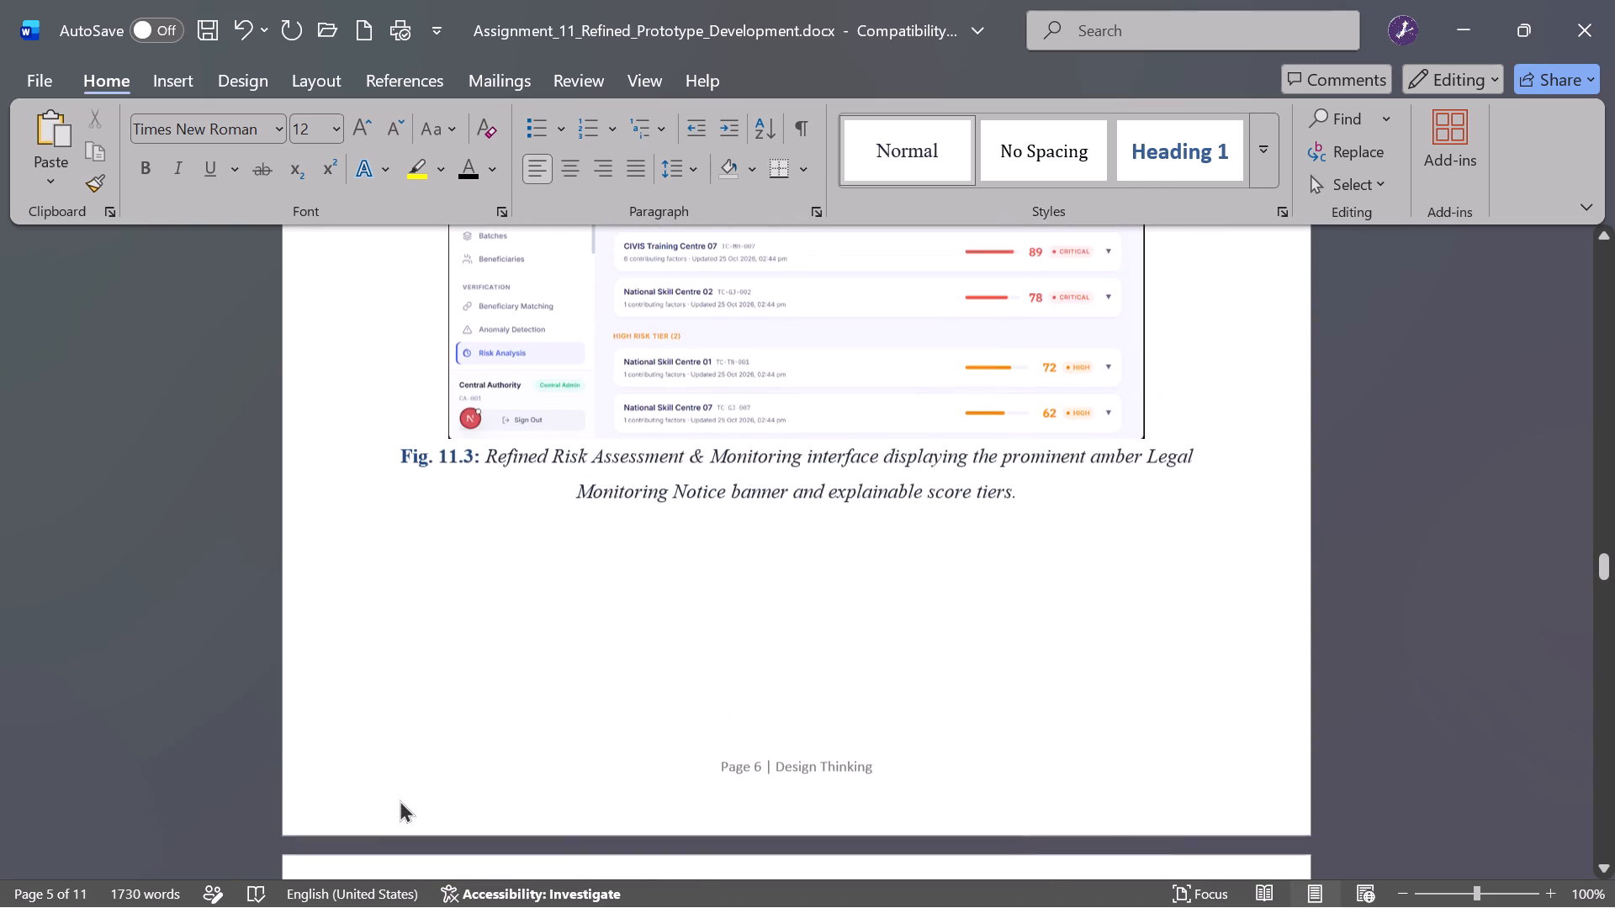
pyautogui.scroll(1, 400, 800)
pyautogui.scroll(-1, 527, 680)
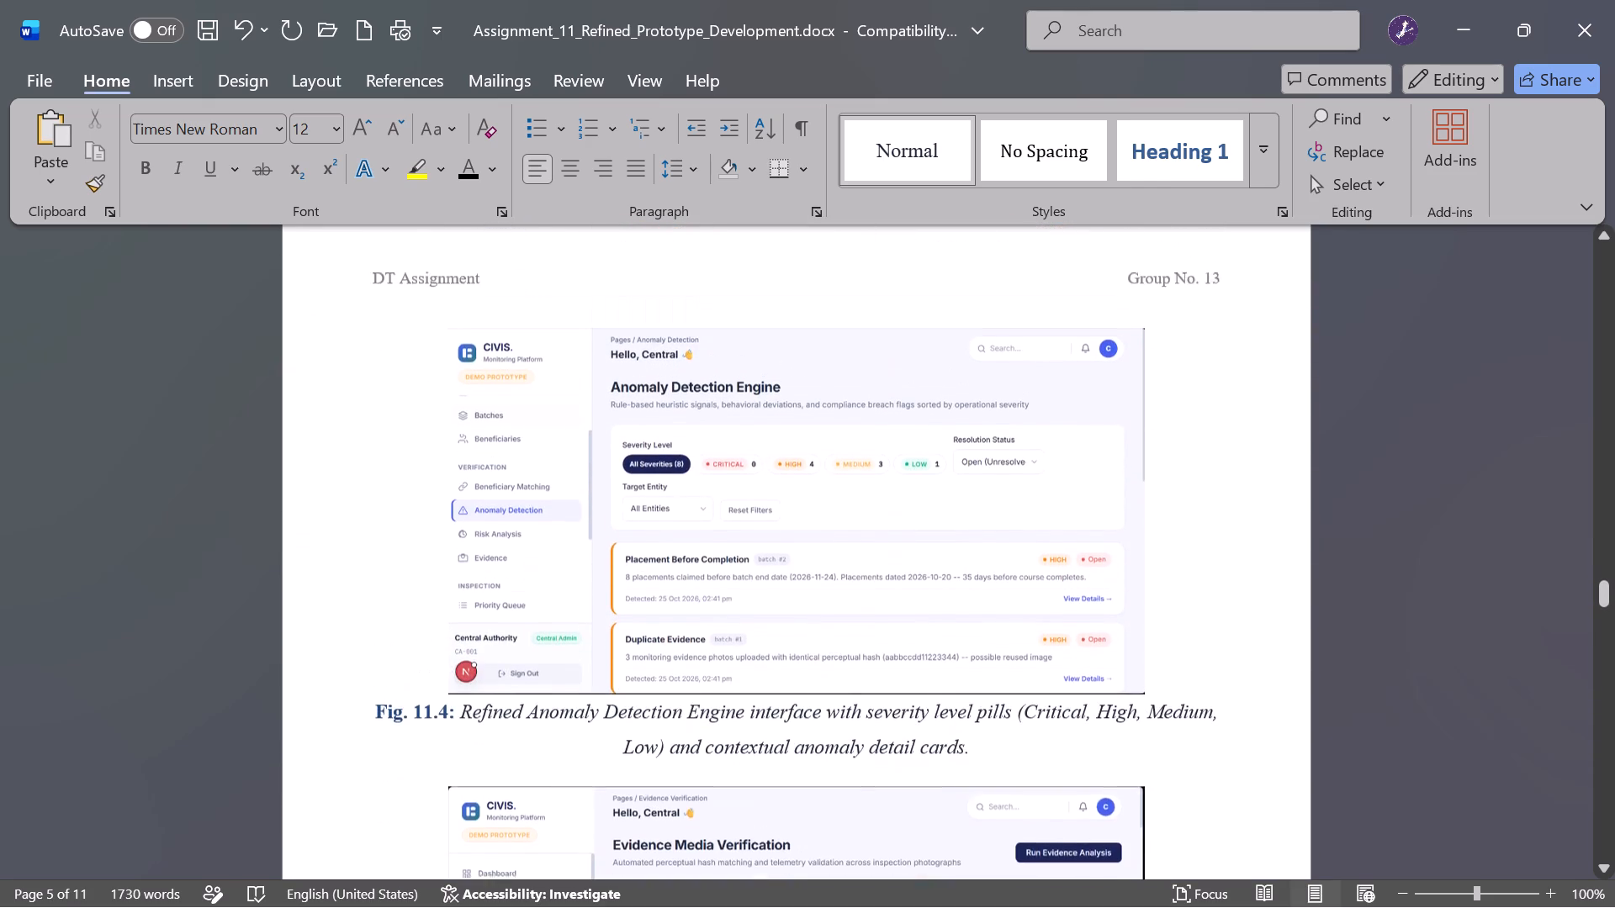
pyautogui.scroll(-3, 527, 680)
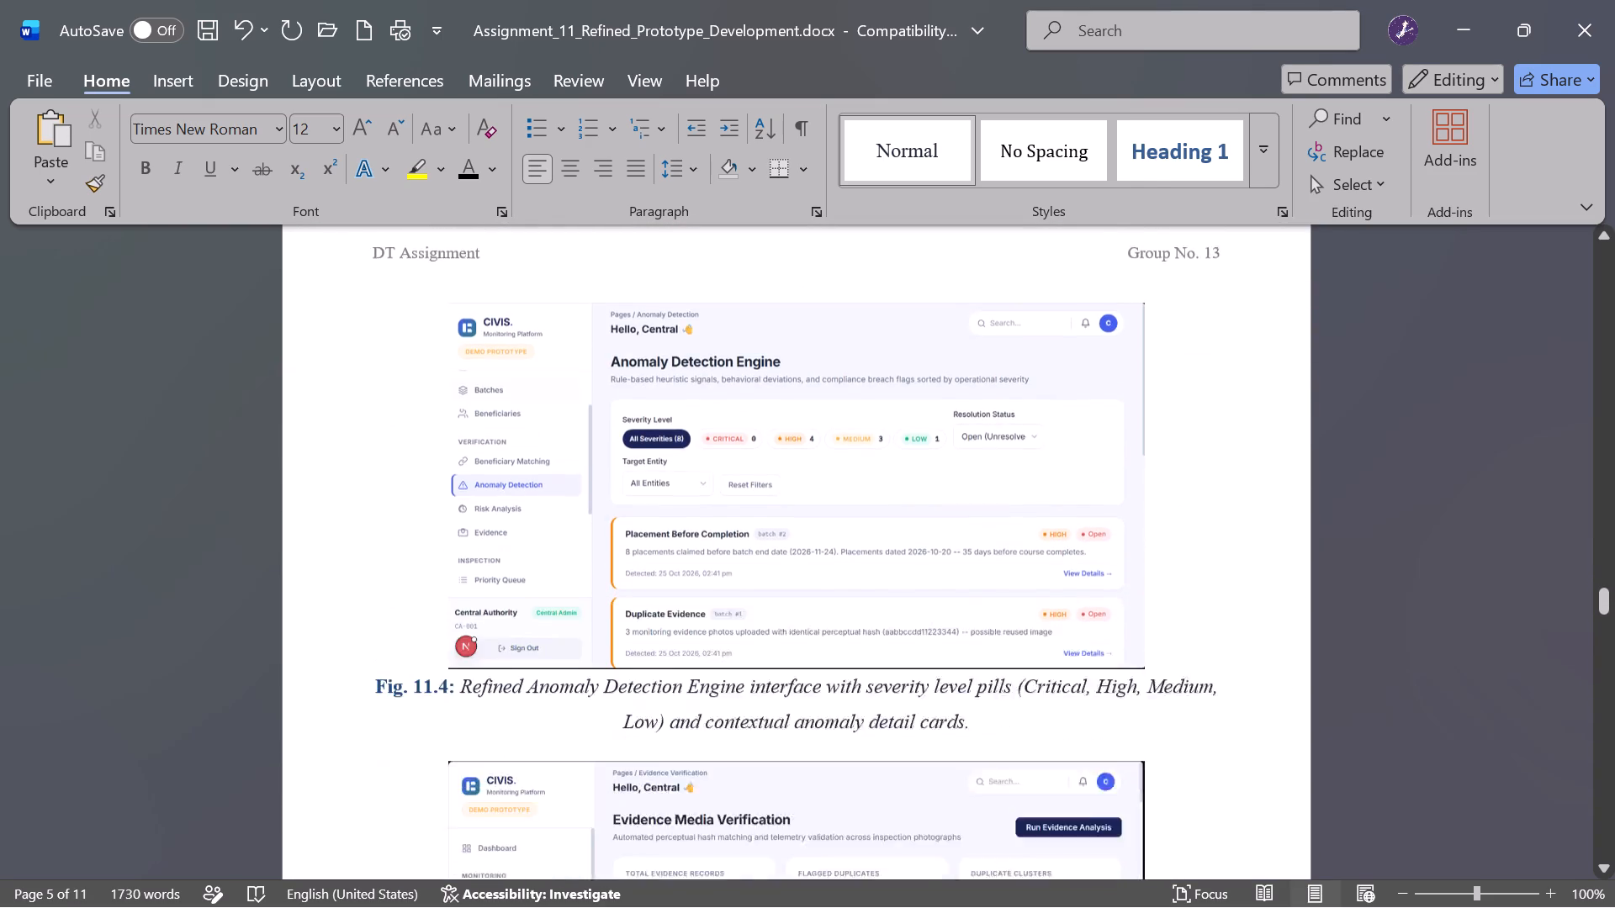
pyautogui.scroll(-3, 527, 680)
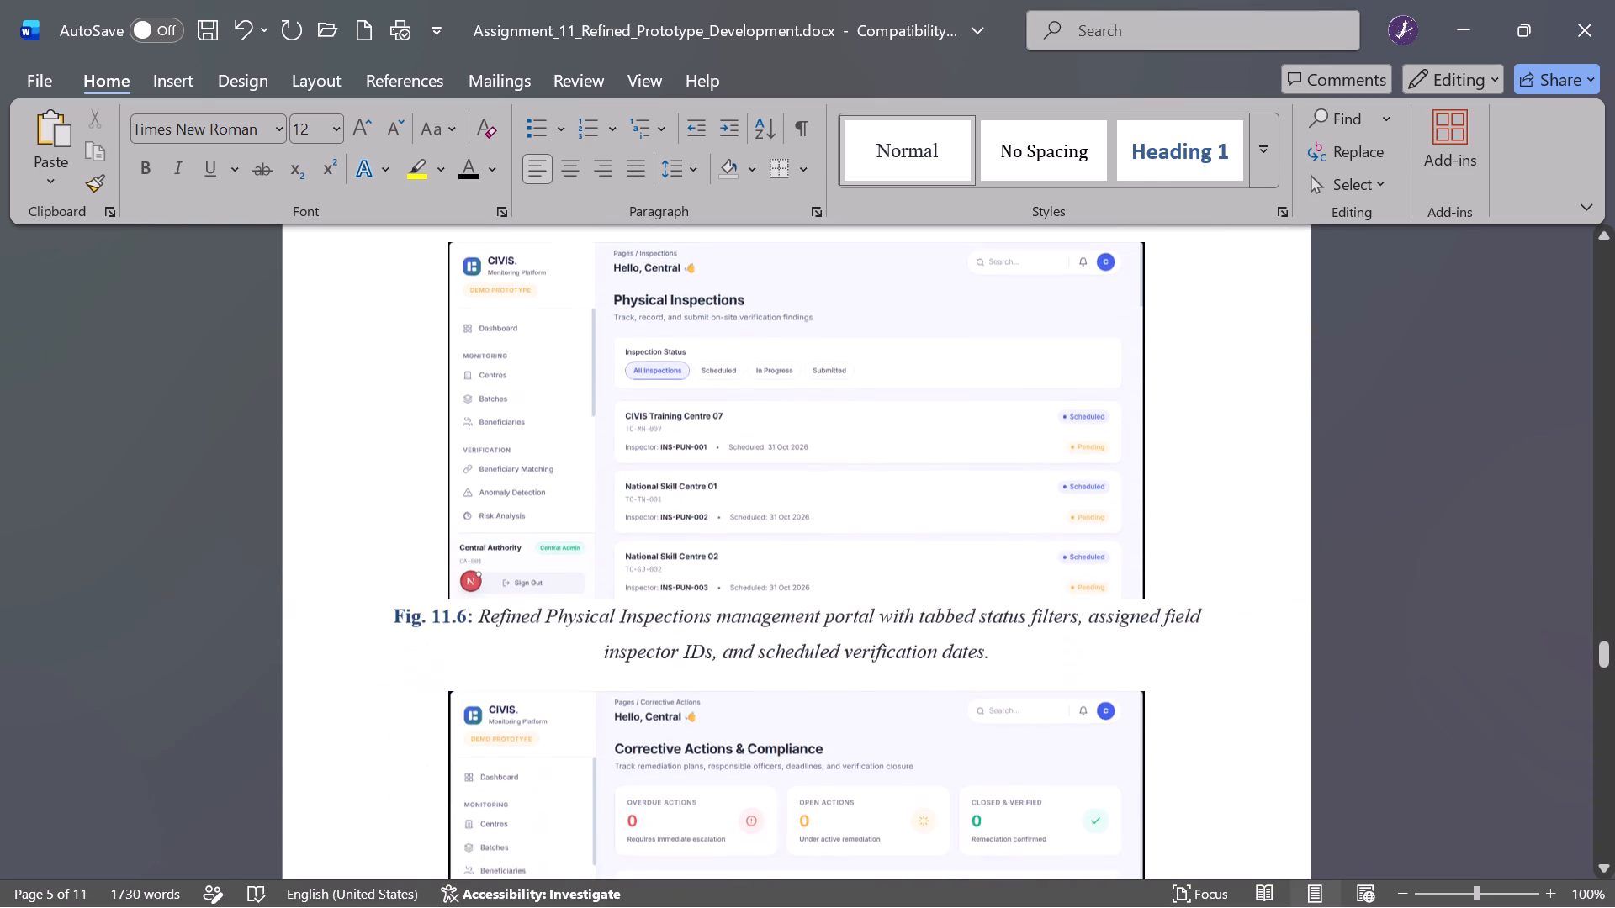
pyautogui.scroll(-3, 527, 680)
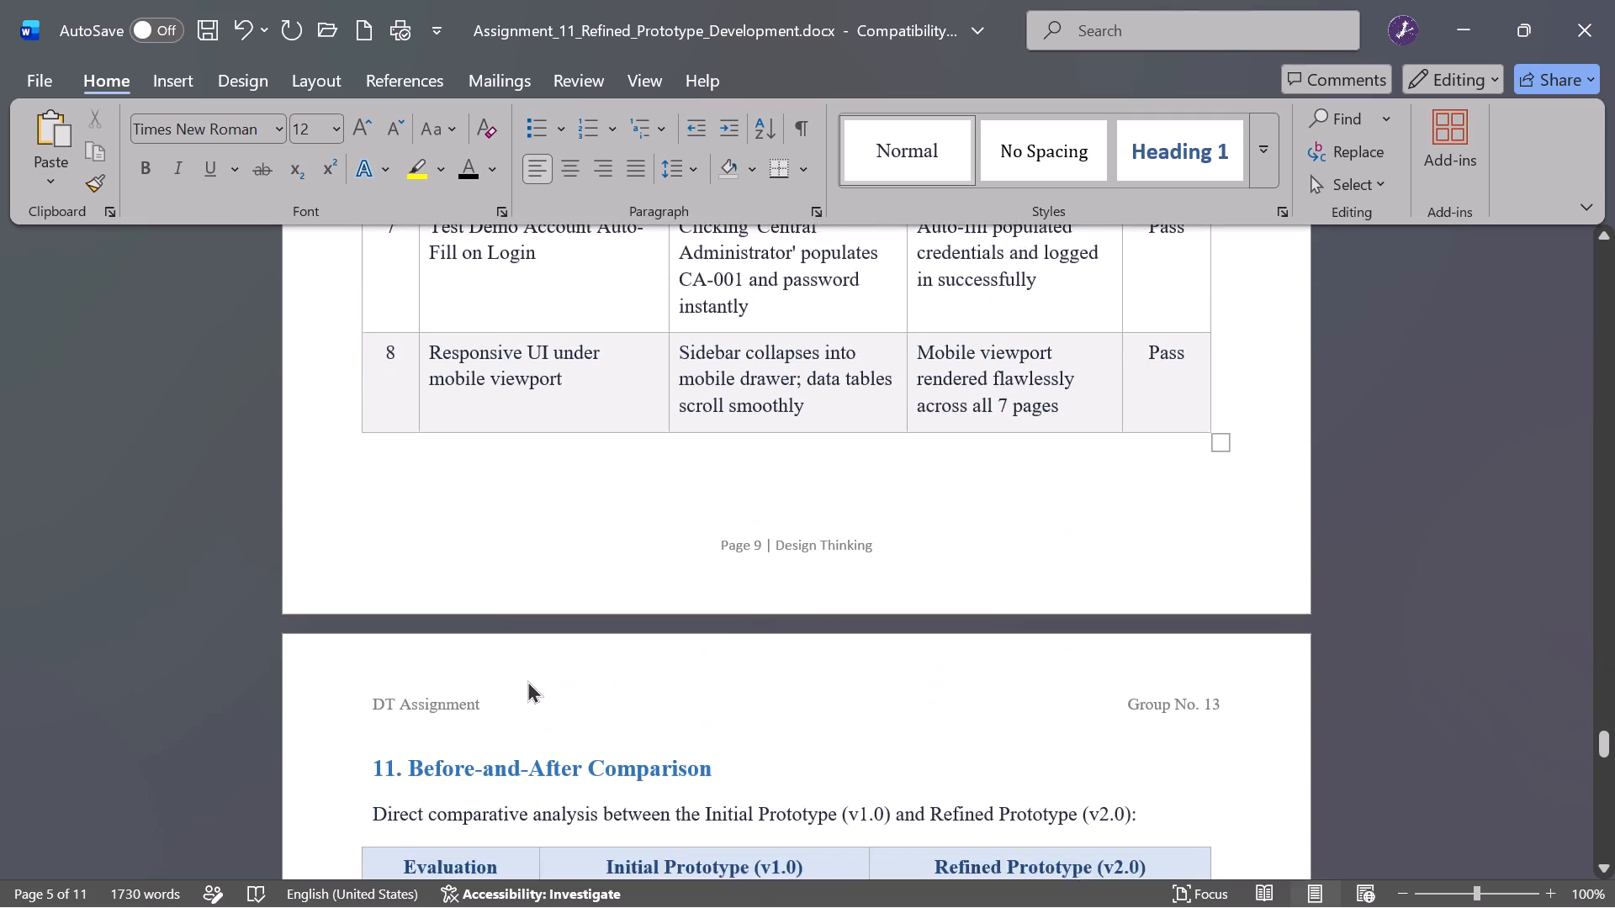
# Insert two empty lines before the "10. Testing and Validation of Refined Prototype" heading so that section 10 starts on page 9.
pyautogui.scroll(2, 527, 680)
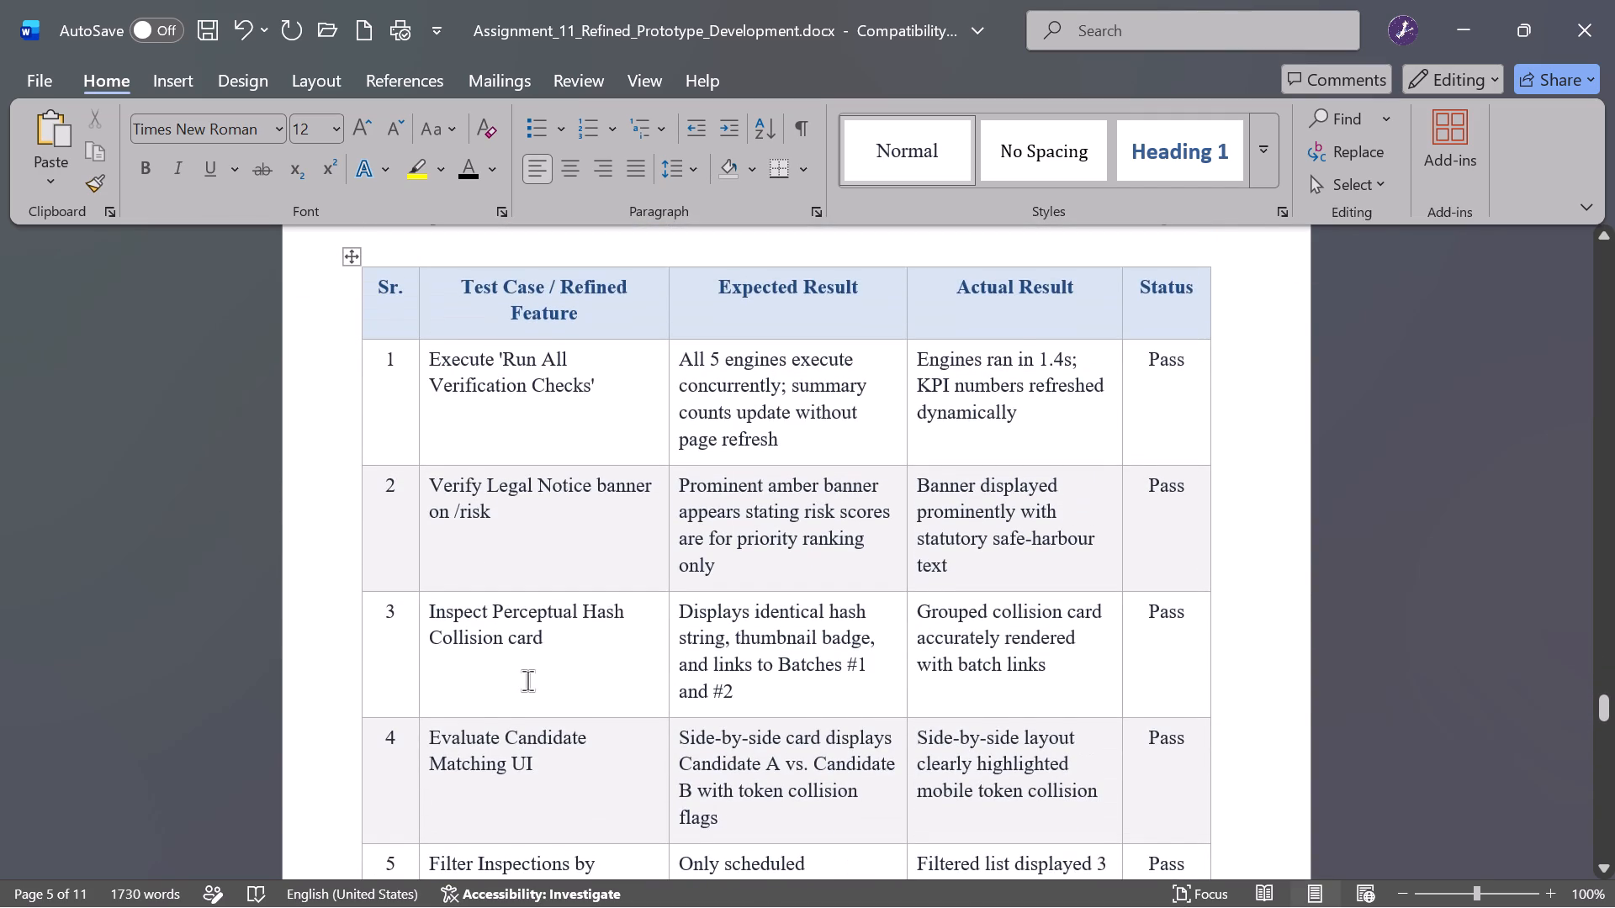
pyautogui.scroll(1, 527, 680)
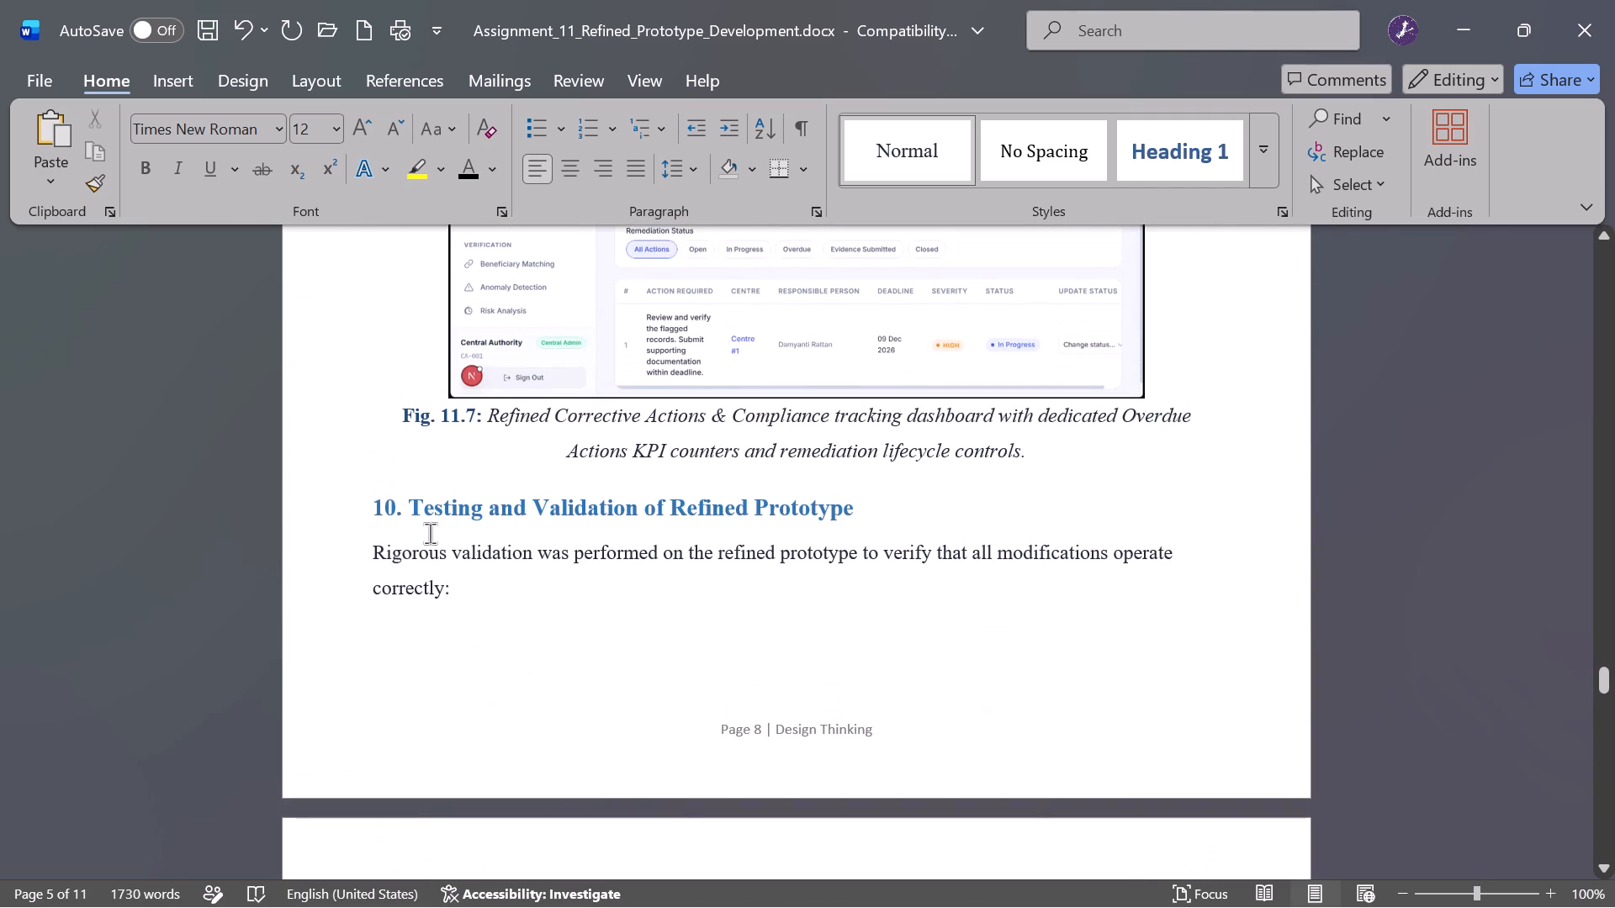
pyautogui.click(388, 461)
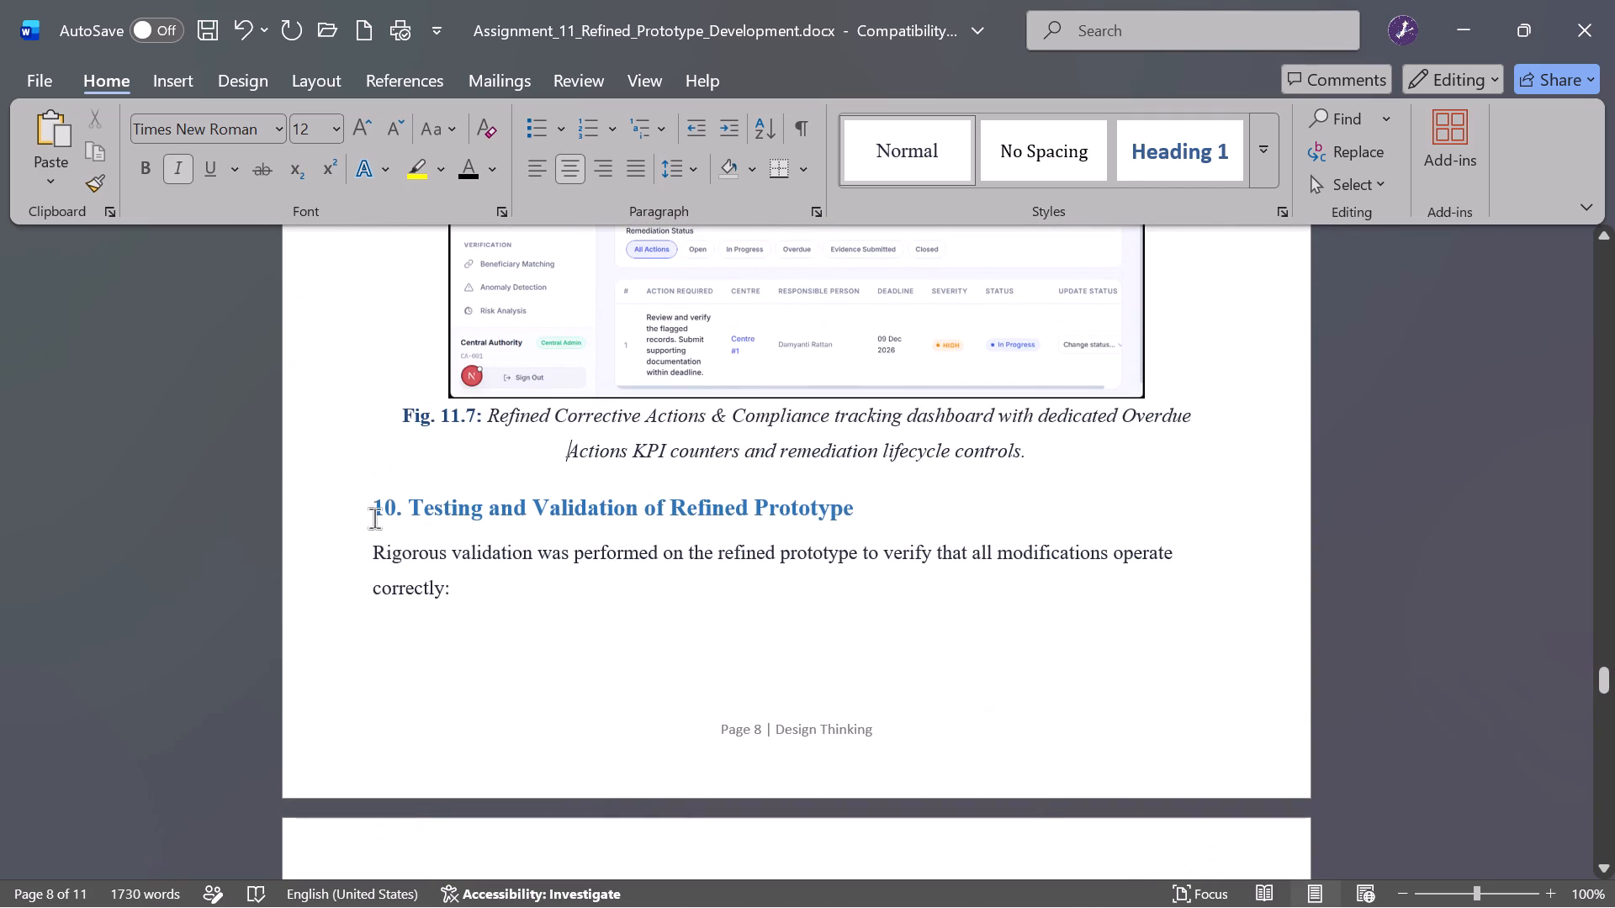
pyautogui.click(374, 504)
pyautogui.press('Return')
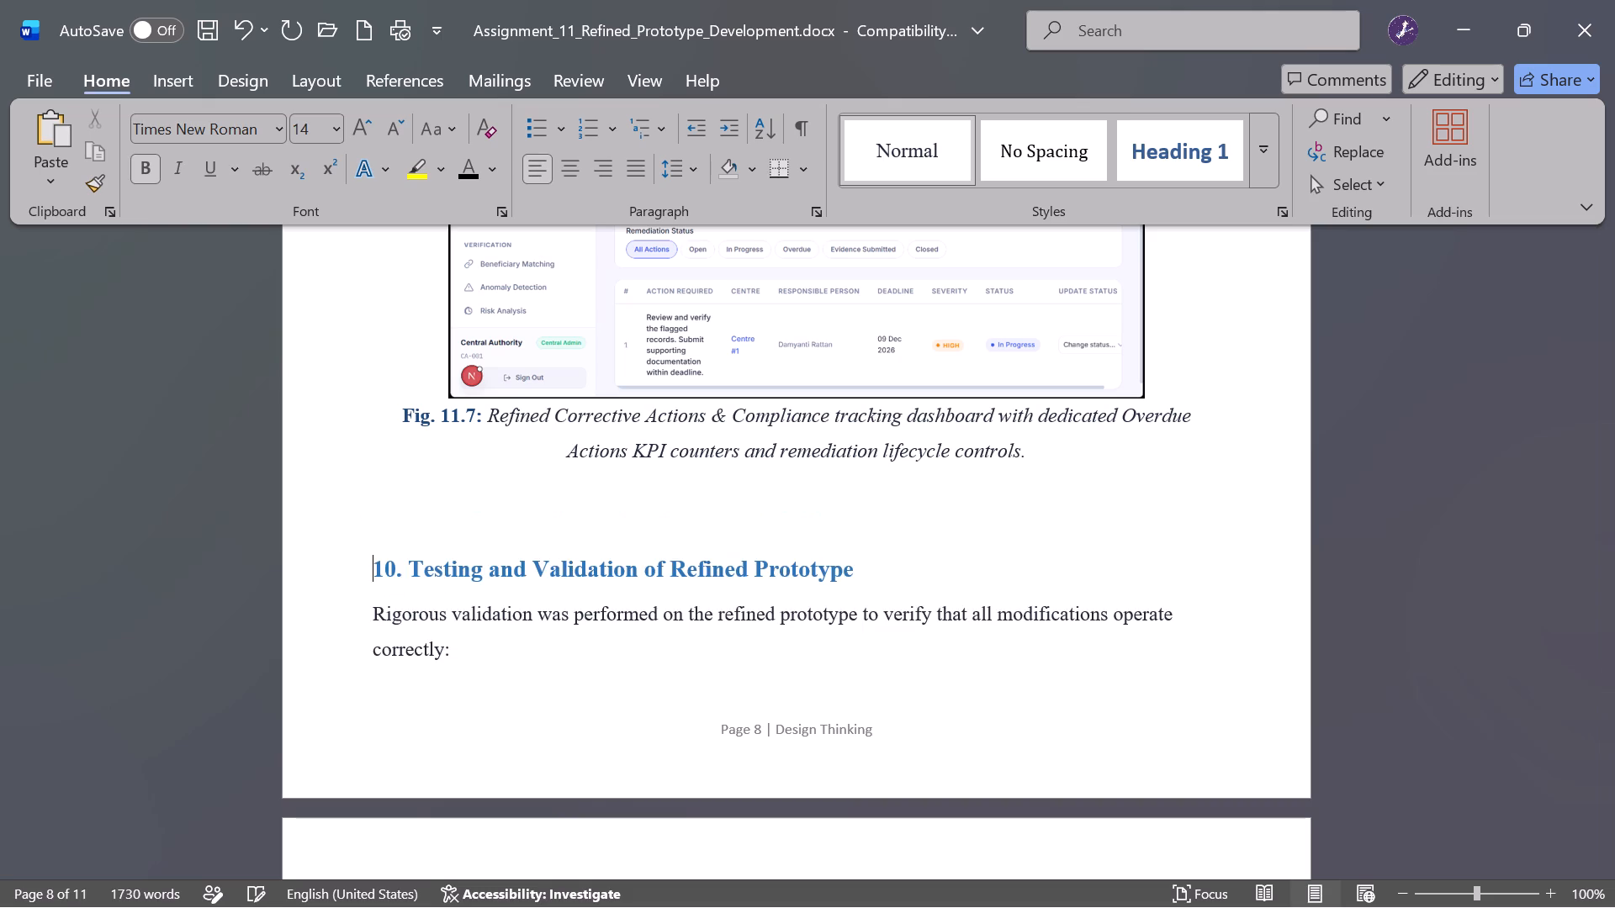
pyautogui.press('Return')
pyautogui.scroll(-1, 374, 504)
pyautogui.scroll(1, 374, 504)
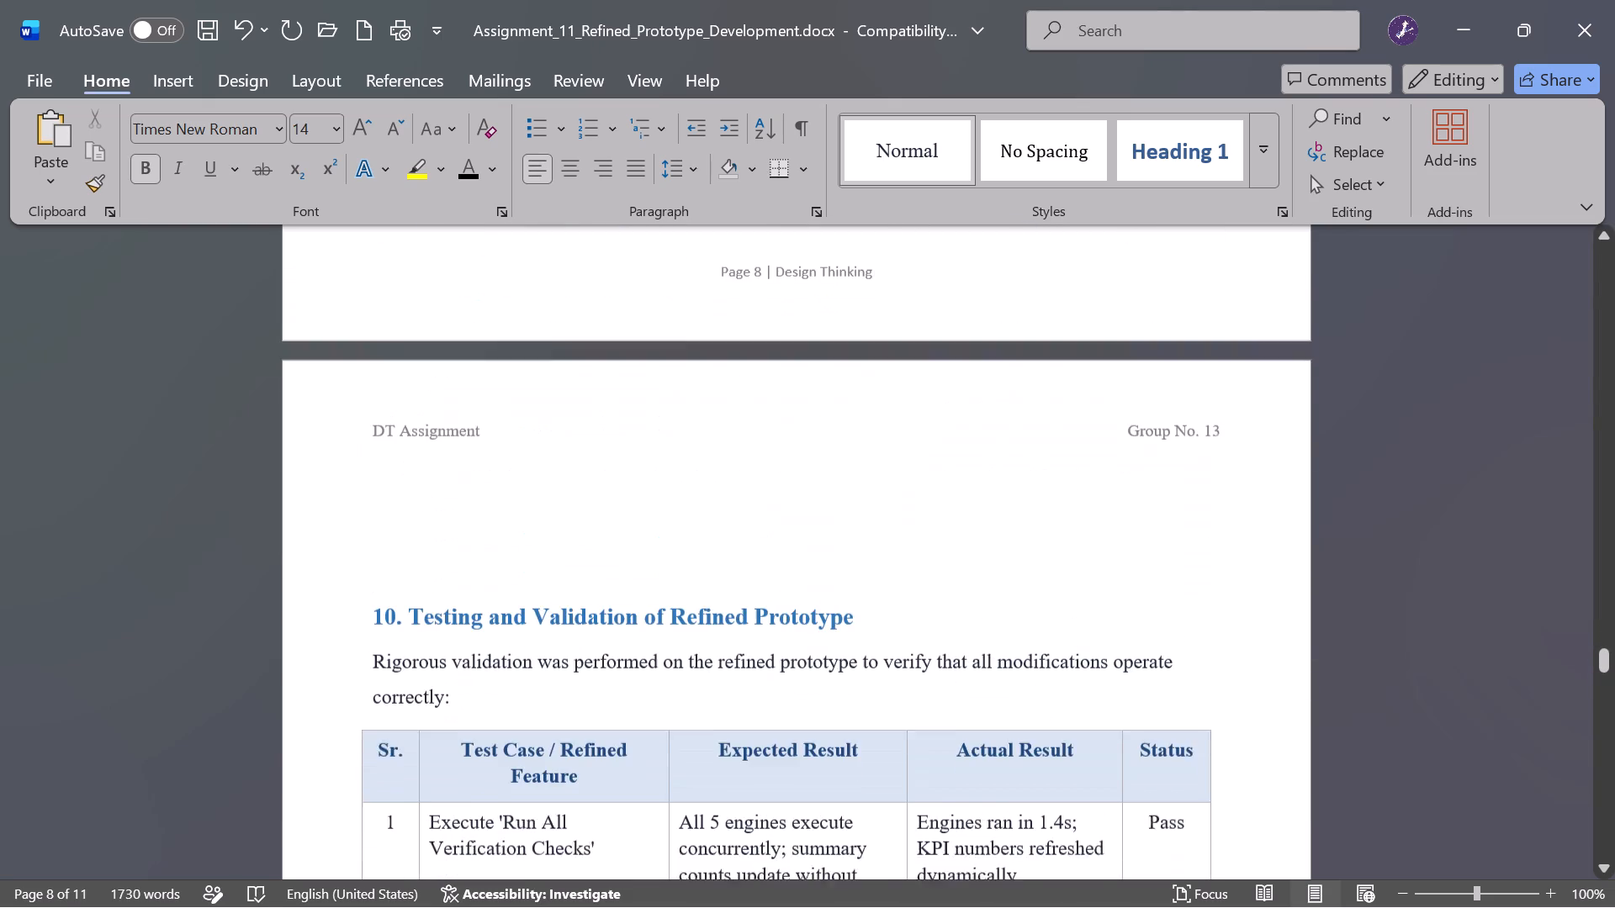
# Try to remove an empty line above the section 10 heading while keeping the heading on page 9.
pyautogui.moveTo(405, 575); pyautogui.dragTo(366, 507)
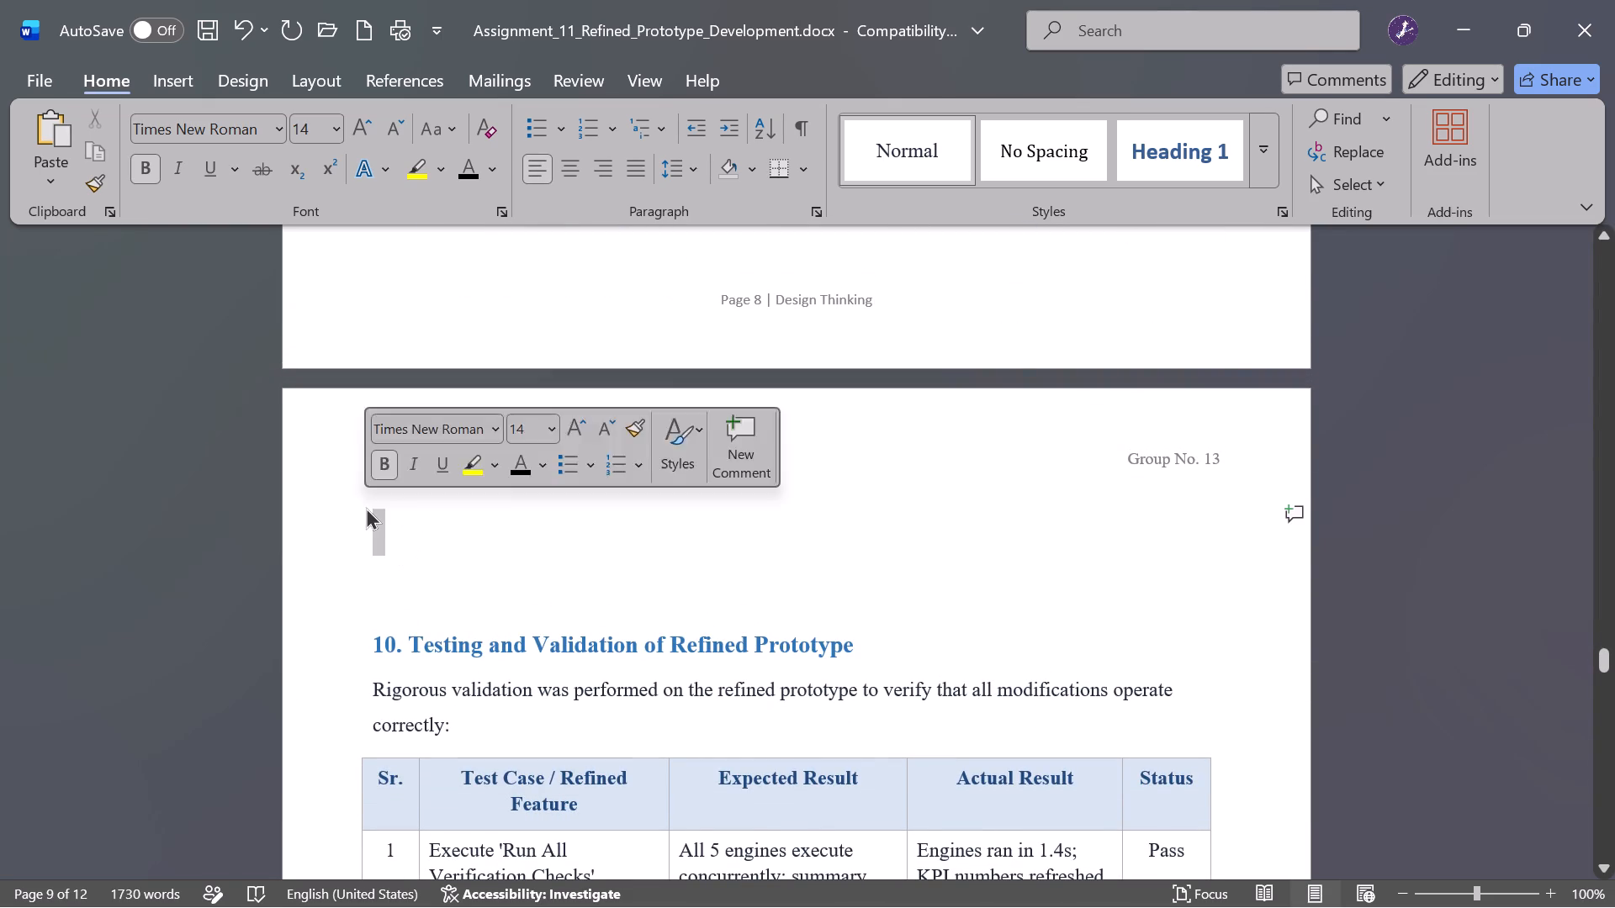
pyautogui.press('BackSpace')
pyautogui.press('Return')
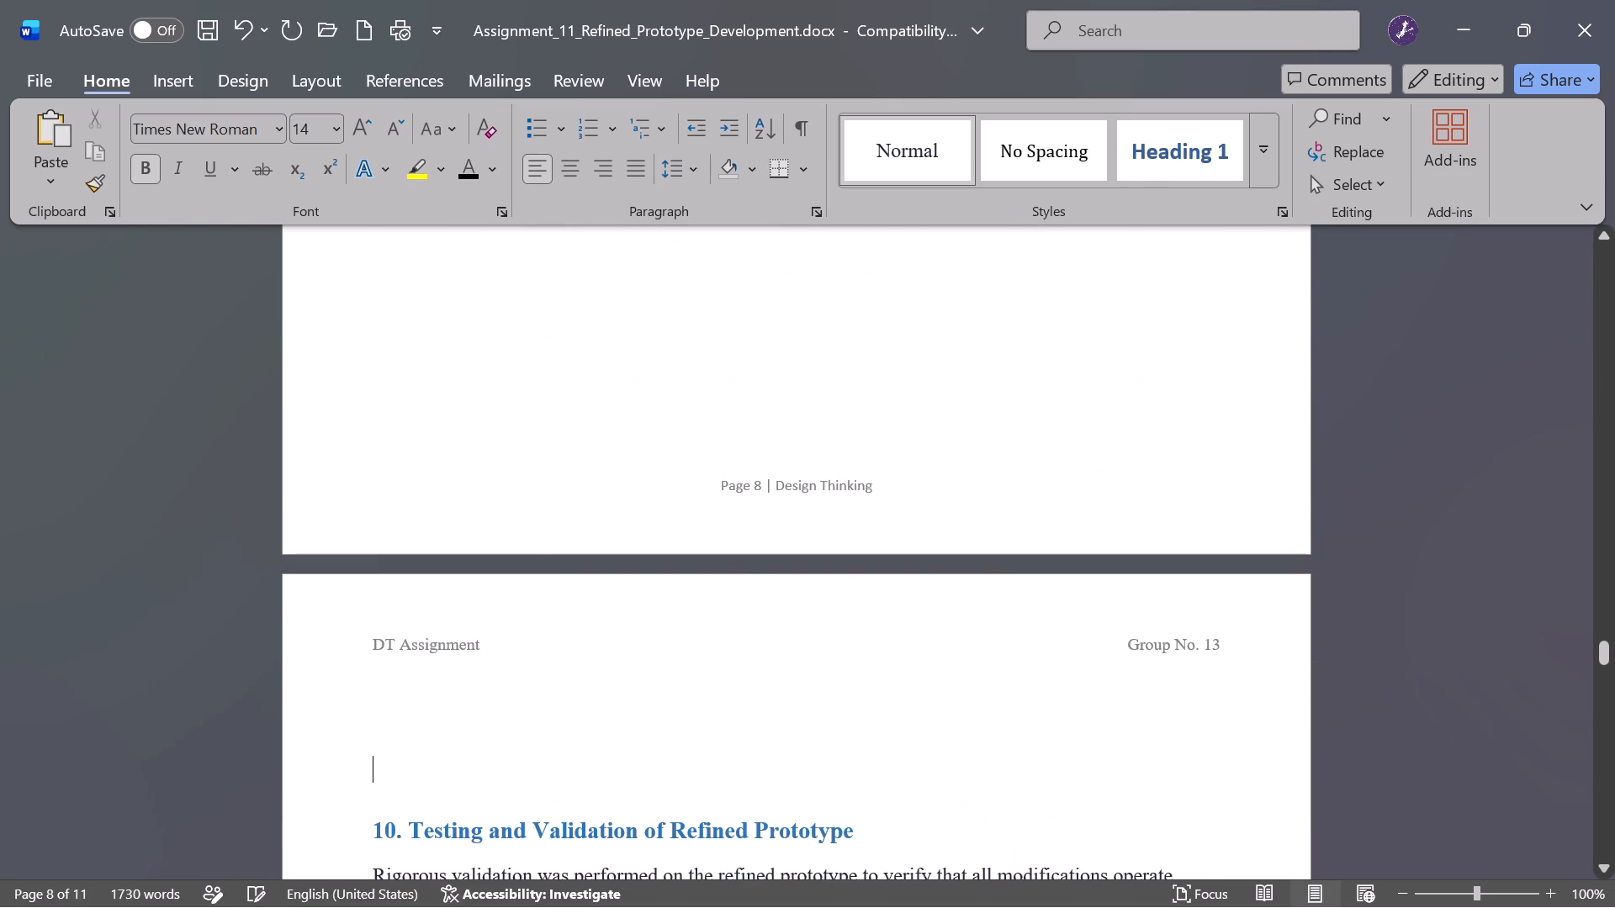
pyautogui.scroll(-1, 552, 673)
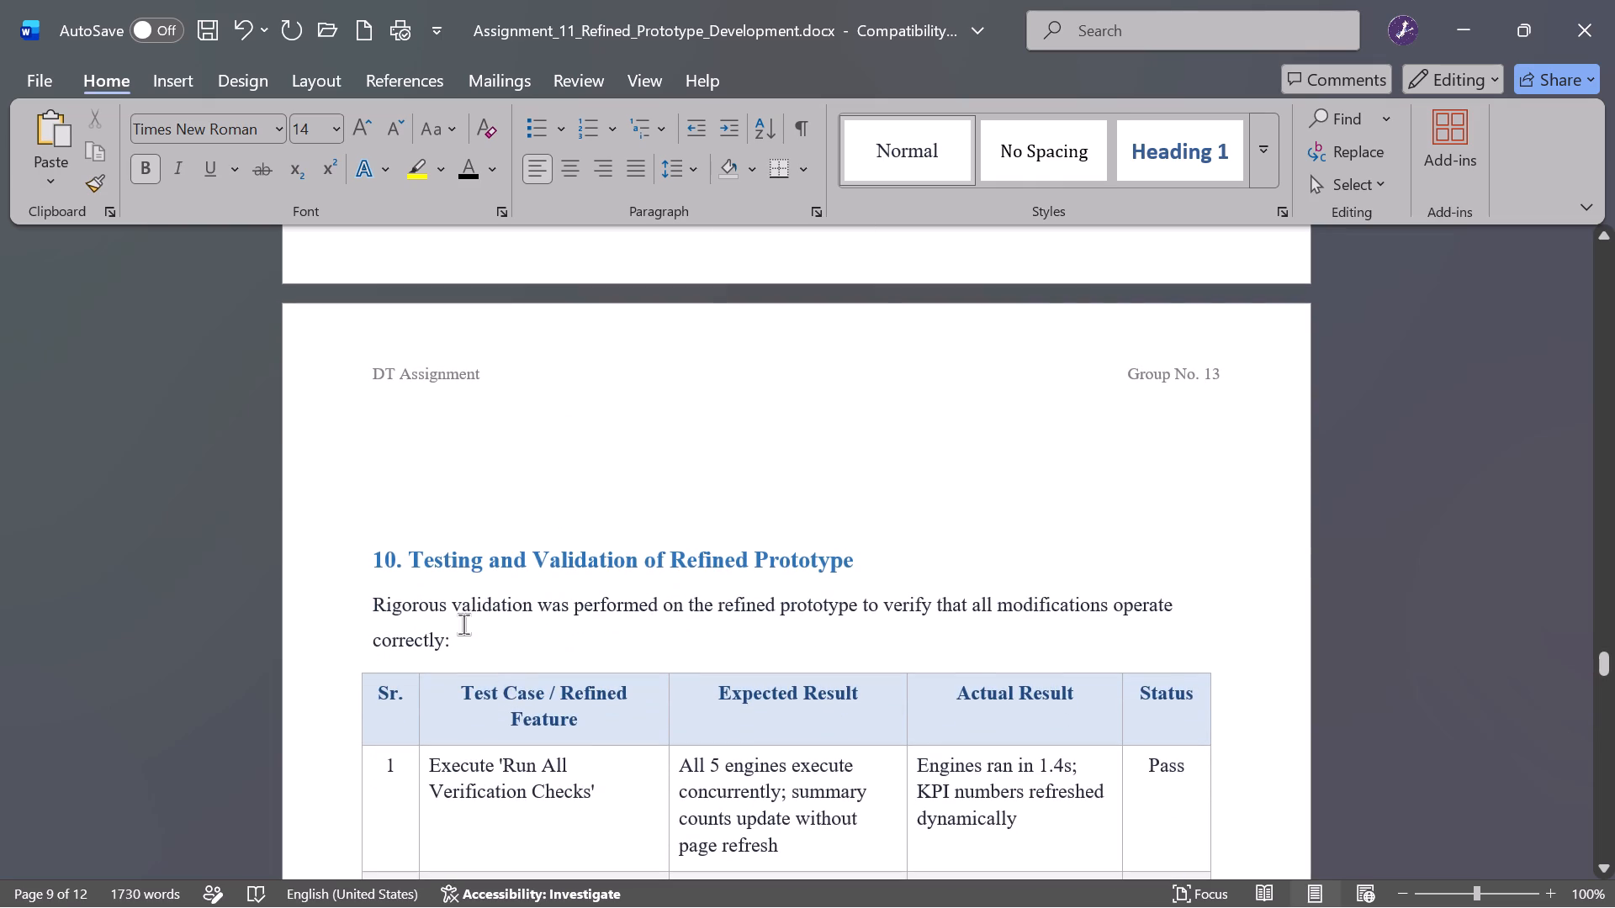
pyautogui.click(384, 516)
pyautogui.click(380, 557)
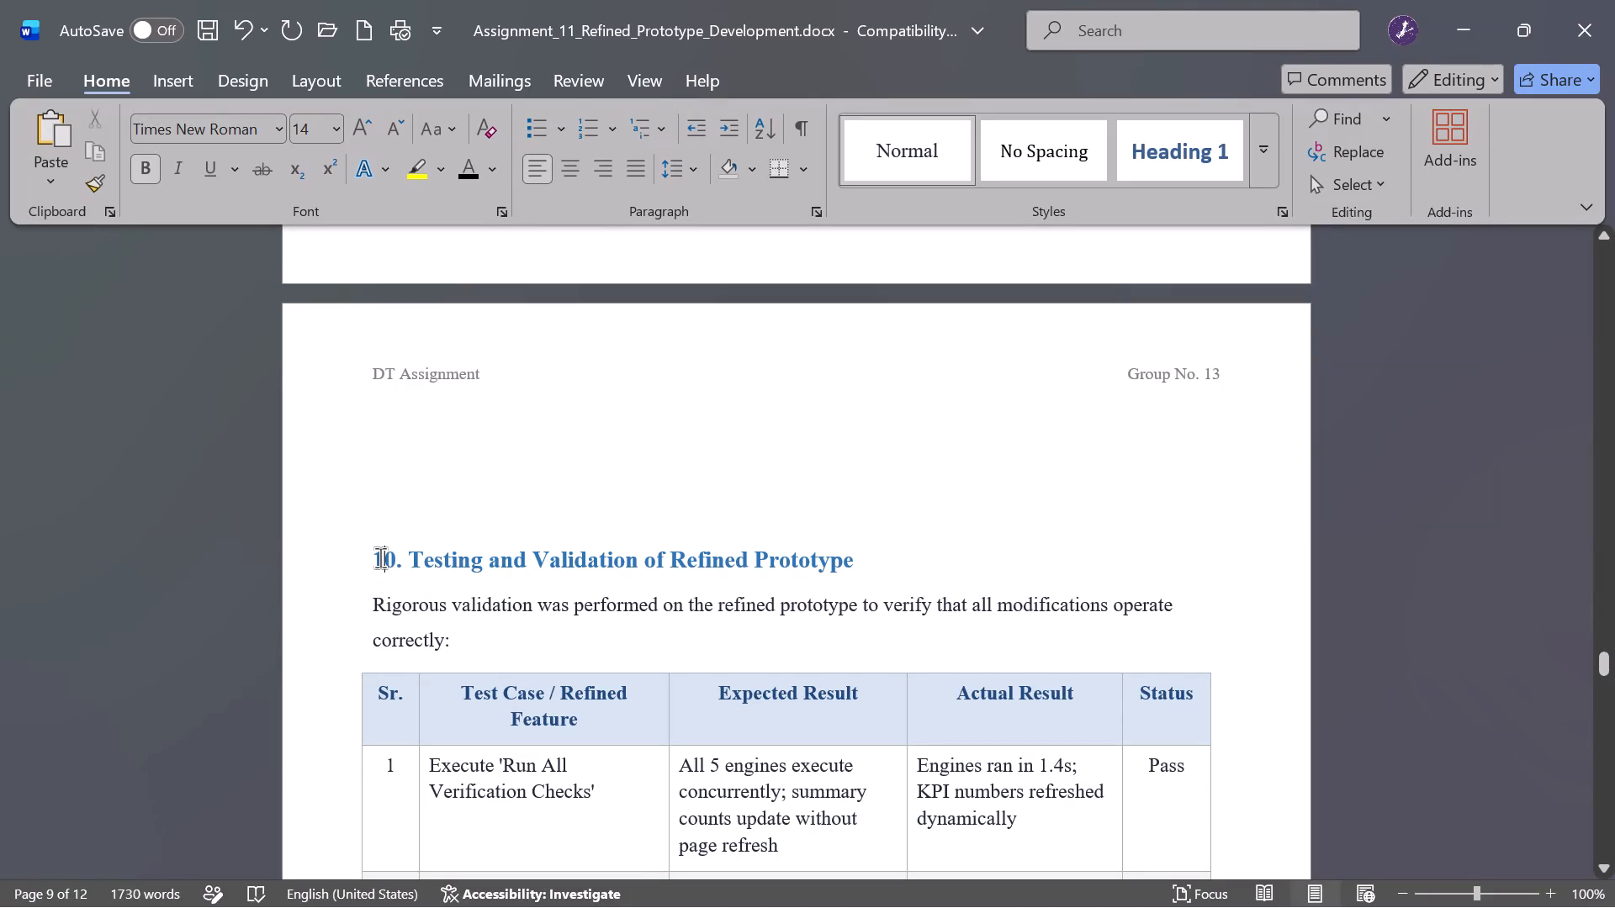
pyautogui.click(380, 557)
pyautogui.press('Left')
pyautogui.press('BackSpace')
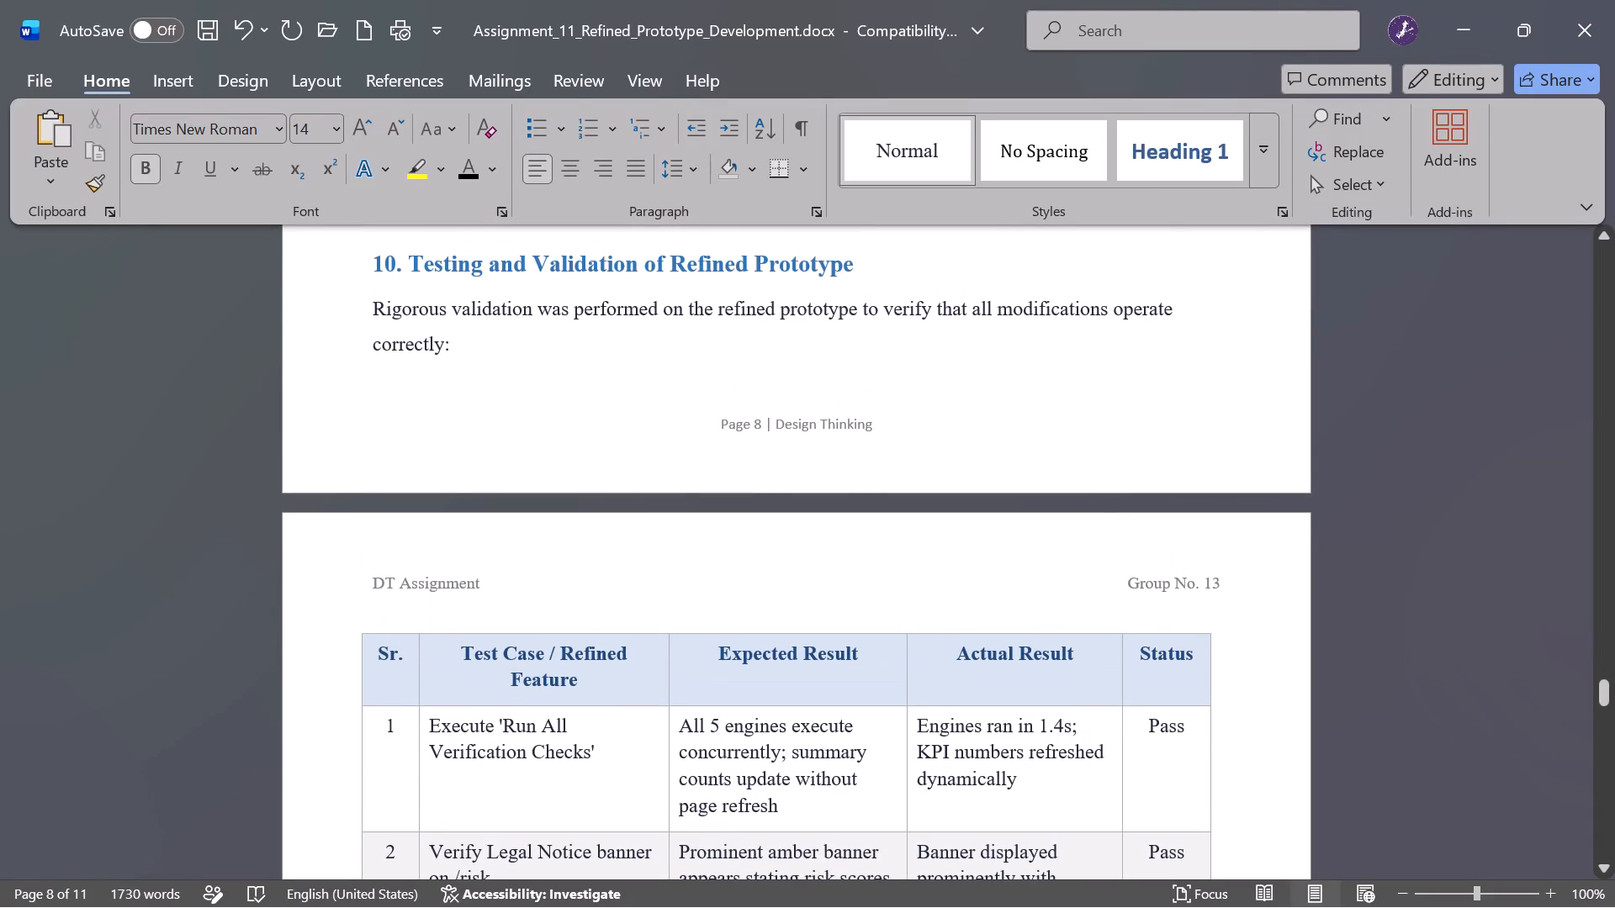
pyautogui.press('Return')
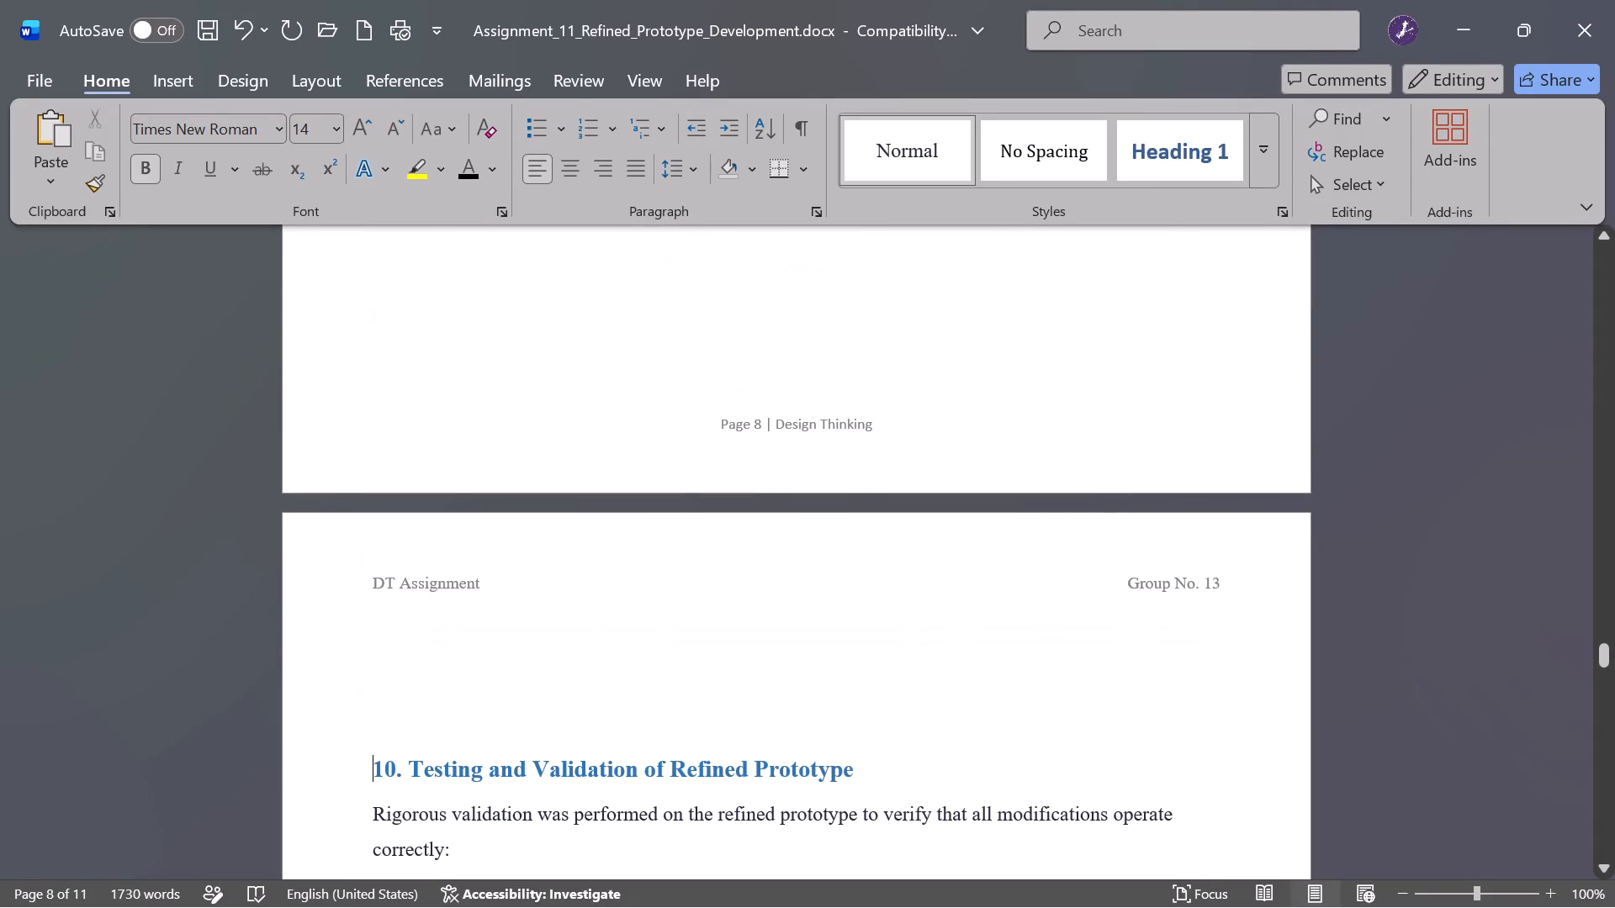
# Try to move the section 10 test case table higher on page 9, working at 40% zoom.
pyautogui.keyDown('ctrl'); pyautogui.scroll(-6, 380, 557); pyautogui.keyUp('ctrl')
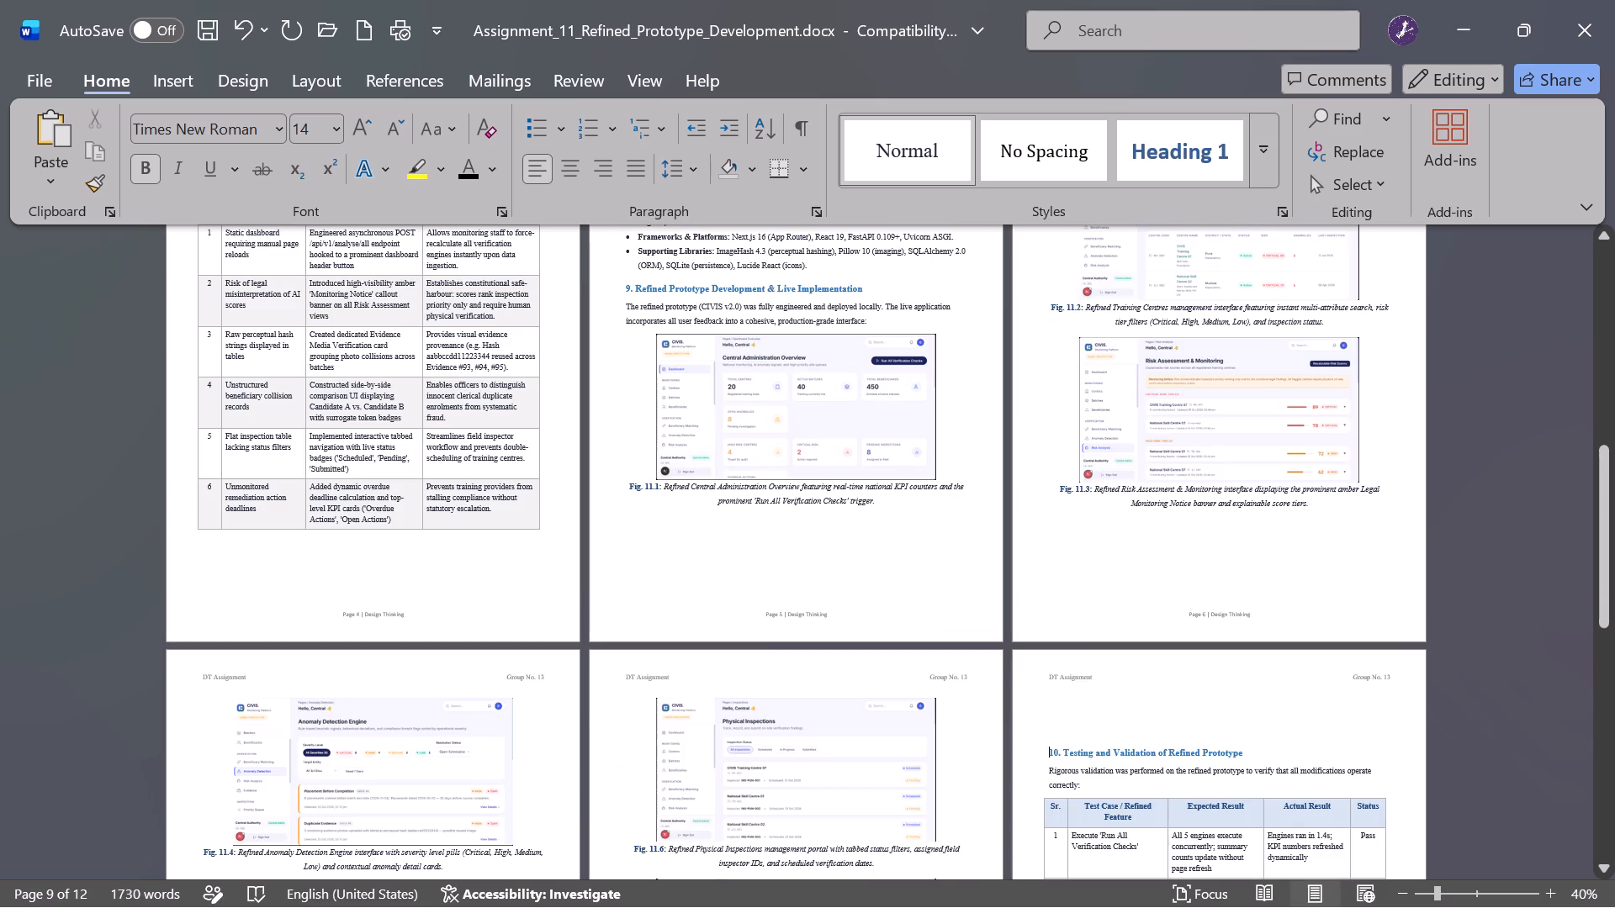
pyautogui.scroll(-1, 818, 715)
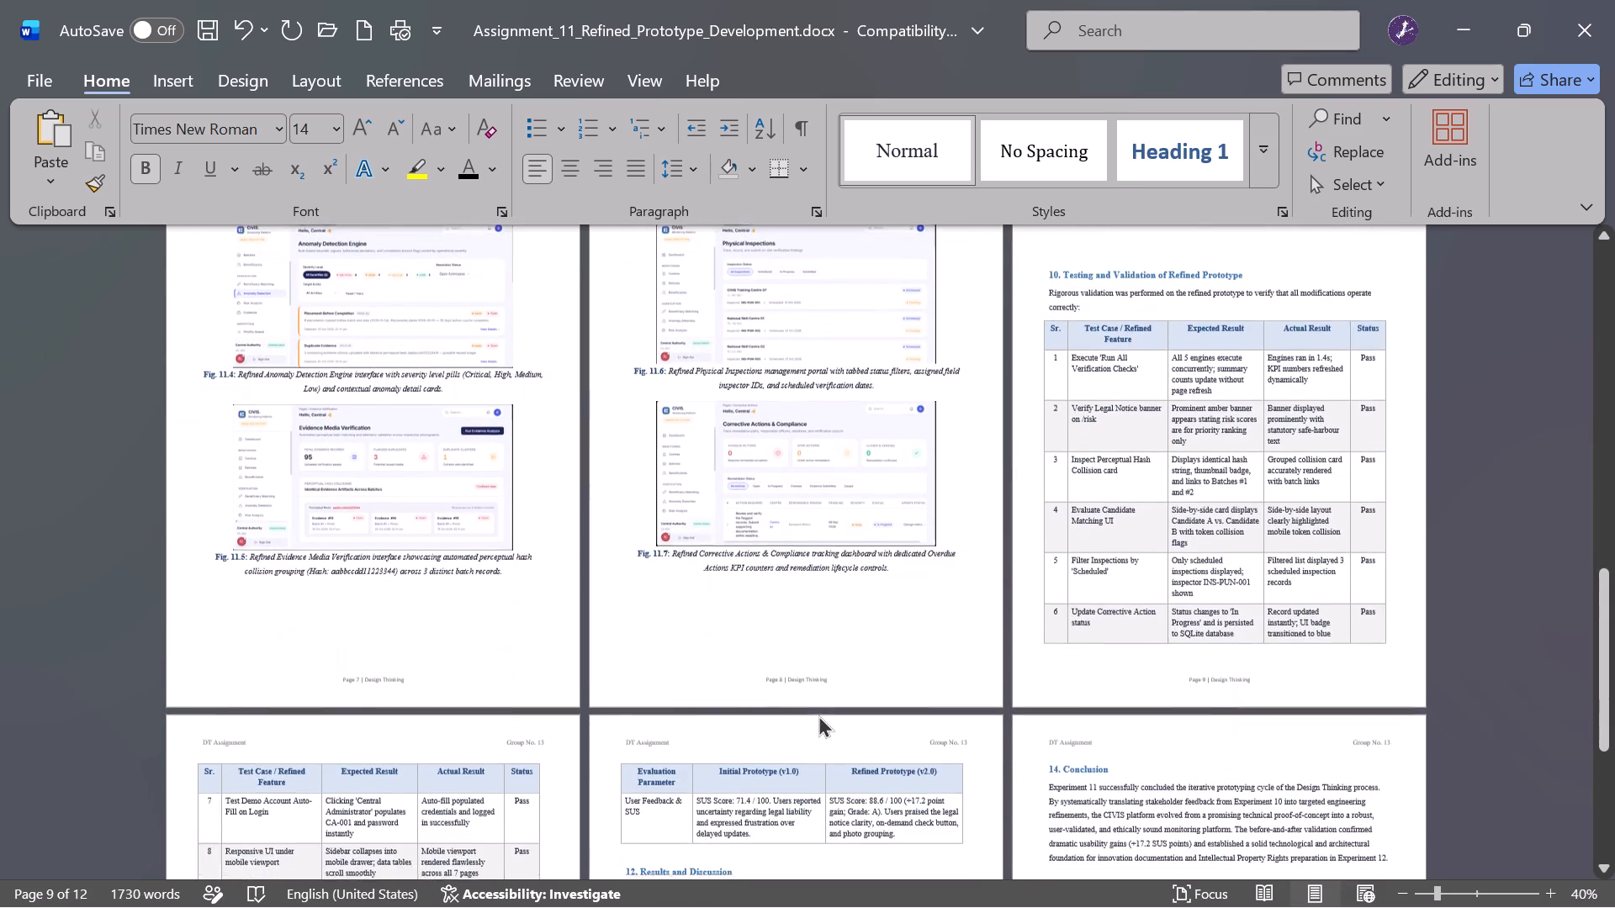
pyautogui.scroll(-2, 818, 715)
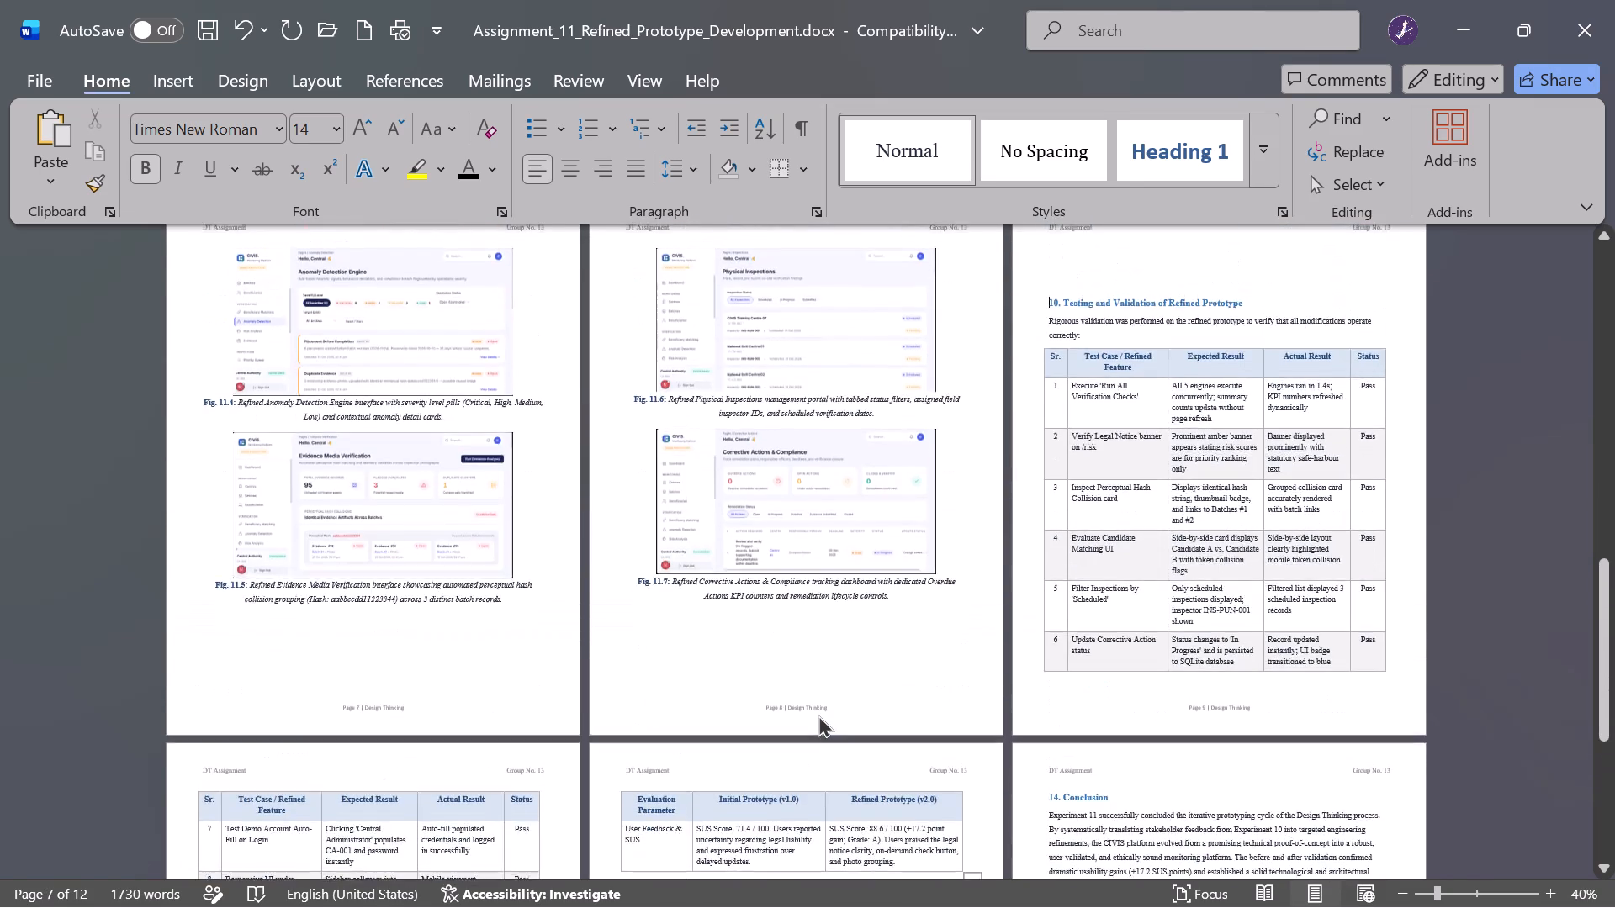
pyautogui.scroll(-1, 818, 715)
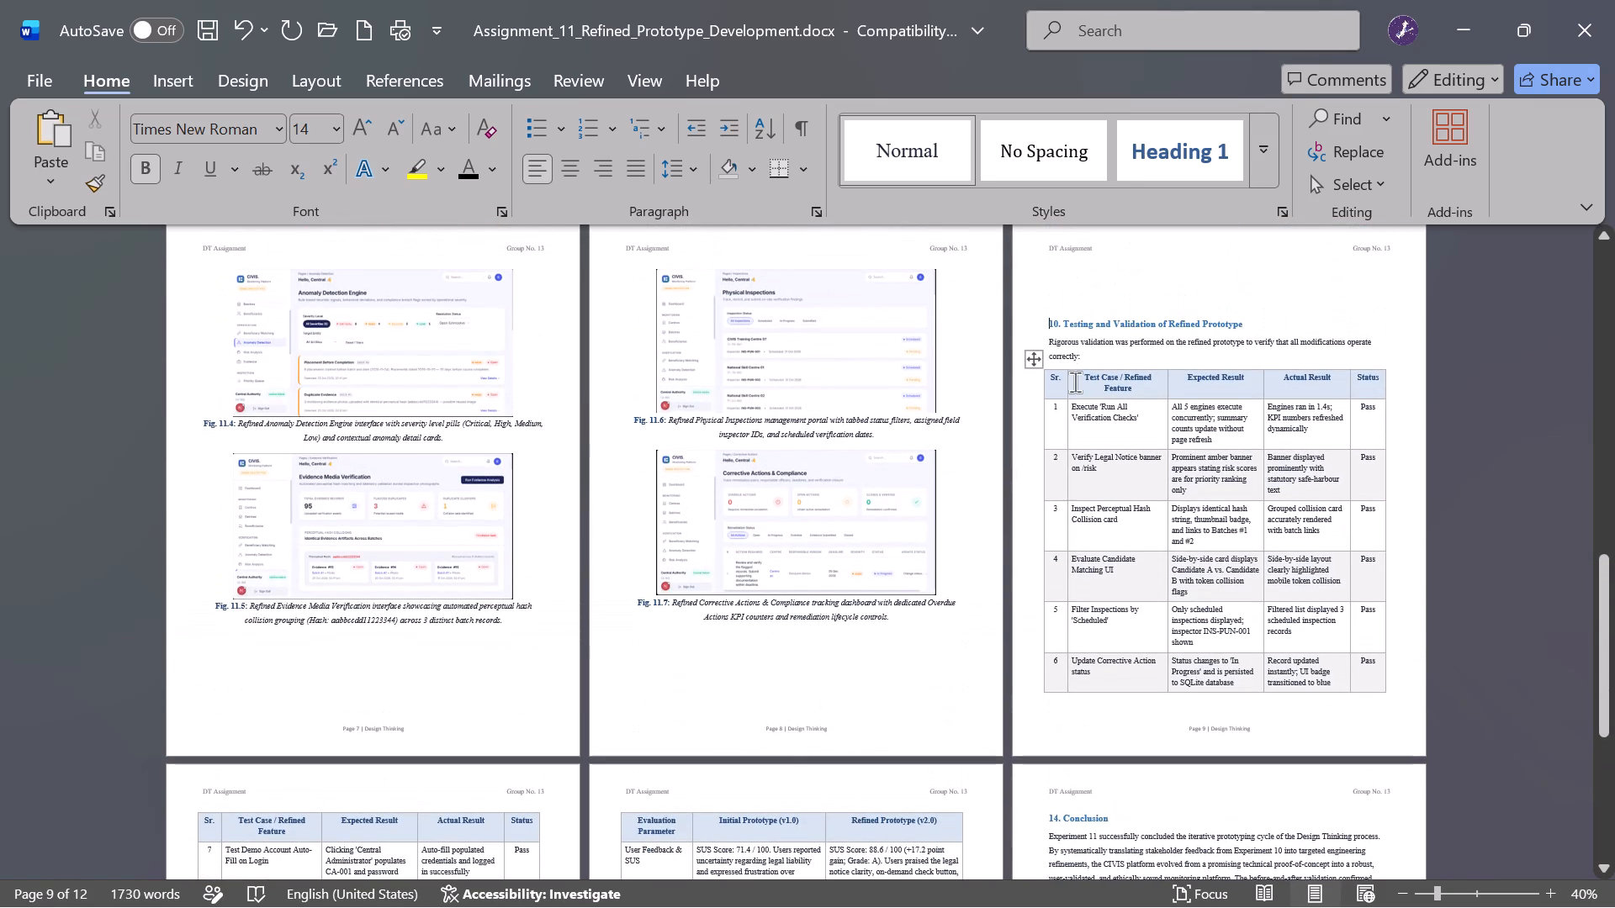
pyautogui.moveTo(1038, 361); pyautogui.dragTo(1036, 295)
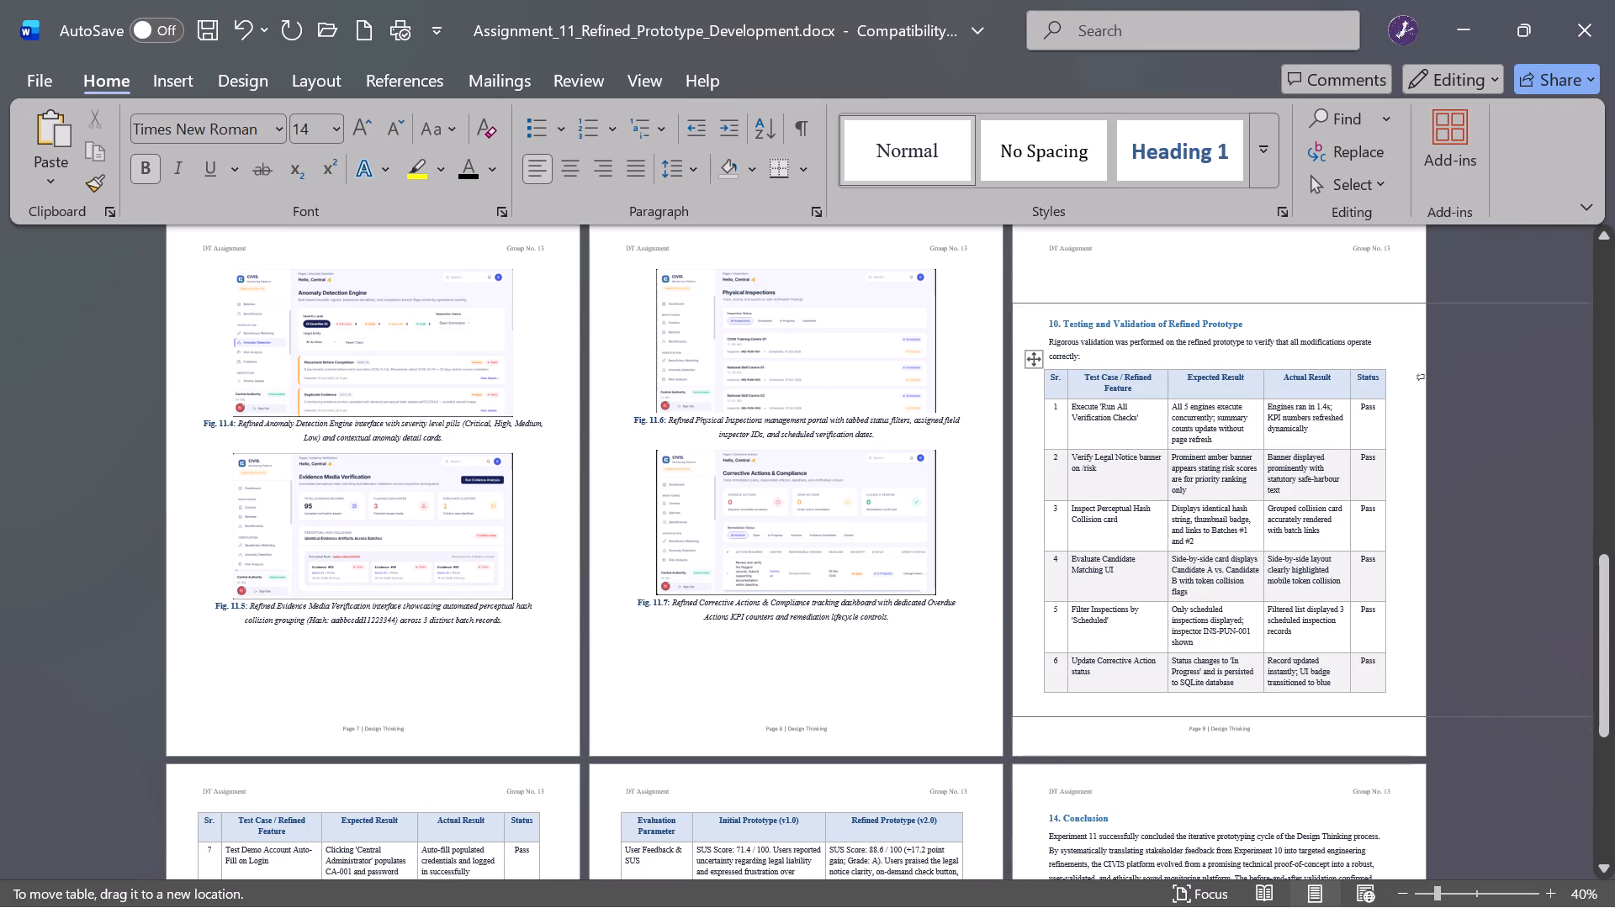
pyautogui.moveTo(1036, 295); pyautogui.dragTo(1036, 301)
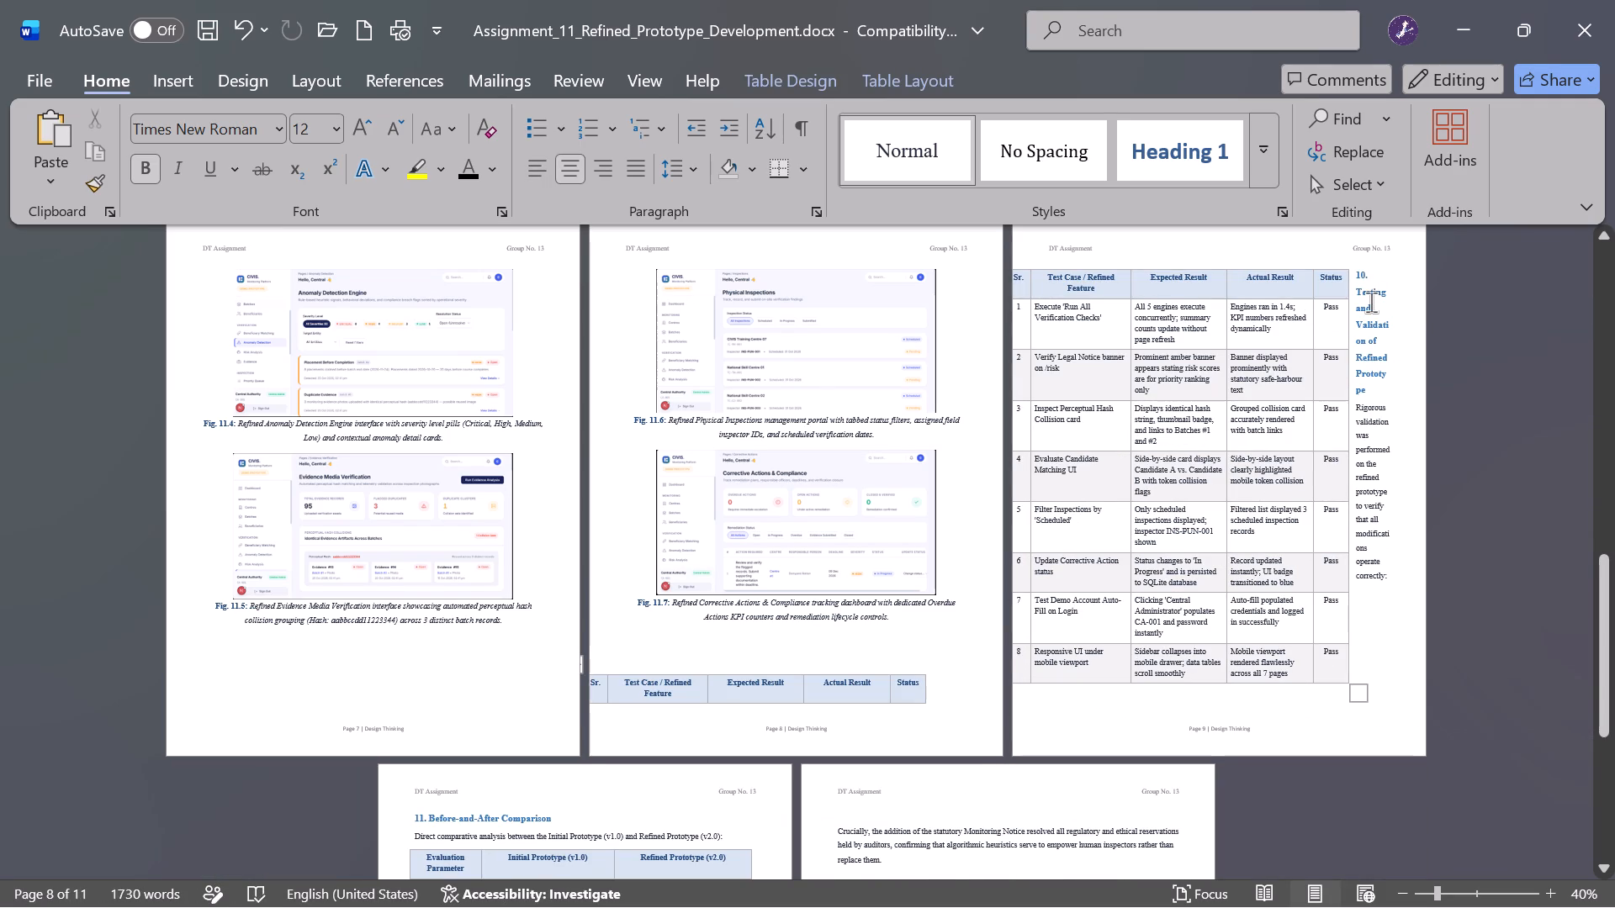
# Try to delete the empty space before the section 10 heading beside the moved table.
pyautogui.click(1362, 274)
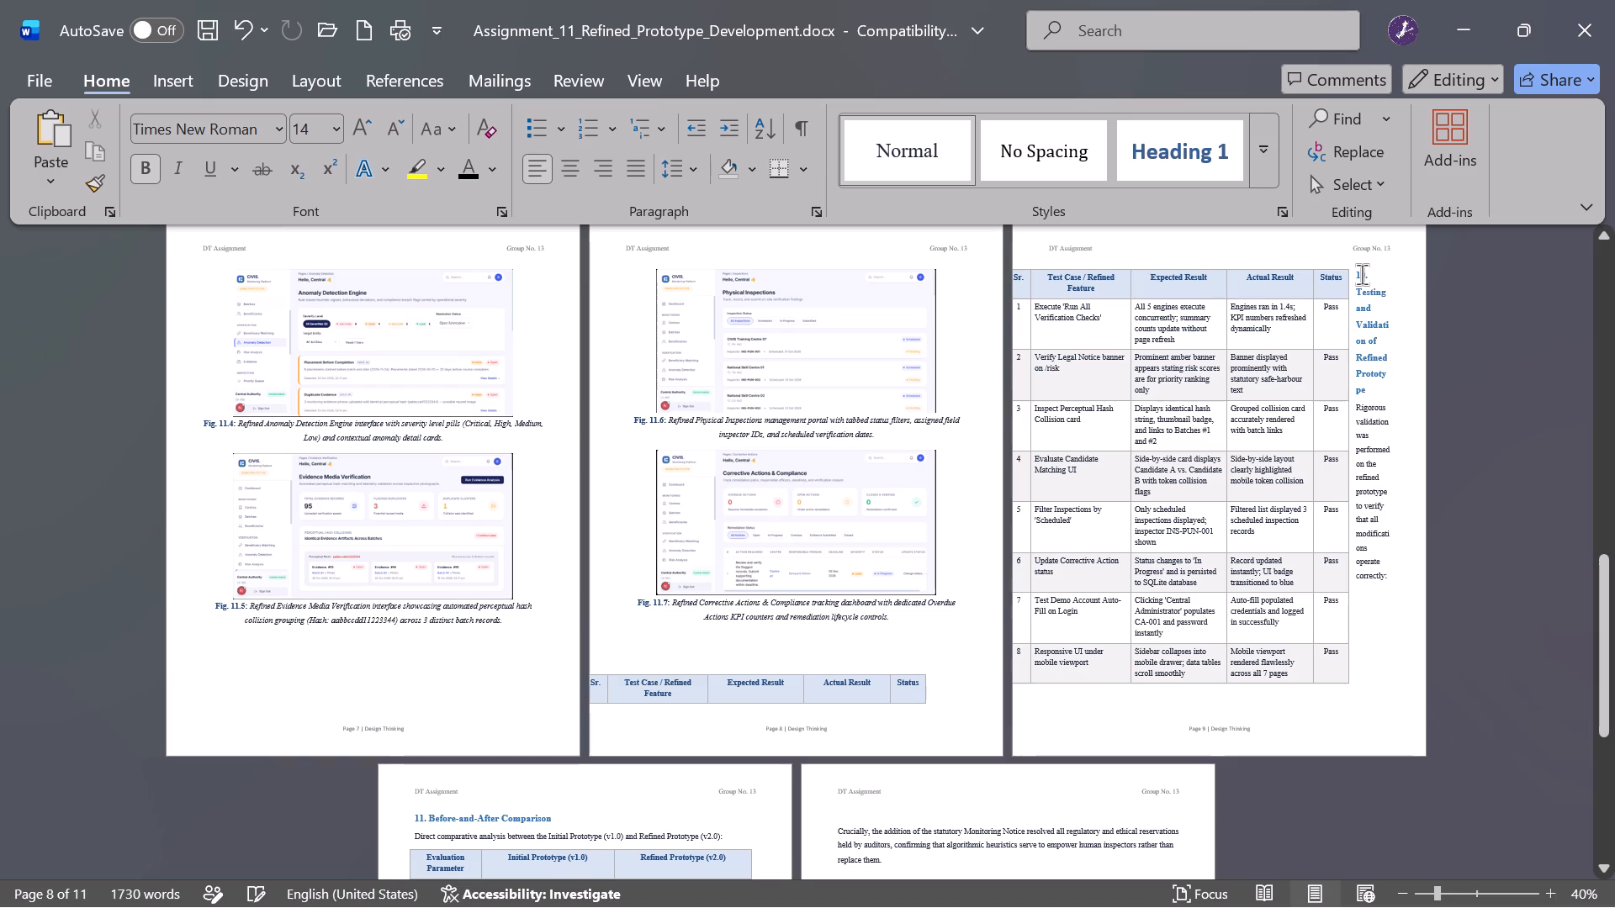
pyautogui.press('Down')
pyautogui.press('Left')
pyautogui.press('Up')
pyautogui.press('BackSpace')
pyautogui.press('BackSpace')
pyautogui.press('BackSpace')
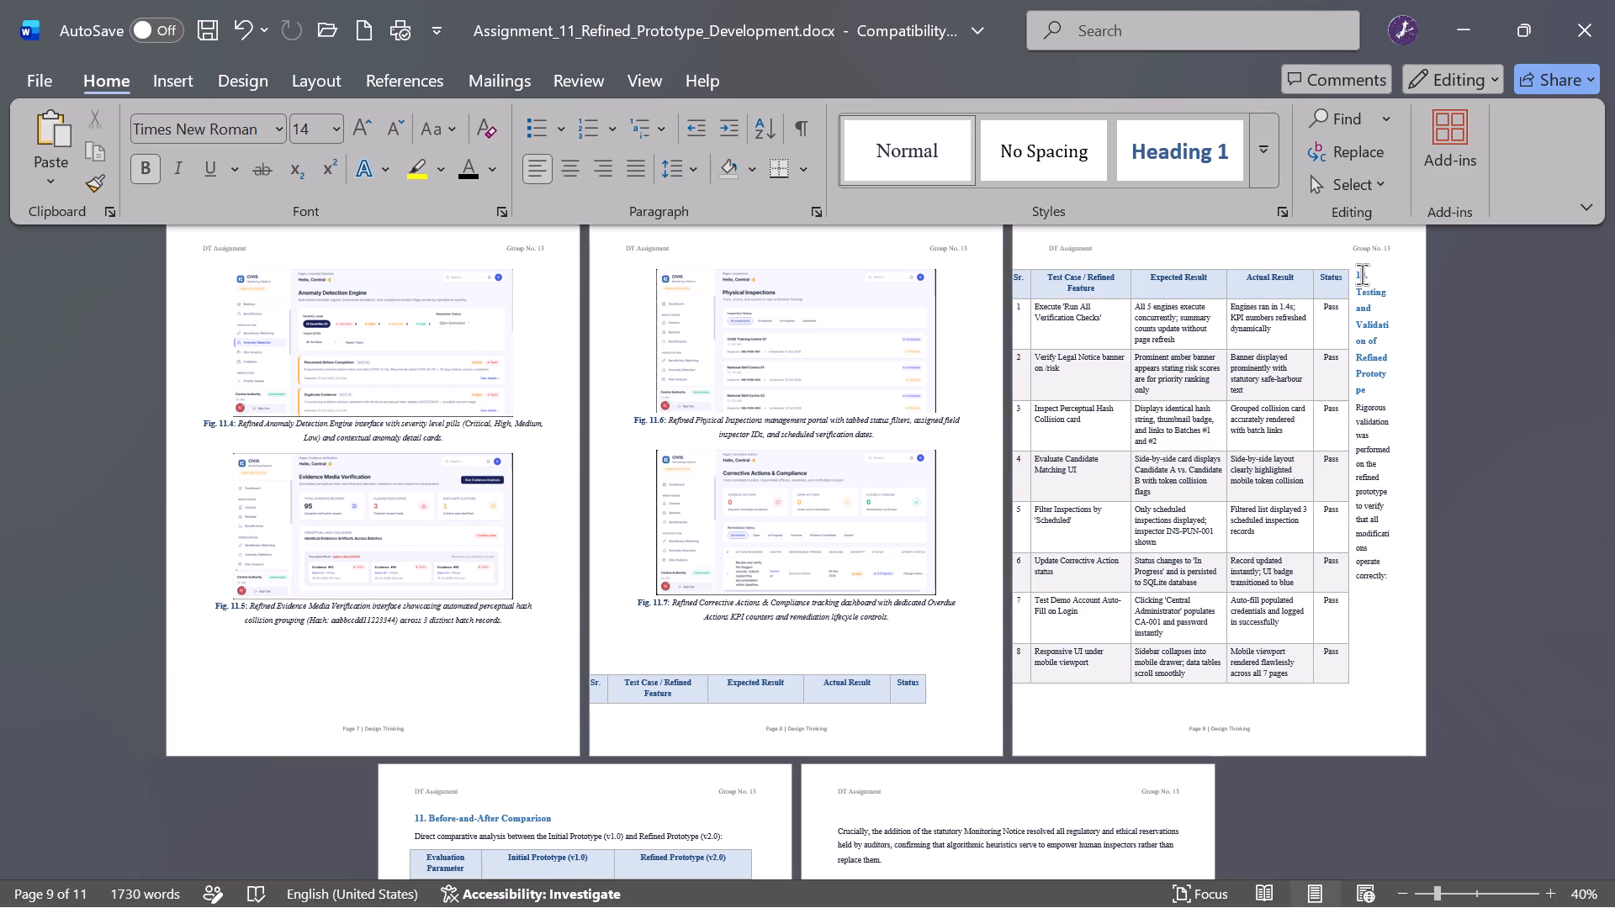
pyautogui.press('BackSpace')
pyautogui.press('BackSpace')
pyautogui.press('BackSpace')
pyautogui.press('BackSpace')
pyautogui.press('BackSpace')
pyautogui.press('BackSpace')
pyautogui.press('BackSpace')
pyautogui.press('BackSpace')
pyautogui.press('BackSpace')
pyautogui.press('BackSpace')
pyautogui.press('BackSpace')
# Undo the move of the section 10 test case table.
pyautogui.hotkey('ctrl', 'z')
# Move the section 10 heading and its introductory sentence to the empty line after the Fig. 11.7 caption on page 8.
pyautogui.click(1107, 288)
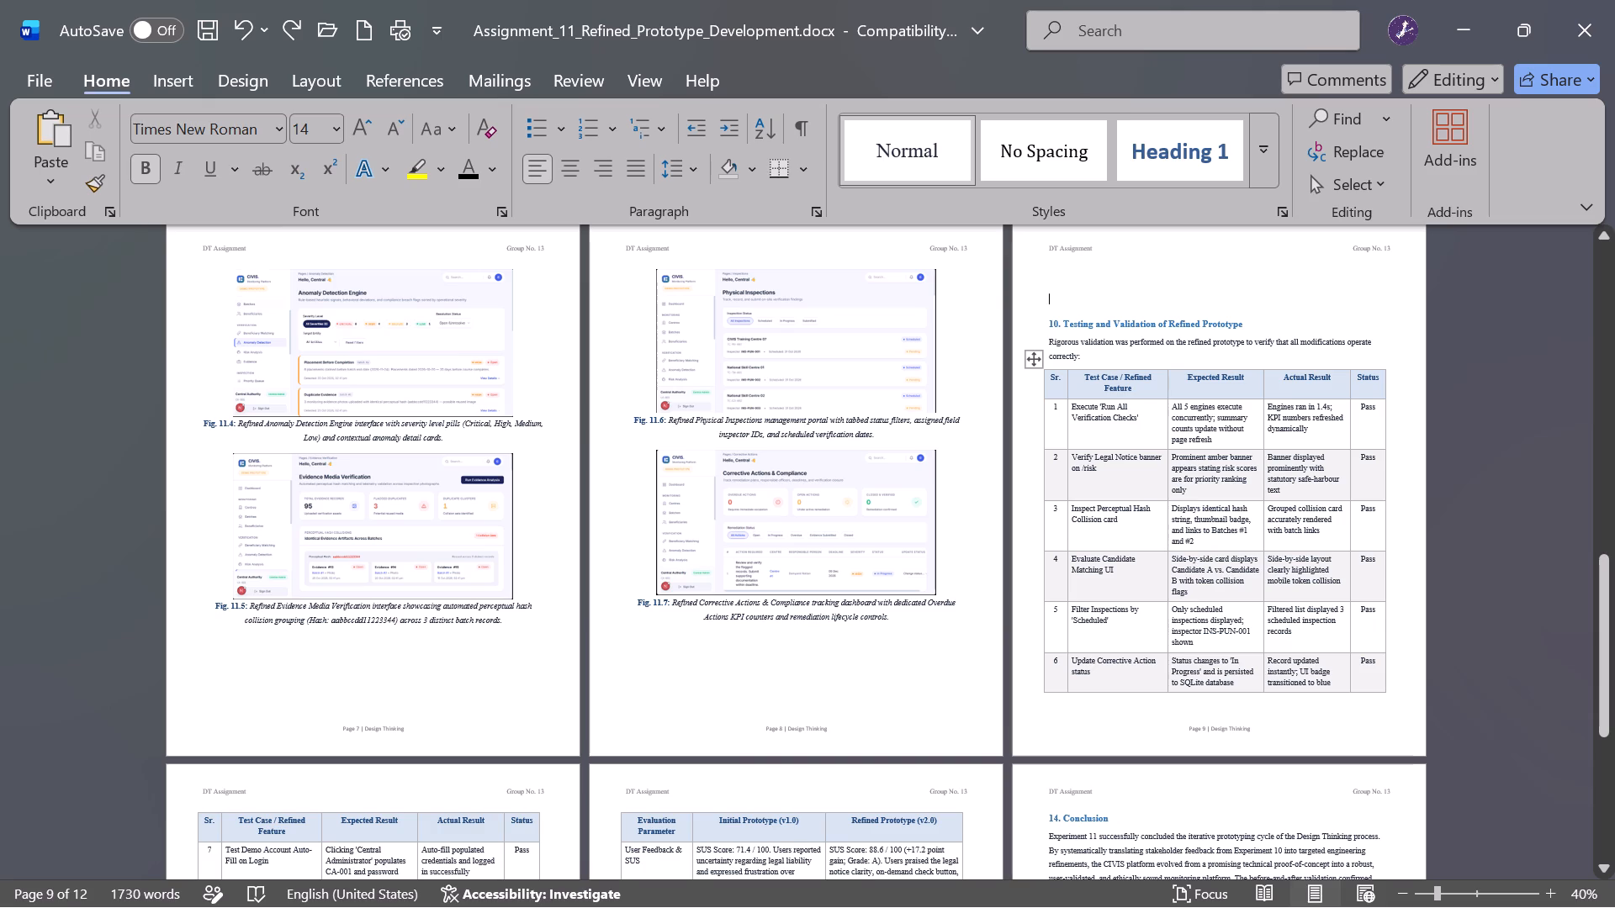
pyautogui.moveTo(1086, 354); pyautogui.dragTo(1059, 340)
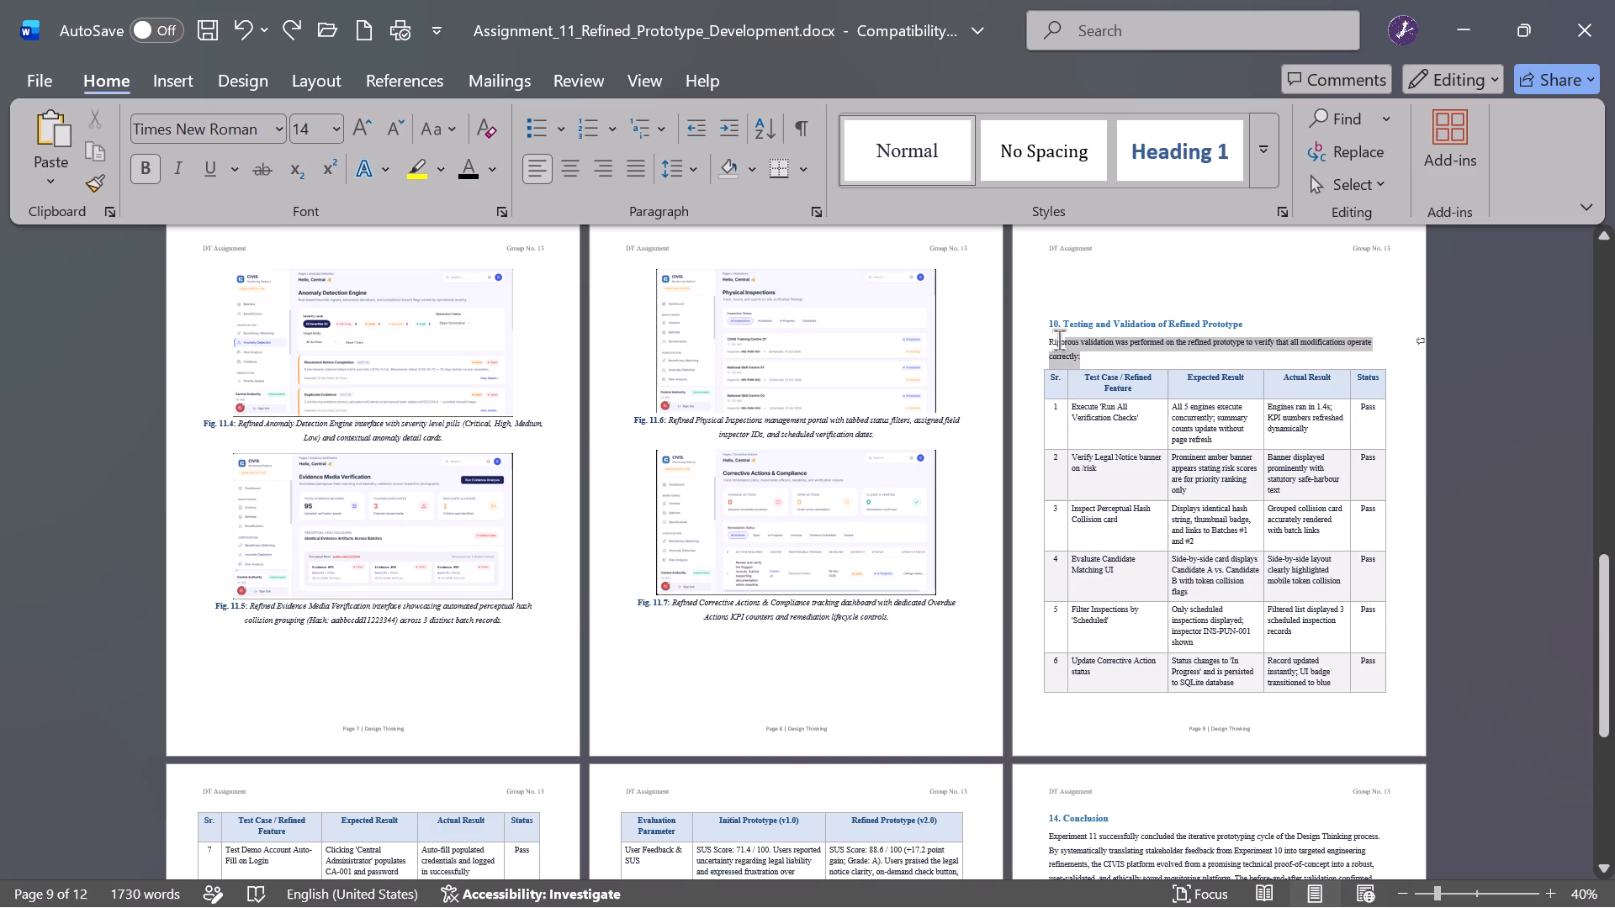
pyautogui.moveTo(1059, 340); pyautogui.dragTo(1049, 325)
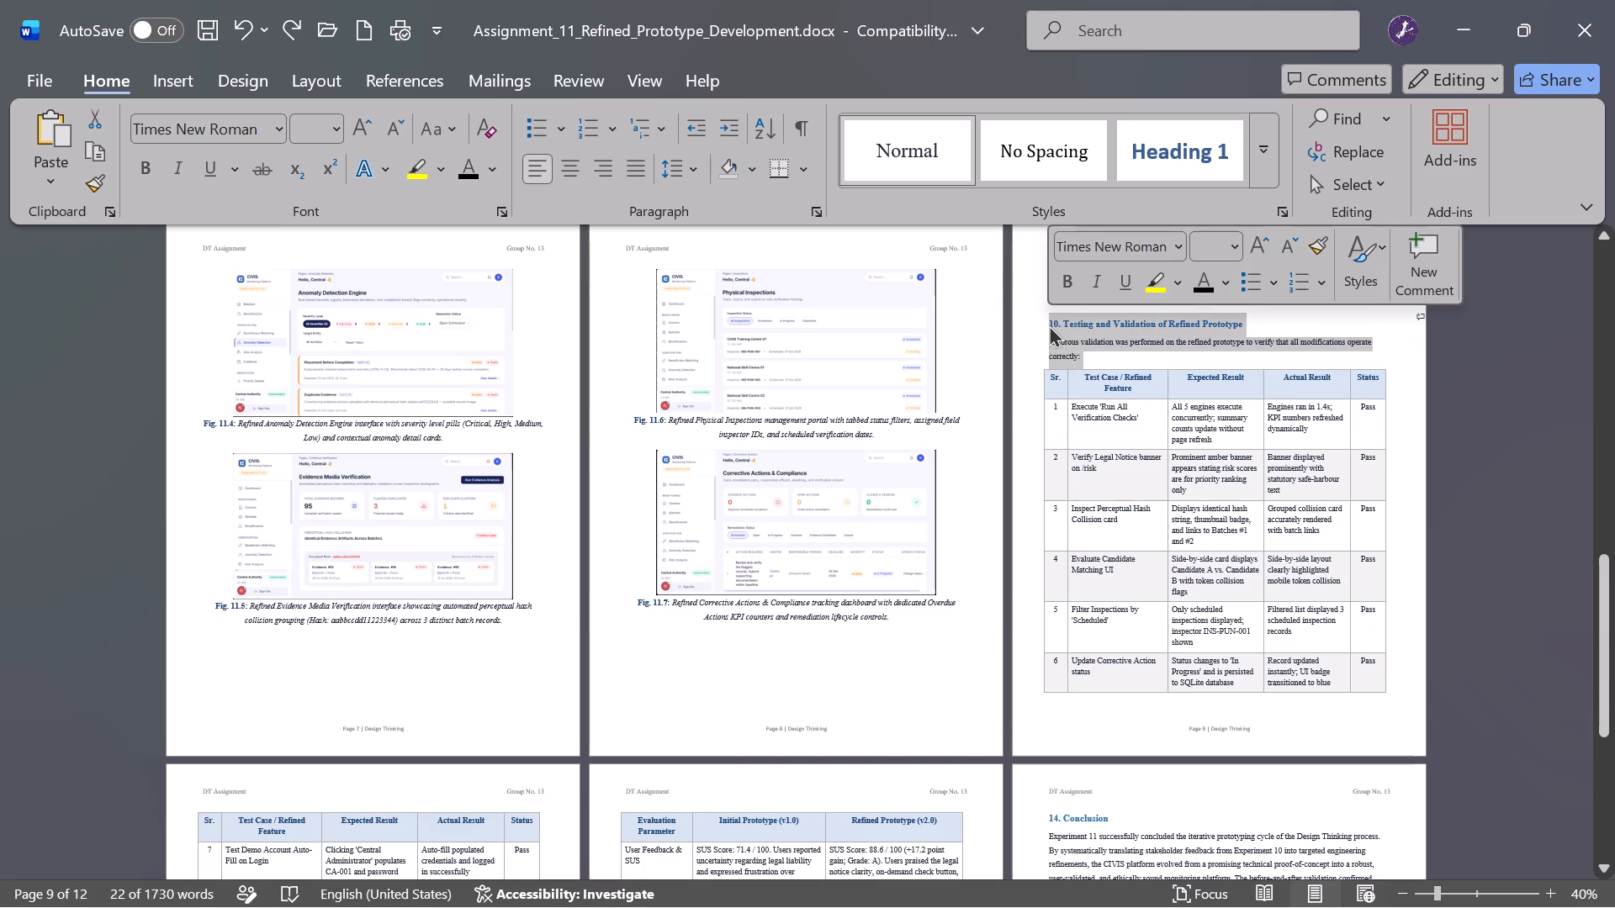
pyautogui.hotkey('ctrl', 'x')
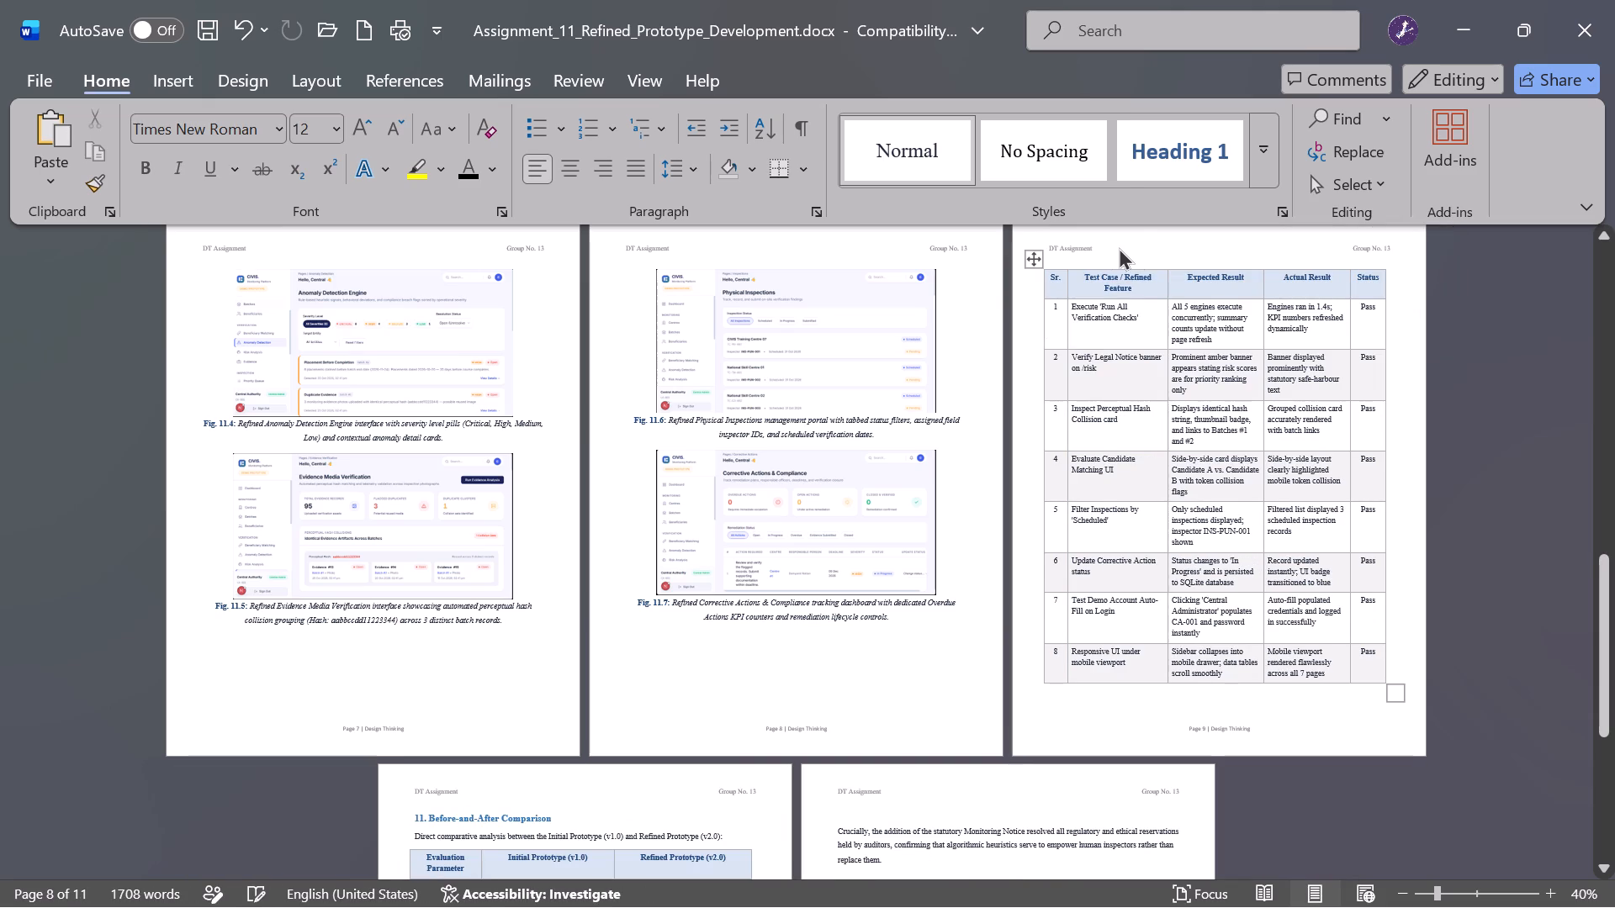
pyautogui.click(1108, 247)
pyautogui.click(1102, 243)
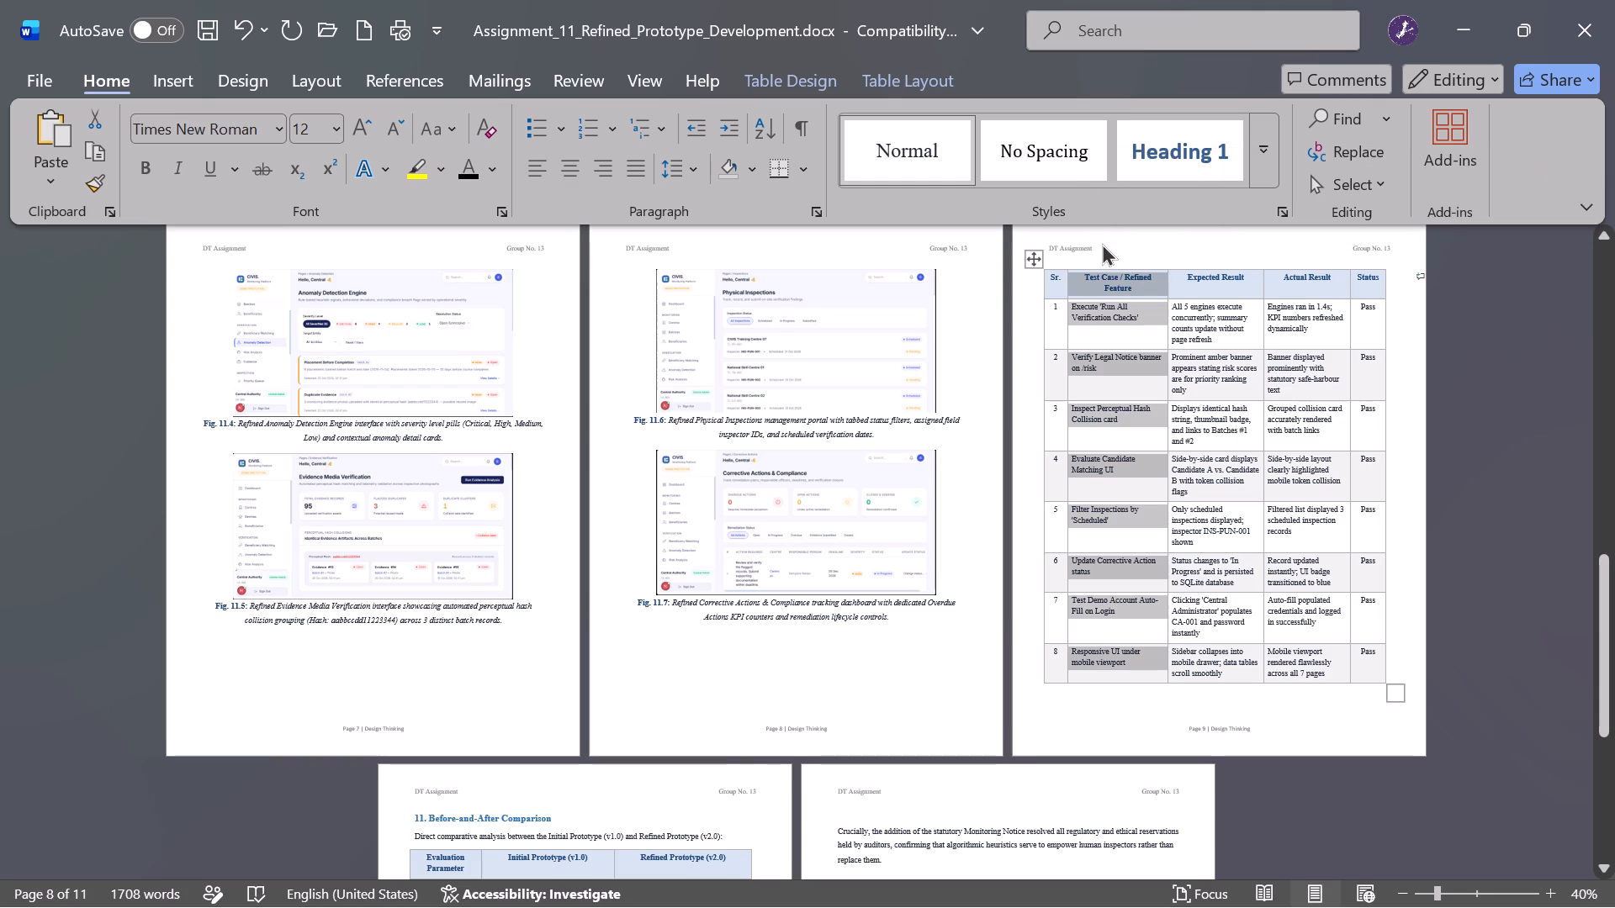
pyautogui.click(733, 660)
pyautogui.hotkey('ctrl', 'v')
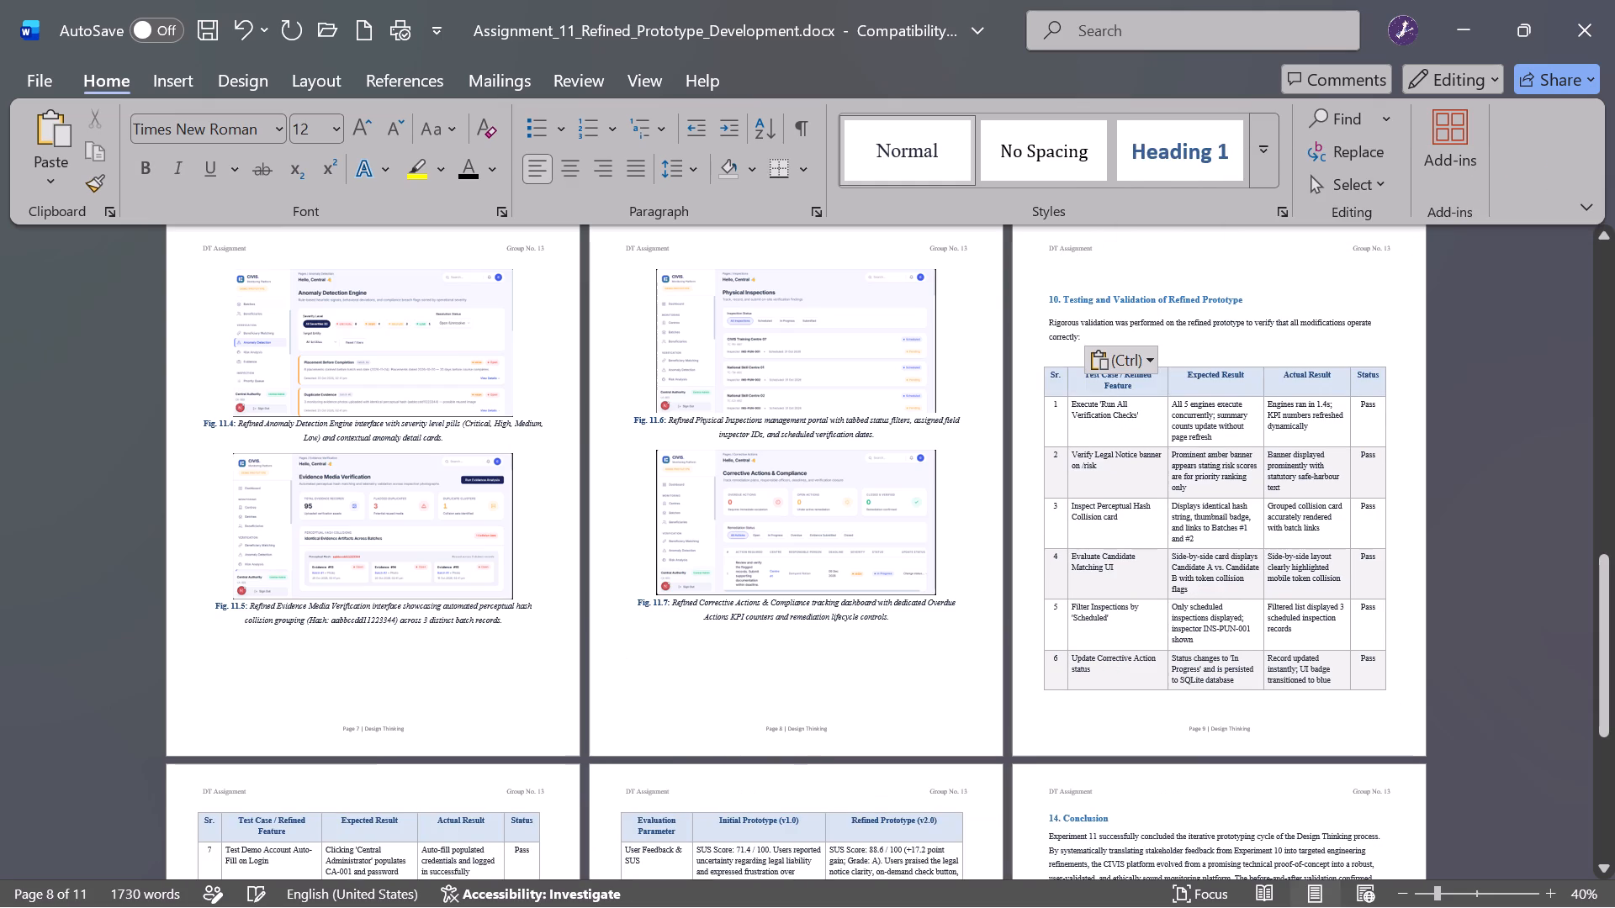
# Clear the empty line above the section 10 heading and leave a single blank line after the Fig. 11.7 caption.
pyautogui.click(1070, 282)
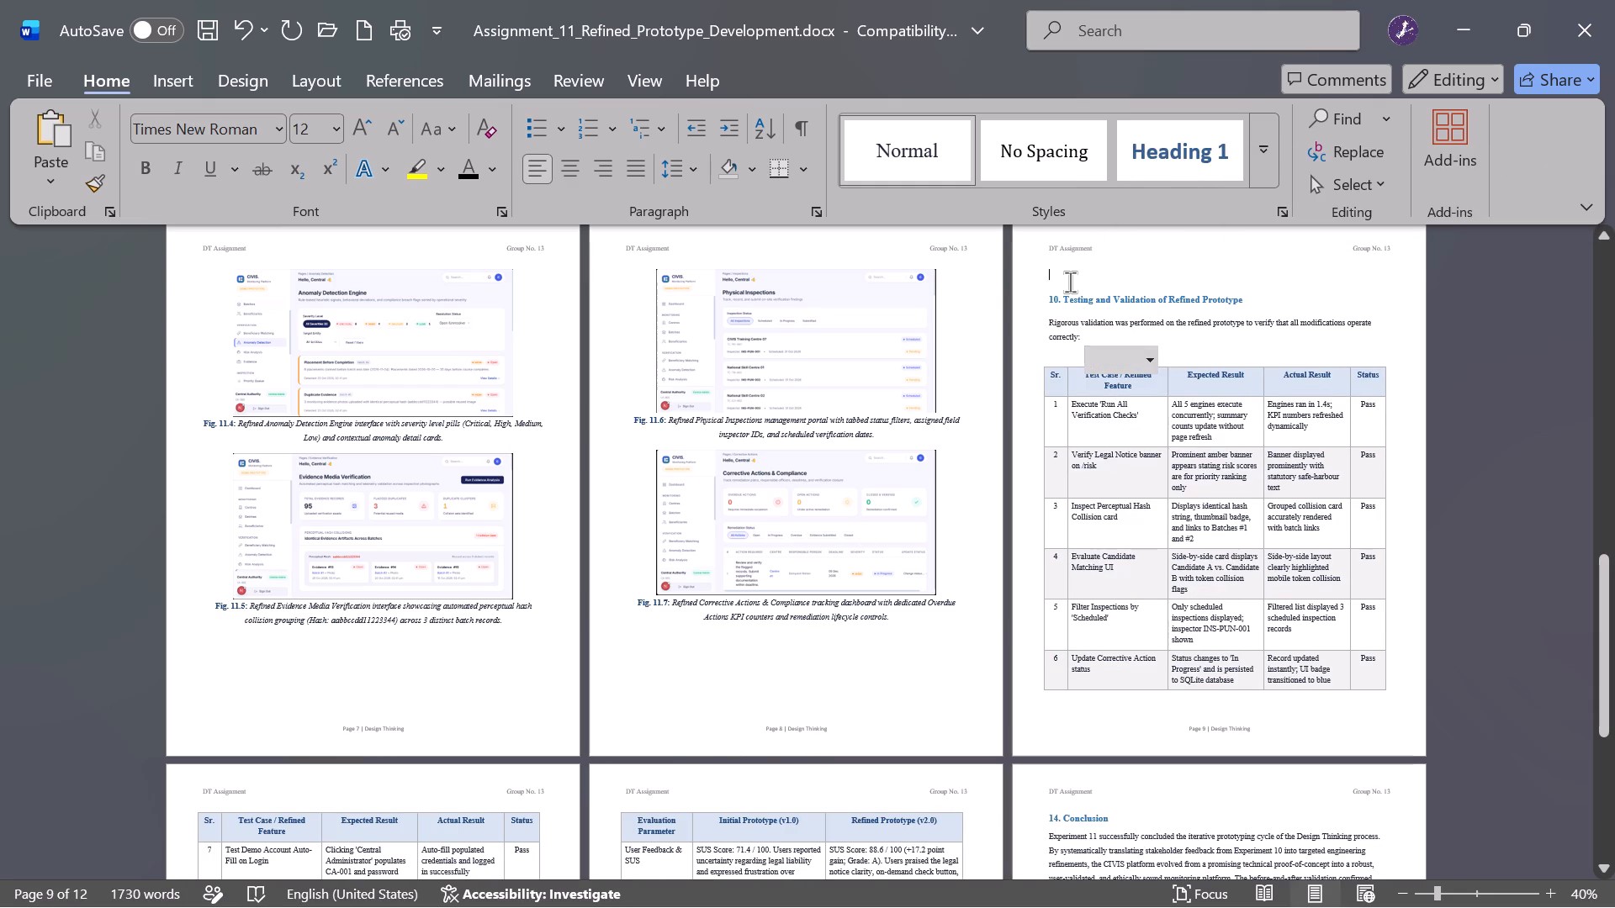
pyautogui.press('\\')
pyautogui.press('BackSpace')
pyautogui.press('BackSpace')
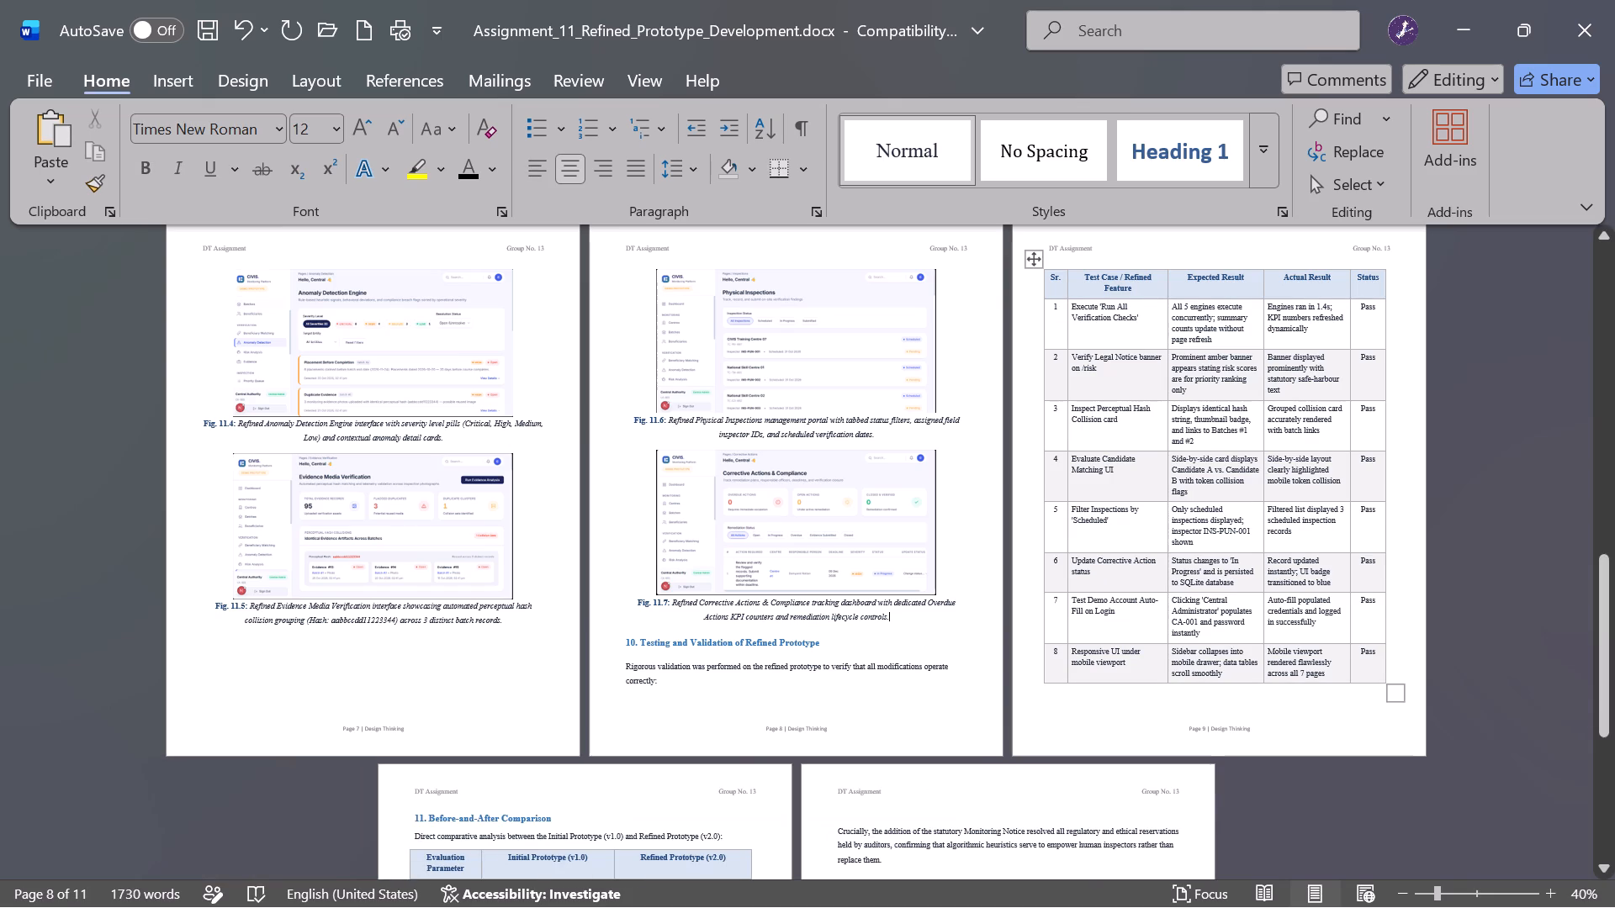
pyautogui.press('Return')
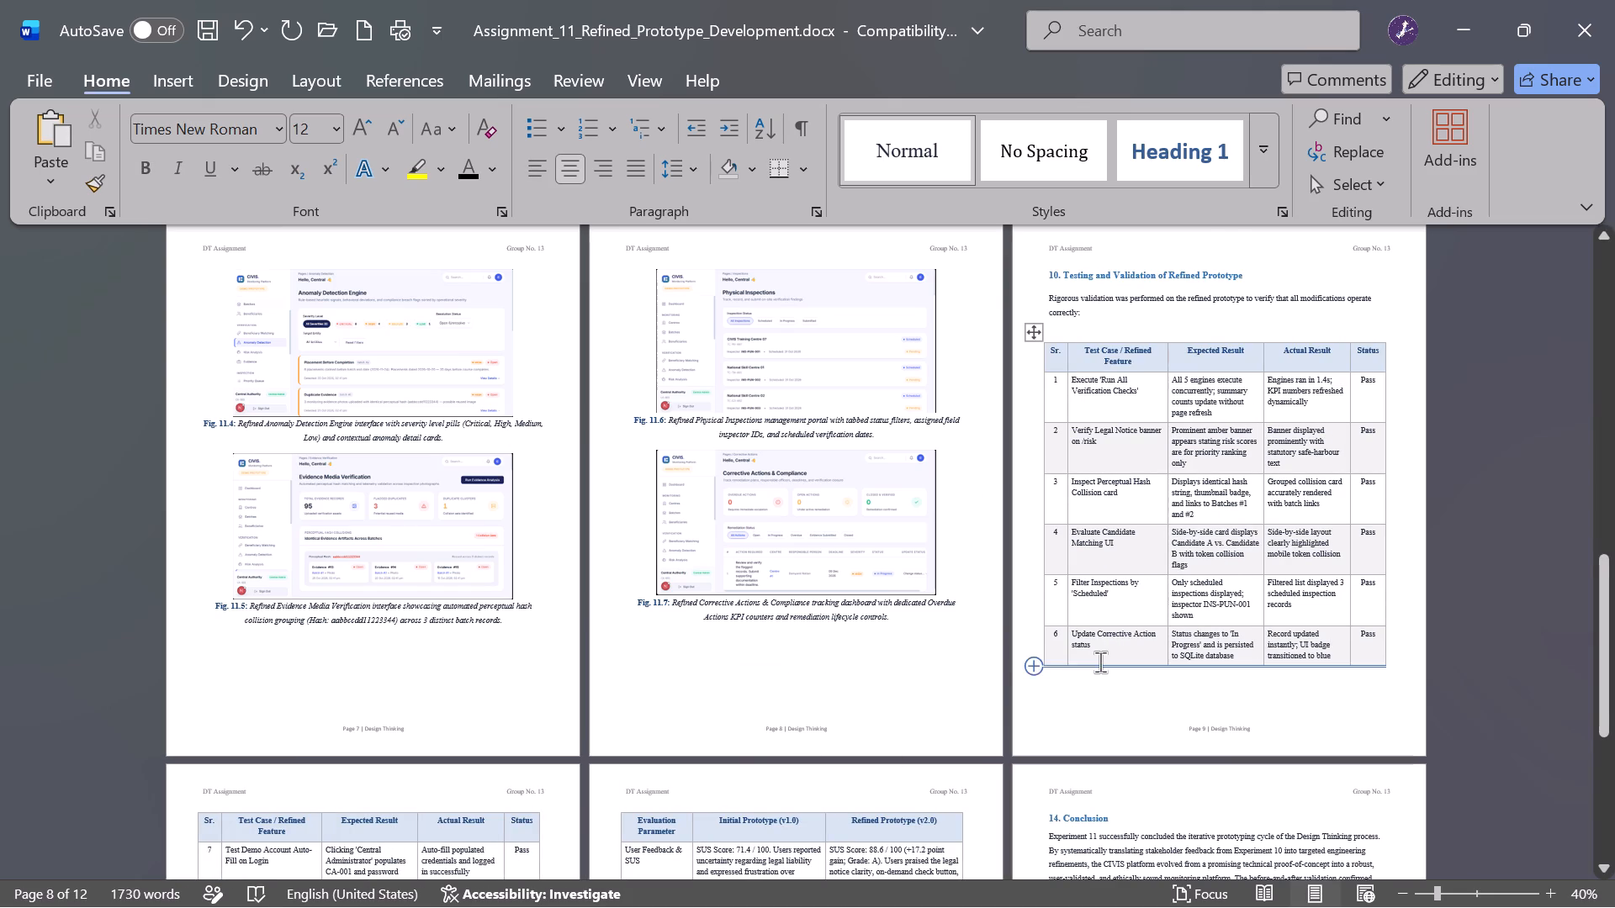
# Review the page layout of Assignment 11 around section 10, through to the conclusion and back to the first page.
pyautogui.hscroll(1, 1102, 662)
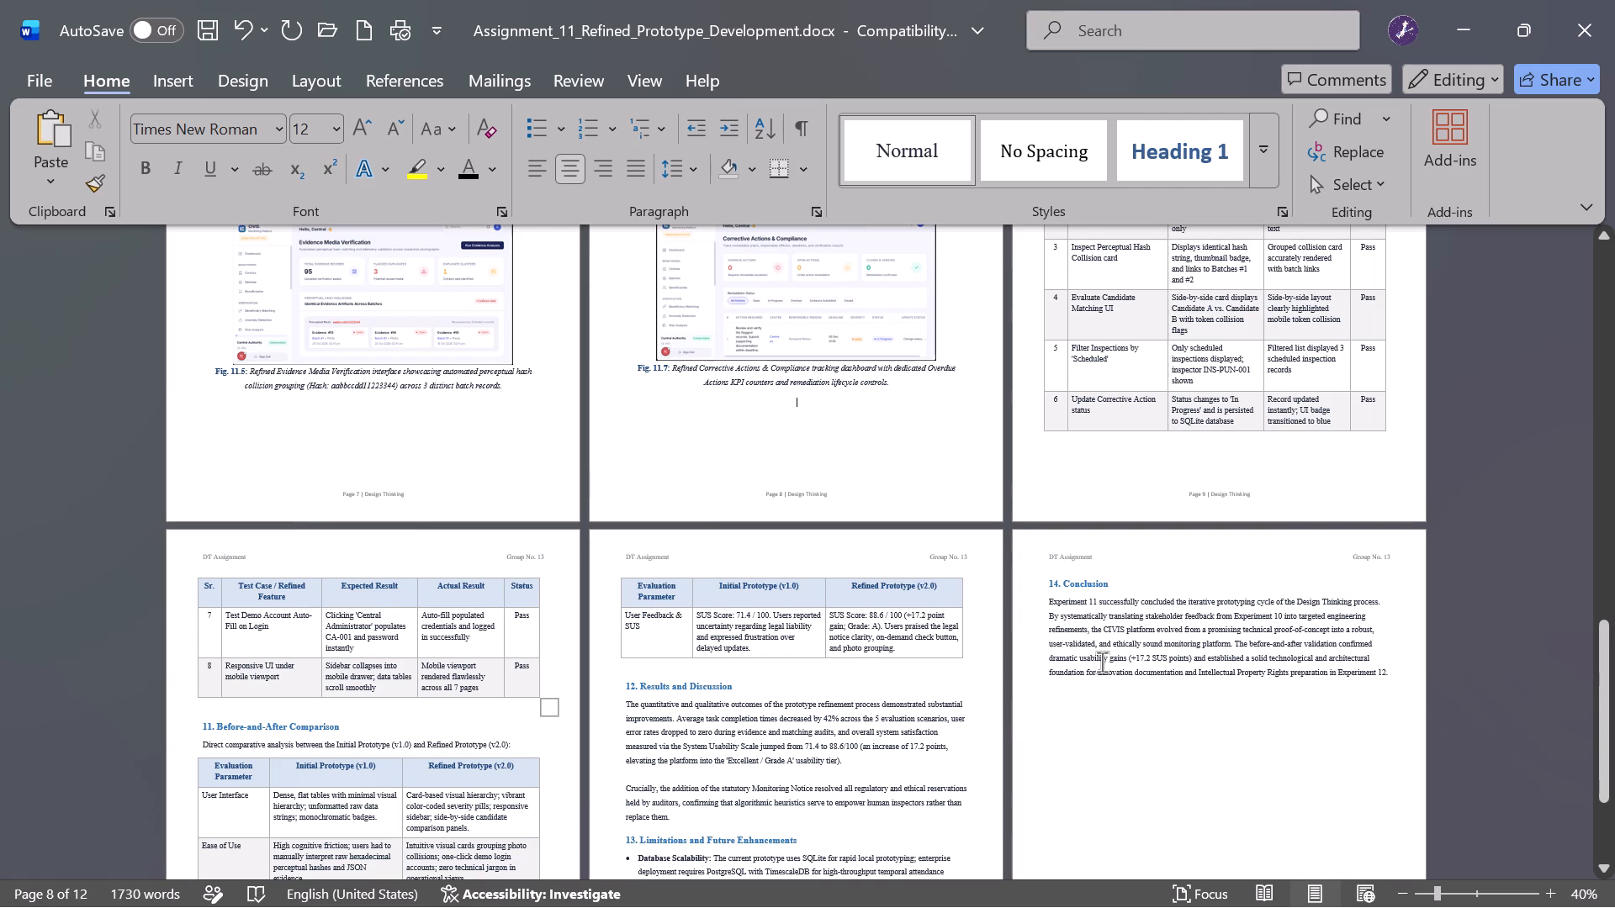
pyautogui.hscroll(1, 1102, 662)
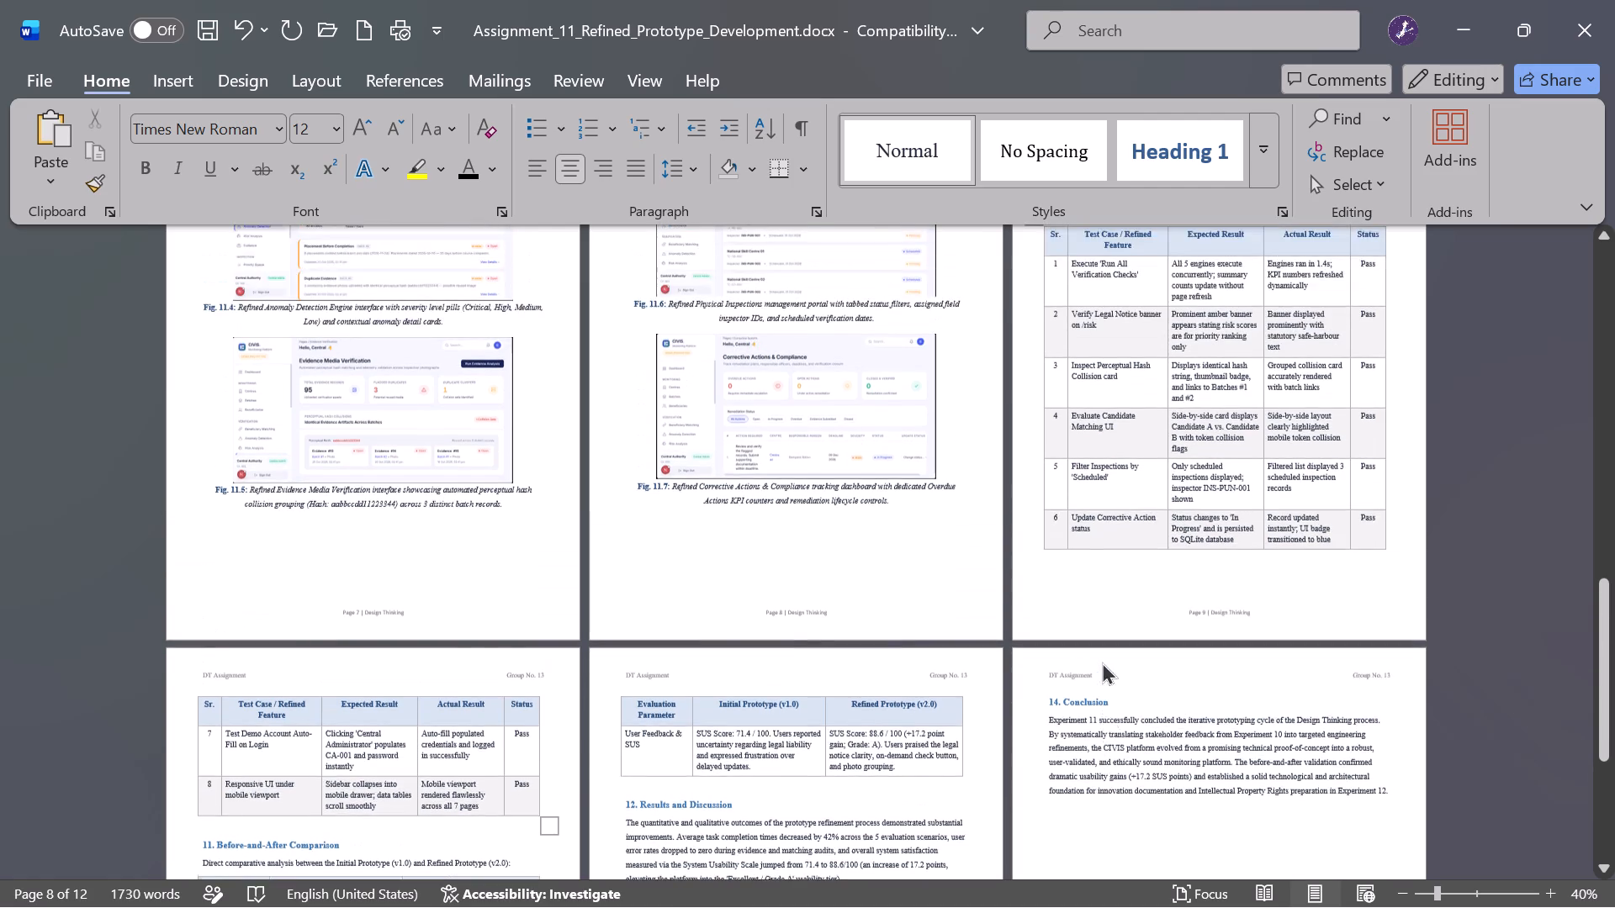
pyautogui.hscroll(1, 1102, 662)
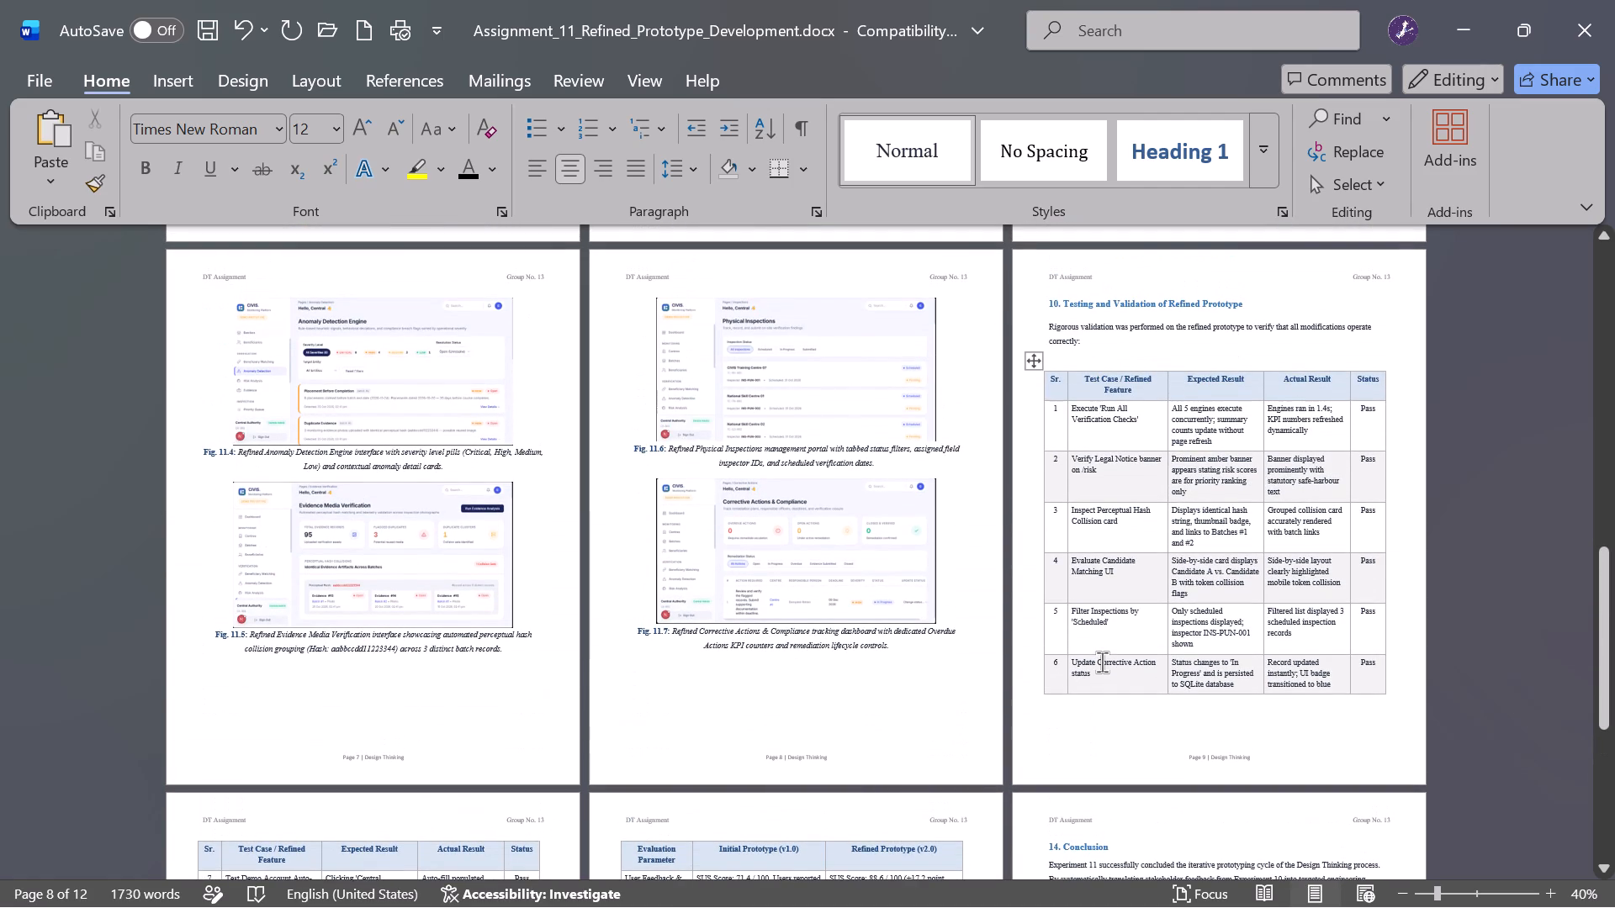
pyautogui.hscroll(1, 1102, 662)
pyautogui.keyDown('ctrl'); pyautogui.scroll(5, 1102, 662); pyautogui.keyUp('ctrl')
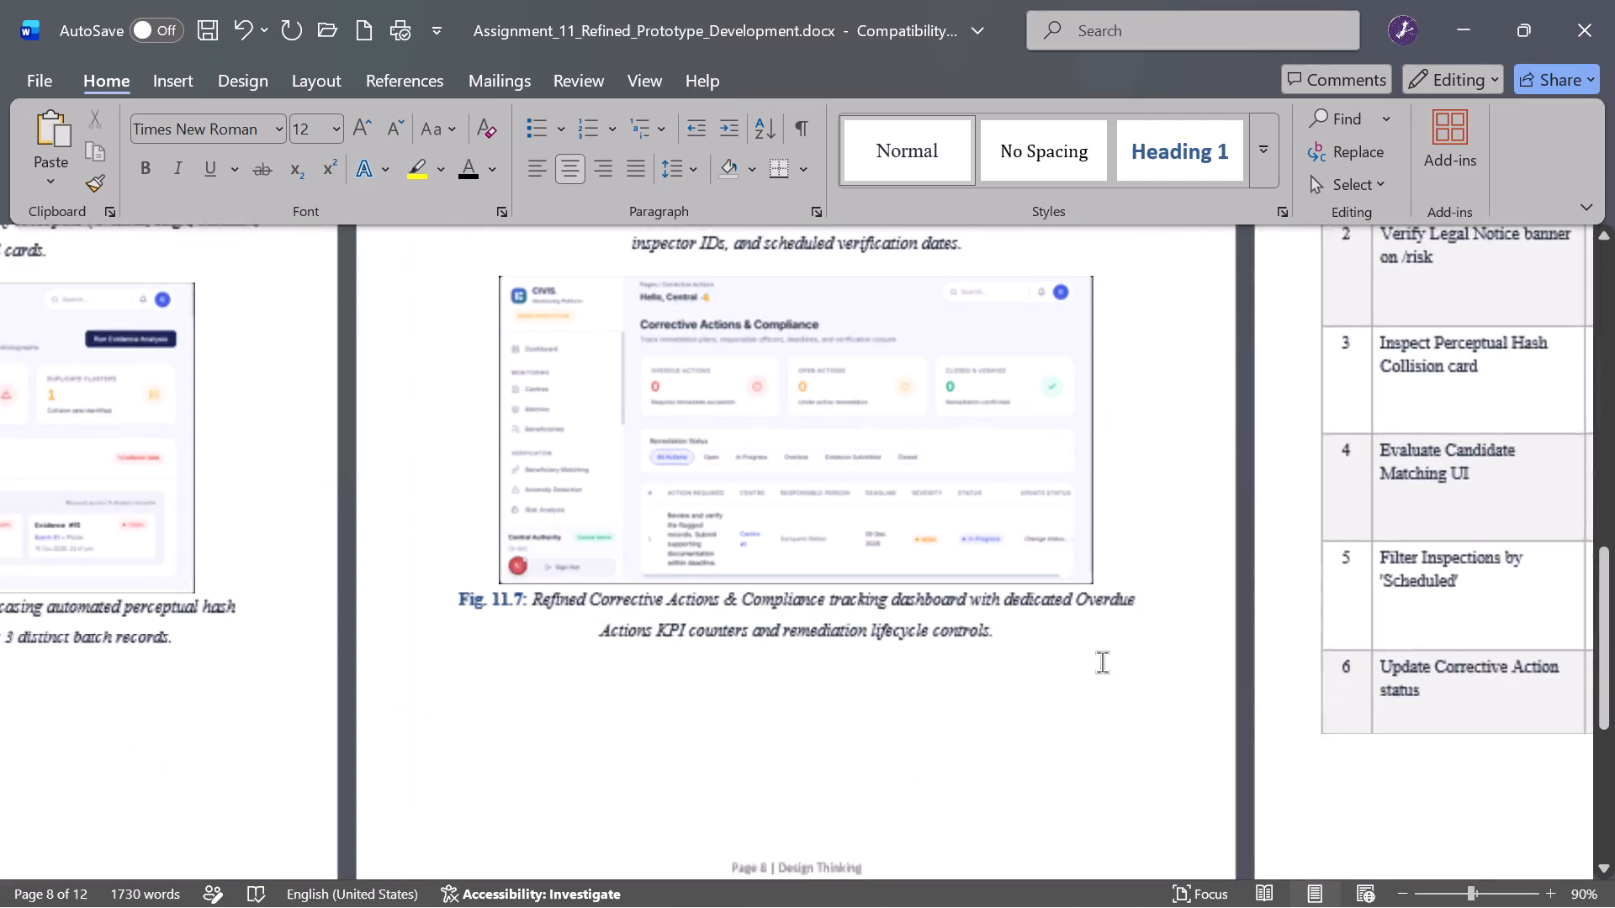
pyautogui.hscroll(-1, 1102, 662)
pyautogui.scroll(-1, 1102, 662)
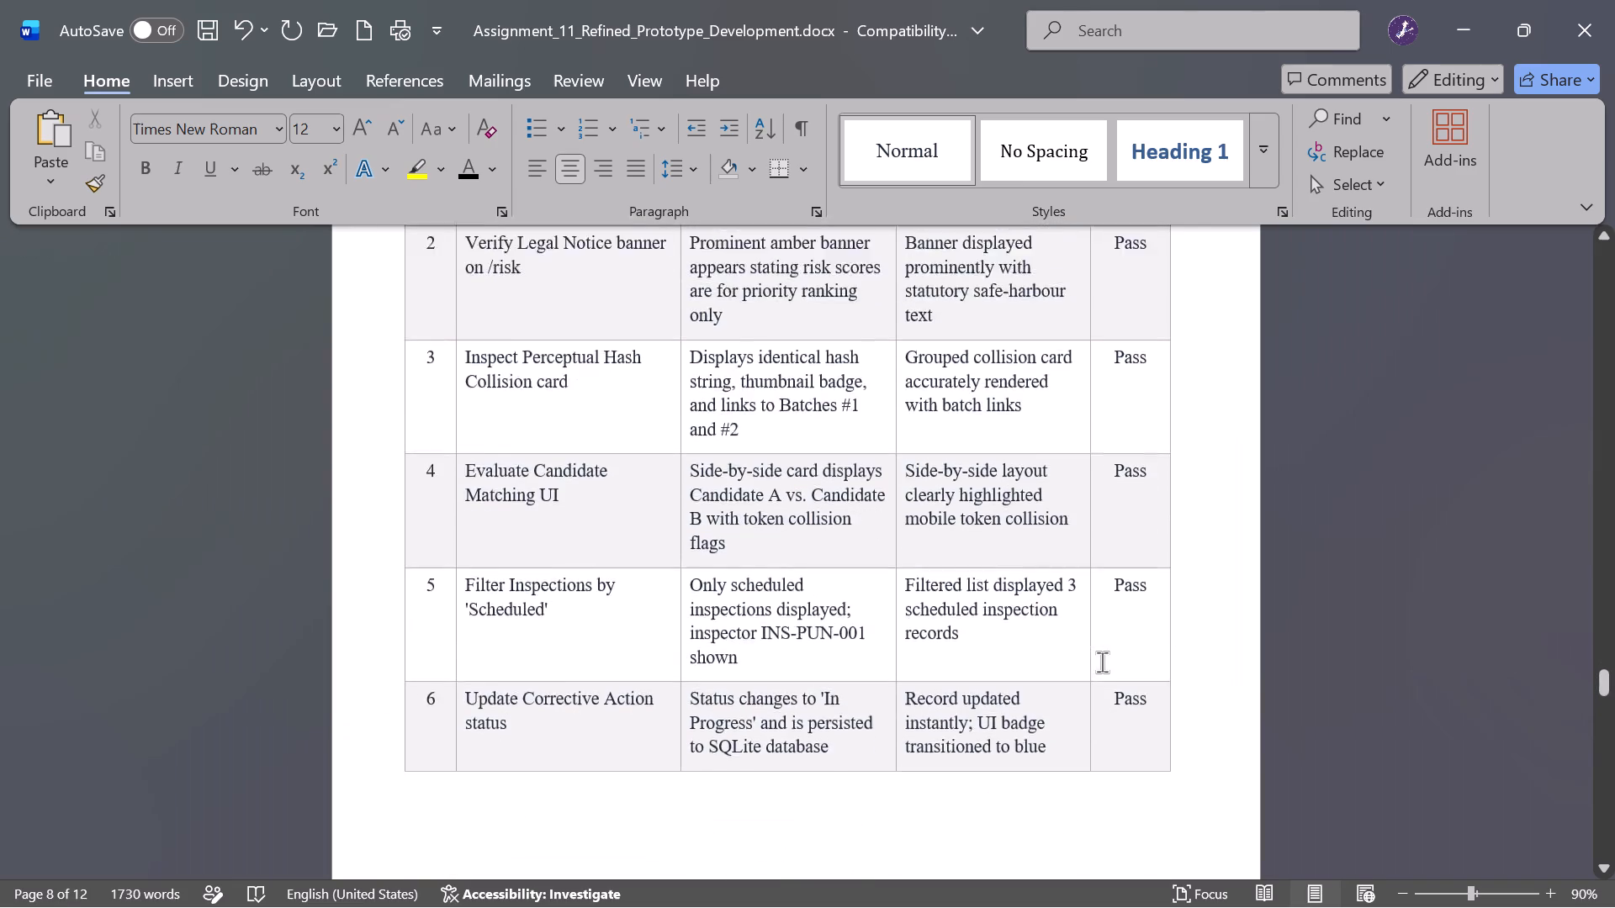
pyautogui.scroll(-2, 1102, 662)
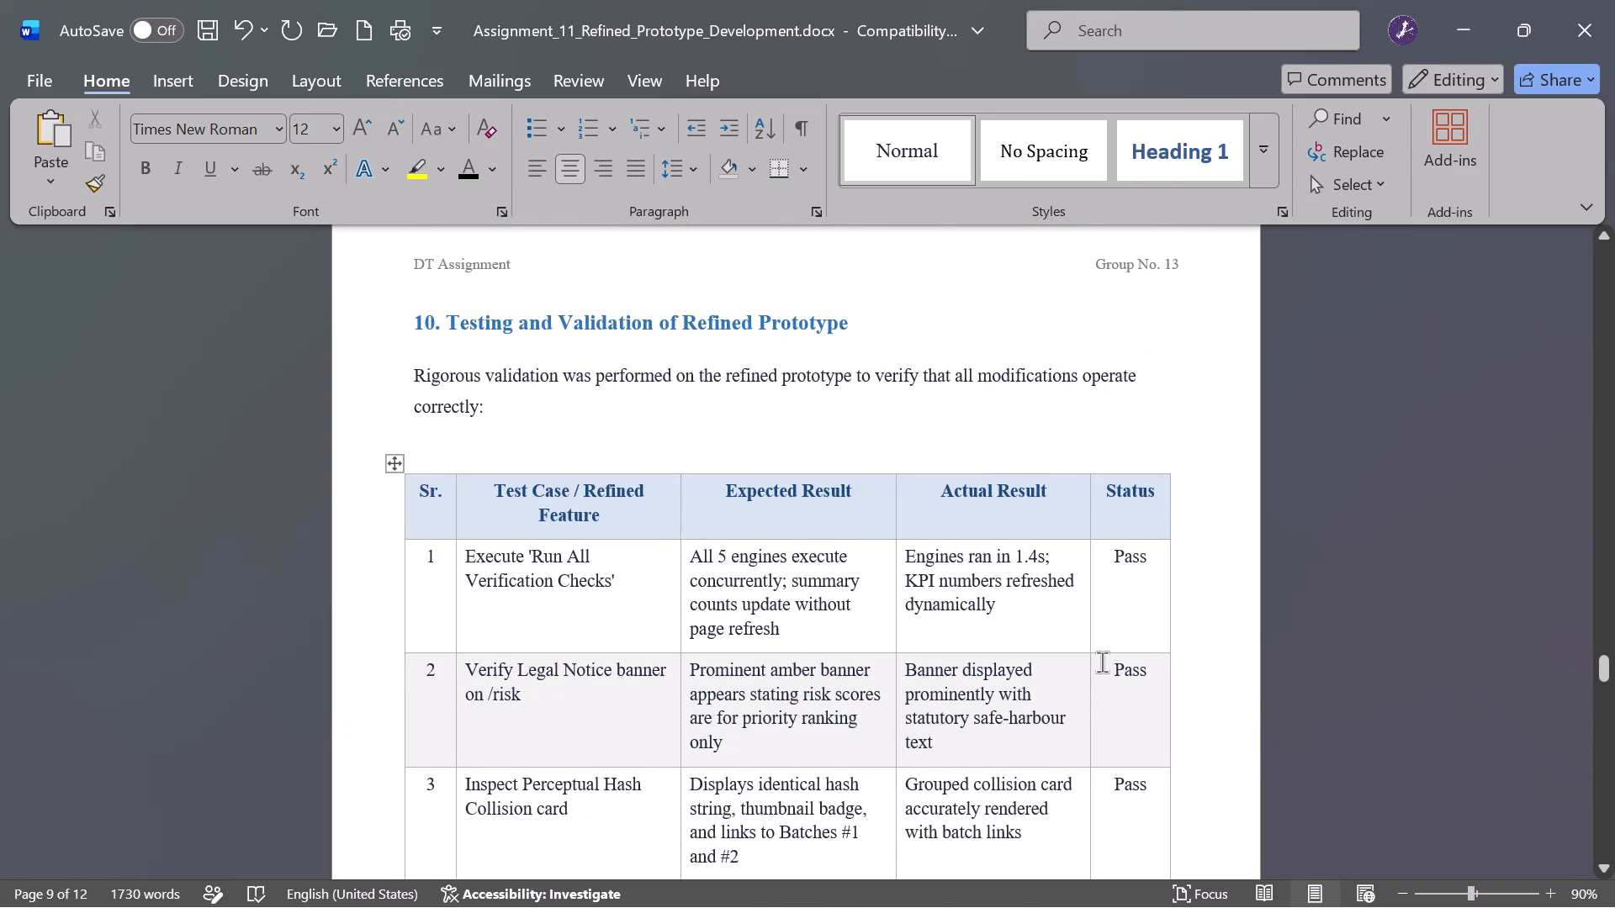
pyautogui.scroll(-1, 1102, 662)
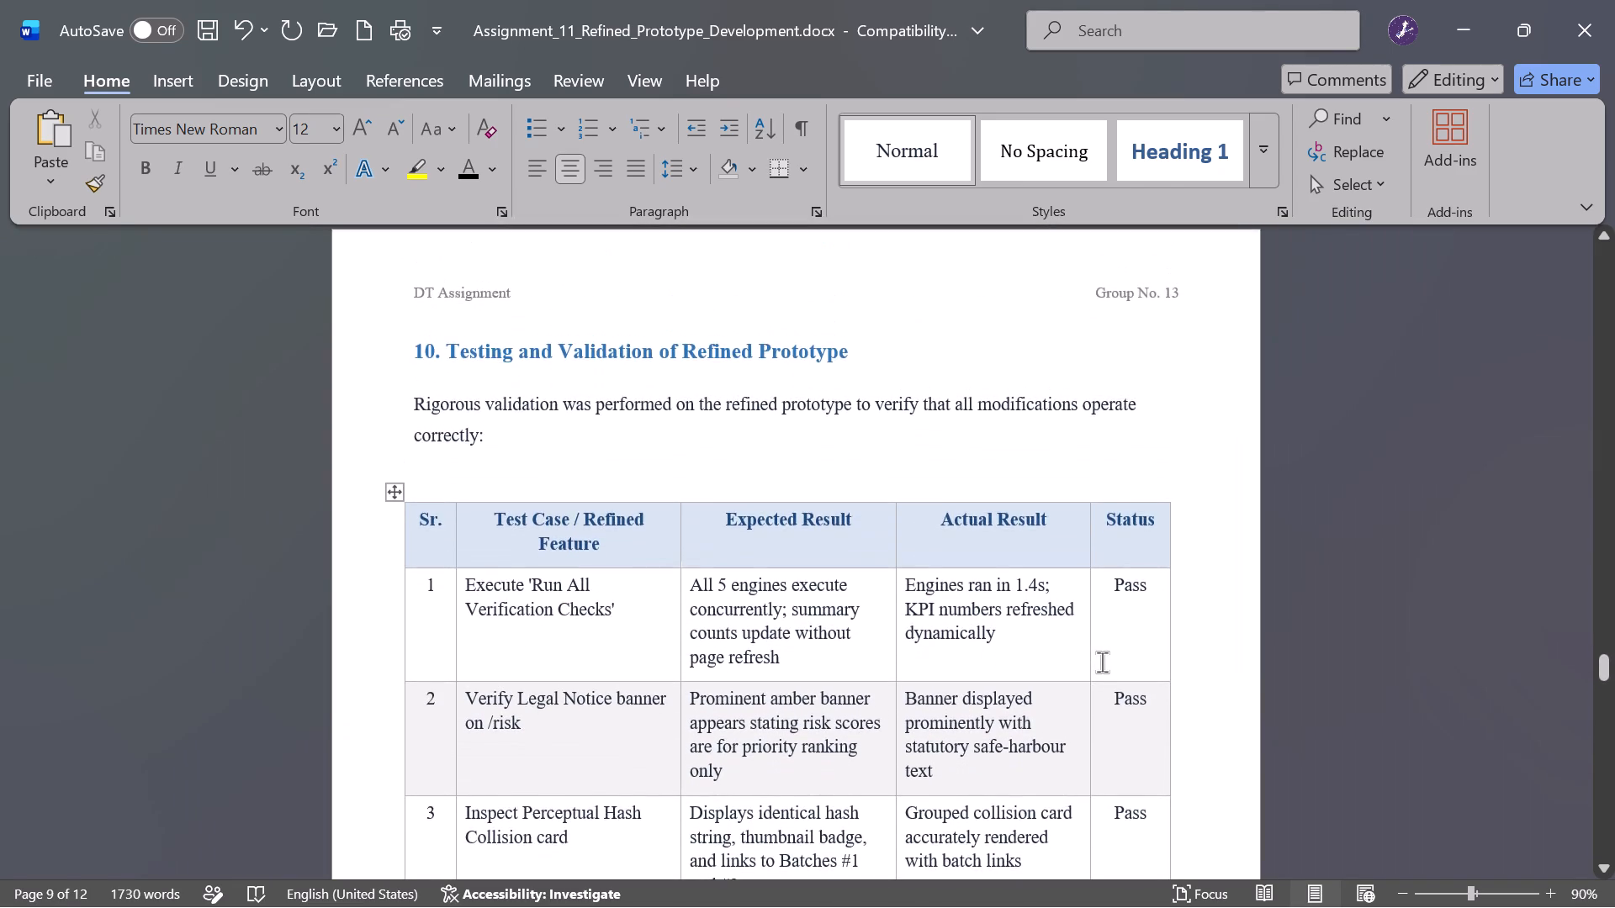
pyautogui.scroll(-2, 1102, 662)
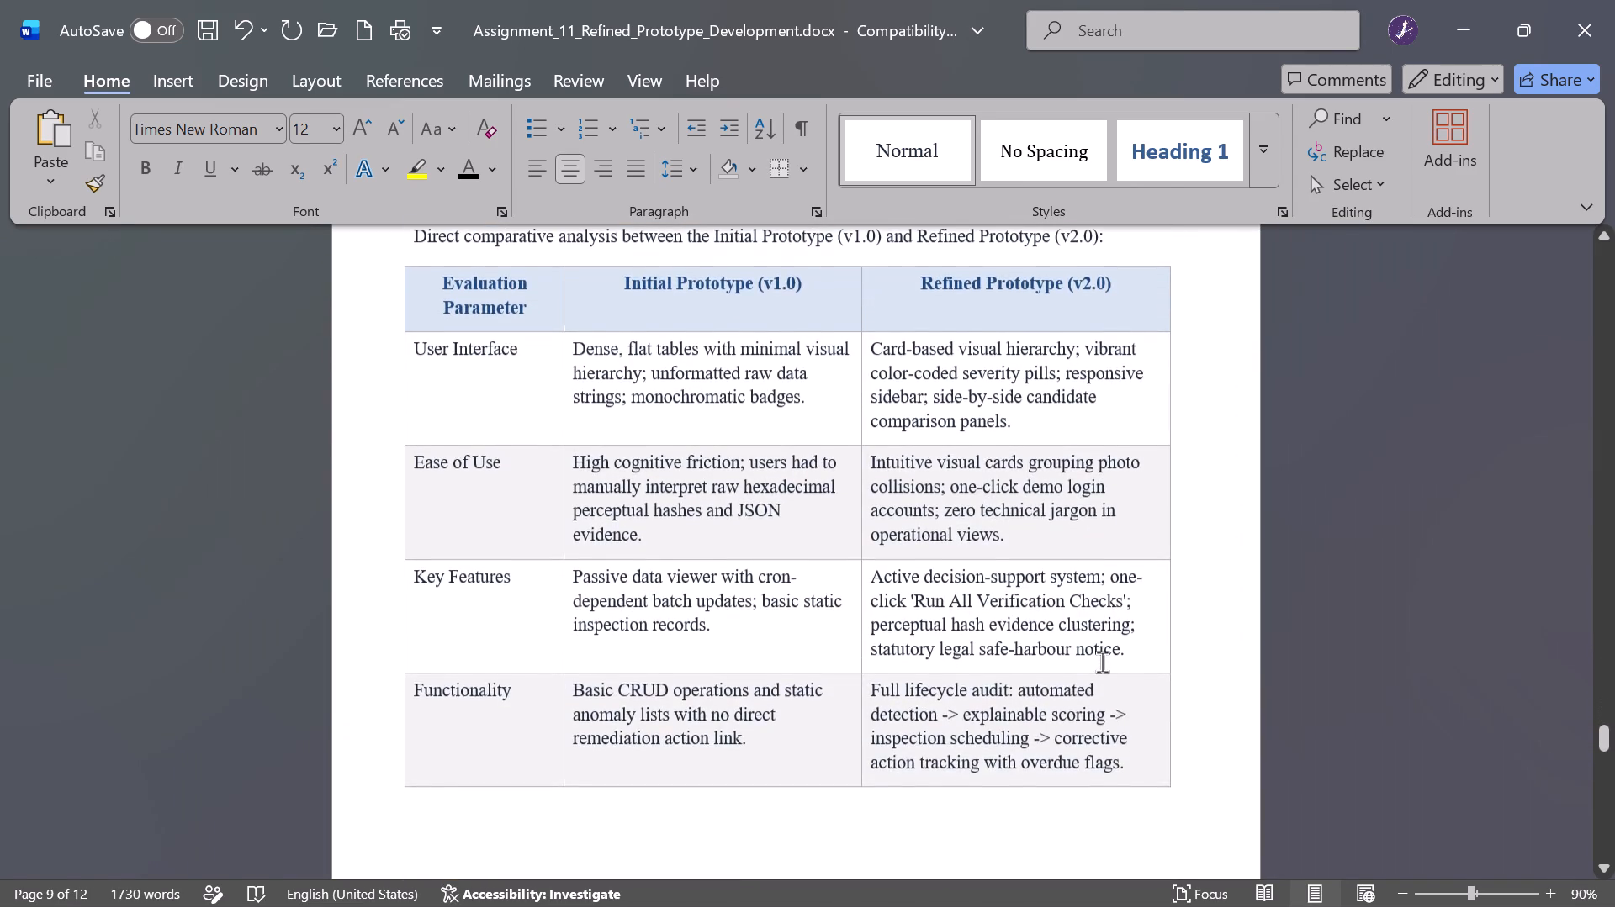
pyautogui.scroll(1, 1102, 662)
pyautogui.scroll(-1, 1102, 662)
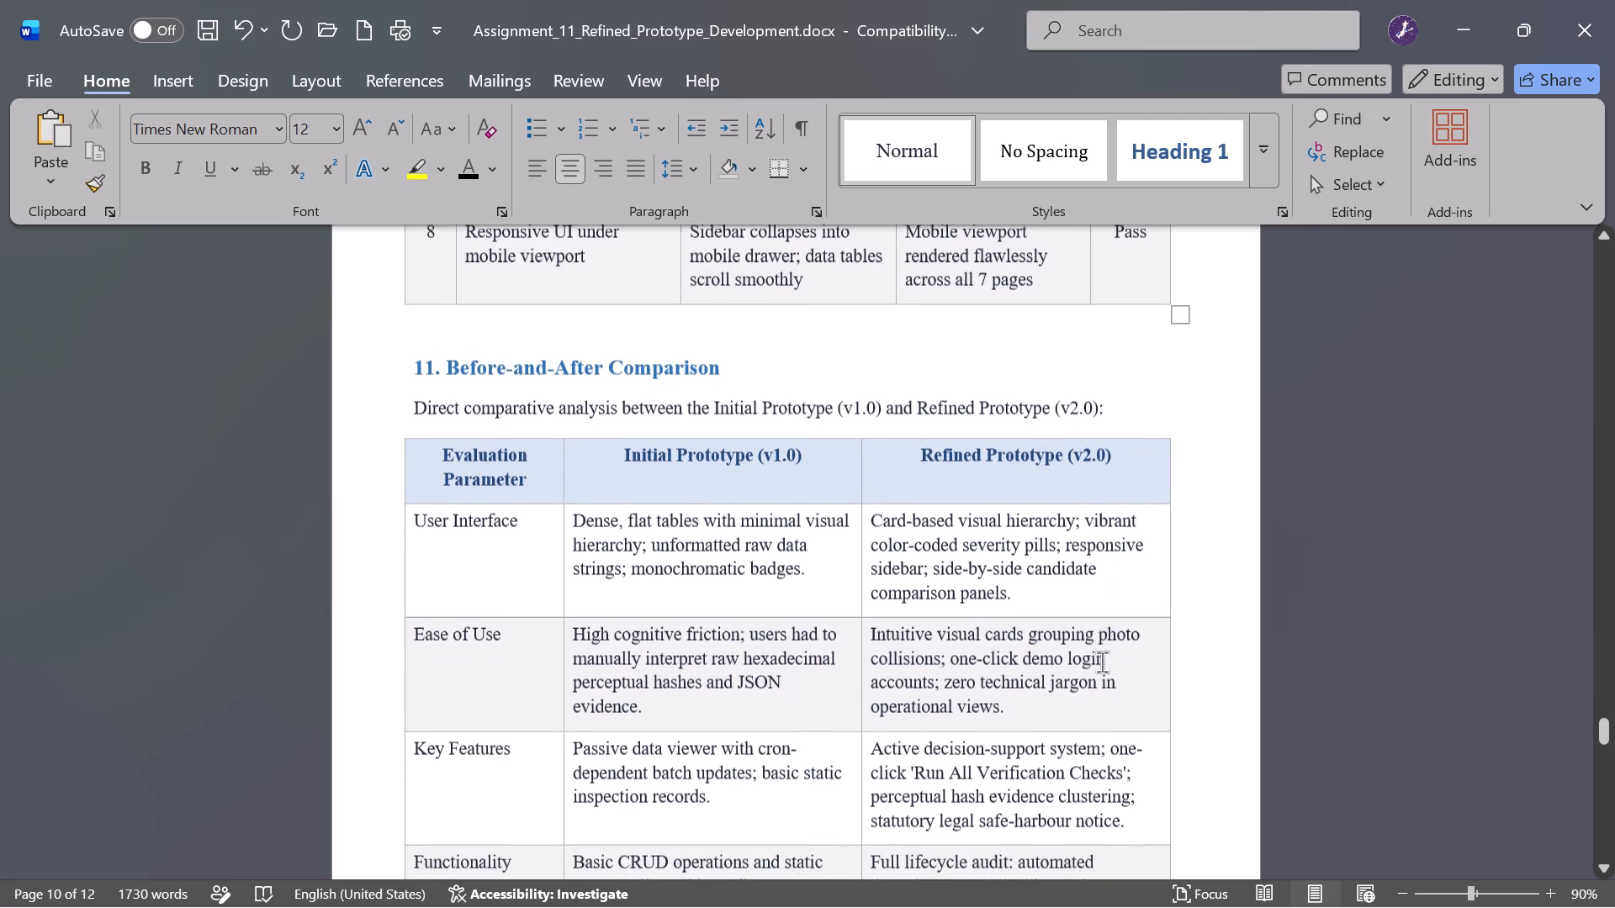
pyautogui.scroll(-3, 1102, 662)
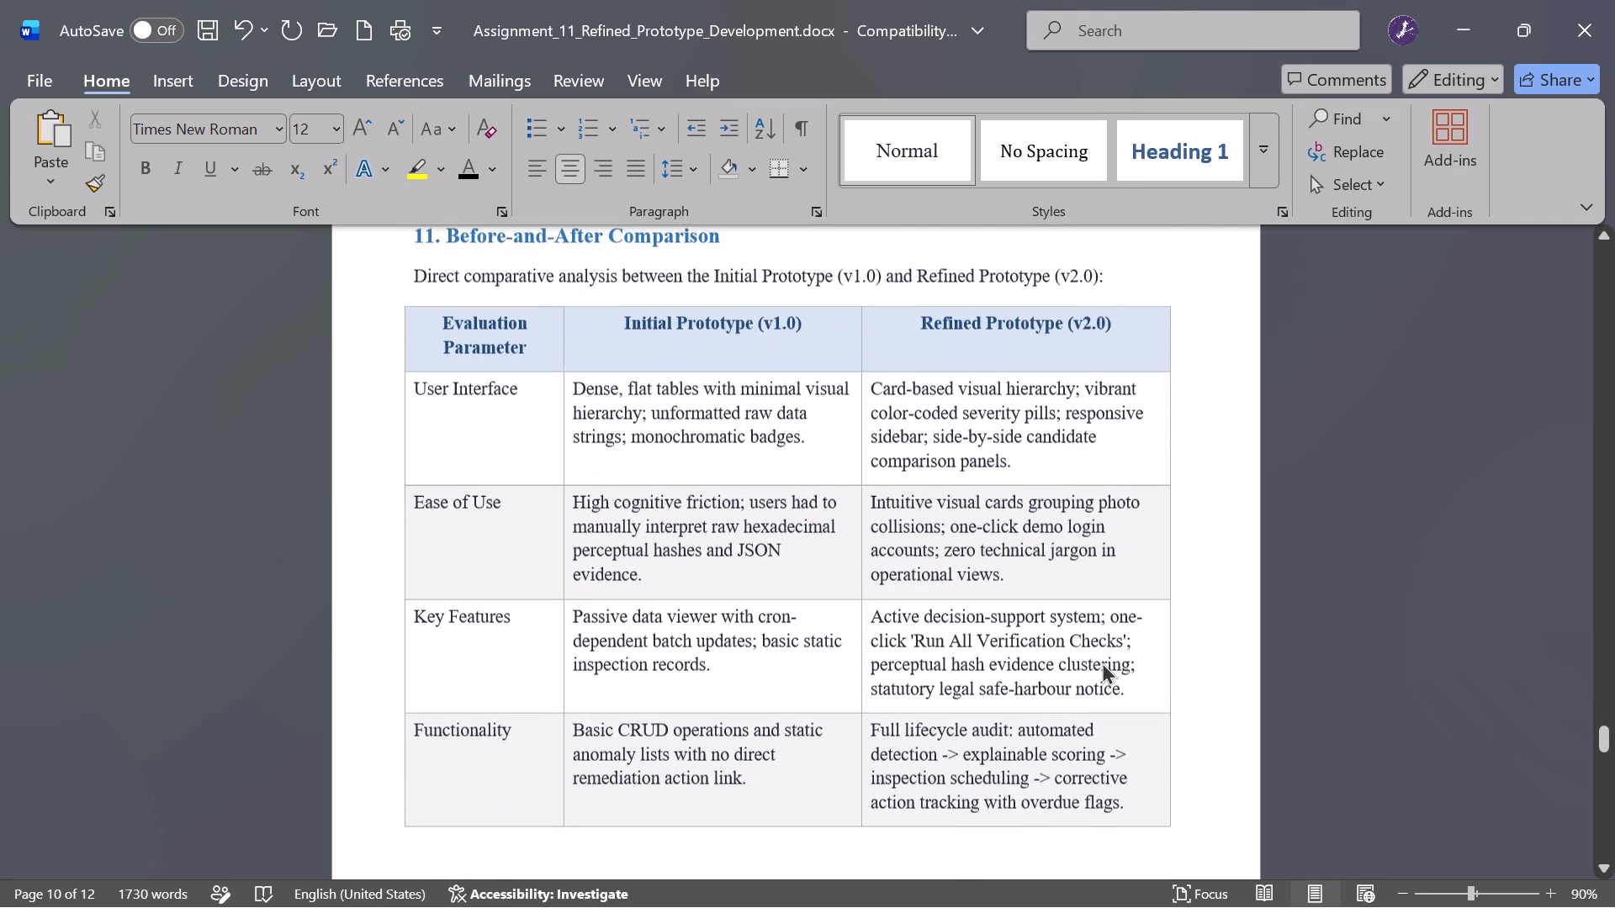
pyautogui.scroll(-5, 1102, 662)
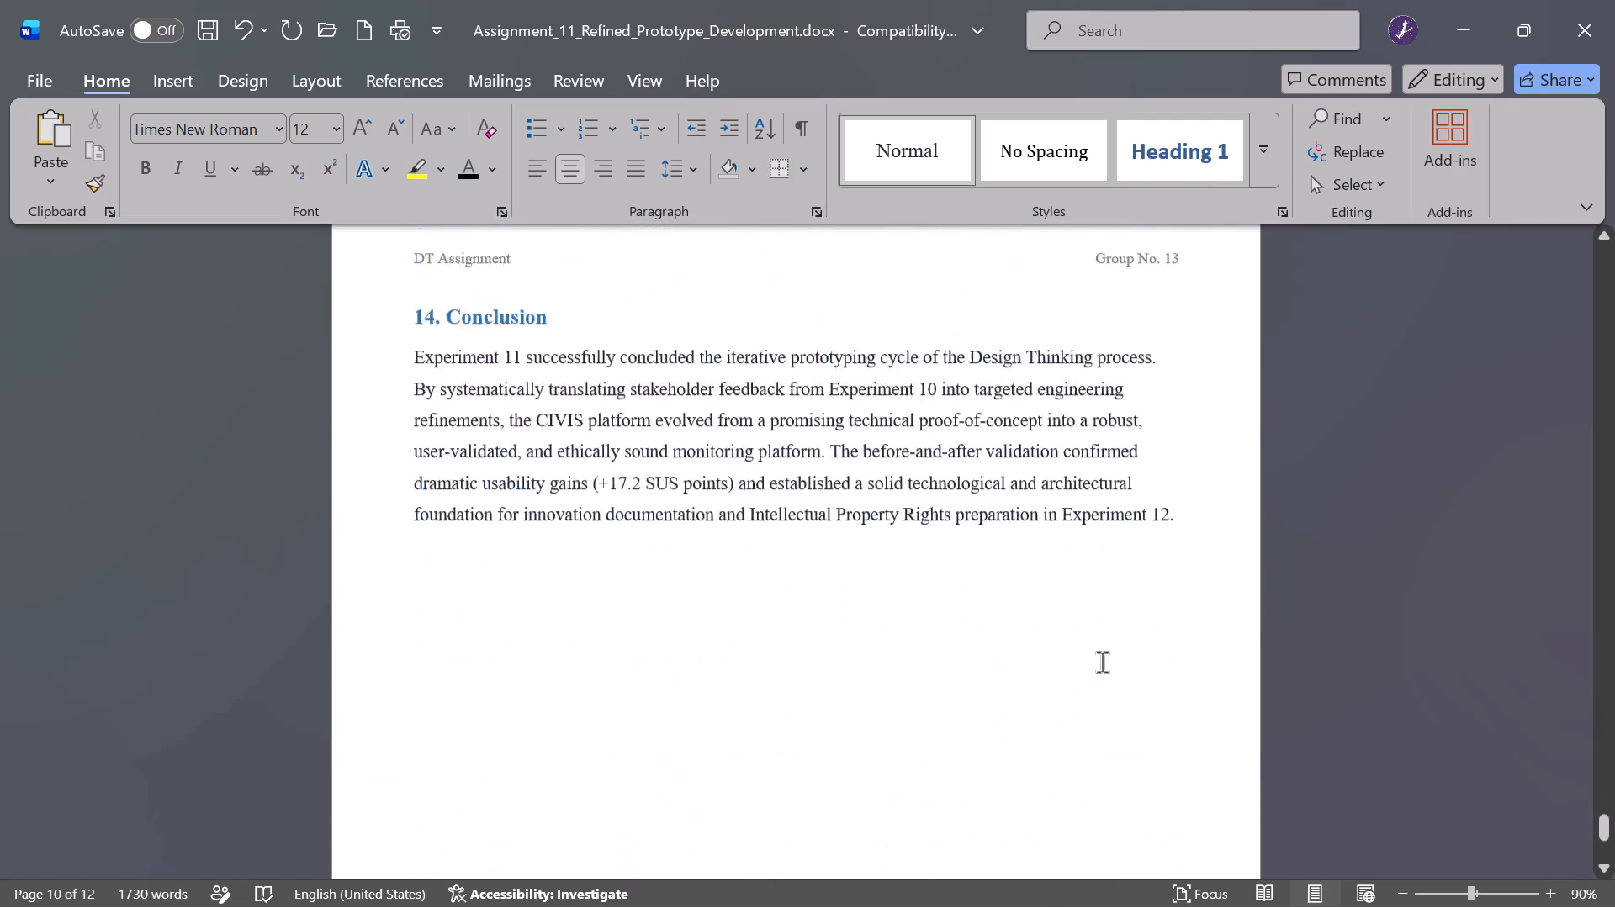
pyautogui.scroll(-3, 1102, 662)
pyautogui.scroll(1, 1102, 662)
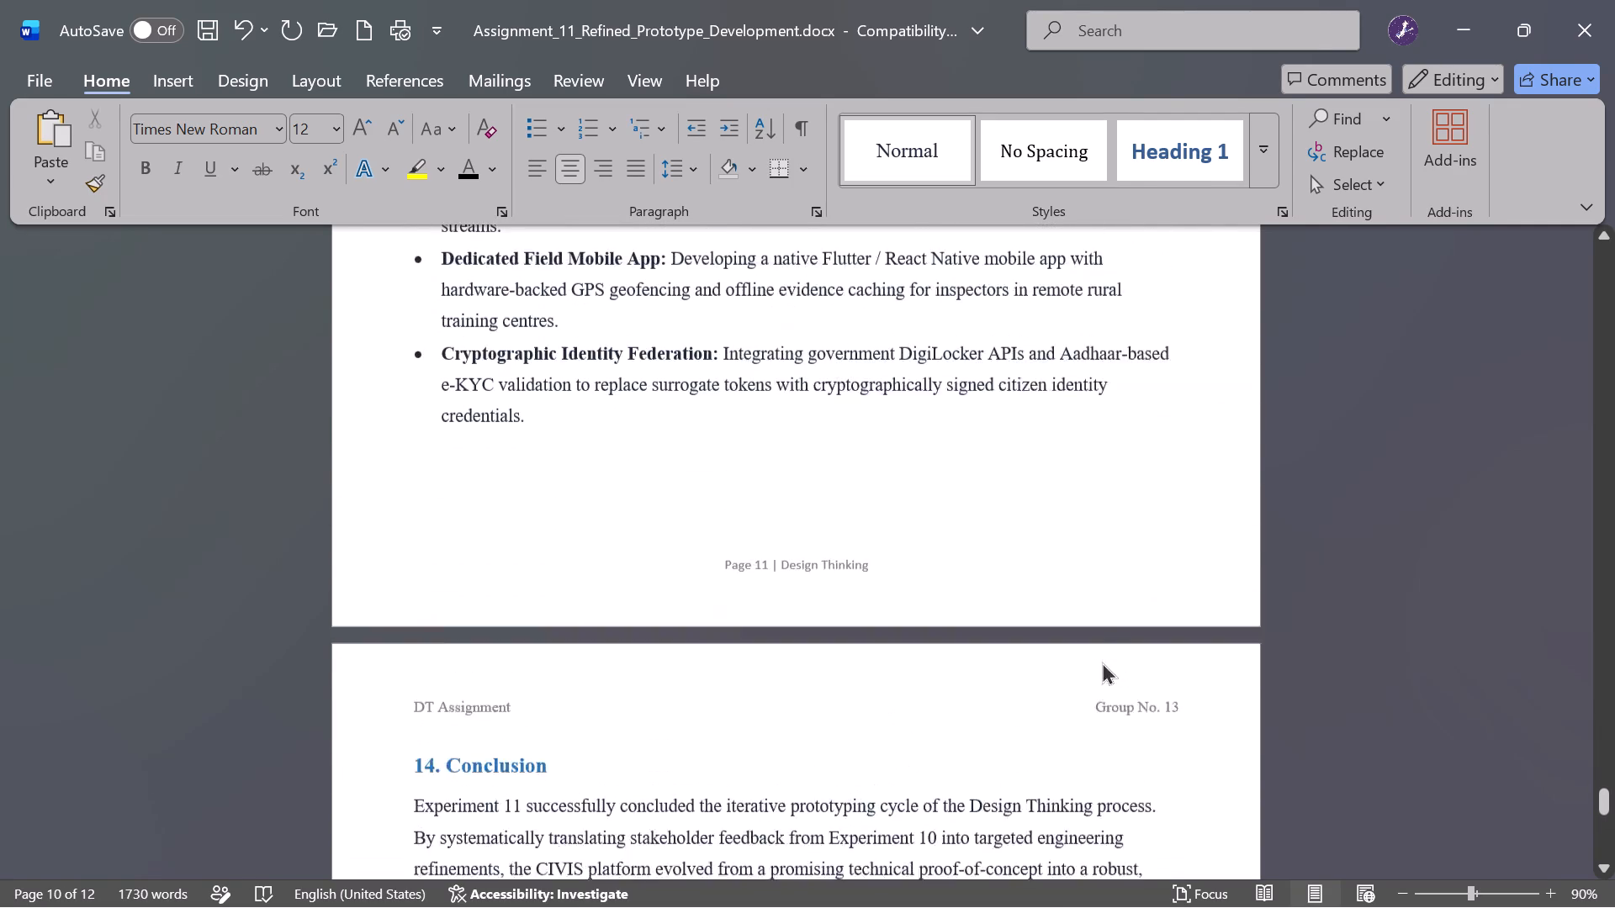
pyautogui.scroll(1, 1102, 662)
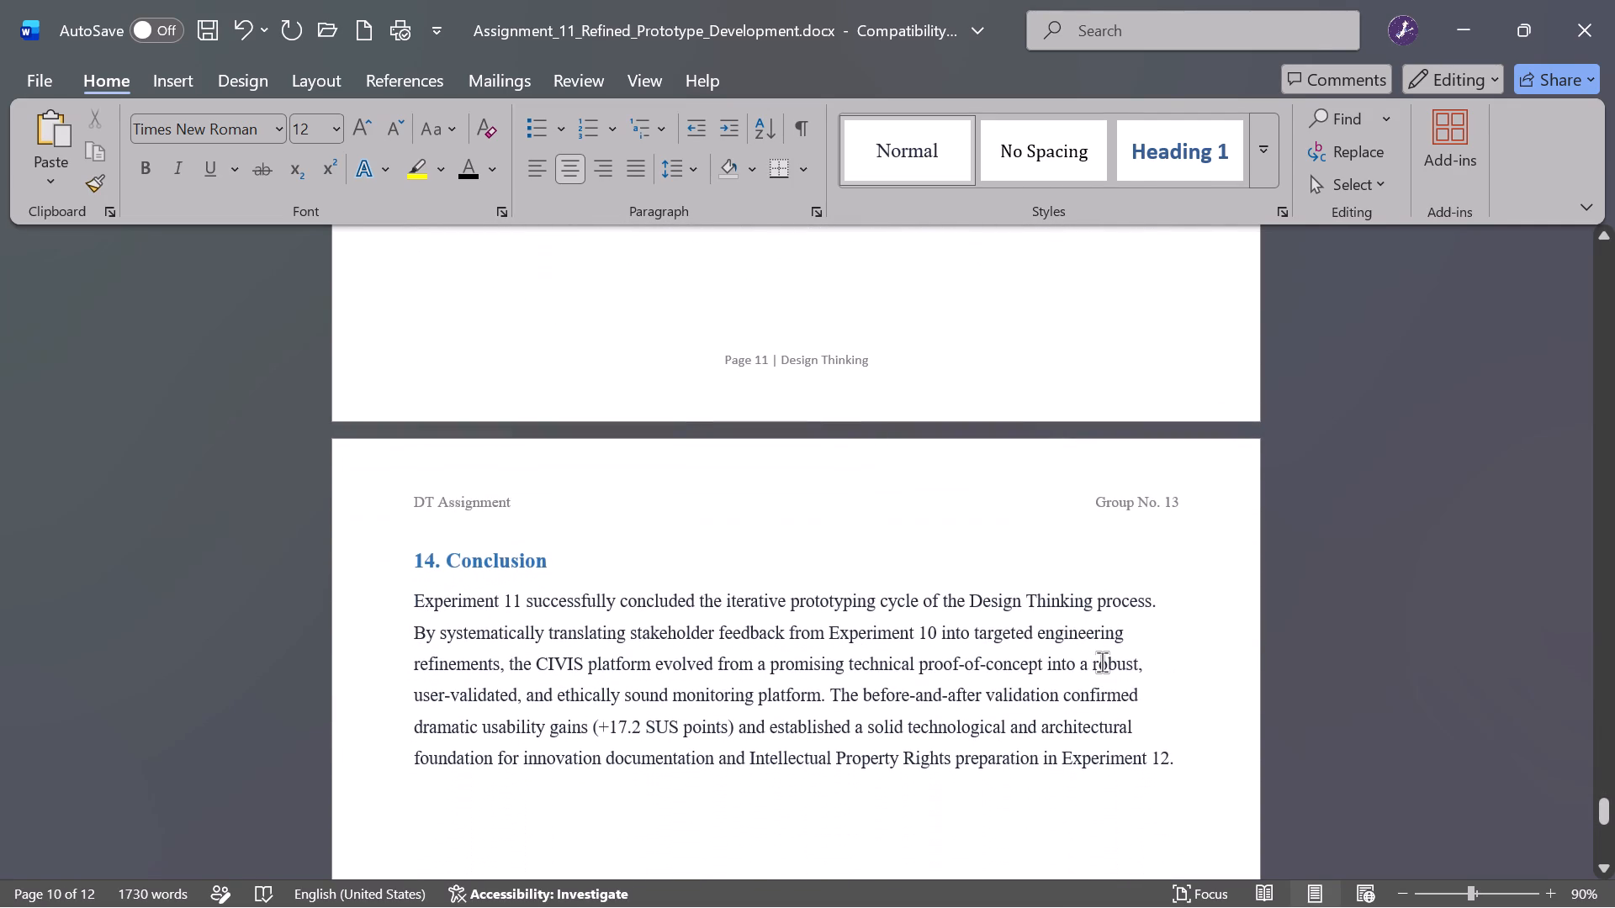
pyautogui.scroll(7, 1102, 662)
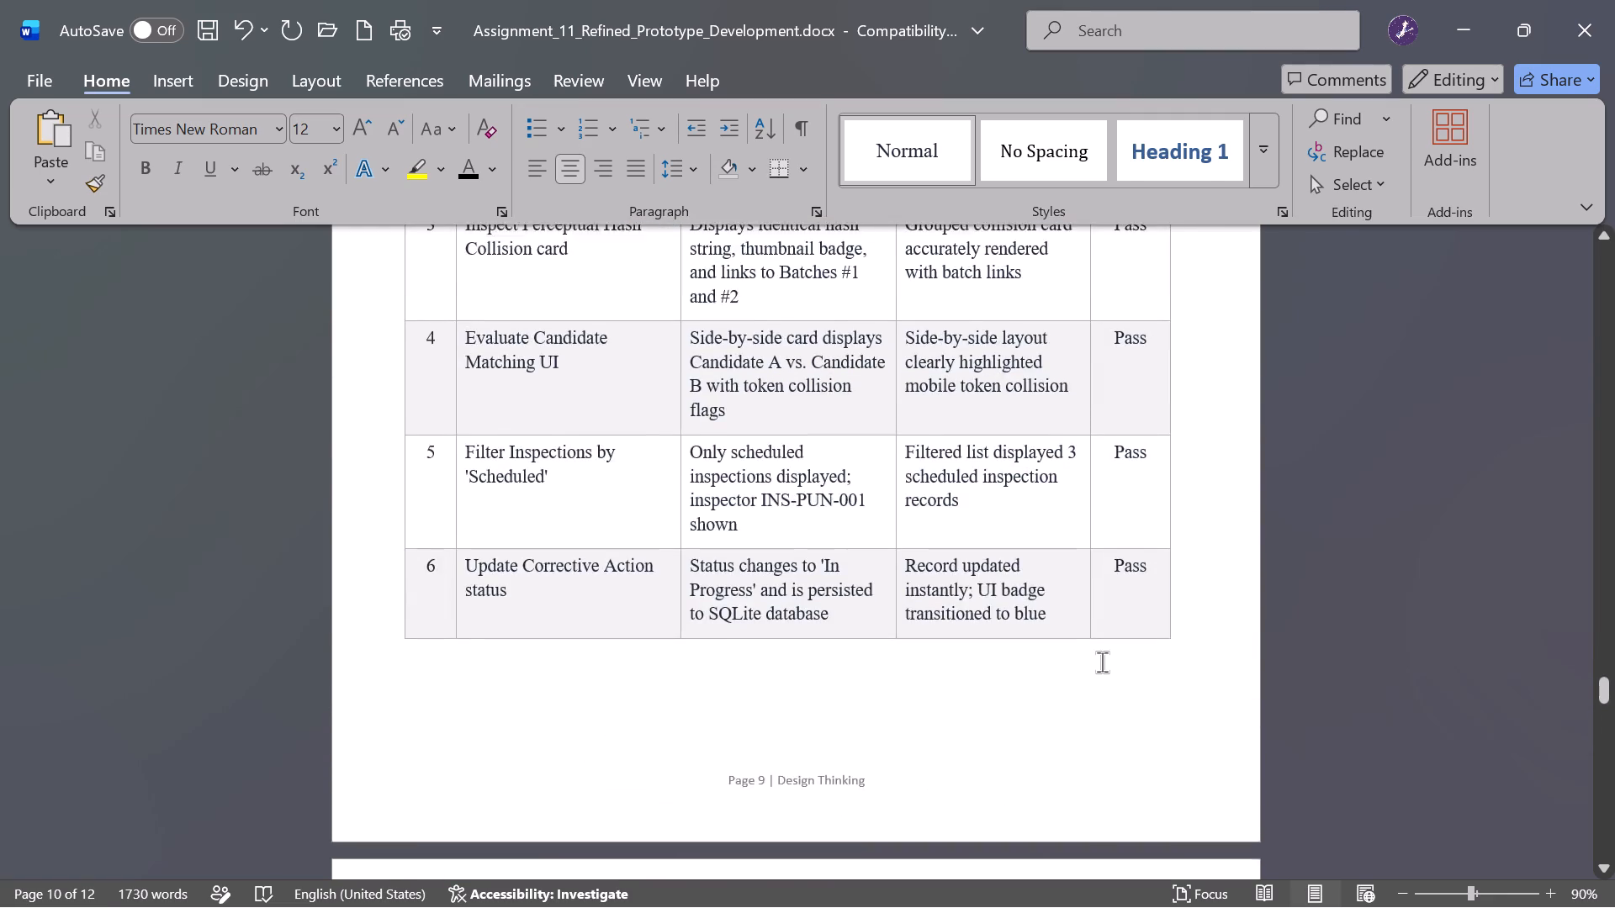
pyautogui.scroll(5, 1102, 662)
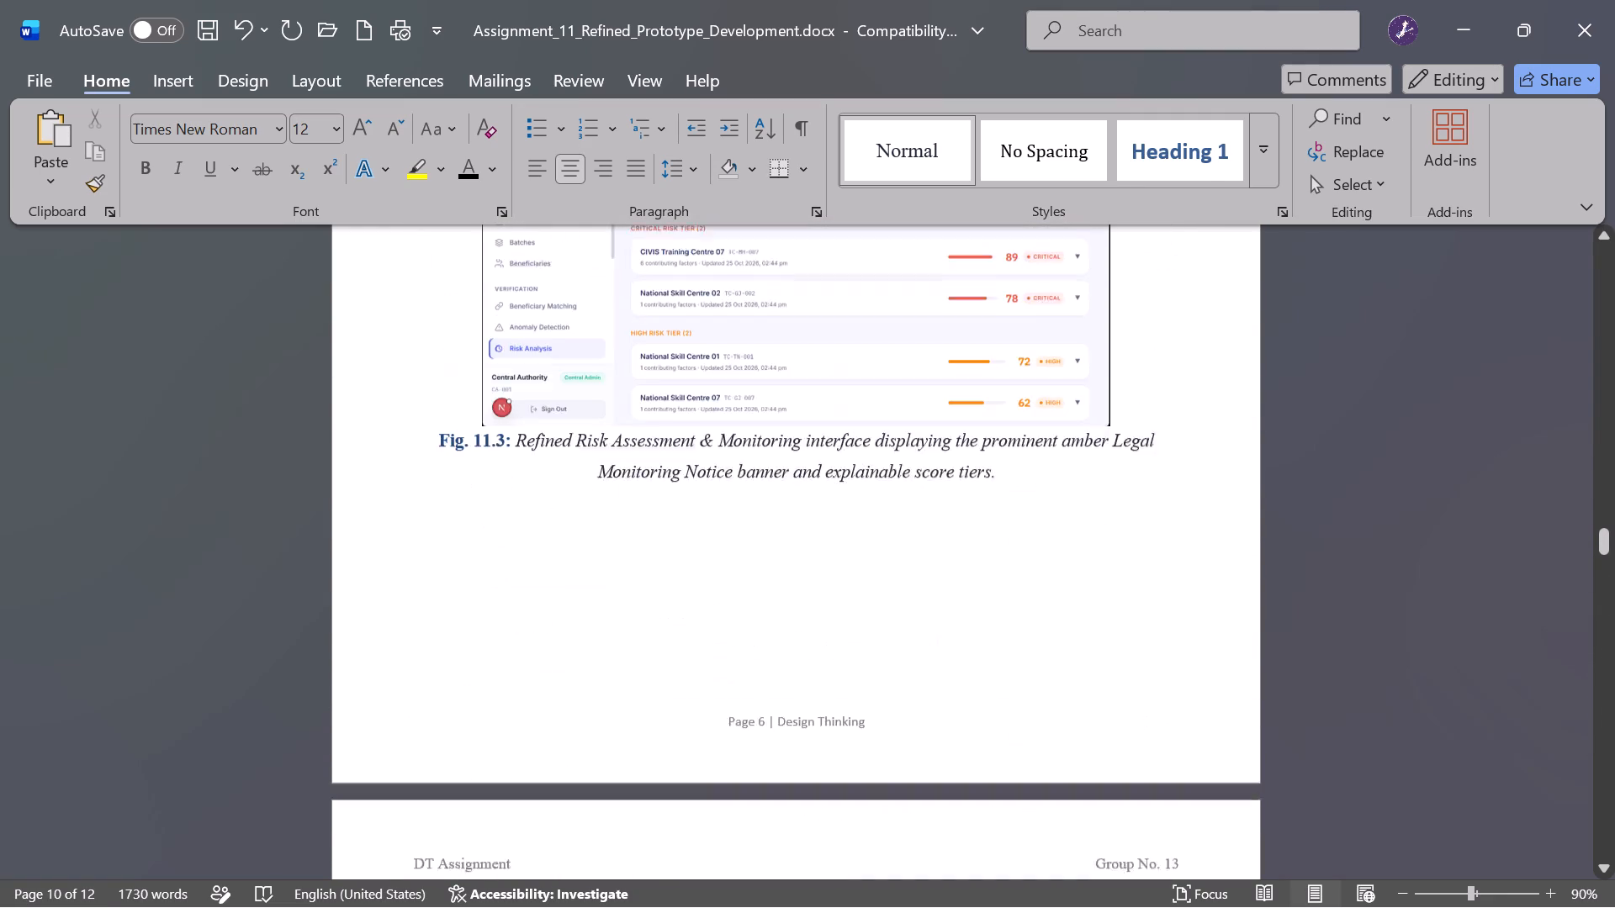
pyautogui.scroll(7, 1102, 662)
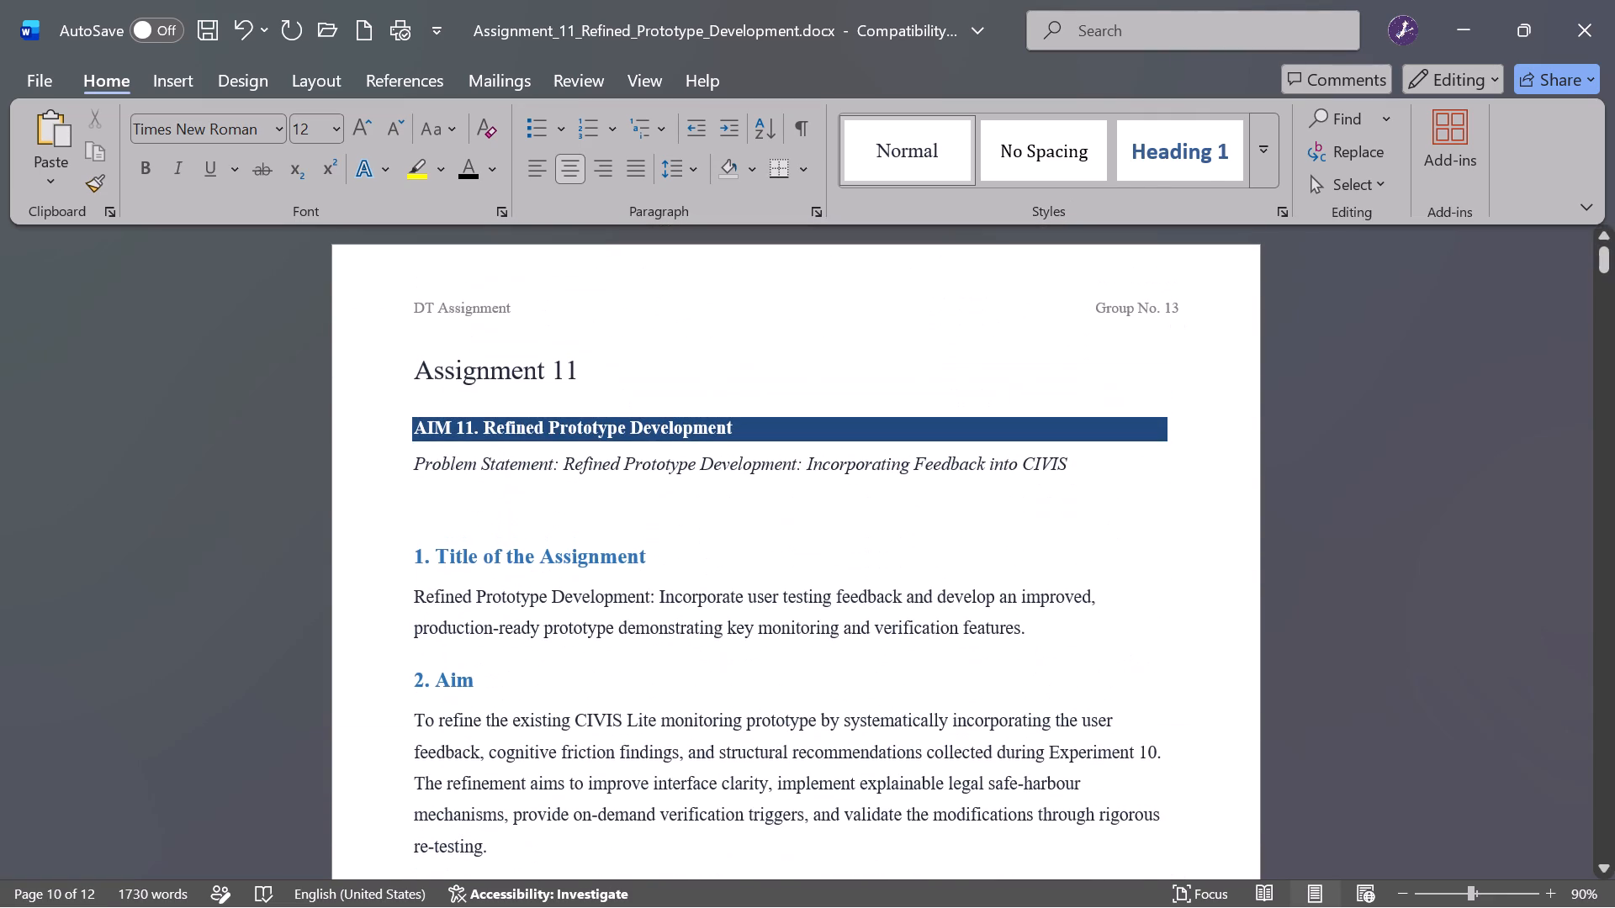
# Save the Assignment 11 document and close it.
pyautogui.hotkey('ctrl', 's')
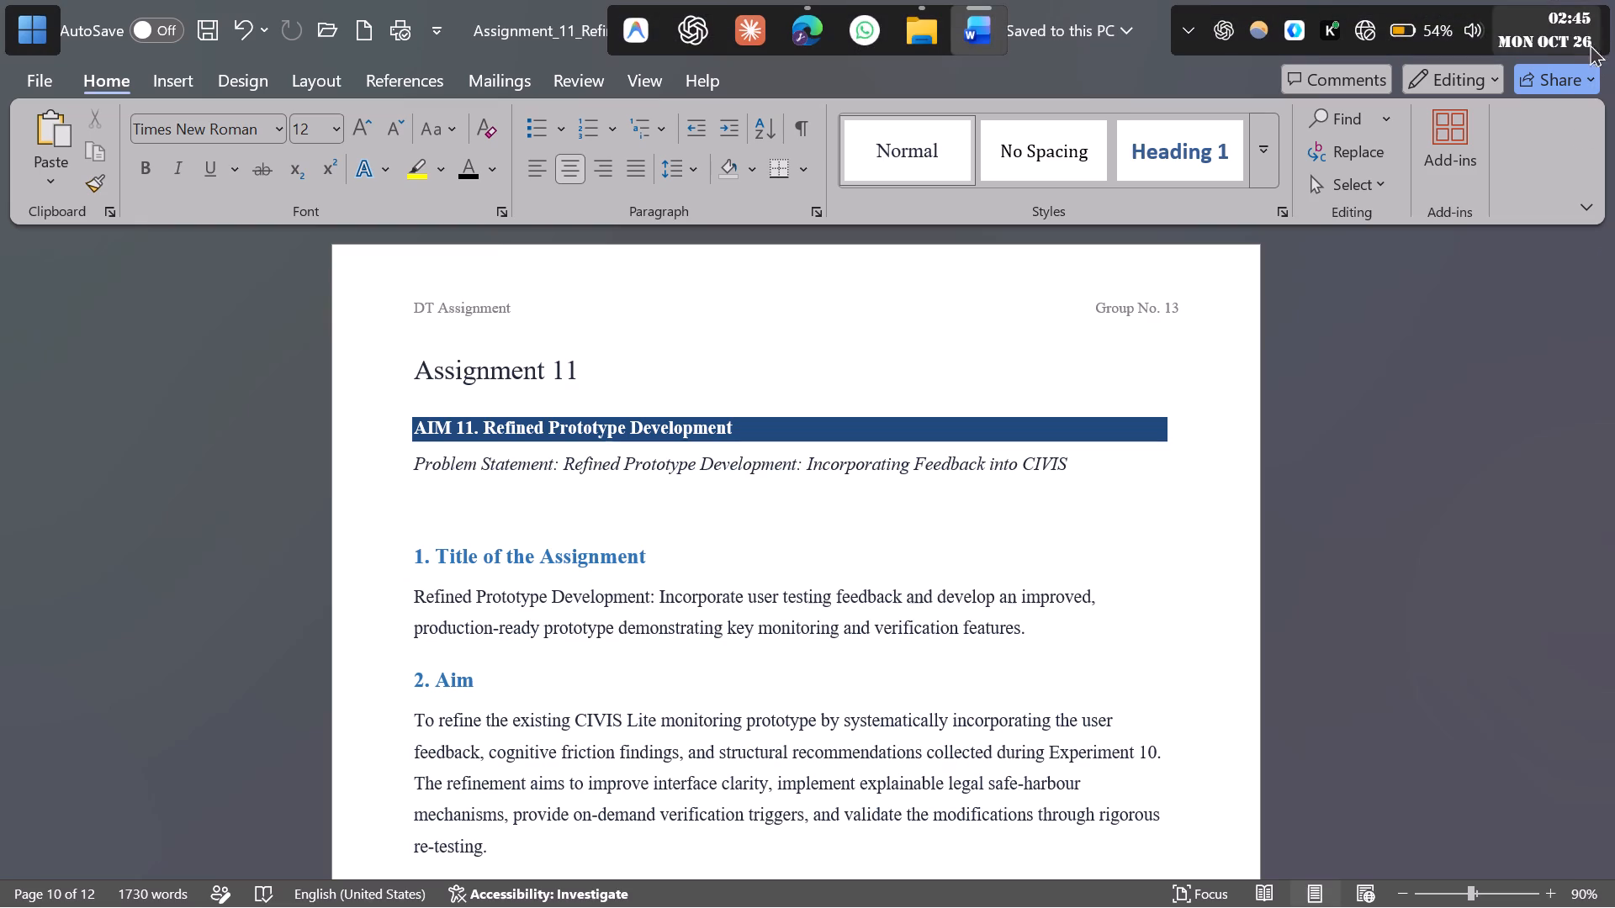
pyautogui.click(1595, 29)
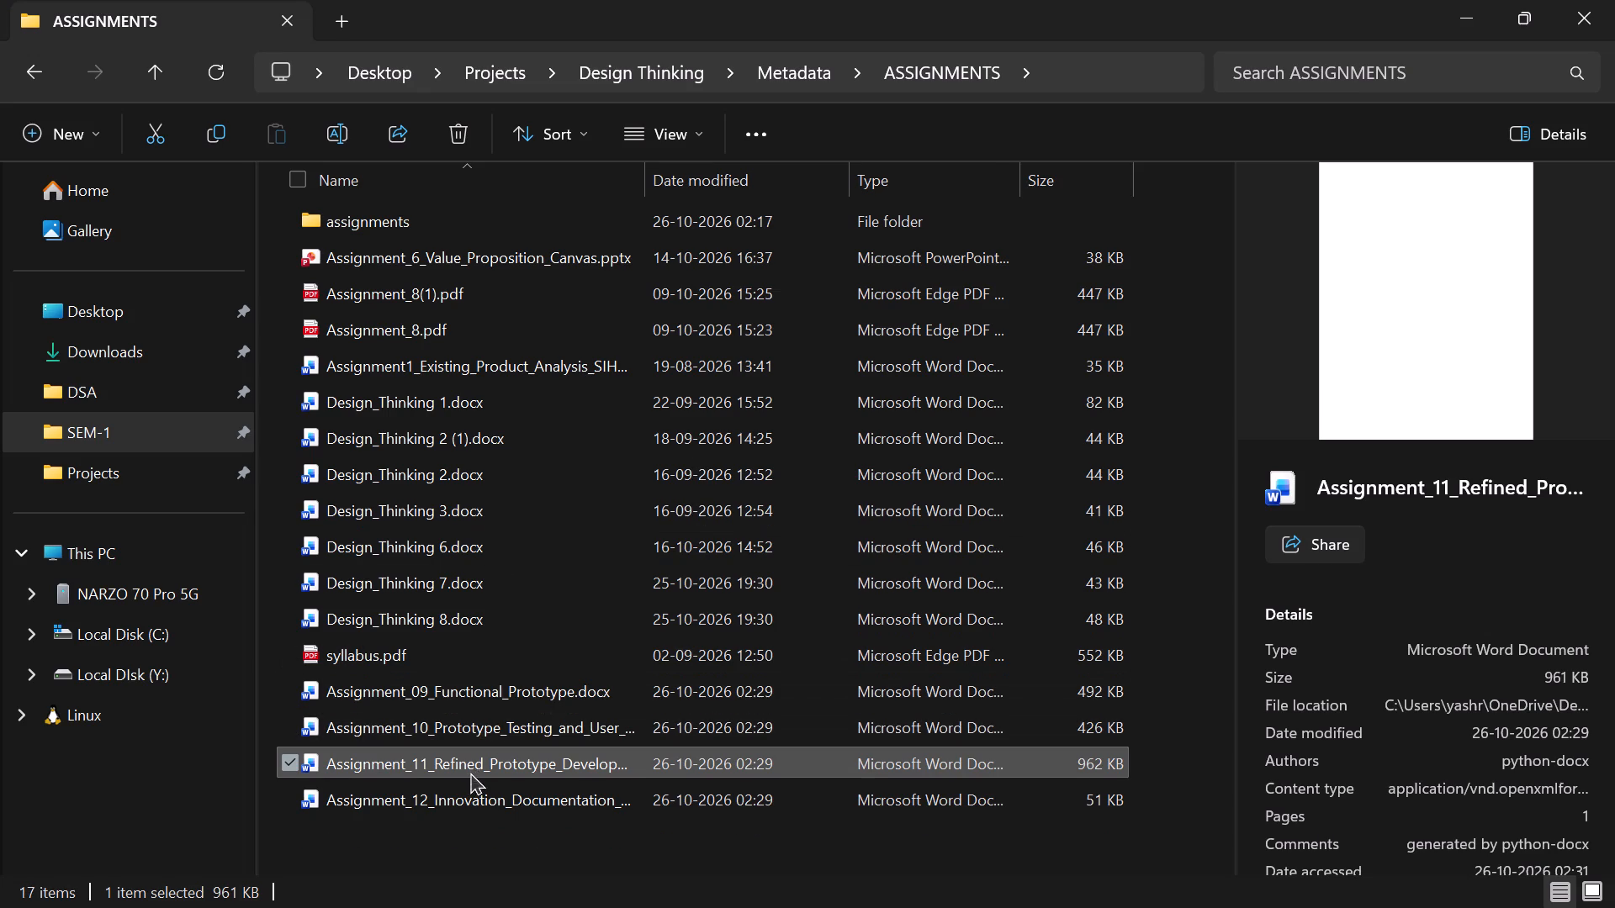
# Open the Assignment 12 innovation documentation and IPR document from the ASSIGNMENTS folder.
pyautogui.doubleClick(450, 791)
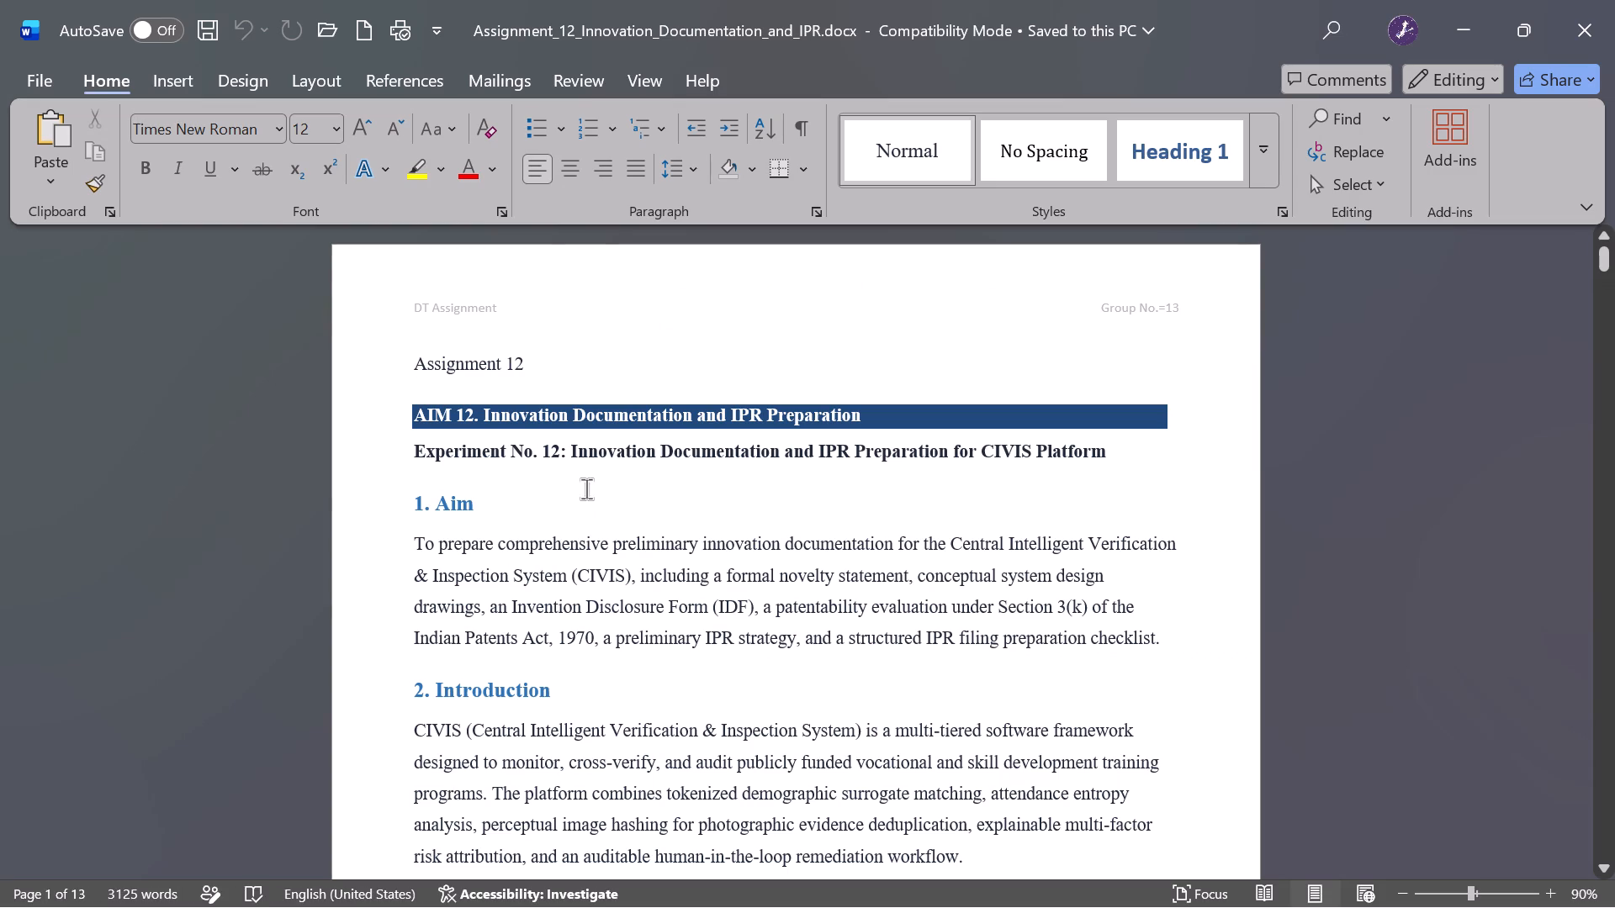
# Replace the "Experiment No. 12:" prefix on the line under the AIM 12 banner with "Problem Statement: ".
pyautogui.moveTo(1115, 454); pyautogui.dragTo(818, 457)
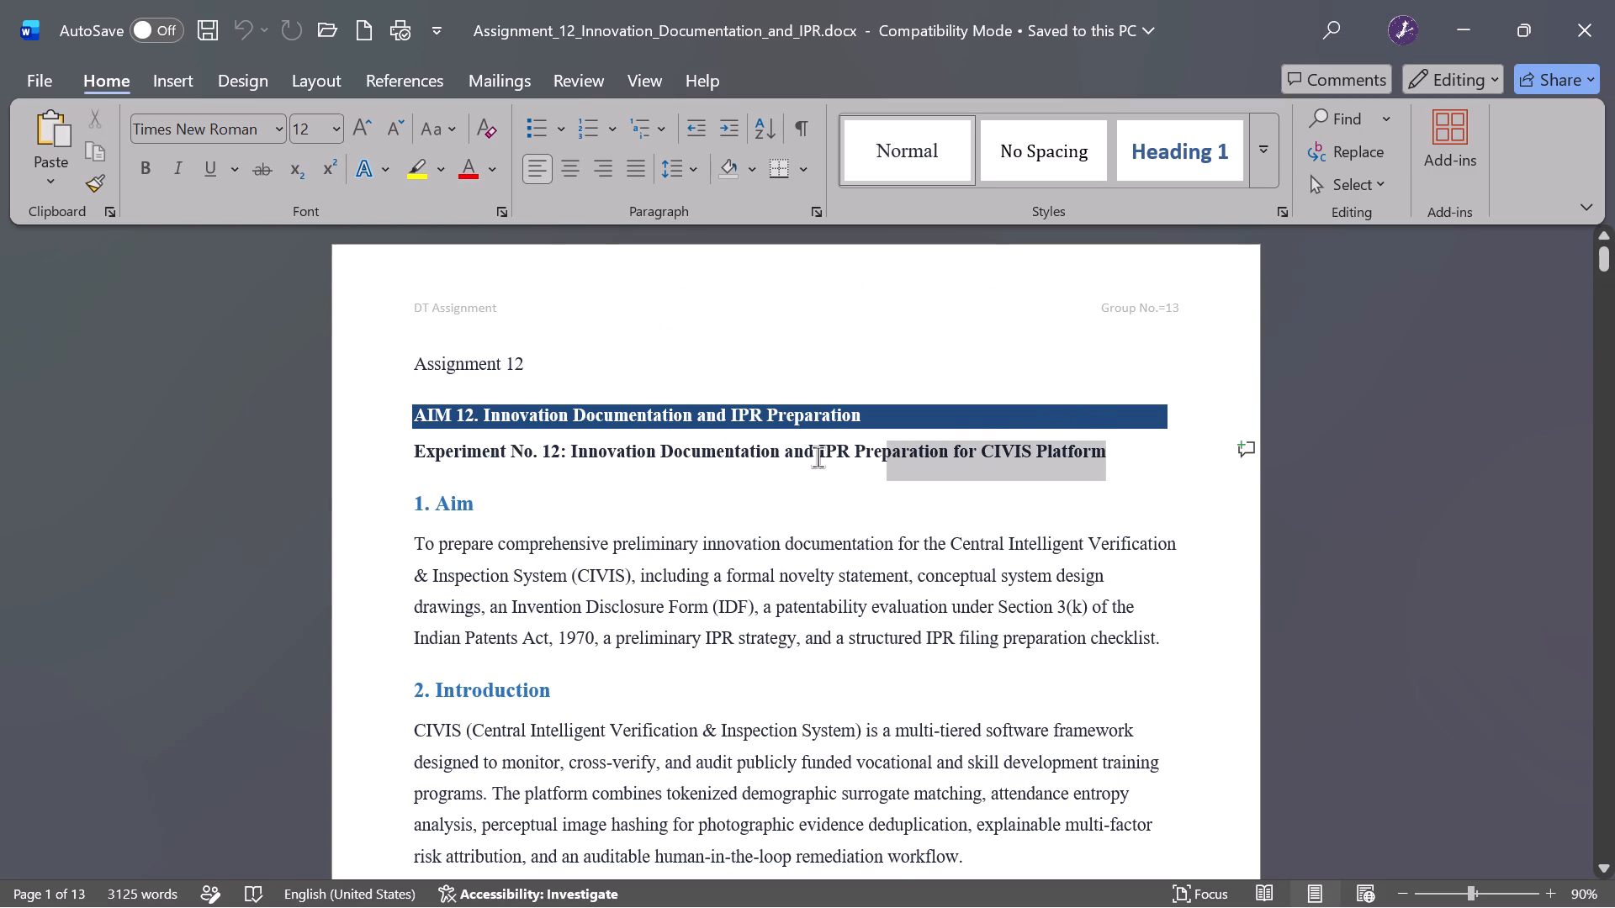
pyautogui.moveTo(818, 457); pyautogui.dragTo(406, 462)
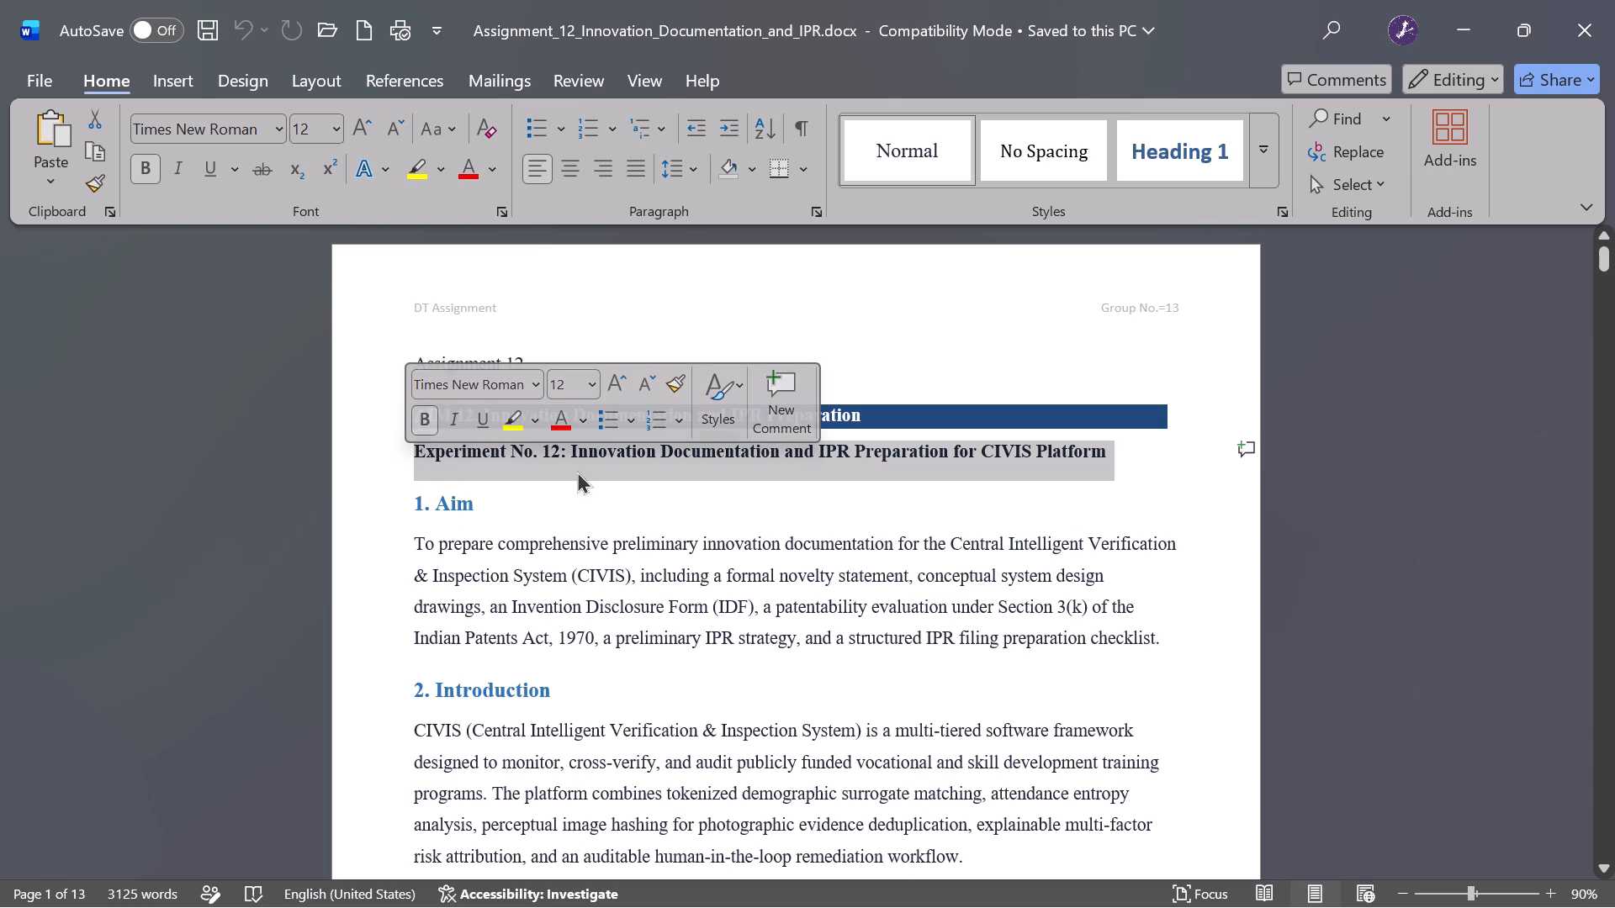
pyautogui.click(587, 462)
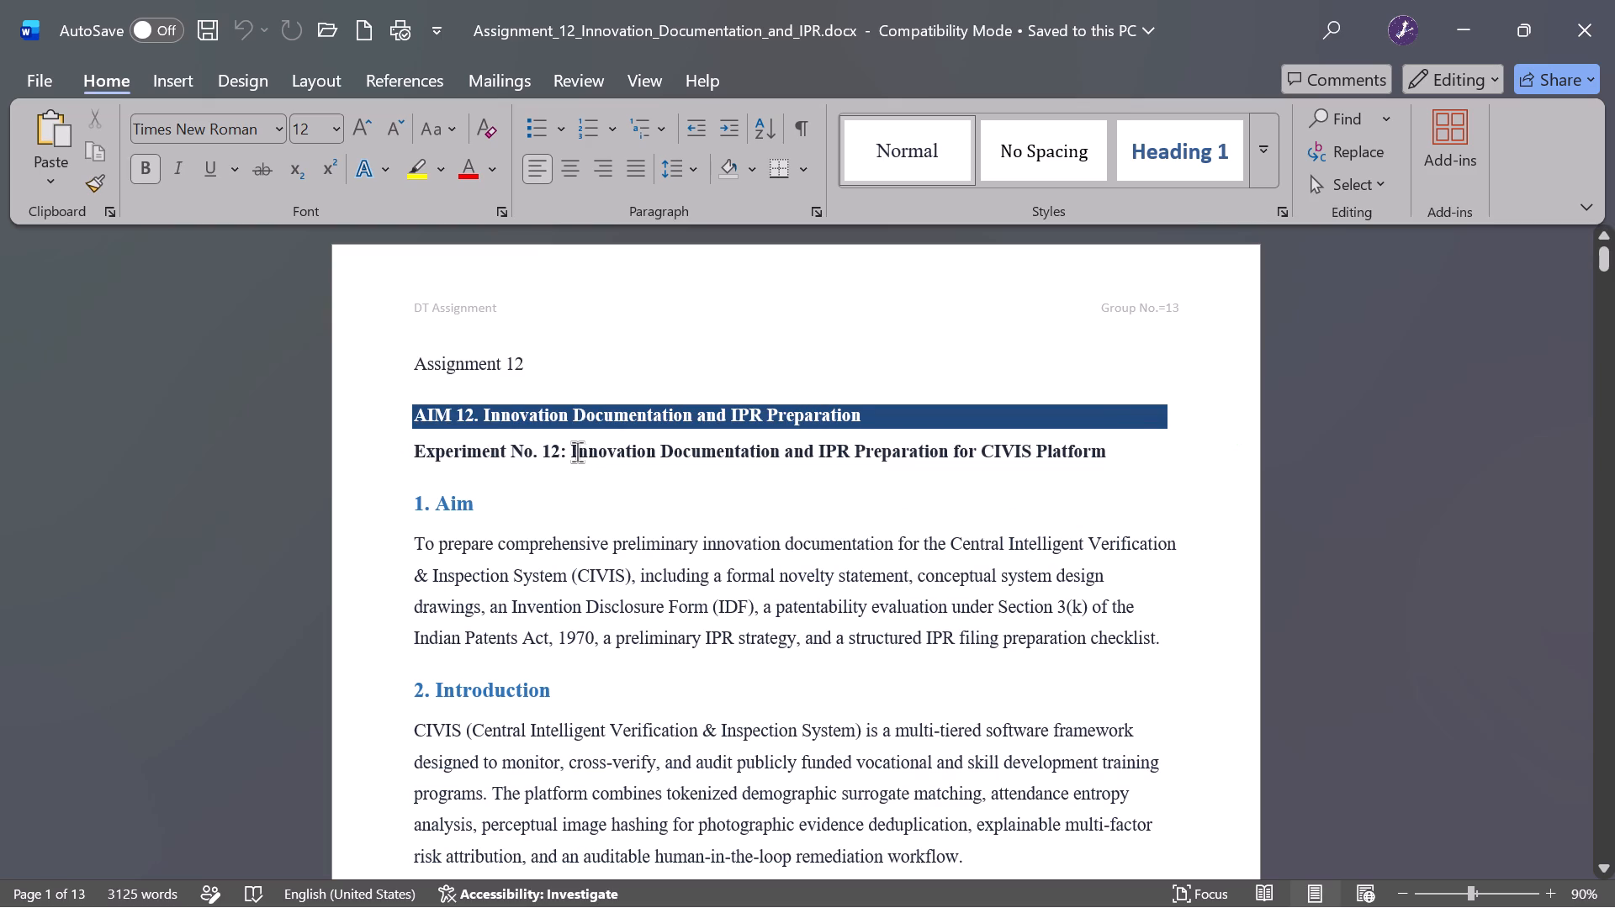
pyautogui.click(577, 451)
pyautogui.press('Left')
pyautogui.hotkey('ctrl', 'BackSpace')
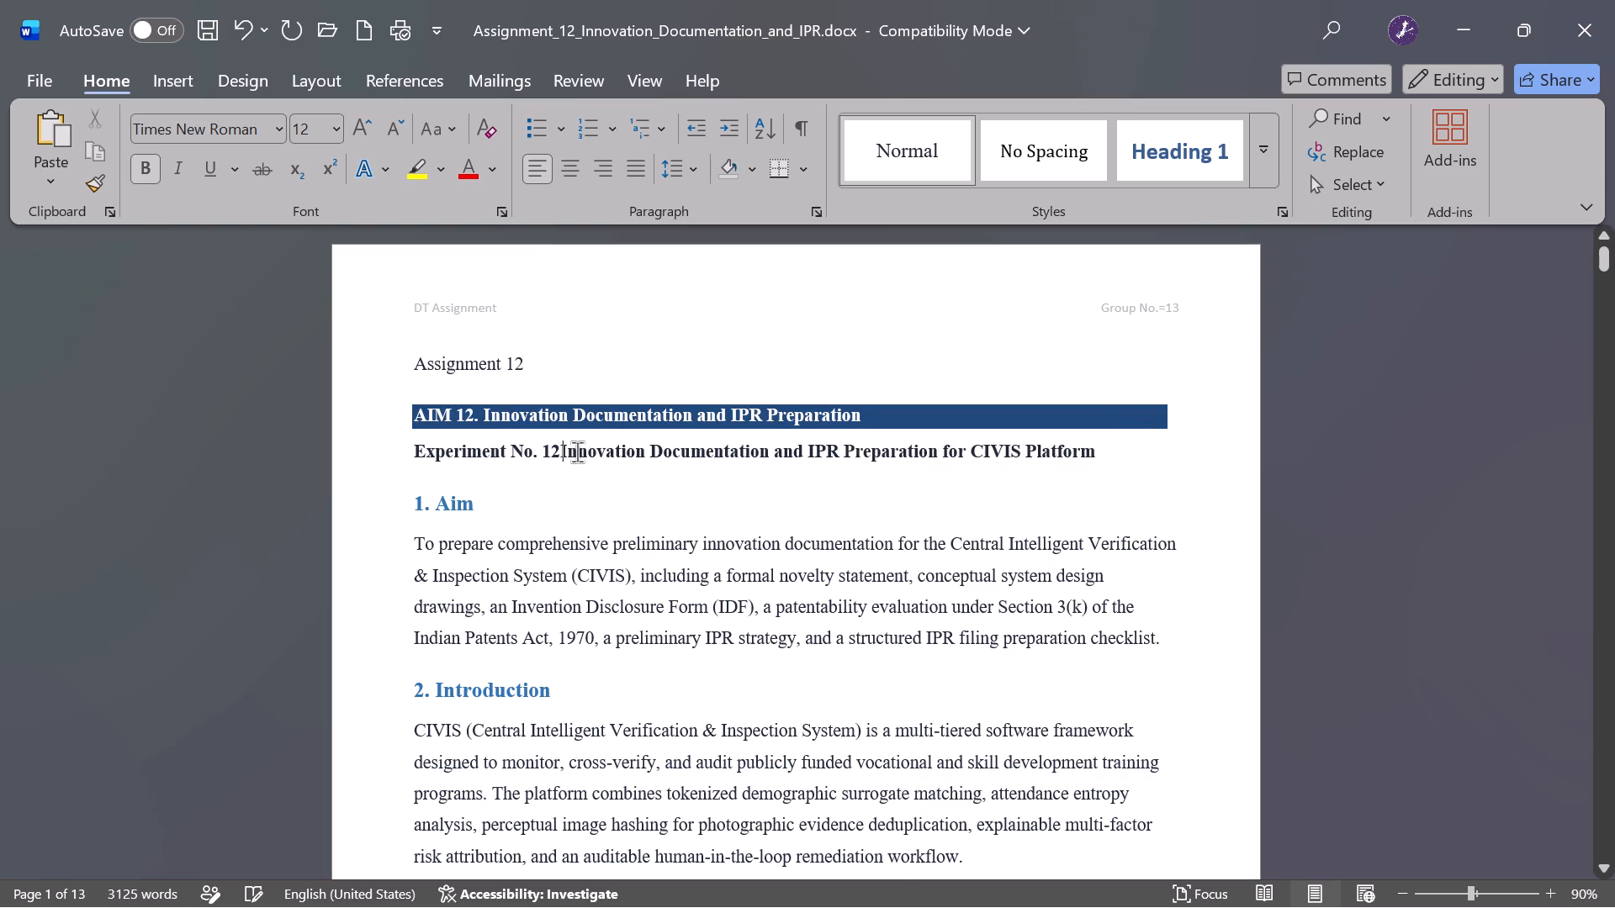
pyautogui.hotkey('ctrl', 'BackSpace')
pyautogui.hotkey('ctrl', 'BackSpace')
pyautogui.hotkey('ctrl', 'BackSpace')
pyautogui.hotkey('ctrl', 'BackSpace')
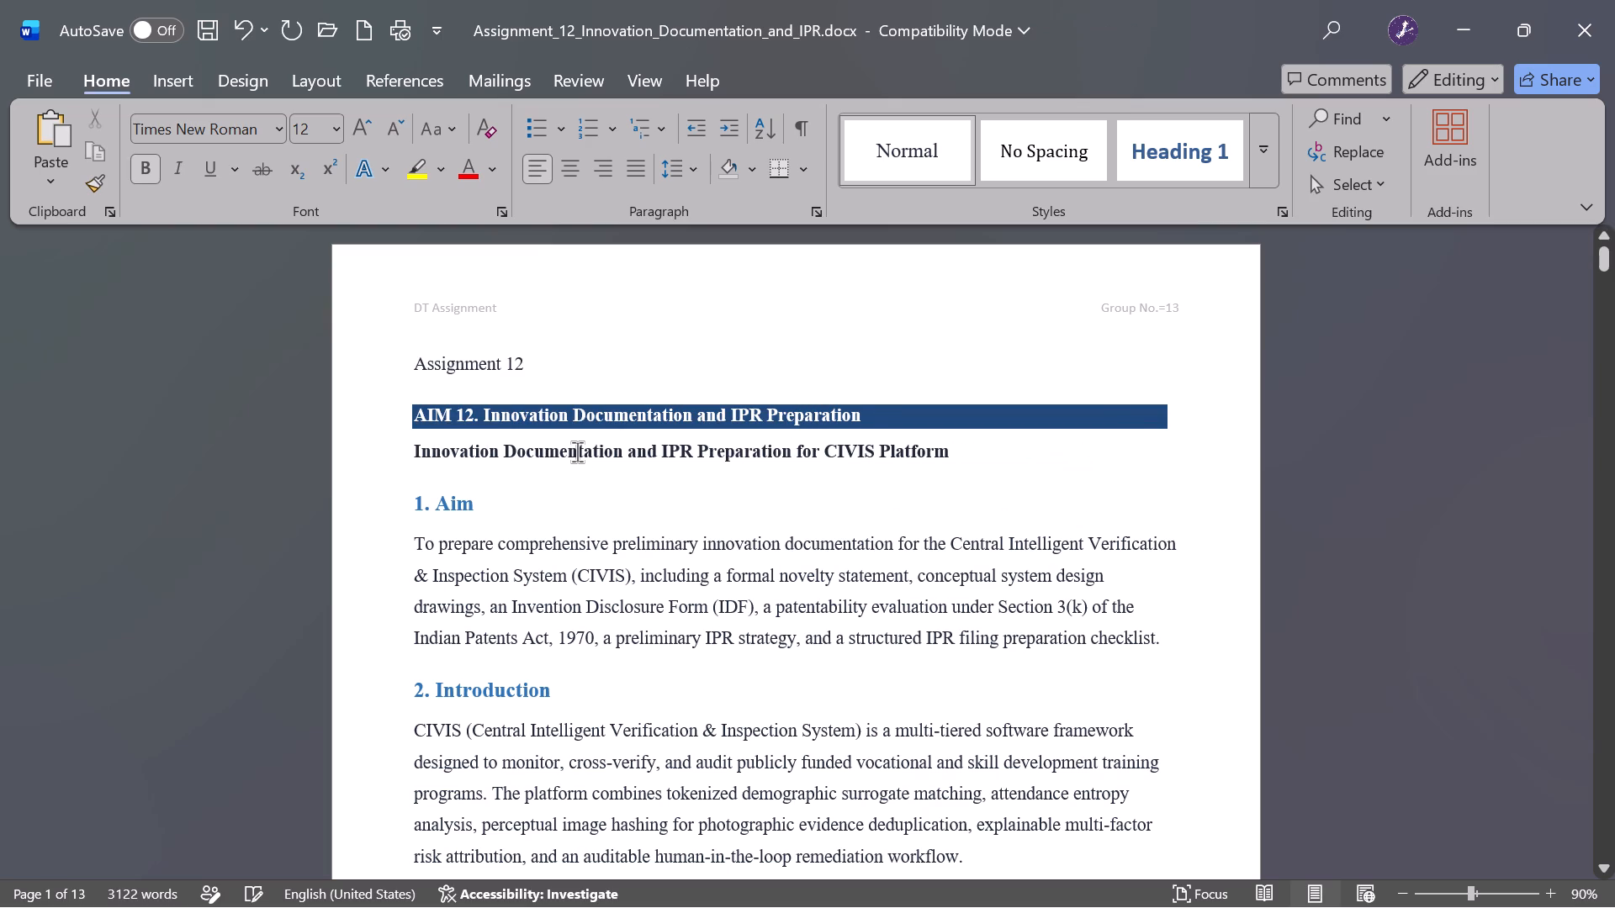
pyautogui.write('Pronle')
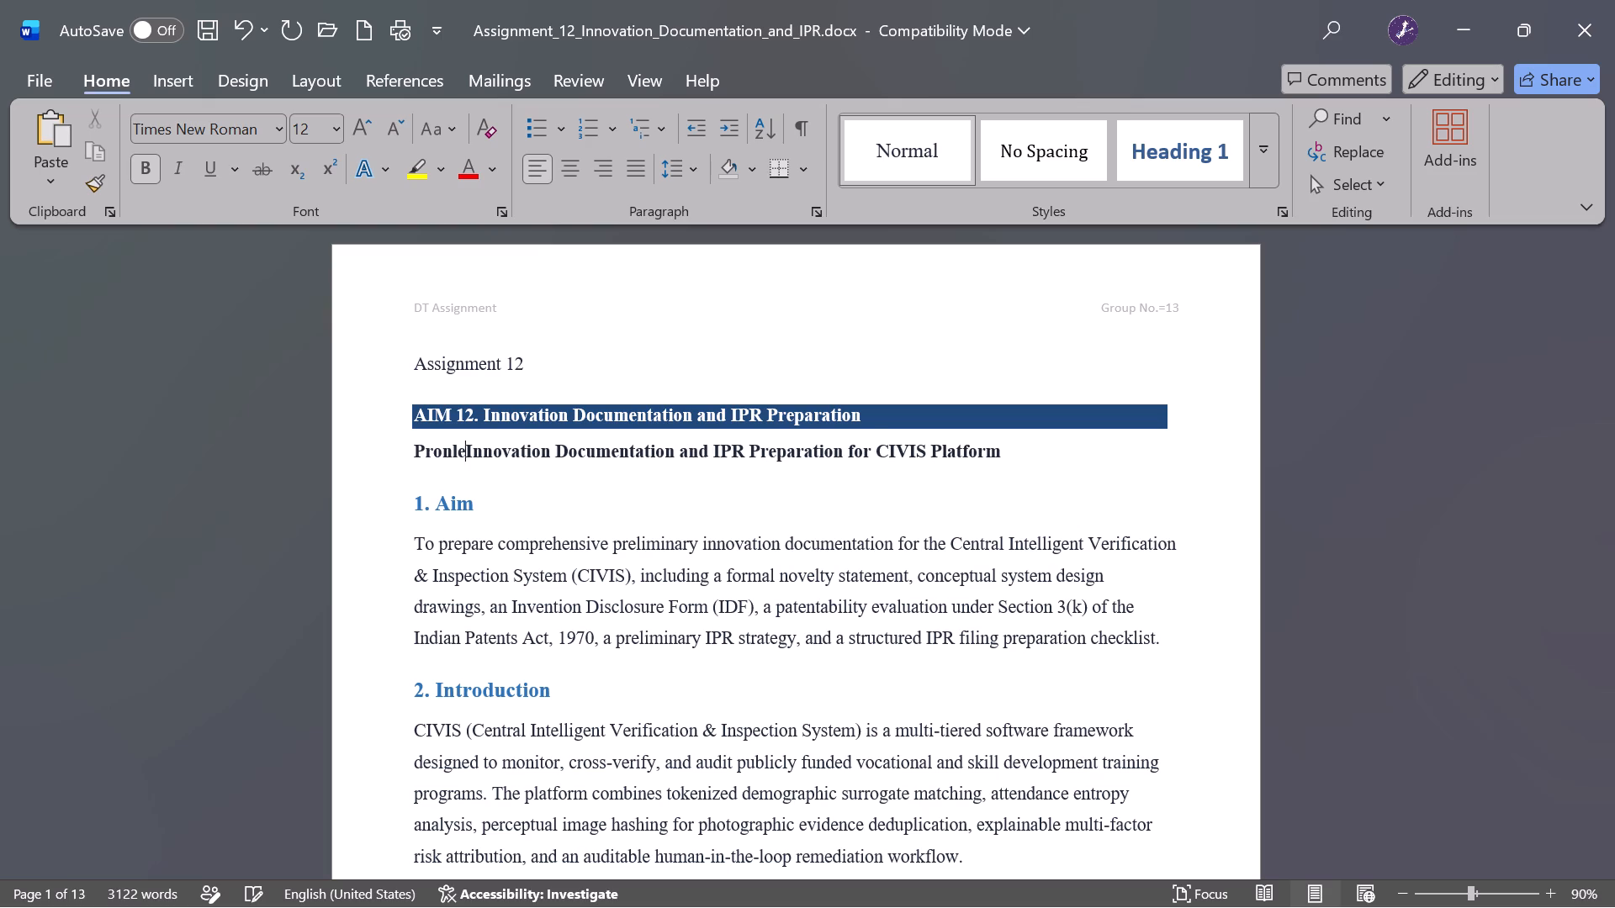
pyautogui.press('BackSpace')
pyautogui.press('BackSpace')
pyautogui.press('BackSpace')
pyautogui.write('blme')
pyautogui.press('BackSpace')
pyautogui.press('BackSpace')
pyautogui.press('BackSpace')
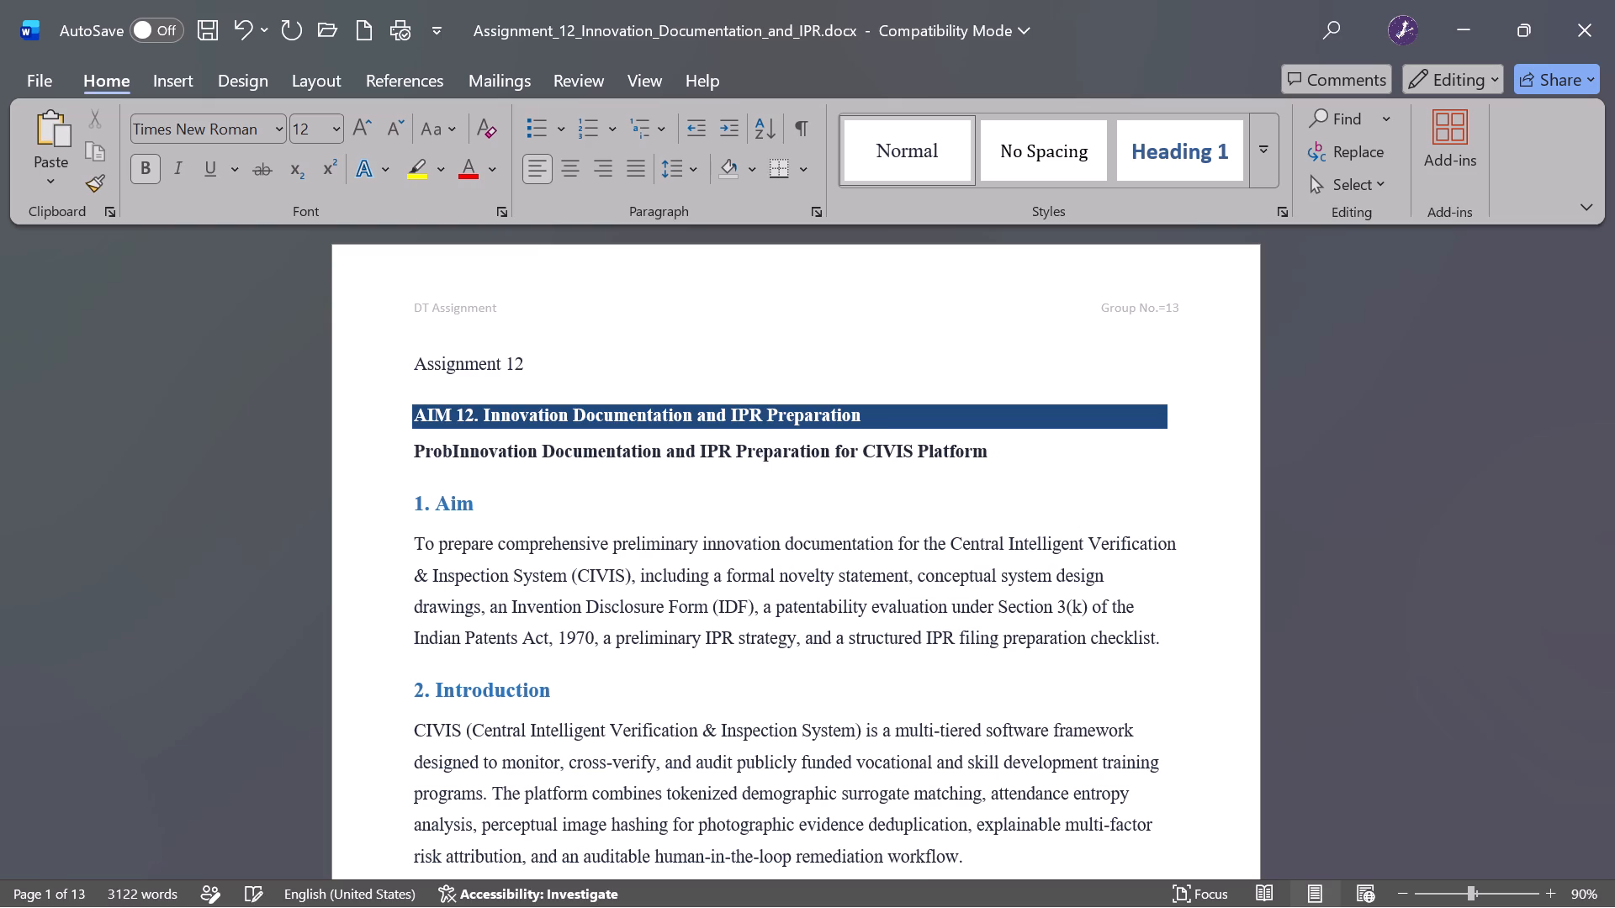
pyautogui.write('lem')
pyautogui.press('space')
pyautogui.hotkey('shift', 's')
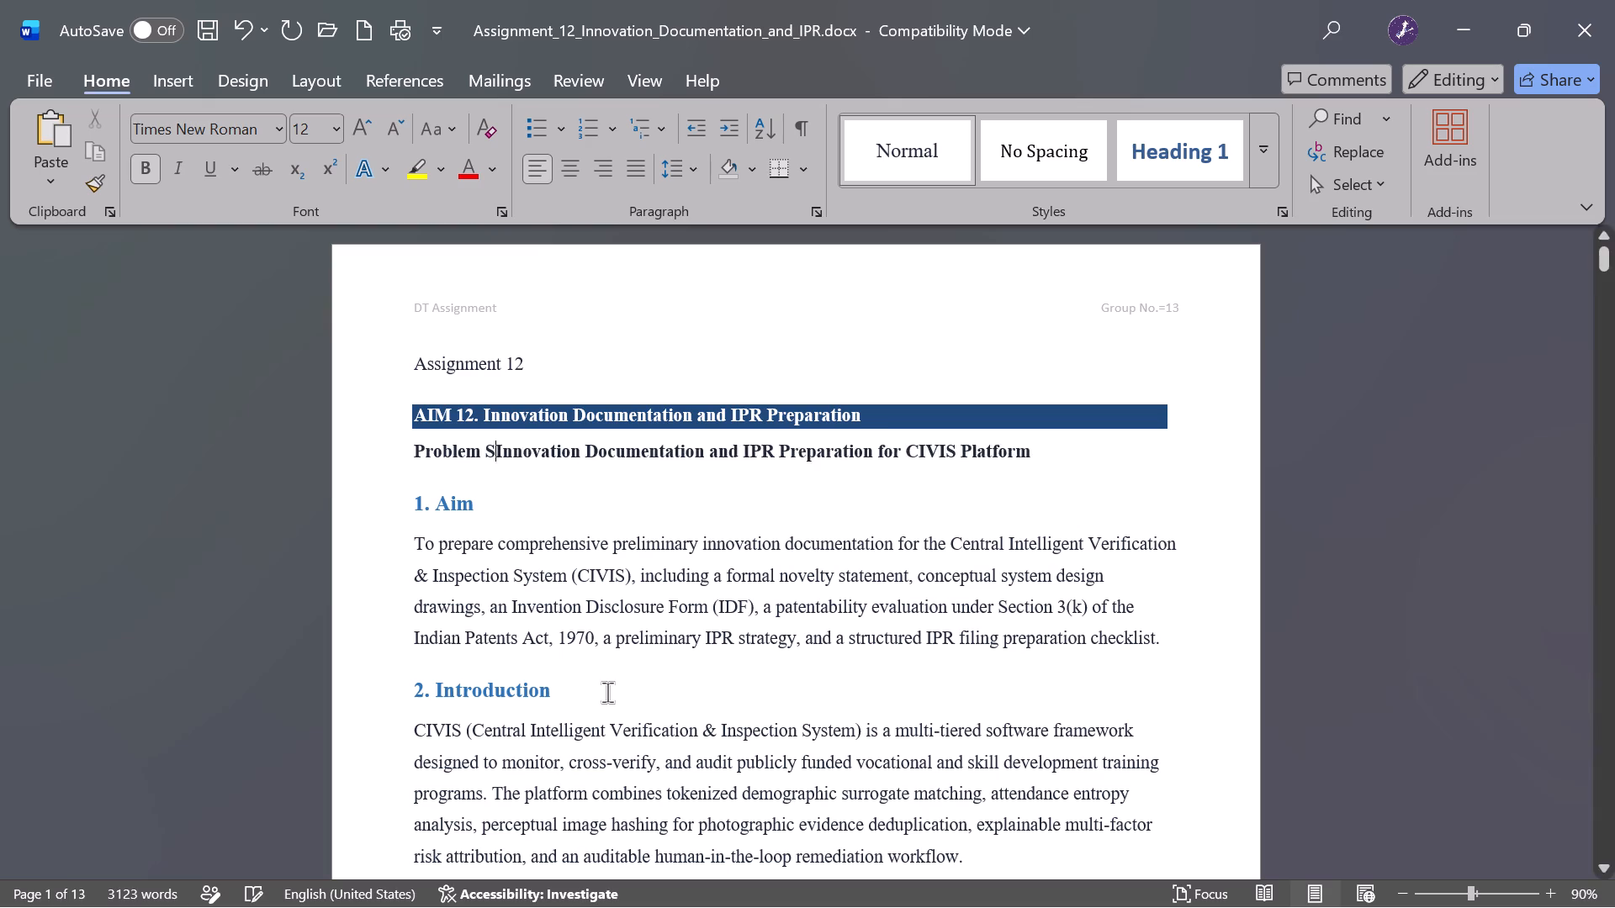
pyautogui.write('tatement:')
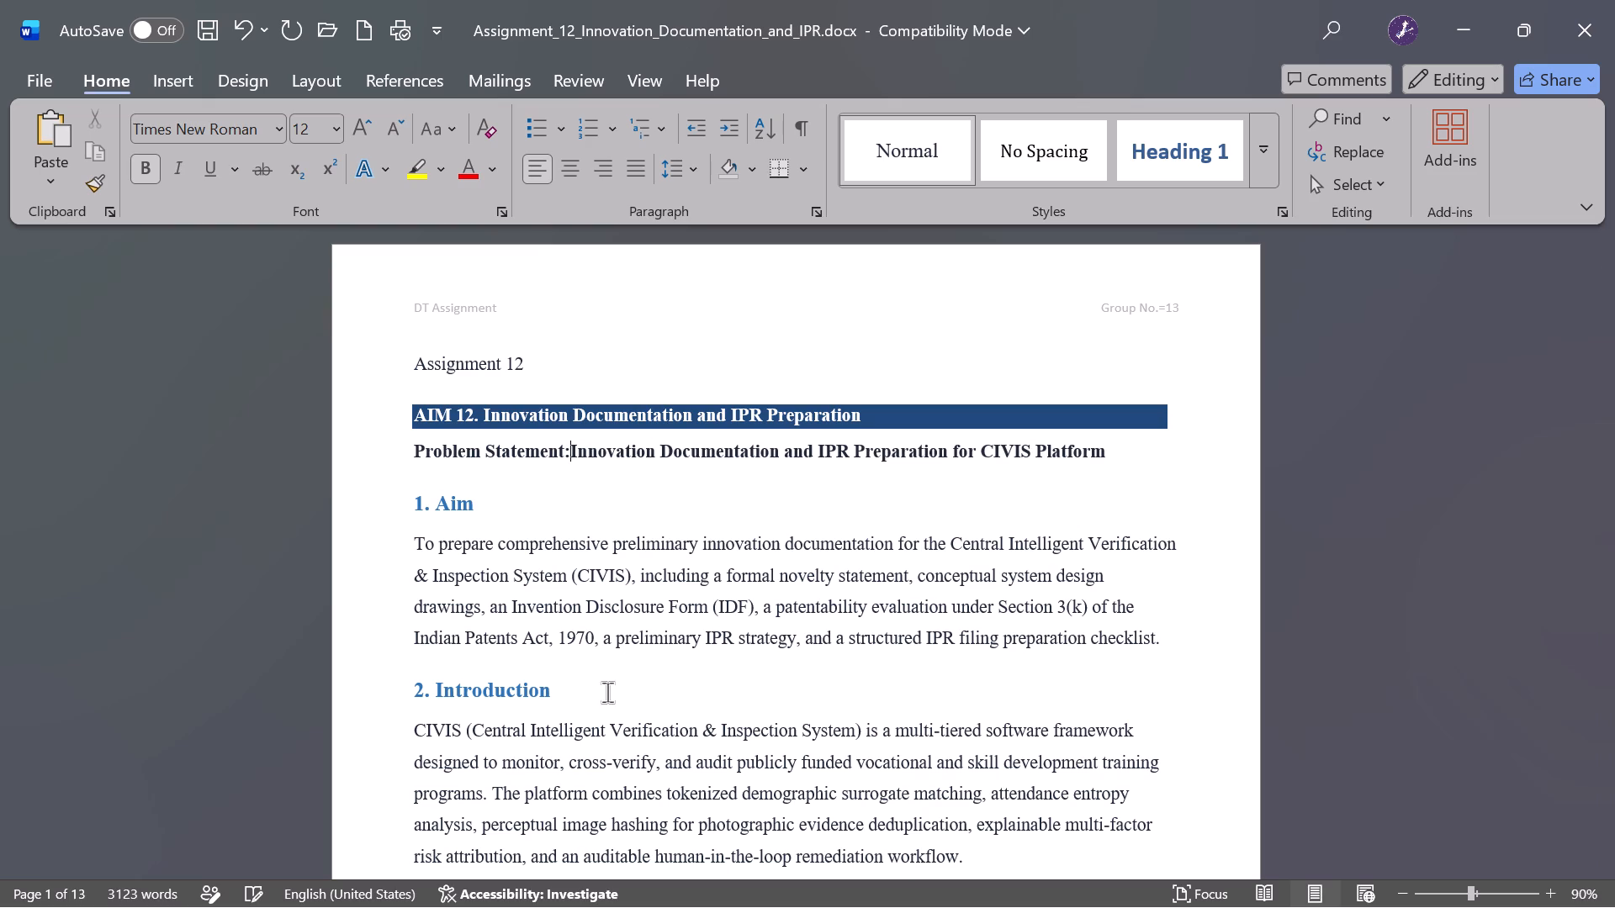
pyautogui.press('space')
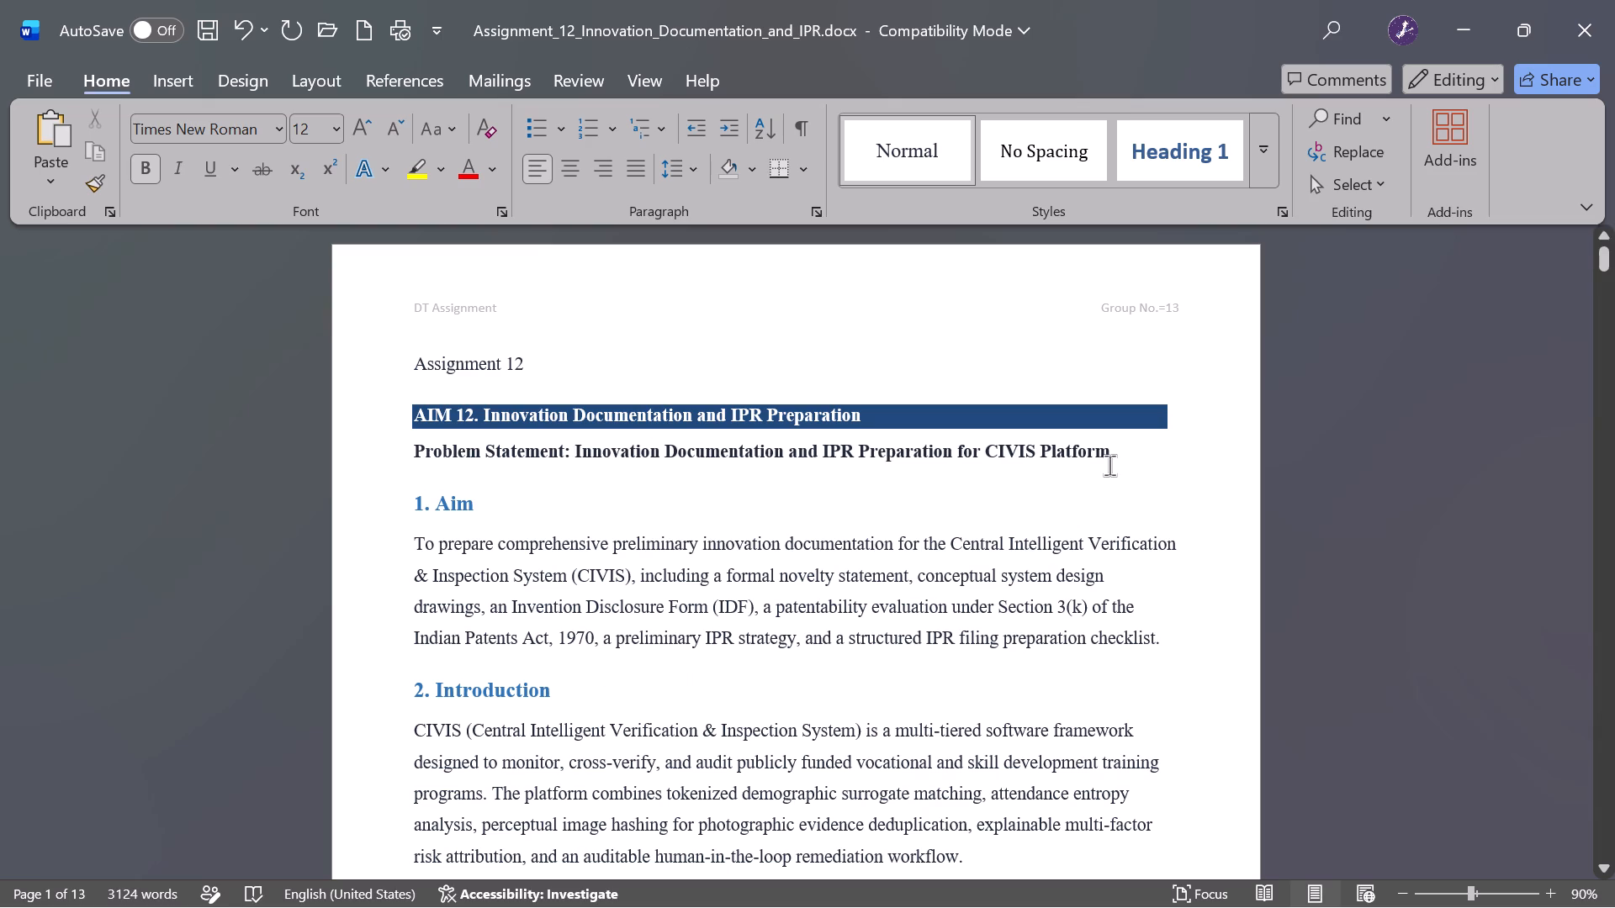
# Remove bold from the whole Problem Statement line and make it italic, without underline.
pyautogui.moveTo(1109, 458); pyautogui.dragTo(415, 453)
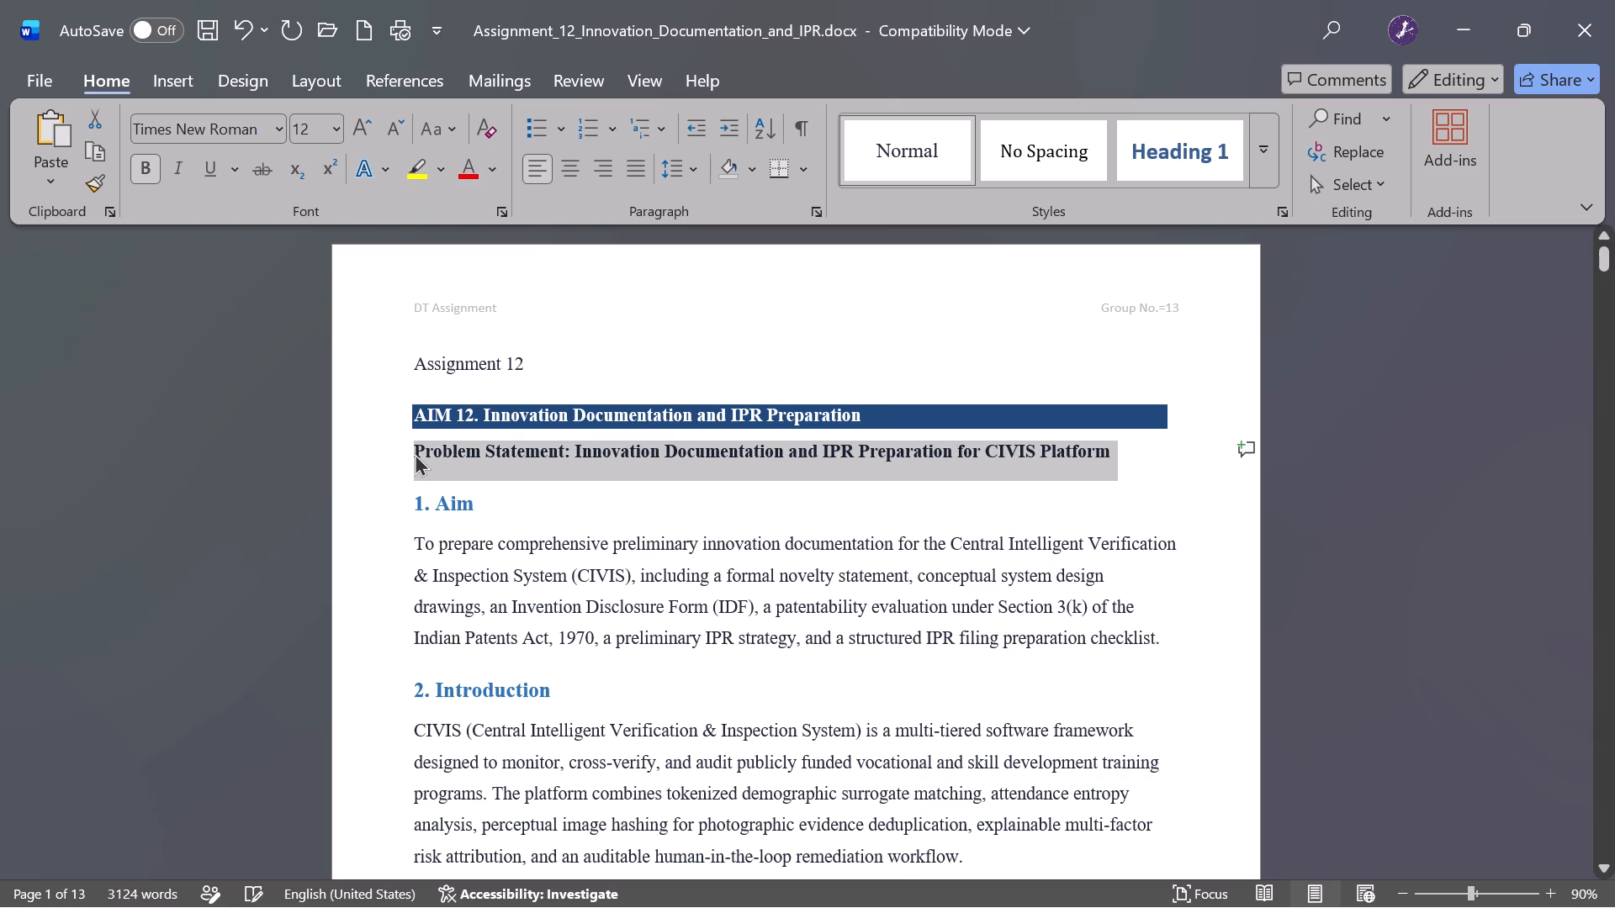
pyautogui.hotkey('ctrl', 'b')
pyautogui.hotkey('ctrl', 'u')
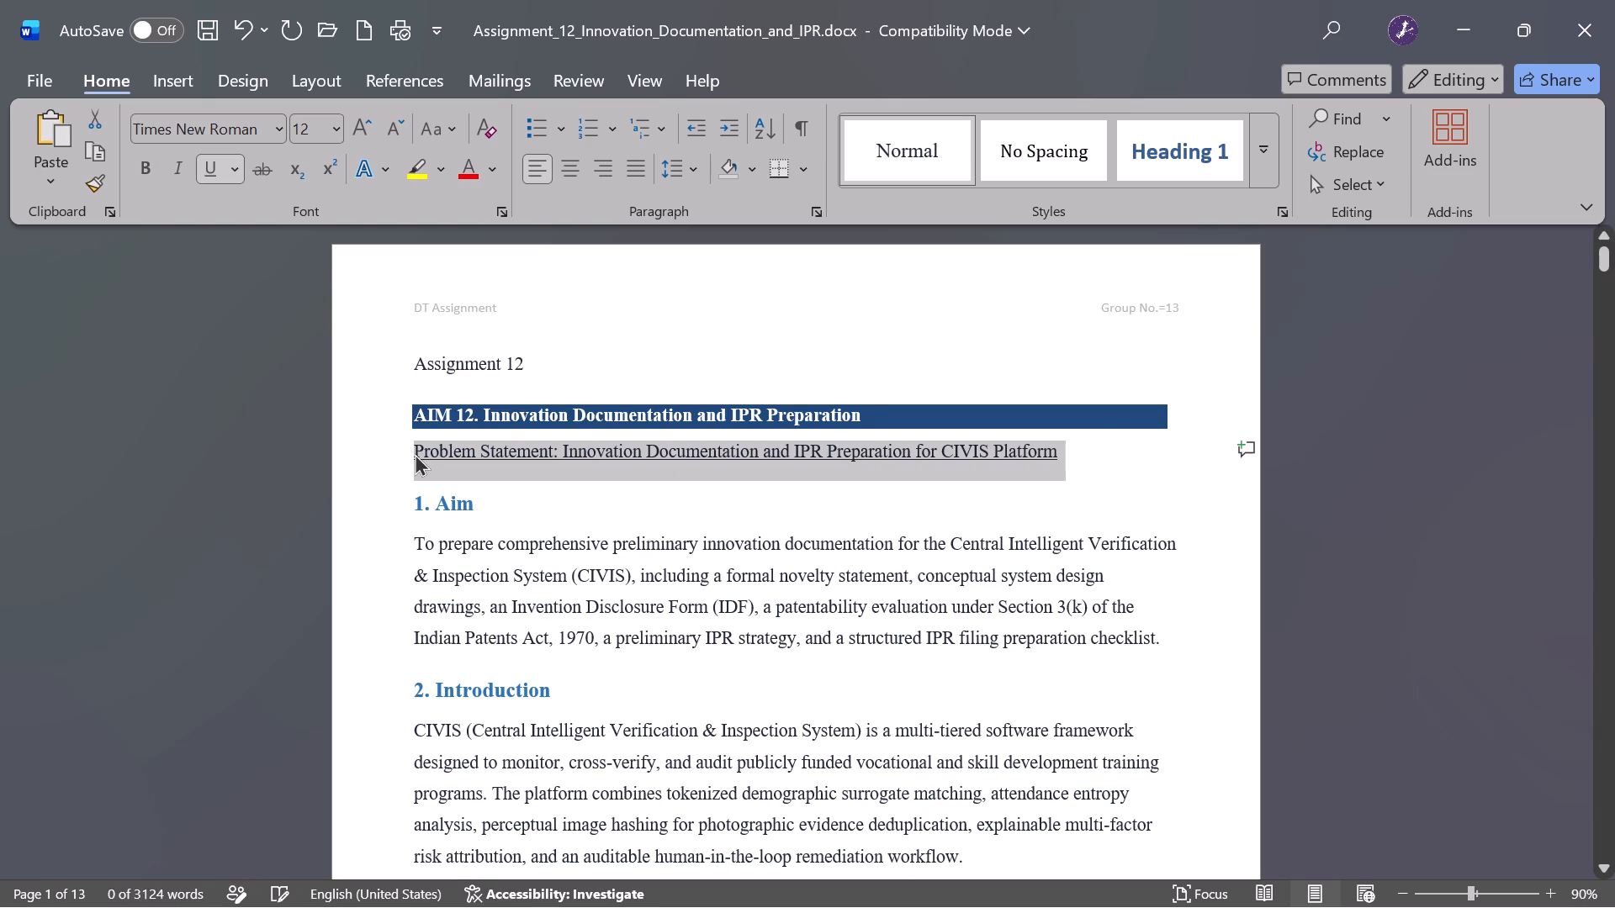
pyautogui.hotkey('ctrl', 'u')
pyautogui.hotkey('ctrl', 'i')
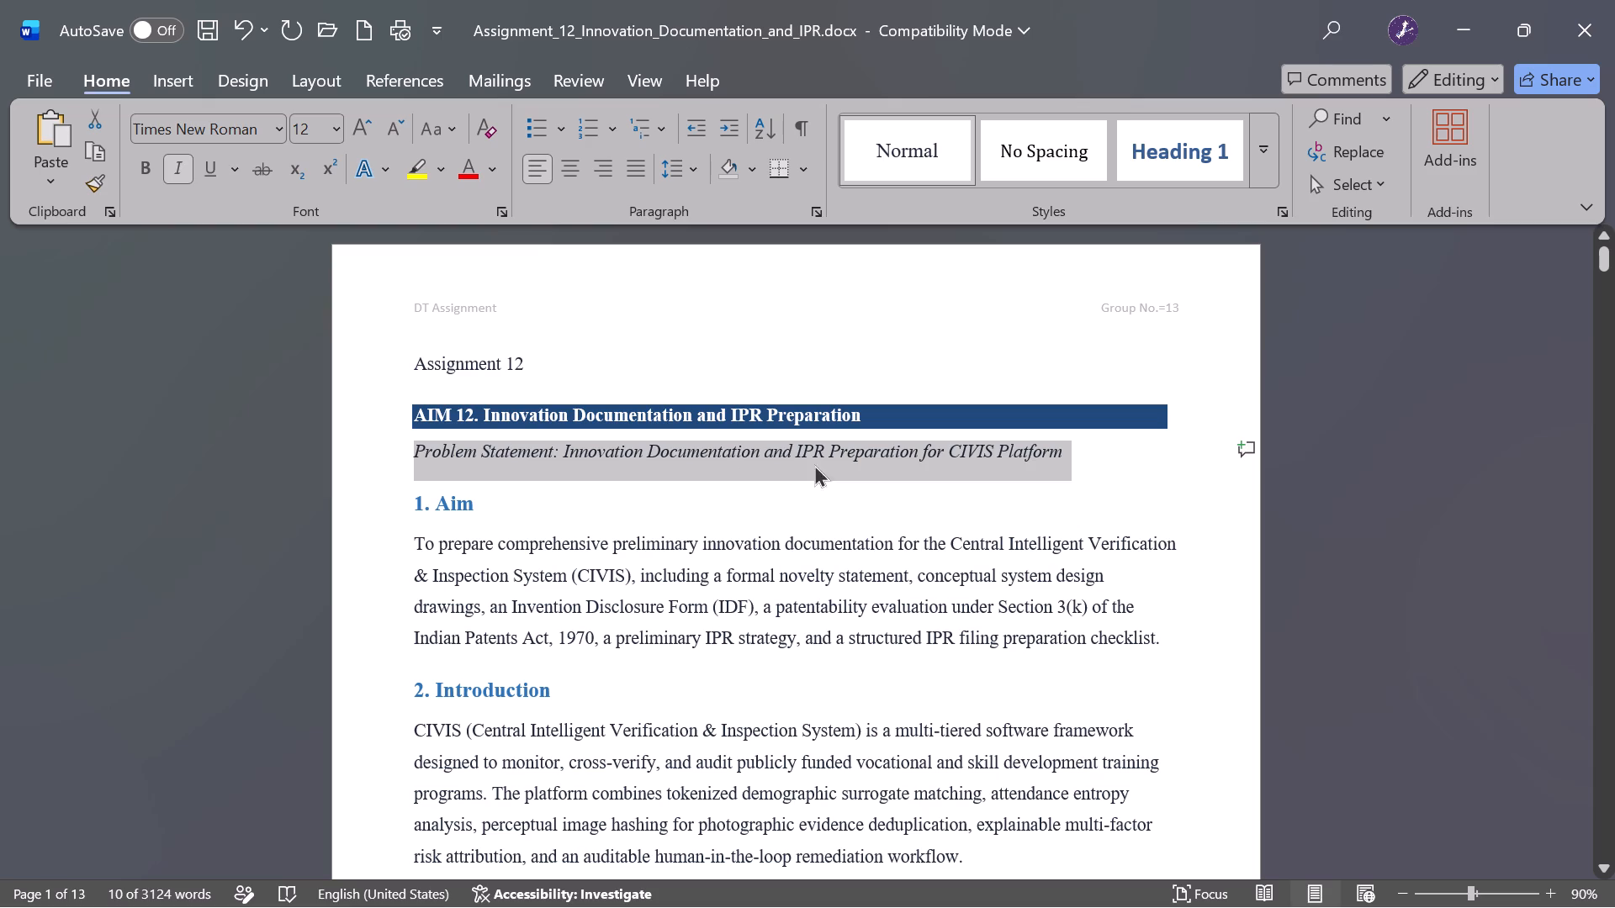
pyautogui.click(1065, 591)
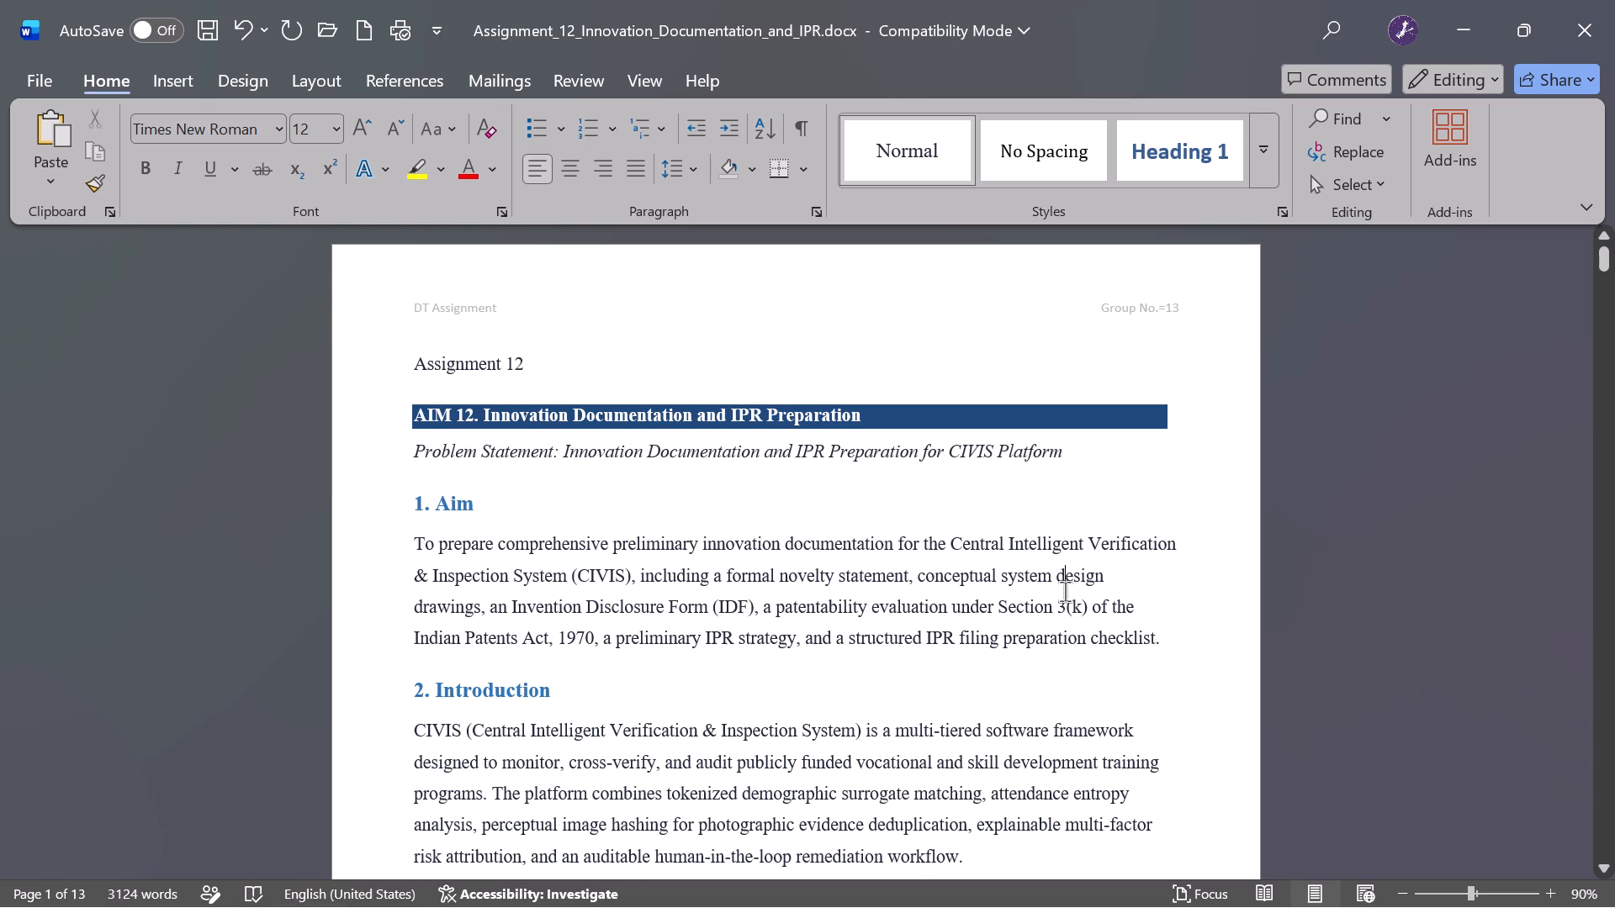
# Review the text and page layout of Assignment 12 from the Aim section through section 6, Preliminary Novelty Statement.
pyautogui.scroll(-1, 893, 615)
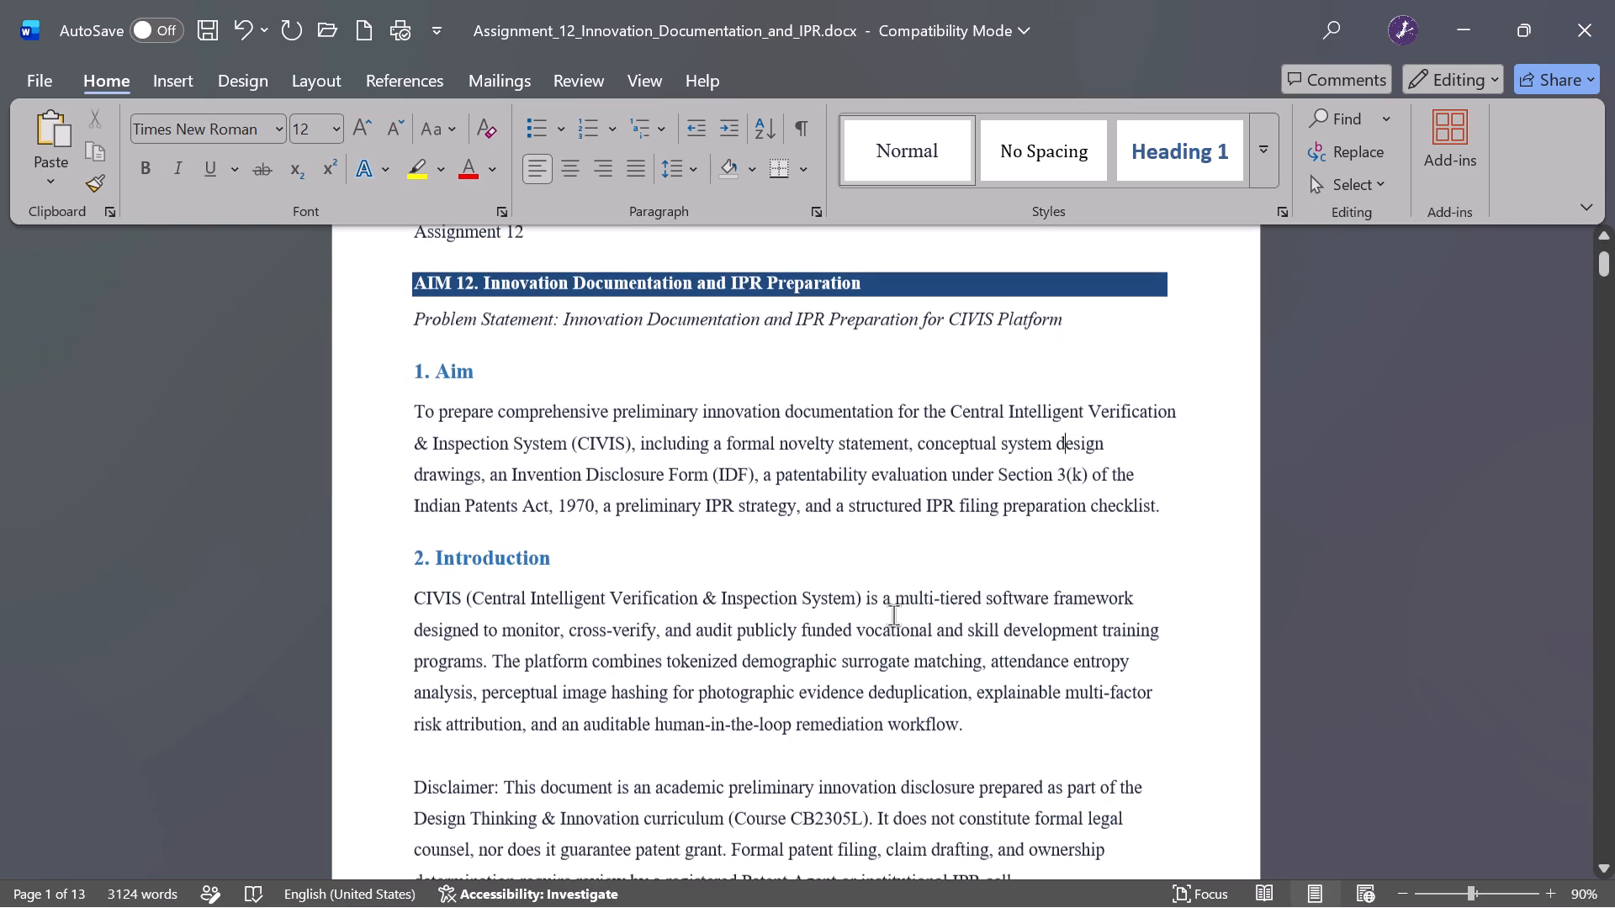
pyautogui.scroll(-1, 893, 615)
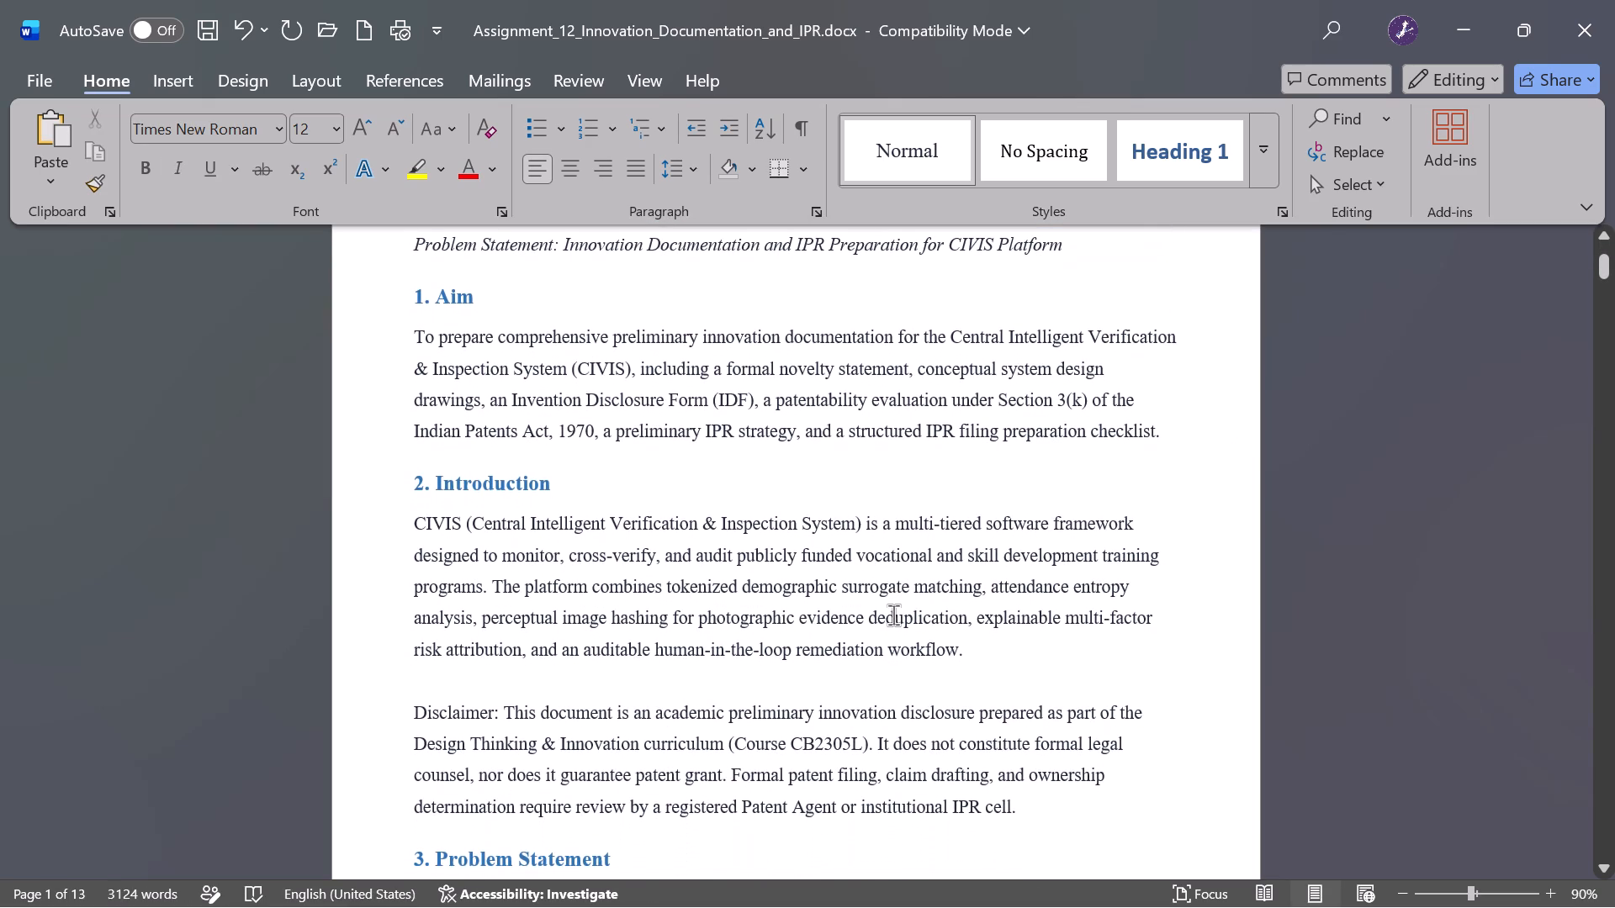
pyautogui.scroll(-1, 893, 615)
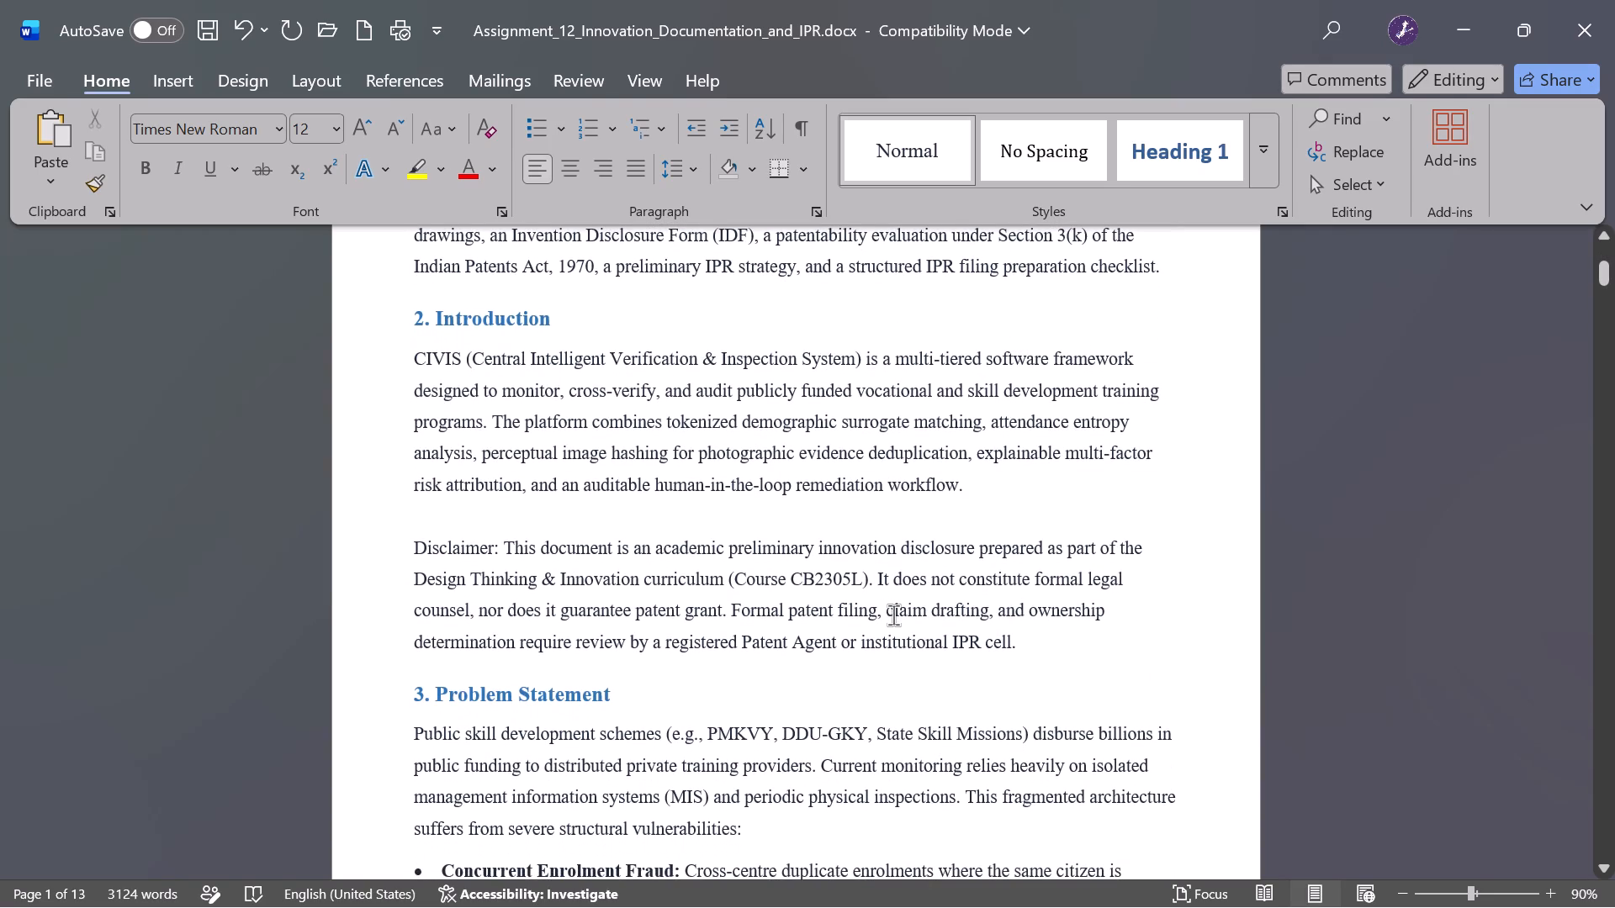
pyautogui.scroll(-1, 893, 615)
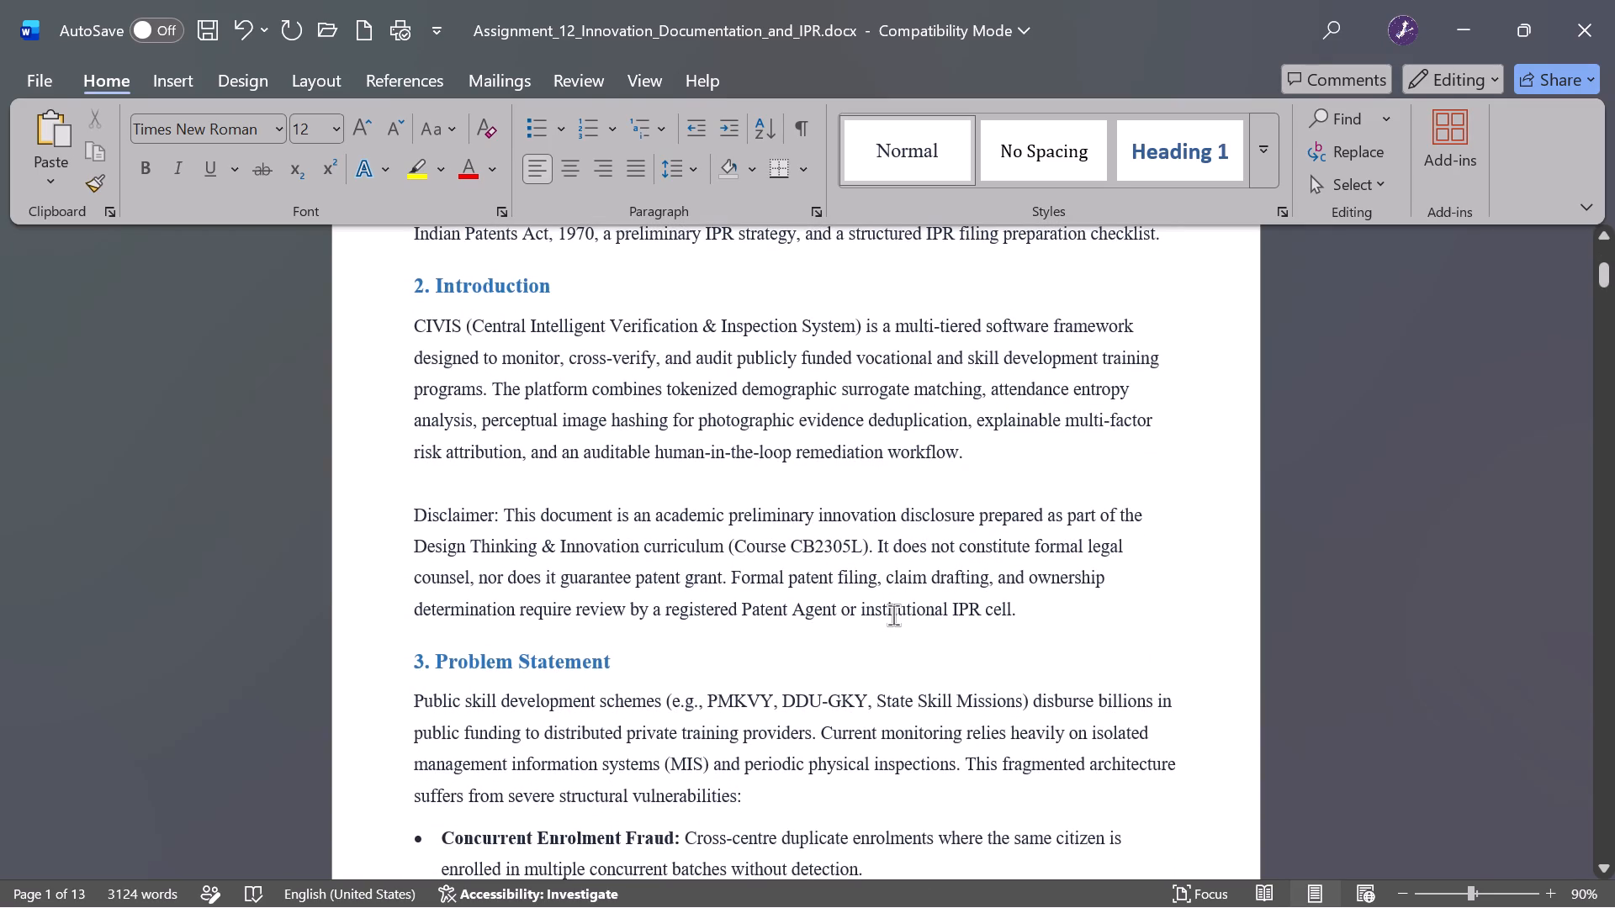
pyautogui.scroll(-1, 893, 615)
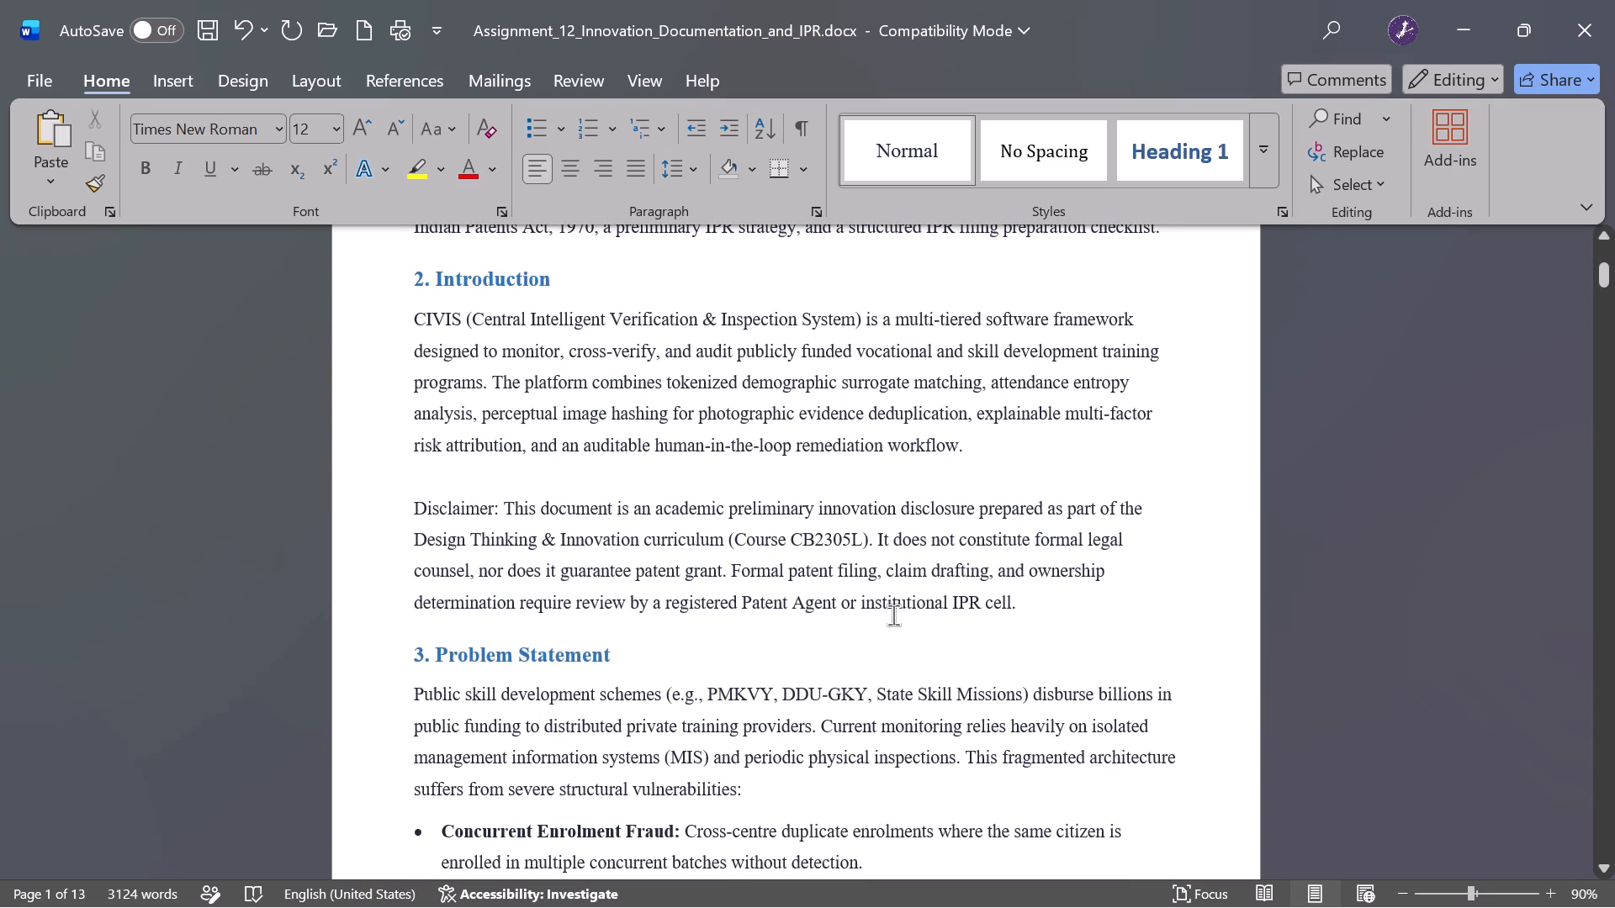
pyautogui.scroll(-2, 893, 615)
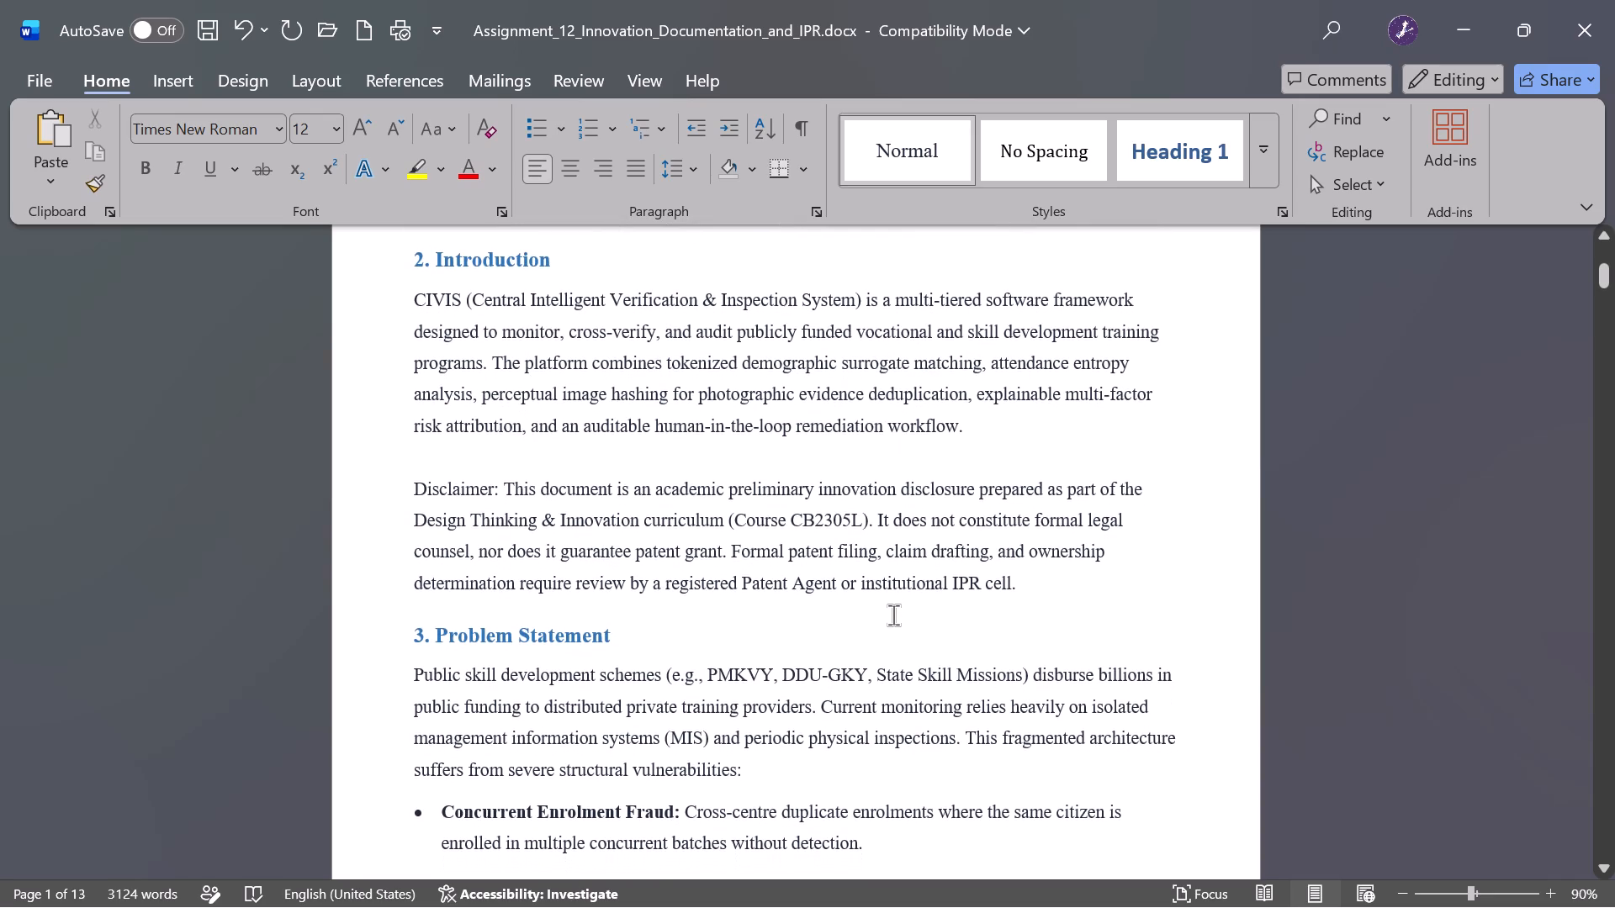
pyautogui.scroll(-2, 893, 615)
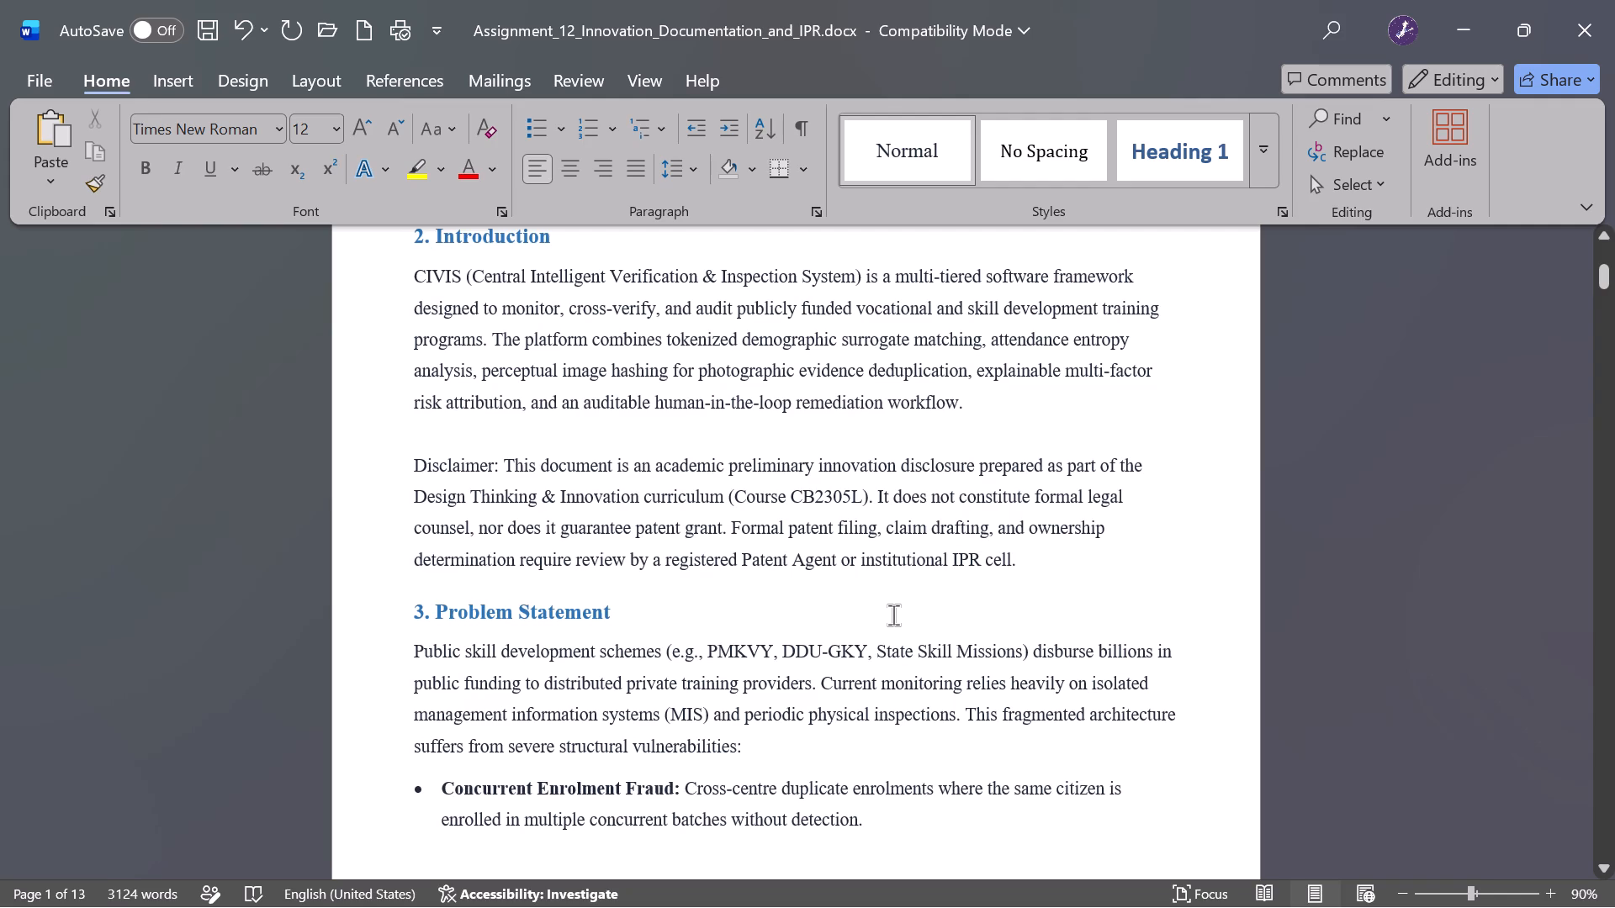
pyautogui.scroll(-2, 893, 615)
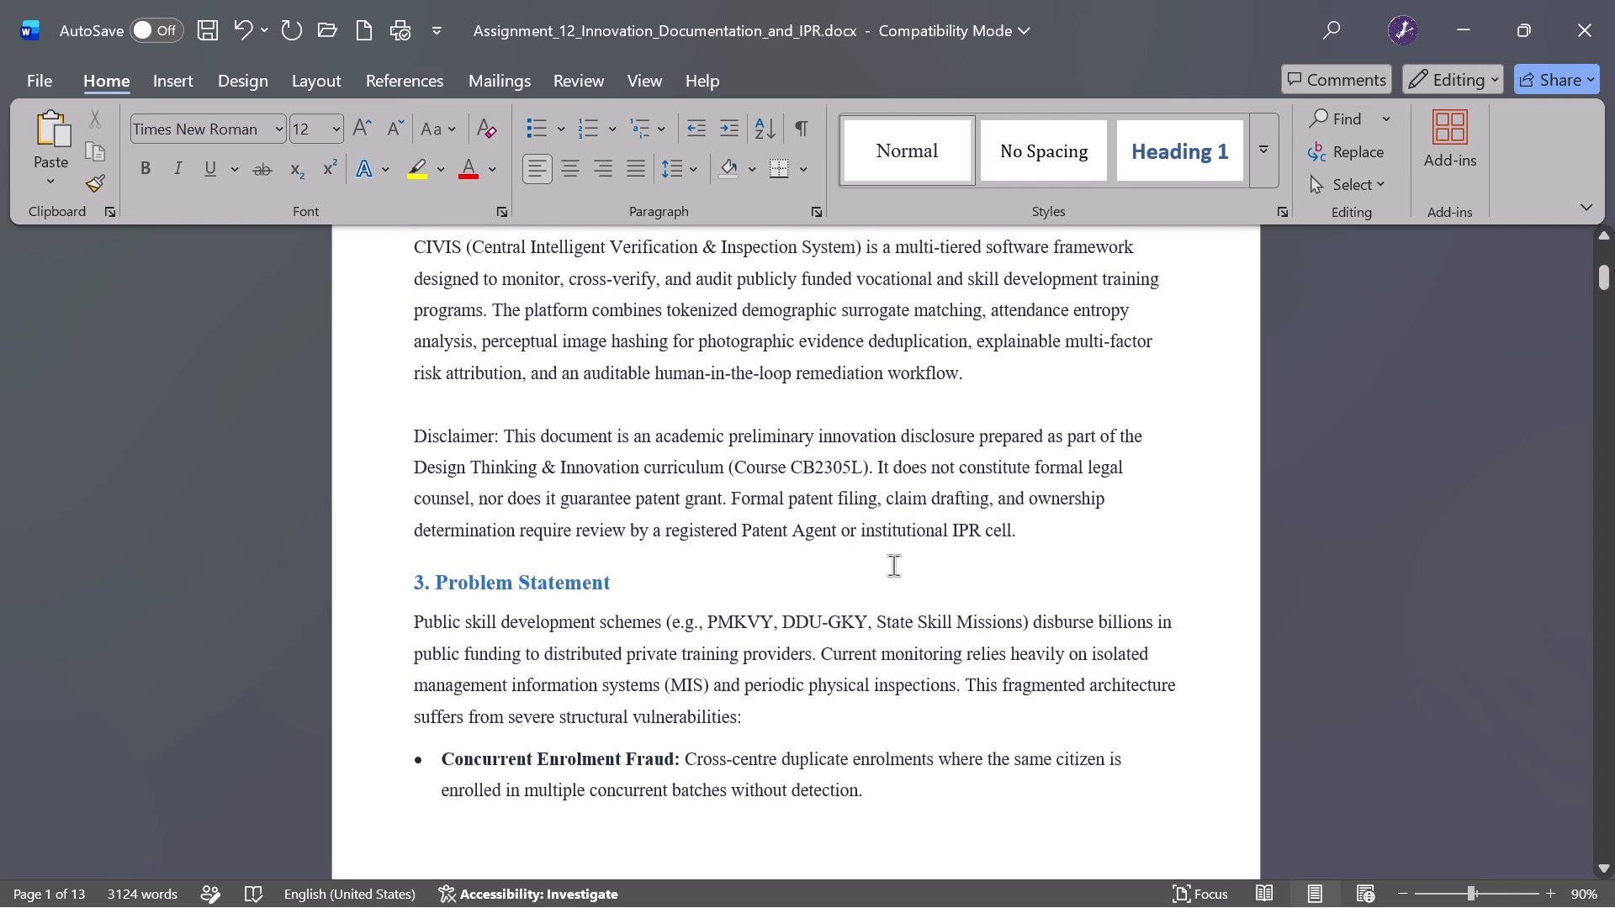
pyautogui.scroll(-1, 893, 565)
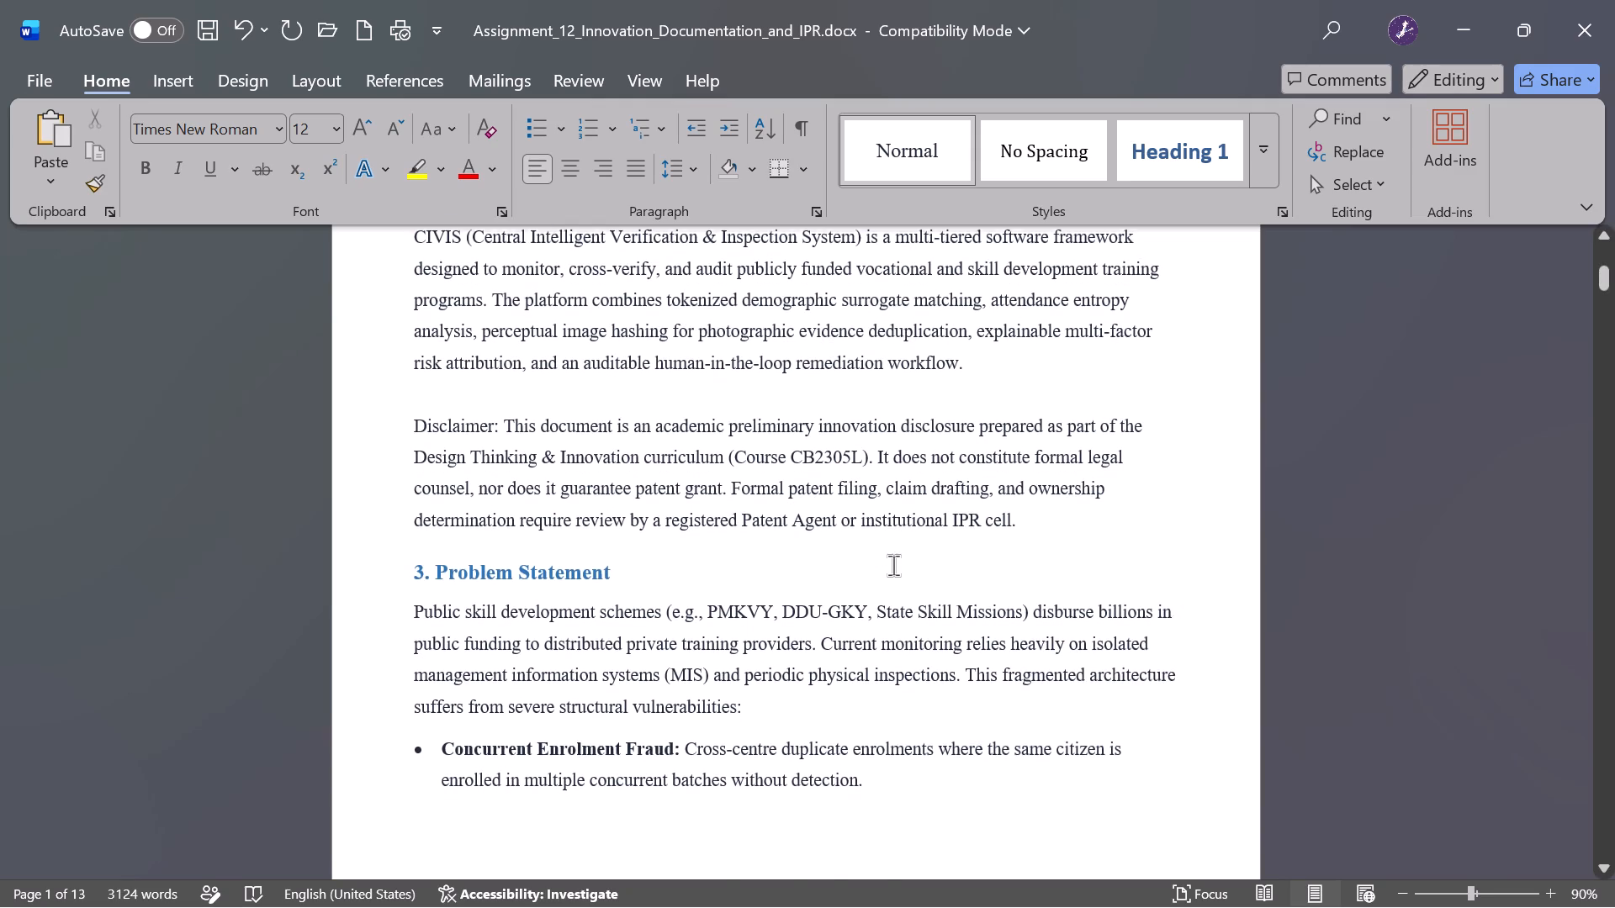
pyautogui.scroll(-1, 893, 565)
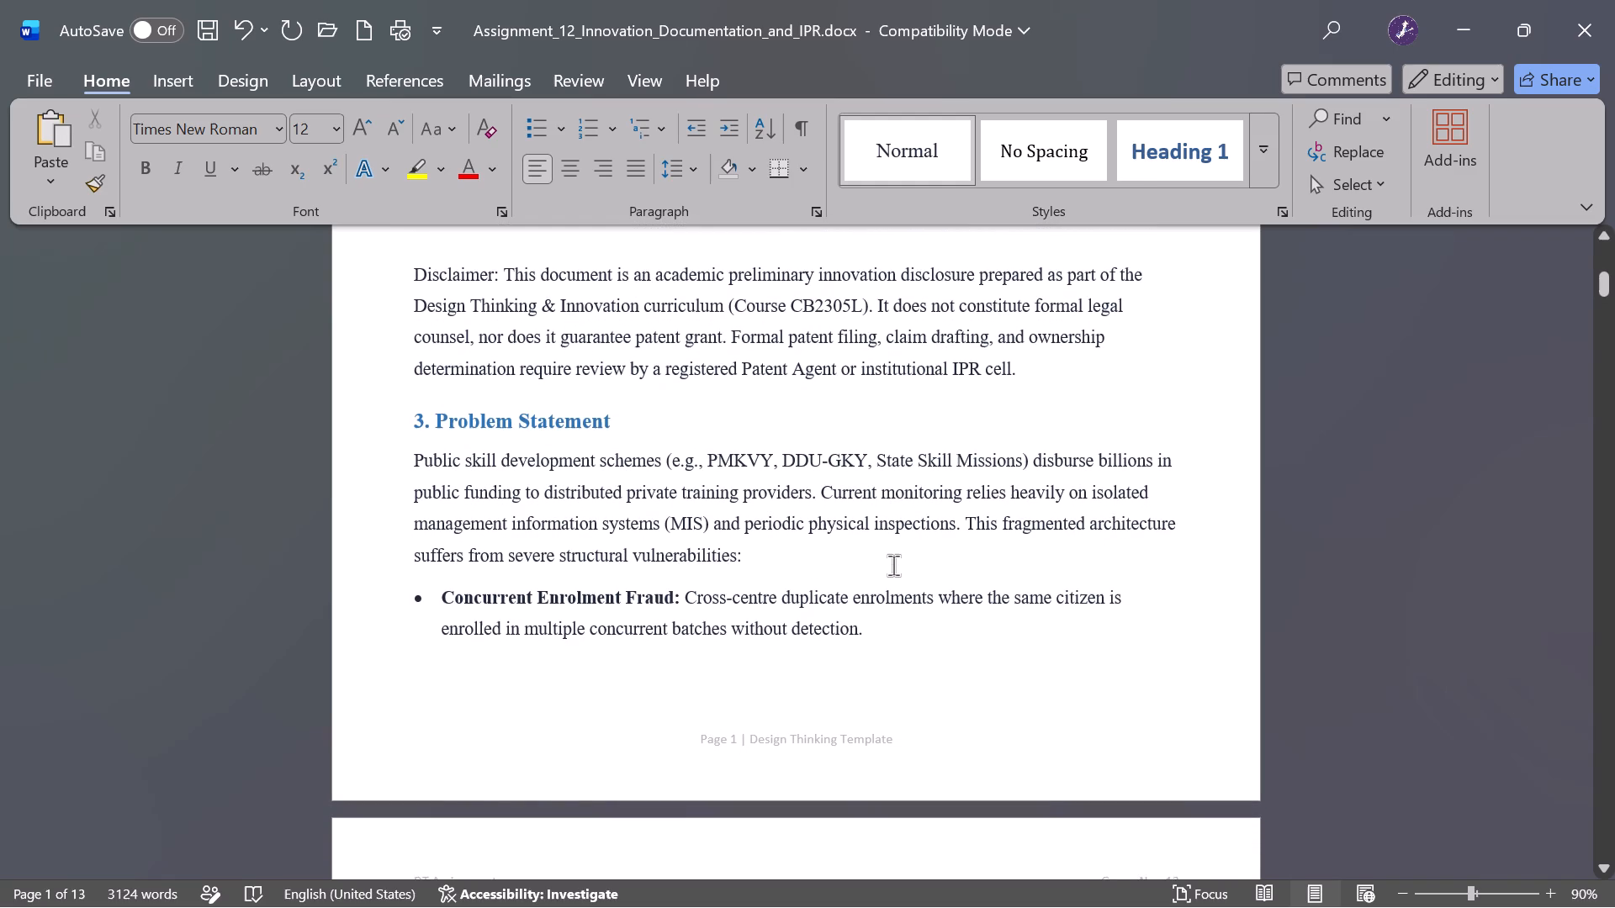
pyautogui.scroll(-1, 893, 565)
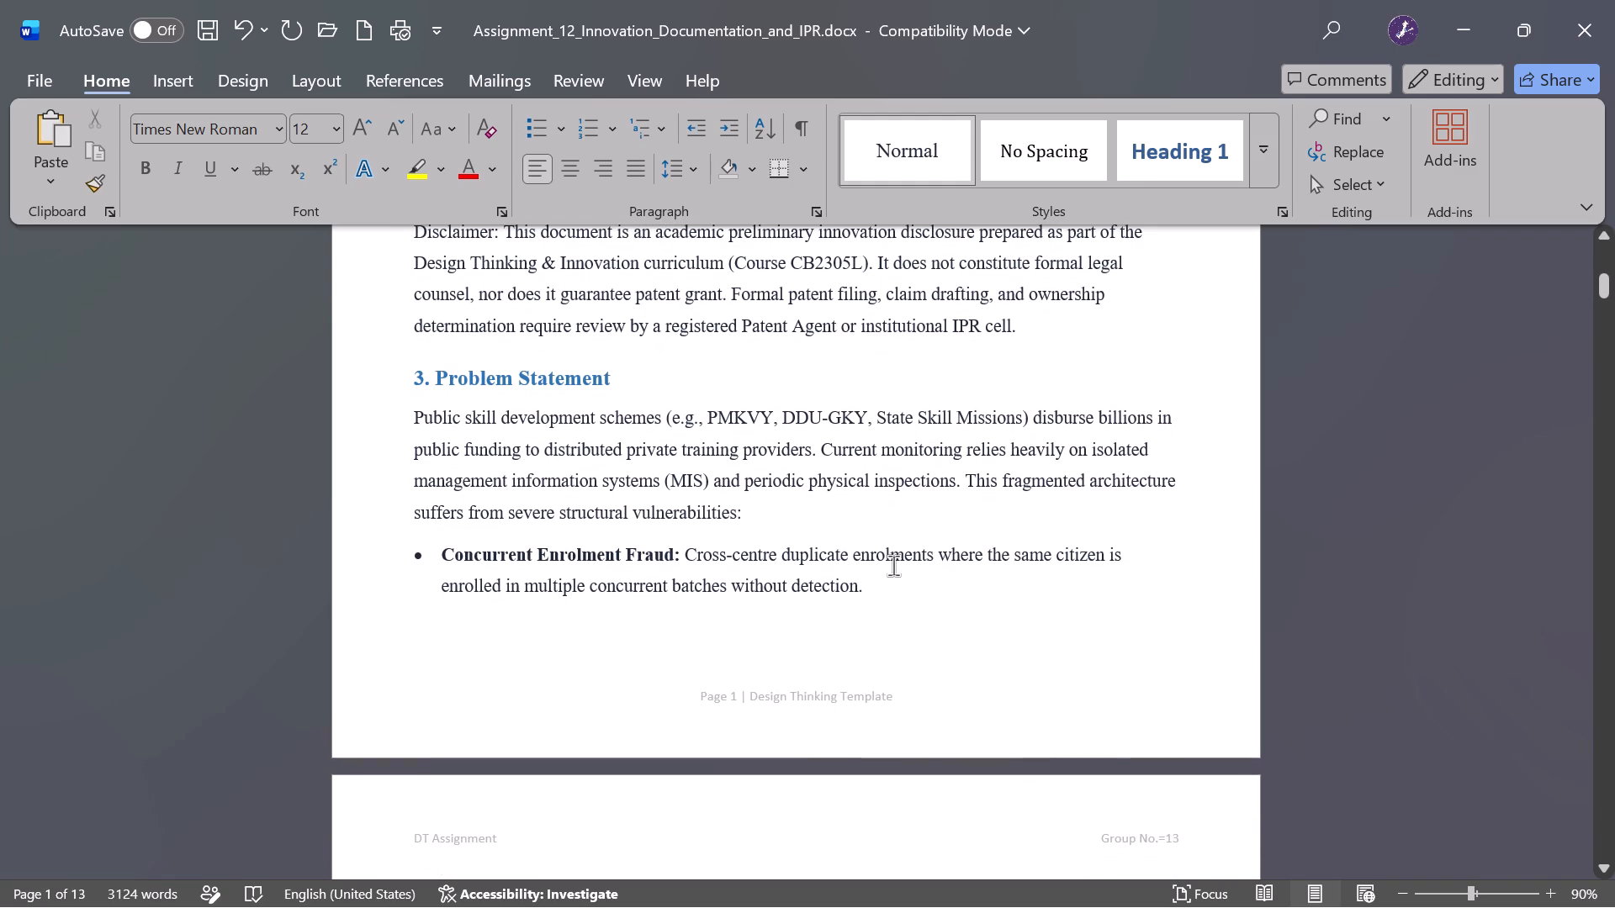
pyautogui.scroll(-1, 893, 565)
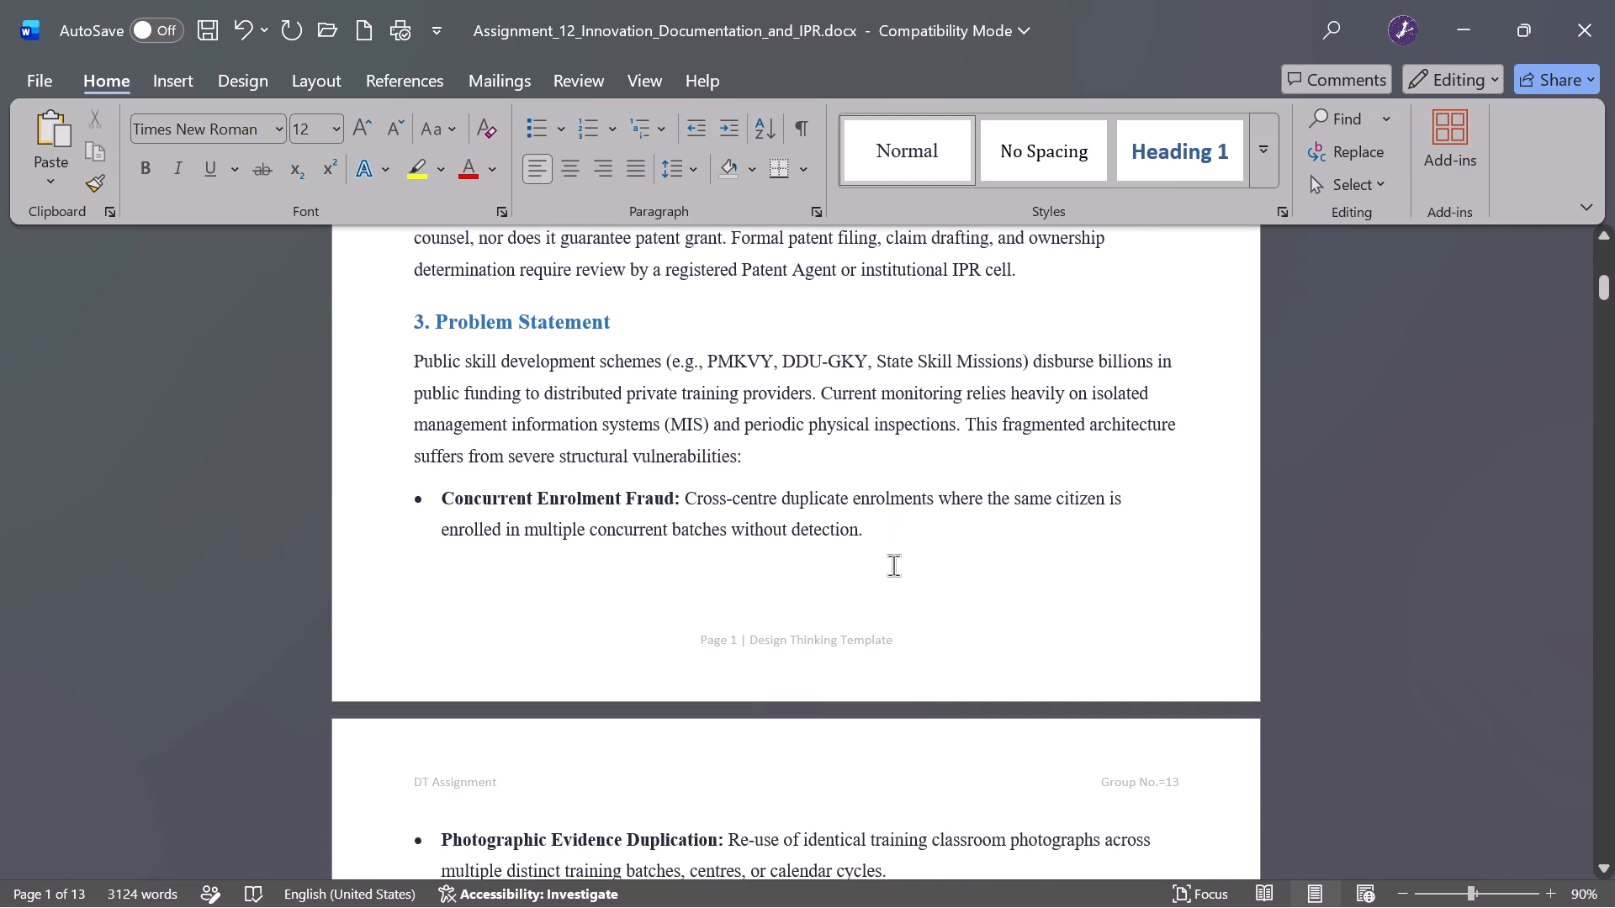
pyautogui.scroll(-2, 893, 565)
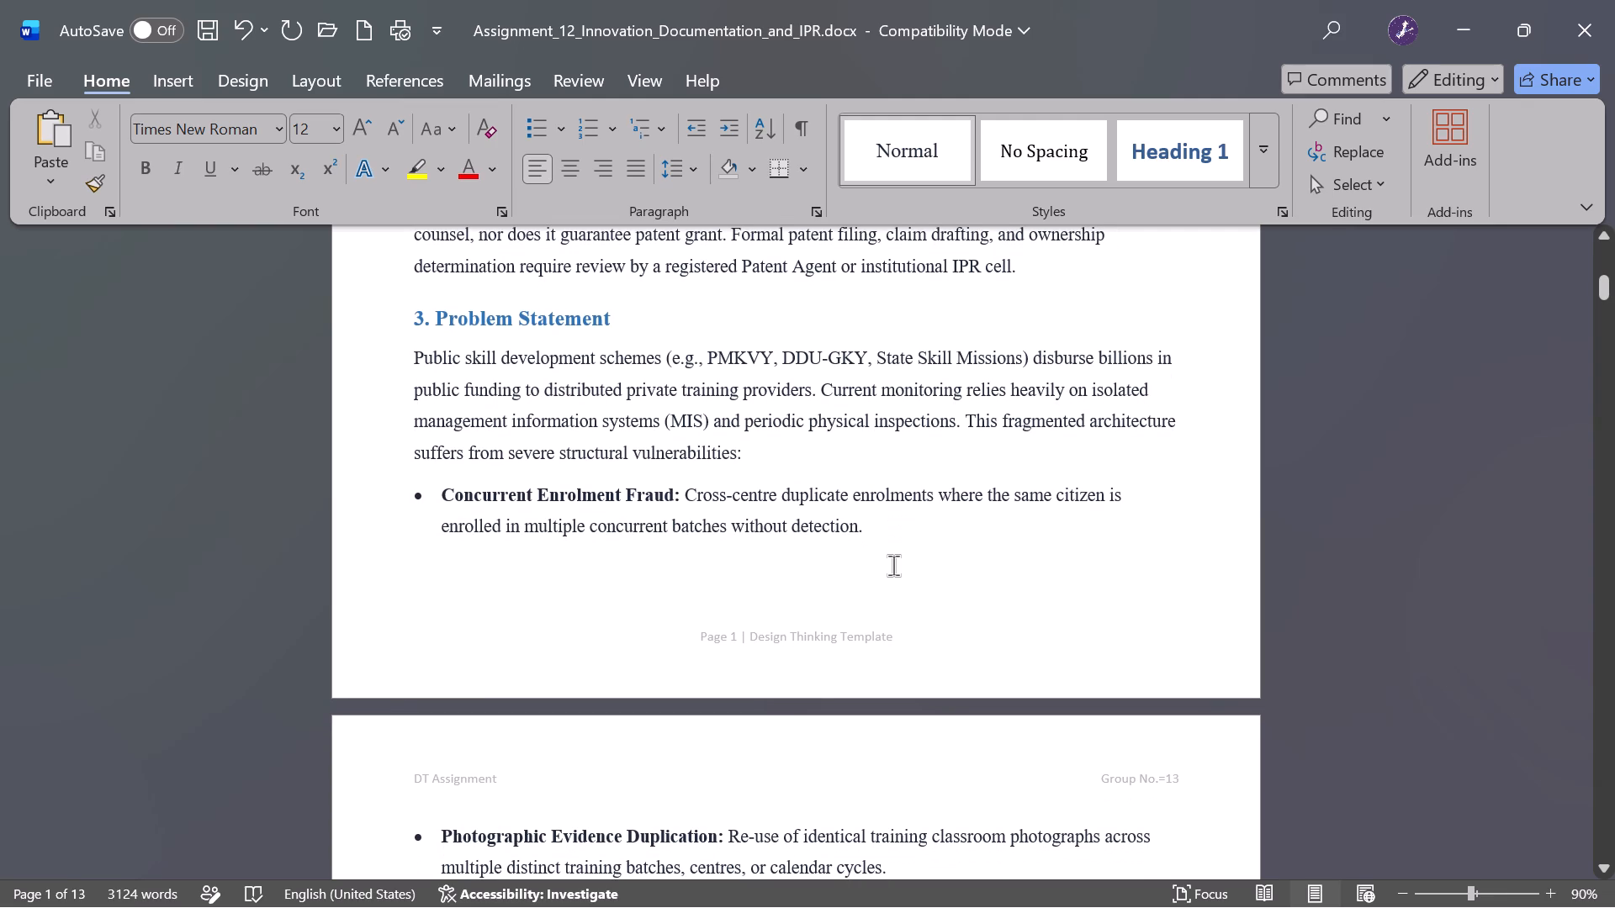
pyautogui.scroll(-1, 893, 565)
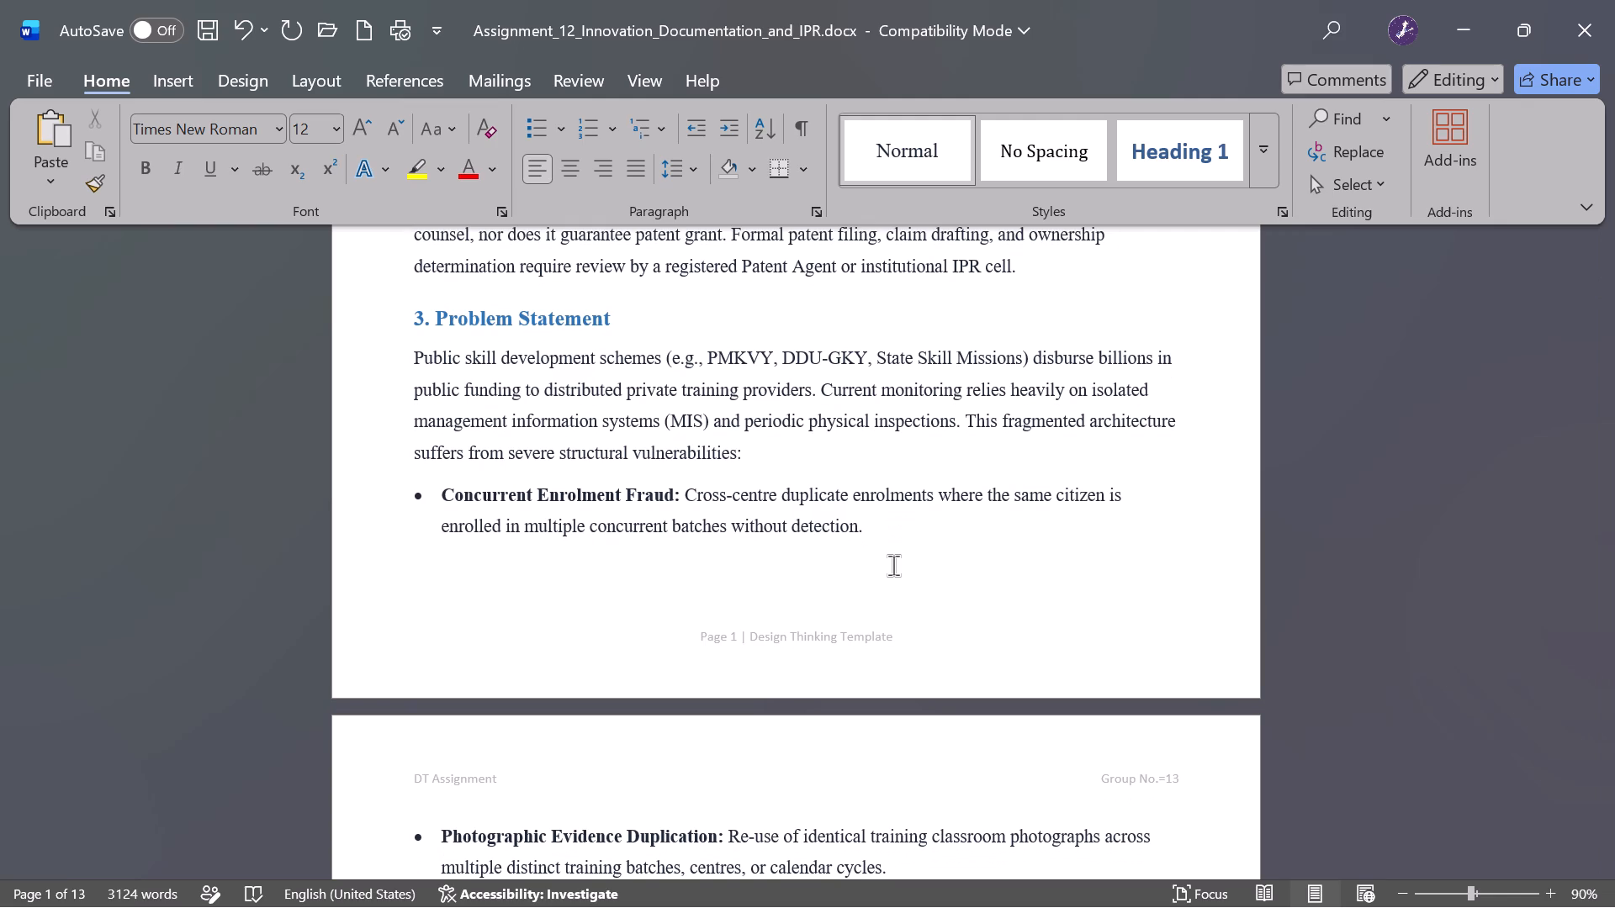
pyautogui.scroll(-2, 893, 565)
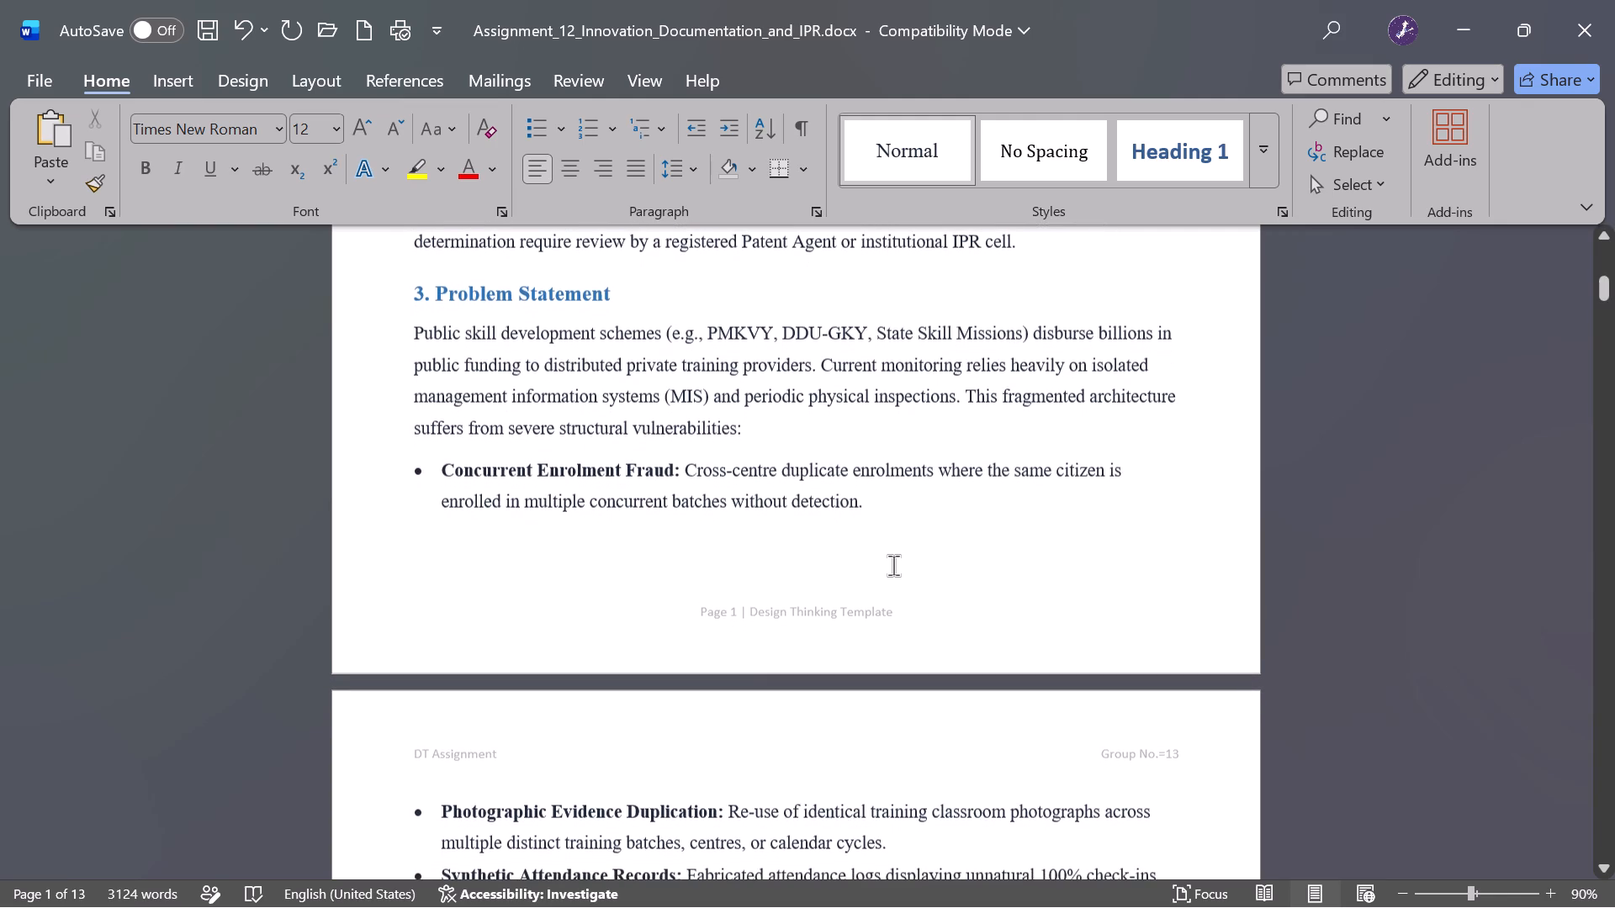
pyautogui.scroll(-1, 893, 565)
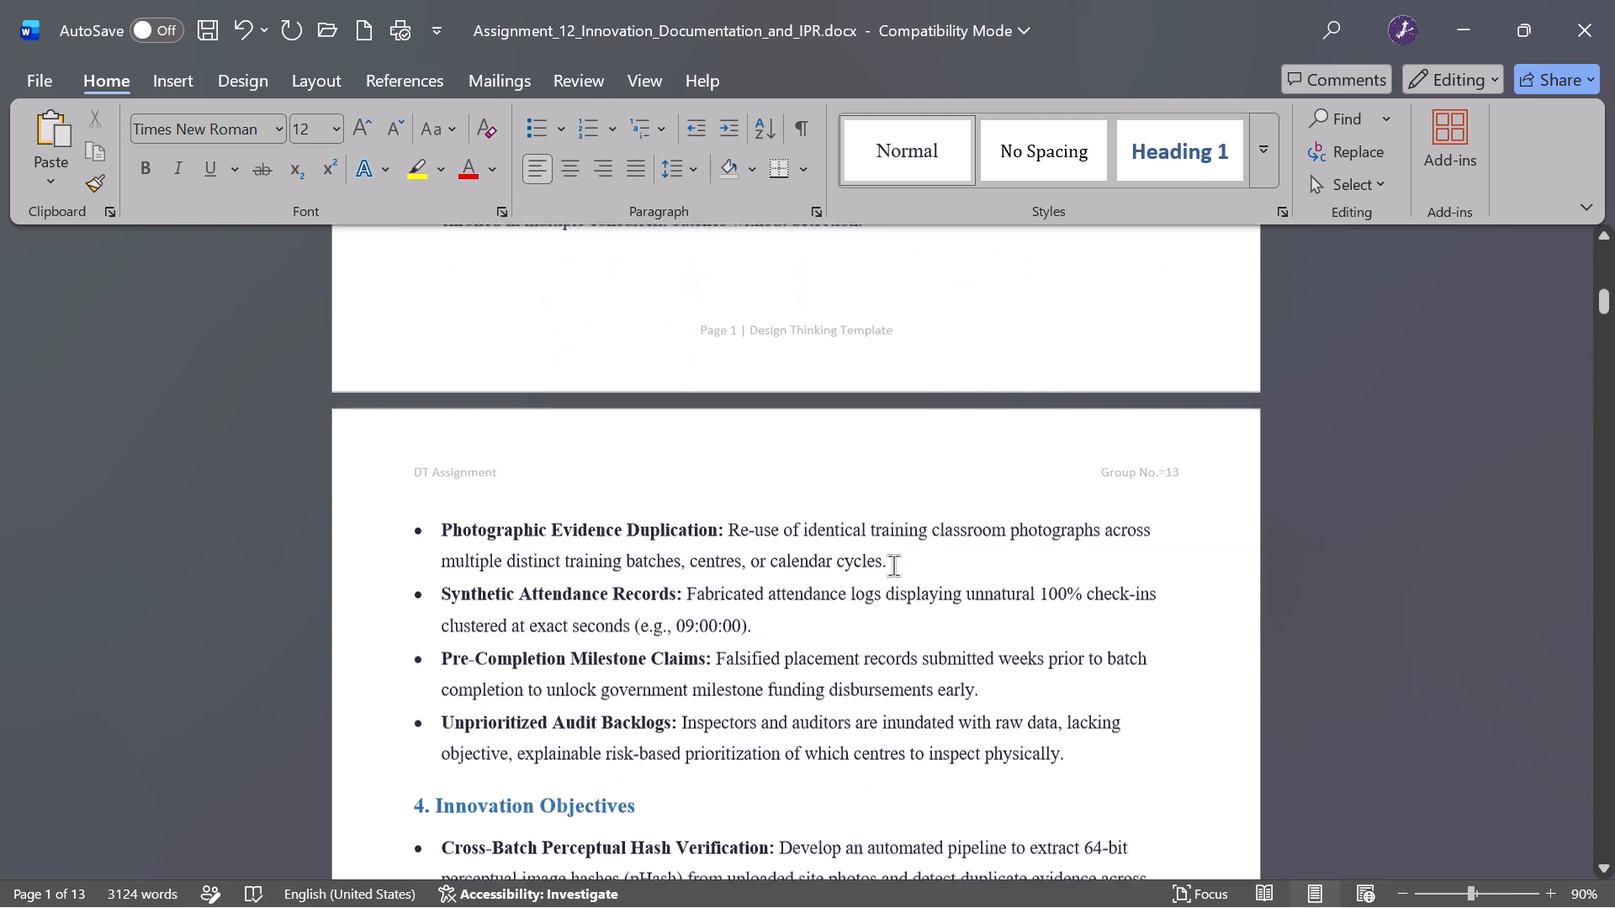
pyautogui.scroll(-2, 893, 565)
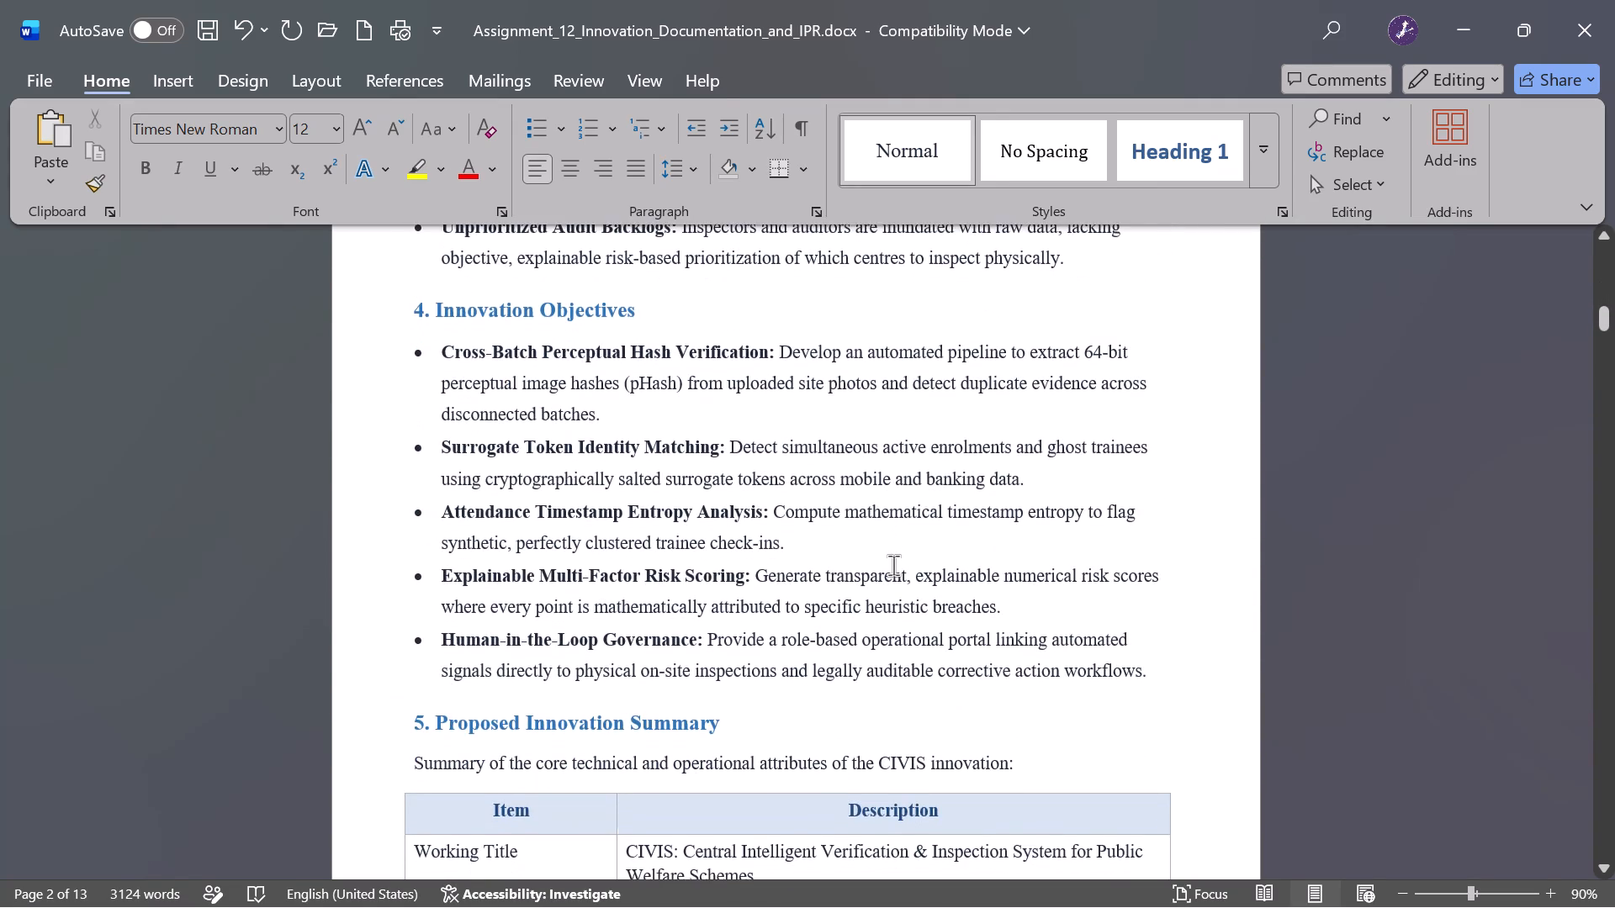
pyautogui.scroll(-1, 893, 565)
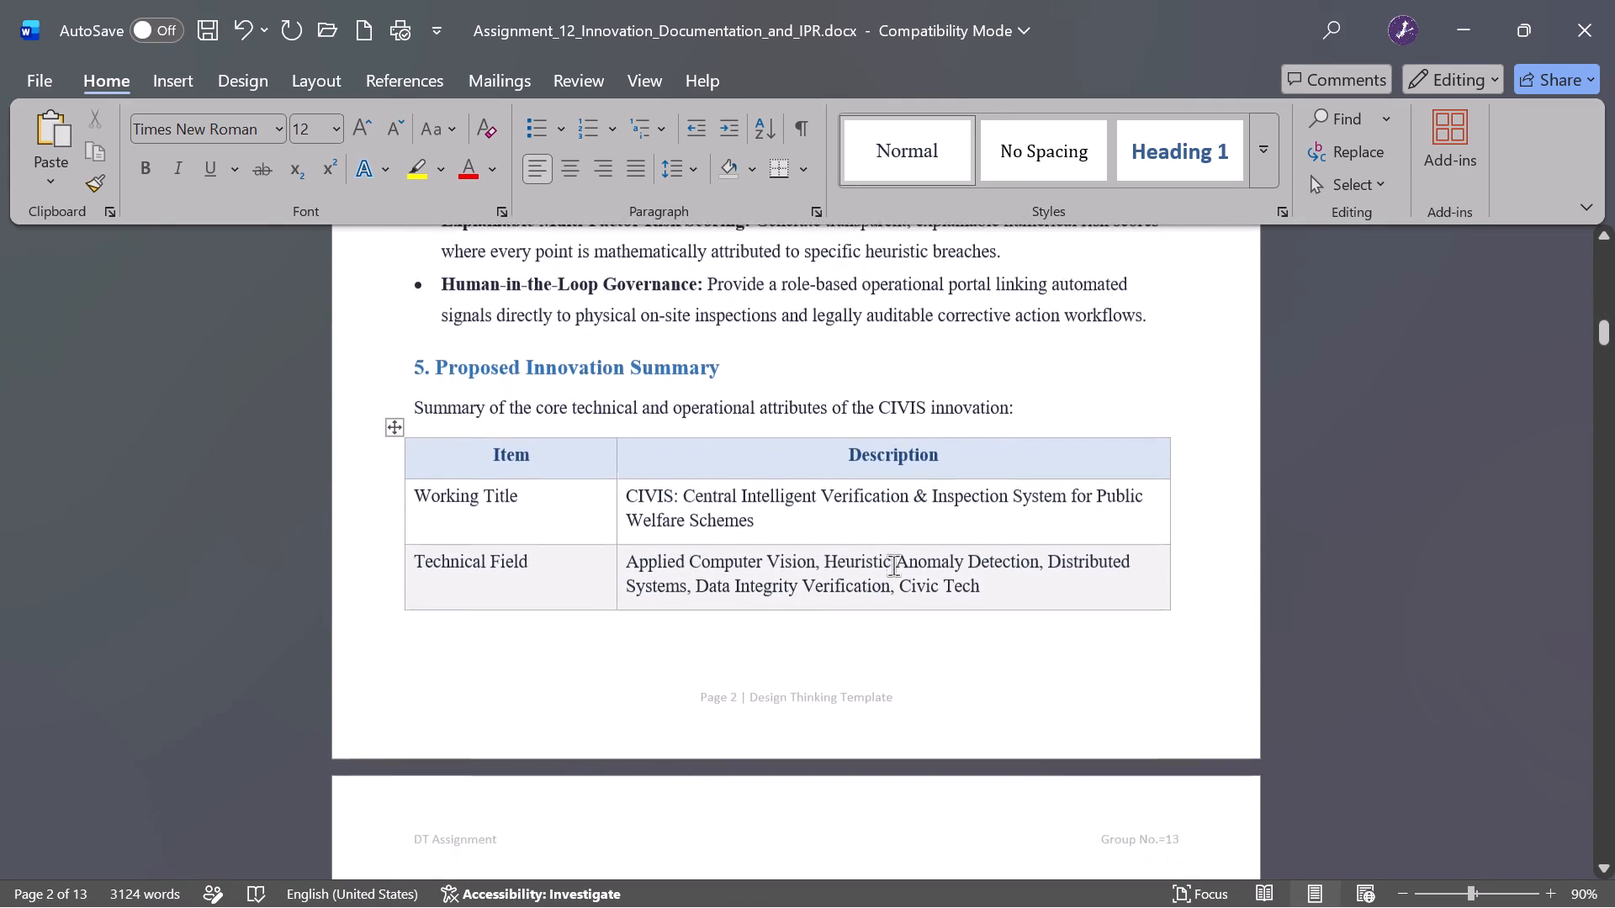
pyautogui.scroll(-3, 893, 565)
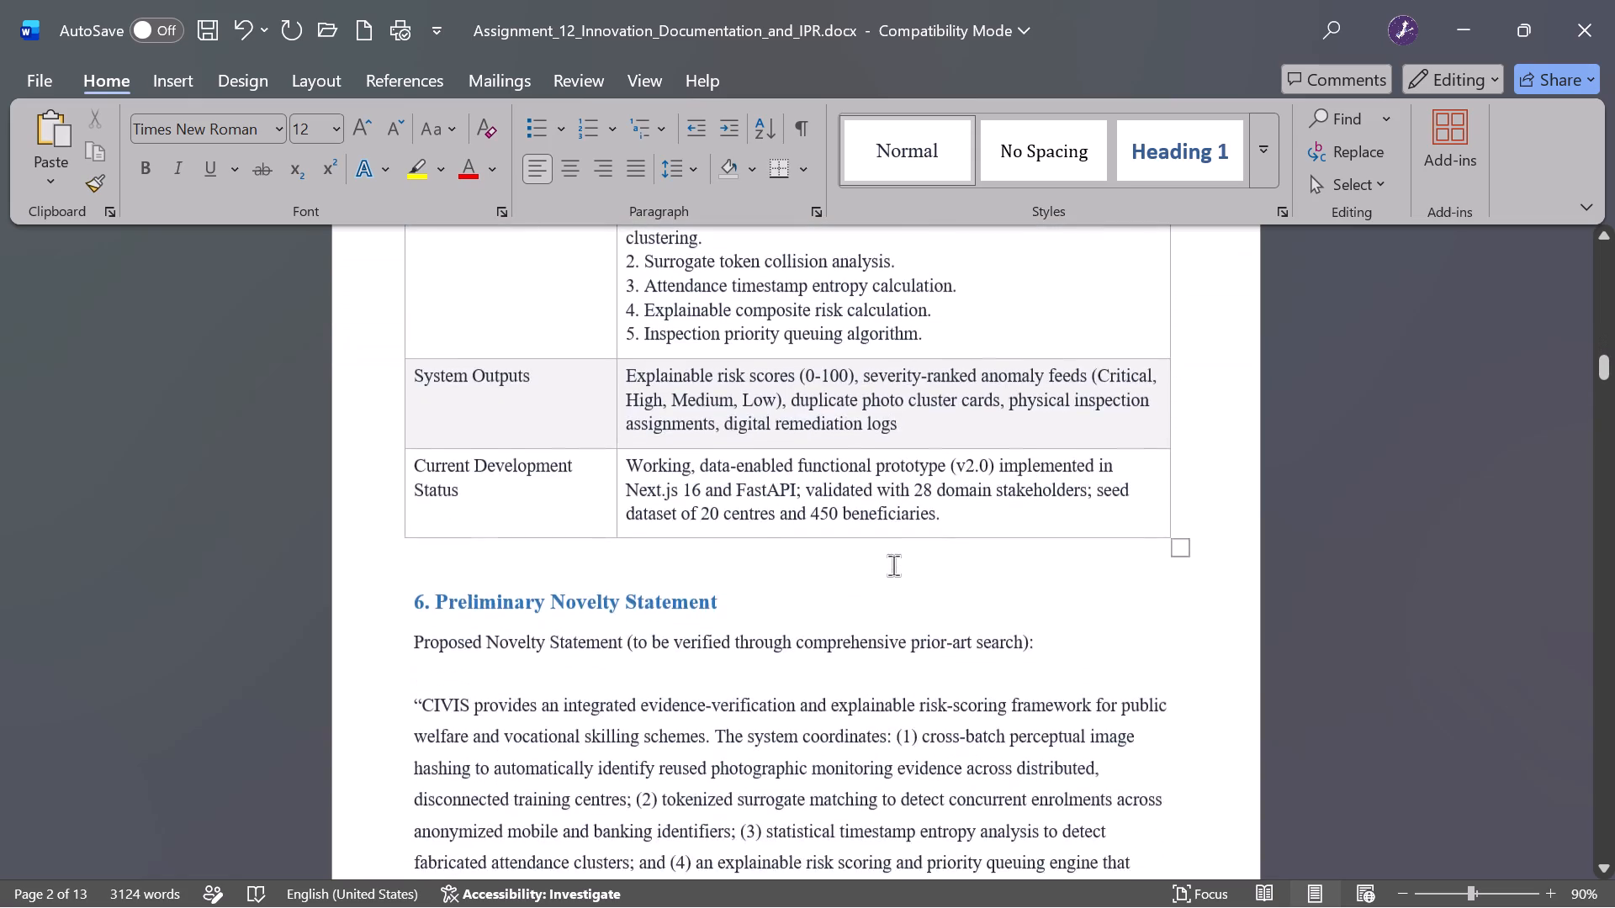
# Change the font of the whole page header line, "DT Assignment" and the group number, to Times New Roman.
pyautogui.scroll(4, 893, 565)
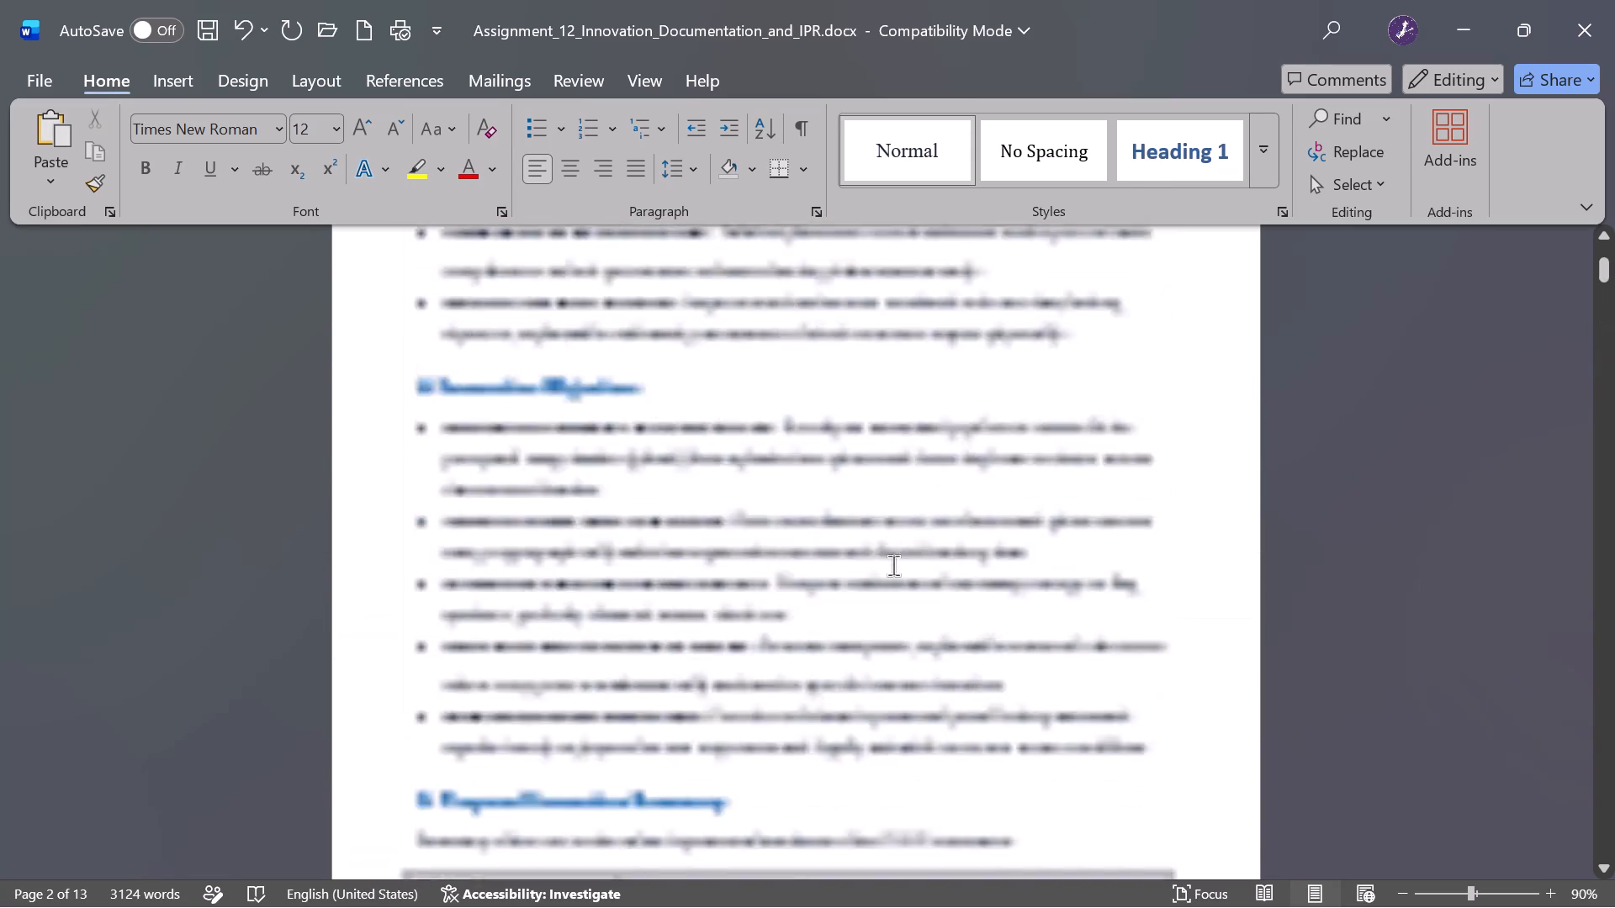
pyautogui.scroll(3, 893, 565)
pyautogui.tripleClick(823, 314)
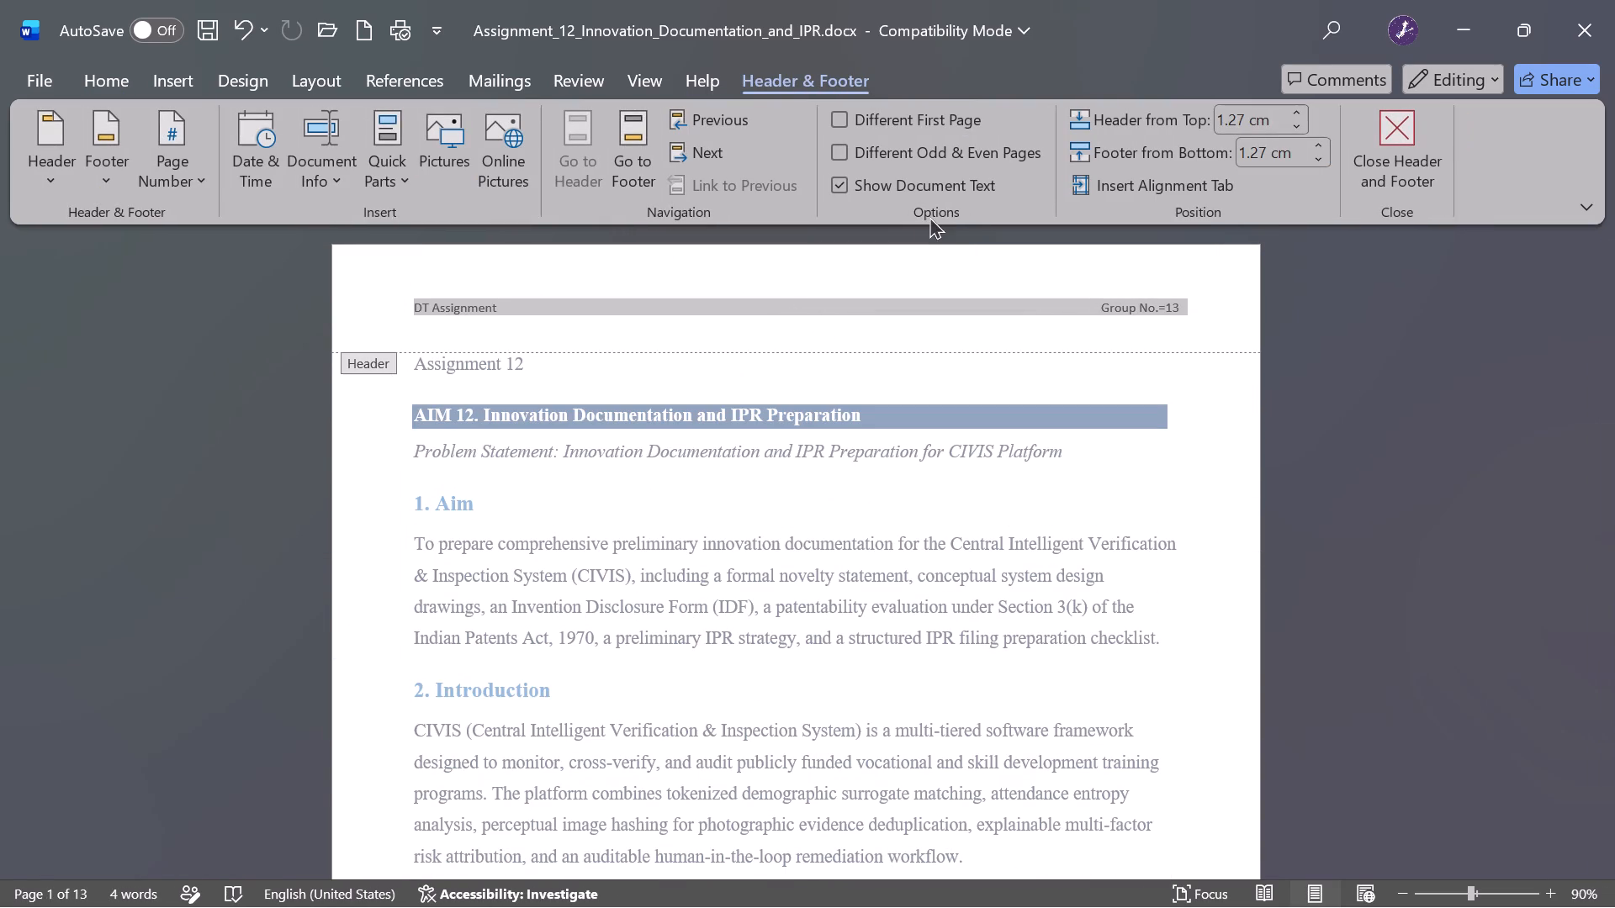
pyautogui.click(101, 93)
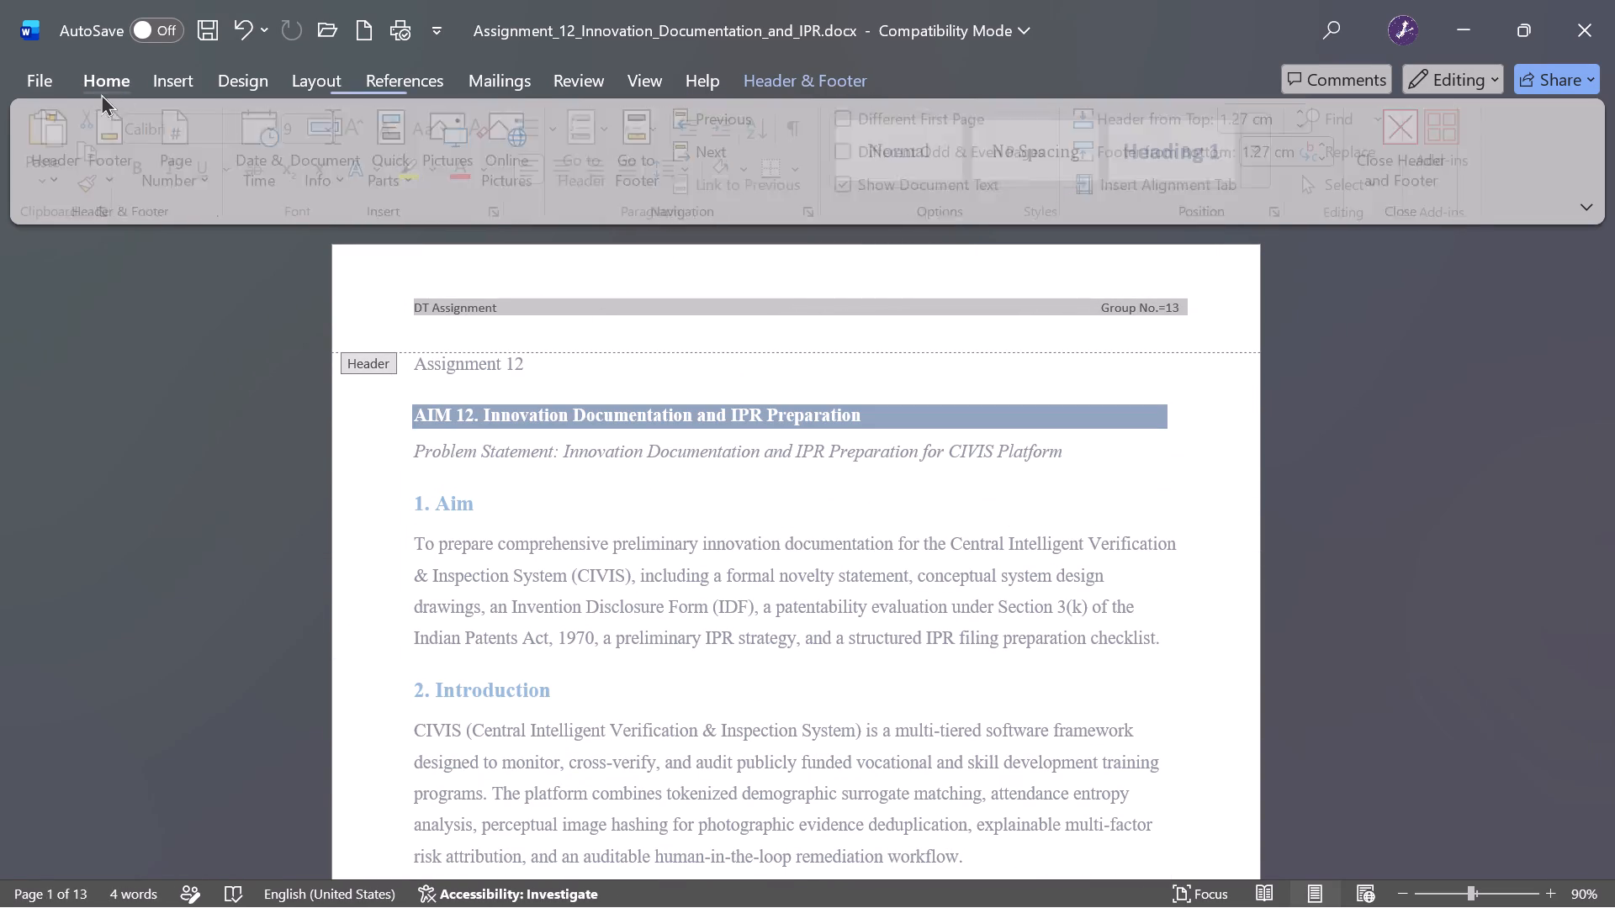
pyautogui.click(167, 133)
pyautogui.write('tk e')
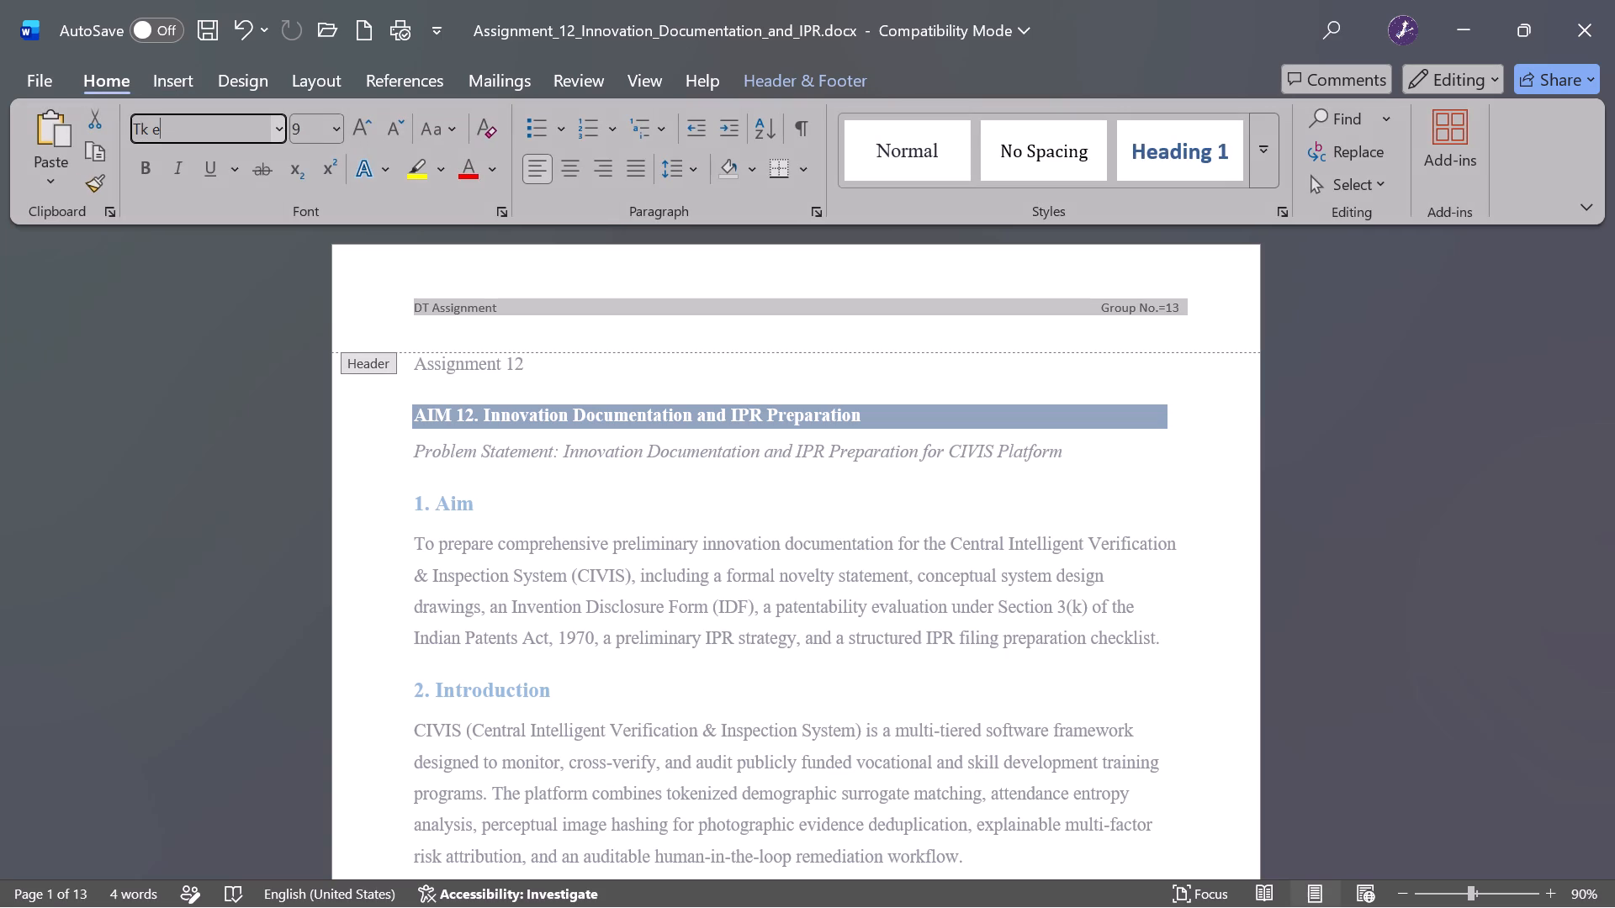
pyautogui.write('\\\\\\\\')
pyautogui.press('BackSpace')
pyautogui.press('BackSpace')
pyautogui.press('BackSpace')
pyautogui.press('BackSpace')
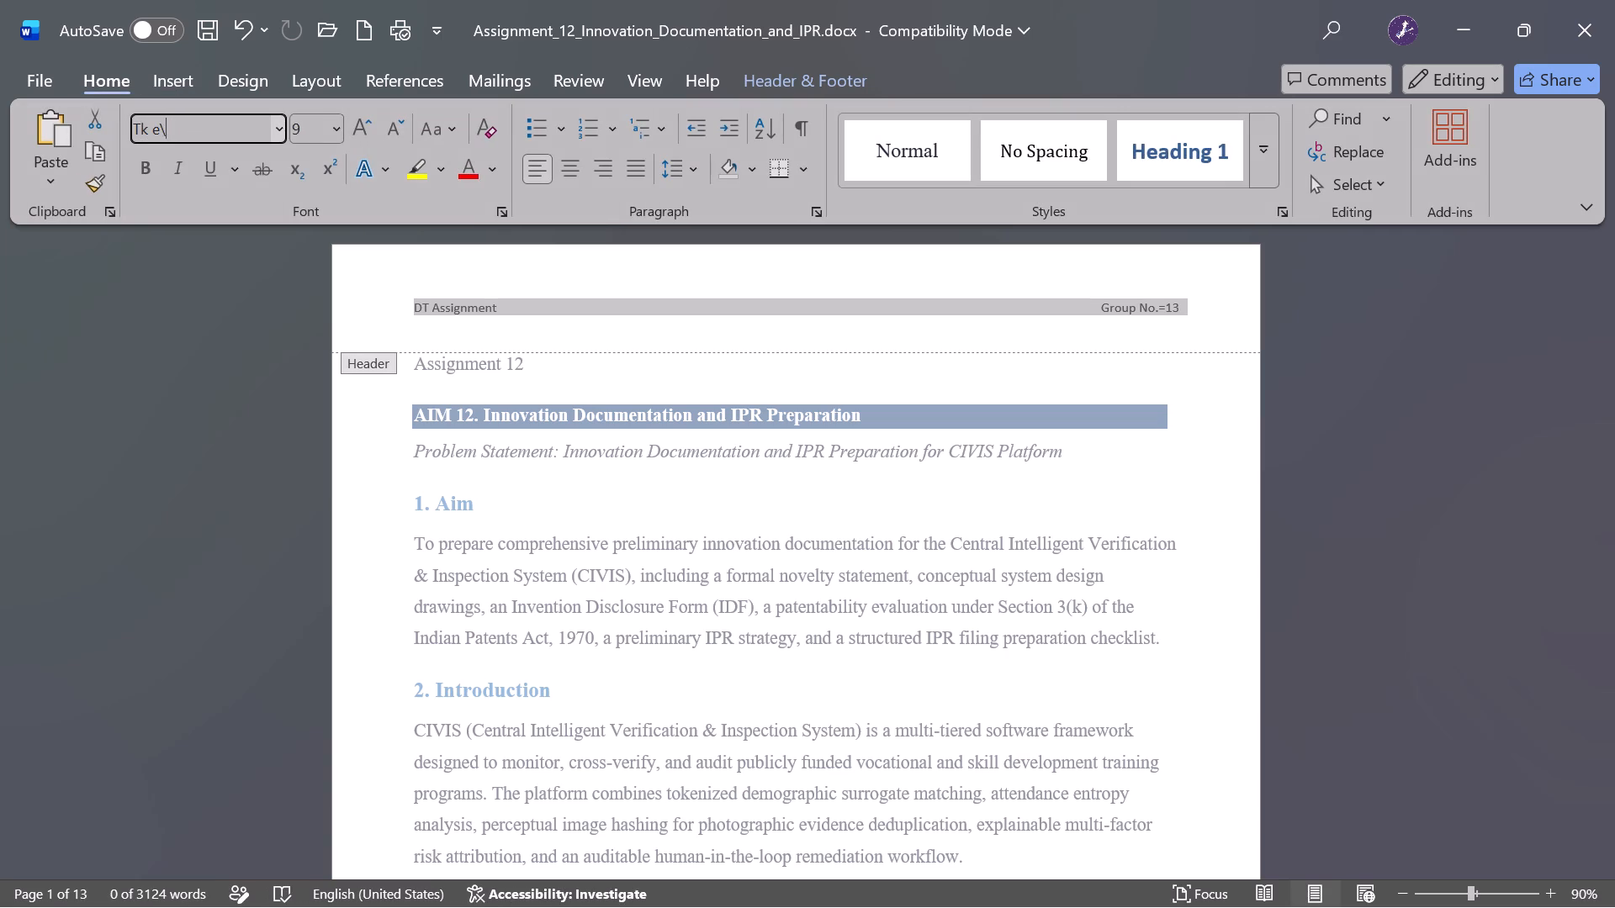
pyautogui.press('BackSpace')
pyautogui.press('BackSpace')
pyautogui.press('BackSpace')
pyautogui.press('k')
pyautogui.press('space')
pyautogui.press('BackSpace')
pyautogui.press('BackSpace')
pyautogui.write('ime')
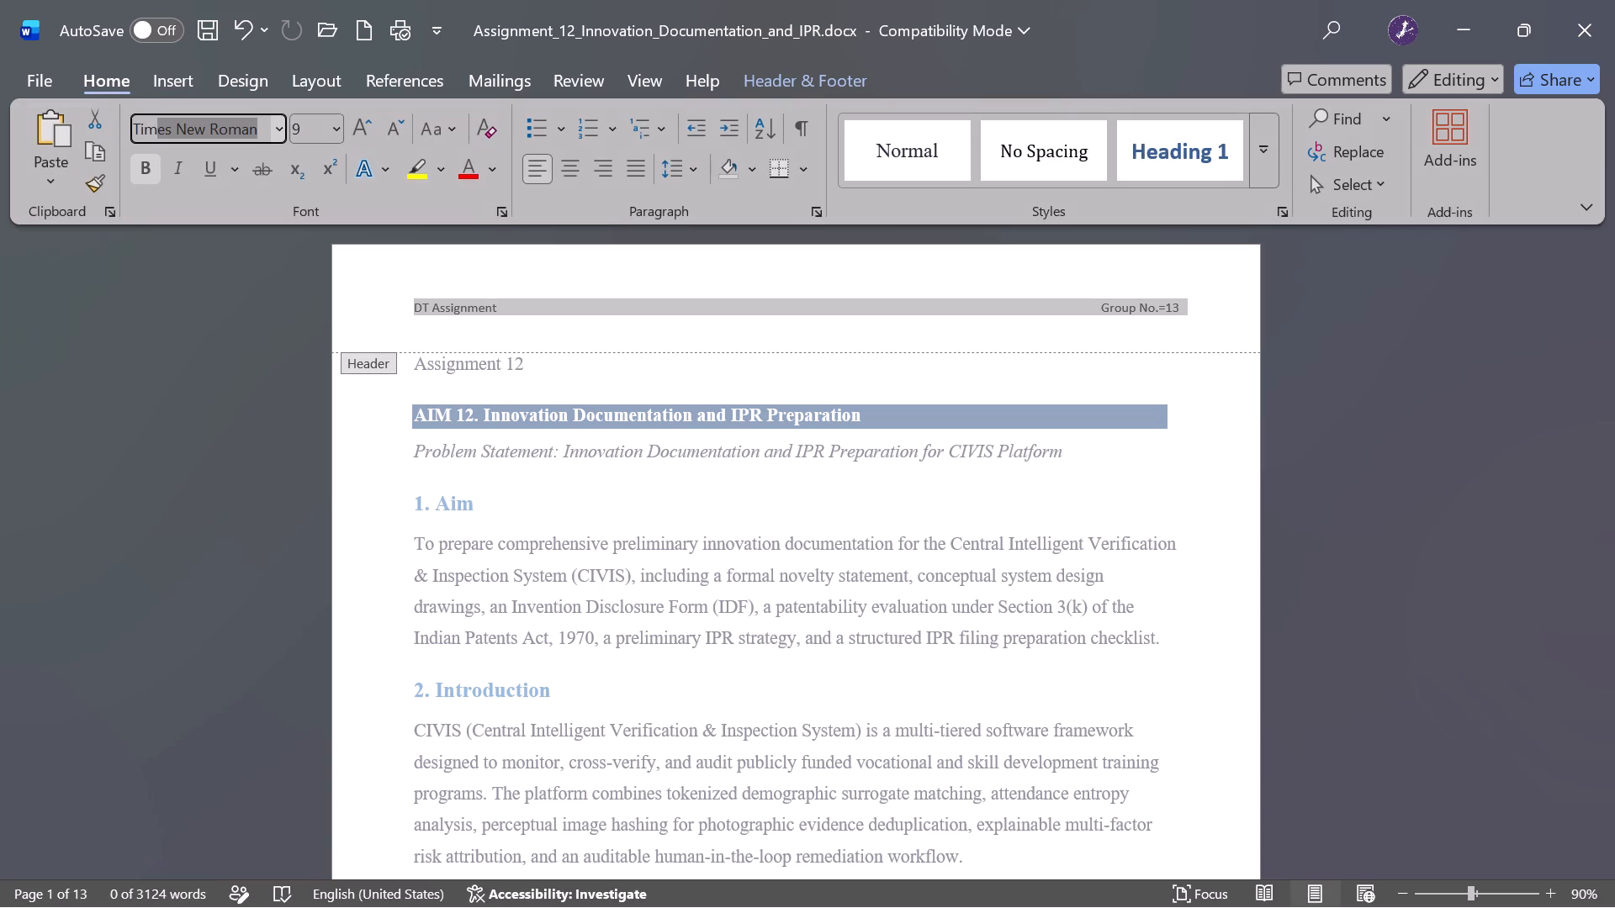
pyautogui.press('Return')
# Increase the header line's font size to 10 and set its text colour to black.
pyautogui.click(368, 117)
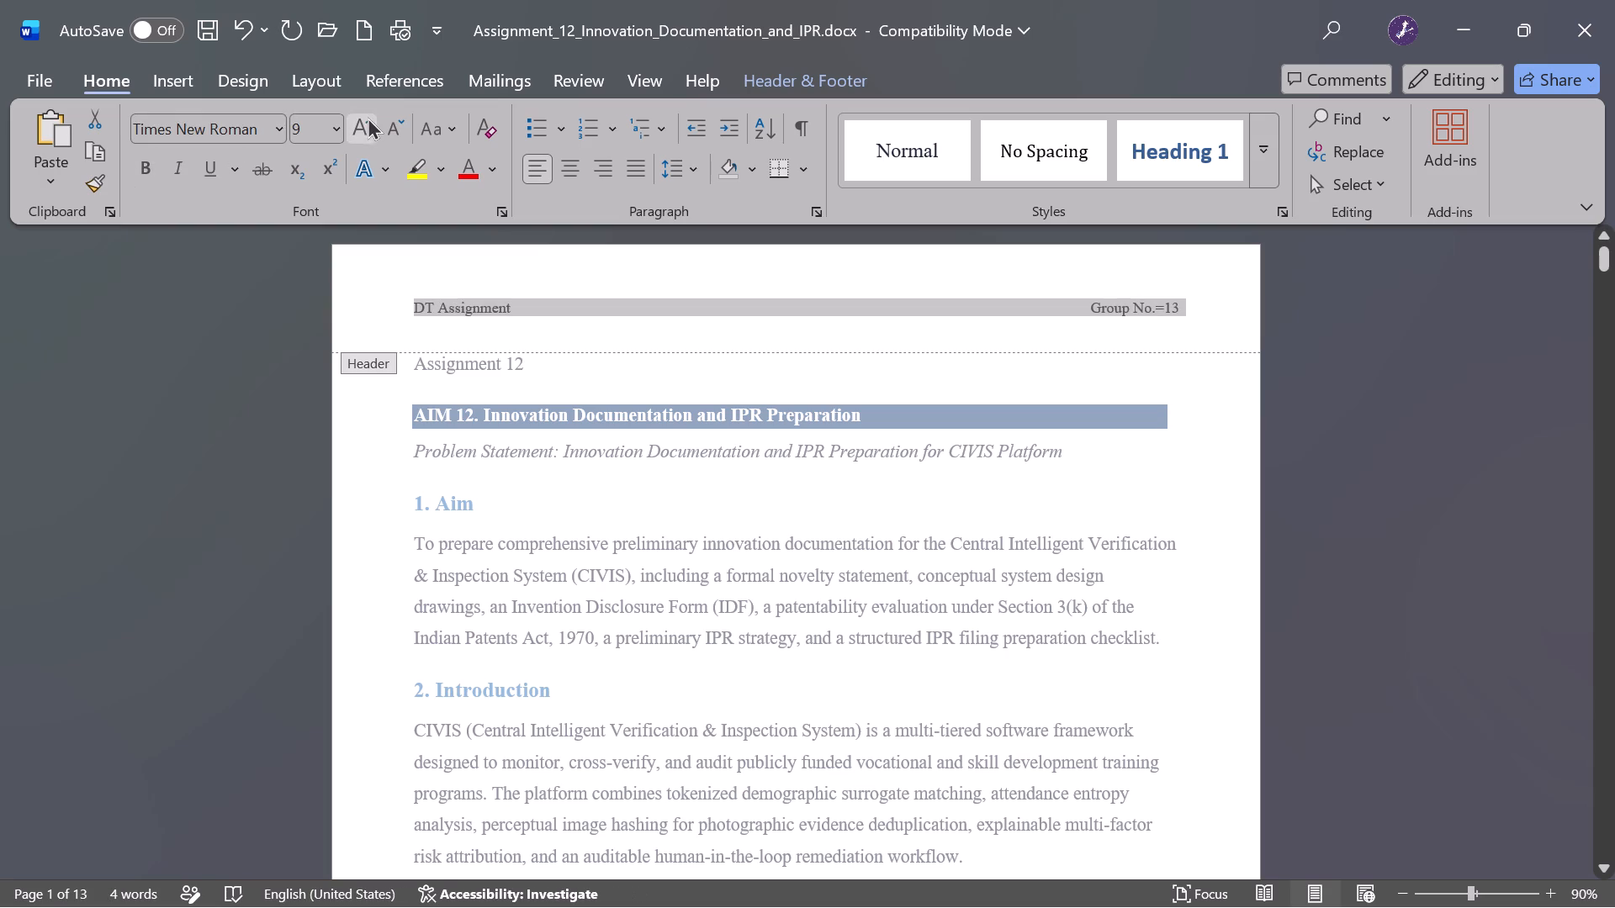
pyautogui.click(490, 159)
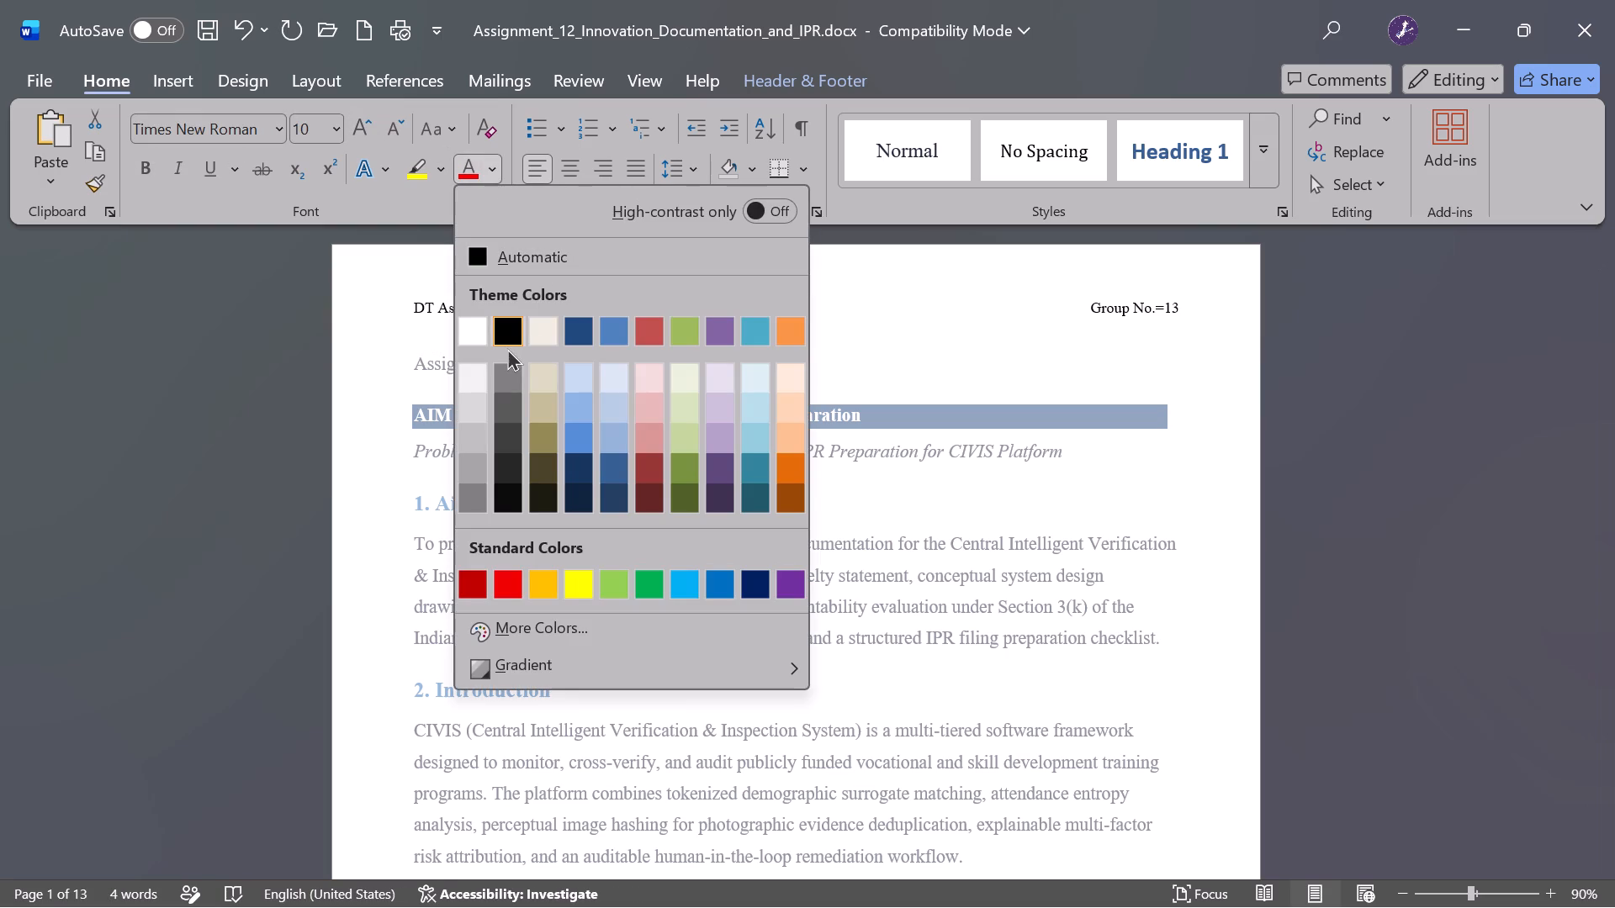
pyautogui.click(505, 325)
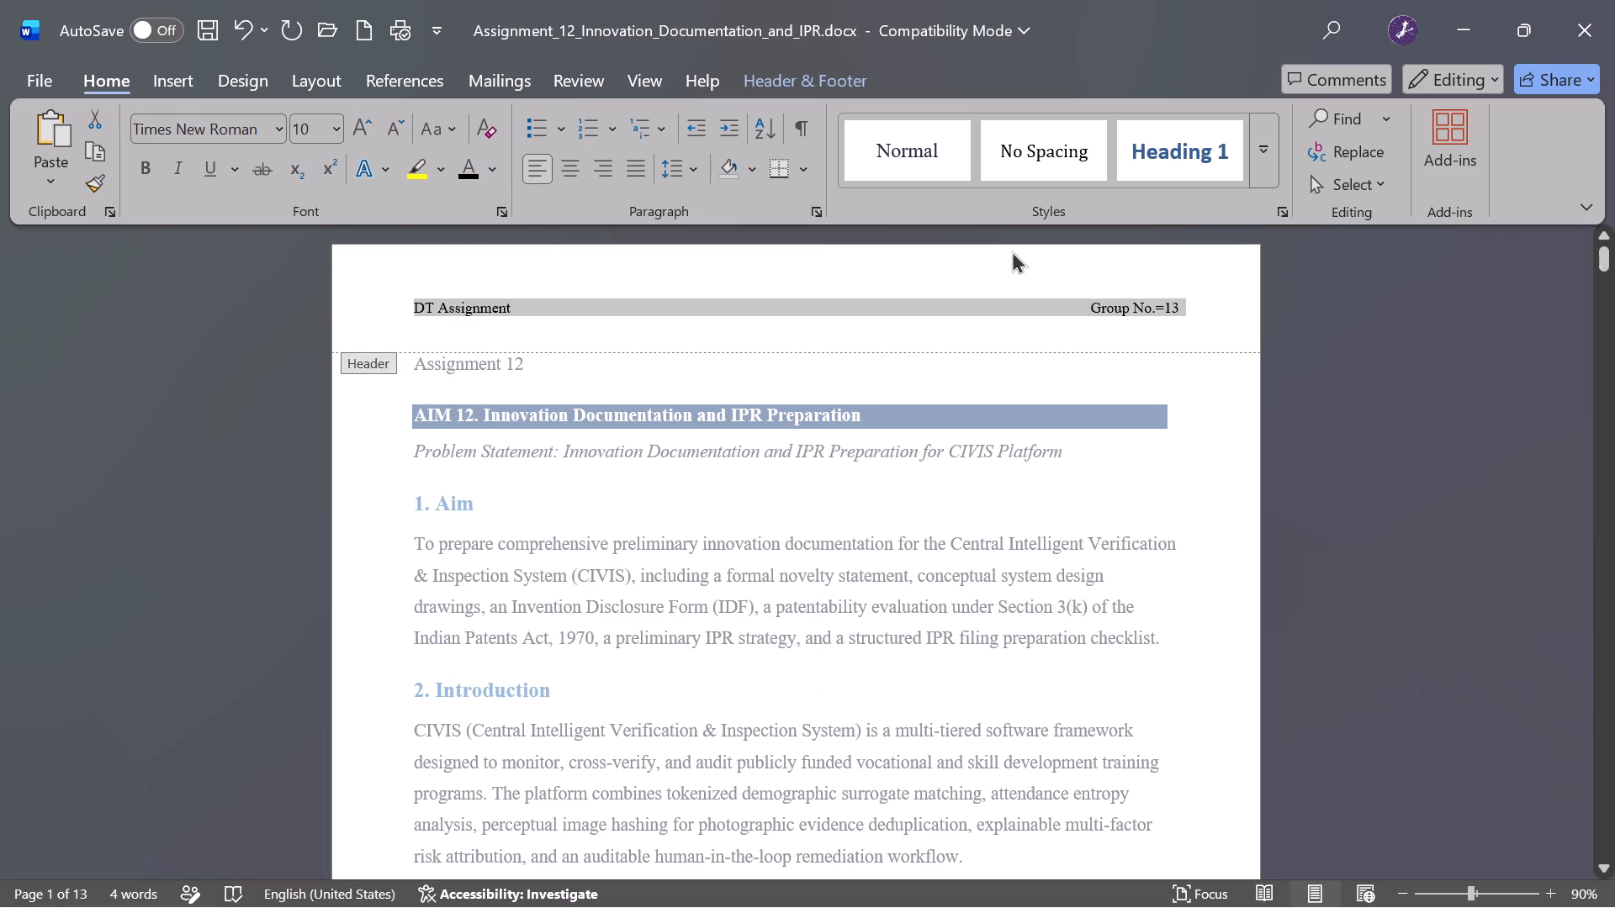
# Replace the equals sign in the header's group number with a space so it reads "Group No. 13".
pyautogui.click(1157, 309)
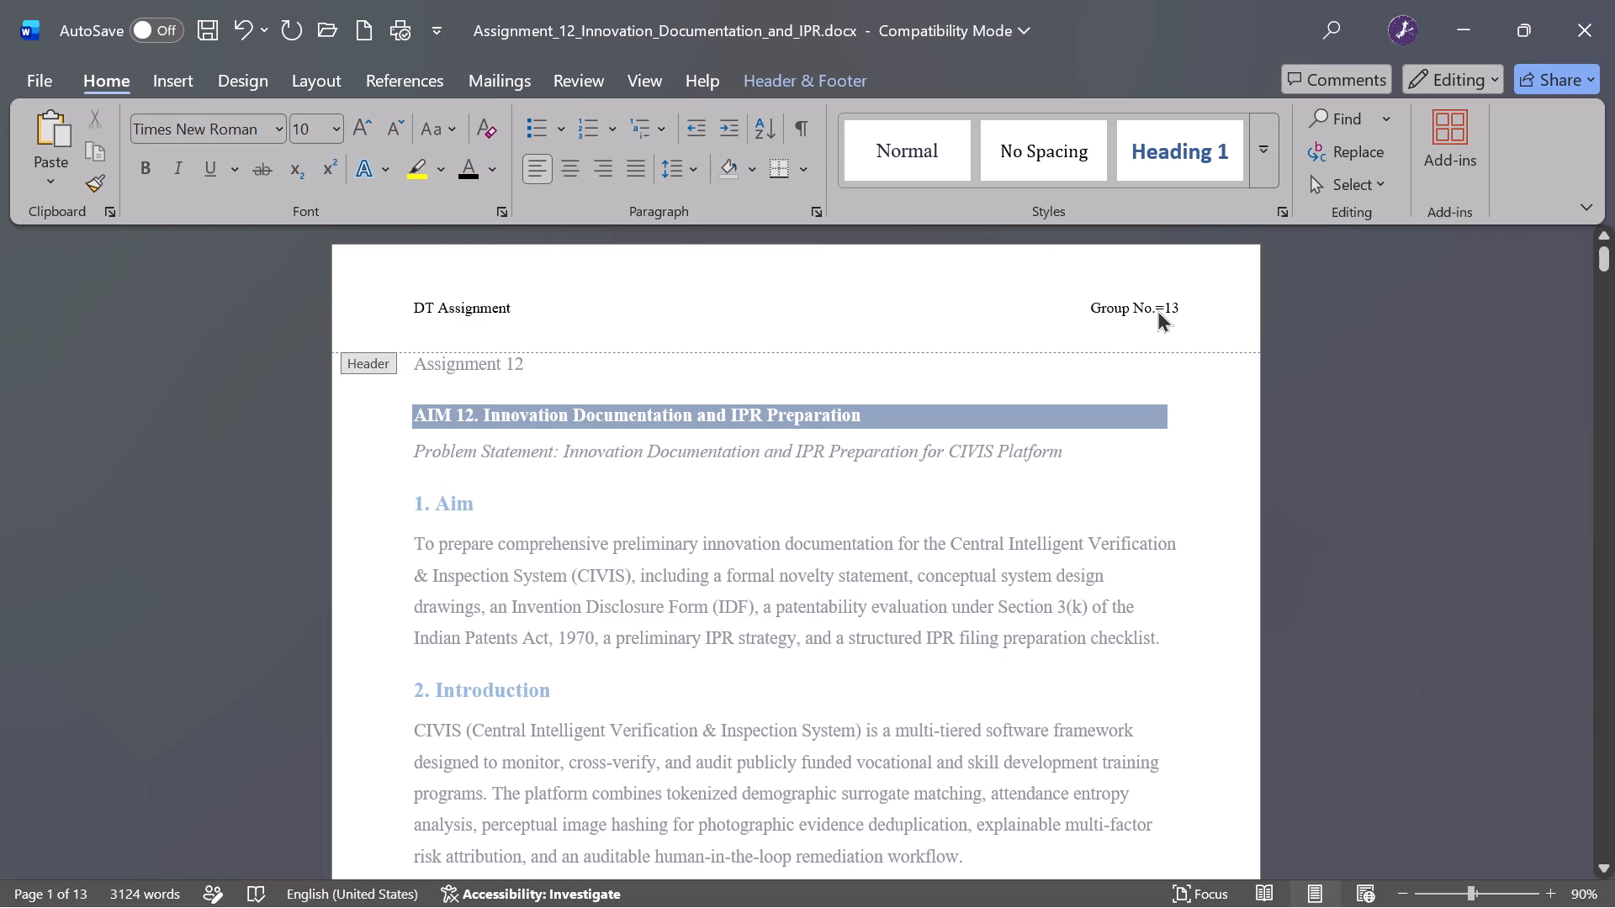
pyautogui.press('BackSpace')
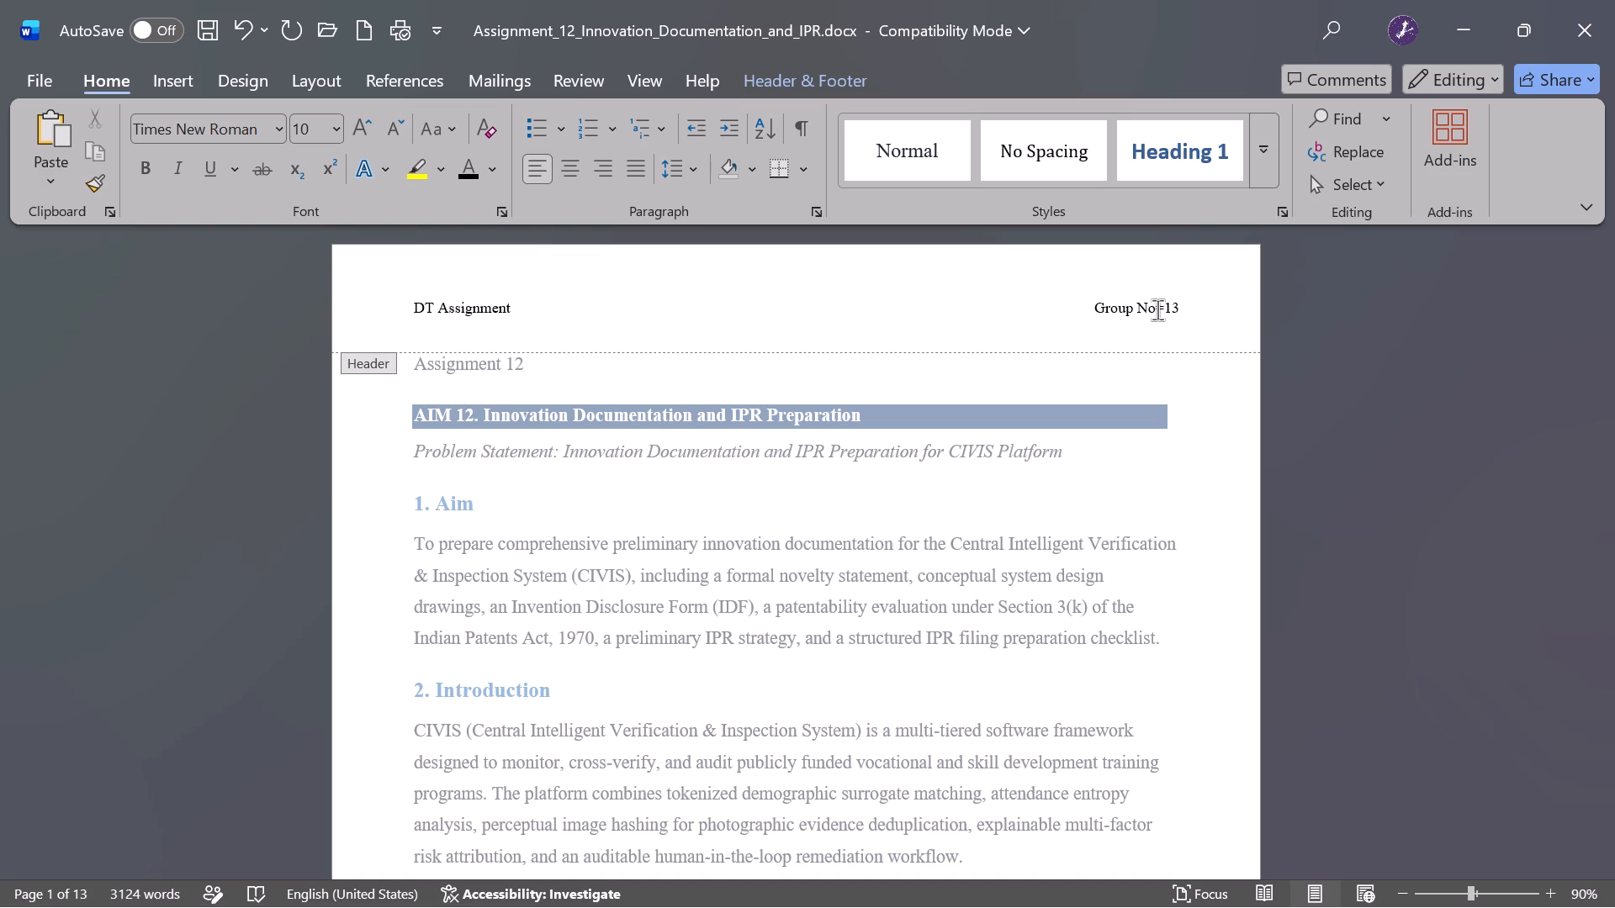
pyautogui.hotkey('ctrl', 'x')
pyautogui.press('.')
pyautogui.press('Delete')
pyautogui.press('space')
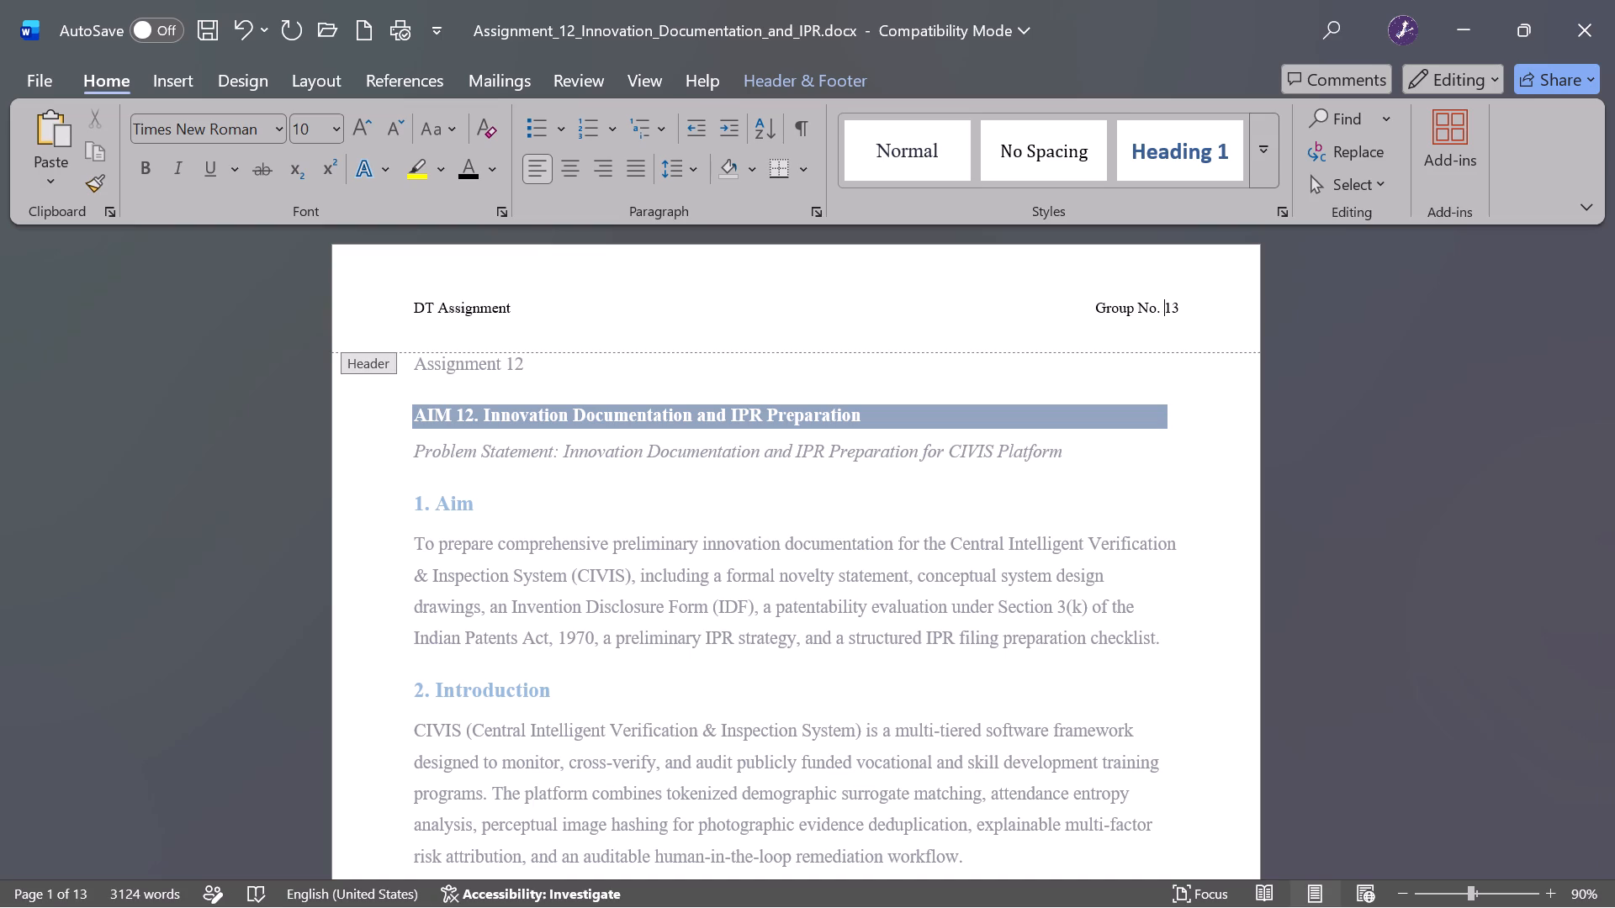
pyautogui.click(1103, 462)
pyautogui.tripleClick(1004, 440)
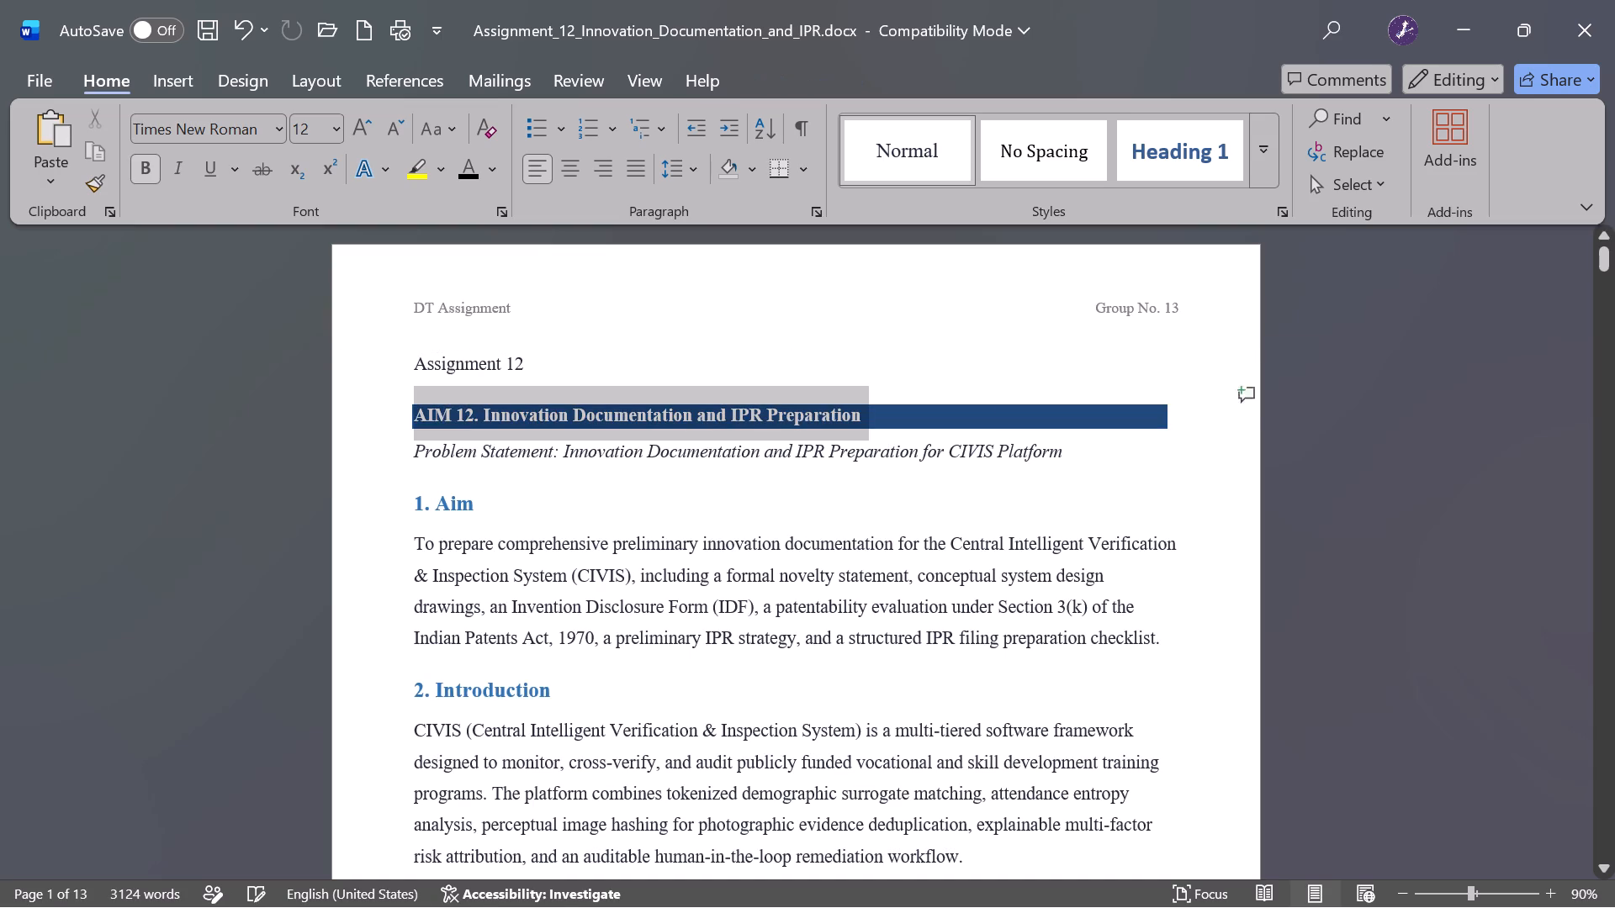
pyautogui.click(944, 536)
# Set the text colour of the whole page footer line to black.
pyautogui.scroll(-2, 944, 536)
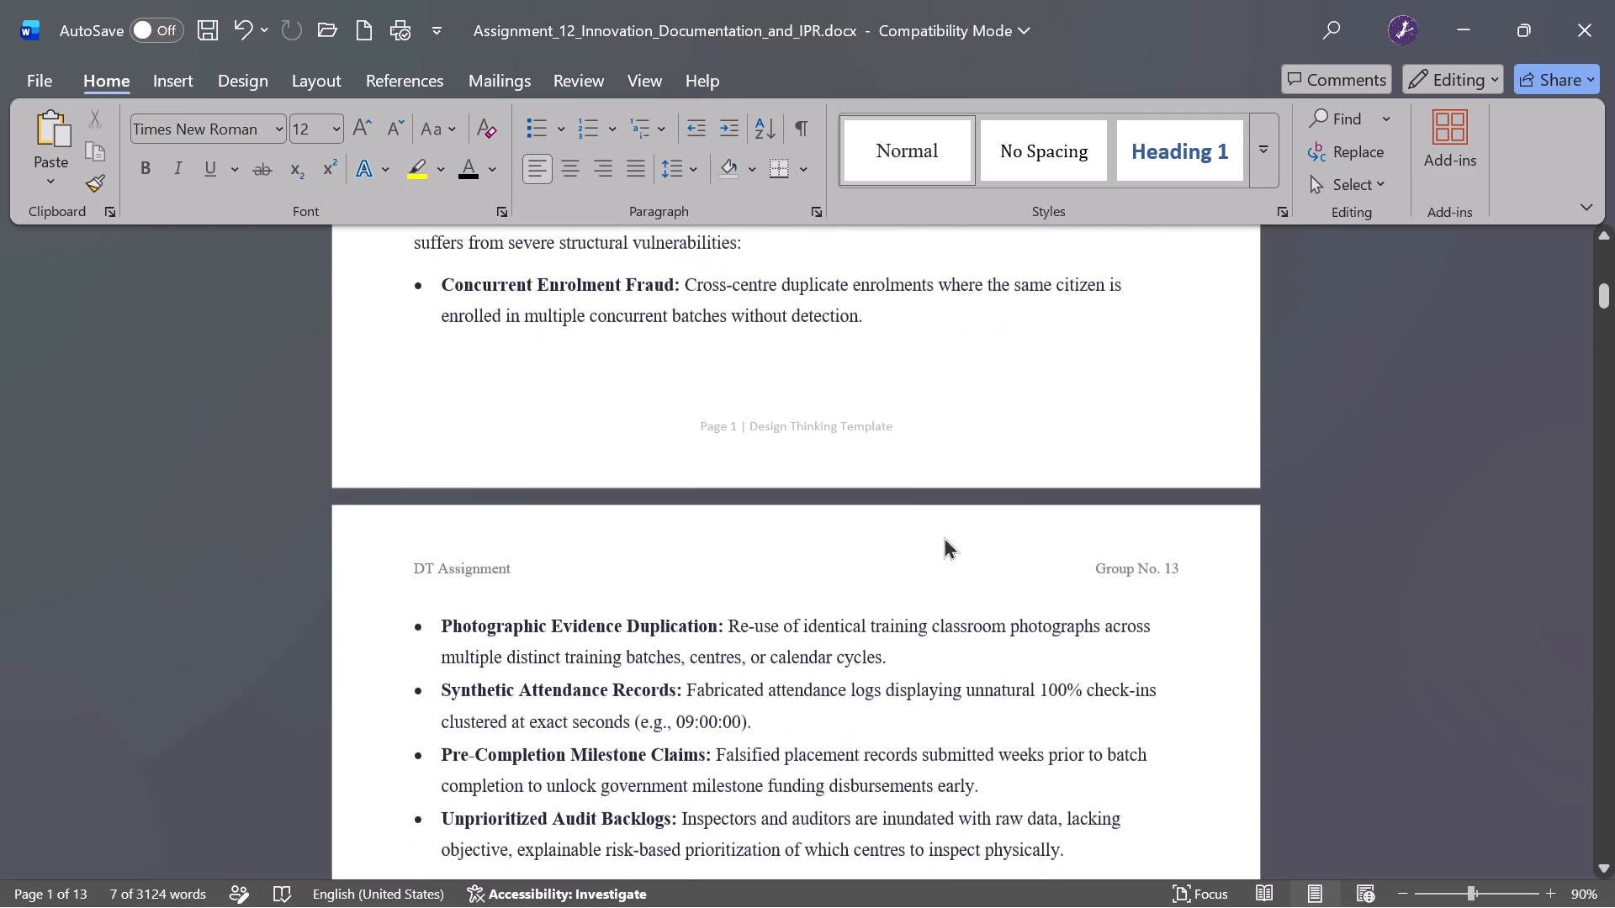
pyautogui.tripleClick(913, 418)
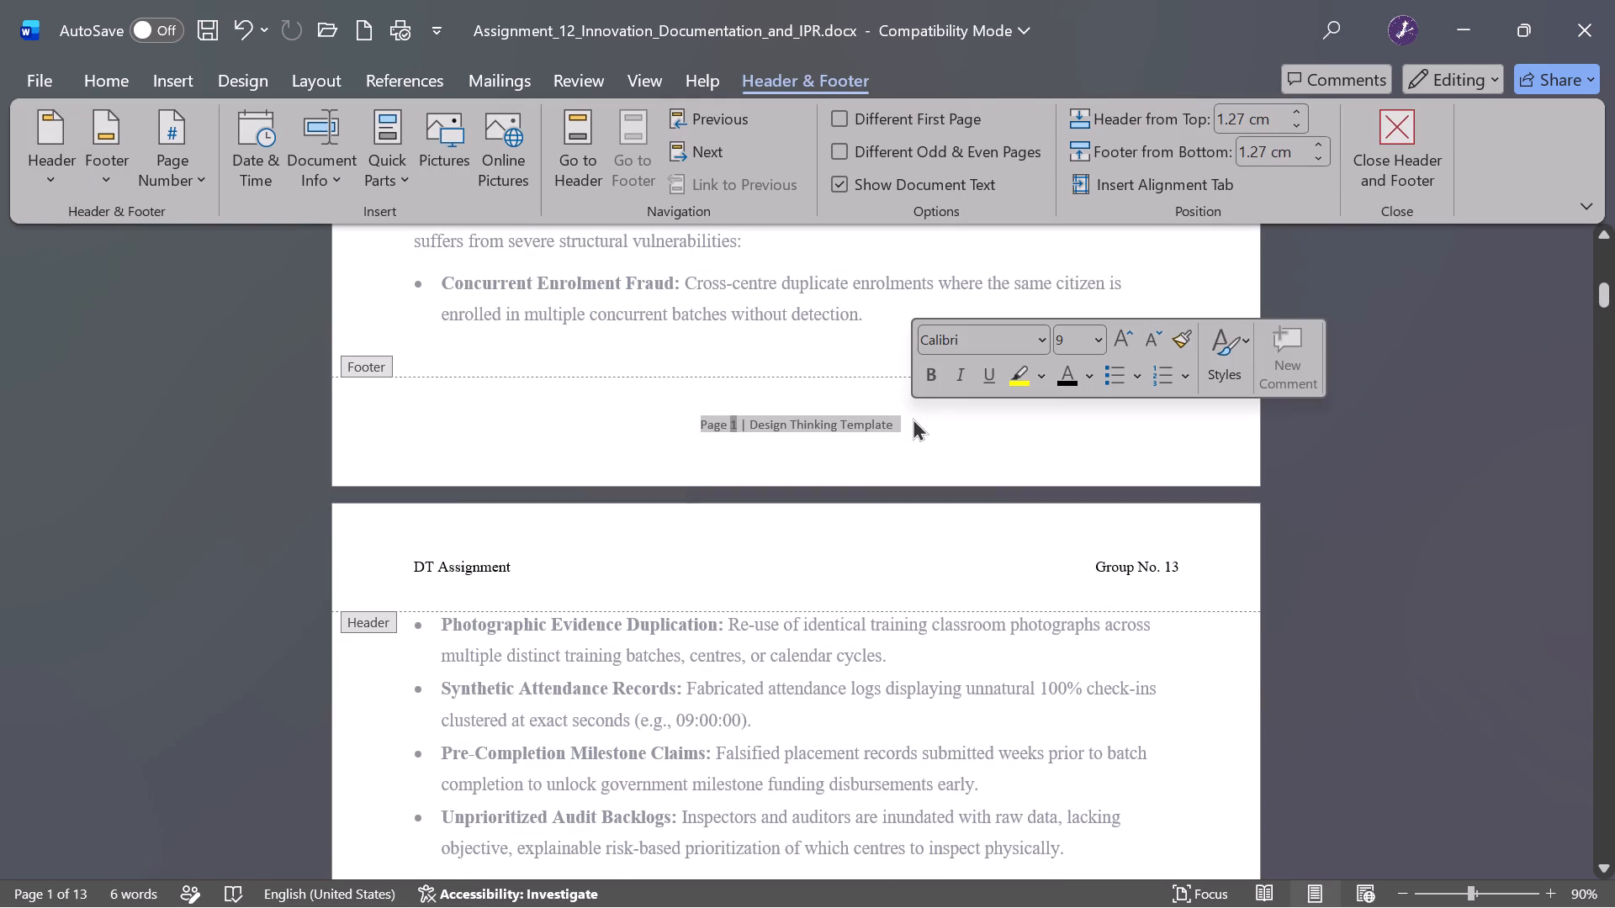
pyautogui.press('Right')
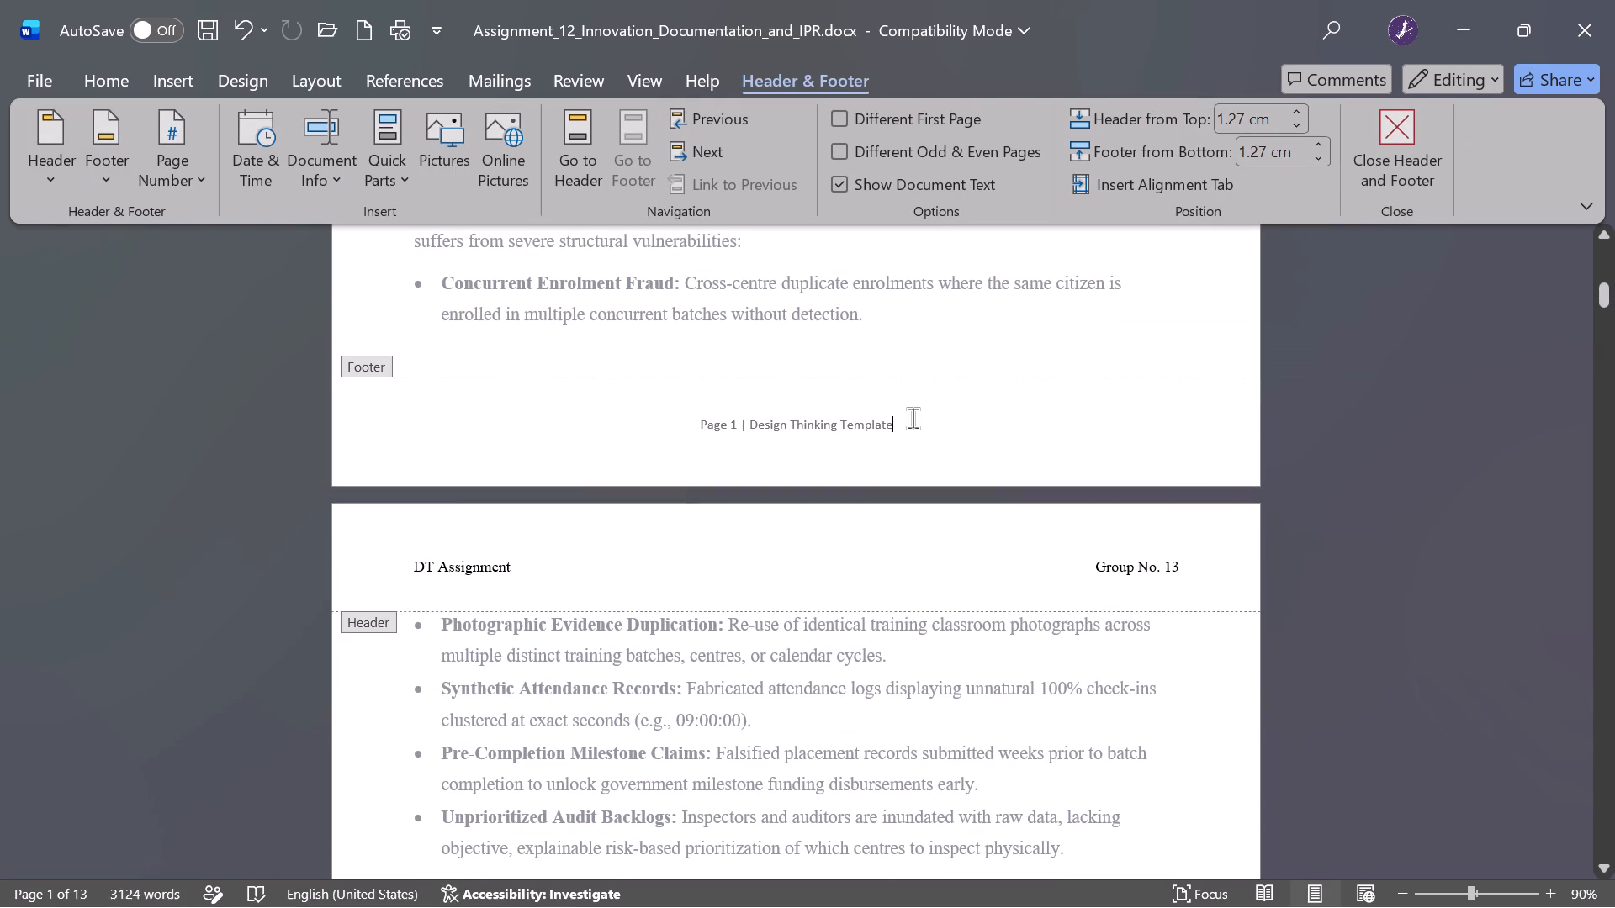
pyautogui.hotkey('ctrl', 'a')
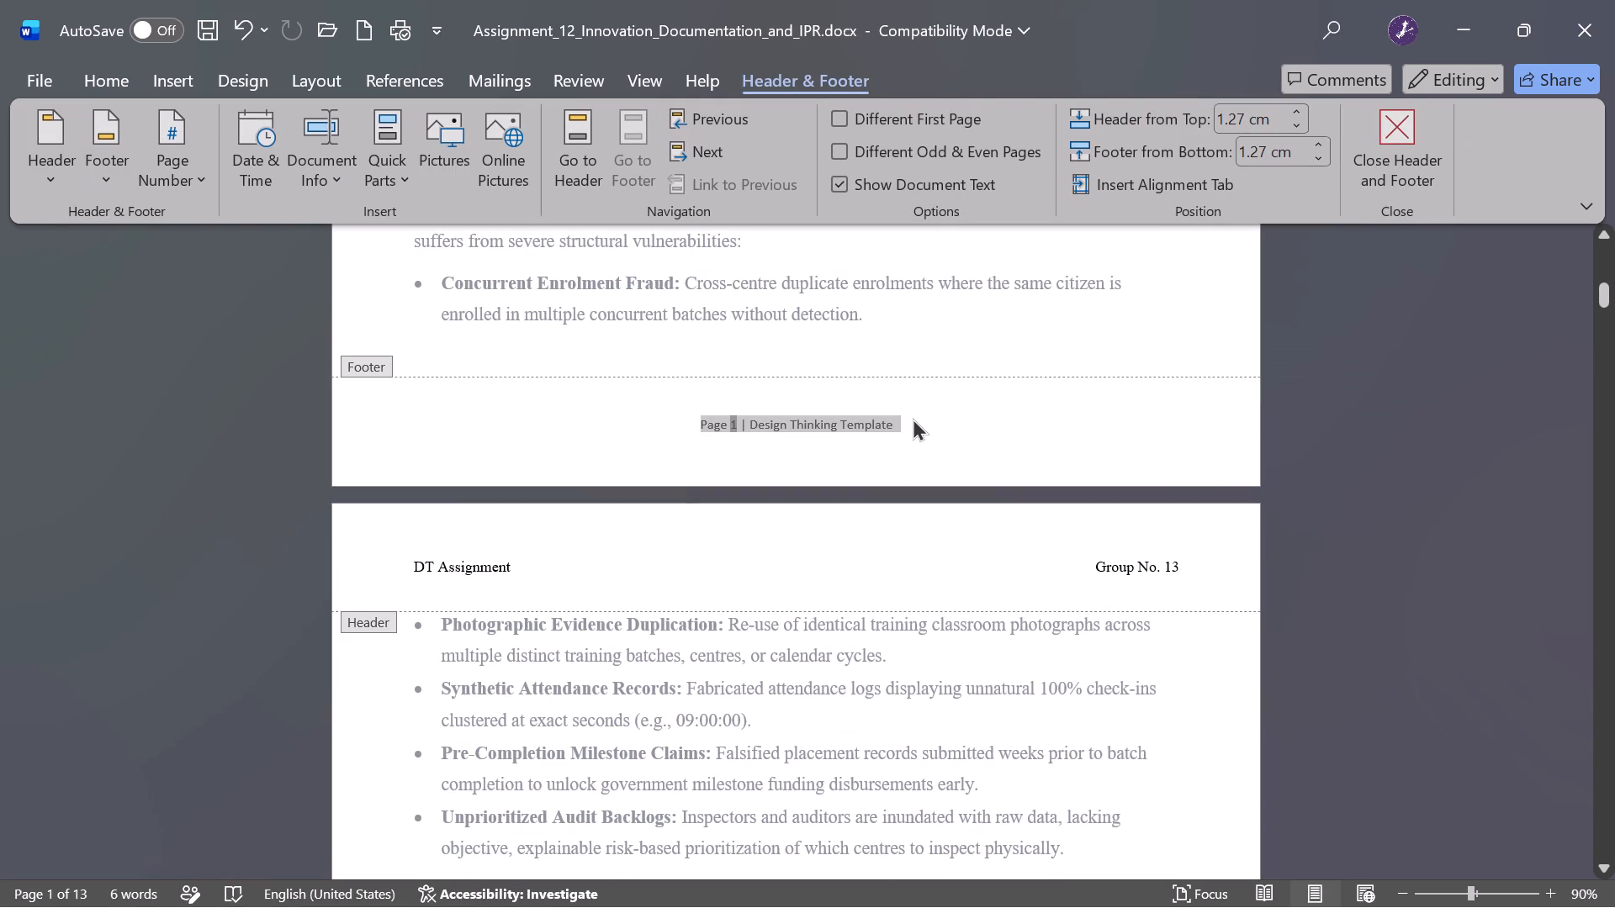
pyautogui.click(126, 71)
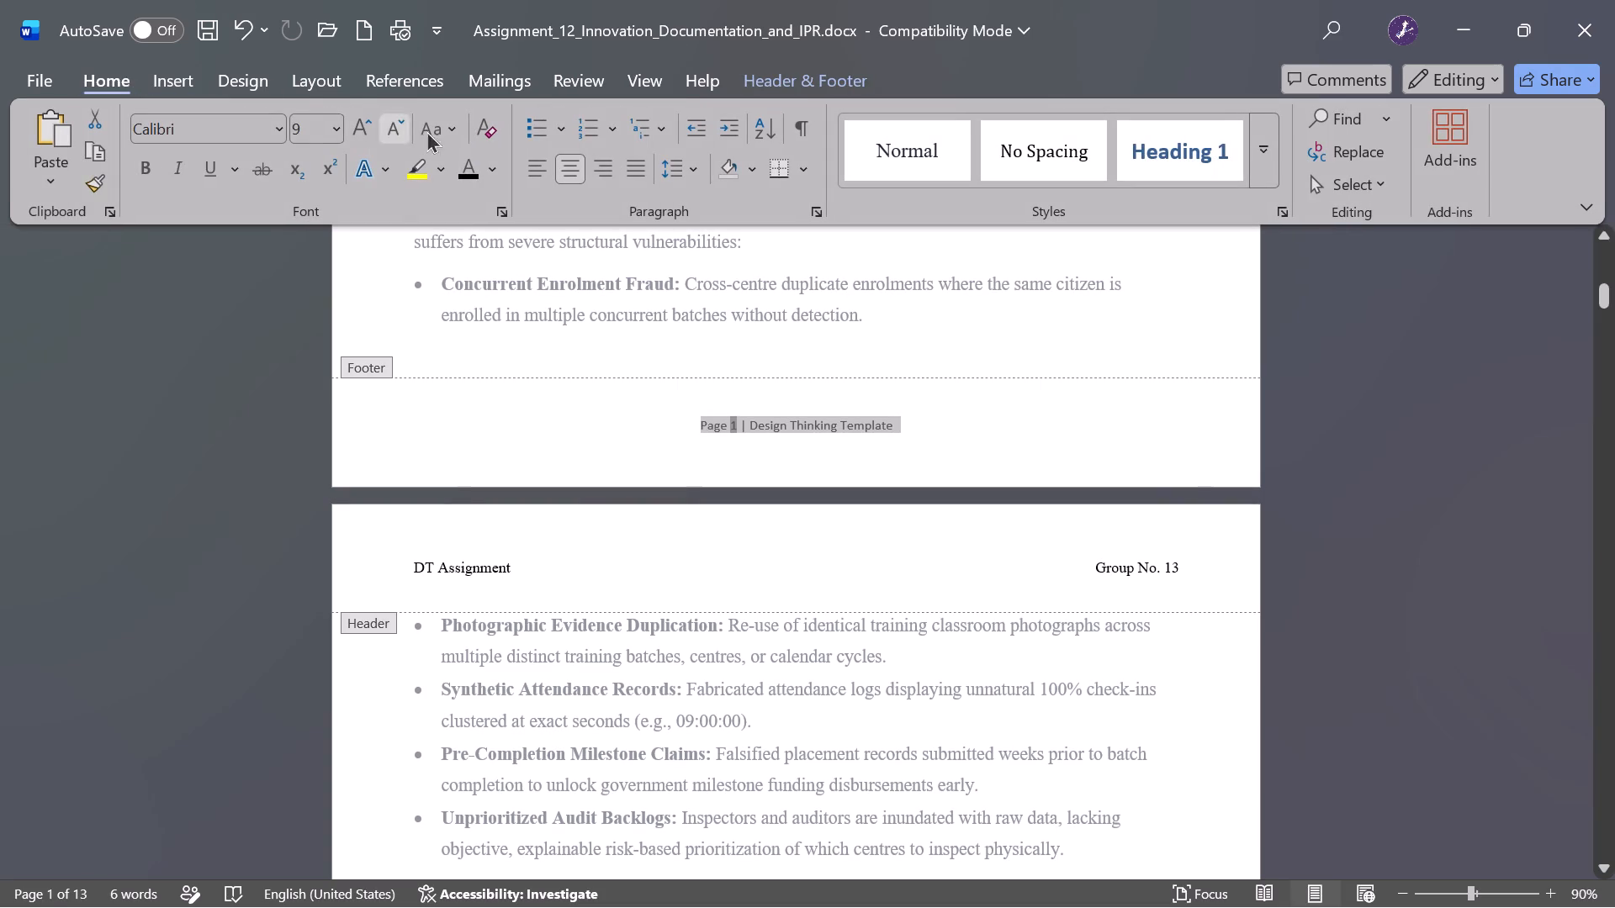
pyautogui.click(477, 171)
pyautogui.doubleClick(925, 431)
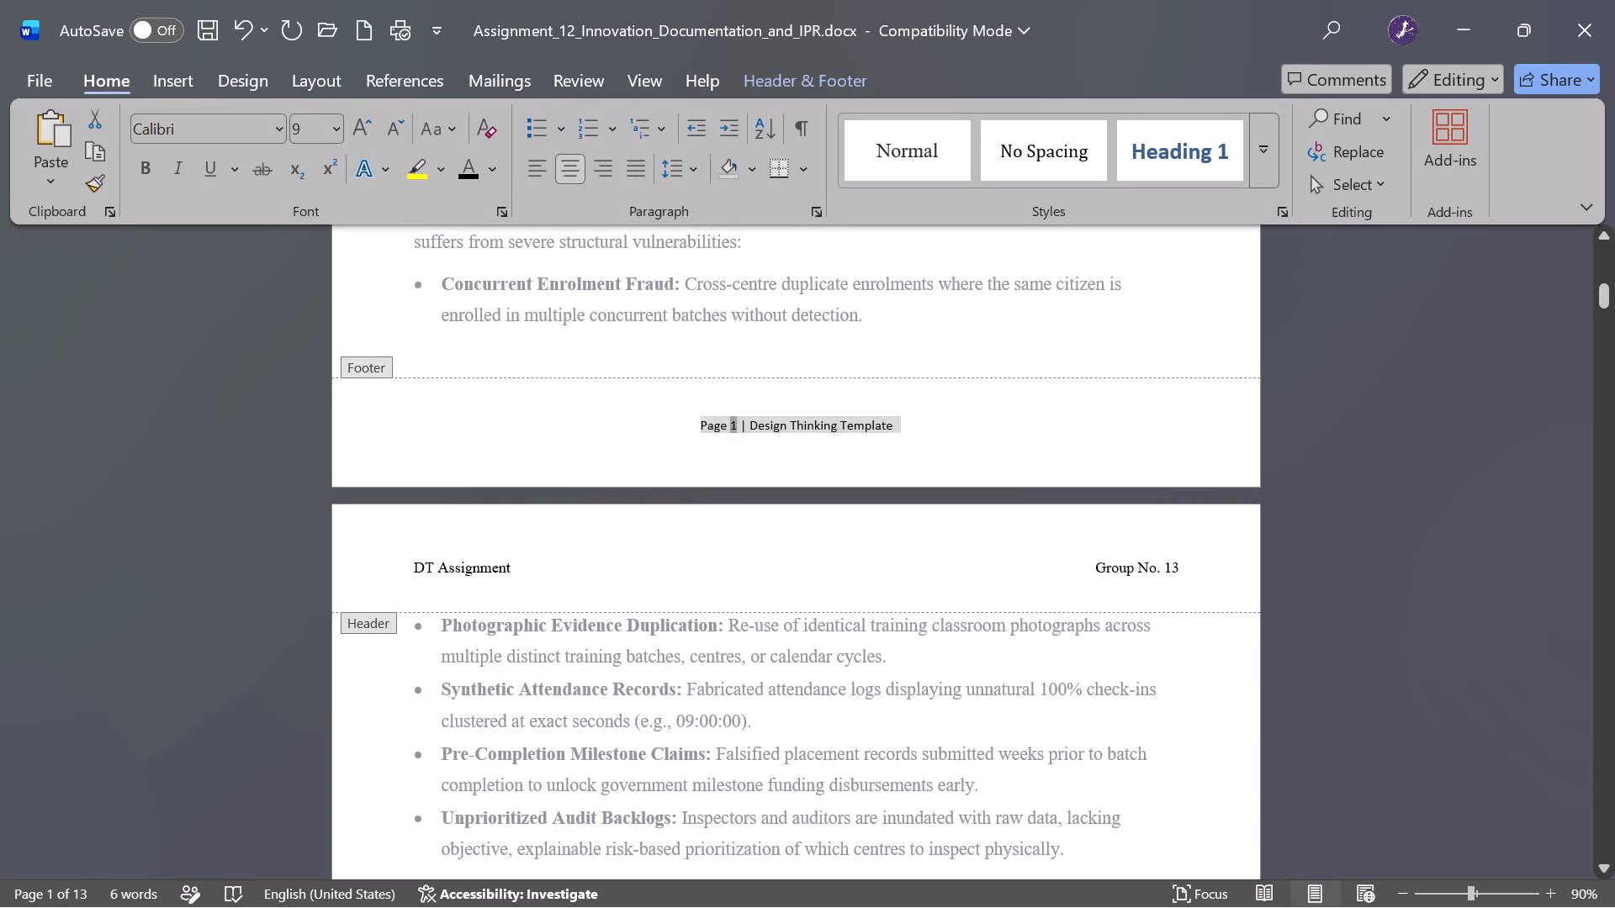
pyautogui.click(925, 431)
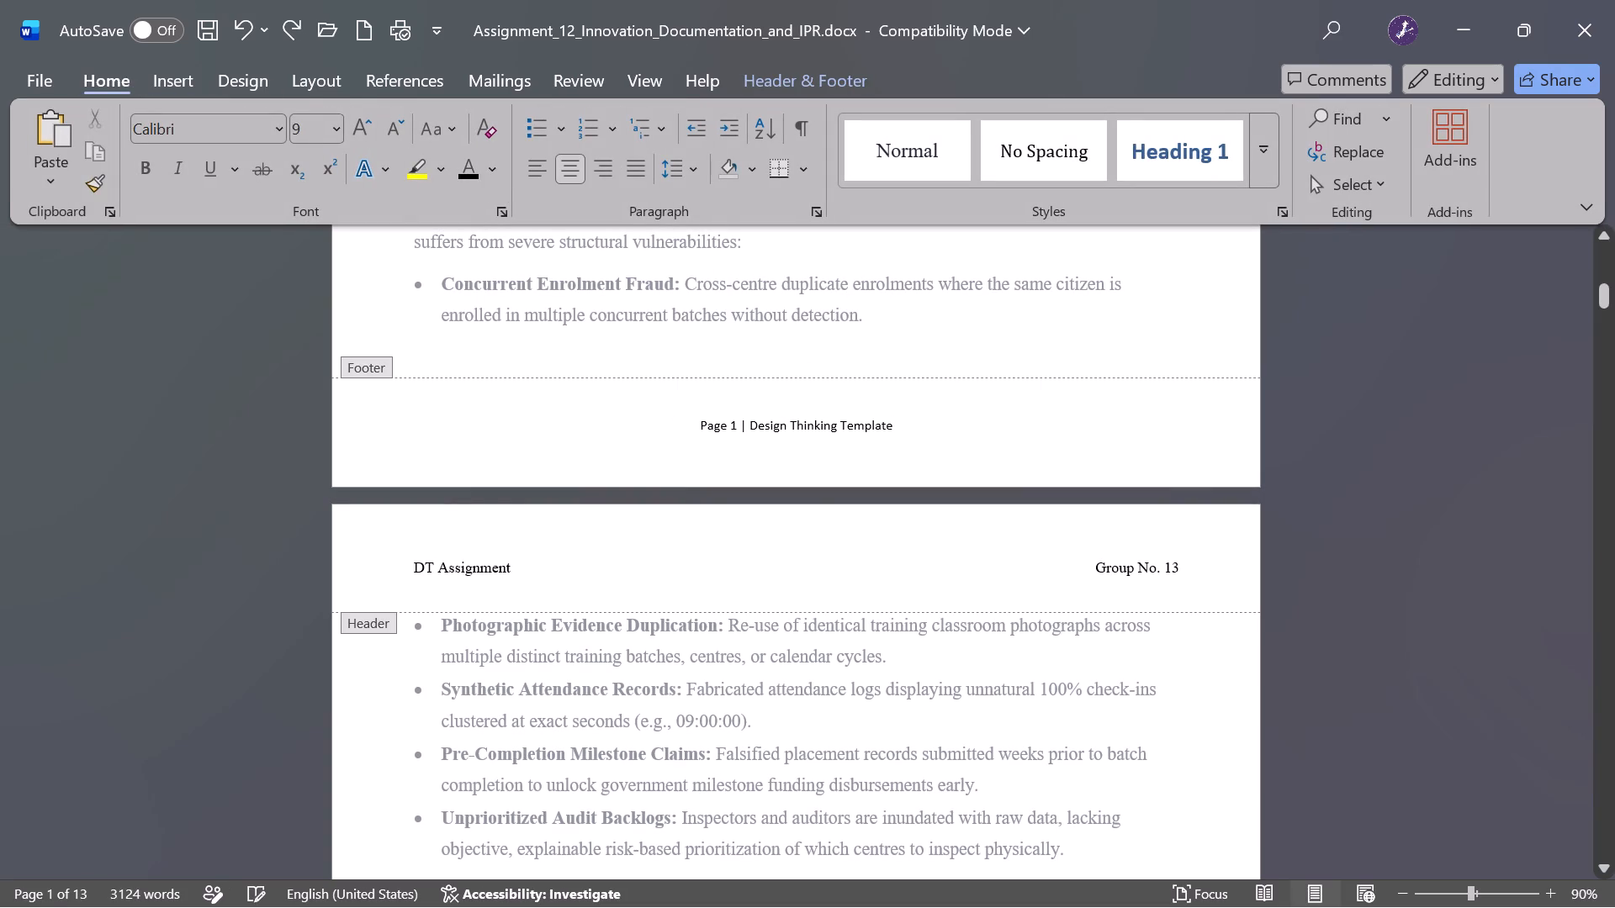
pyautogui.press('Left')
pyautogui.press('Left')
pyautogui.press('Left')
pyautogui.press('Left')
pyautogui.press('Right')
pyautogui.press('Right')
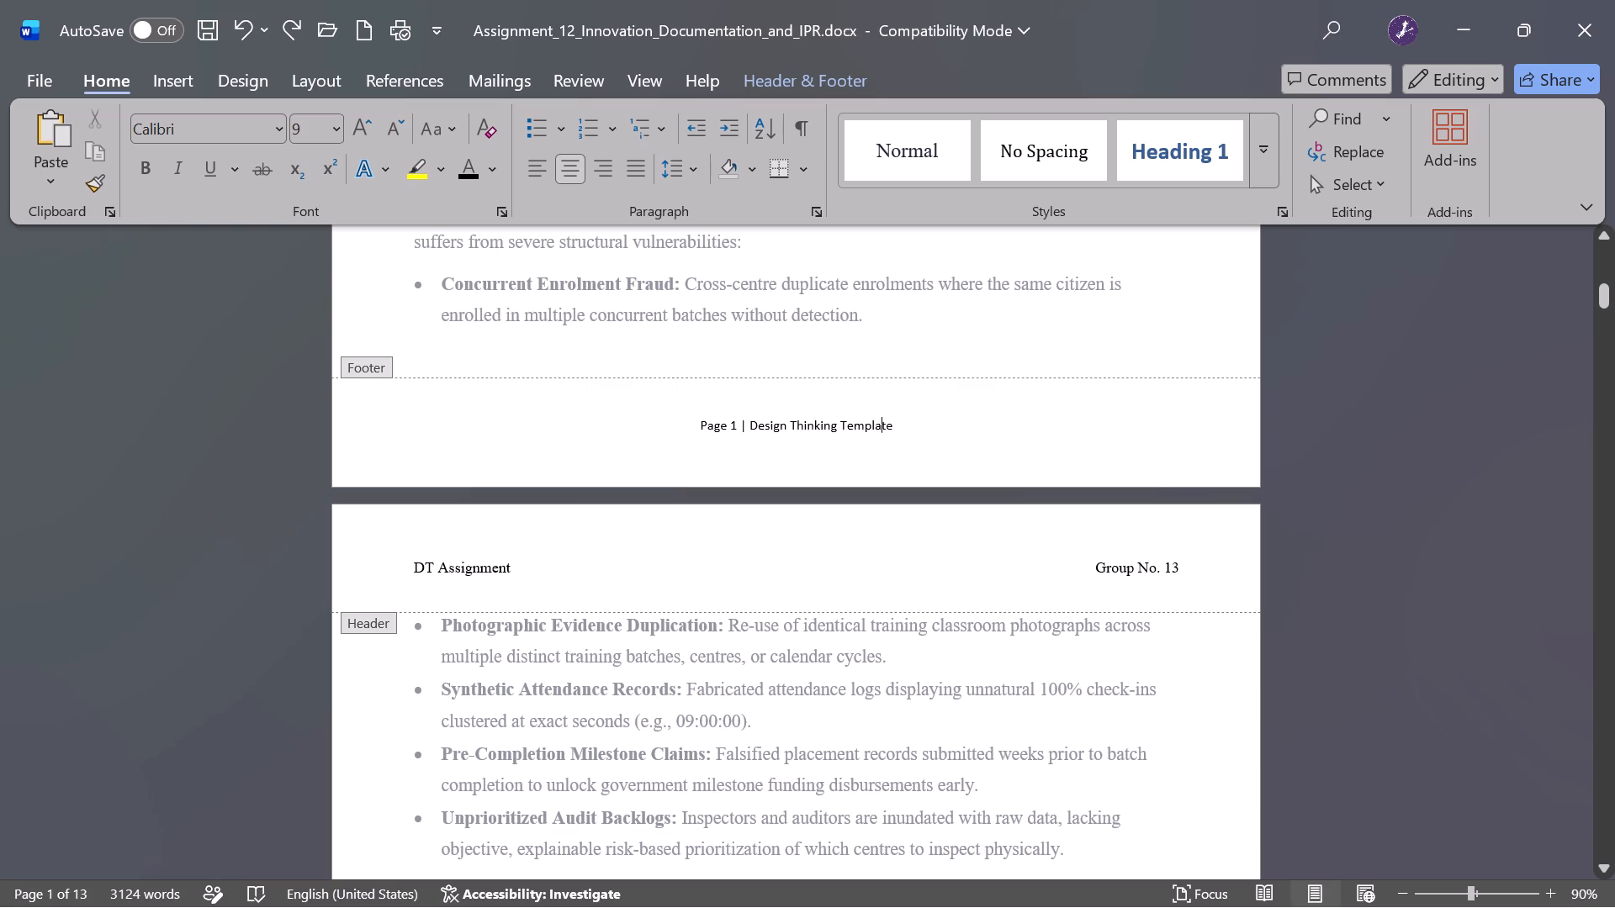
pyautogui.press('Right')
pyautogui.press('Right')
pyautogui.tripleClick(925, 431)
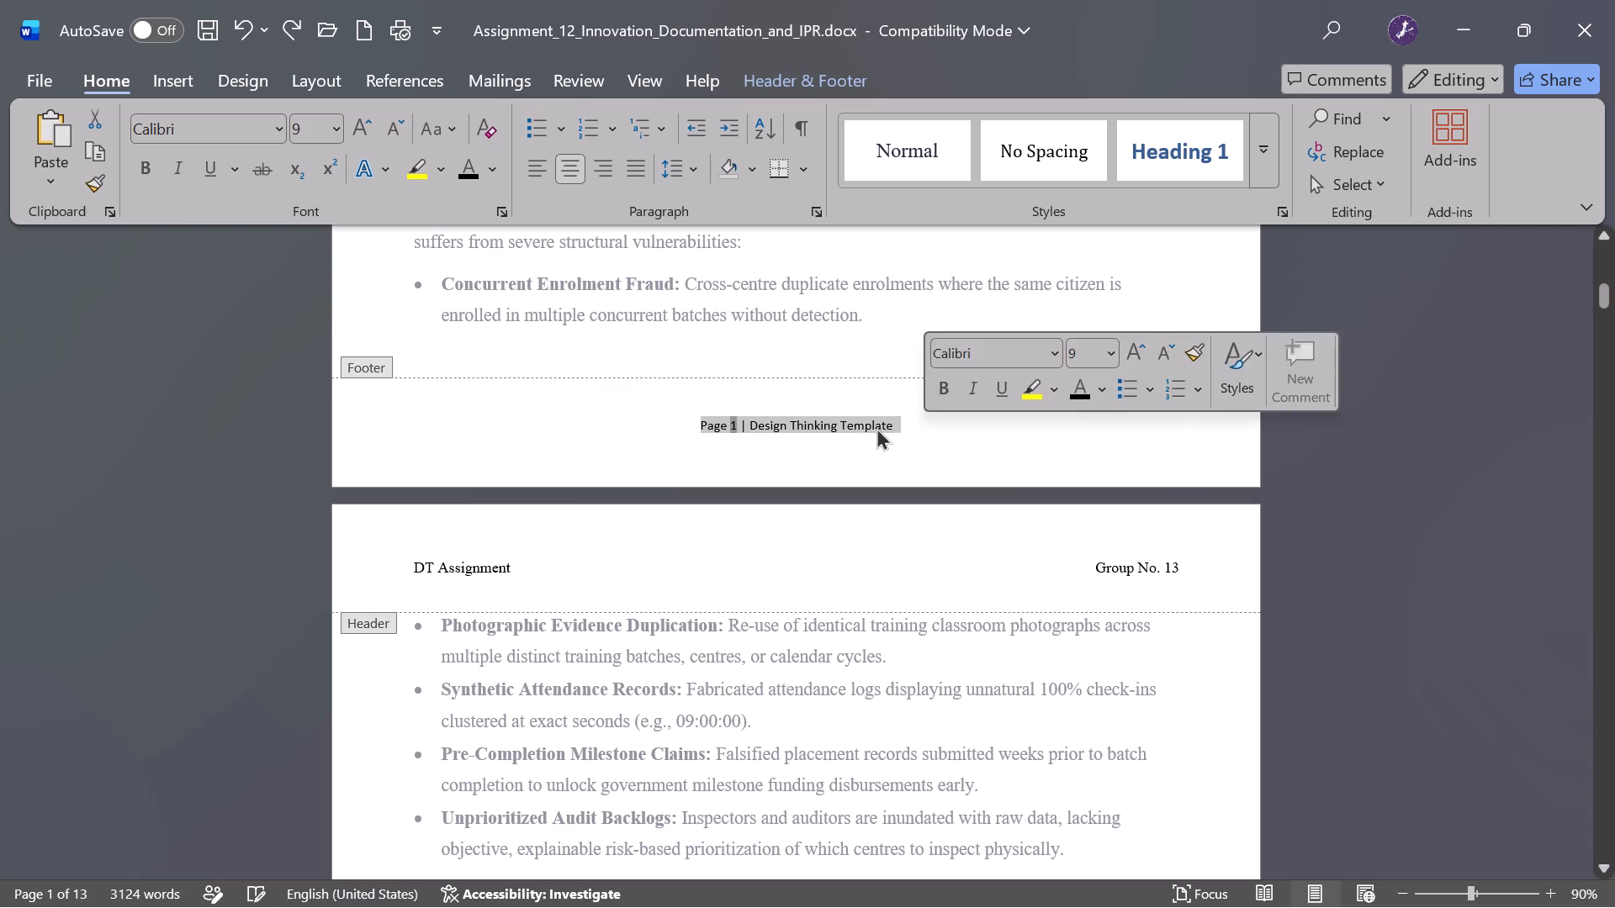
pyautogui.click(497, 177)
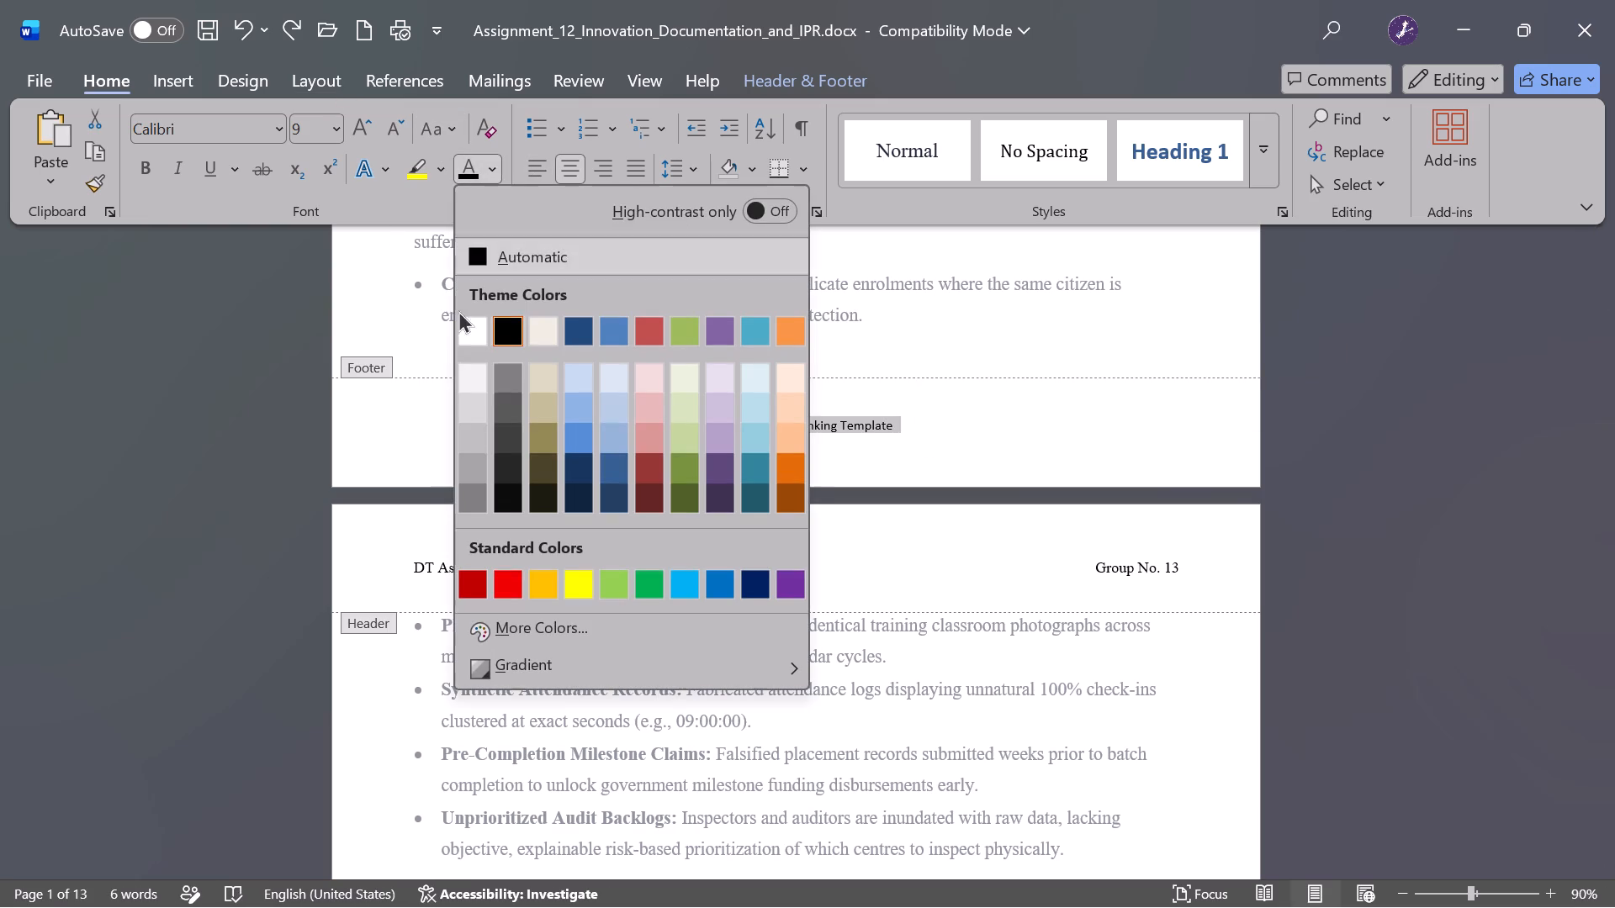
pyautogui.click(505, 330)
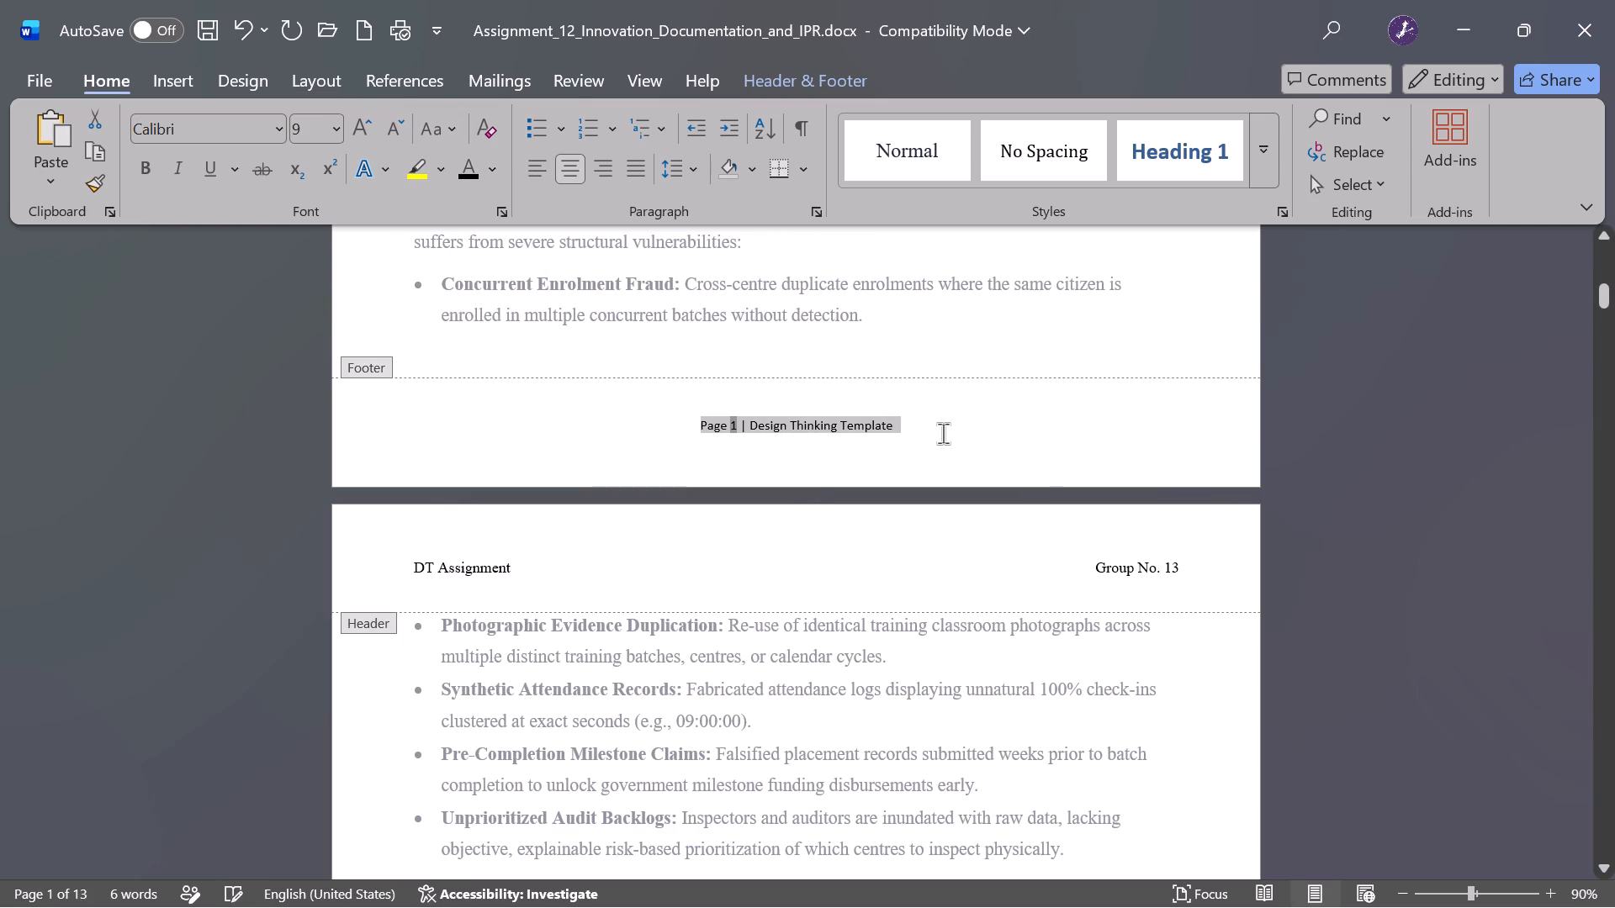
# Delete the word "Template" from the page footer, leaving "Design Thinking" after the page number.
pyautogui.doubleClick(943, 433)
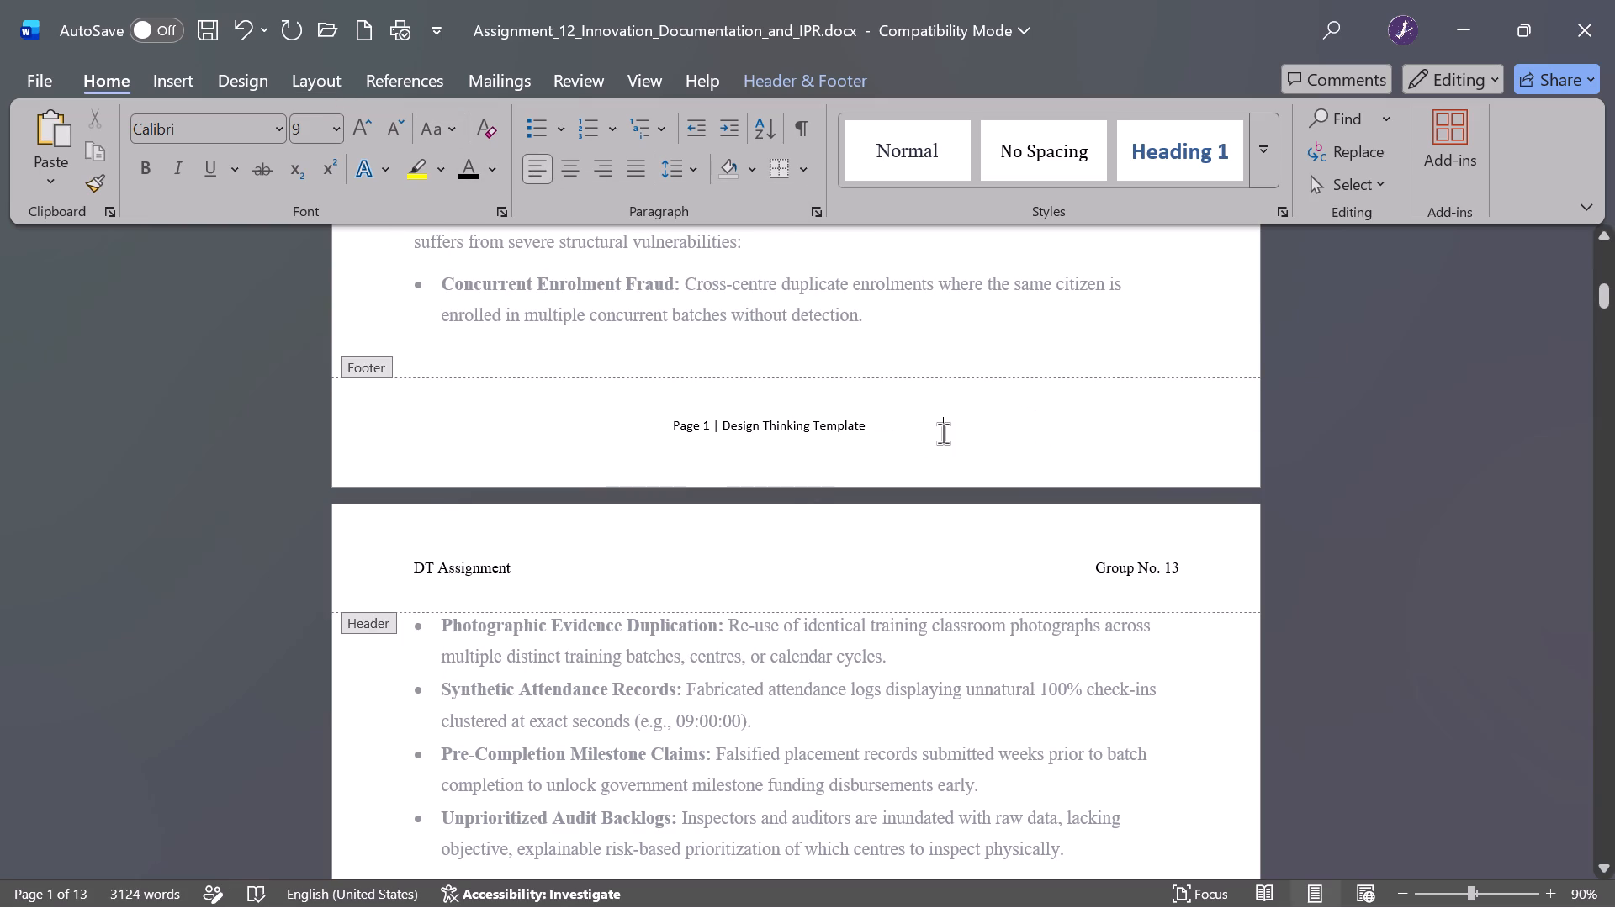
pyautogui.press('Left')
pyautogui.press('Left')
pyautogui.press('Left')
pyautogui.press('Left')
pyautogui.hotkey('ctrl', 'BackSpace')
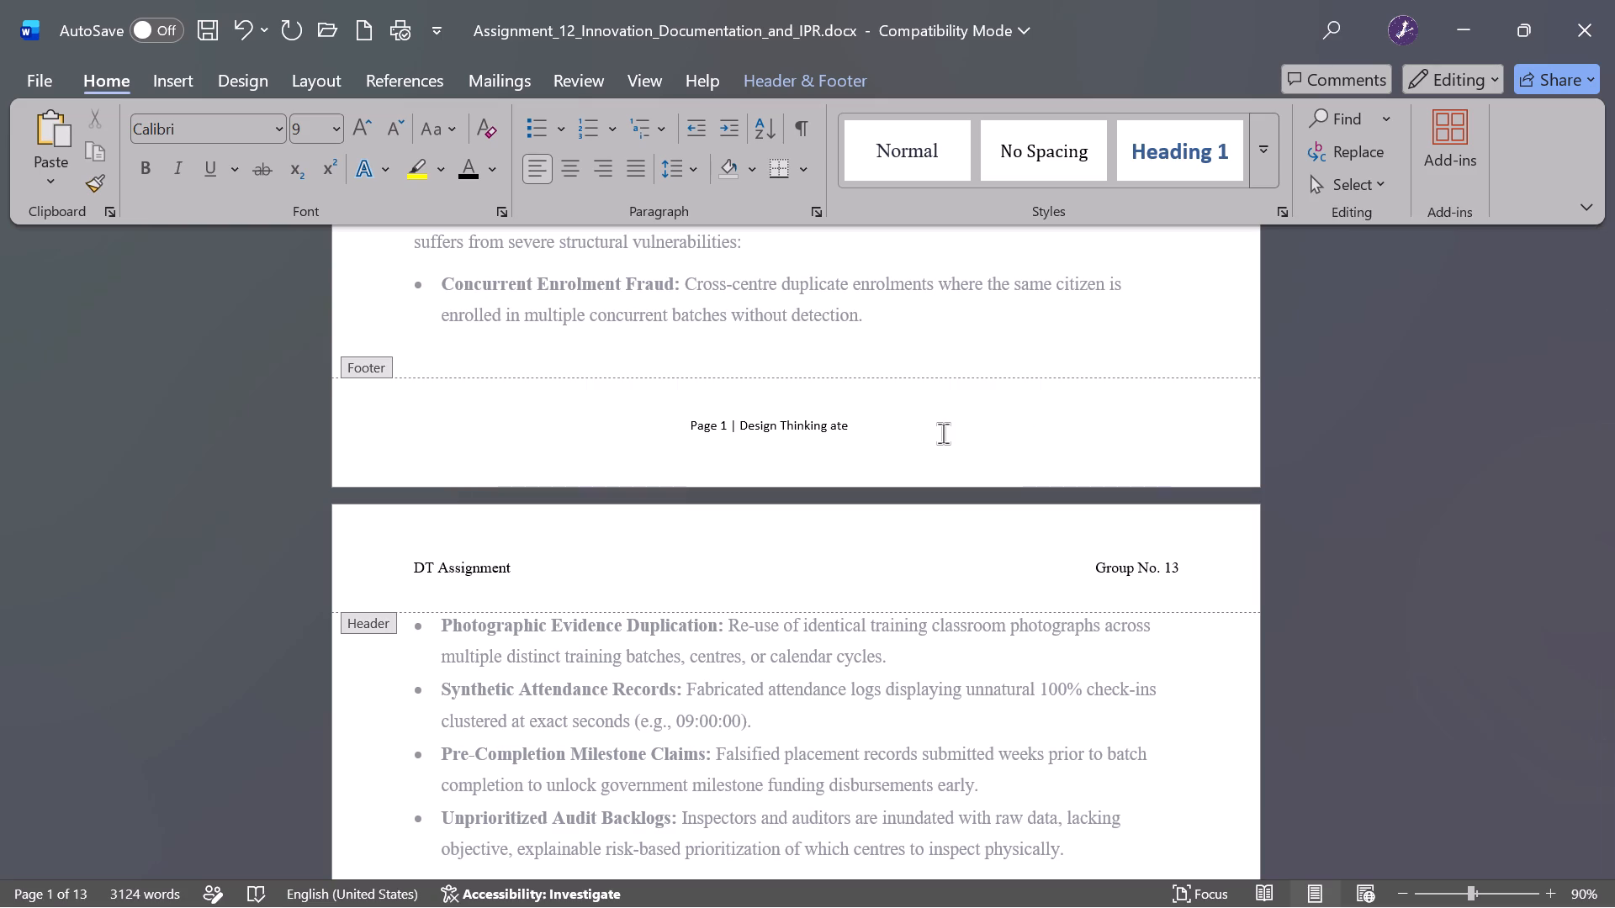
pyautogui.hotkey('ctrl', 'Delete')
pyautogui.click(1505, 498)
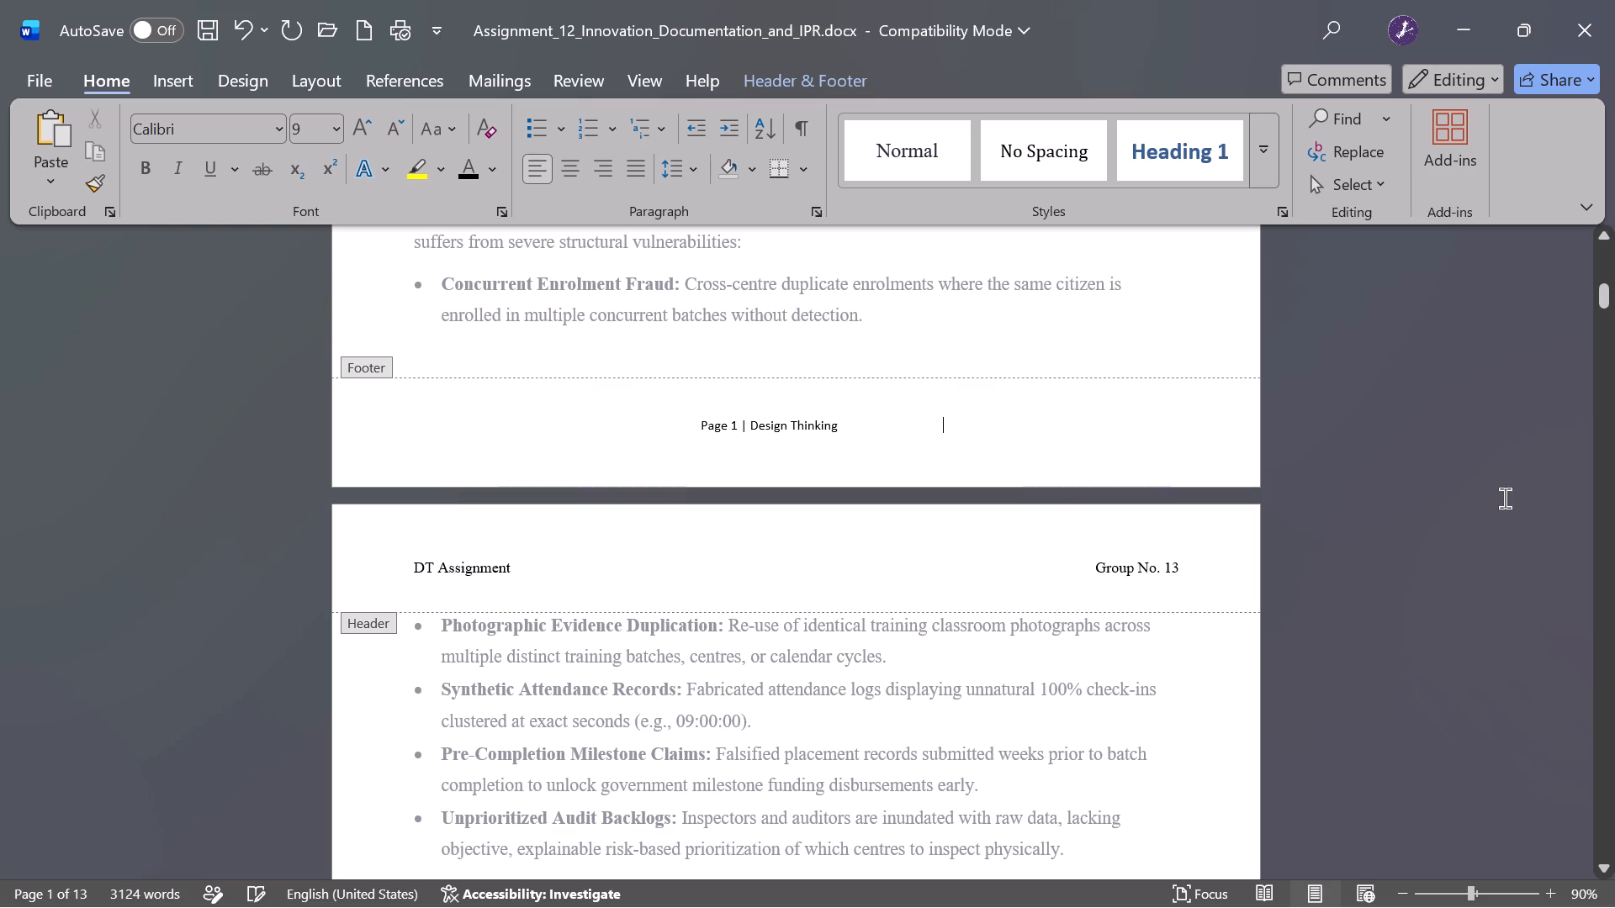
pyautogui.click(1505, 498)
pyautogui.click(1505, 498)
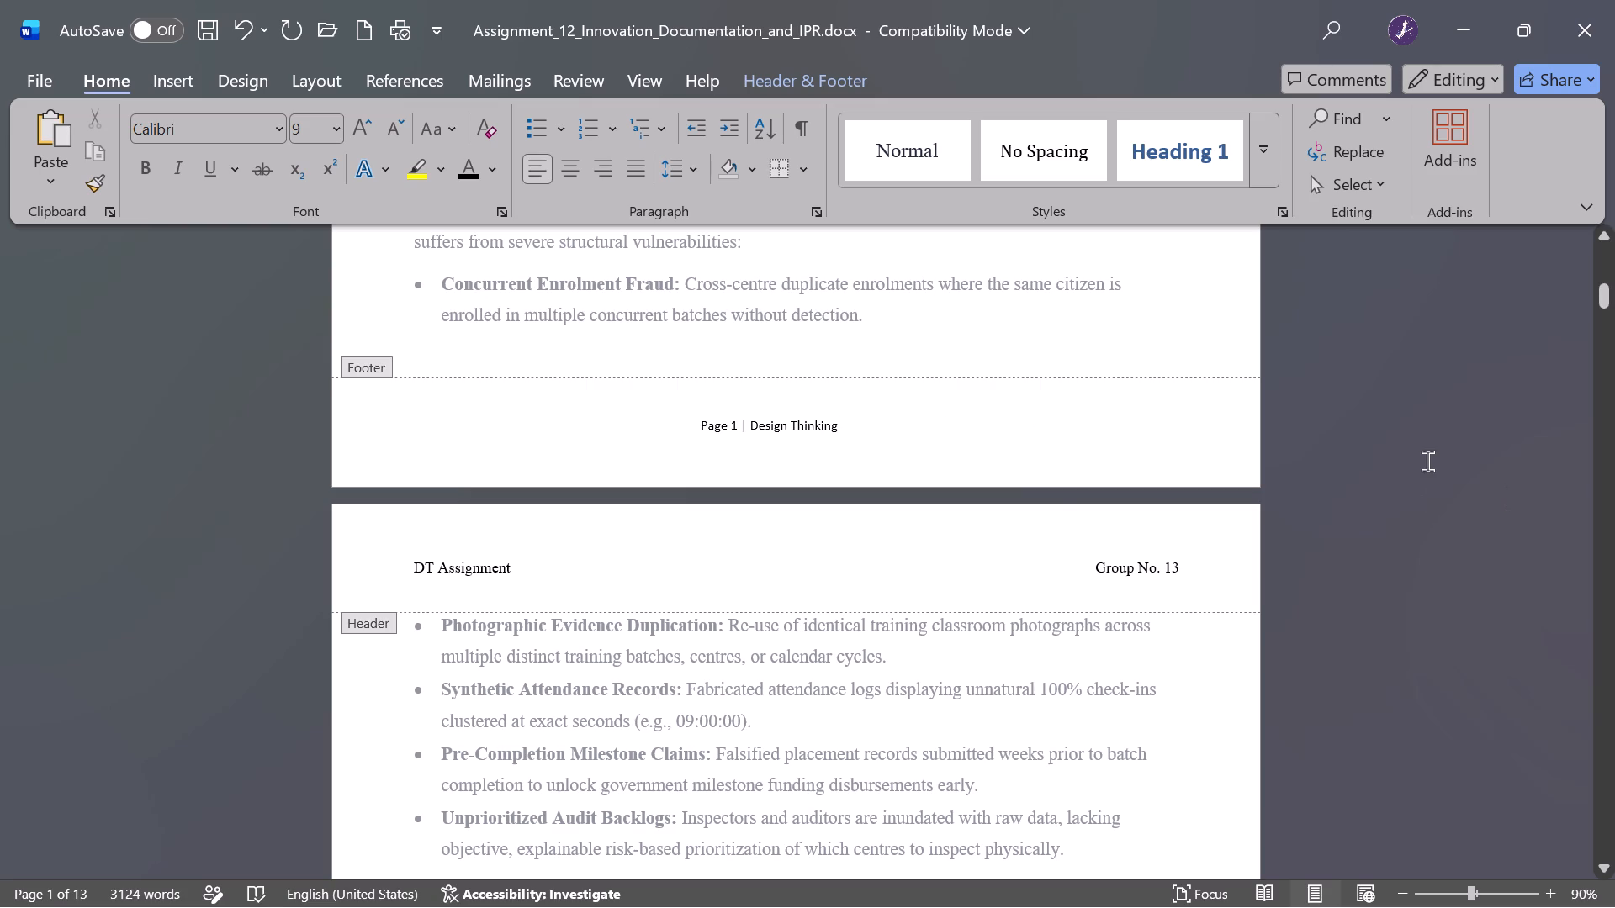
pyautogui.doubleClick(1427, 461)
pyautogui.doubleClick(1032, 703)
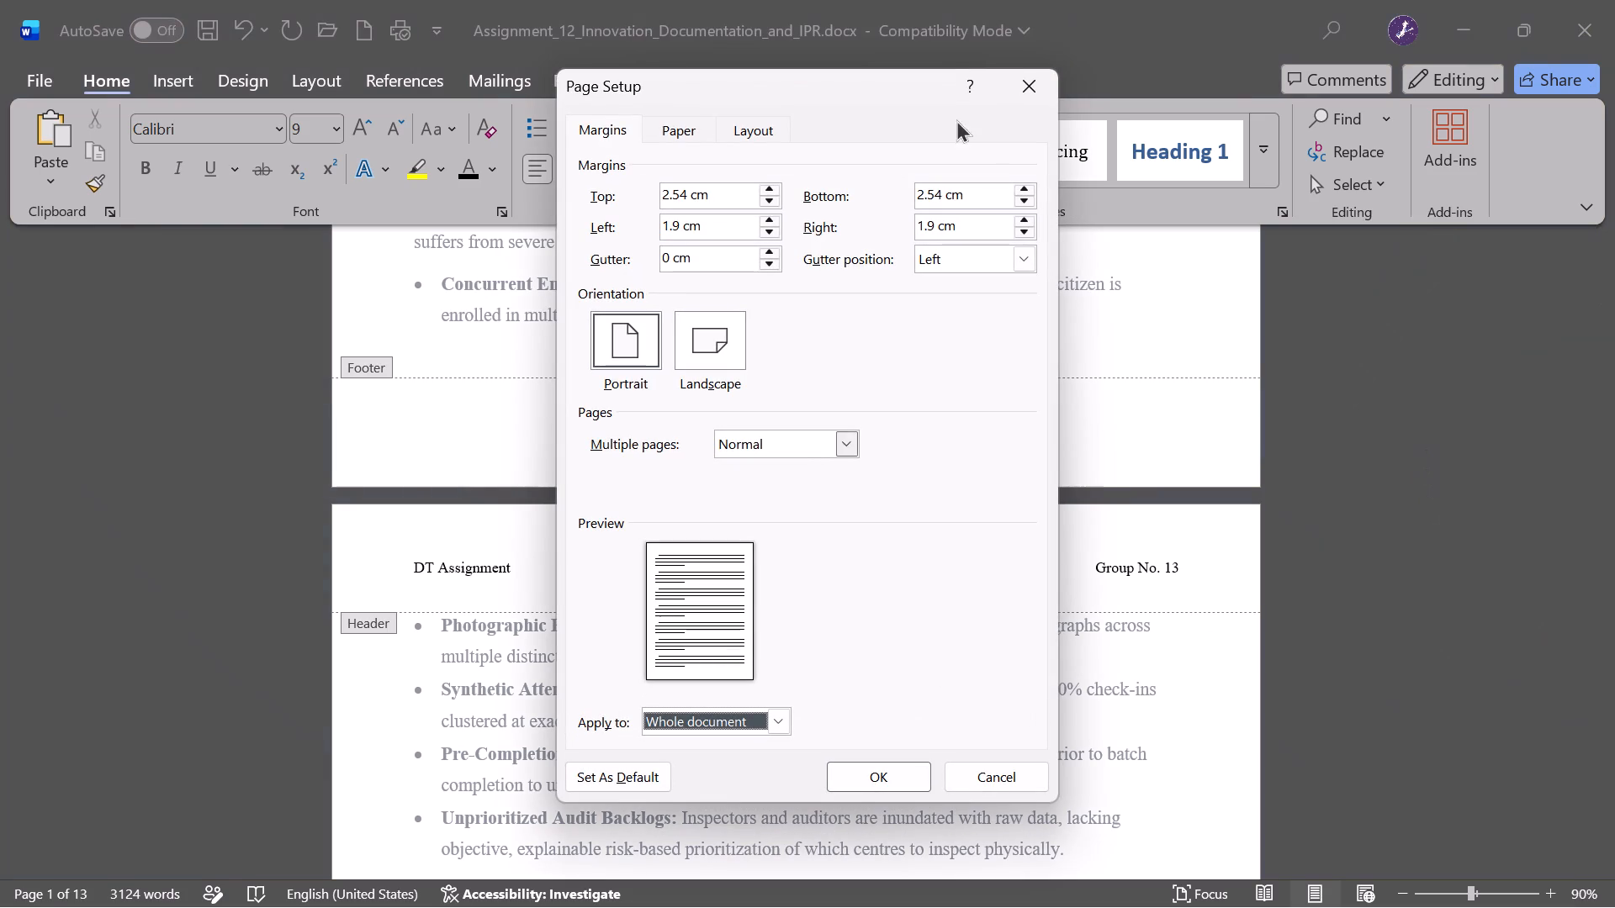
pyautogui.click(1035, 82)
# Delete the extra blank spacing after "Design Thinking" in the page footer.
pyautogui.doubleClick(860, 810)
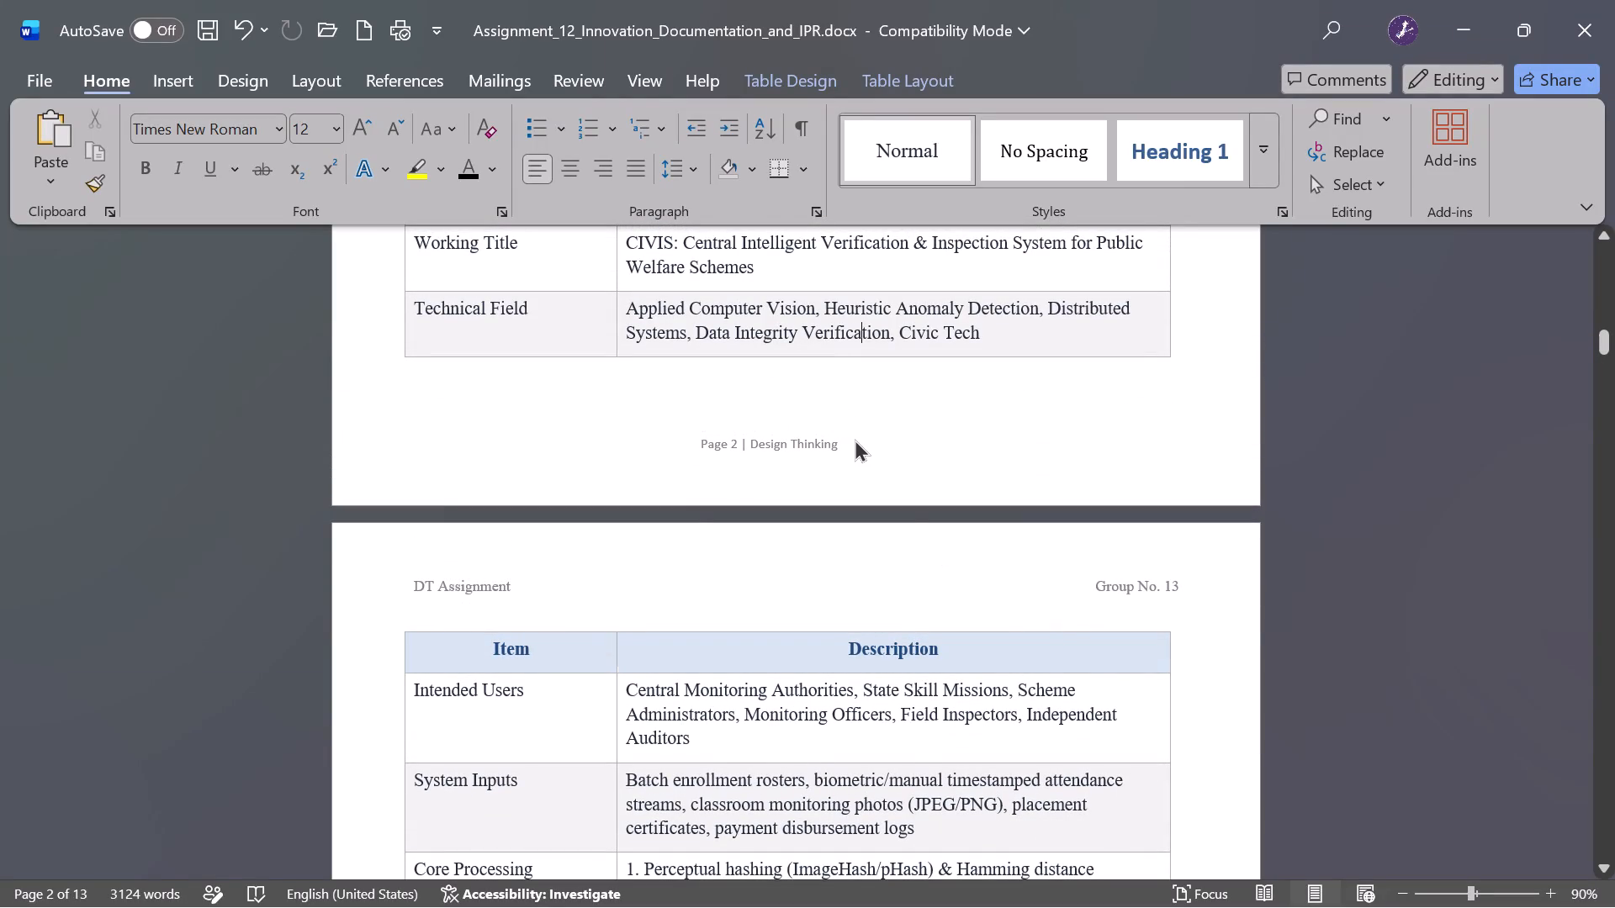
pyautogui.tripleClick(855, 439)
pyautogui.click(905, 451)
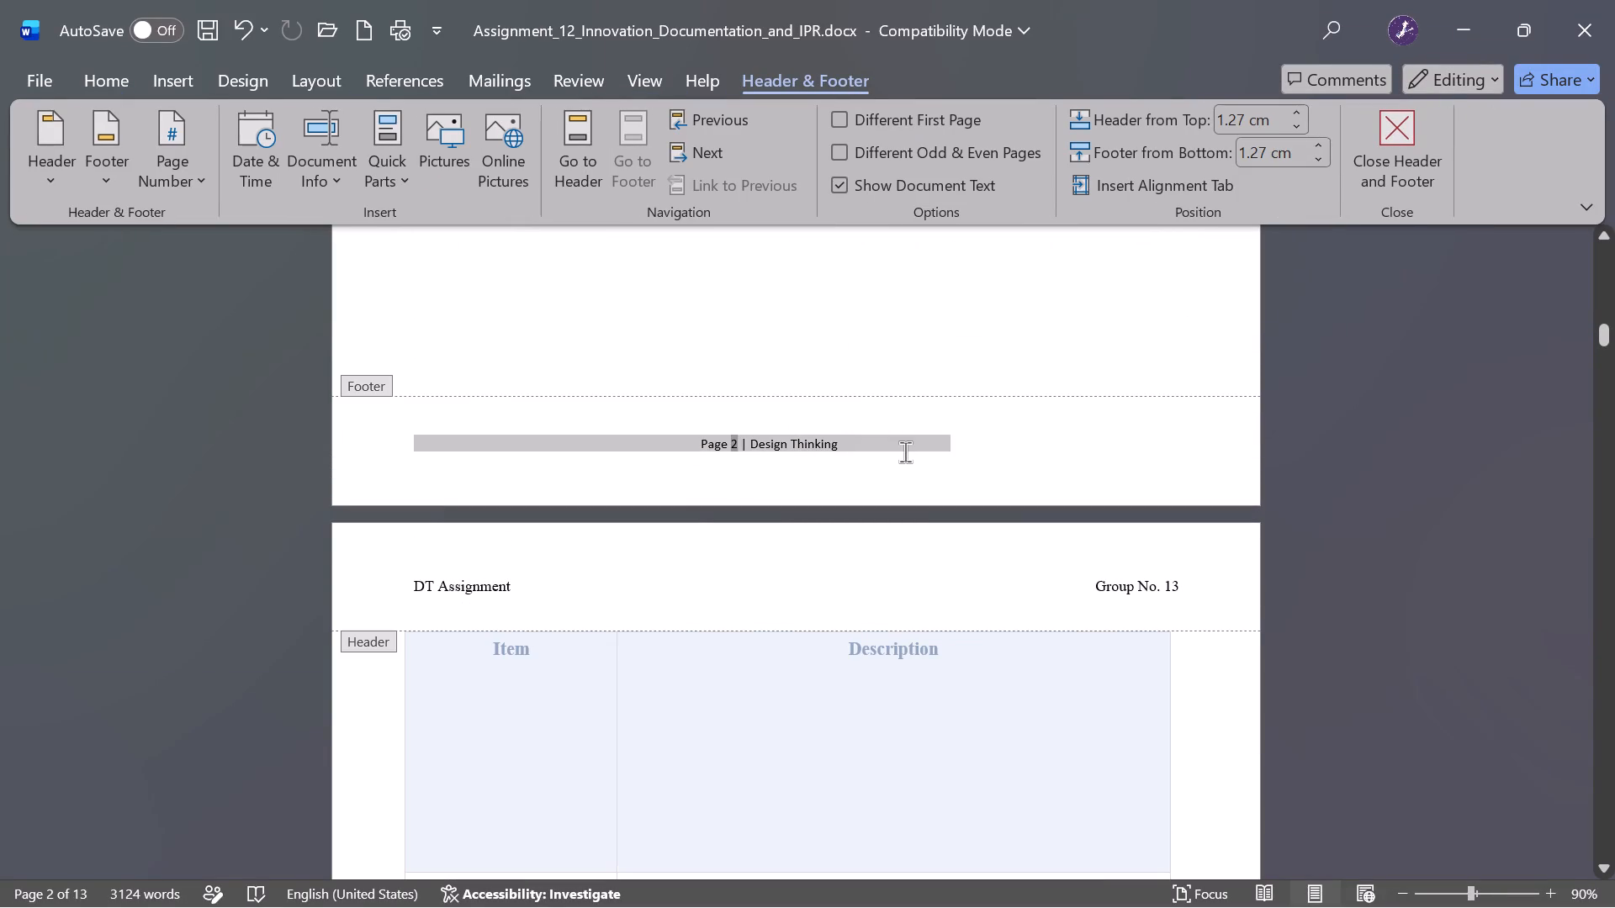
pyautogui.press('BackSpace')
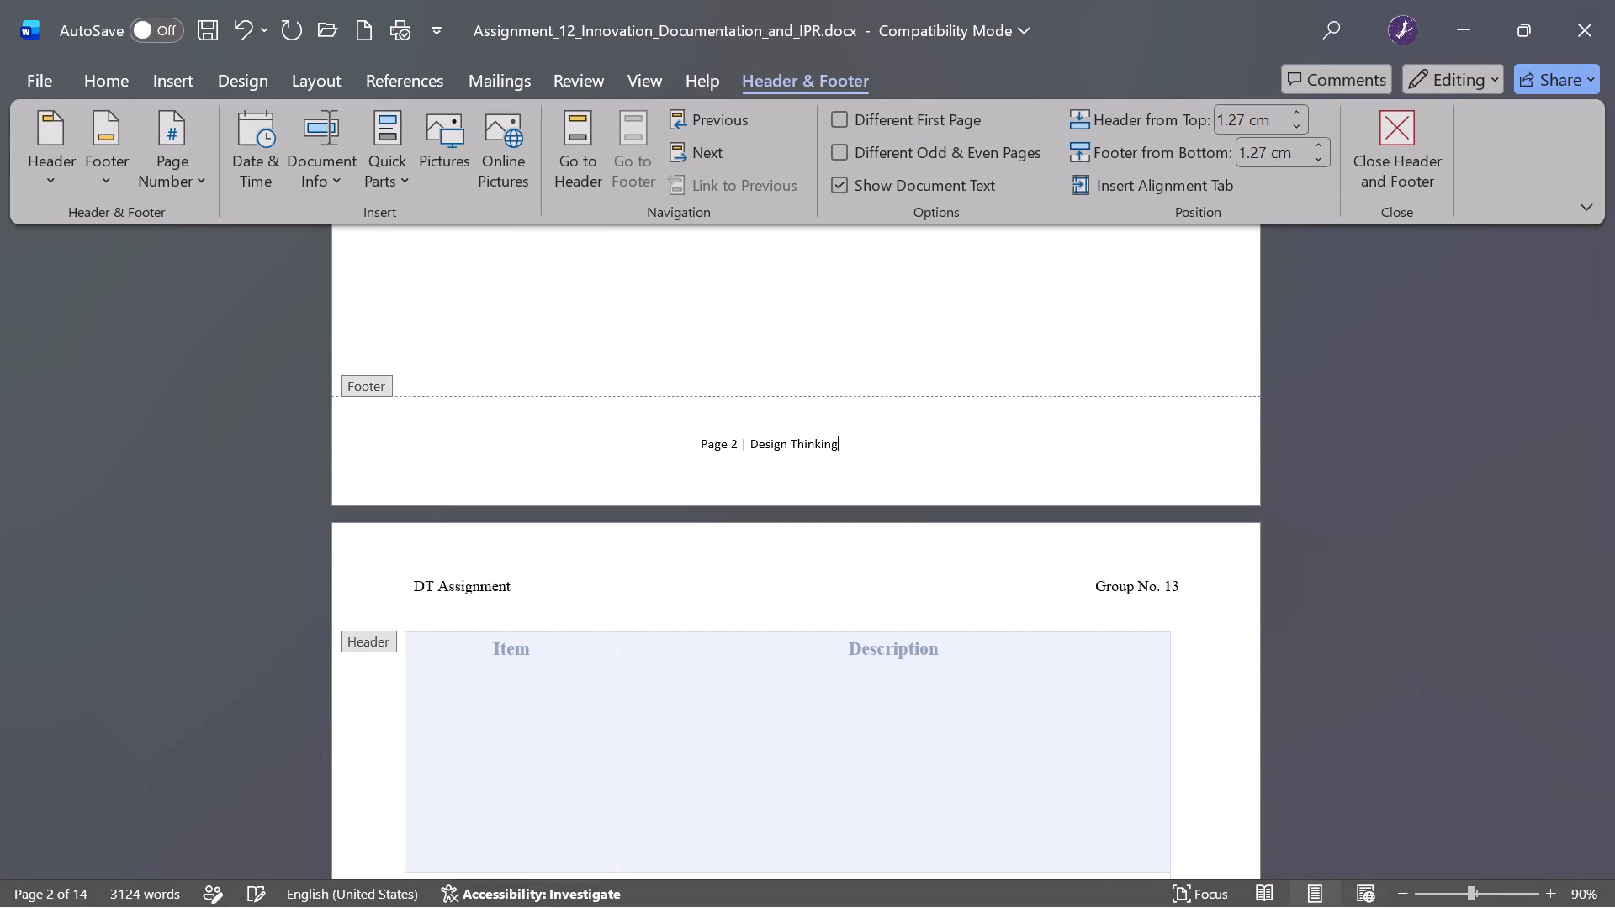
# Centre the "Page 2 | Design Thinking" line in the page footer and return to the document body.
pyautogui.doubleClick(915, 448)
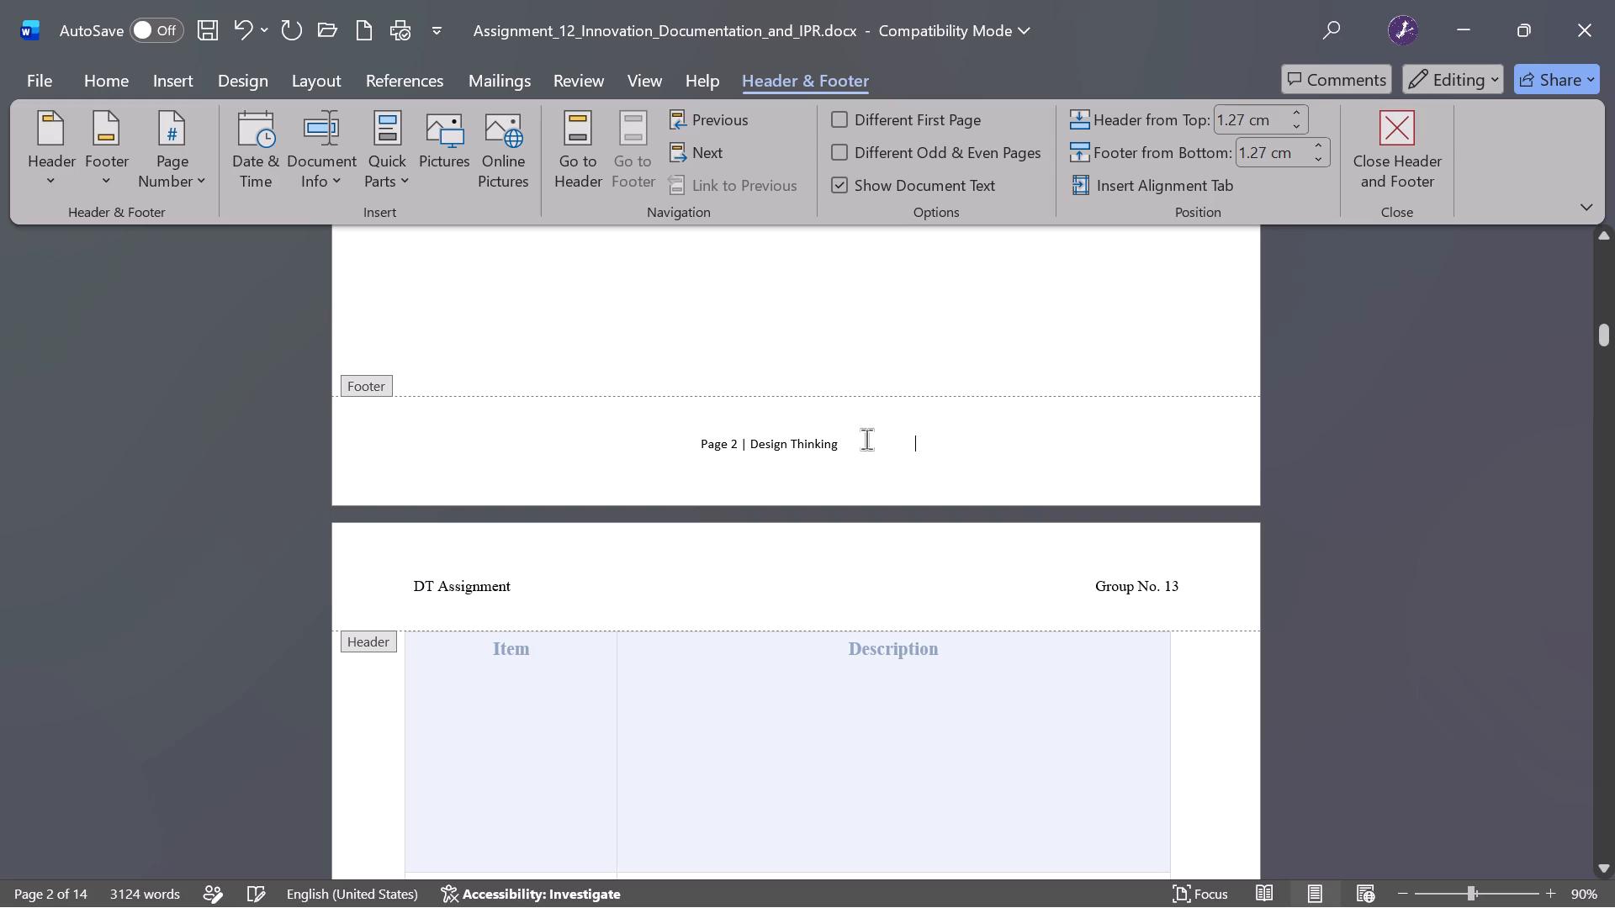
pyautogui.tripleClick(850, 440)
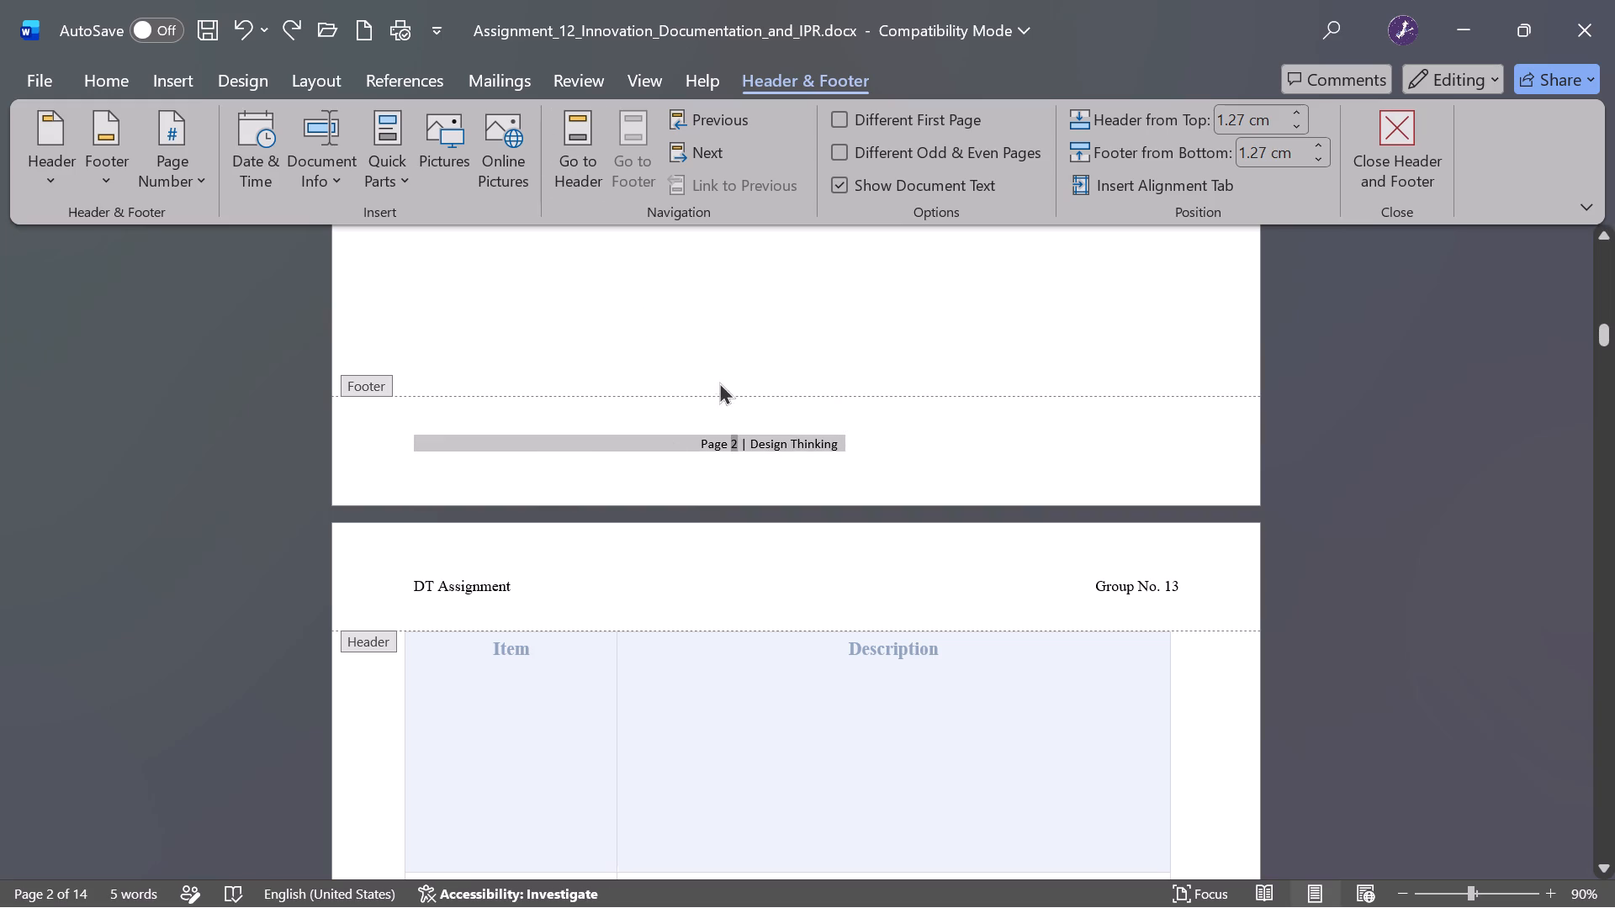
pyautogui.click(60, 74)
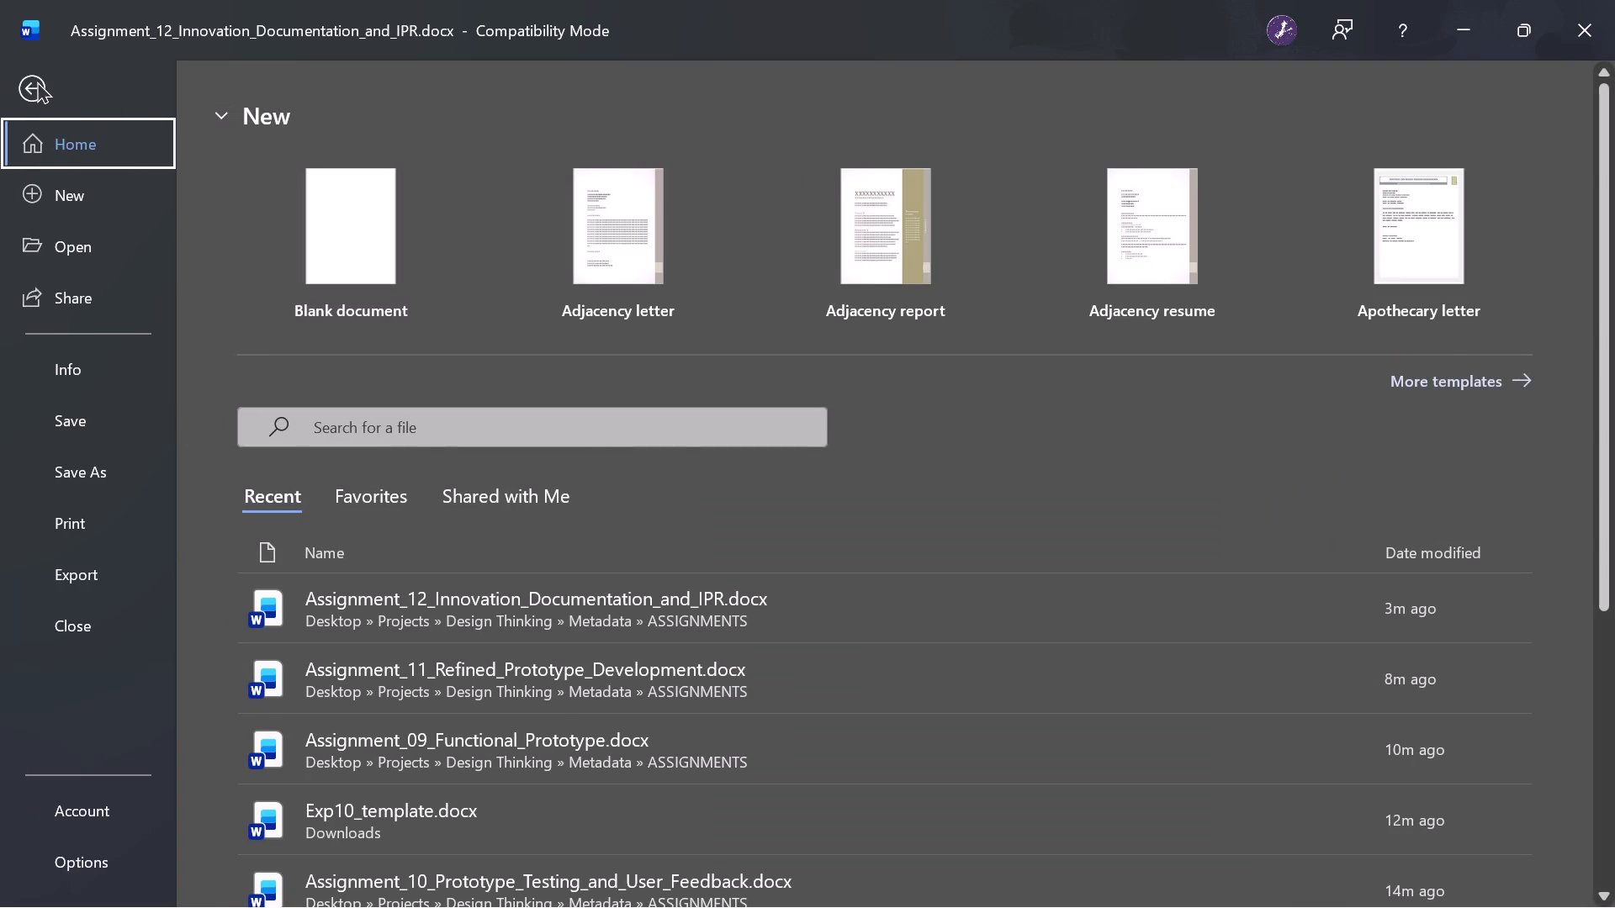
pyautogui.click(41, 84)
pyautogui.click(124, 78)
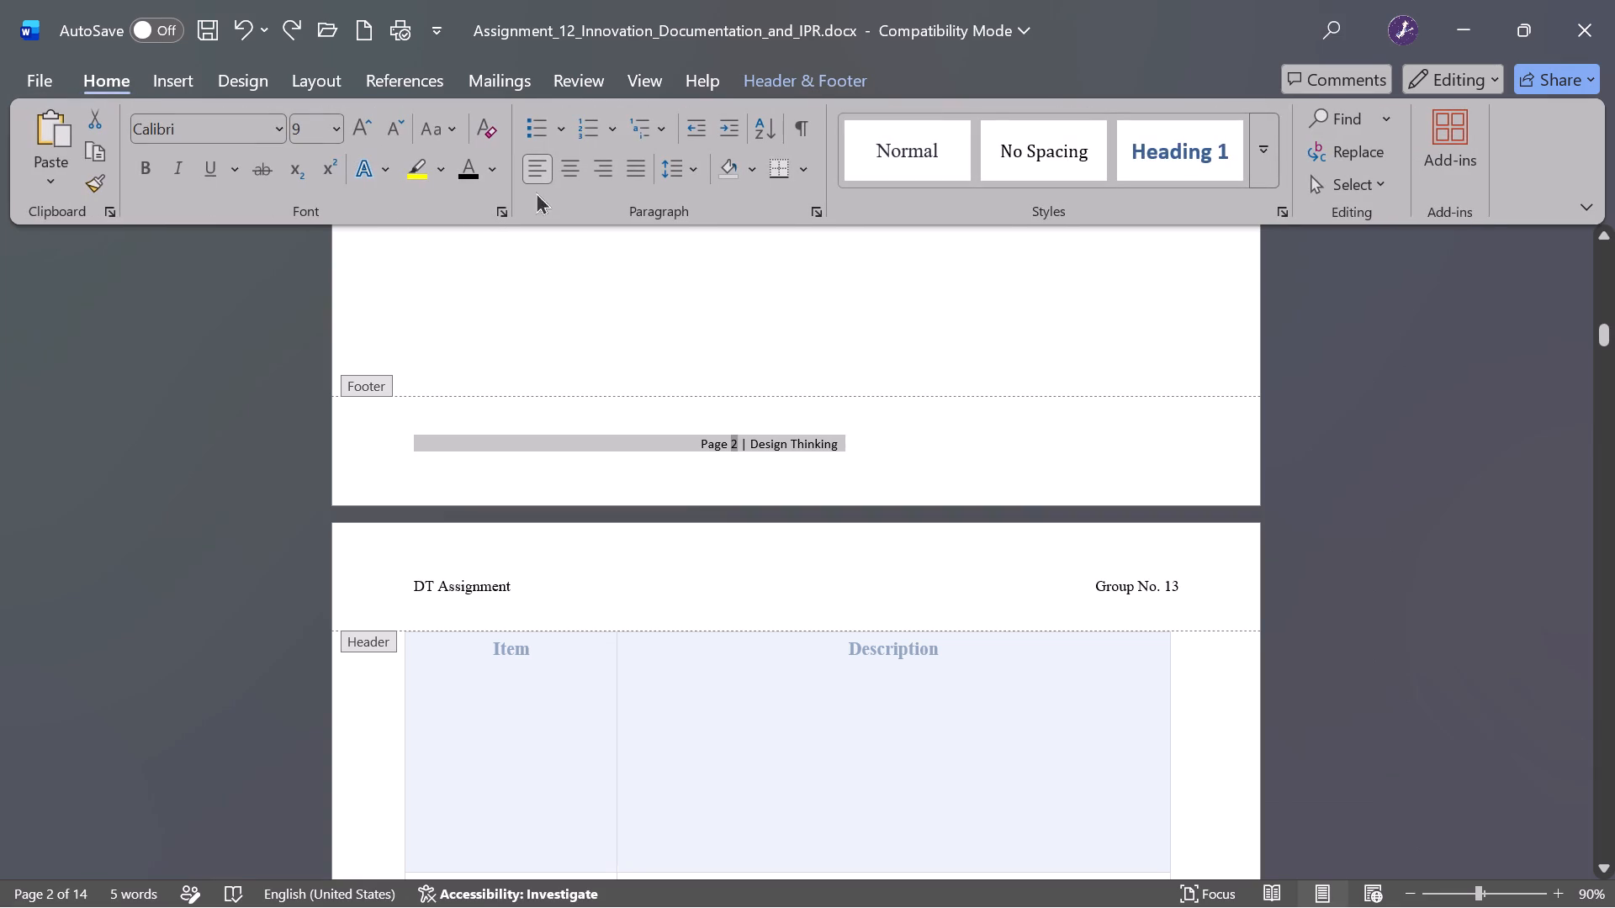
pyautogui.click(572, 162)
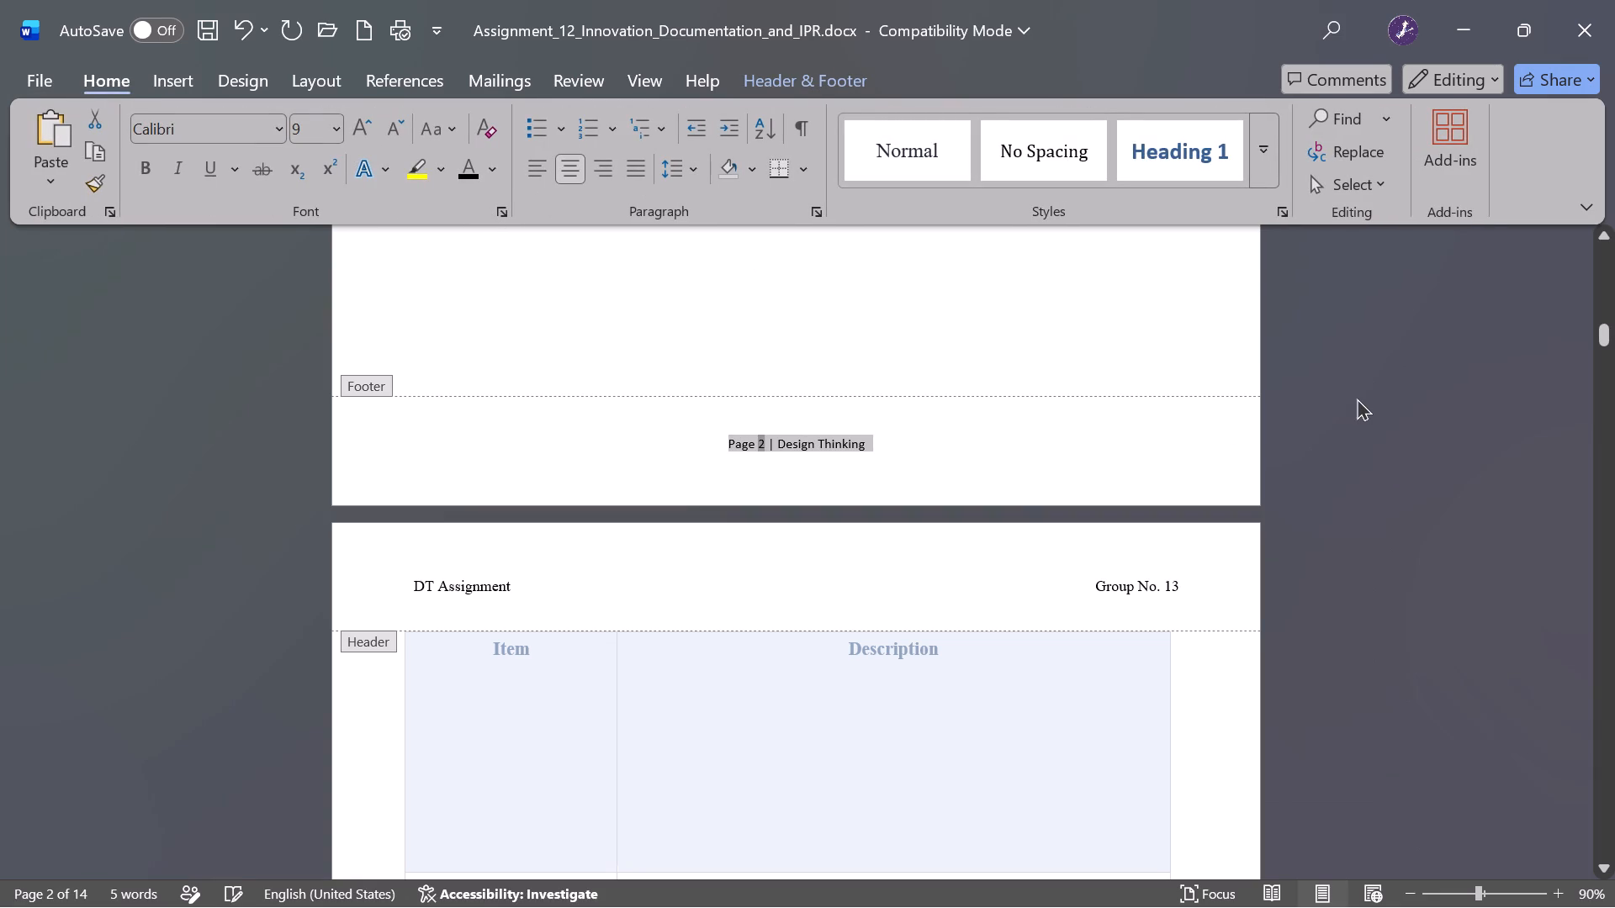
pyautogui.click(1362, 396)
pyautogui.click(970, 442)
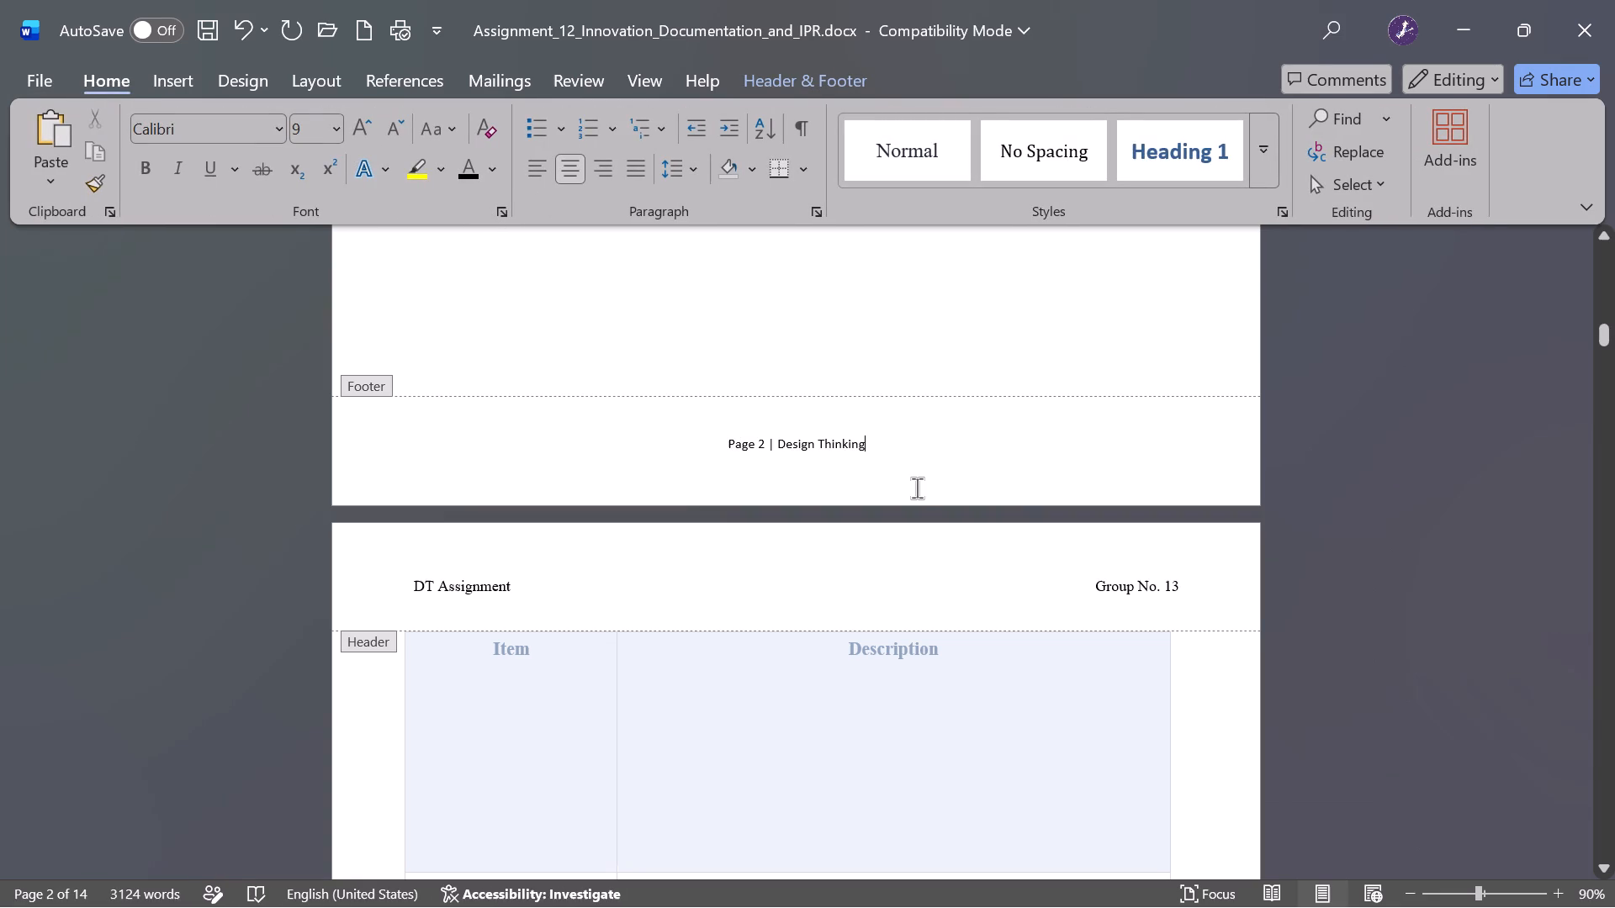
pyautogui.scroll(-1, 917, 488)
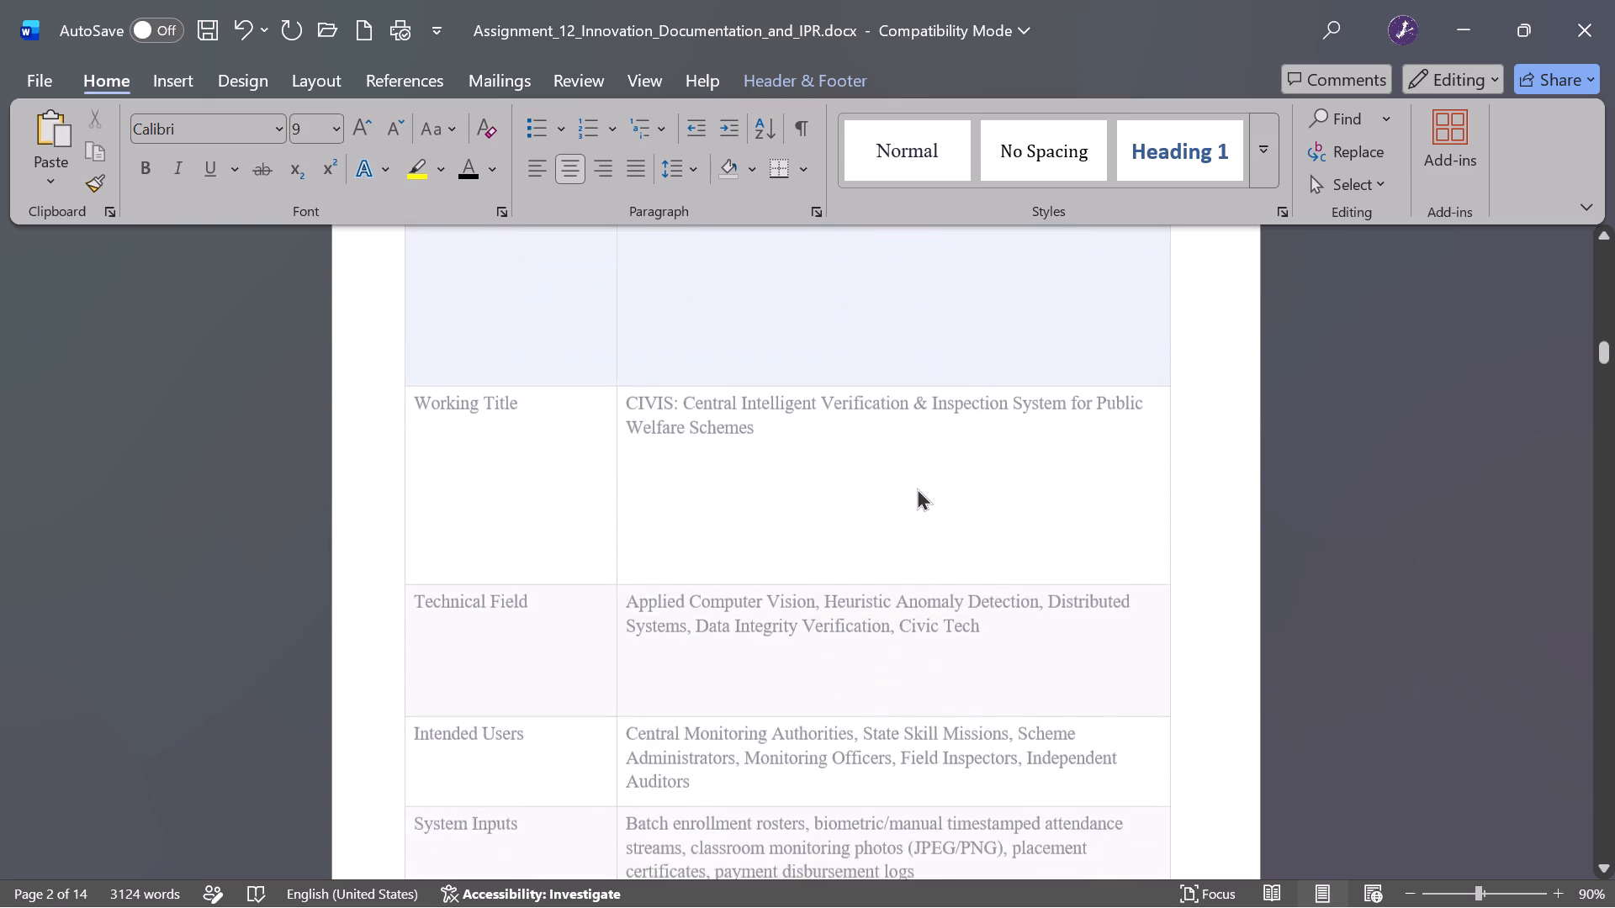
pyautogui.scroll(-1, 917, 488)
pyautogui.click(1327, 438)
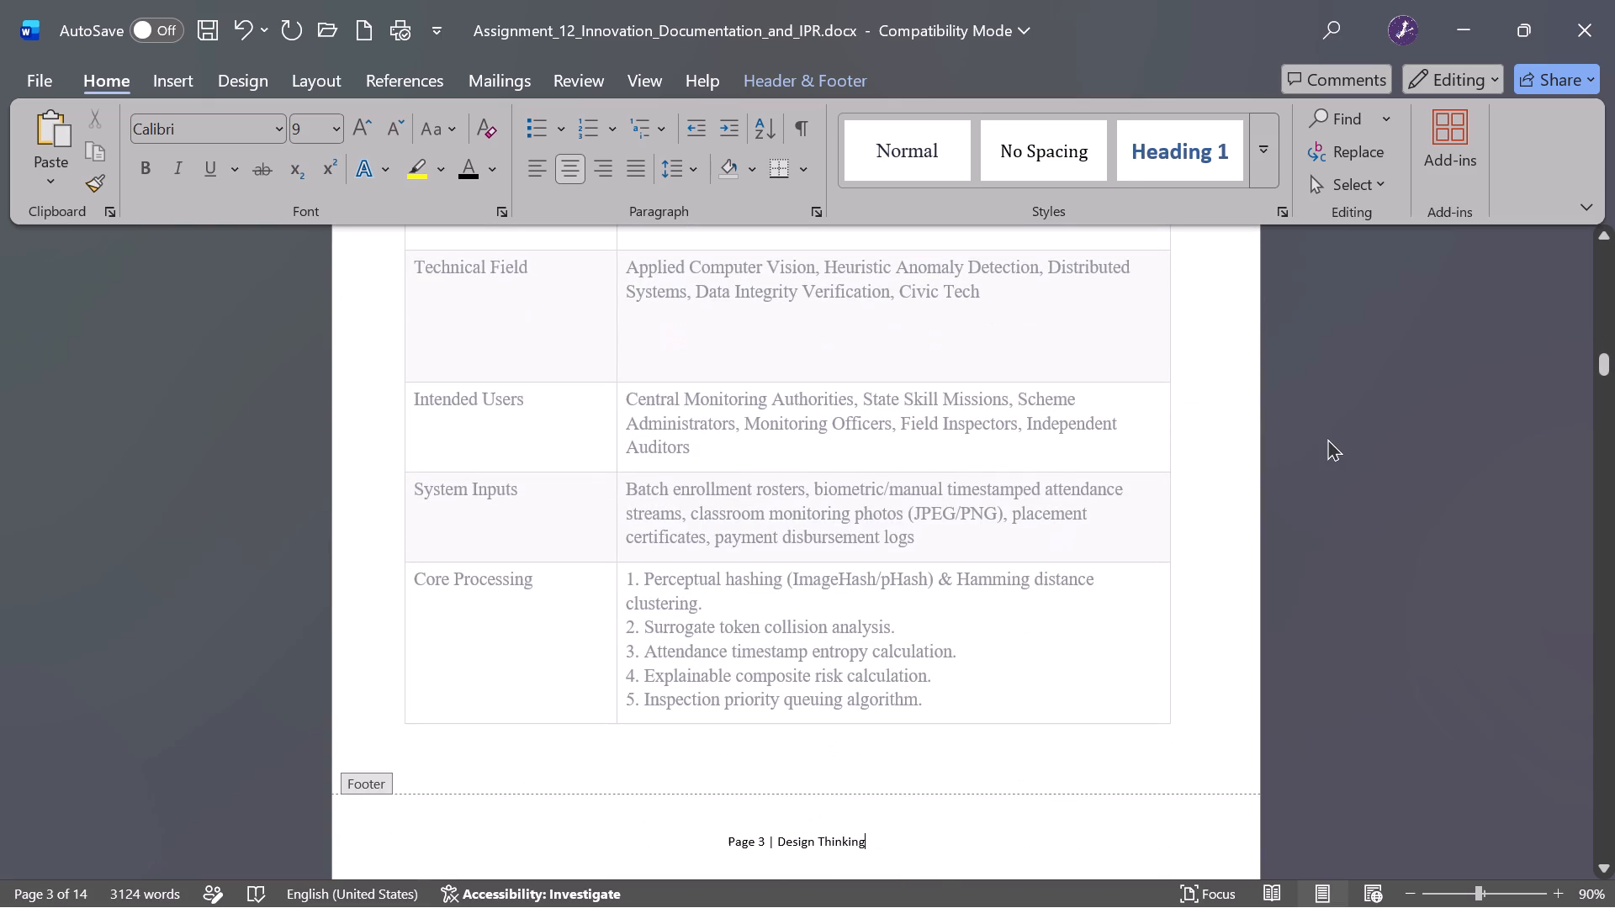
pyautogui.doubleClick(1377, 413)
# Look back through the first pages and examine the document in the print preview.
pyautogui.scroll(1, 1003, 524)
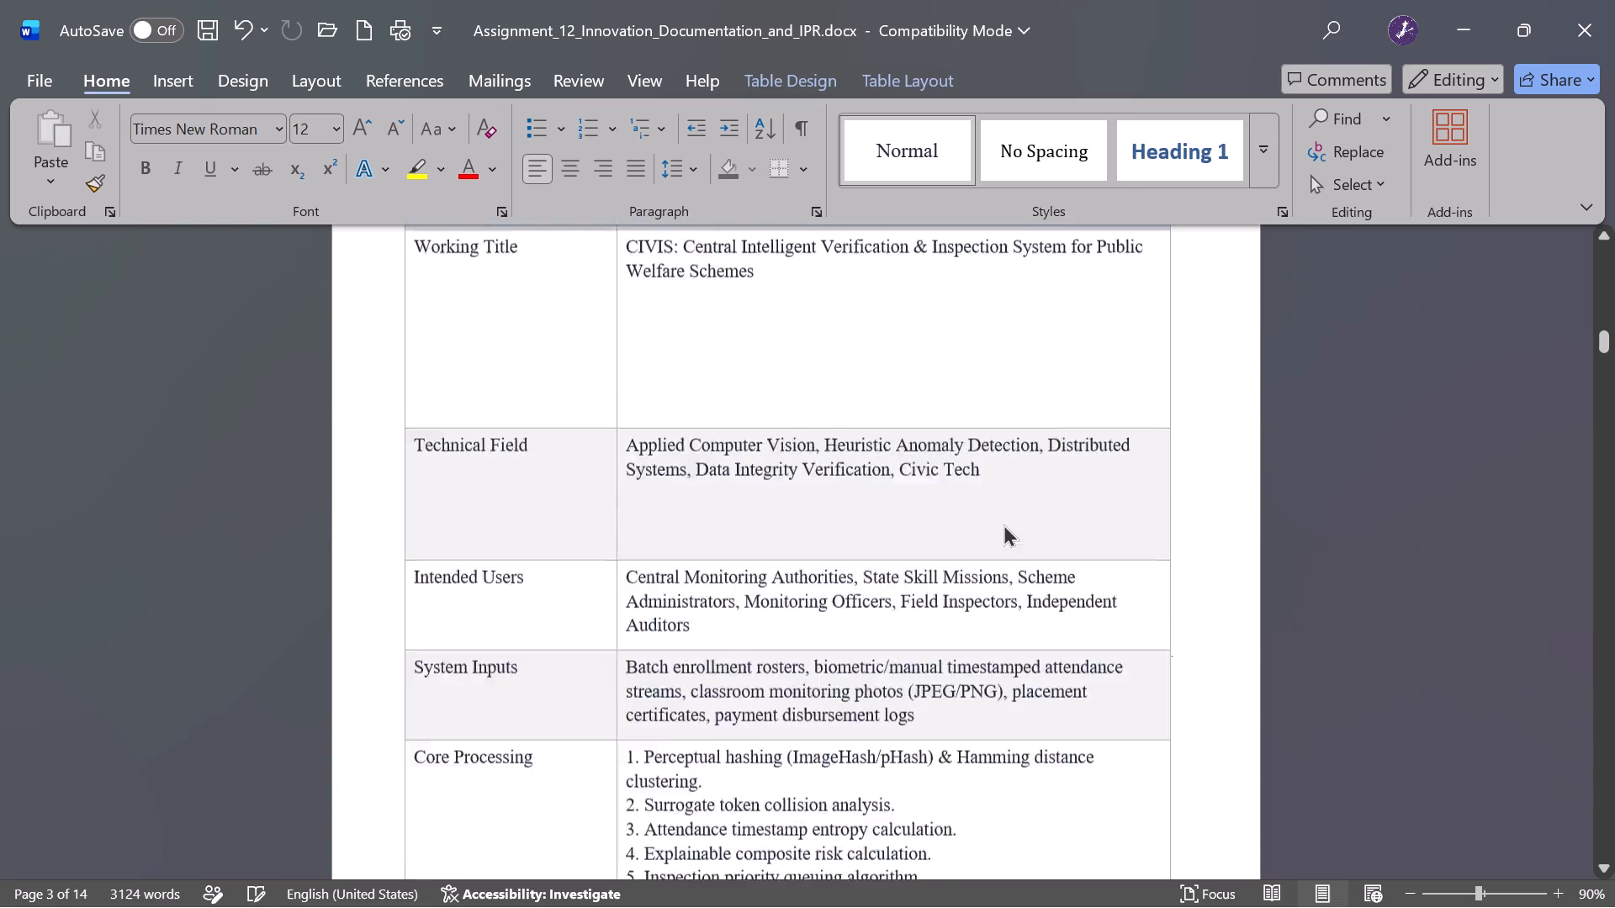
pyautogui.scroll(12, 1003, 524)
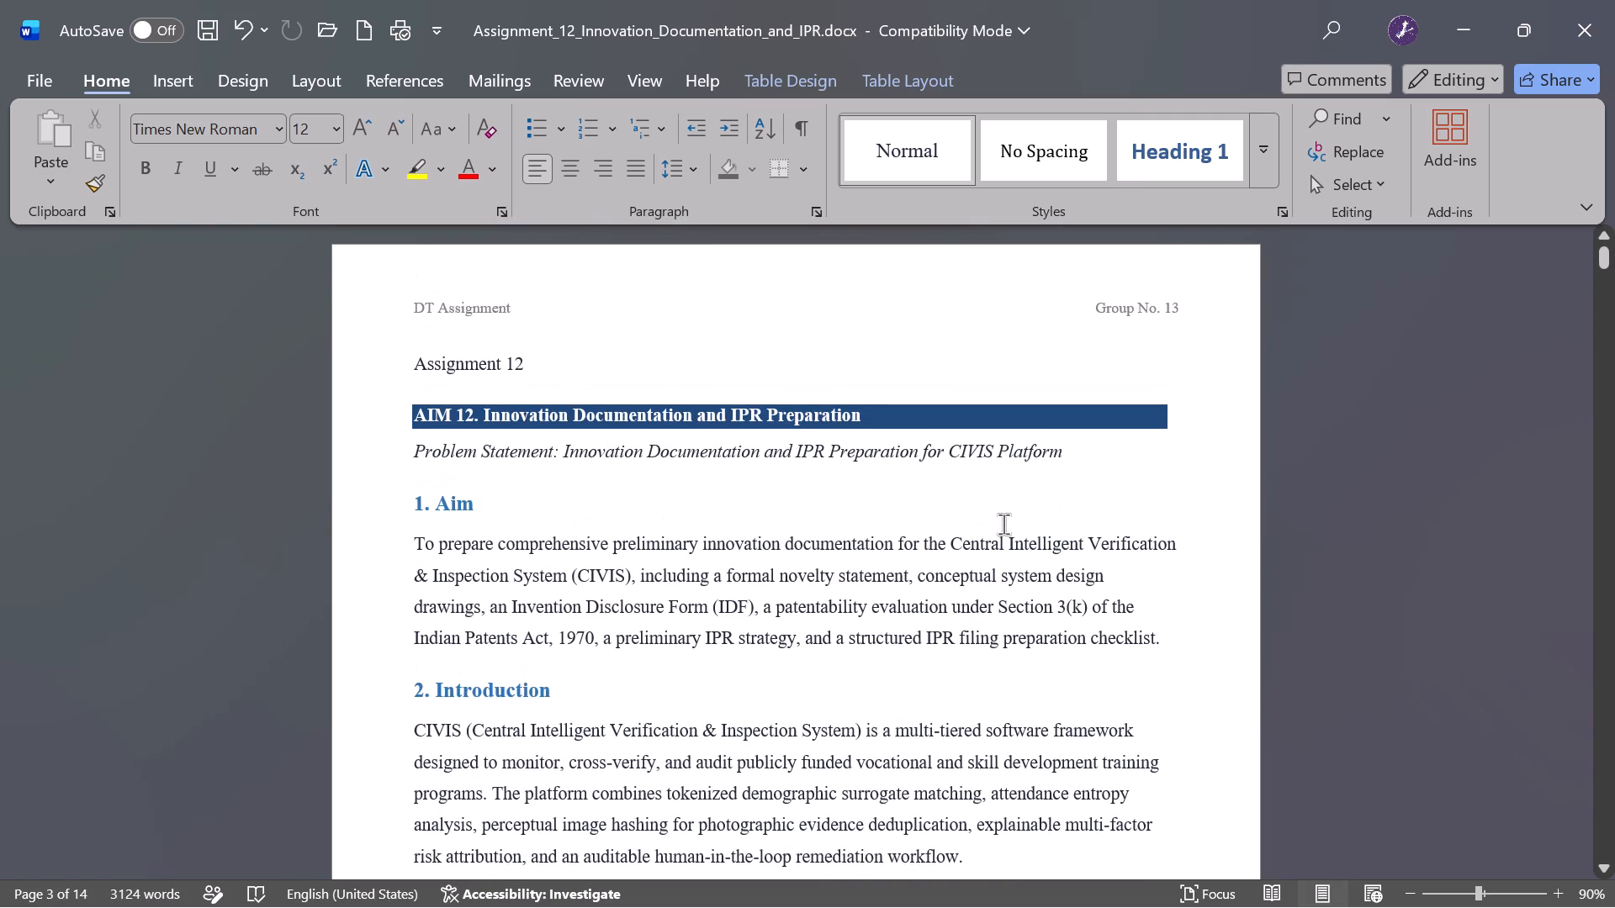
pyautogui.hotkey('ctrl', '[')
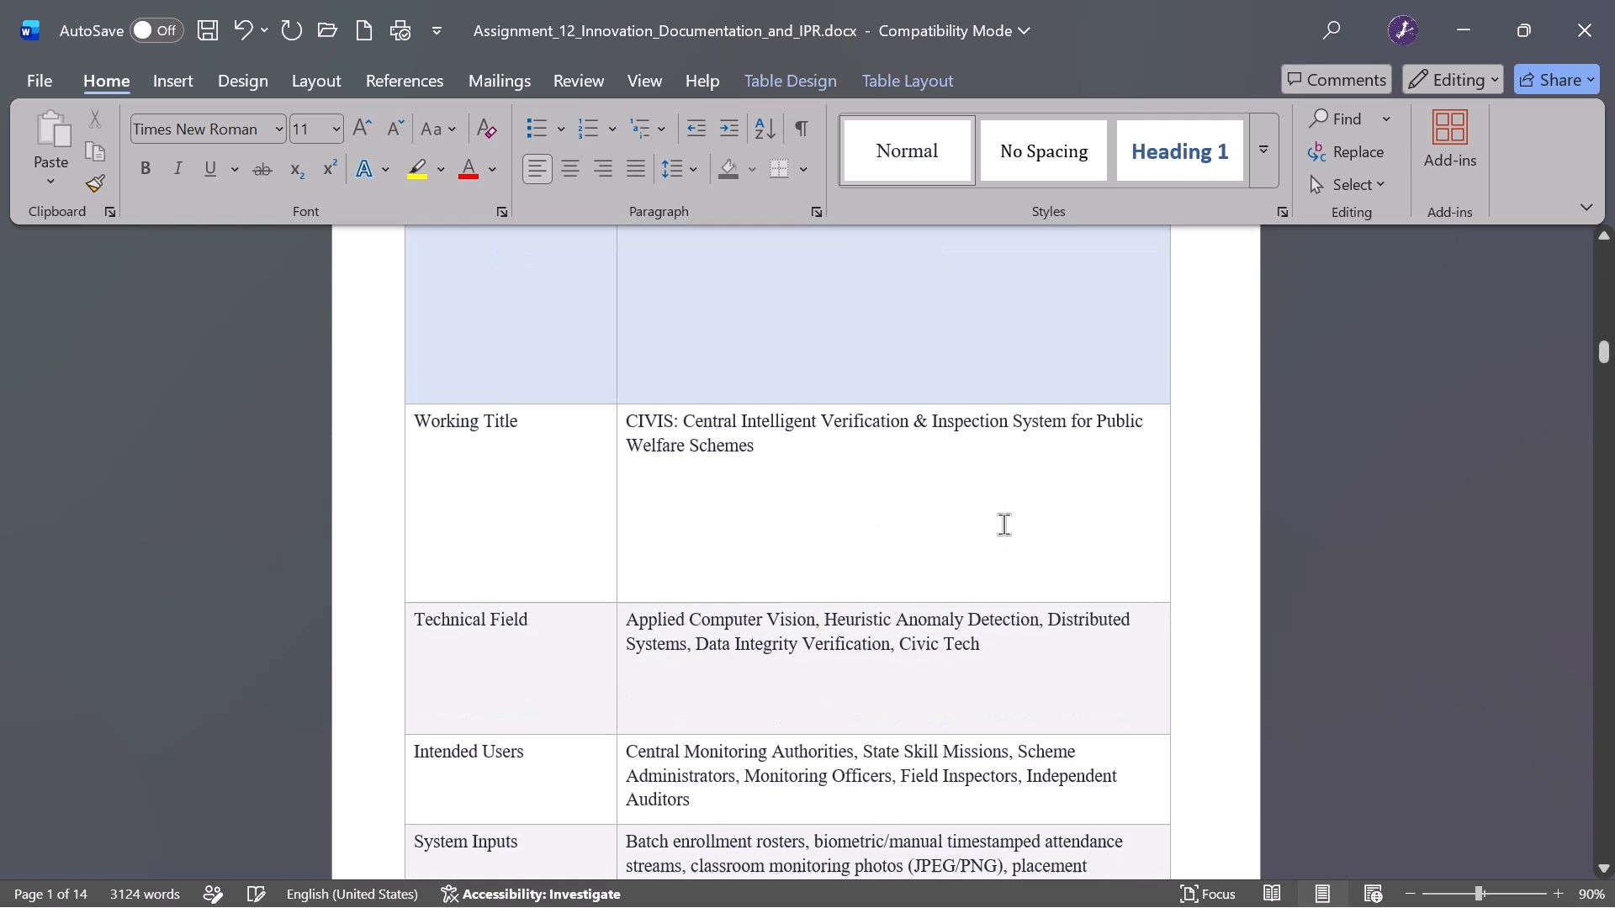
pyautogui.hotkey('ctrl', 'p')
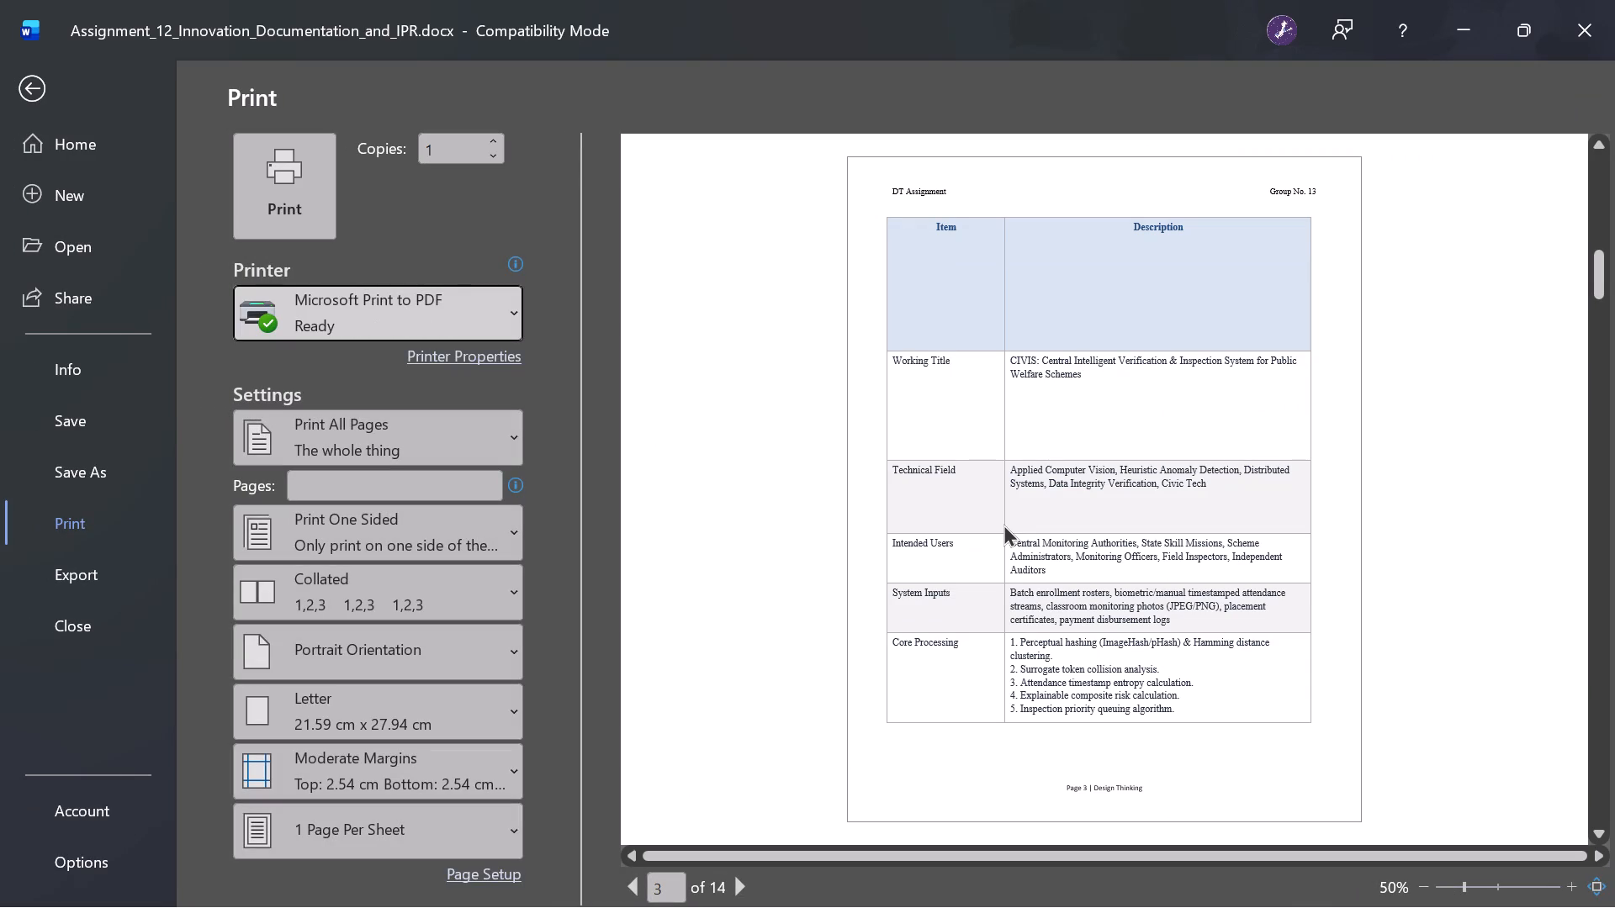
pyautogui.click(50, 83)
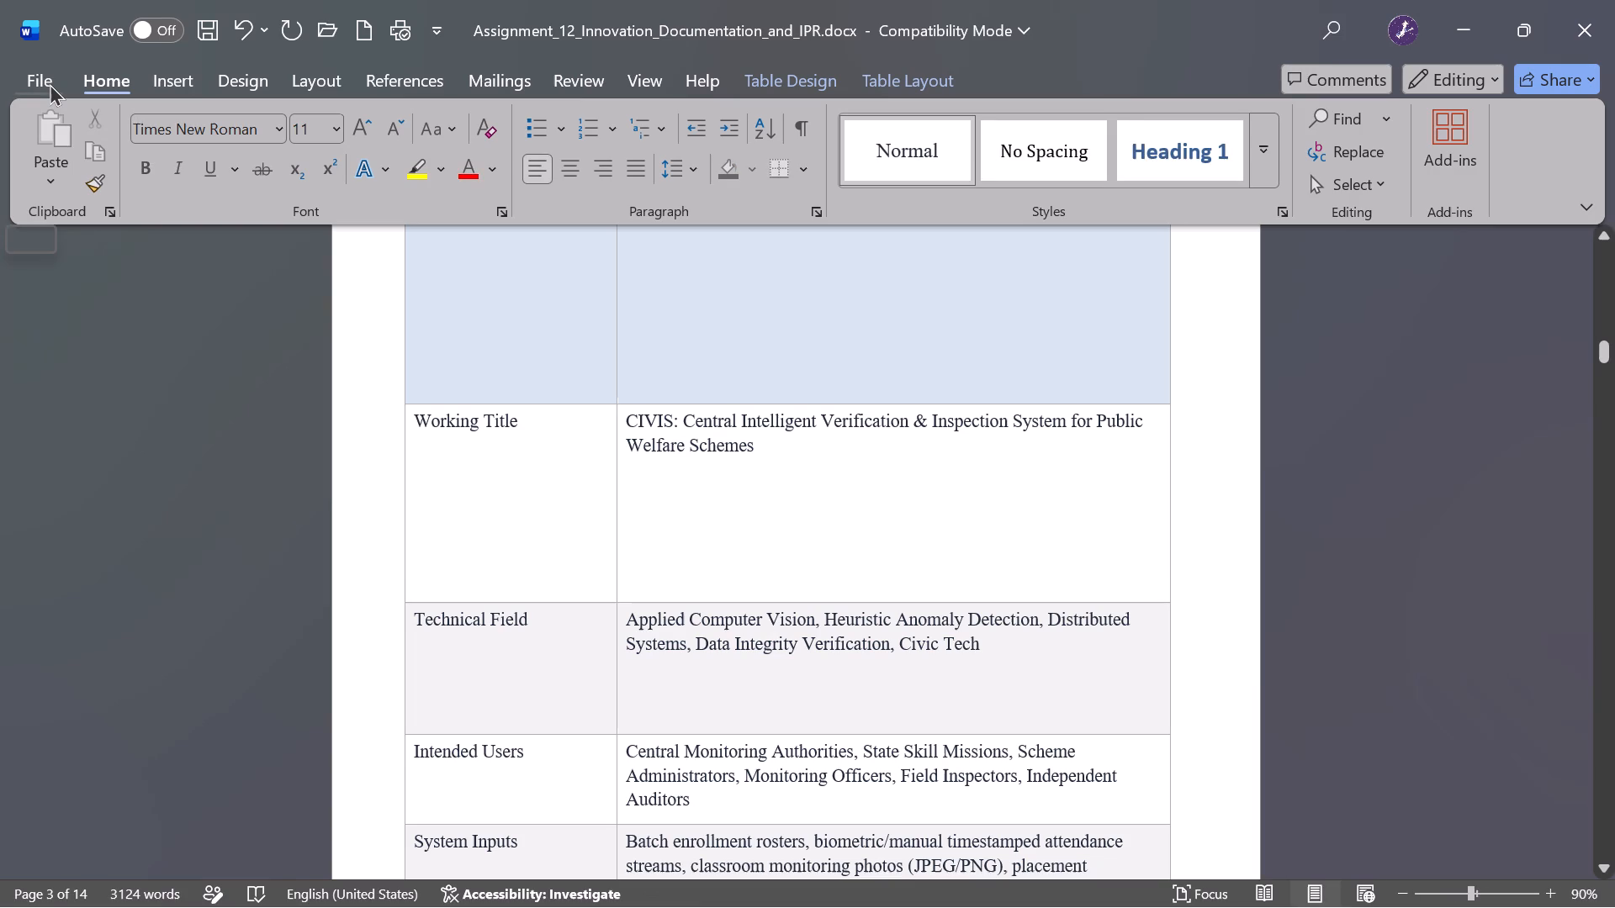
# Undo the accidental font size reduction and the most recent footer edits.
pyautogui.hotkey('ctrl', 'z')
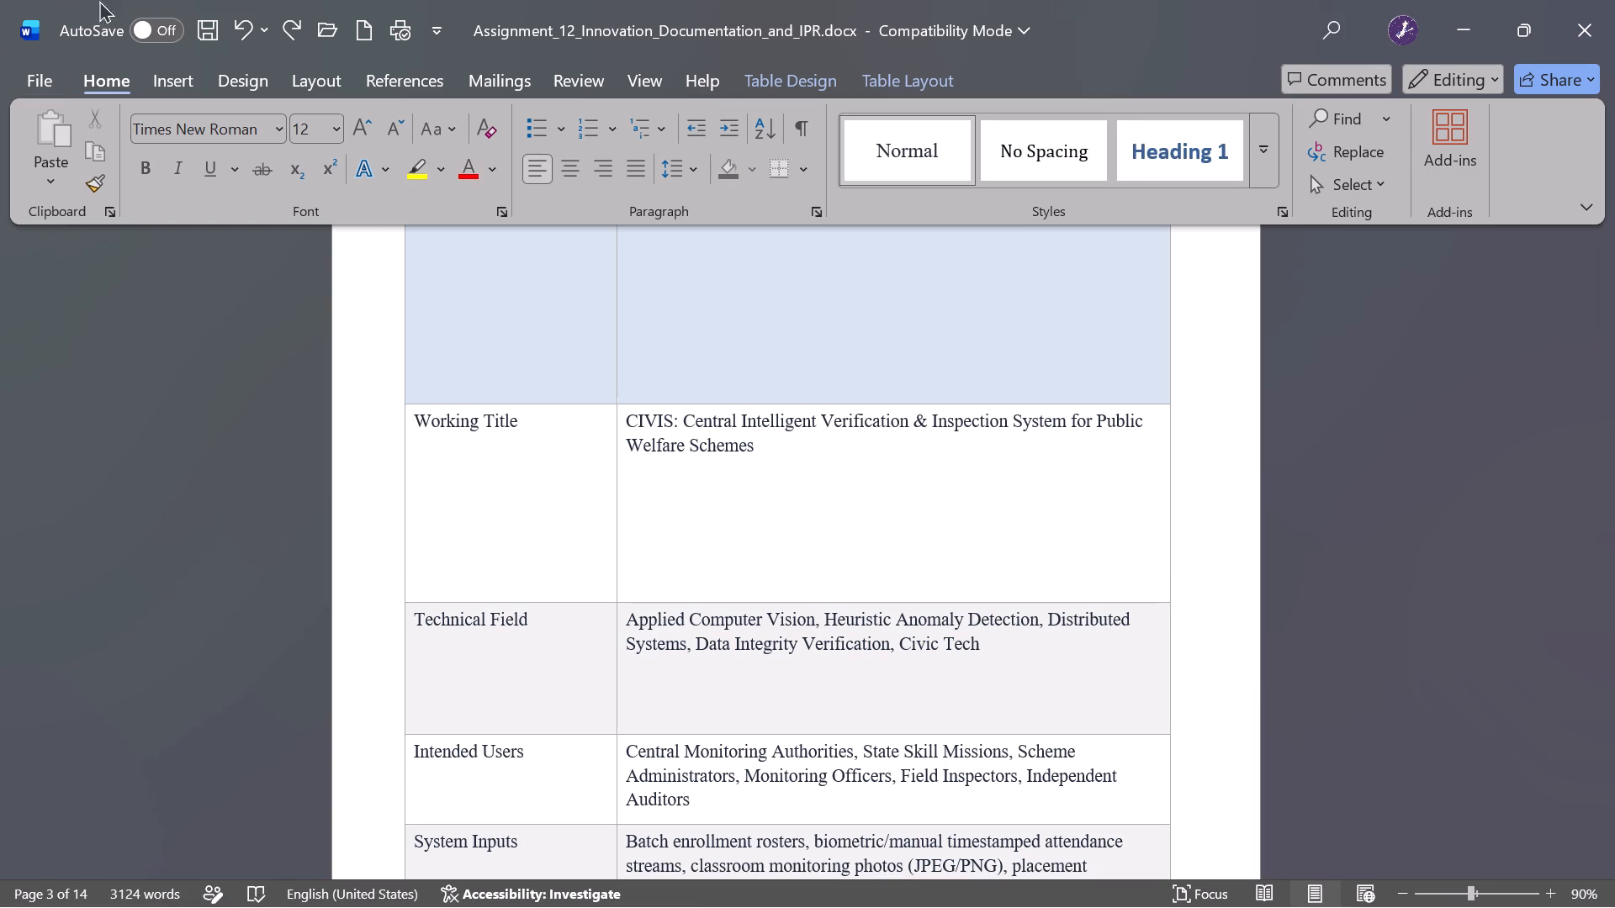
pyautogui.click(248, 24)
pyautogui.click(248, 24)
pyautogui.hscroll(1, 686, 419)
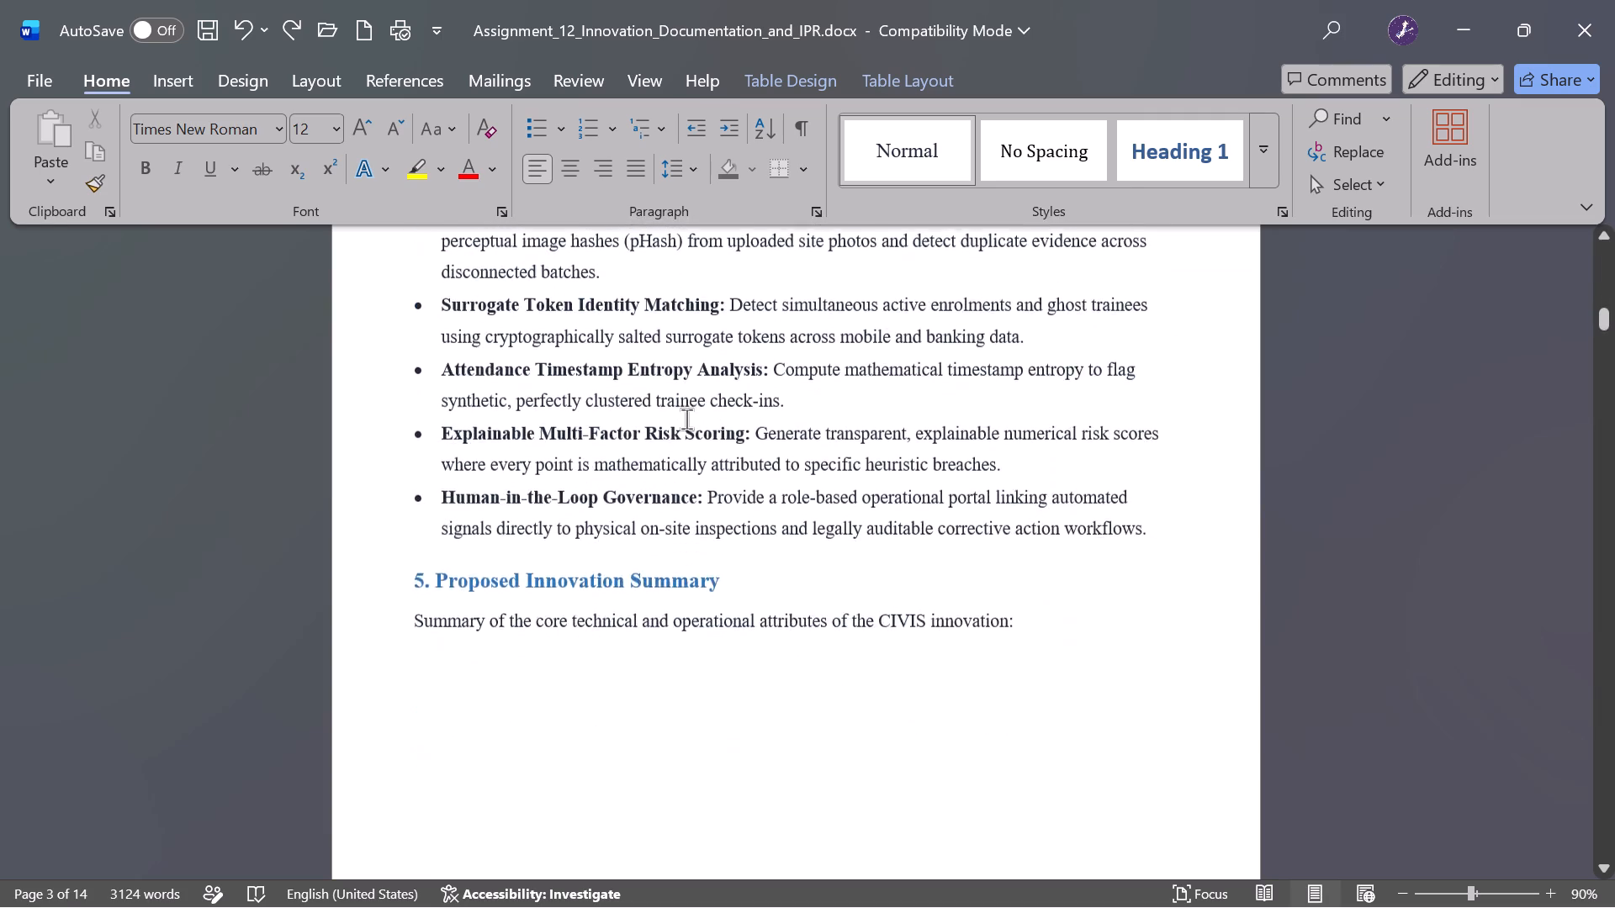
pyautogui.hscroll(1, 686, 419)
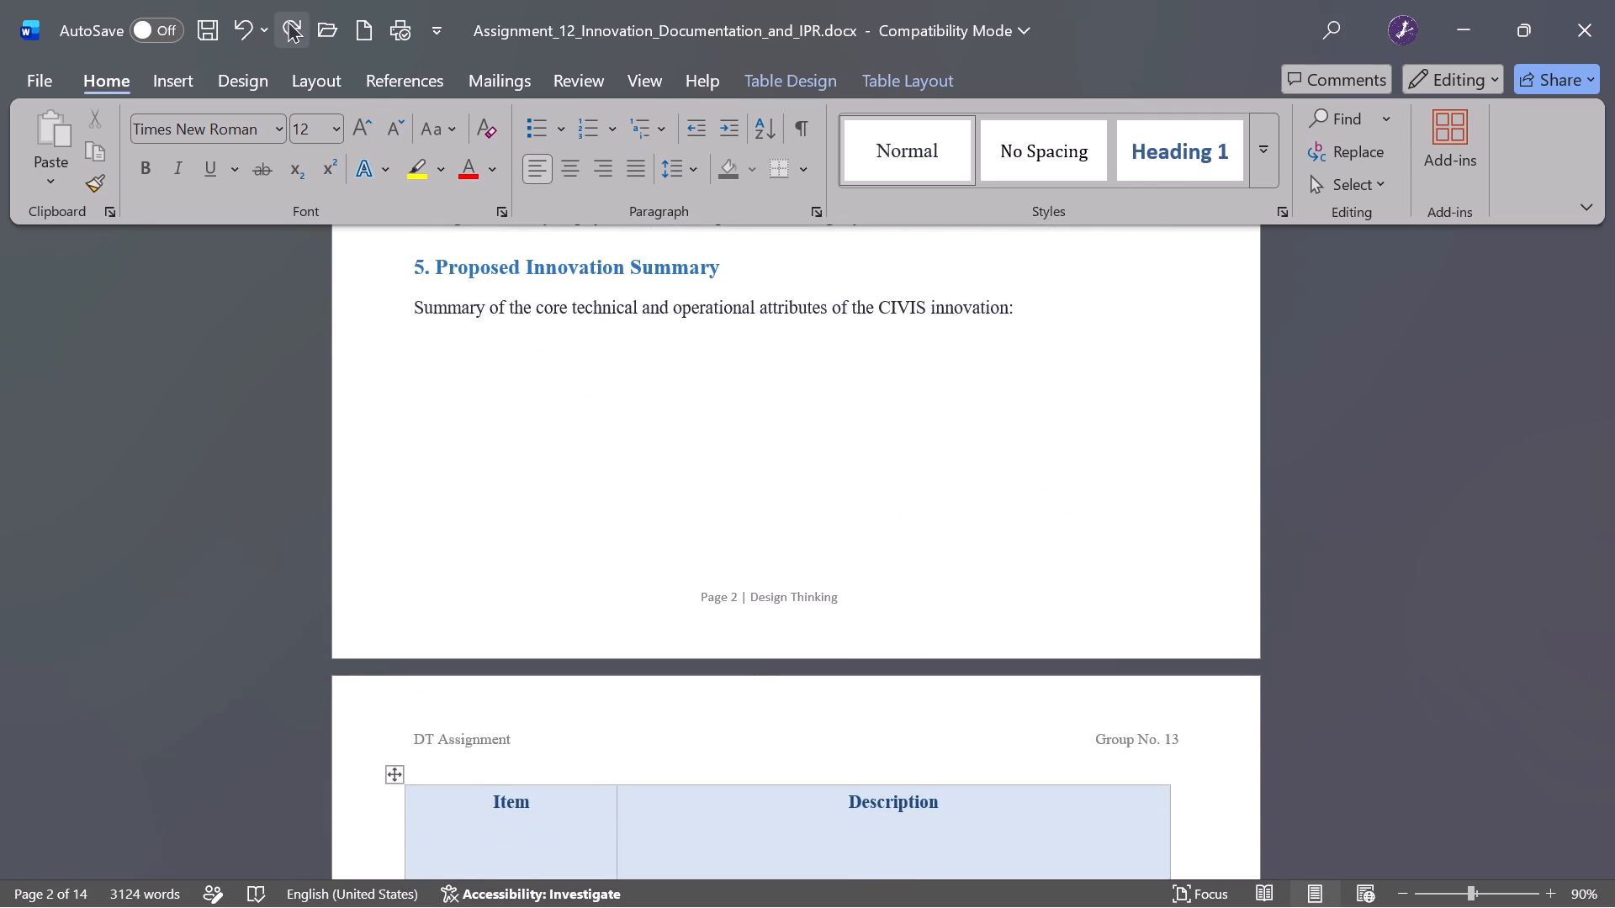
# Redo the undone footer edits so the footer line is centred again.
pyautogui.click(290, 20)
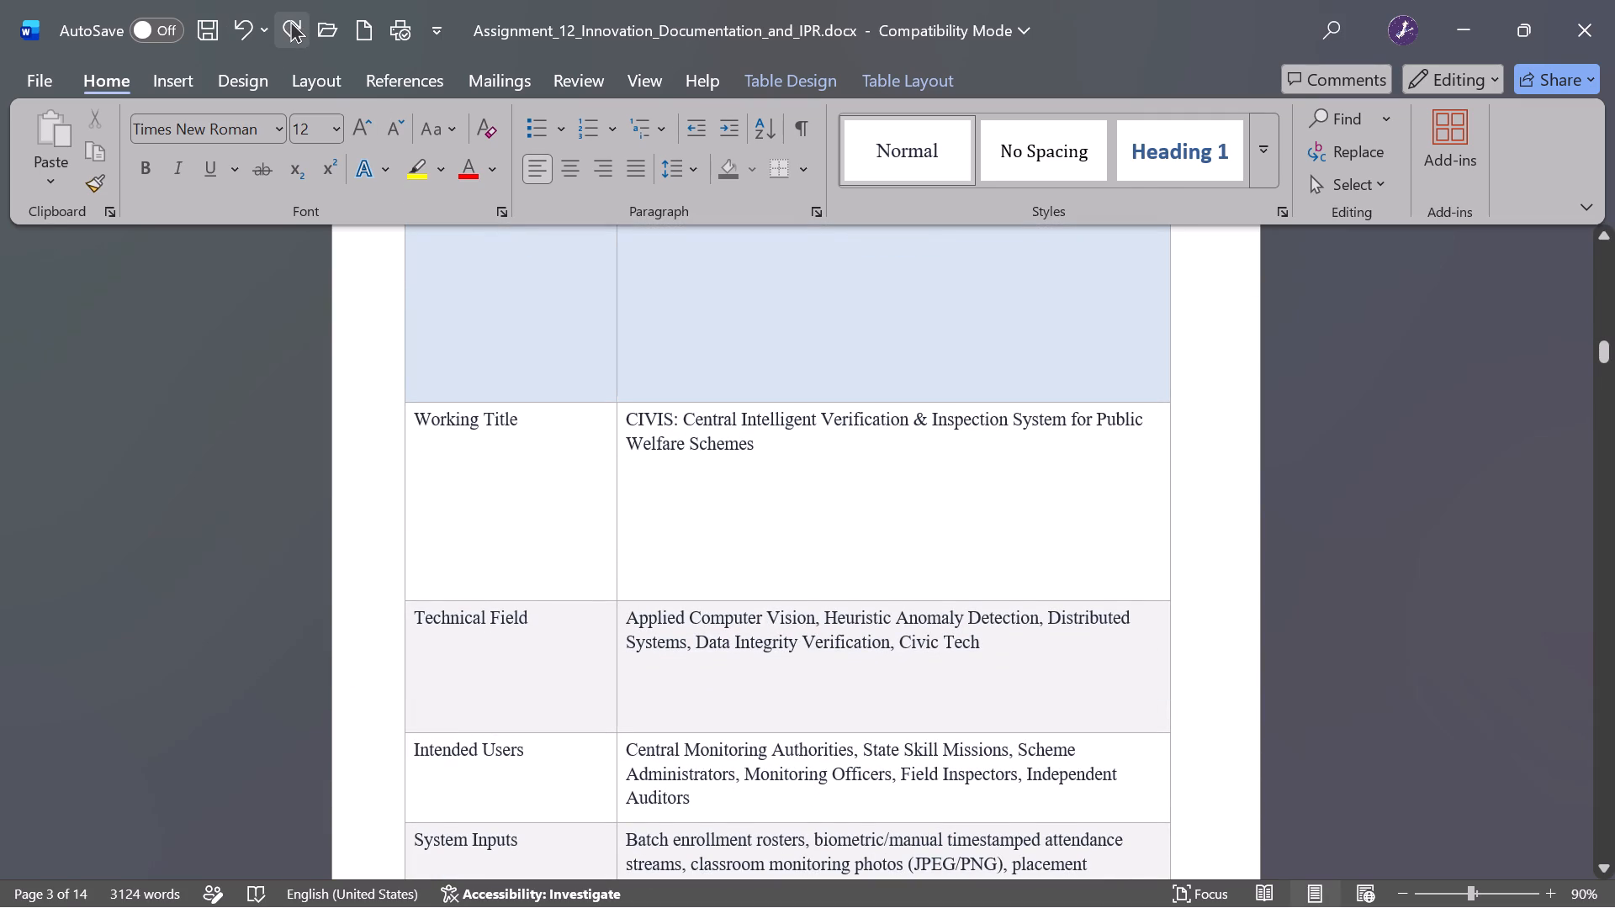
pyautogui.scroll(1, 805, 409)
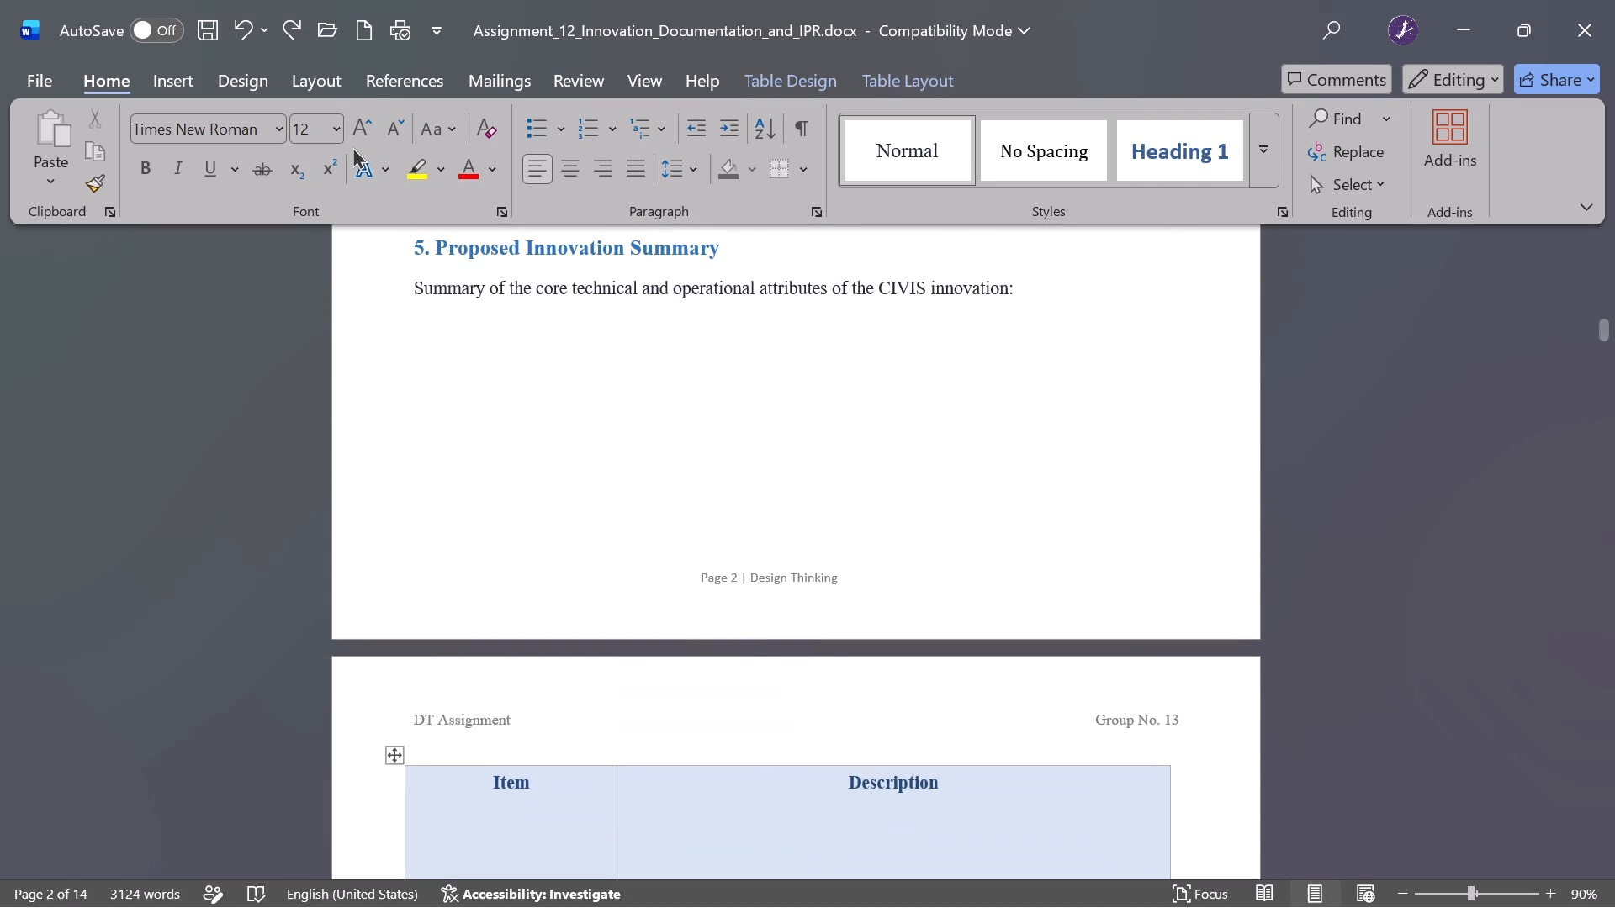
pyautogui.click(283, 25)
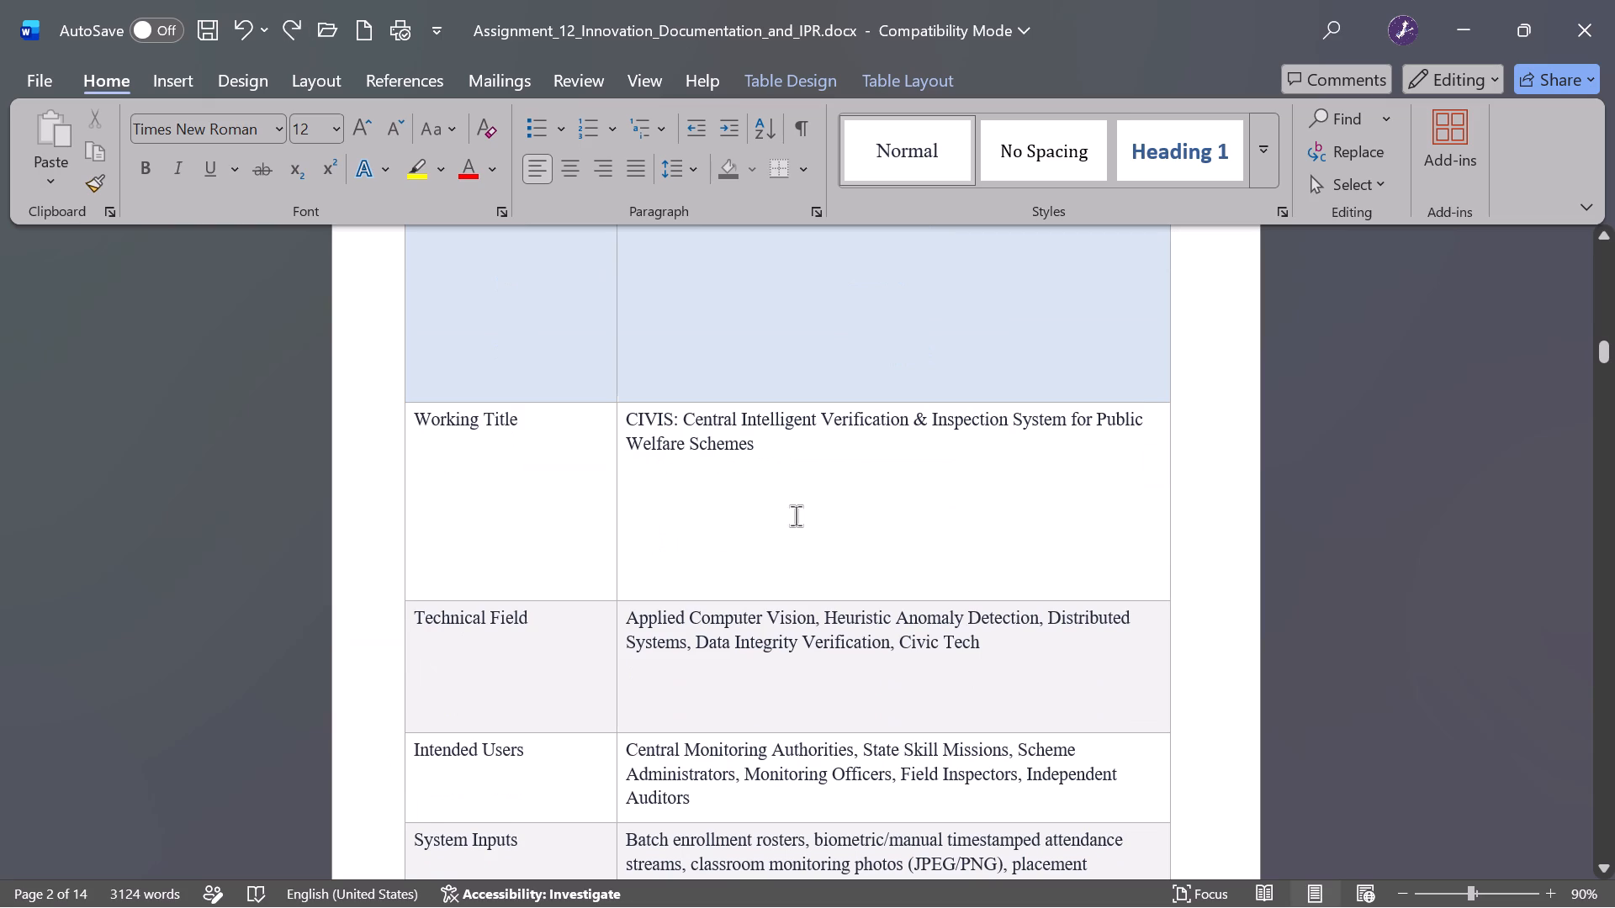
# Review the headers, footers and table layout across all pages of Assignment 12, including the Proposed Innovation Summary table.
pyautogui.hscroll(2, 798, 520)
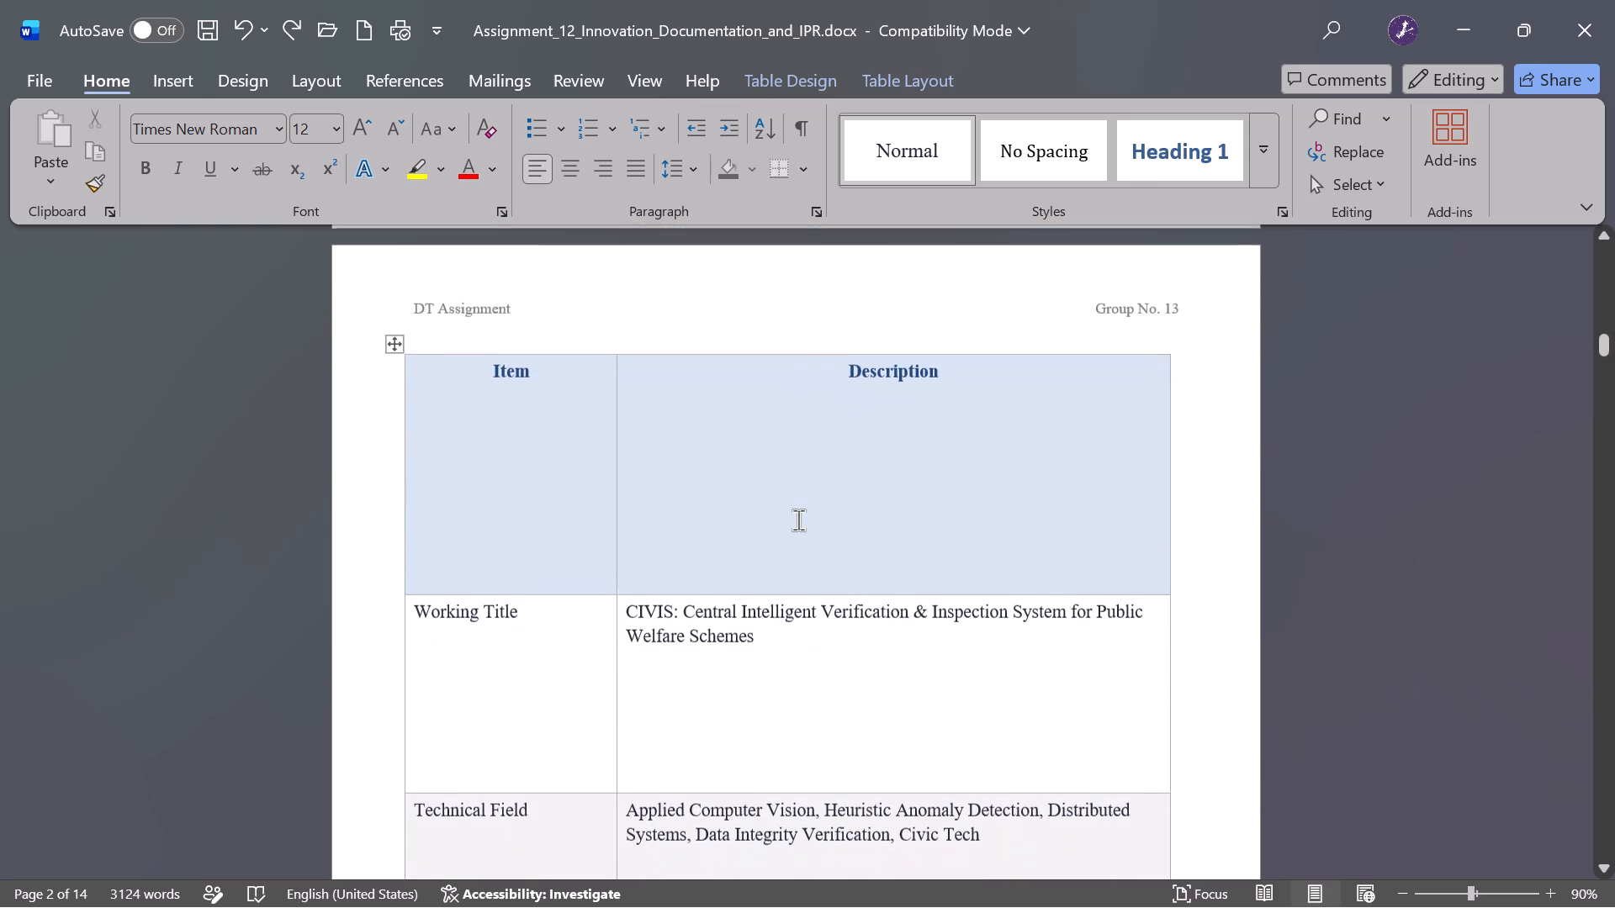
pyautogui.hscroll(1, 798, 520)
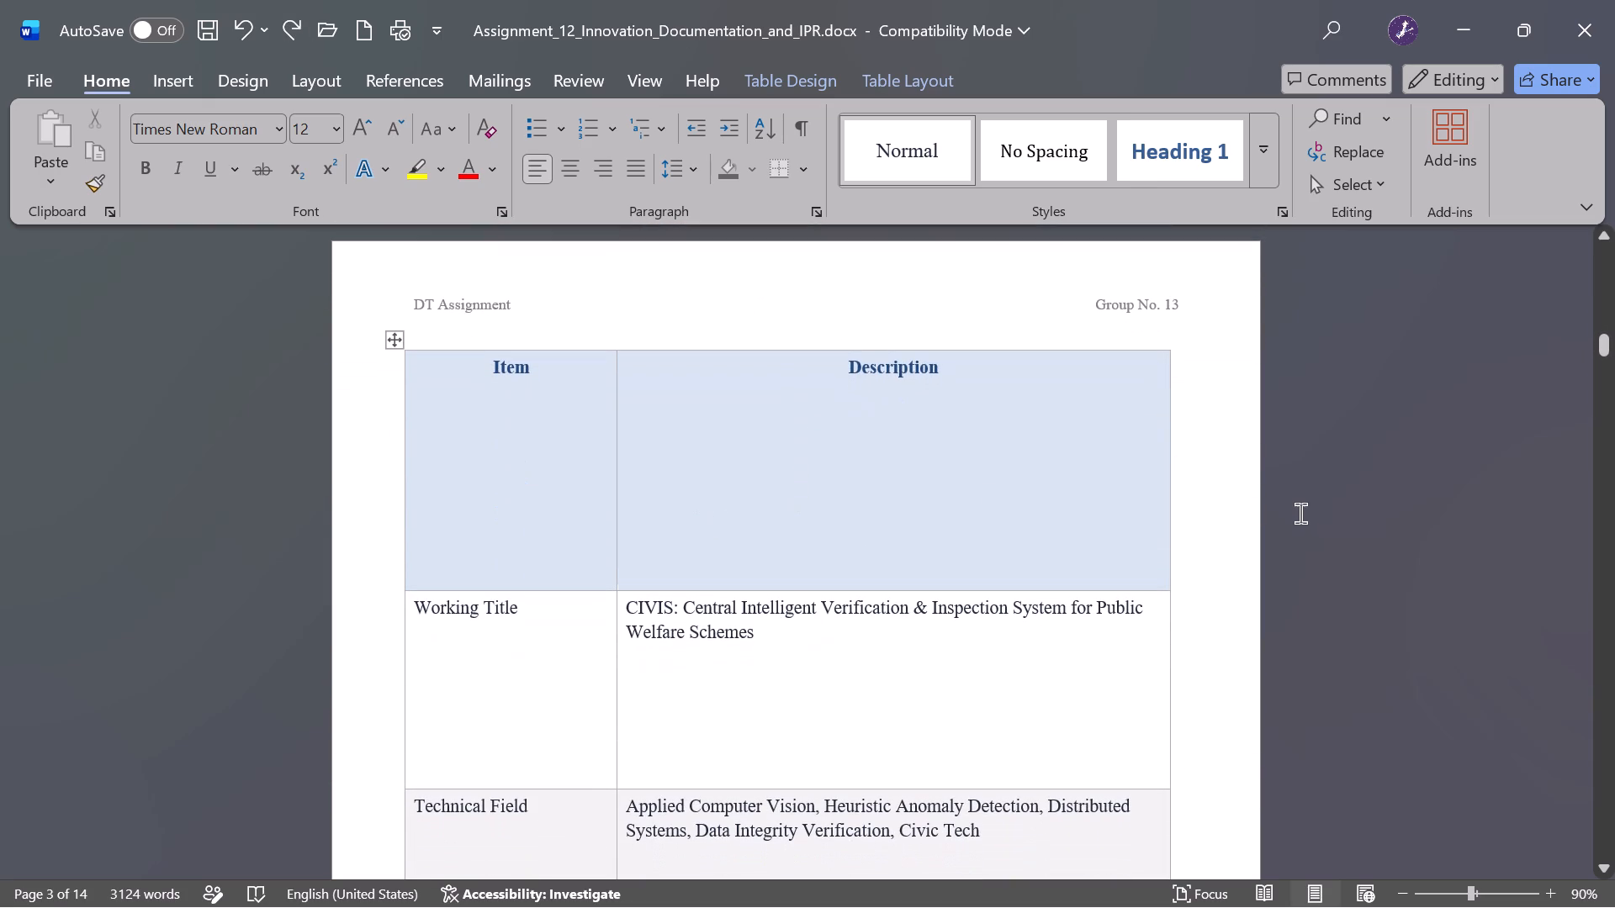
pyautogui.click(1301, 515)
pyautogui.scroll(-2, 1143, 547)
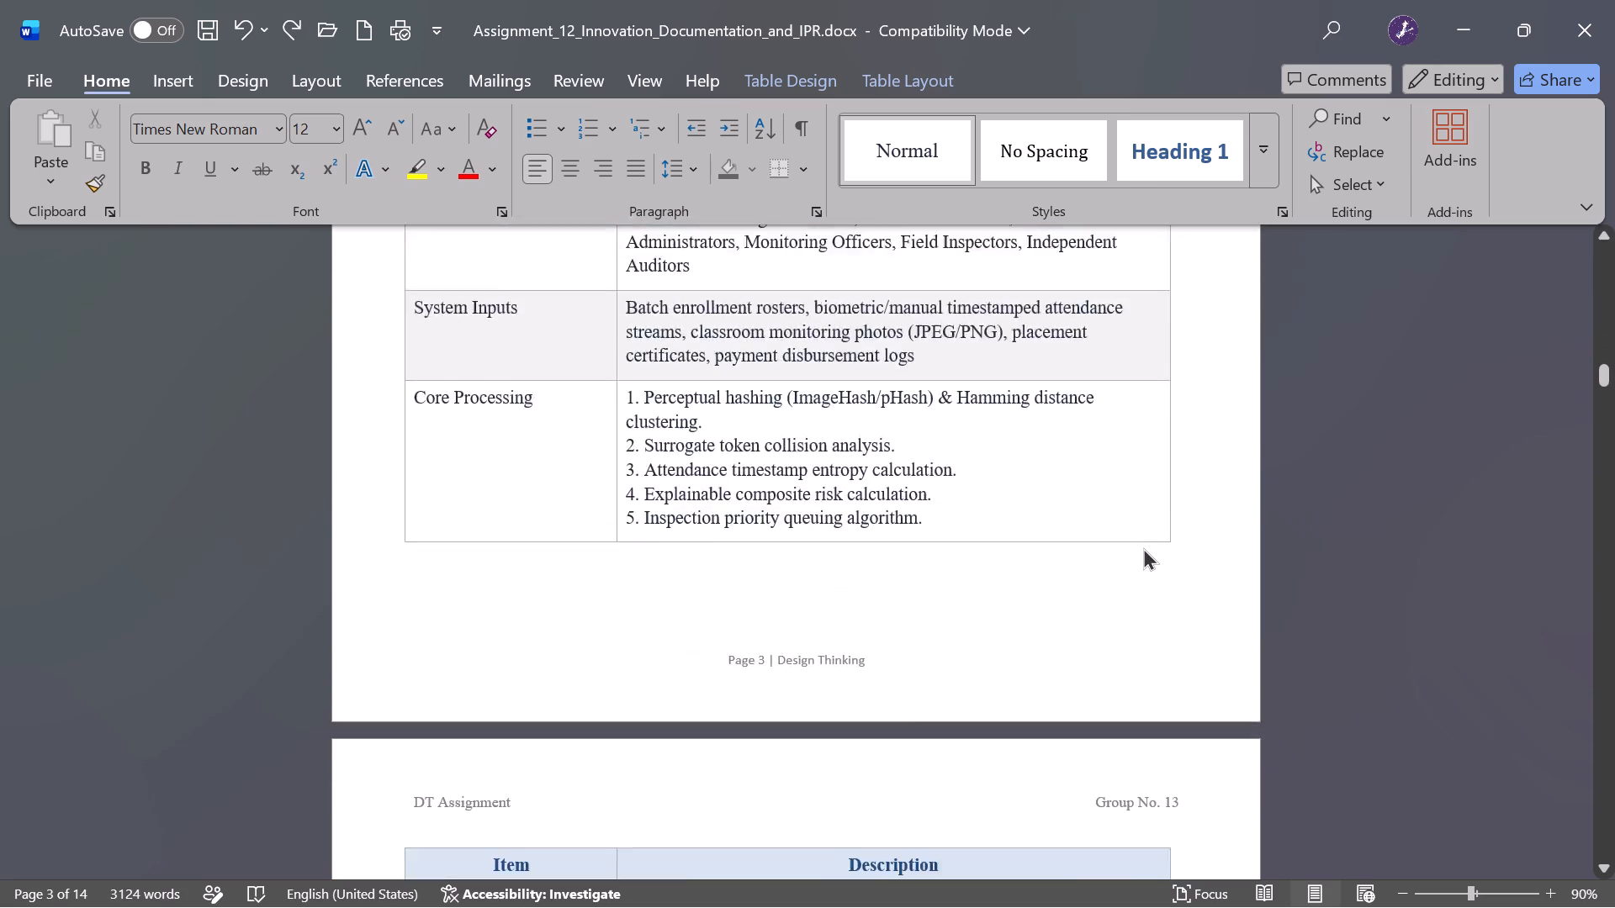
pyautogui.scroll(-7, 1143, 547)
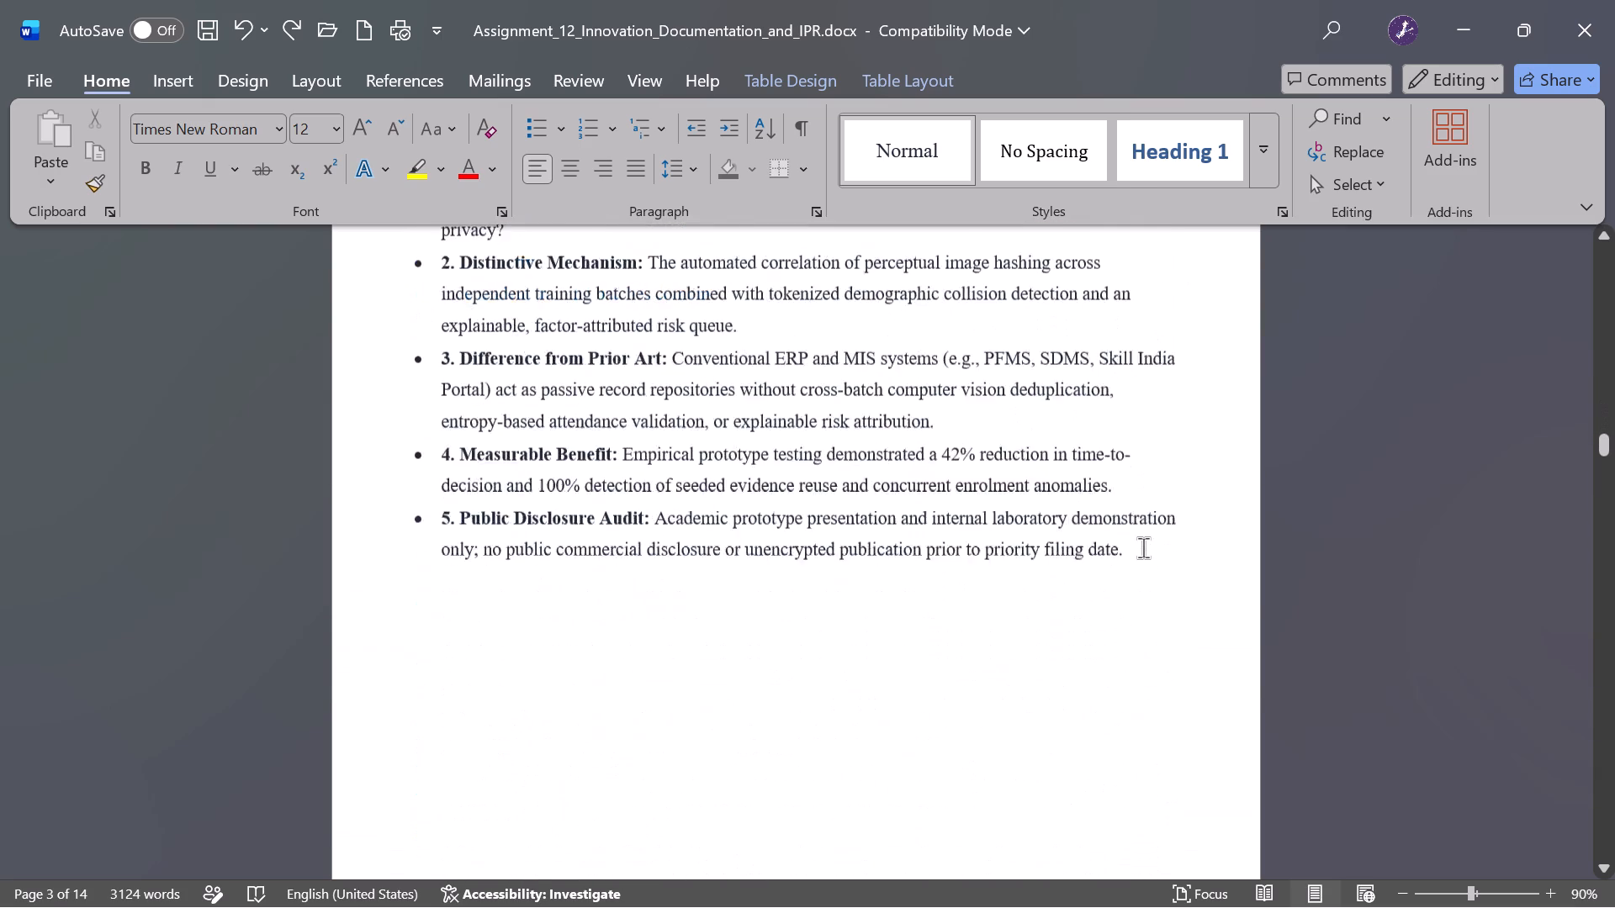
pyautogui.scroll(-7, 1143, 547)
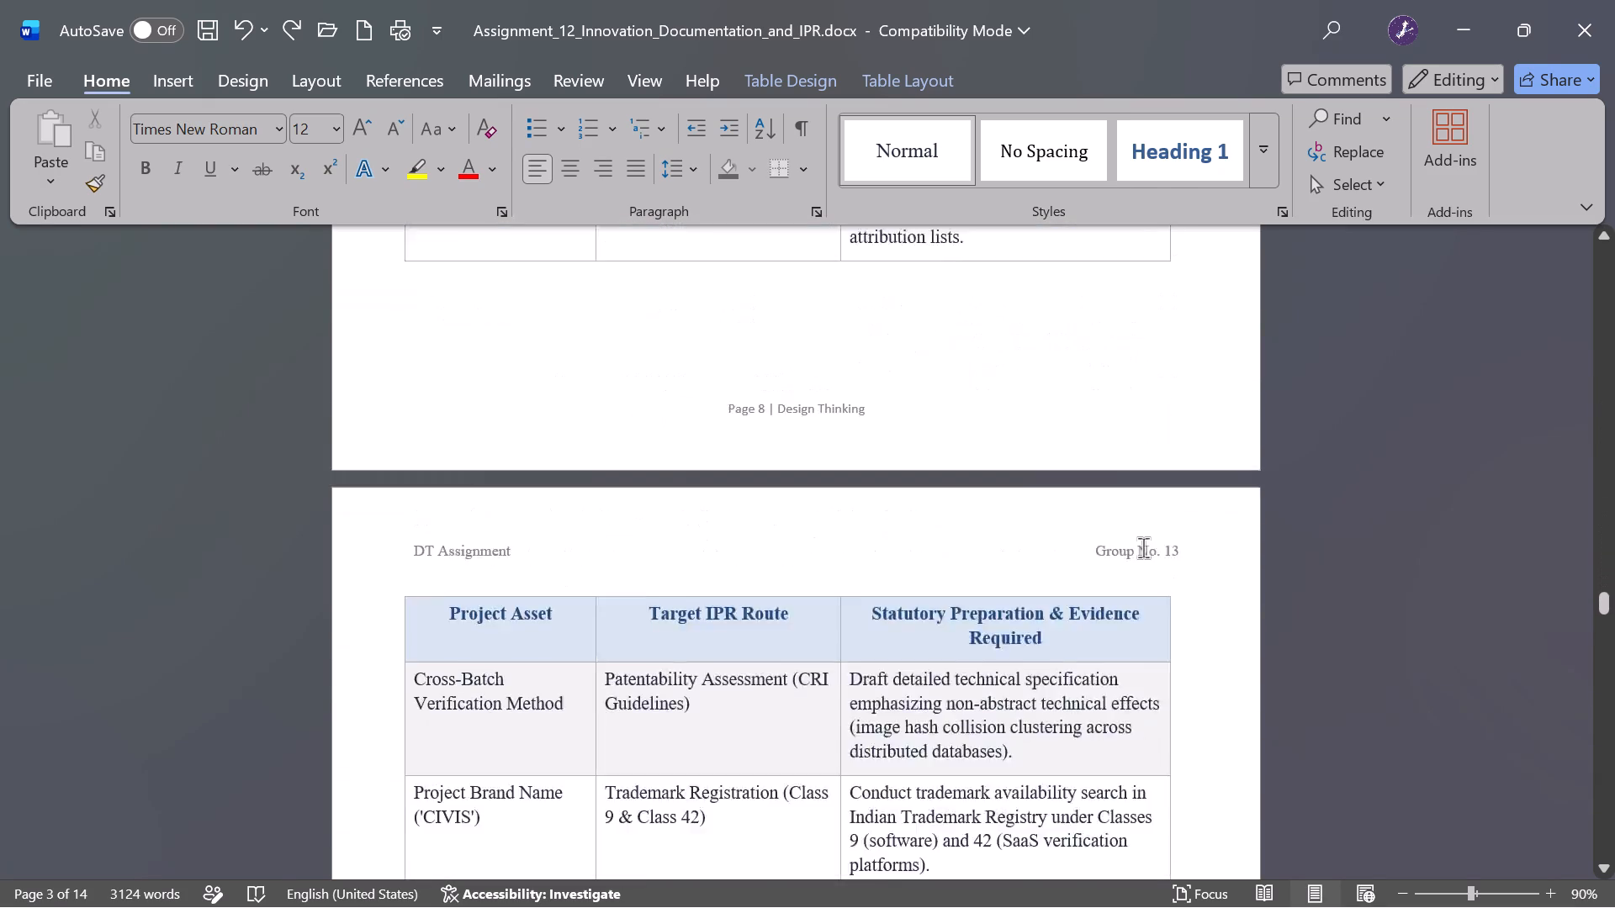
pyautogui.scroll(-9, 1143, 547)
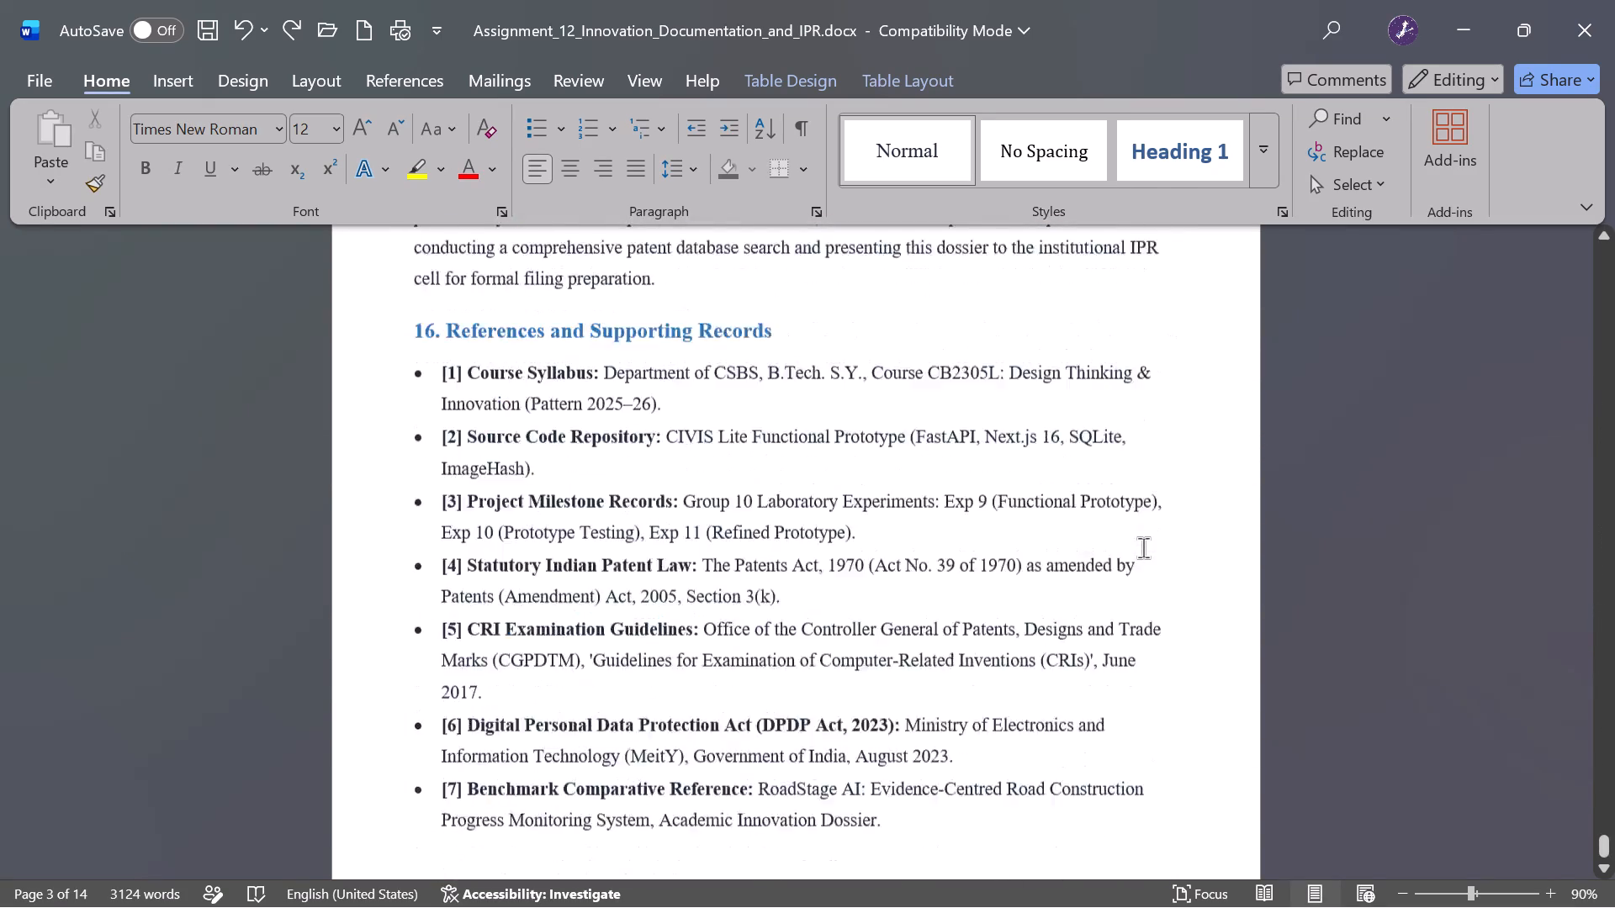
pyautogui.scroll(-4, 1143, 547)
pyautogui.scroll(2, 1143, 547)
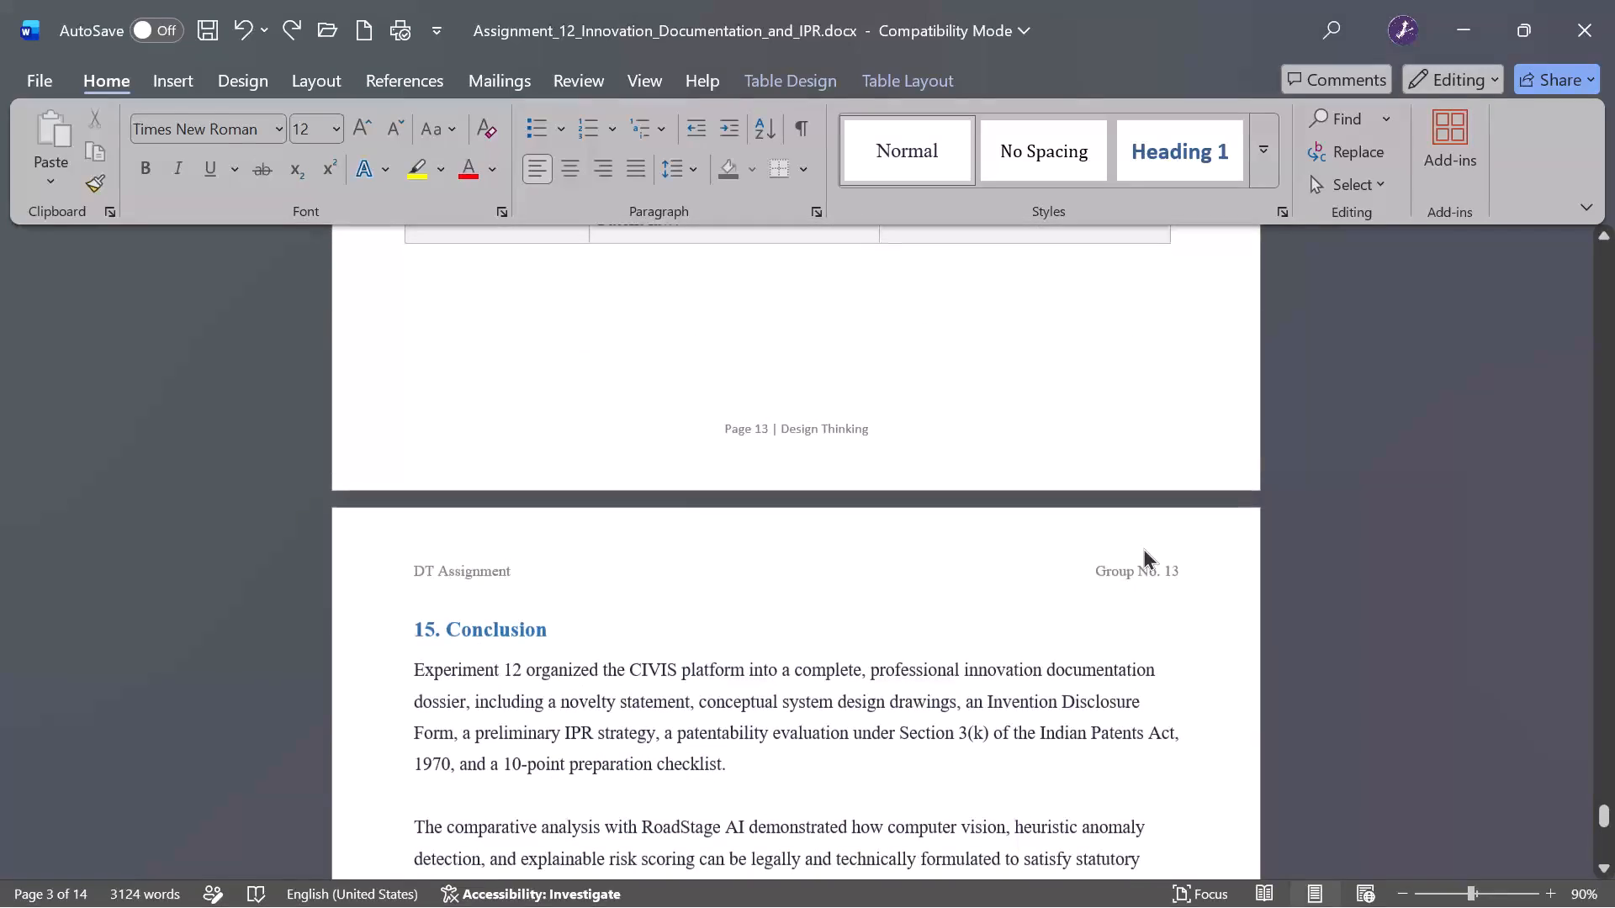
pyautogui.scroll(15, 1143, 547)
pyautogui.scroll(7, 1143, 547)
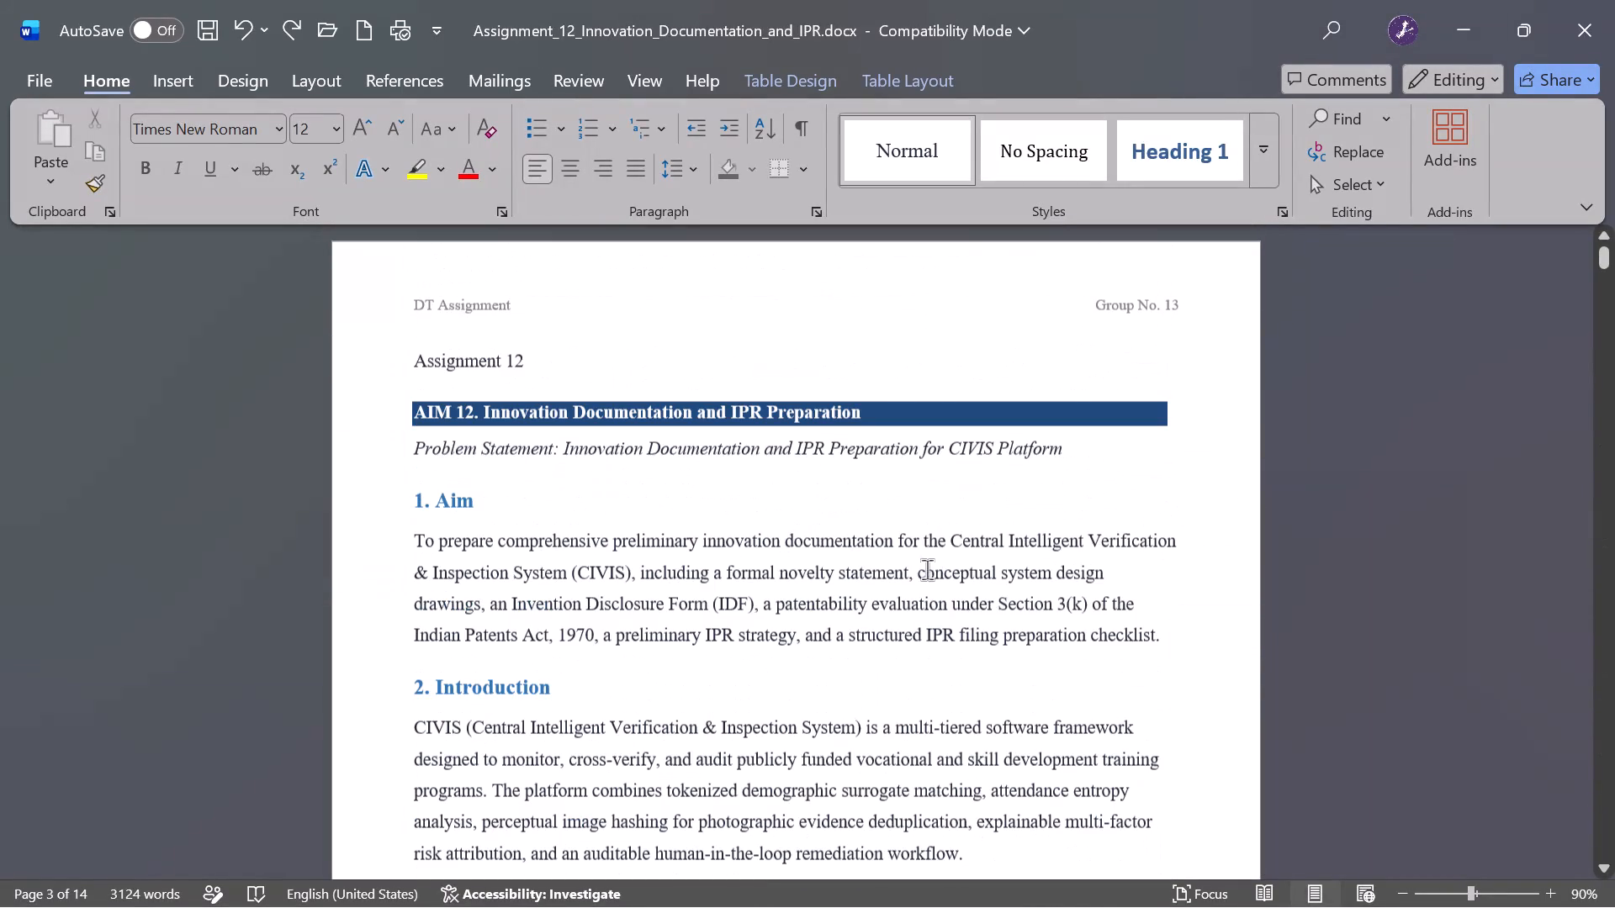
pyautogui.scroll(-4, 1068, 525)
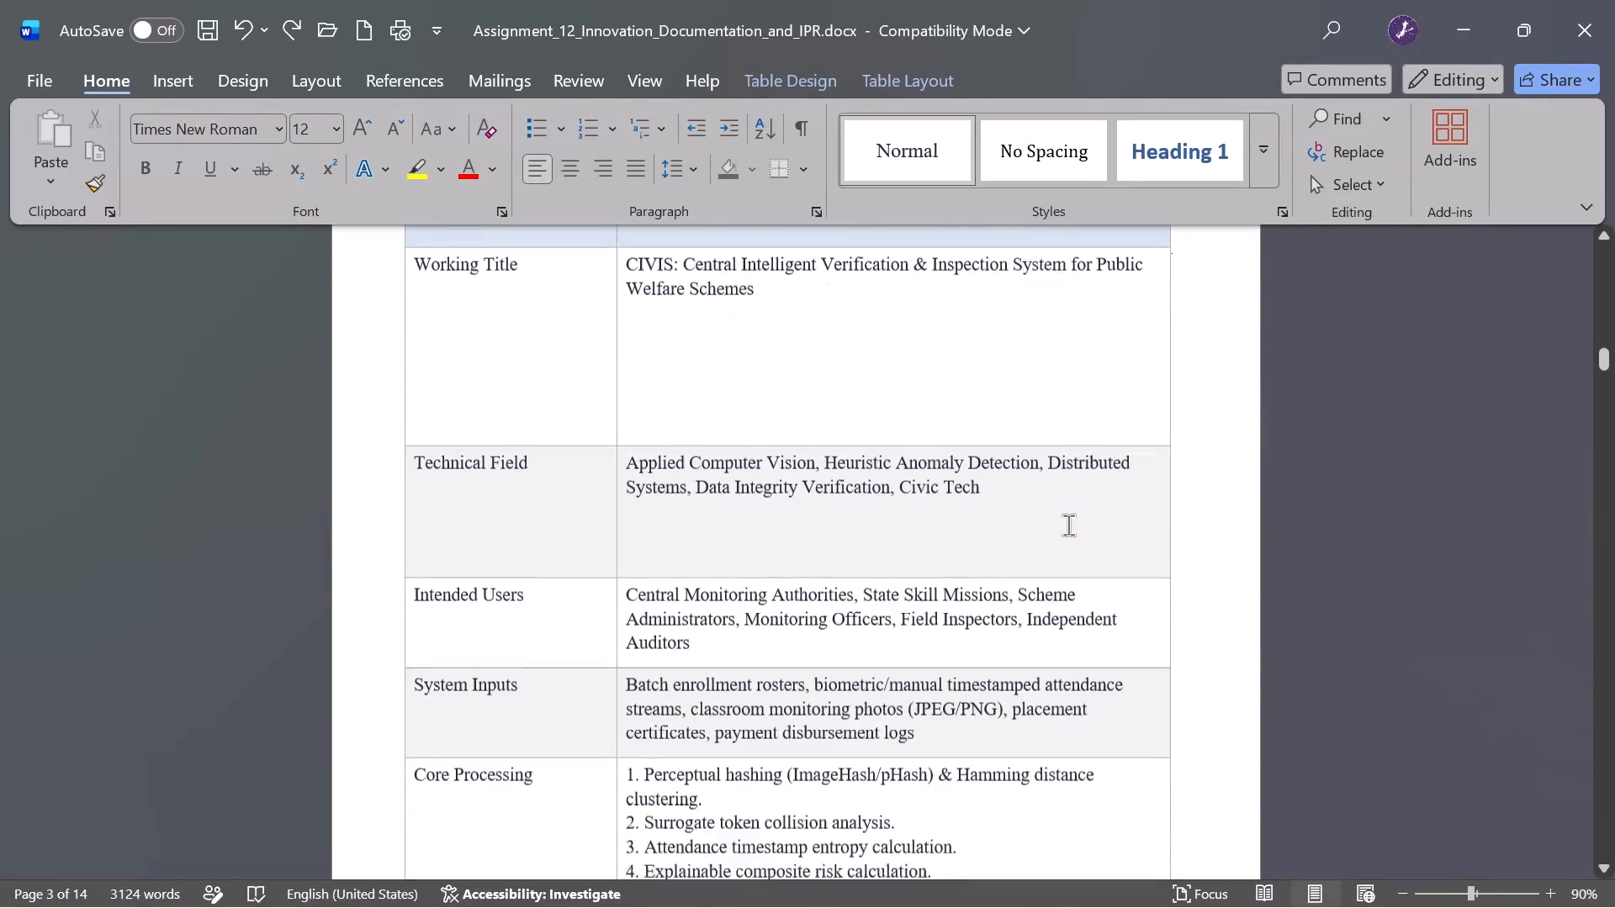
pyautogui.scroll(-1, 1068, 525)
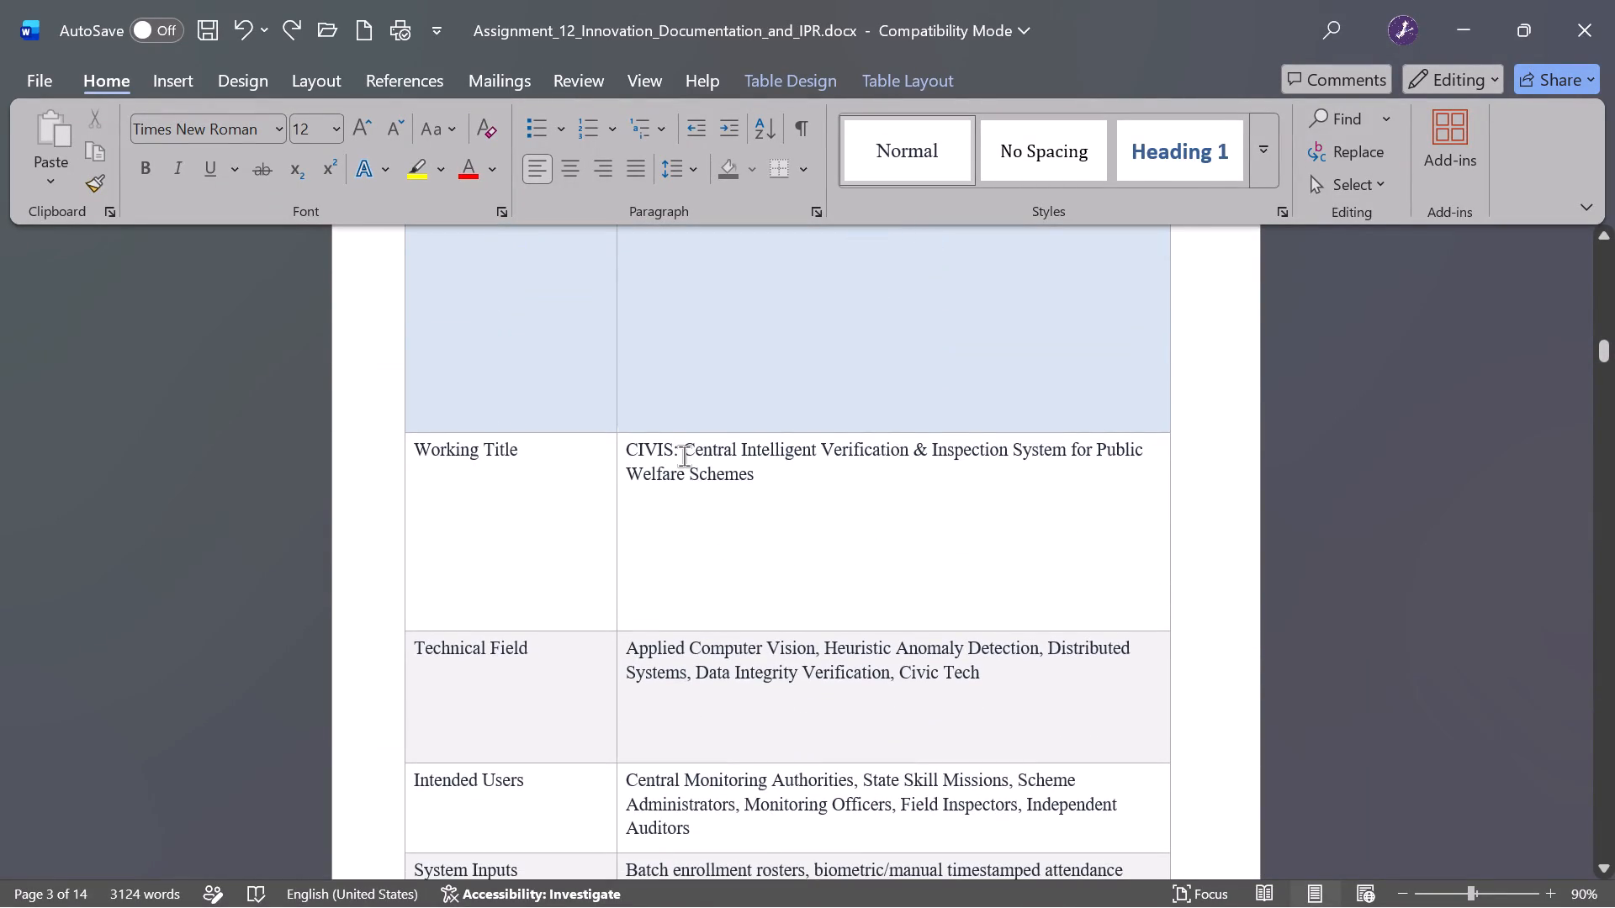
pyautogui.scroll(1, 684, 456)
pyautogui.scroll(-1, 684, 456)
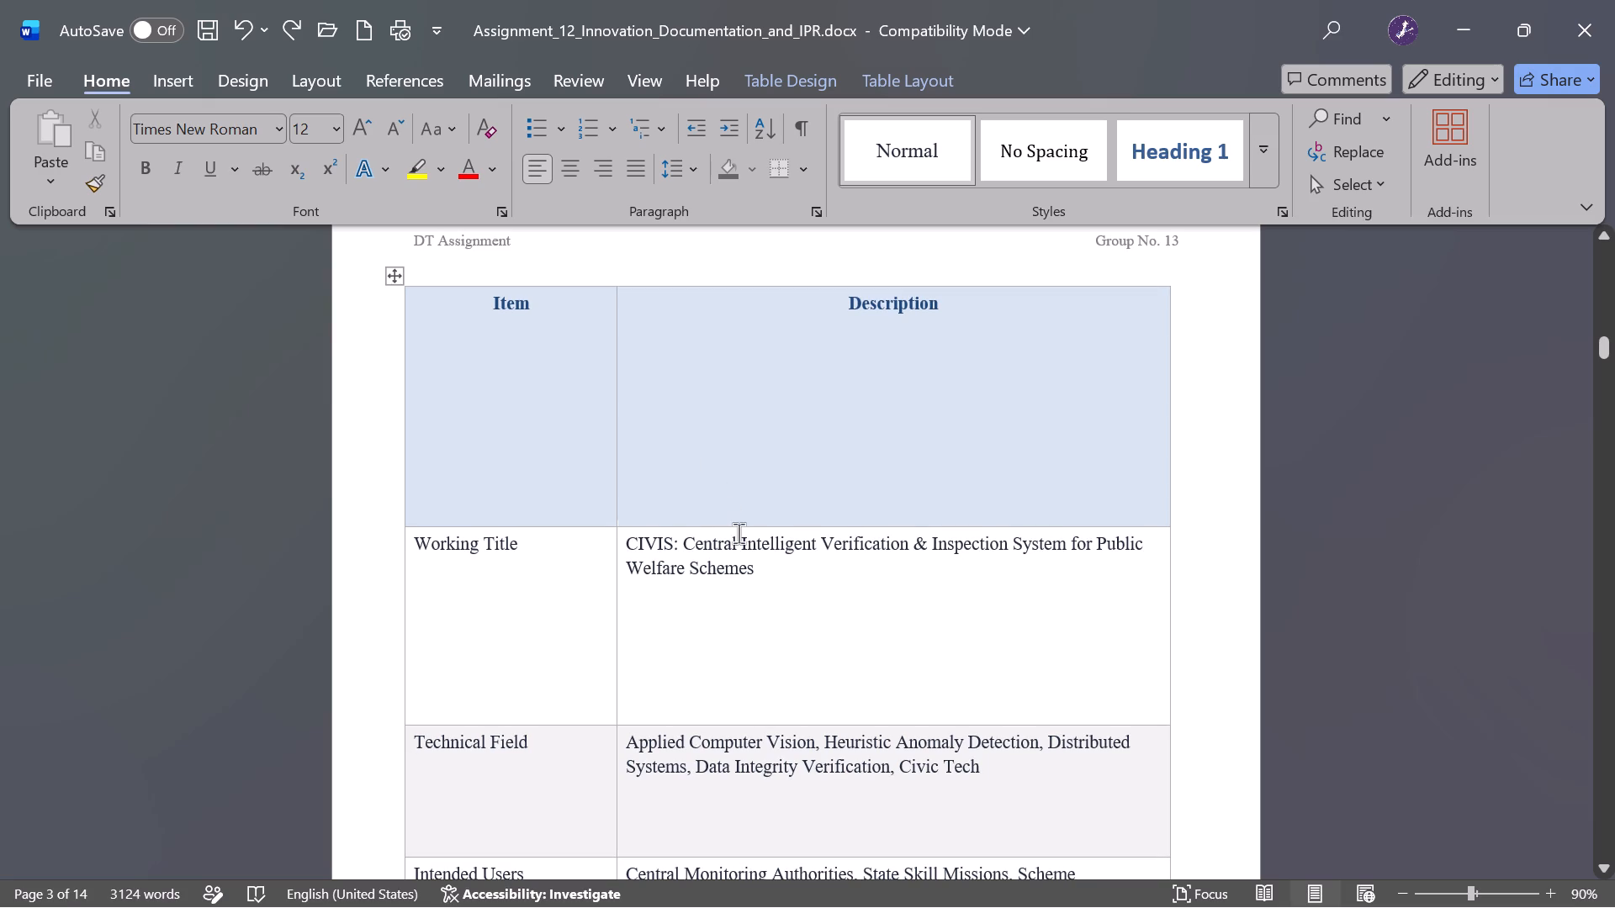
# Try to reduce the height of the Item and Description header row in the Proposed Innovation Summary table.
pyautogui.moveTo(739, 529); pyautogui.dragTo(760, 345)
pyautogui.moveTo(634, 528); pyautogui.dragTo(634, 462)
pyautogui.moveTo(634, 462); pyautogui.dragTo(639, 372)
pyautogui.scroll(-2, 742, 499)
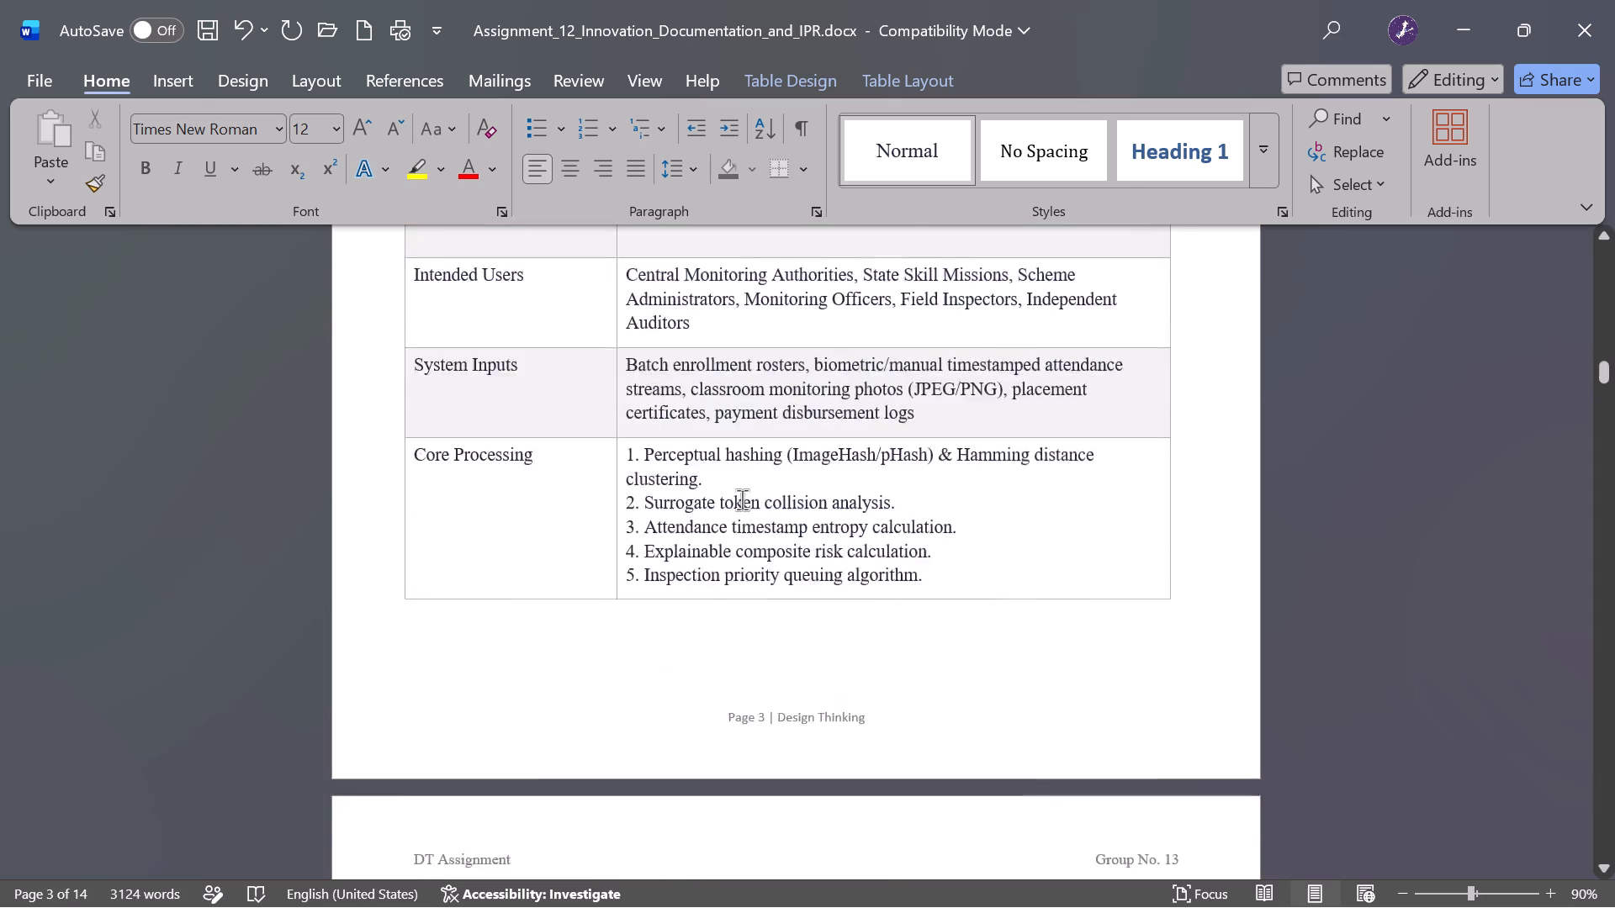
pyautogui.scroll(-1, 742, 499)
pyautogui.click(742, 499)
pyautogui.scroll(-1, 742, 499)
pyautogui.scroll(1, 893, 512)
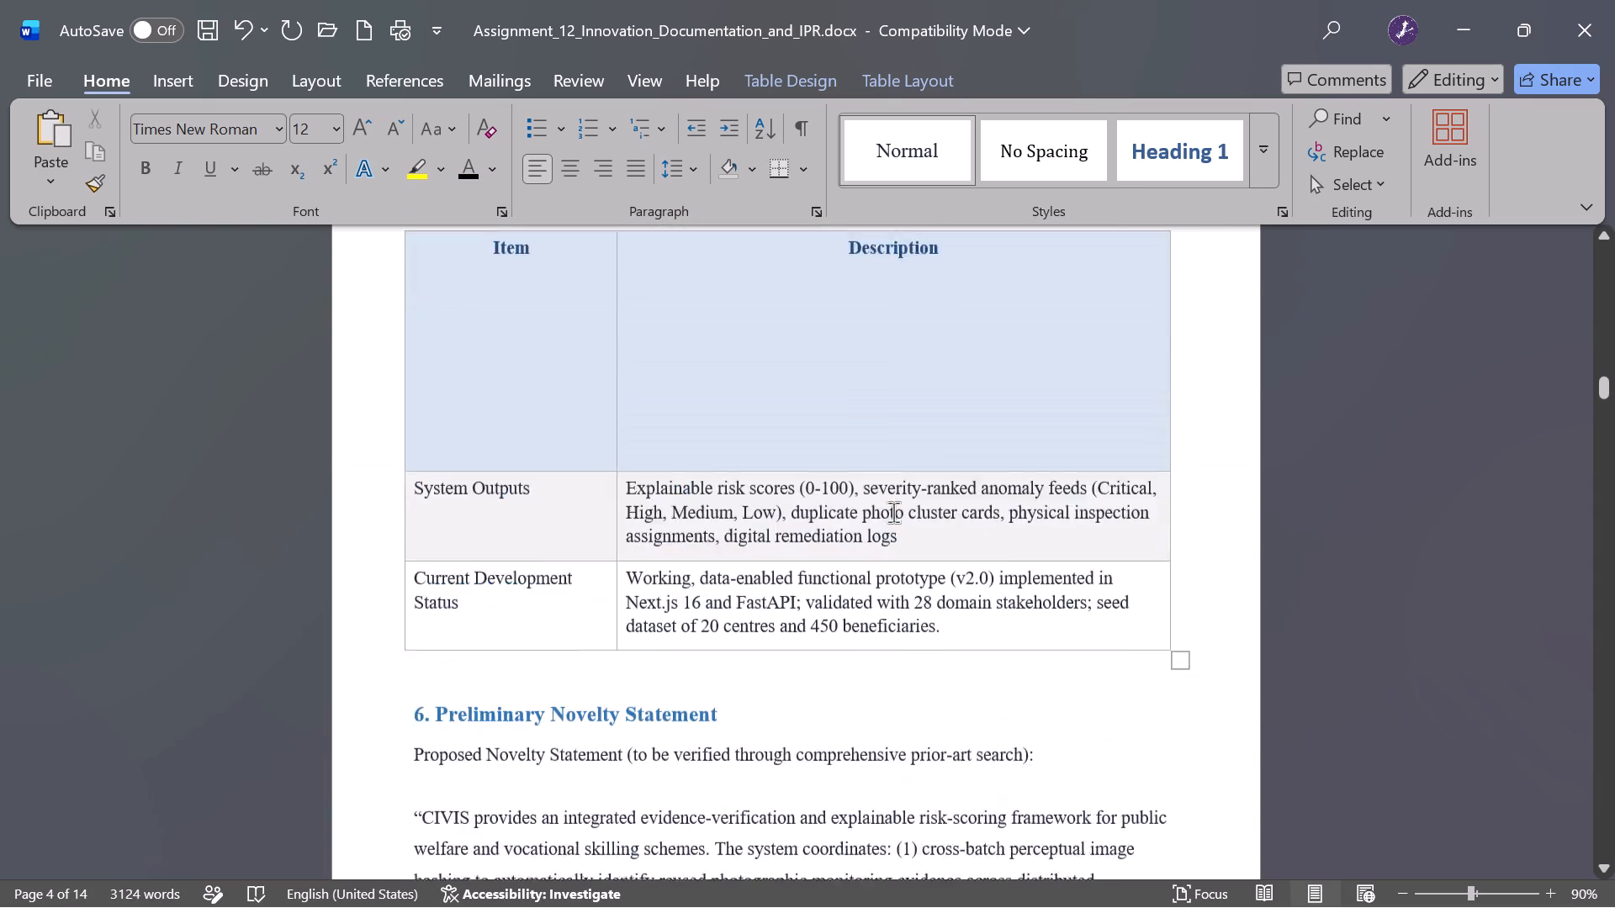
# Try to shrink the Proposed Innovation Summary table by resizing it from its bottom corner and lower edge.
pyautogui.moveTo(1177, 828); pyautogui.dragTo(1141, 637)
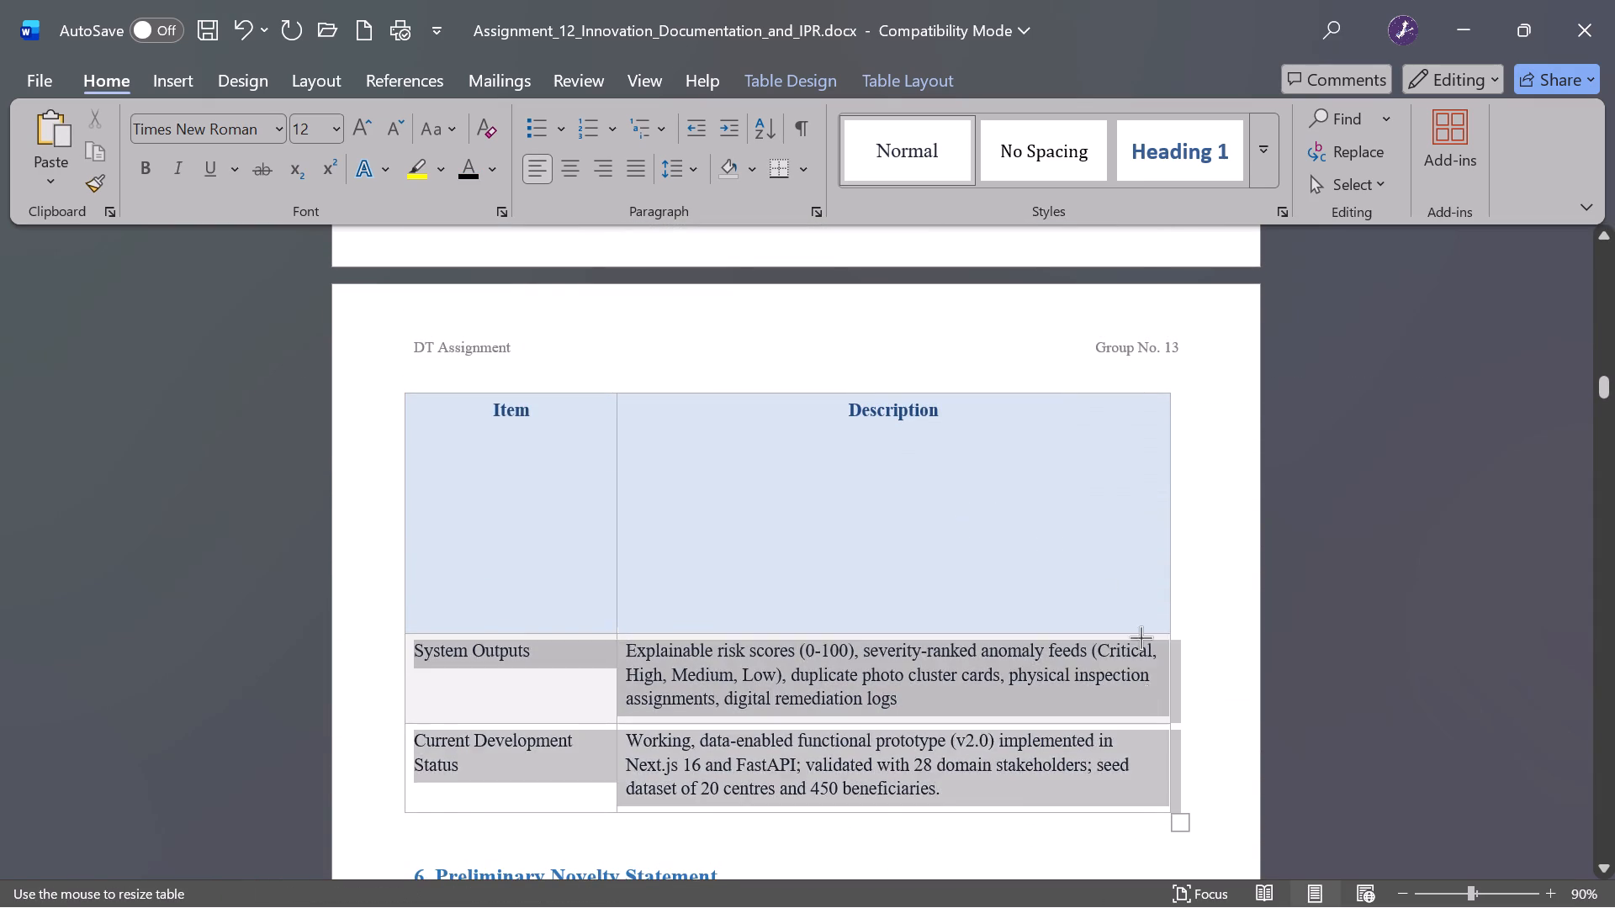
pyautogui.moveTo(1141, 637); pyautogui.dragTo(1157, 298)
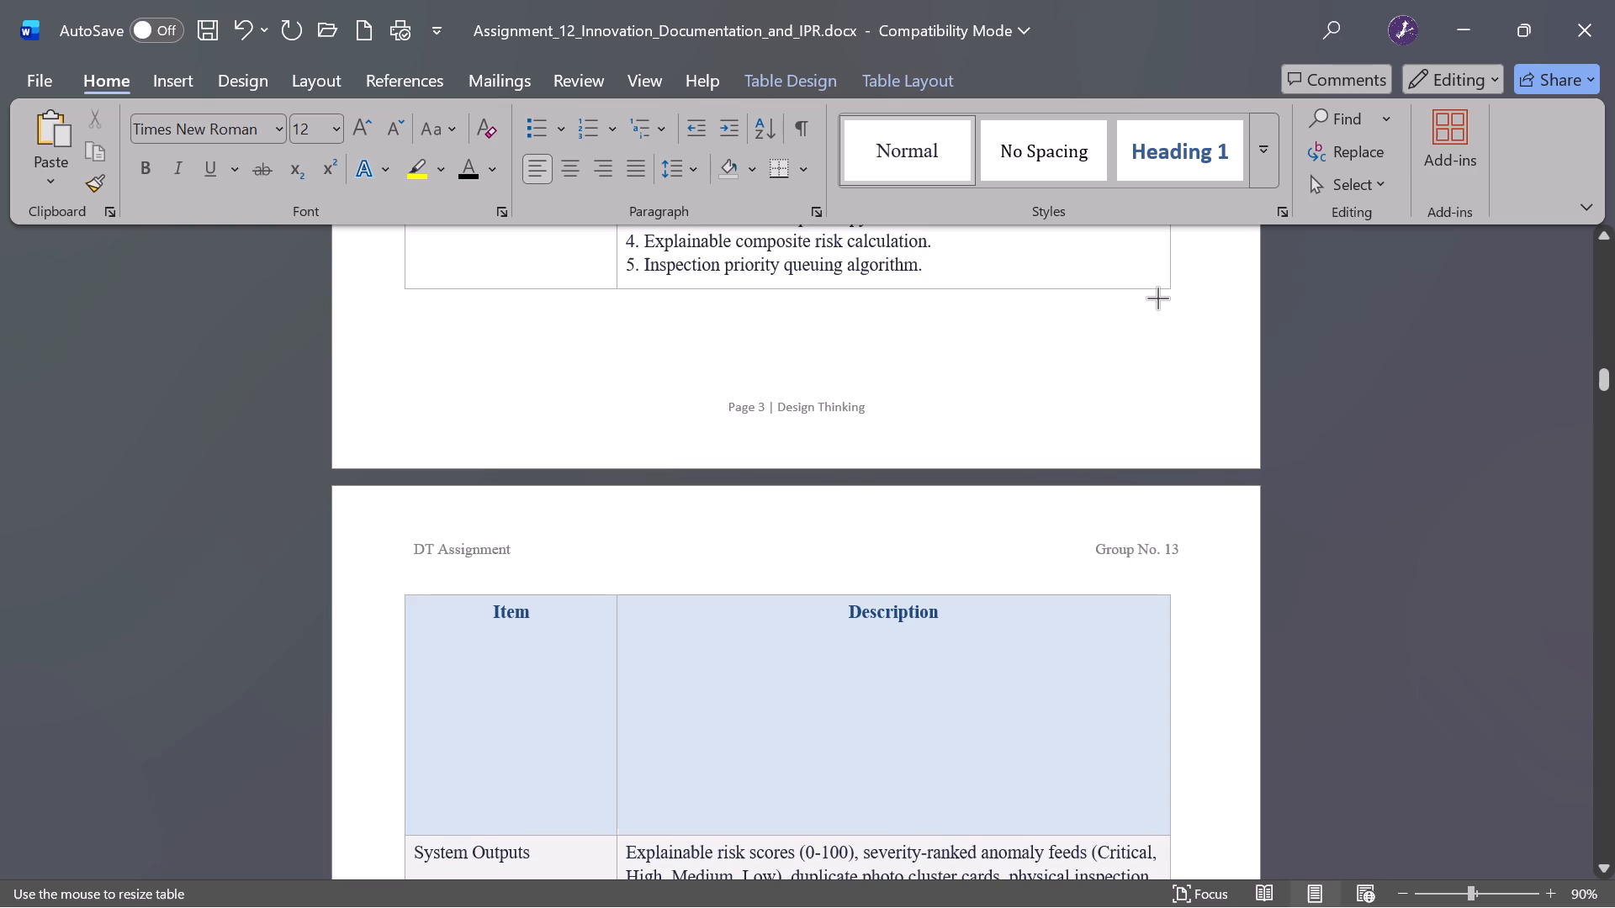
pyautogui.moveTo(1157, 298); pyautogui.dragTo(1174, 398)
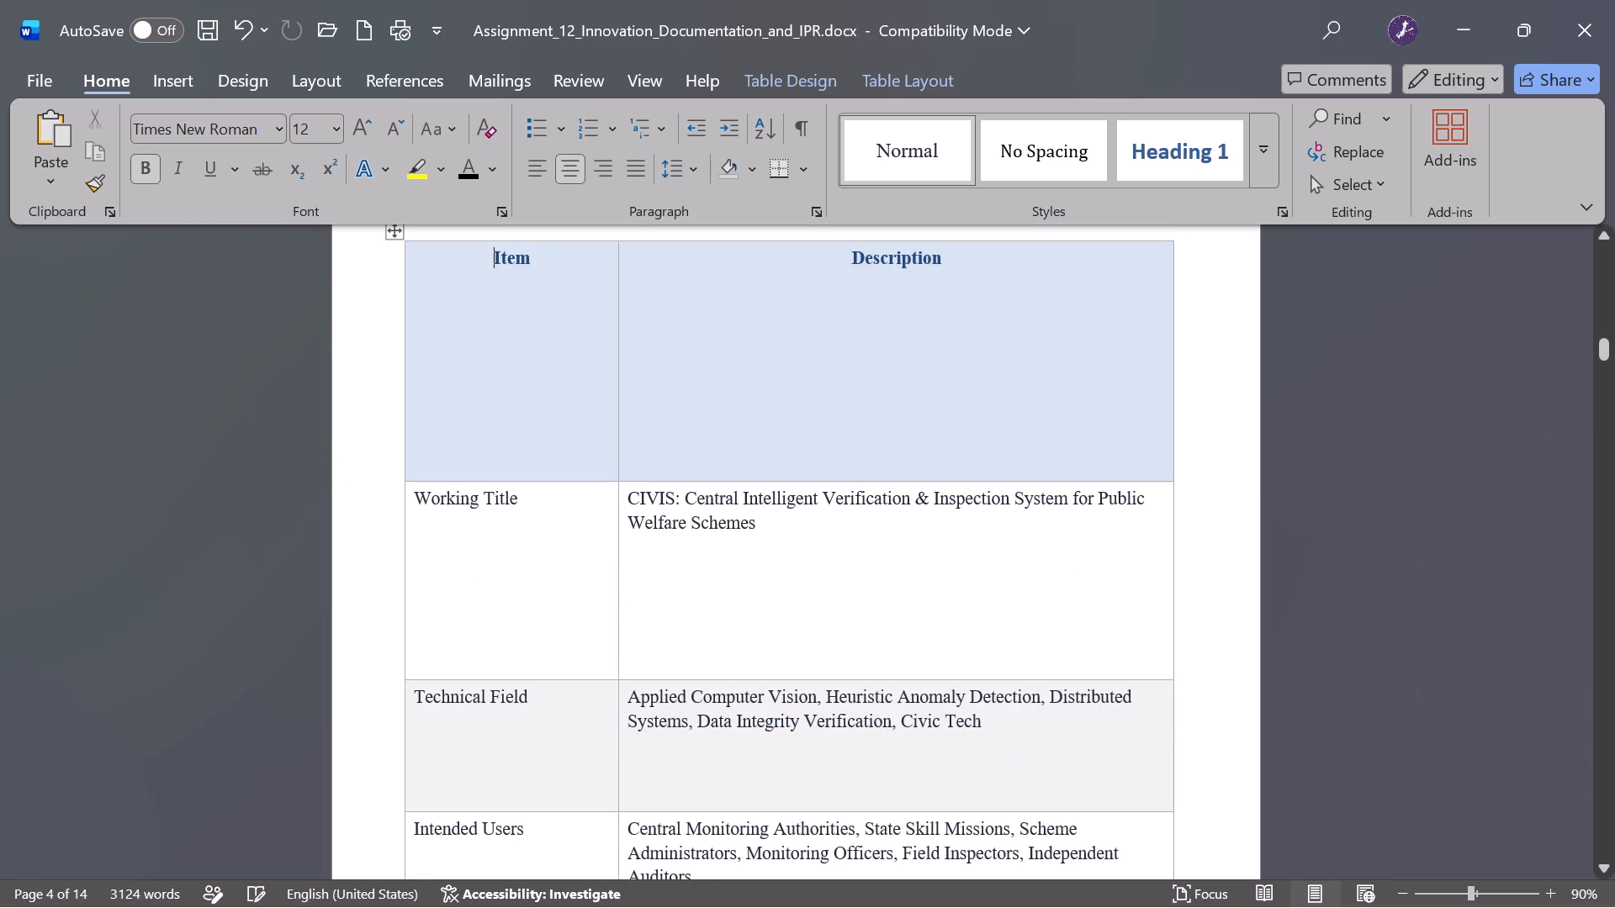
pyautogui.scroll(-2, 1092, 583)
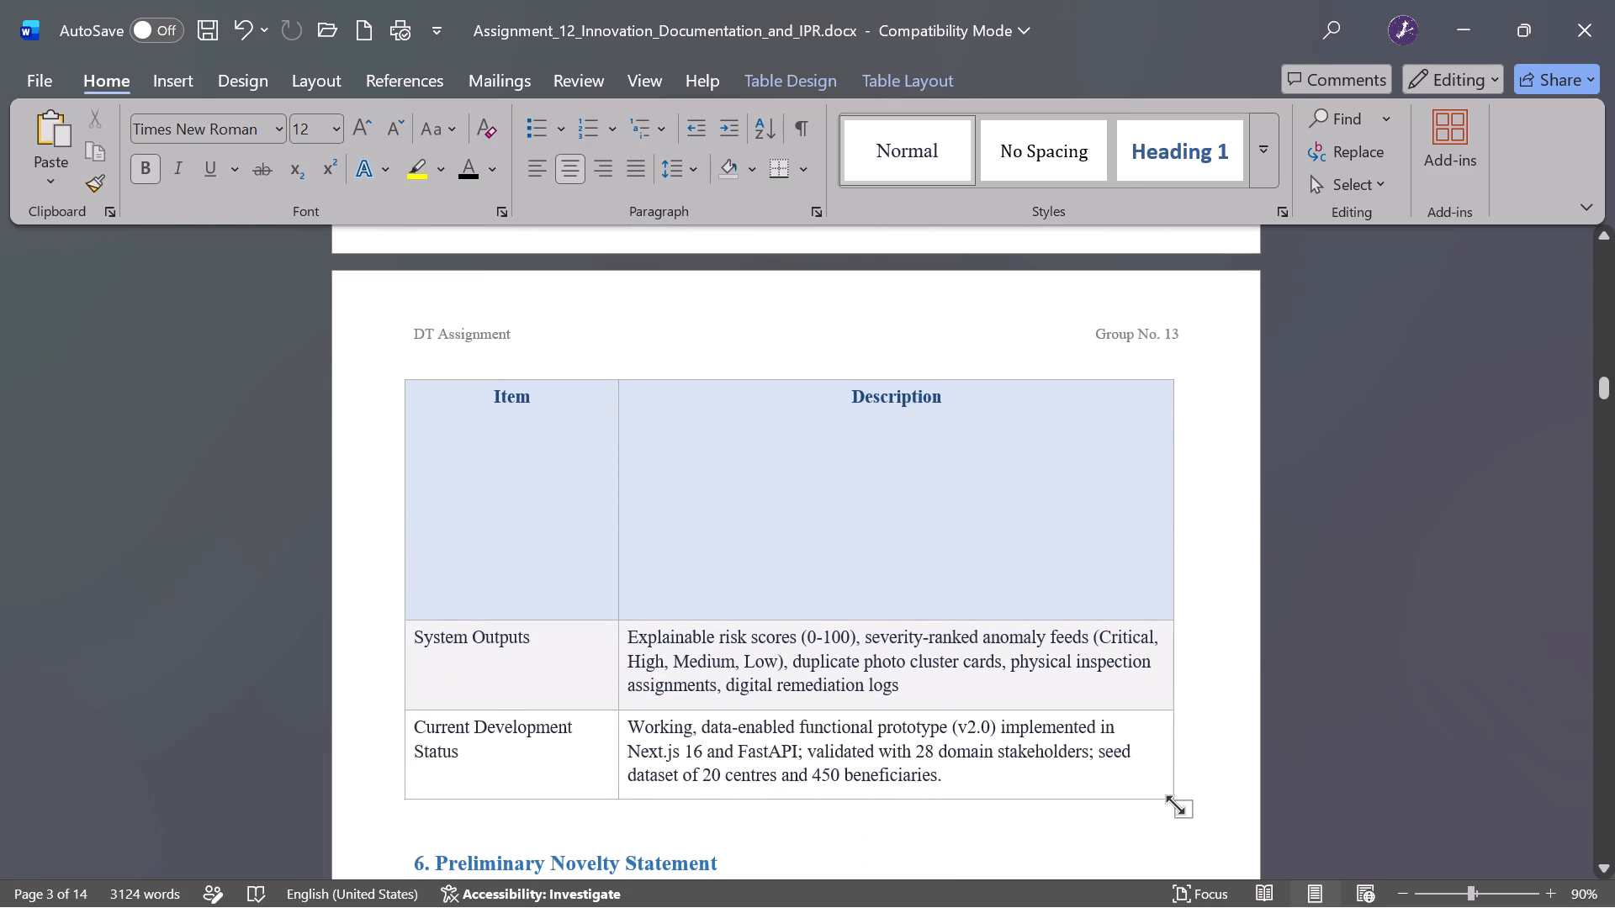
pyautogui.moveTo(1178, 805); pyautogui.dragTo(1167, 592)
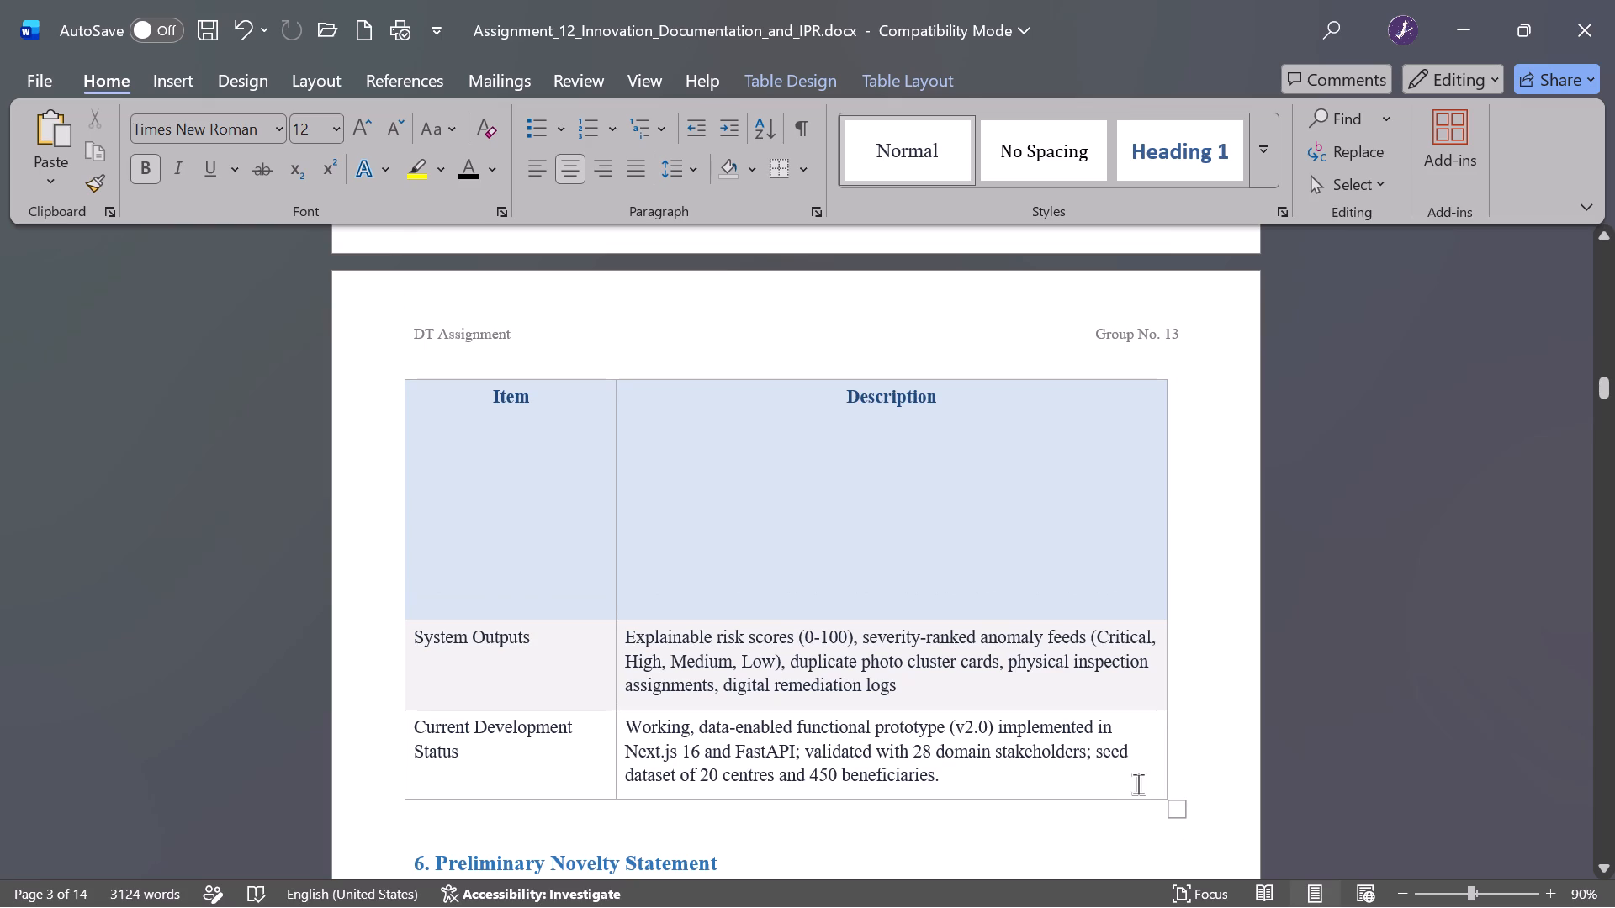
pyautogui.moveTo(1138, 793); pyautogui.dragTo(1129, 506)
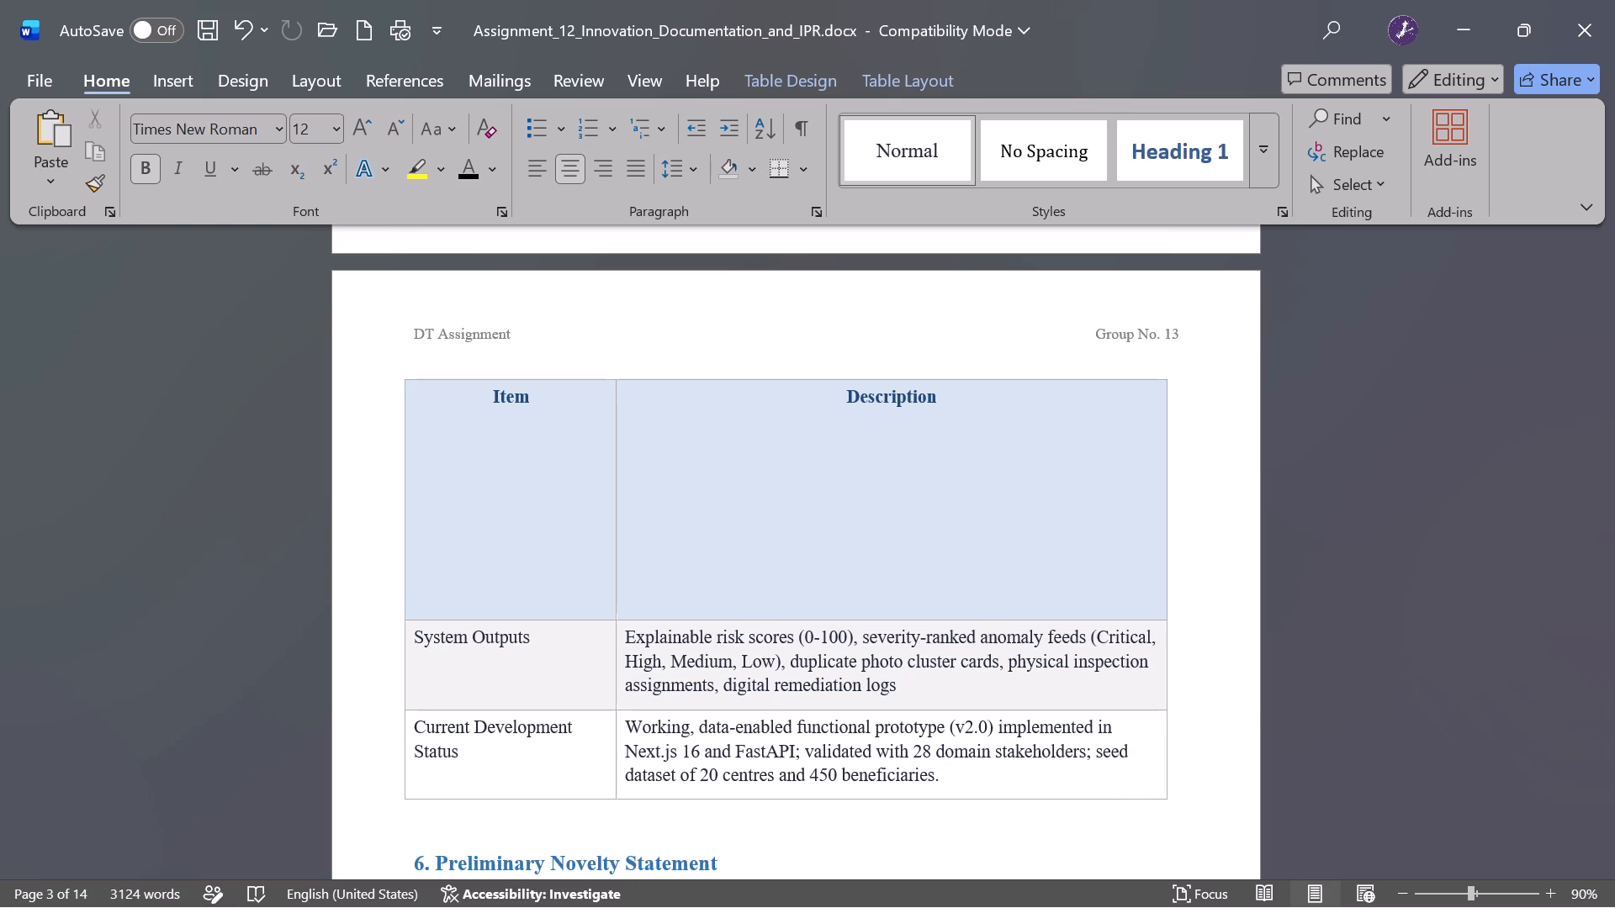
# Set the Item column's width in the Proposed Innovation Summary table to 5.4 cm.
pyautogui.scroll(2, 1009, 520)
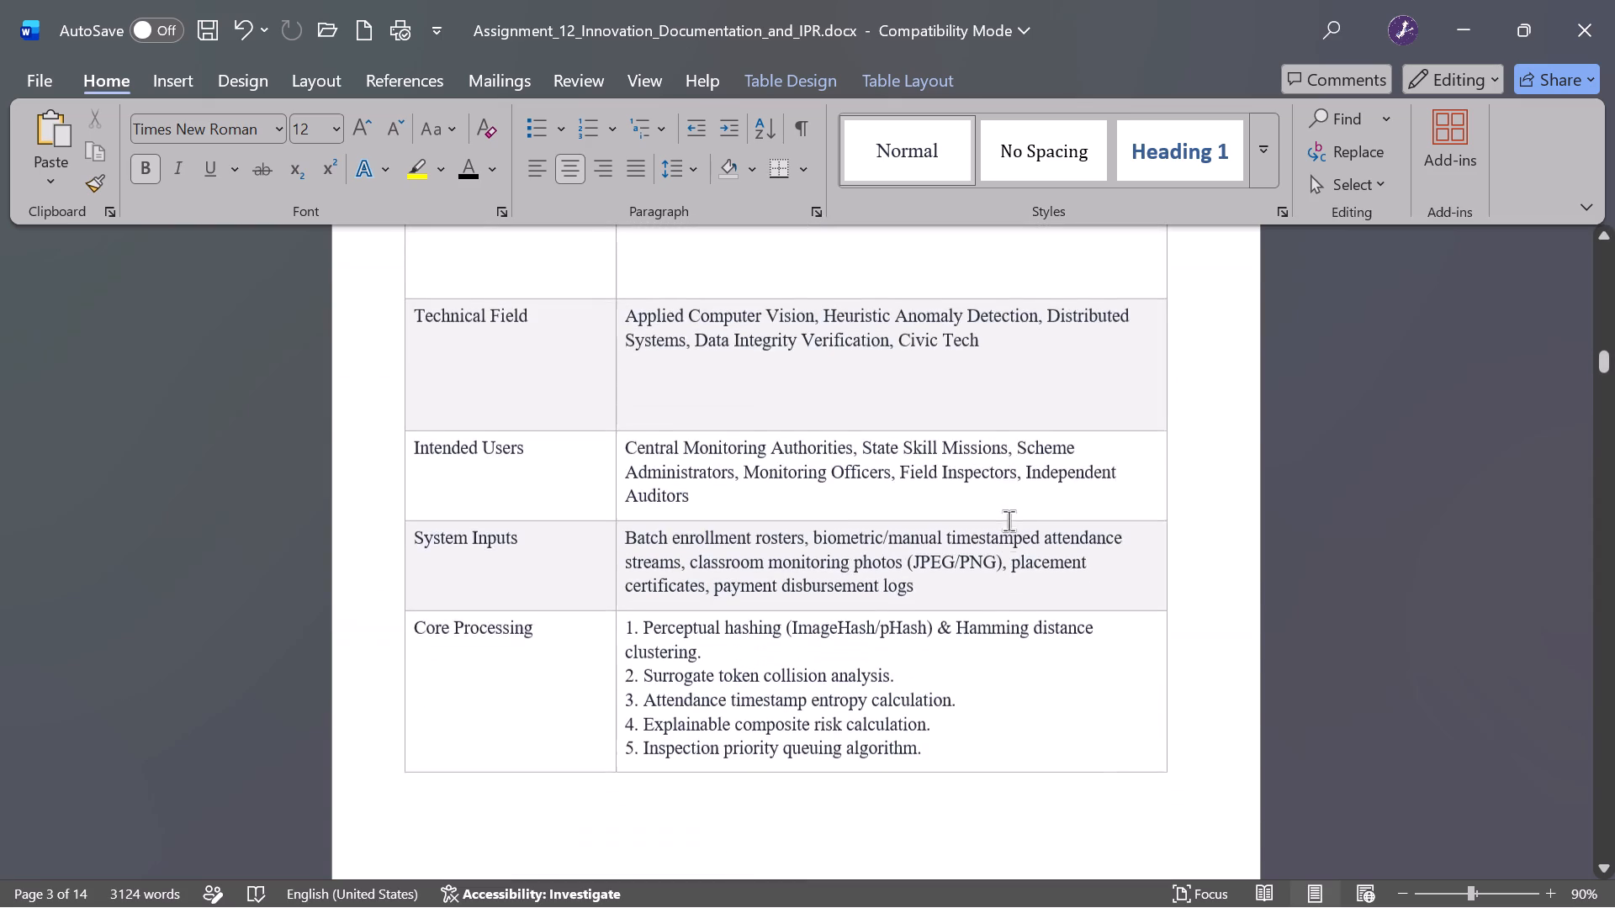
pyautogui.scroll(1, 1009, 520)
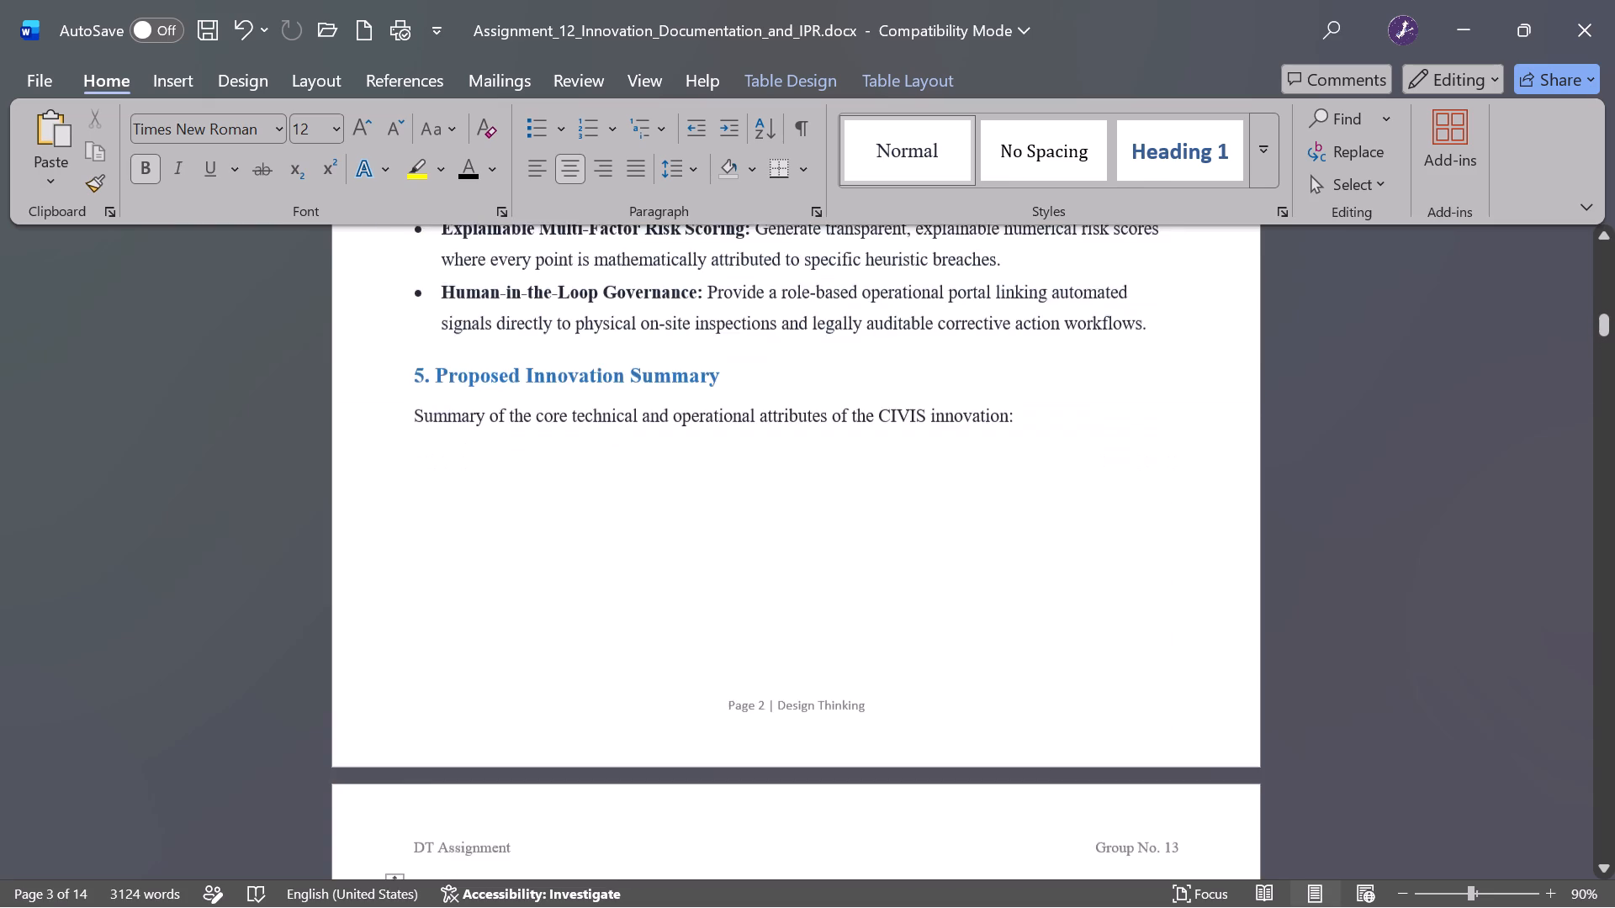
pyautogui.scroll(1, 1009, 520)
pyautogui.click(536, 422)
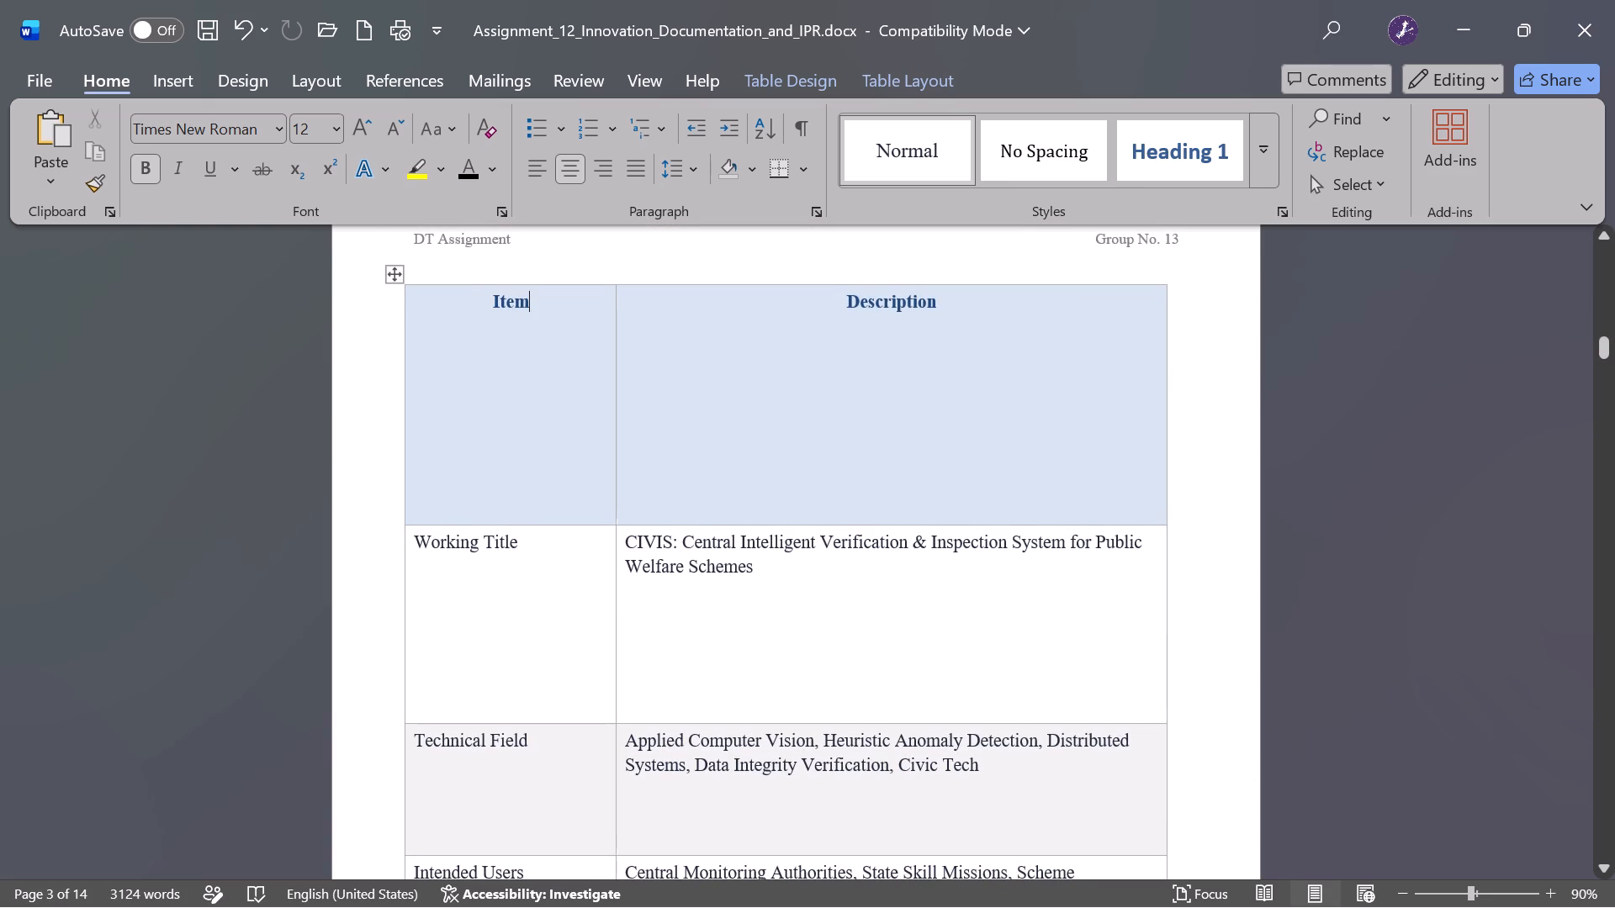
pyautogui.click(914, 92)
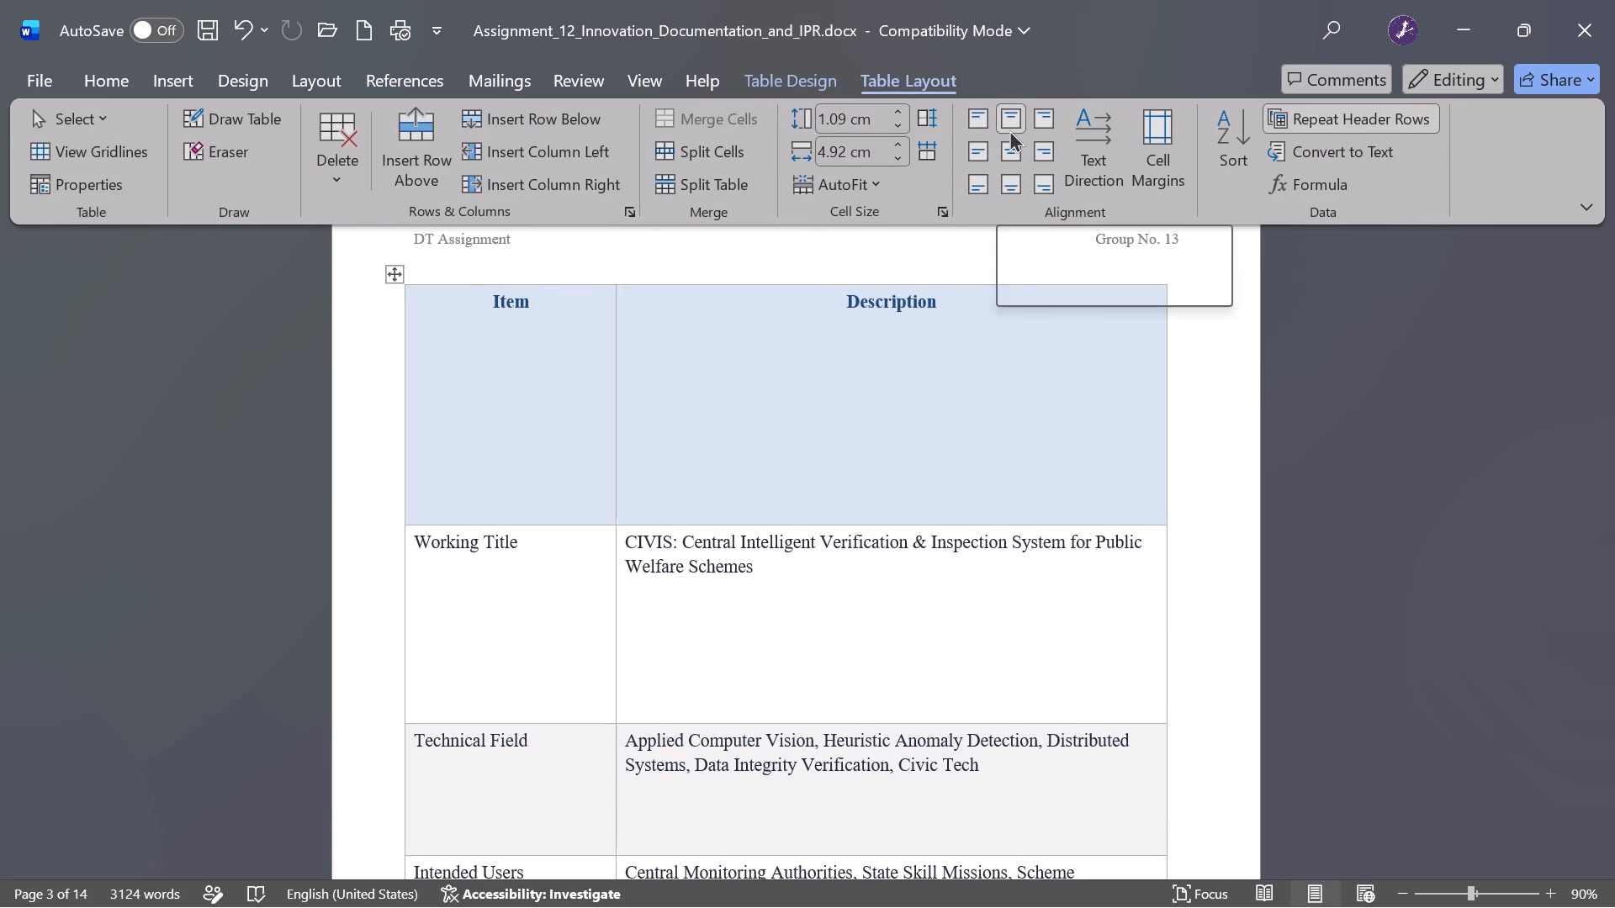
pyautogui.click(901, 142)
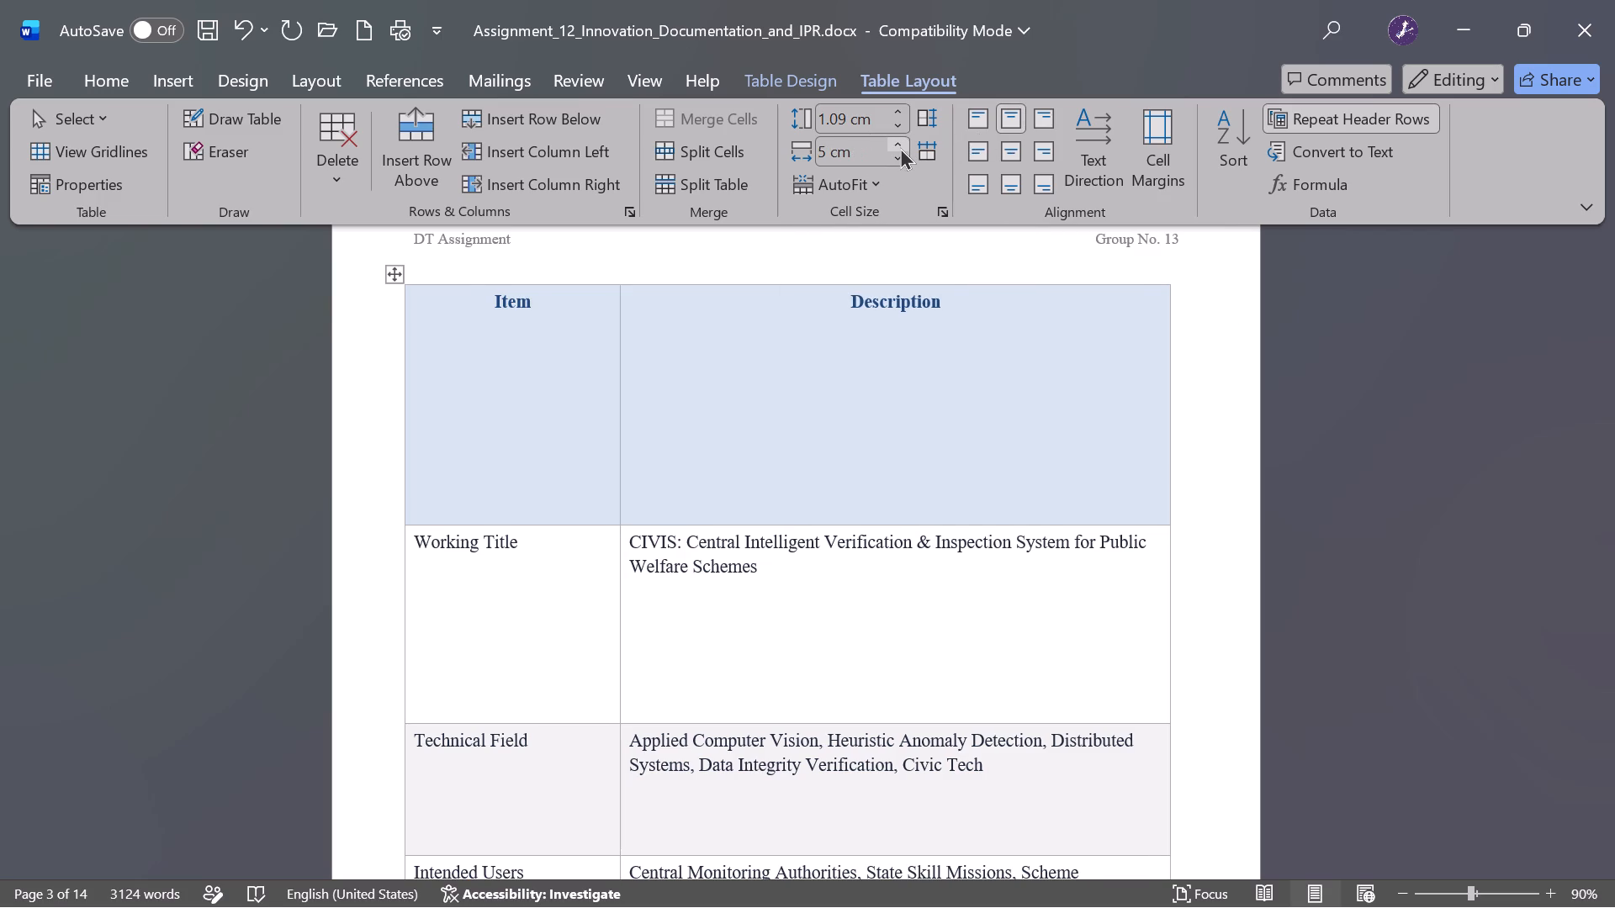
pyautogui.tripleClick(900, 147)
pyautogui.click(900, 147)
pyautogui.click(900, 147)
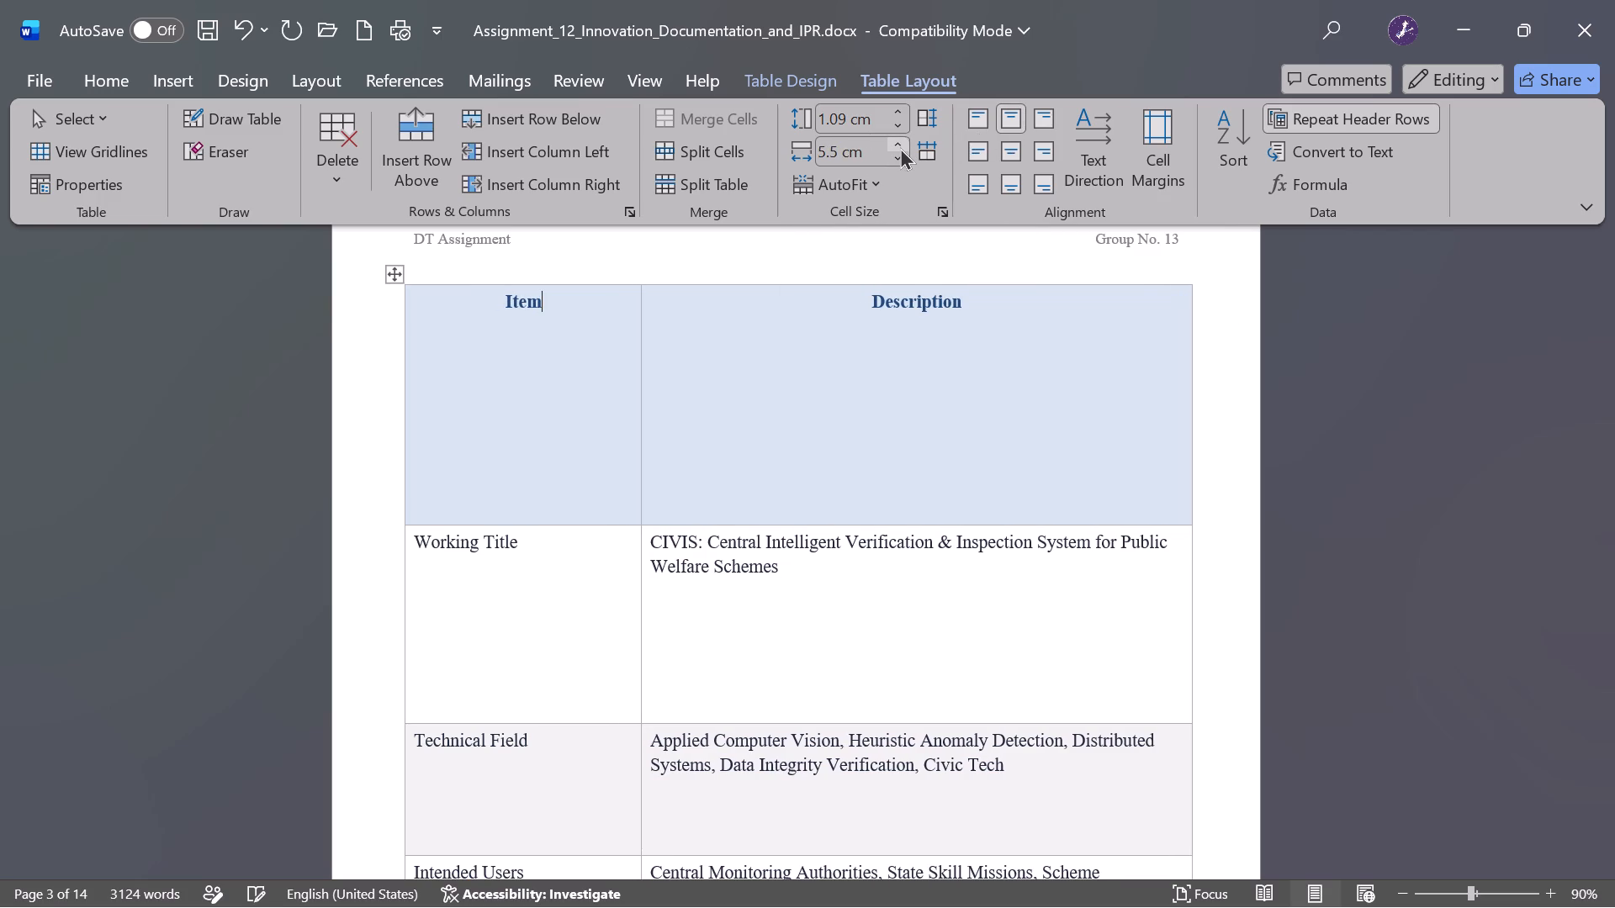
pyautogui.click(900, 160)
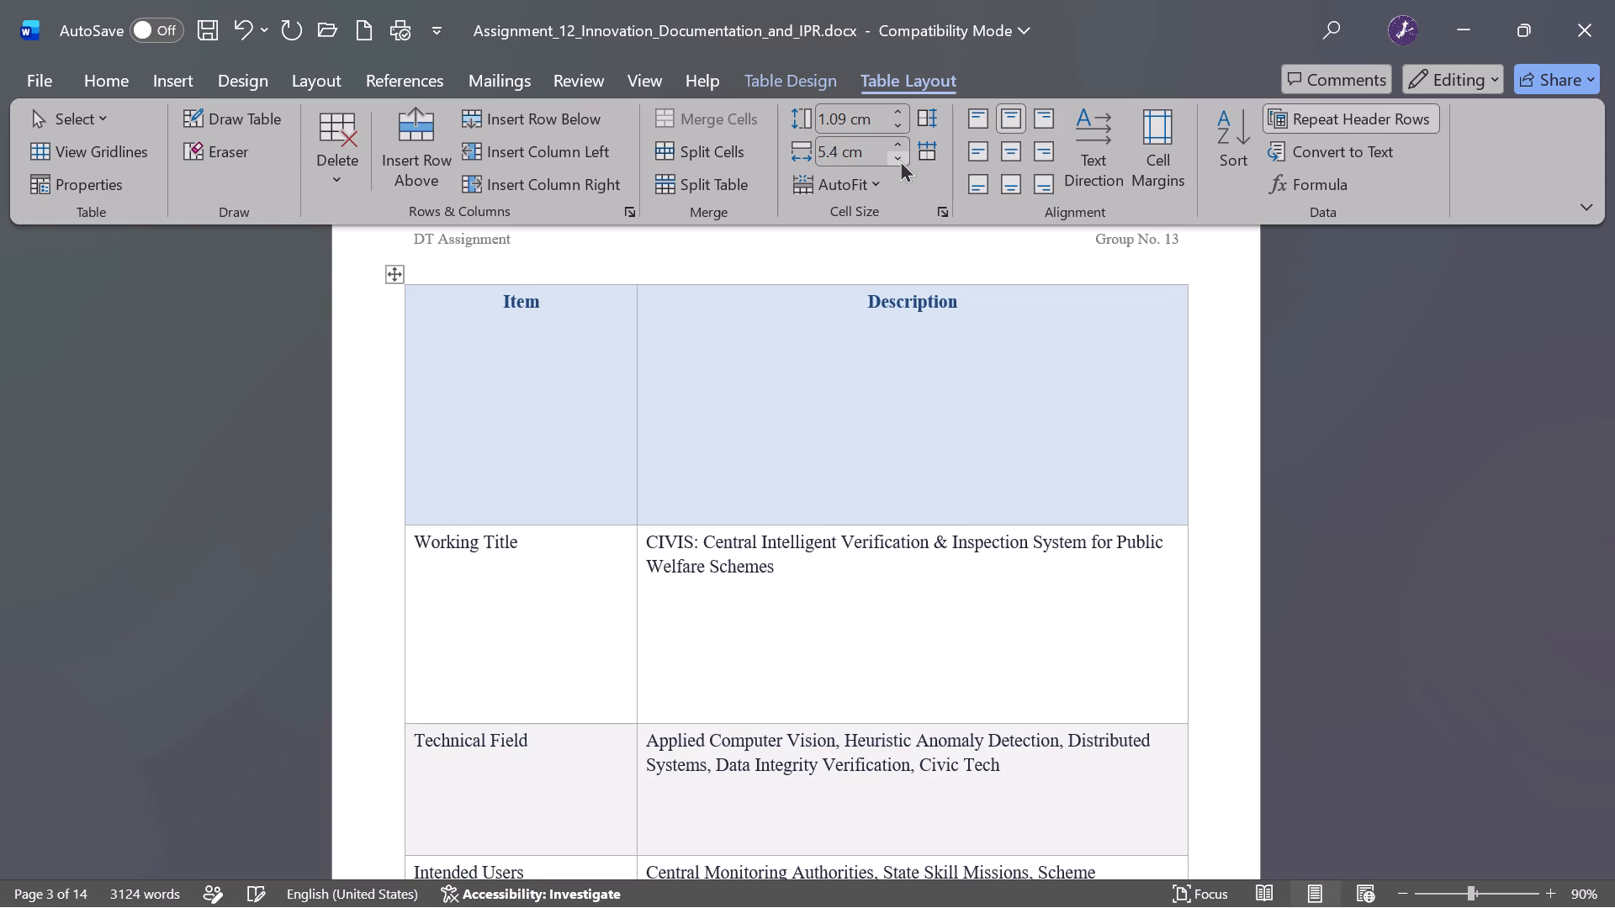
# AutoFit the summary table to its contents, follow with AutoFit to the window, and finish with fixed column width.
pyautogui.click(848, 176)
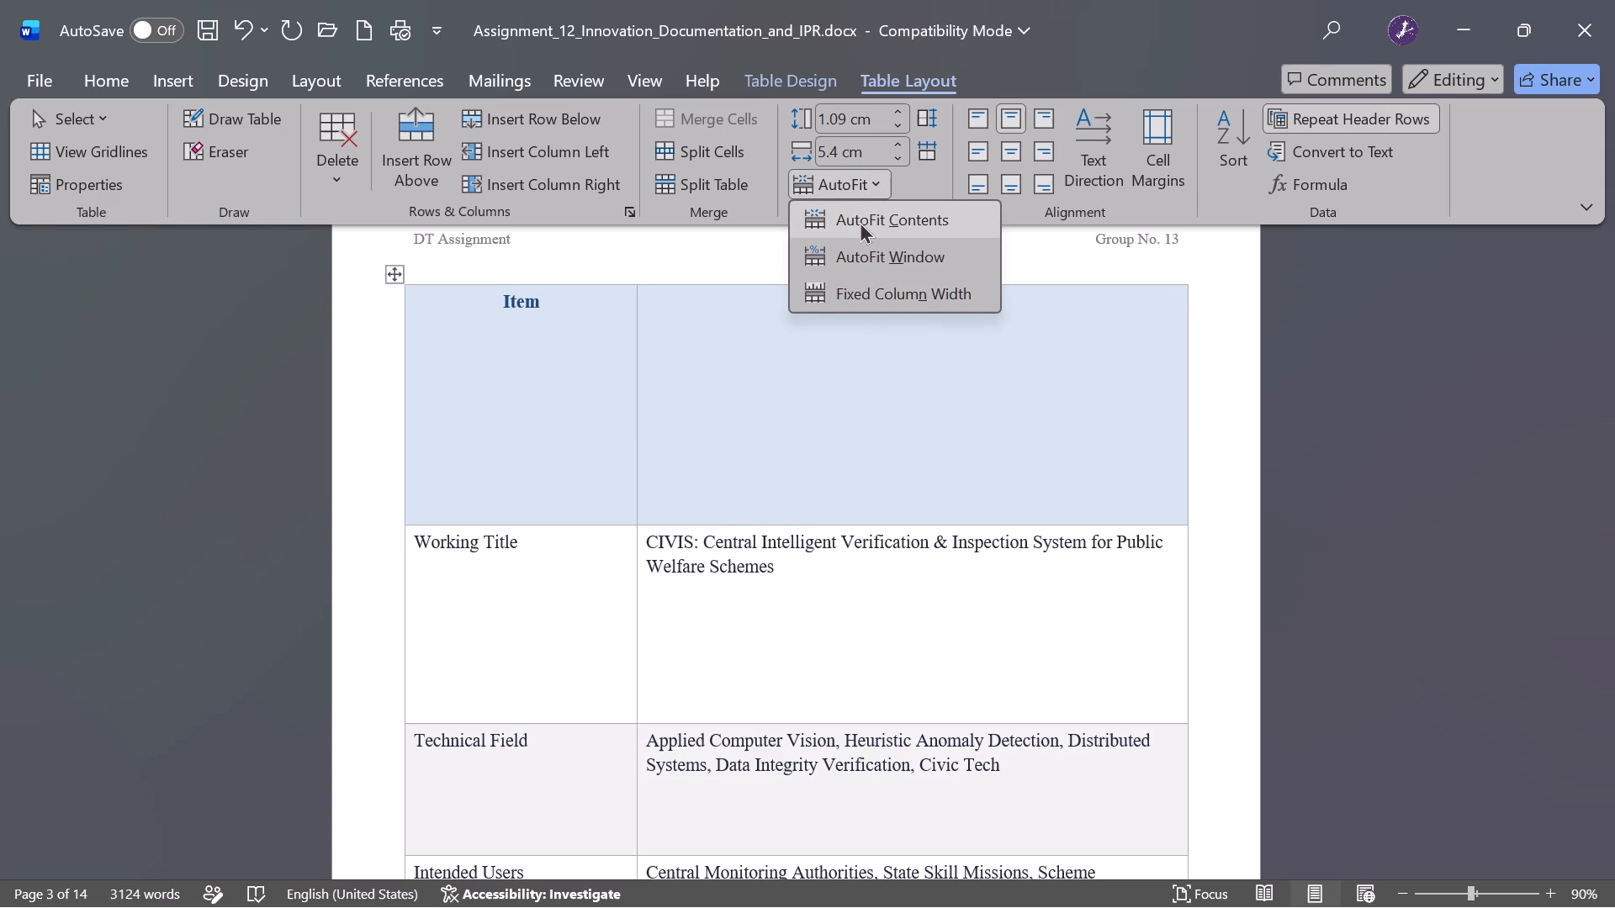
pyautogui.click(860, 221)
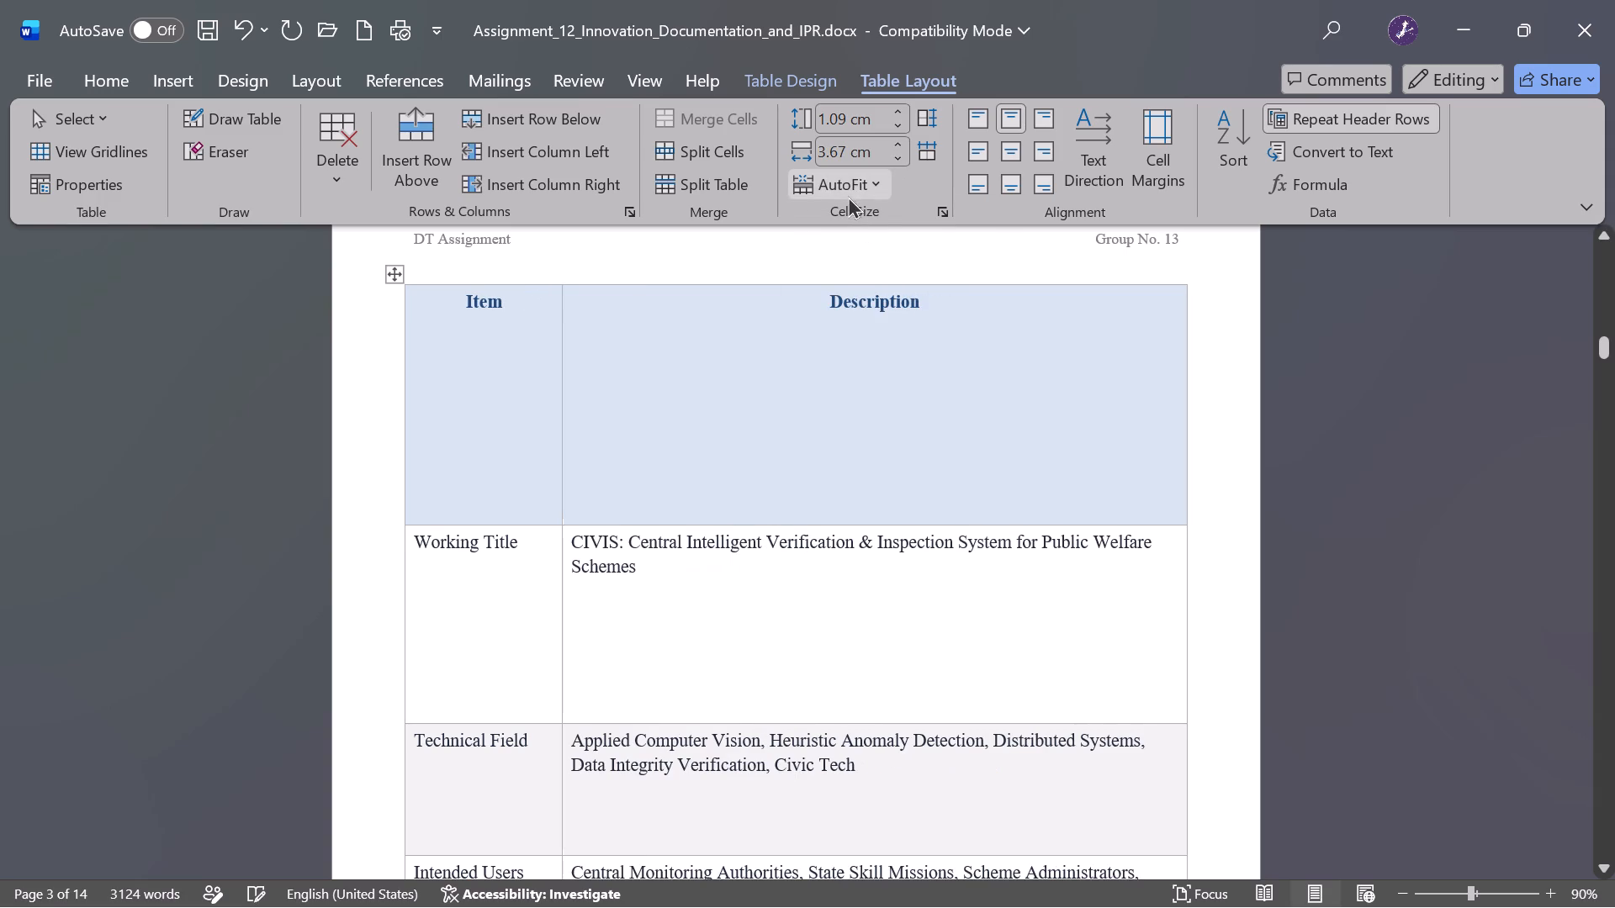
pyautogui.click(848, 177)
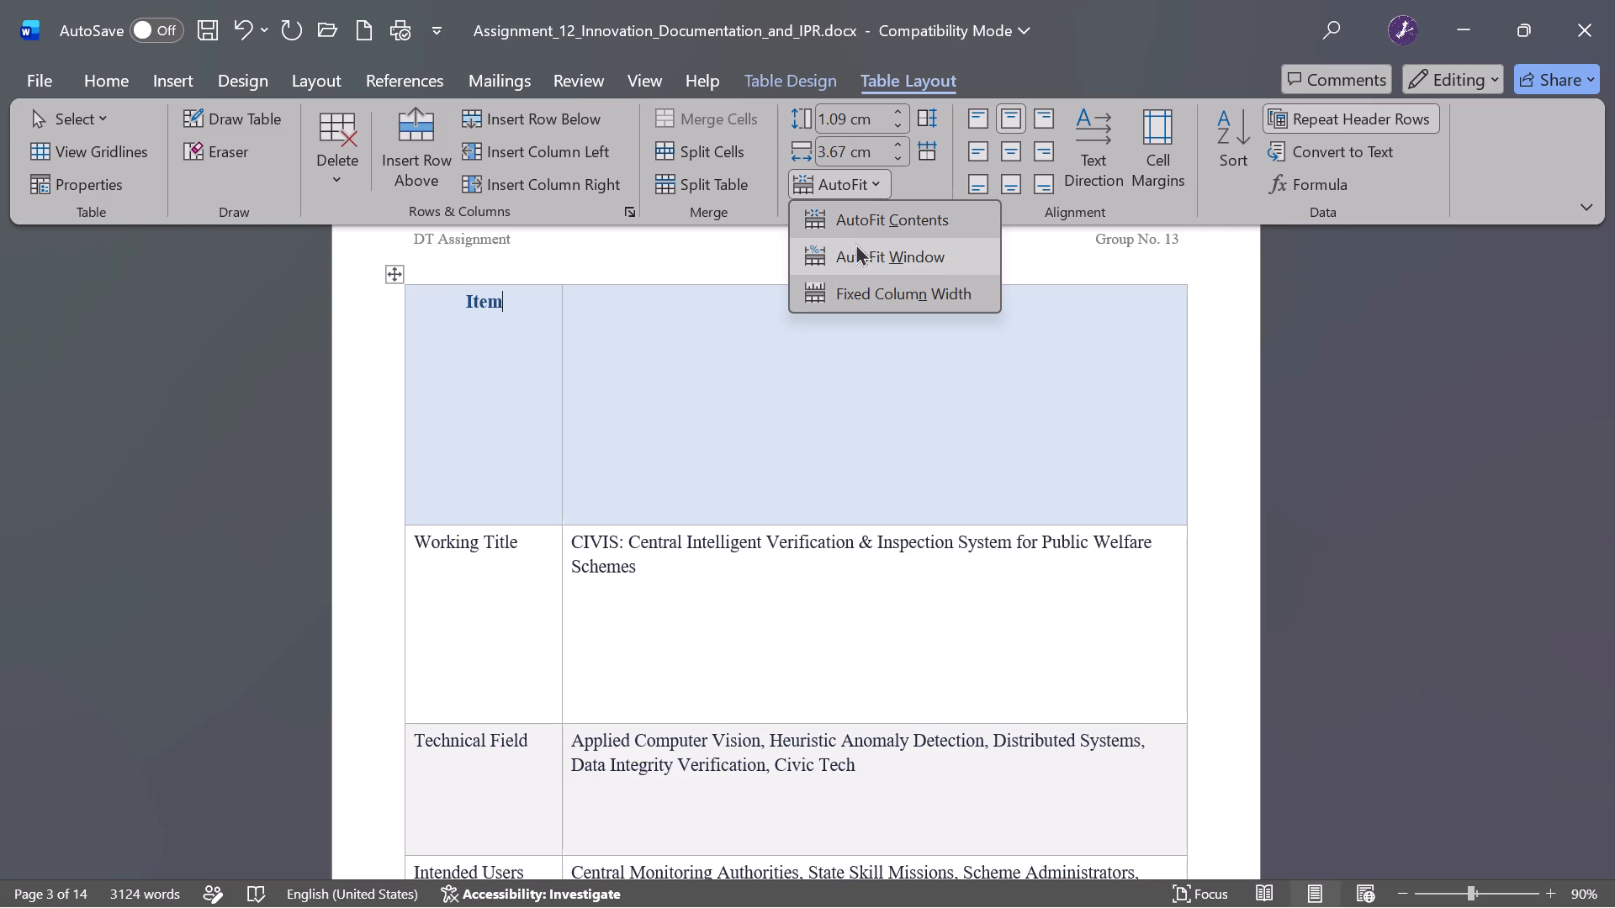
pyautogui.click(855, 243)
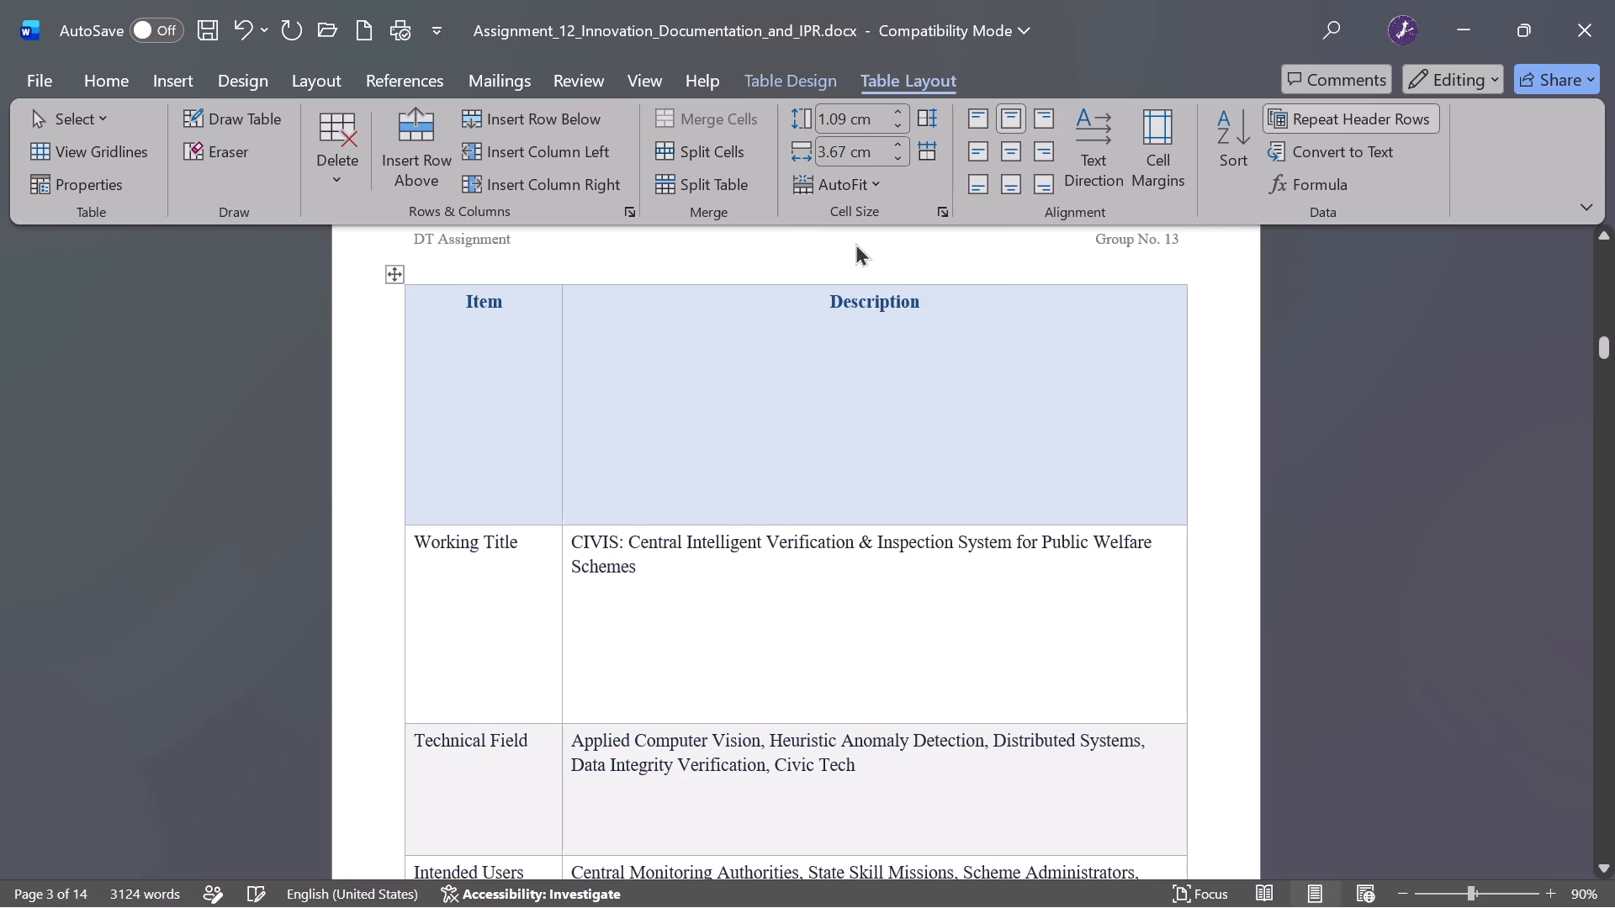
pyautogui.click(855, 176)
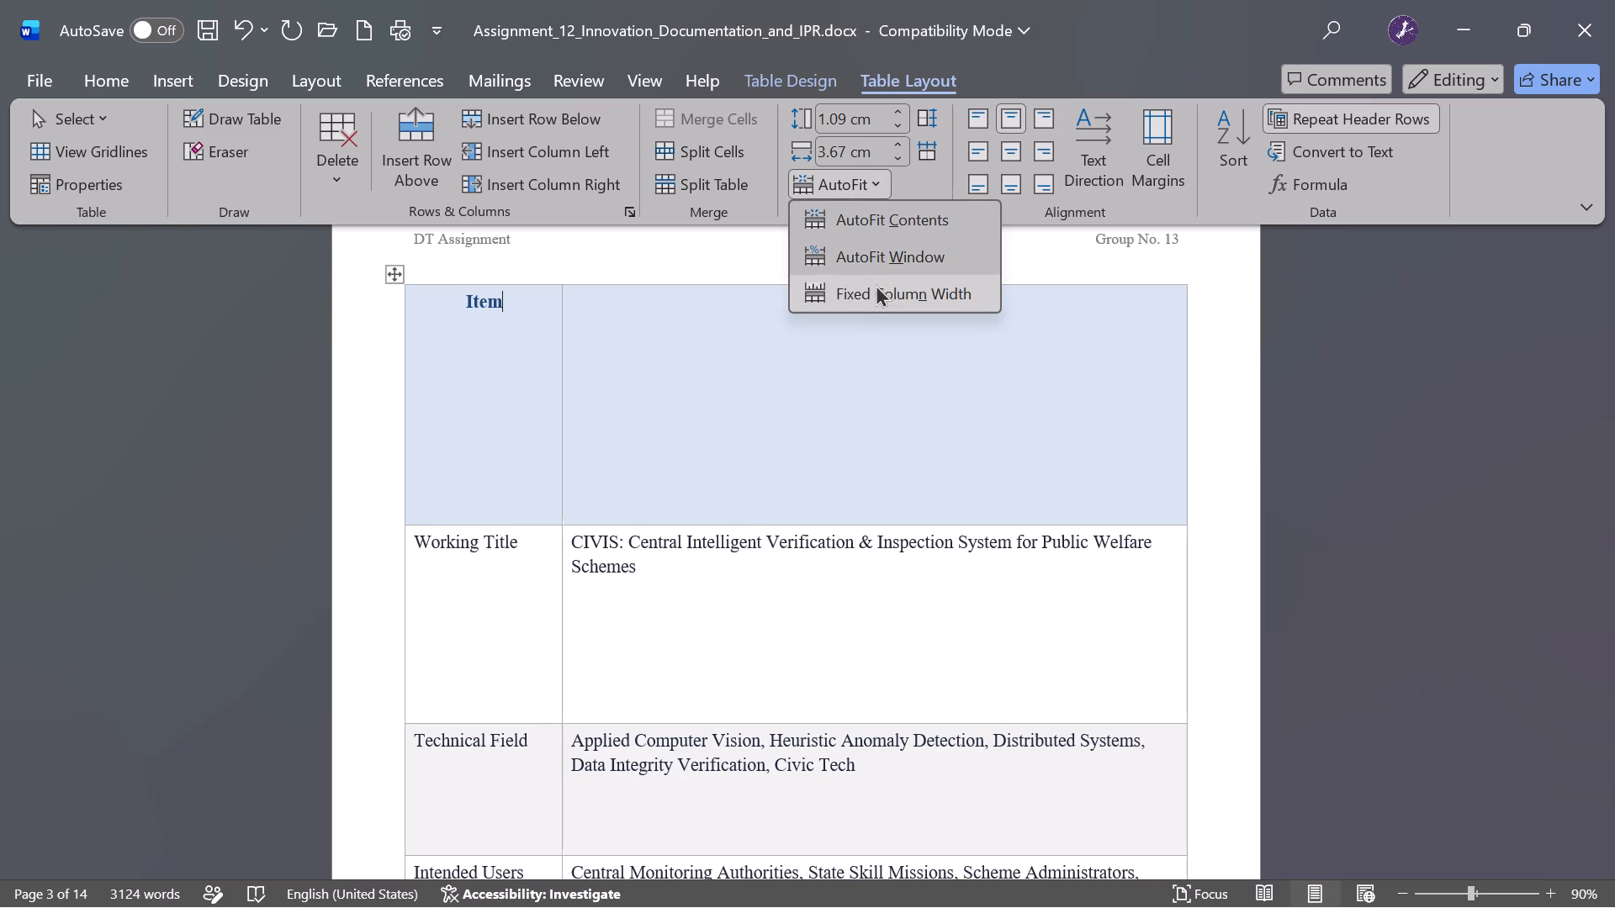
pyautogui.click(876, 284)
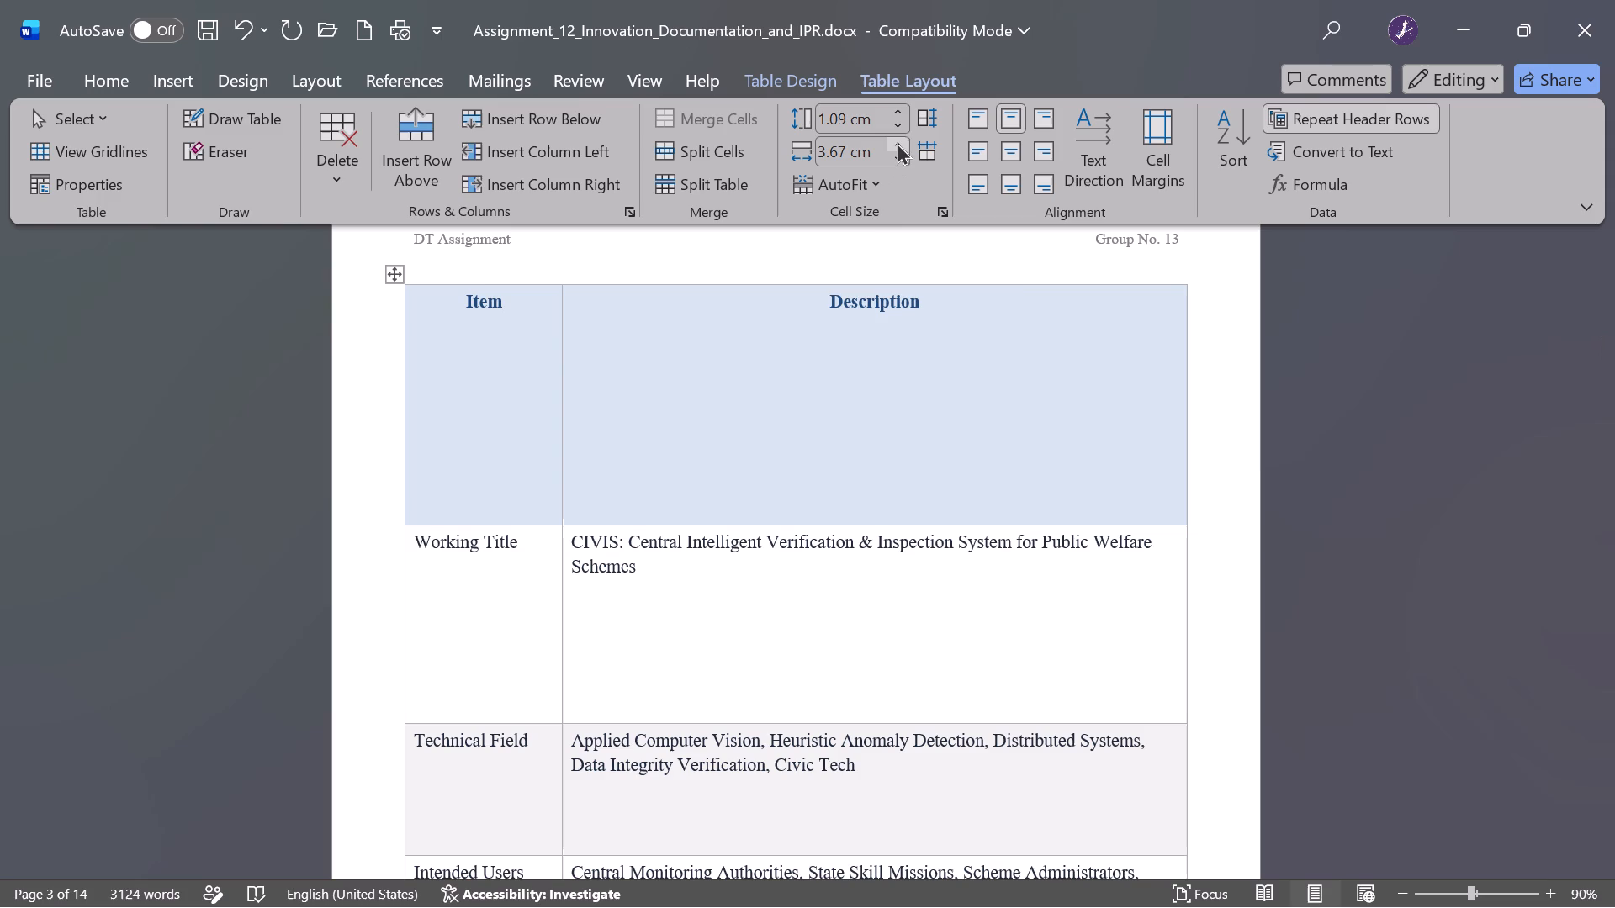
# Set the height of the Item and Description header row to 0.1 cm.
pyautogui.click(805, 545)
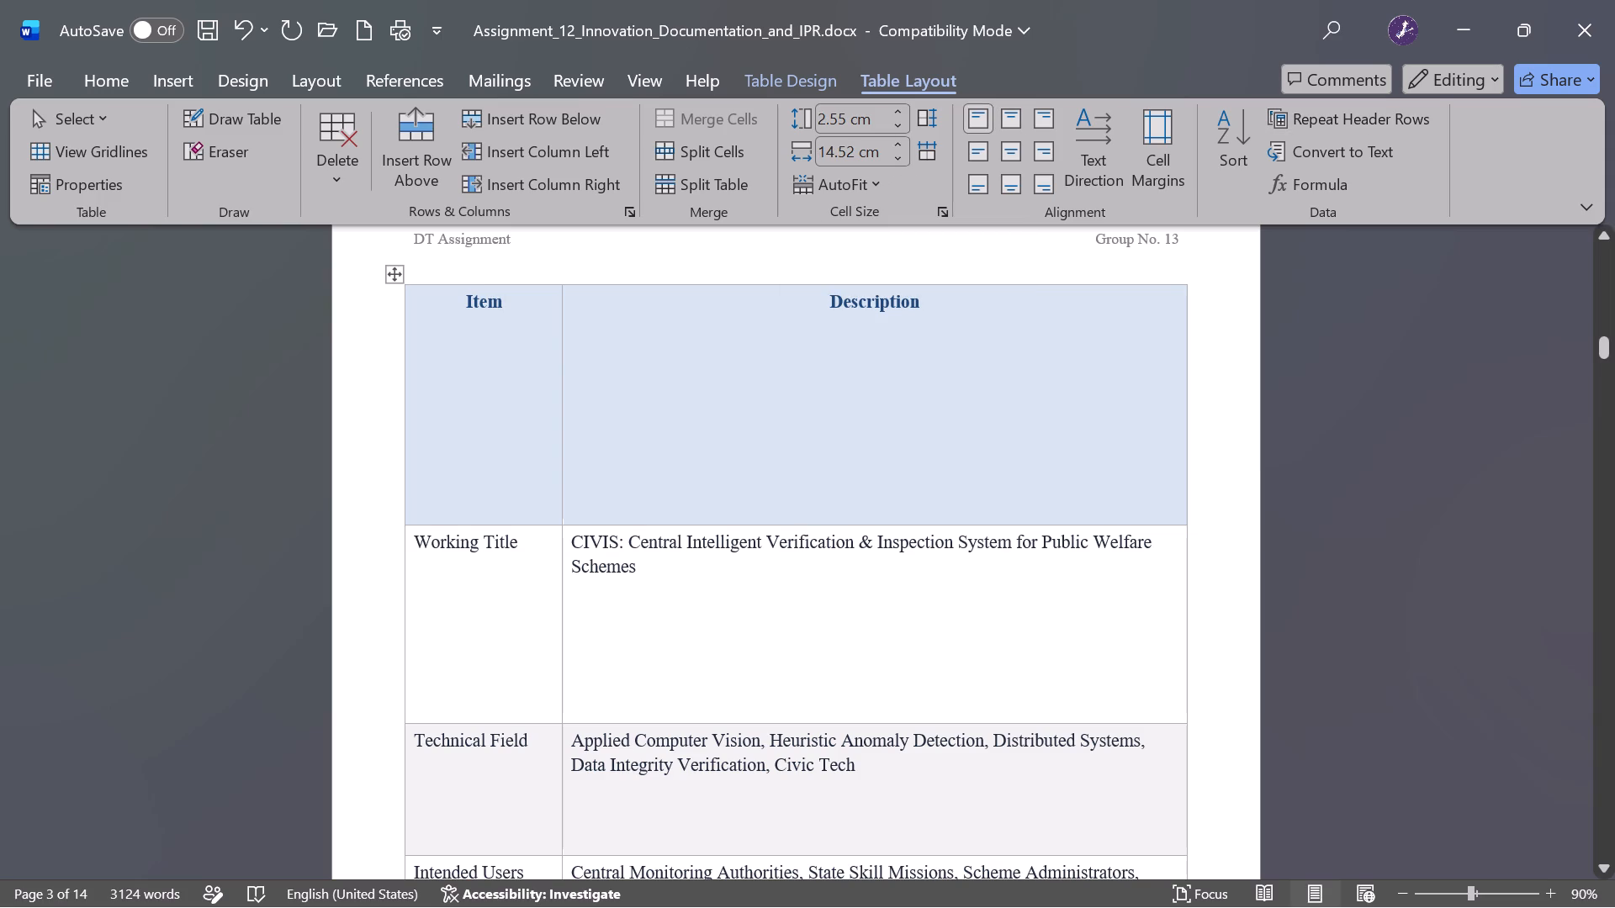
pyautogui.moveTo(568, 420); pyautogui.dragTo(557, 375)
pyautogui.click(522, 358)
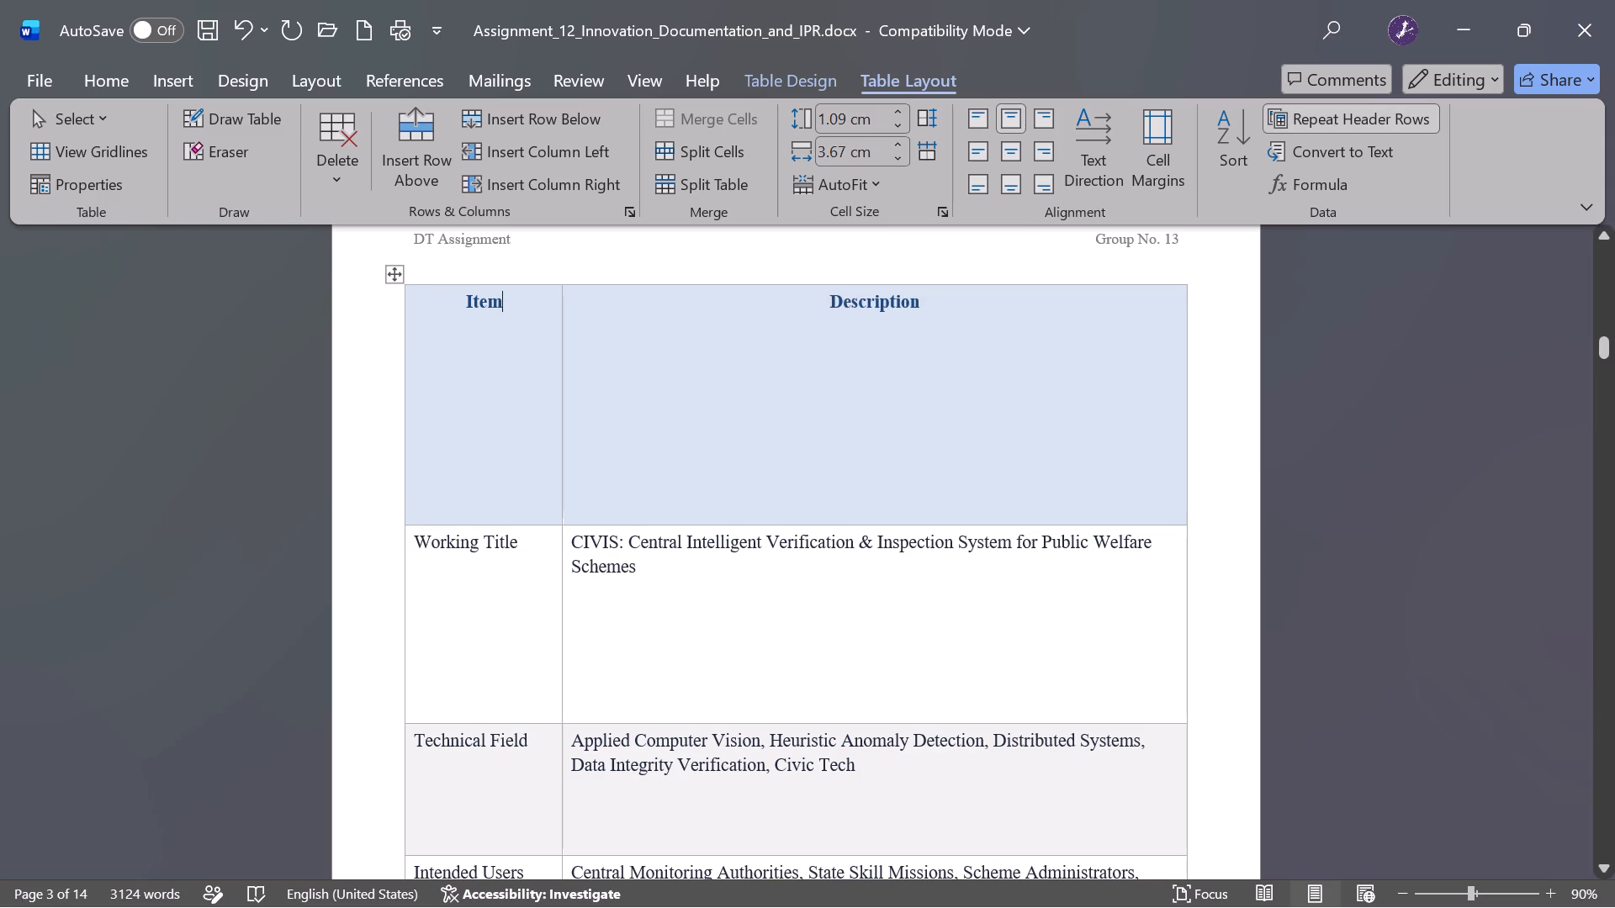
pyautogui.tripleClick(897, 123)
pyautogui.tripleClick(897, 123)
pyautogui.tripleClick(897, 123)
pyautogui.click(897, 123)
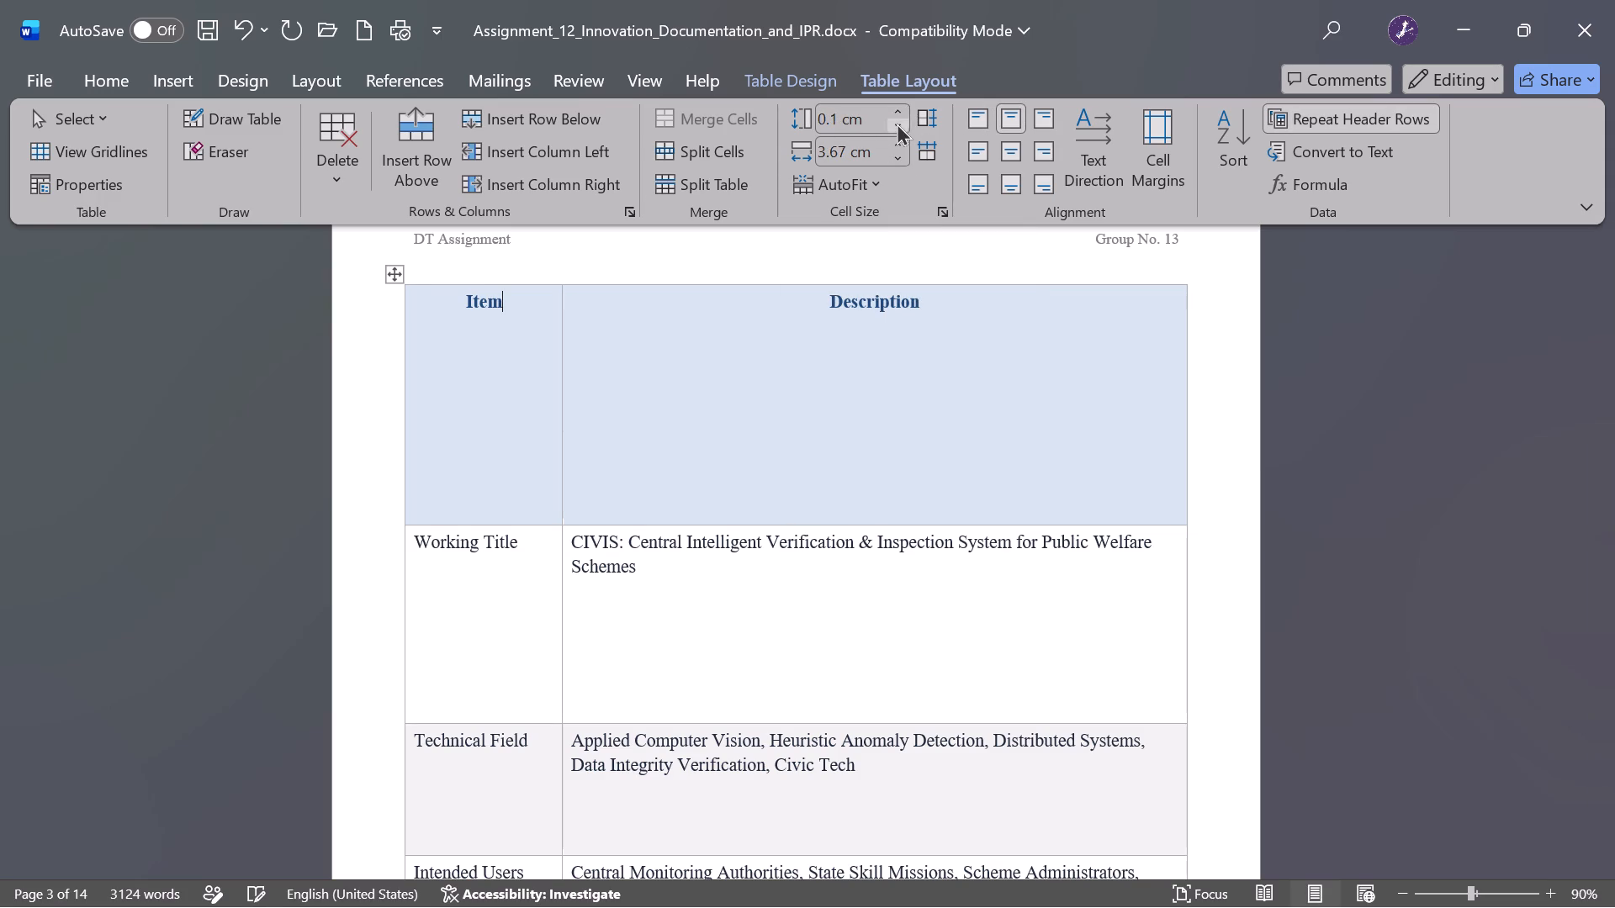
# Distribute the summary table's rows evenly, repeating the distribution after reducing the header row's height to 1.84 cm.
pyautogui.click(790, 475)
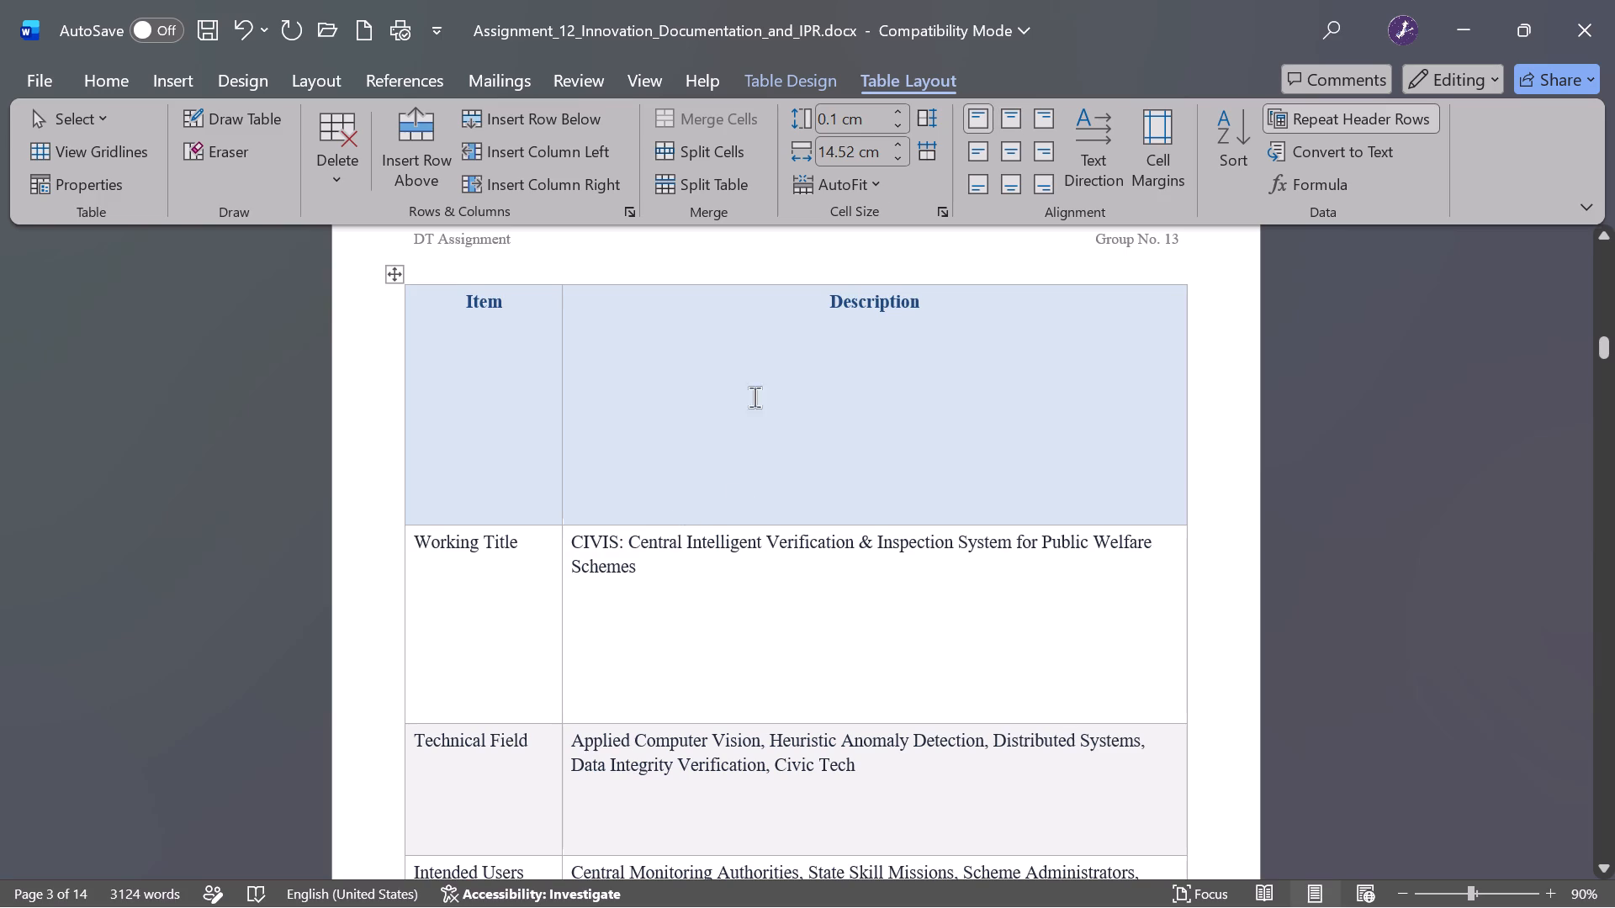
pyautogui.click(922, 126)
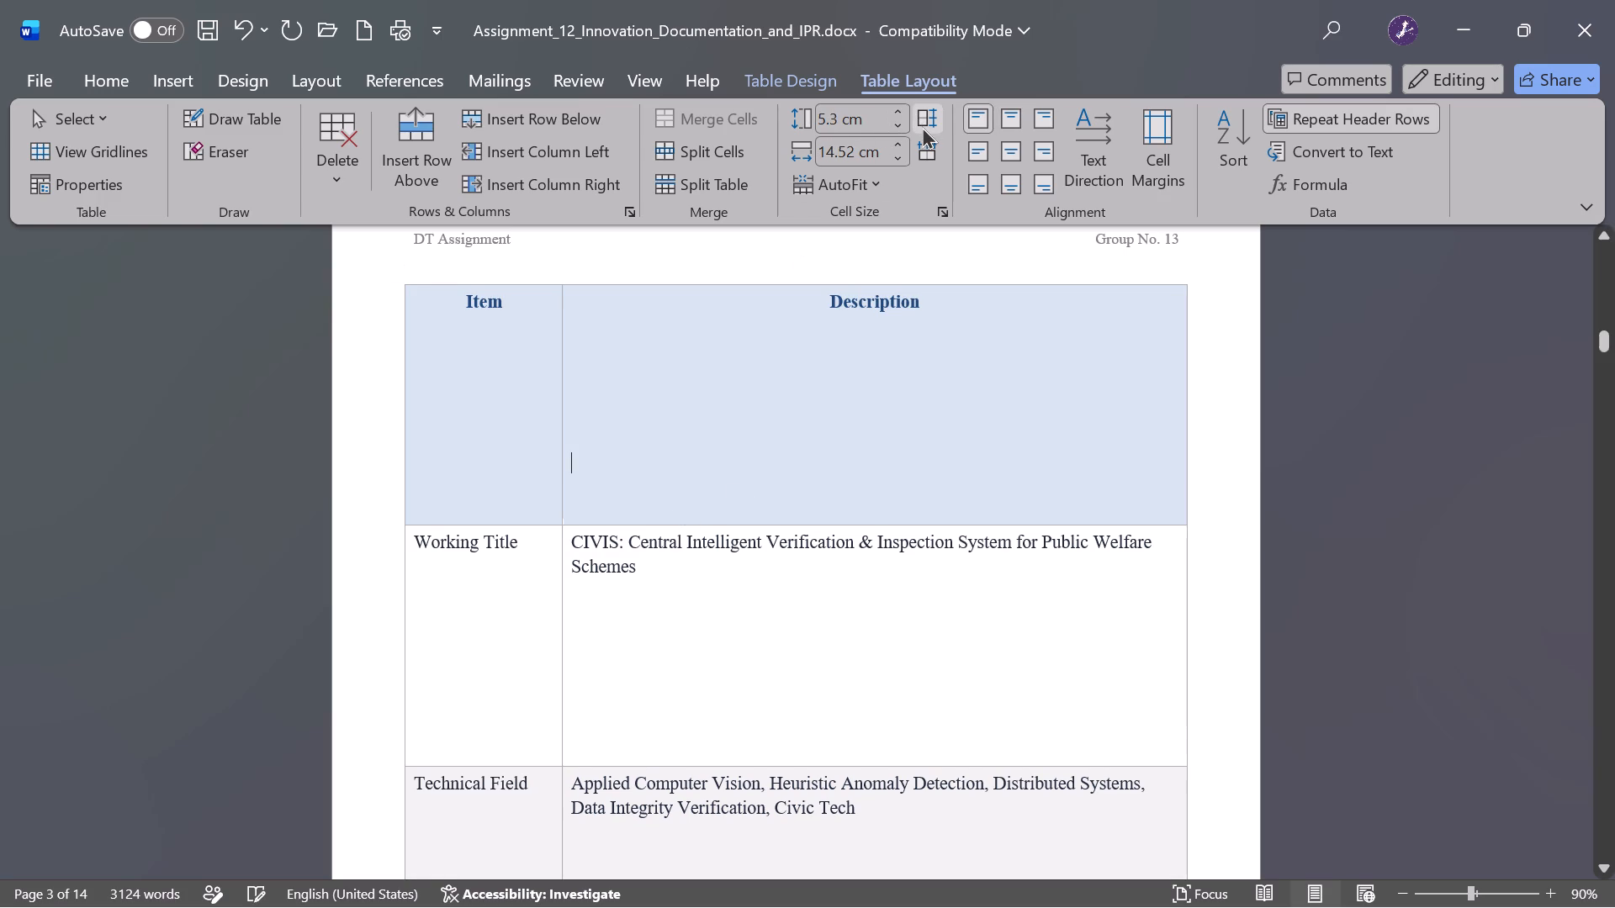
pyautogui.moveTo(700, 526); pyautogui.dragTo(715, 370)
pyautogui.click(924, 116)
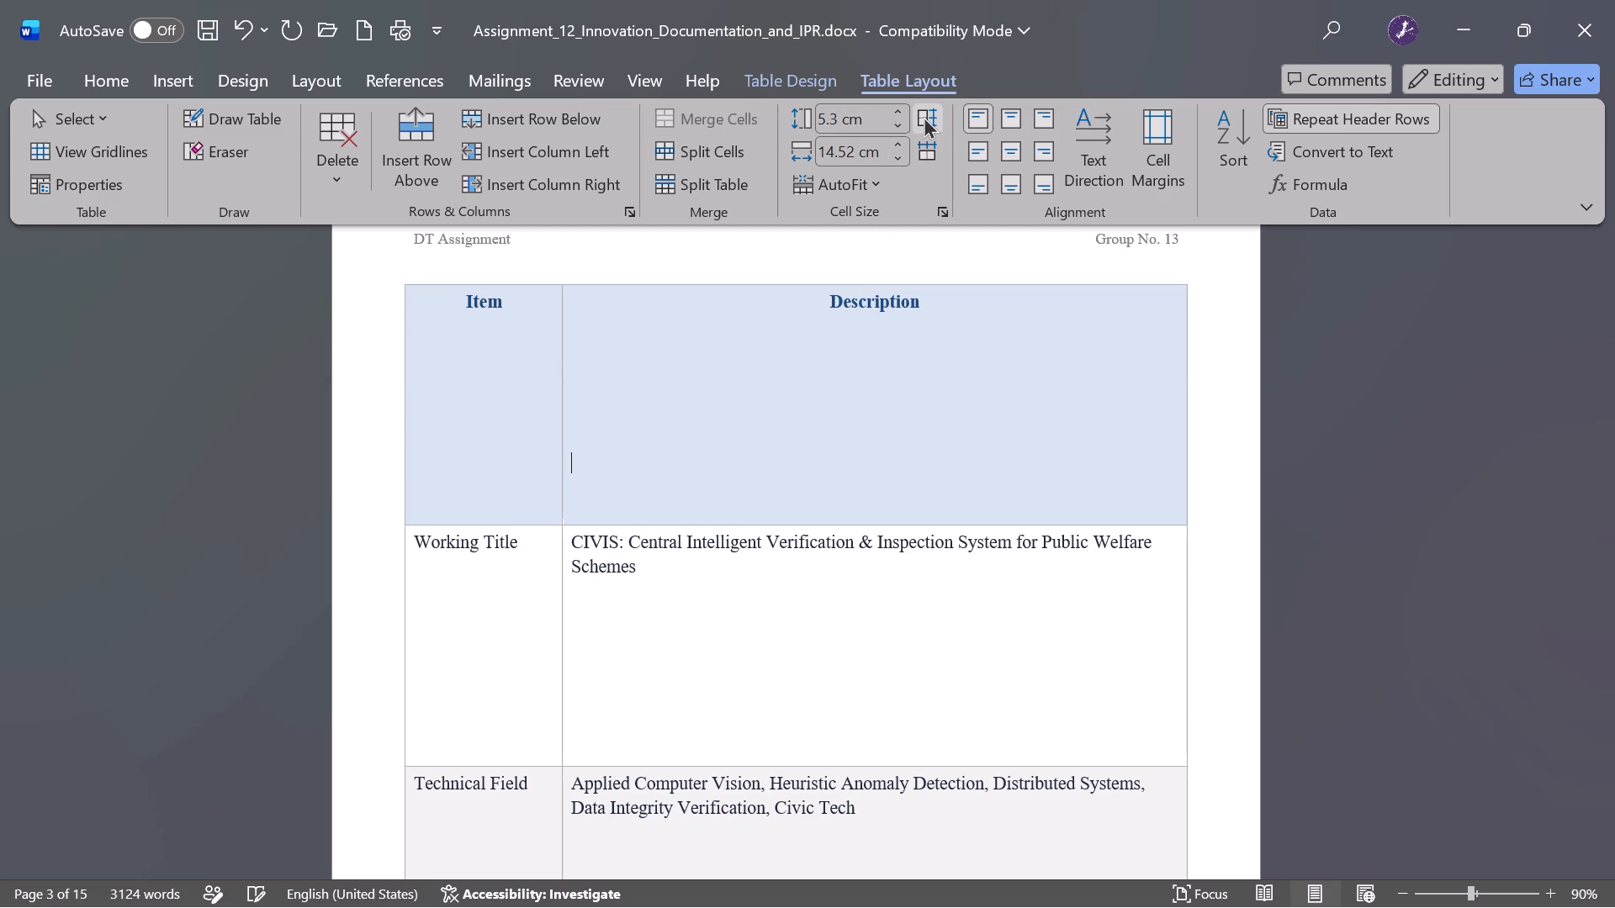
# Set the height of the Item and Description header row to 2.2 cm.
pyautogui.tripleClick(898, 122)
pyautogui.click(898, 122)
pyautogui.moveTo(898, 122); pyautogui.dragTo(917, 122)
pyautogui.click(917, 122)
pyautogui.tripleClick(898, 122)
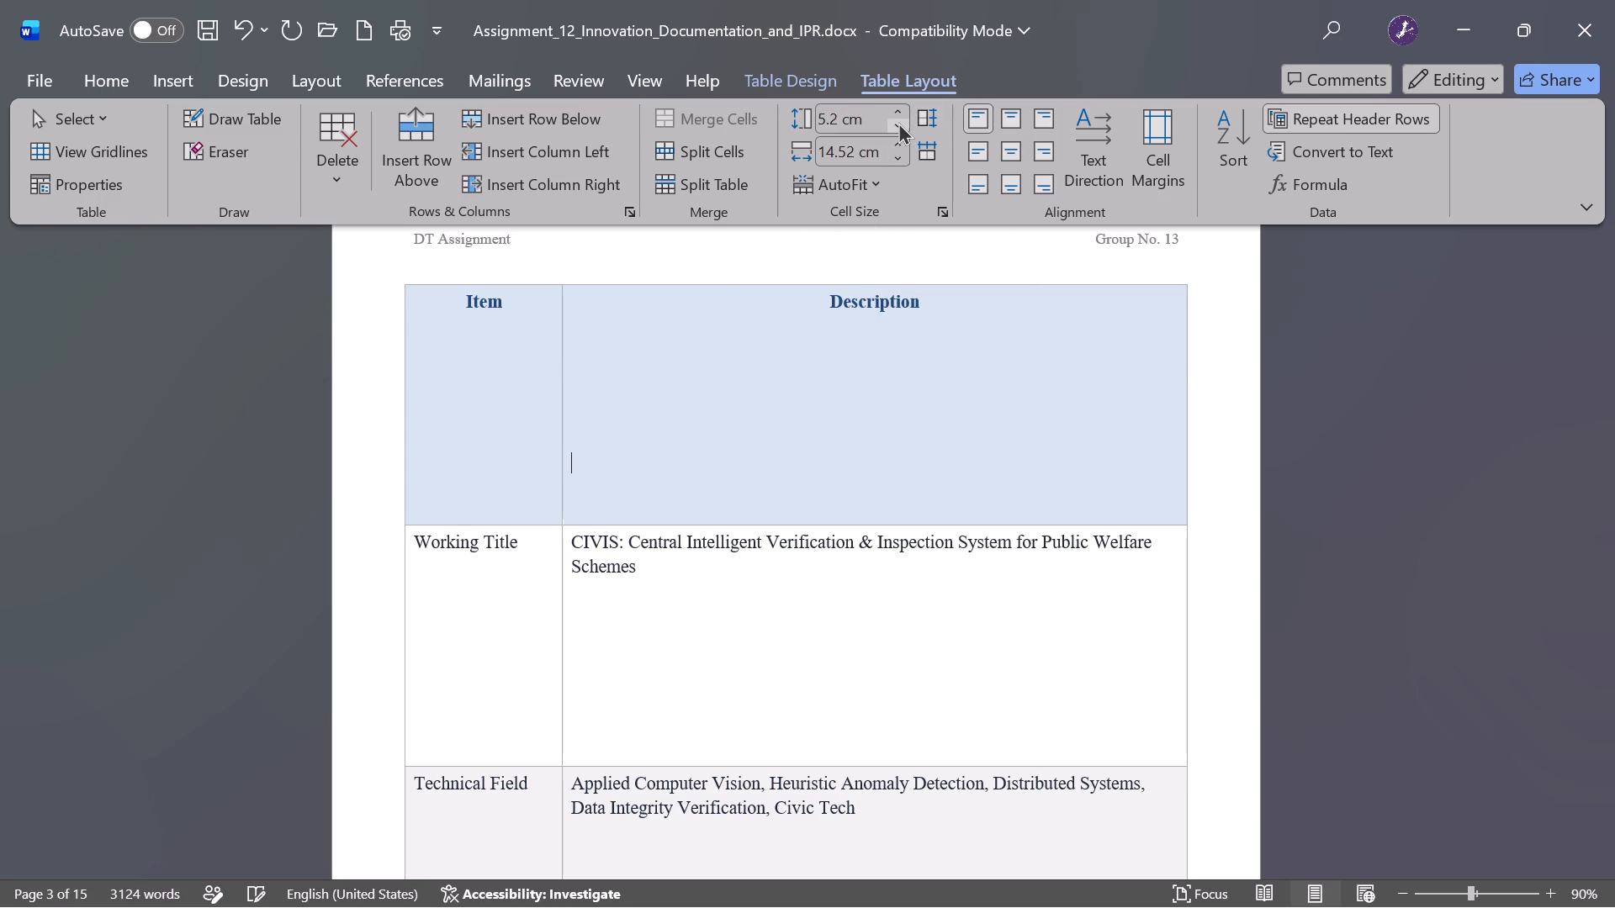
pyautogui.tripleClick(898, 122)
pyautogui.click(1570, 451)
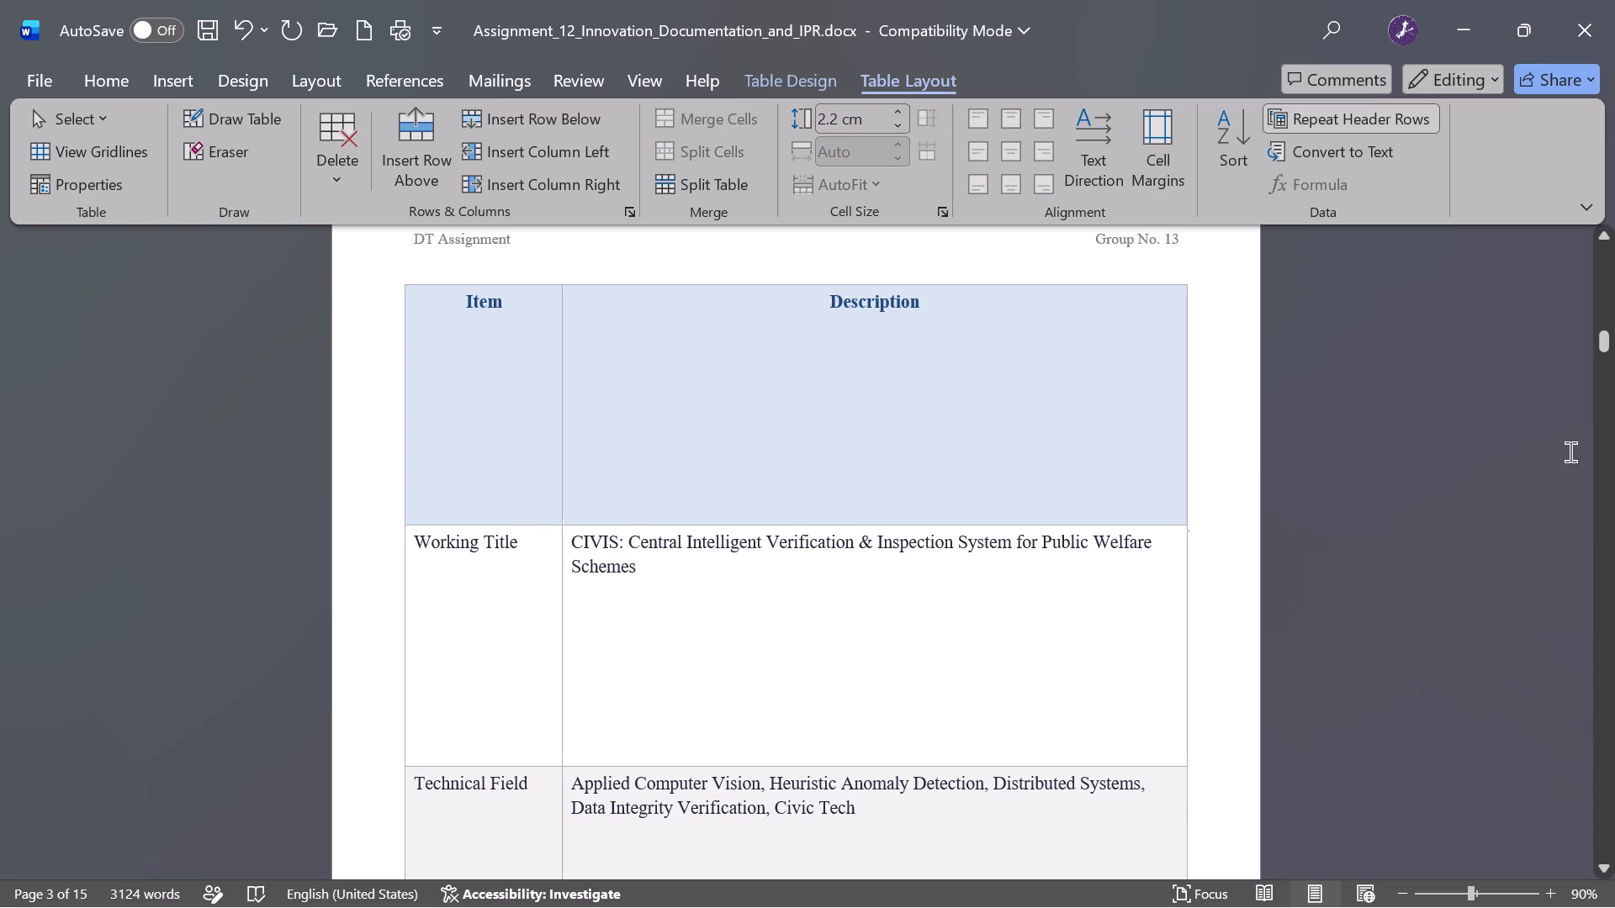
pyautogui.click(871, 108)
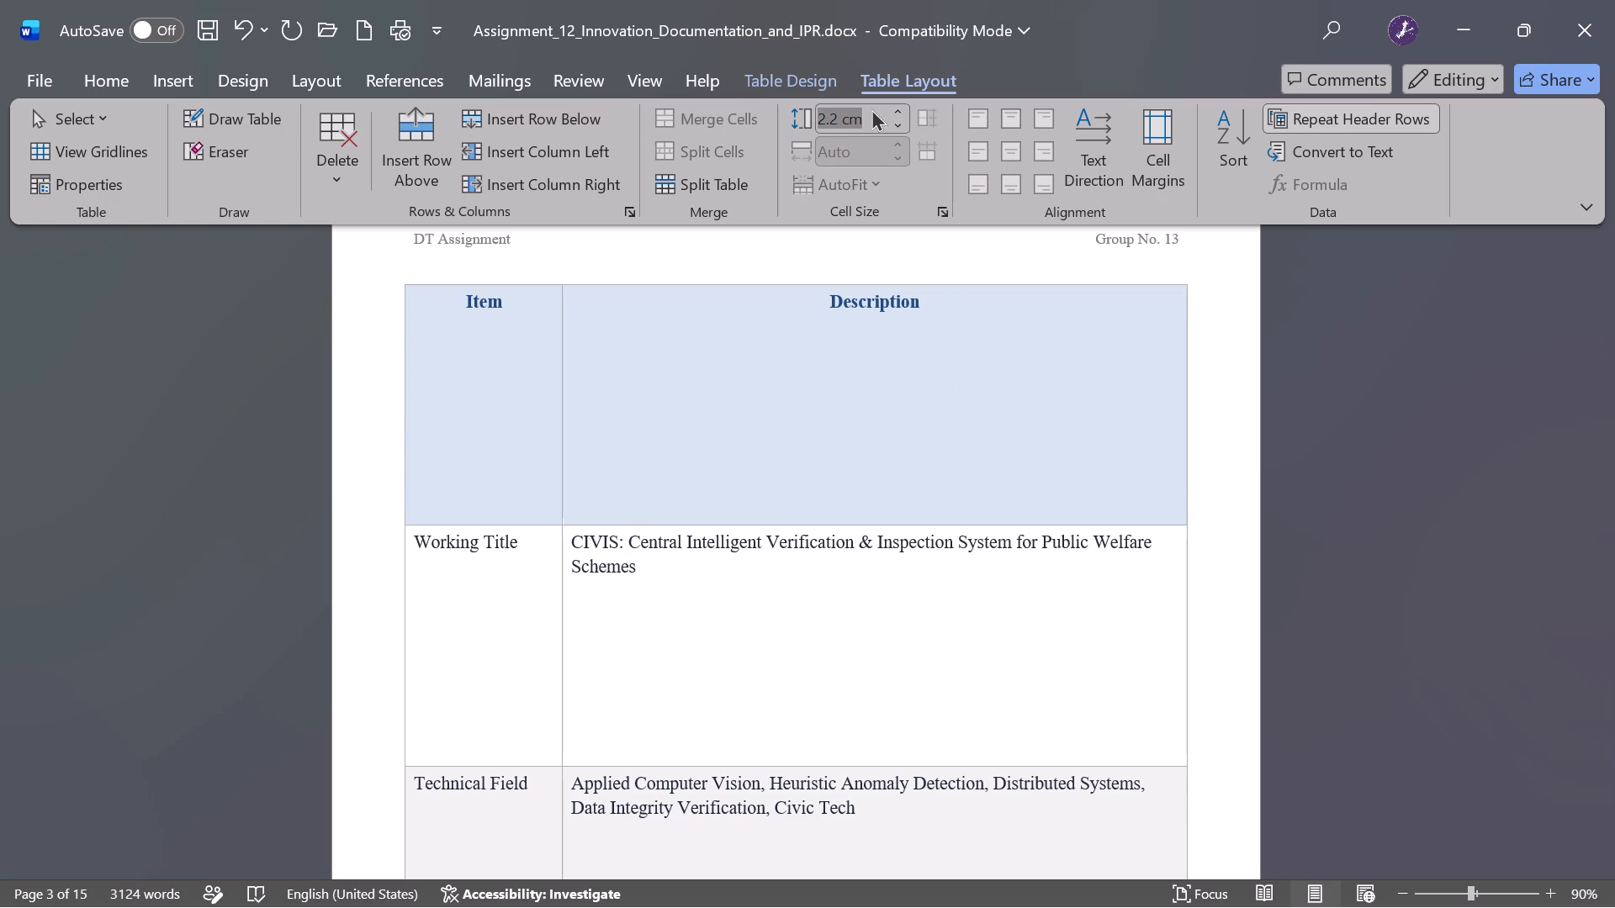
# Reduce the Working Title row's height to about 1.25 cm by moving its lower border up.
pyautogui.click(877, 577)
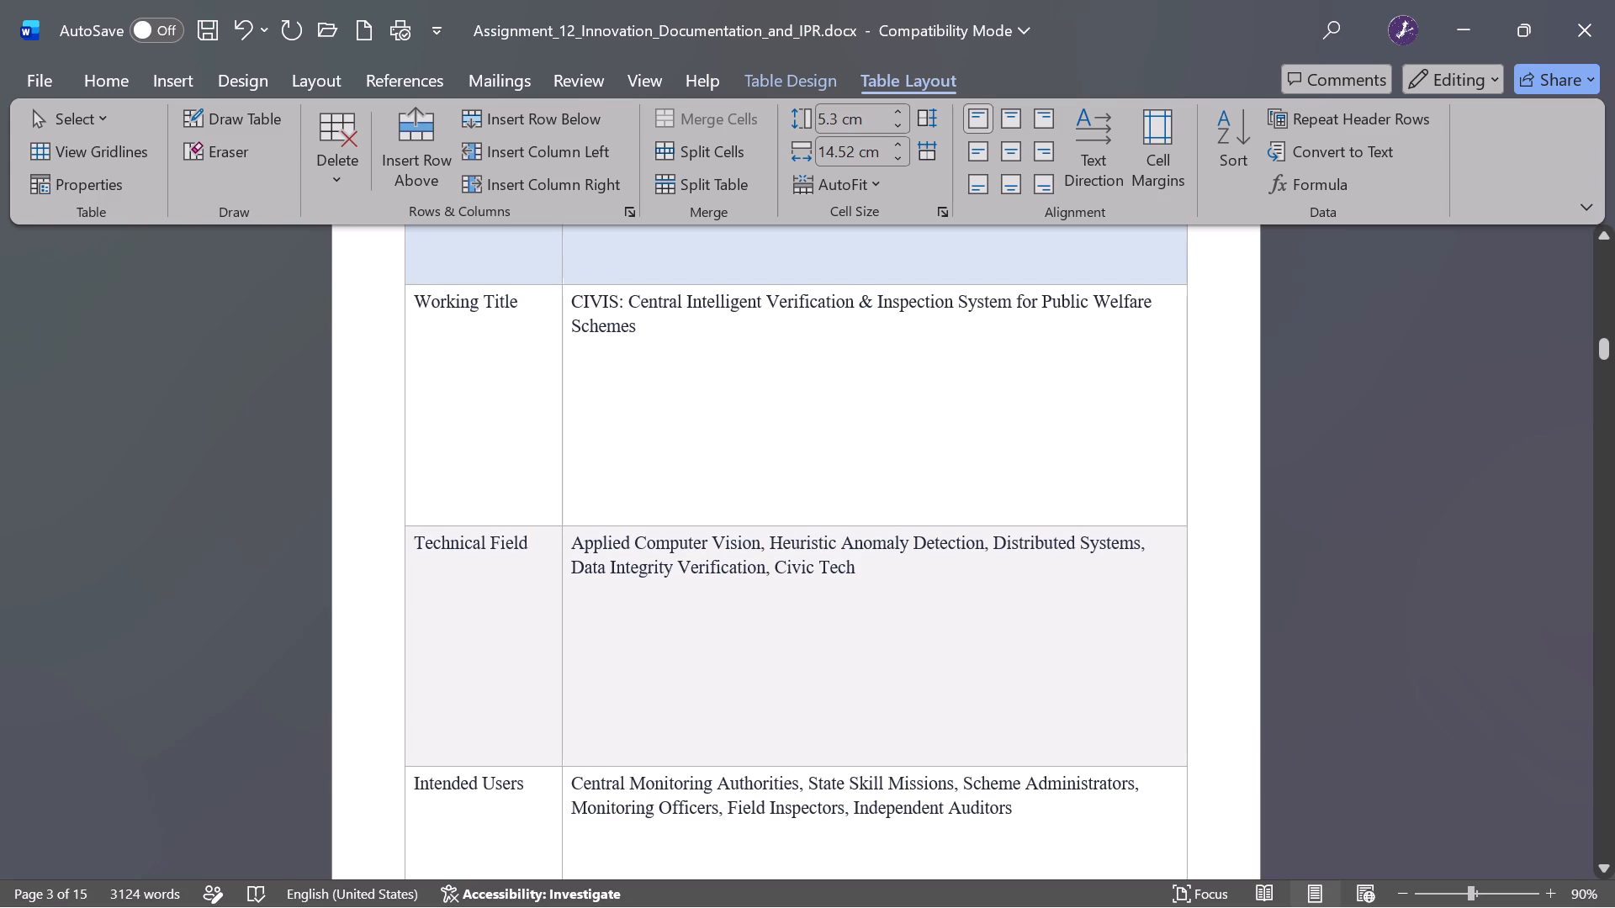
pyautogui.moveTo(850, 531); pyautogui.dragTo(861, 344)
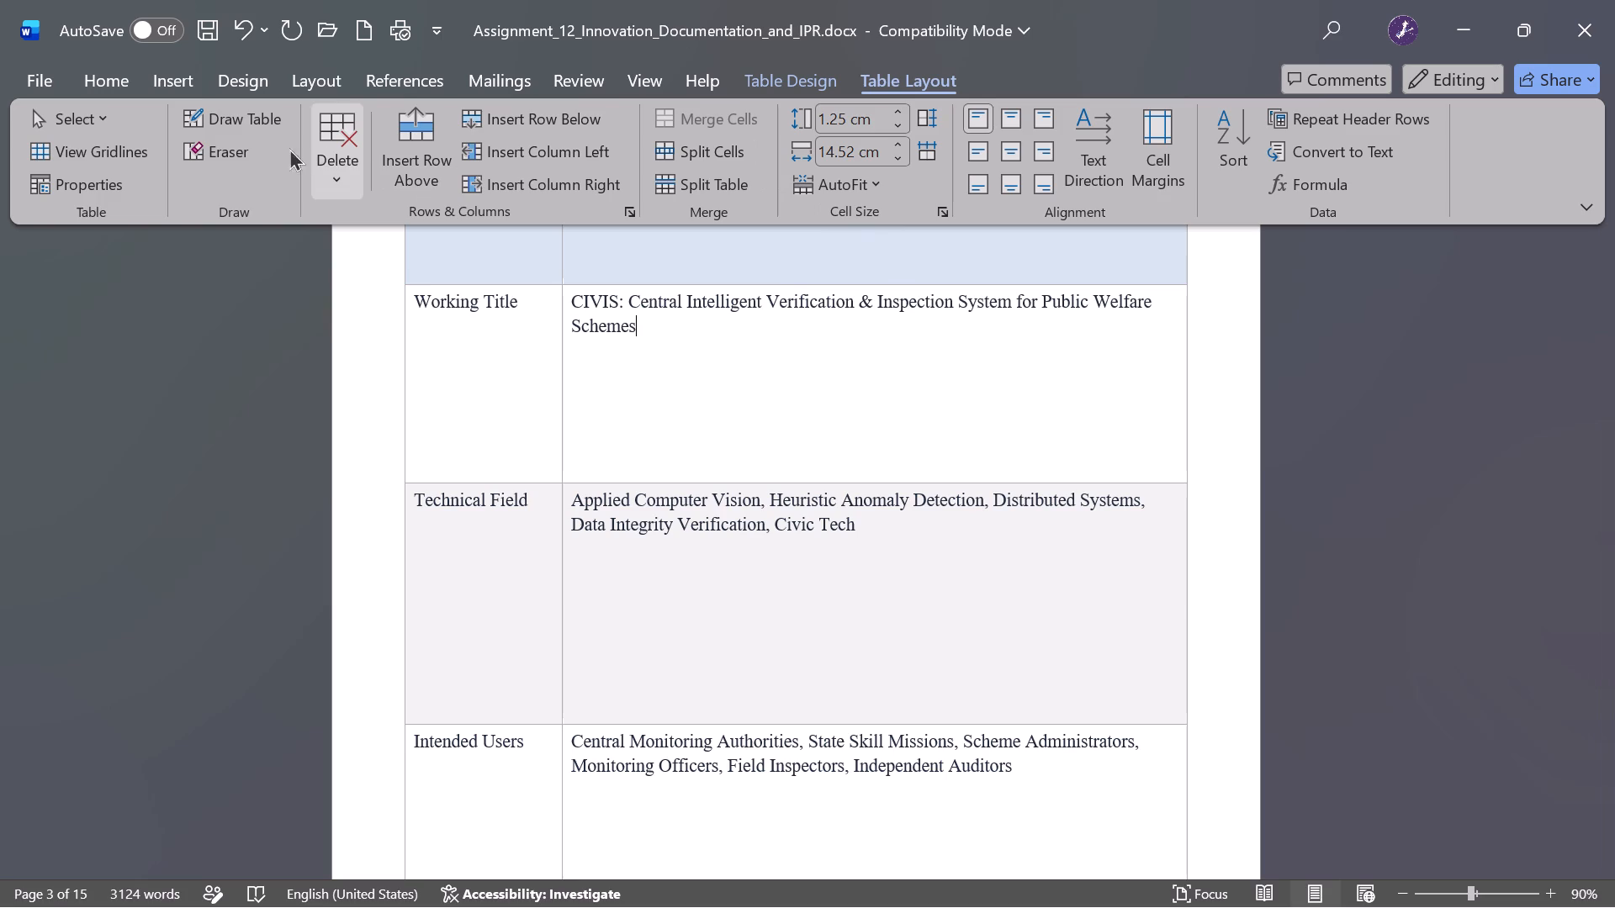
# Turn on the display of table gridlines for the summary table.
pyautogui.click(114, 163)
pyautogui.scroll(1, 670, 607)
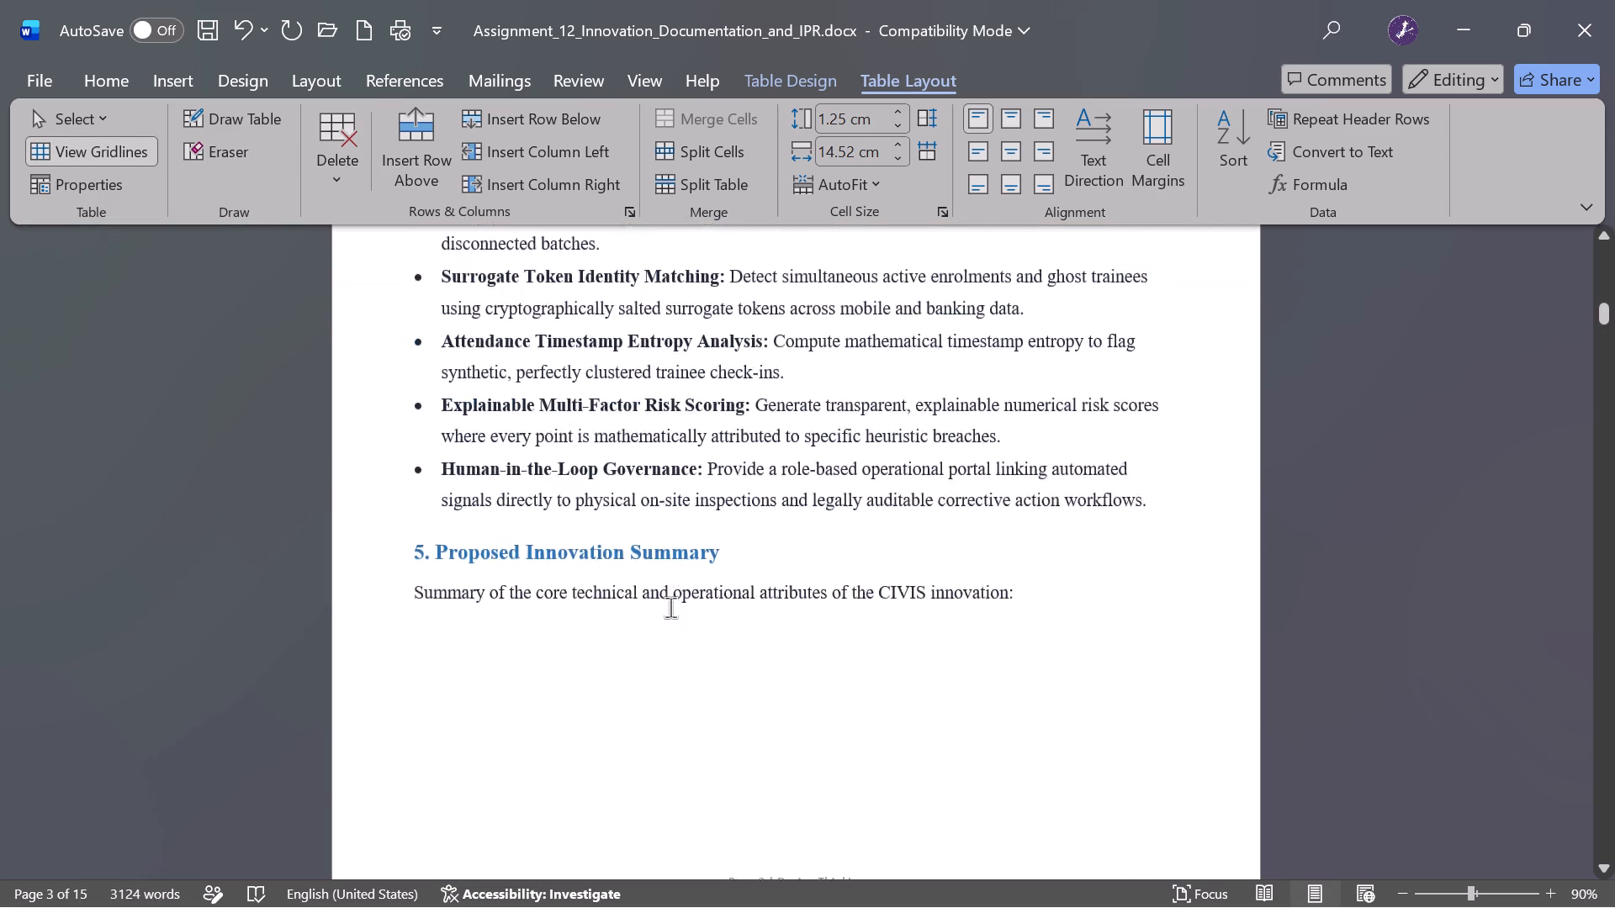
pyautogui.scroll(1, 670, 607)
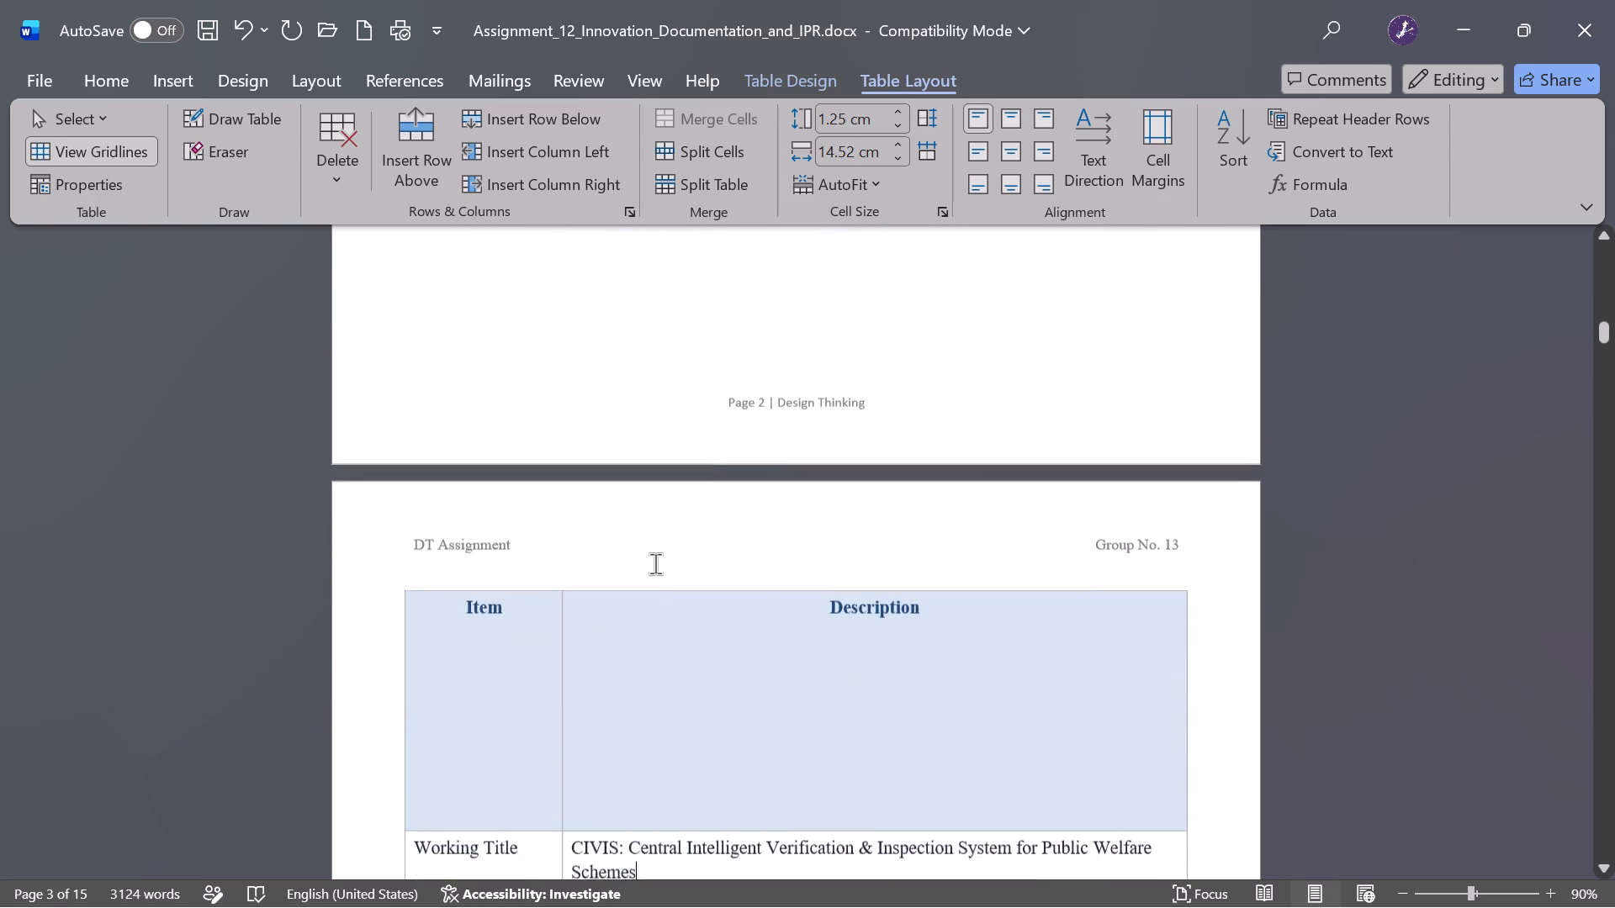
# Centre the text of the summary table's whole Description column both horizontally and vertically within its cells.
pyautogui.scroll(-1, 655, 563)
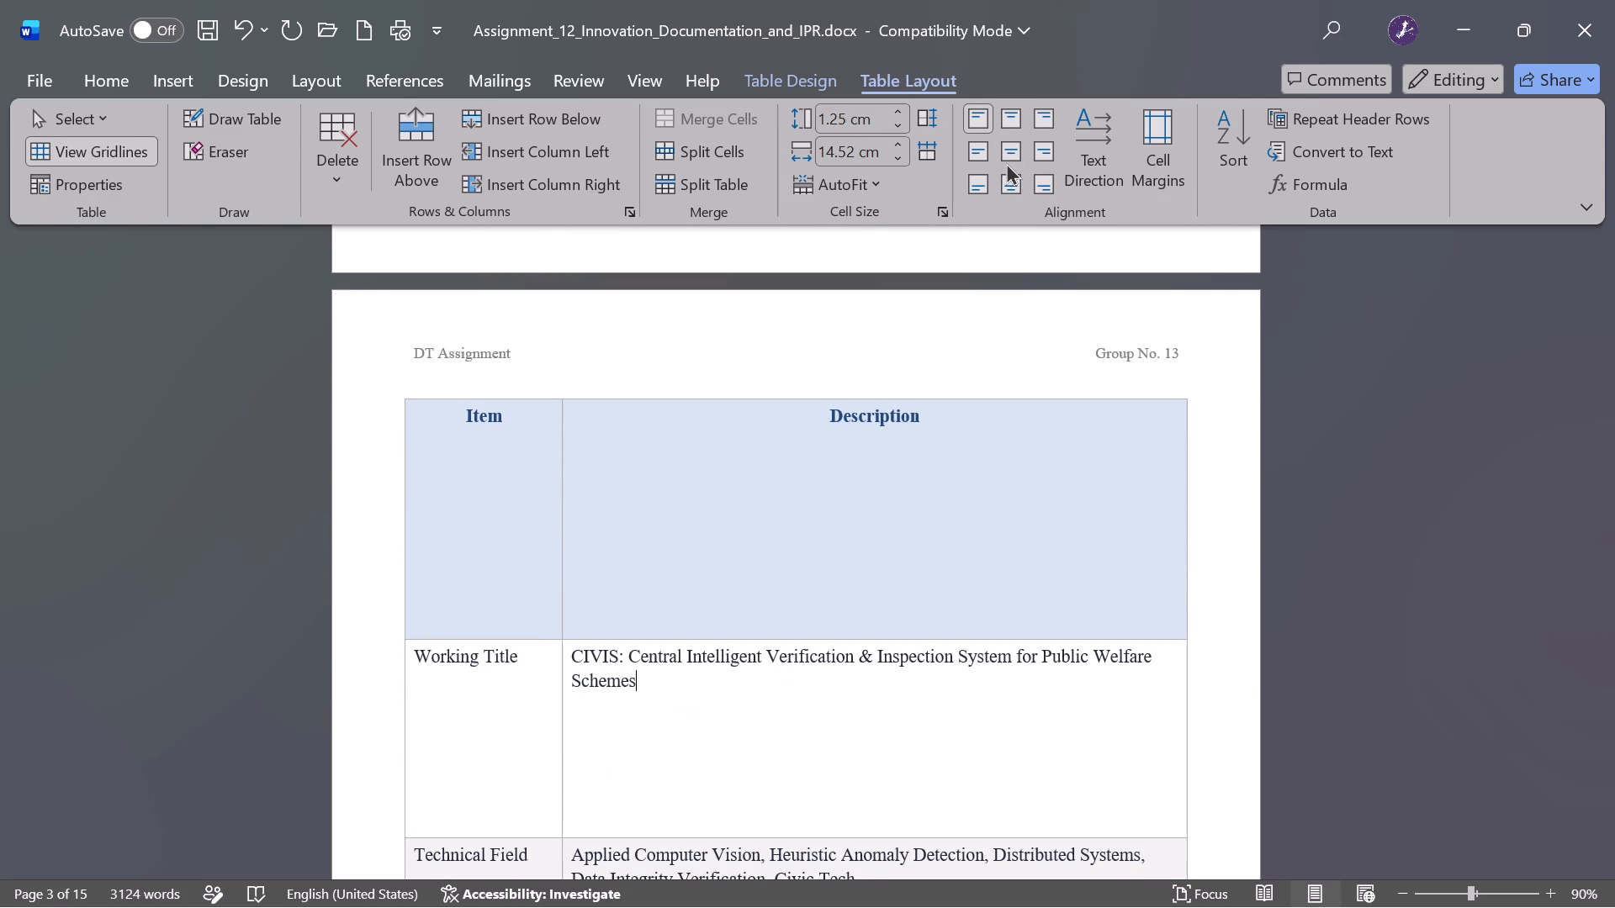
pyautogui.click(1006, 153)
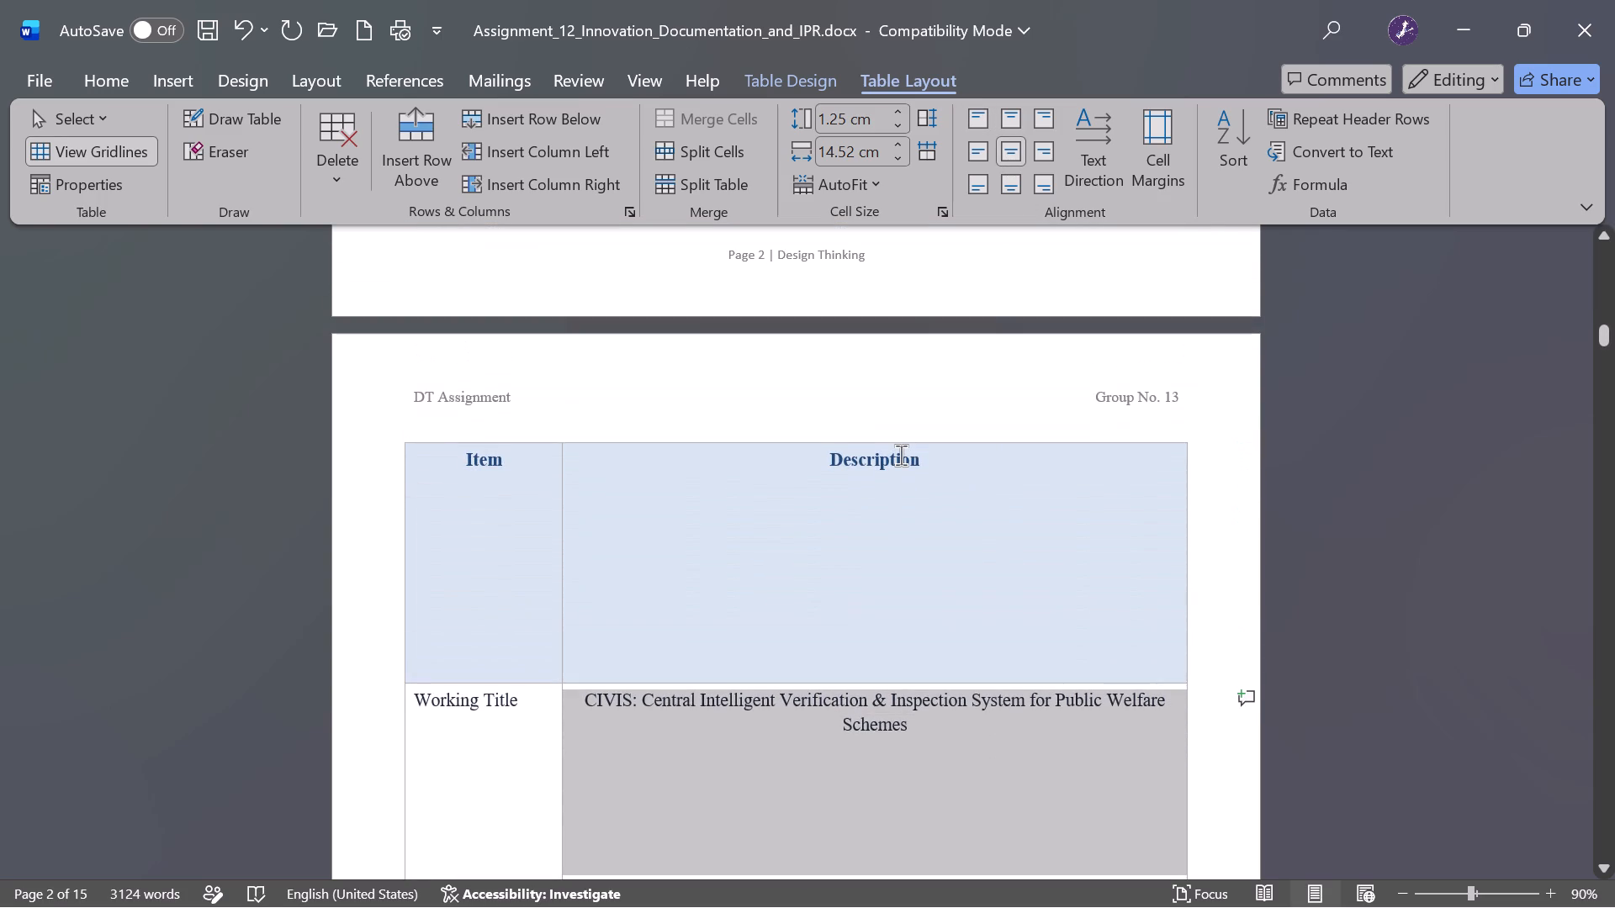
pyautogui.click(912, 438)
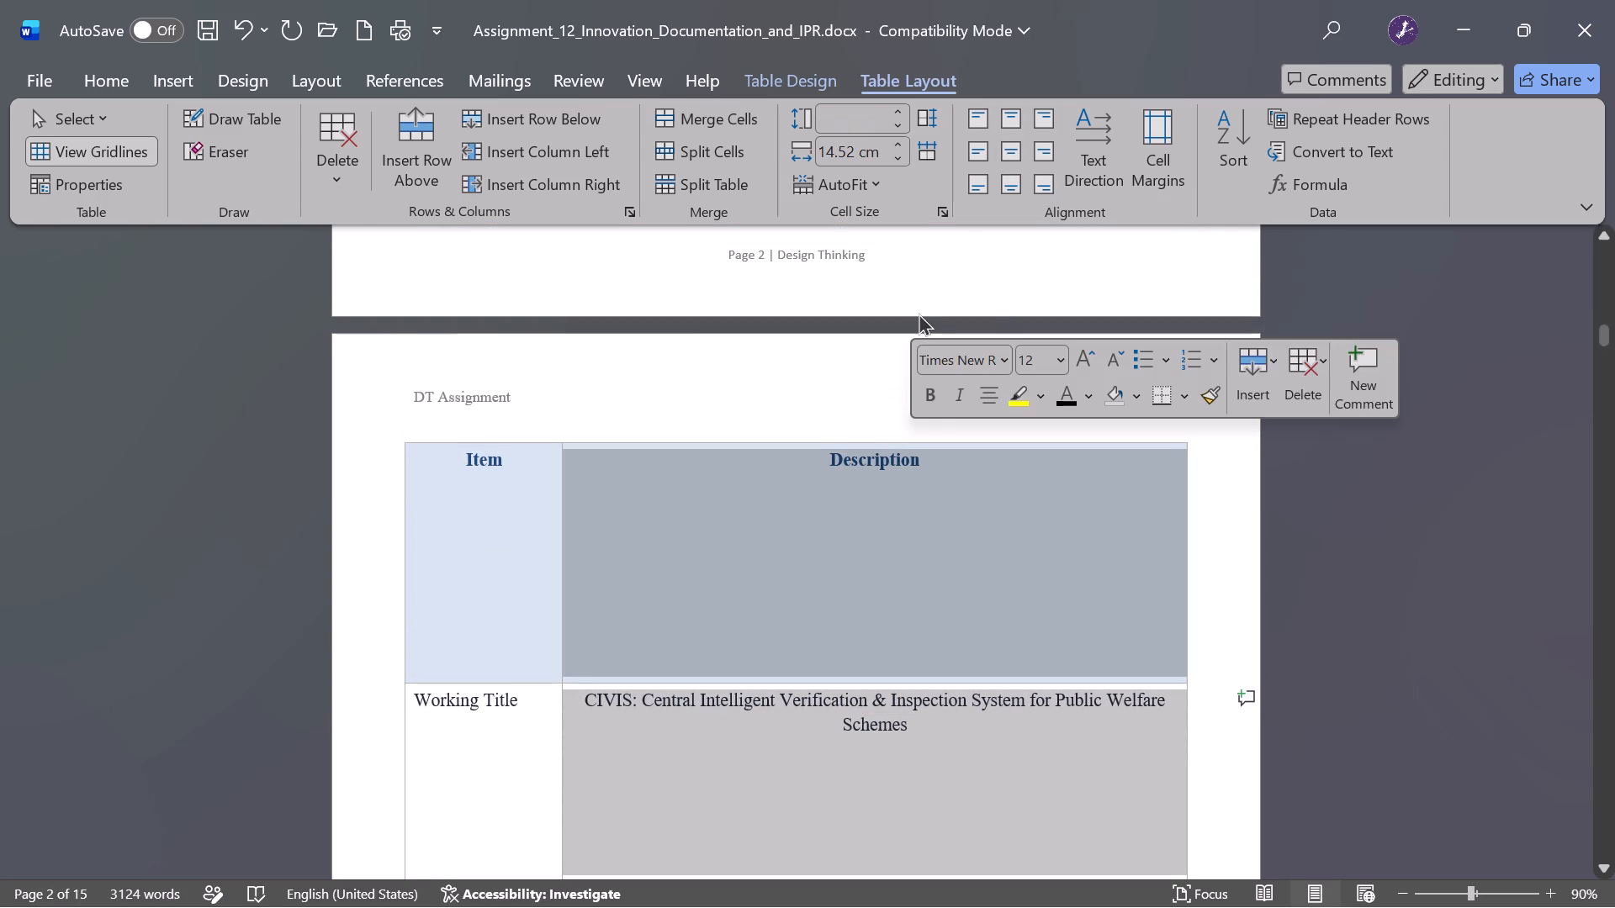
pyautogui.click(1003, 156)
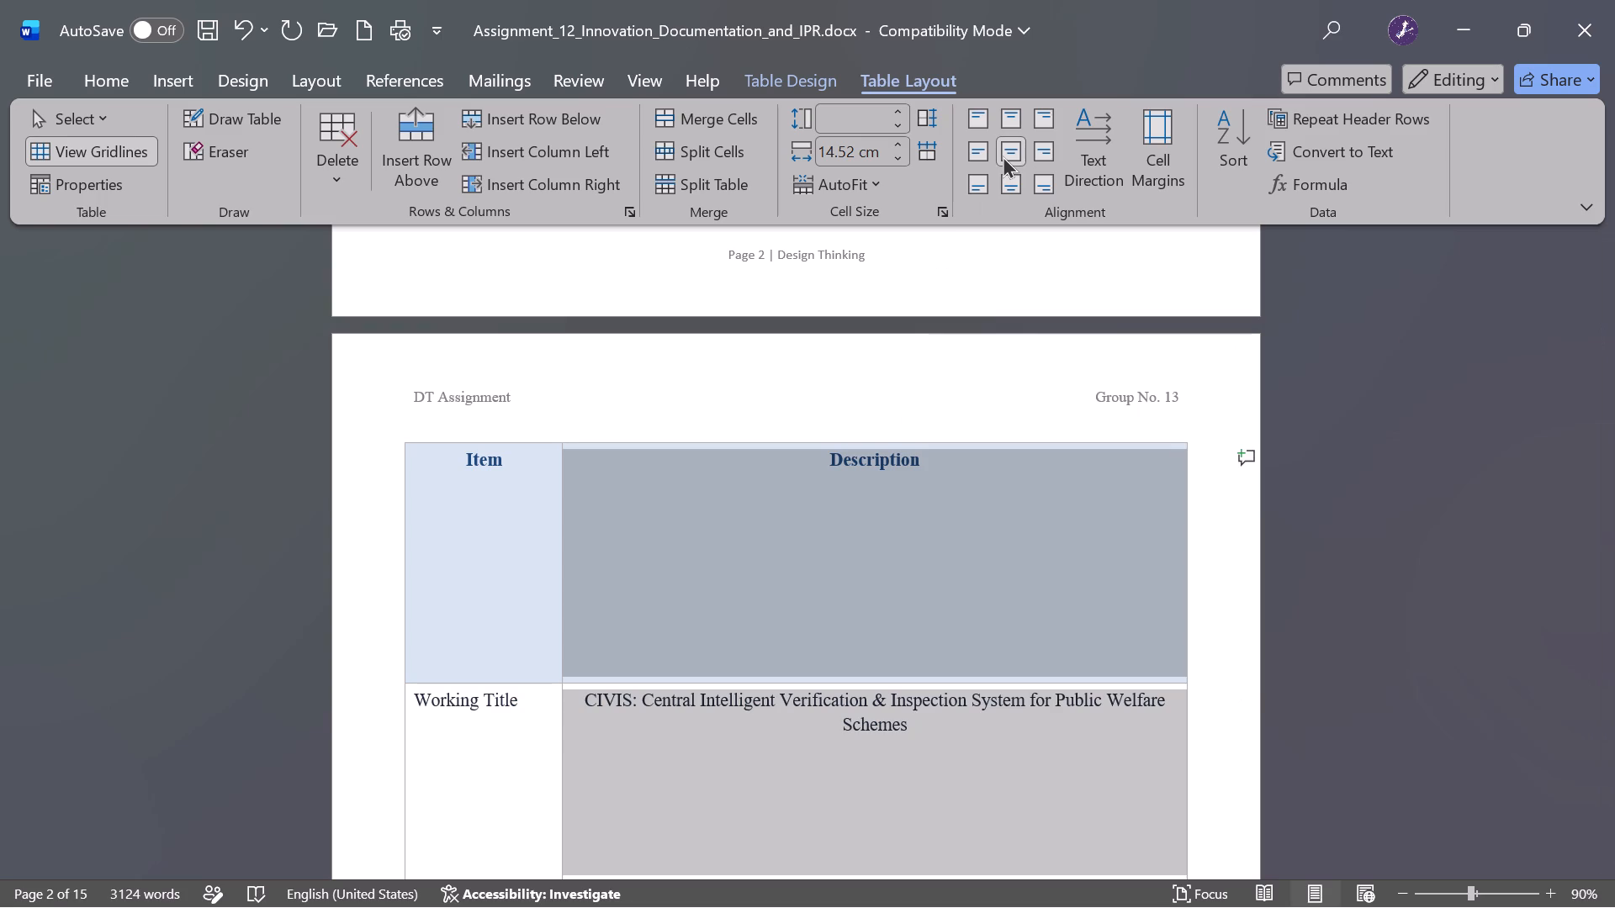
pyautogui.click(930, 553)
# Reduce the height of the Technical Field row by moving its lower border up.
pyautogui.scroll(-1, 930, 553)
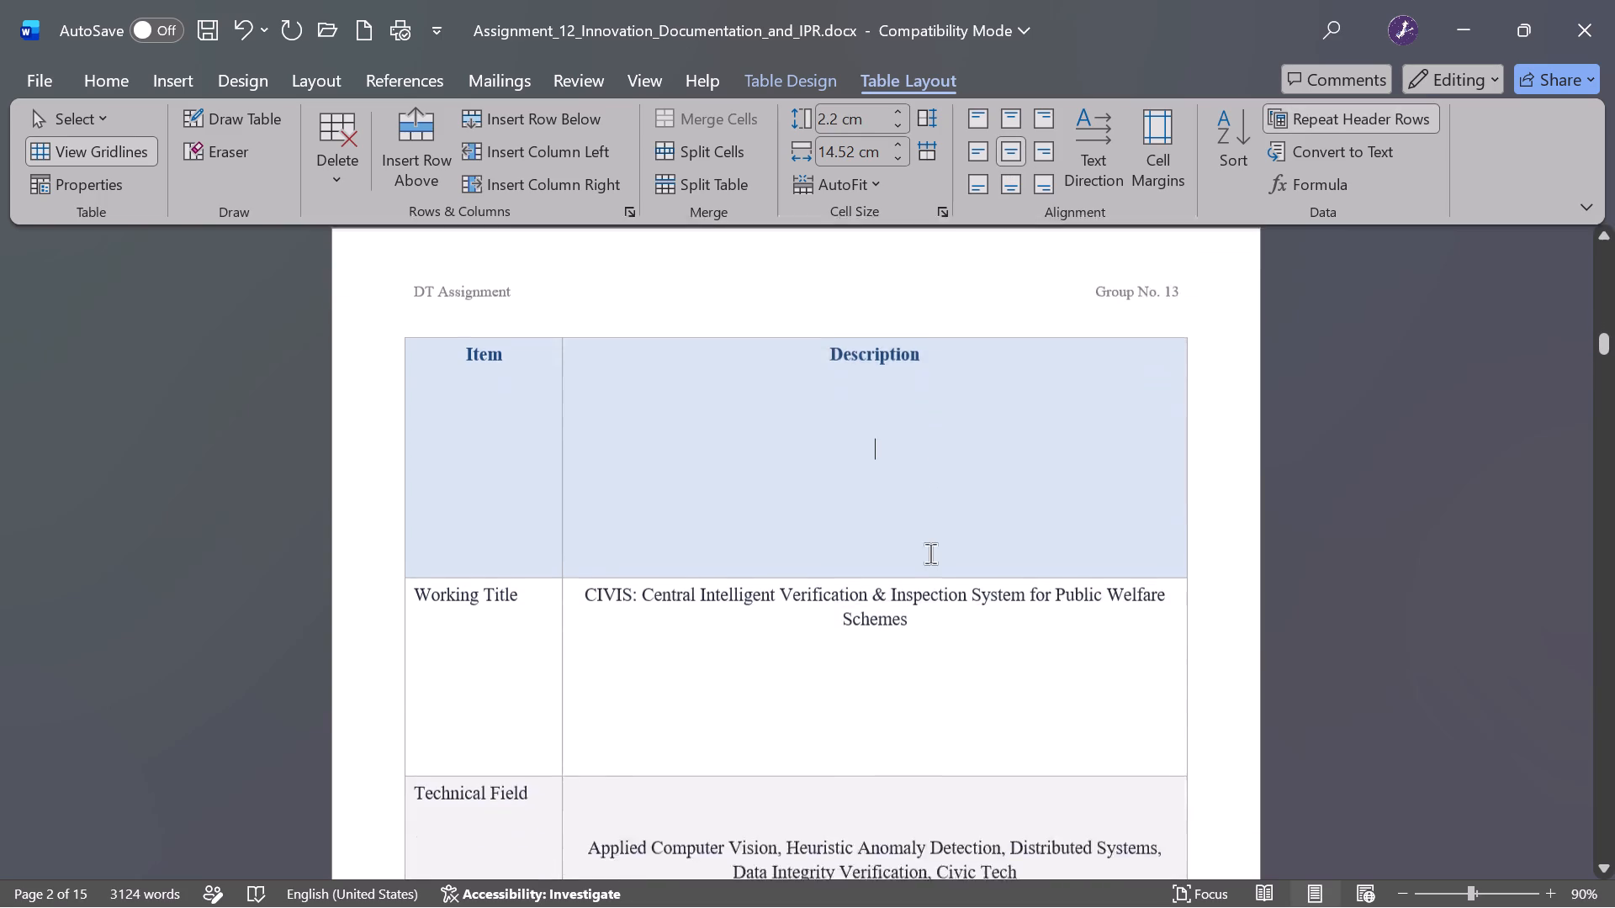
pyautogui.scroll(-3, 930, 553)
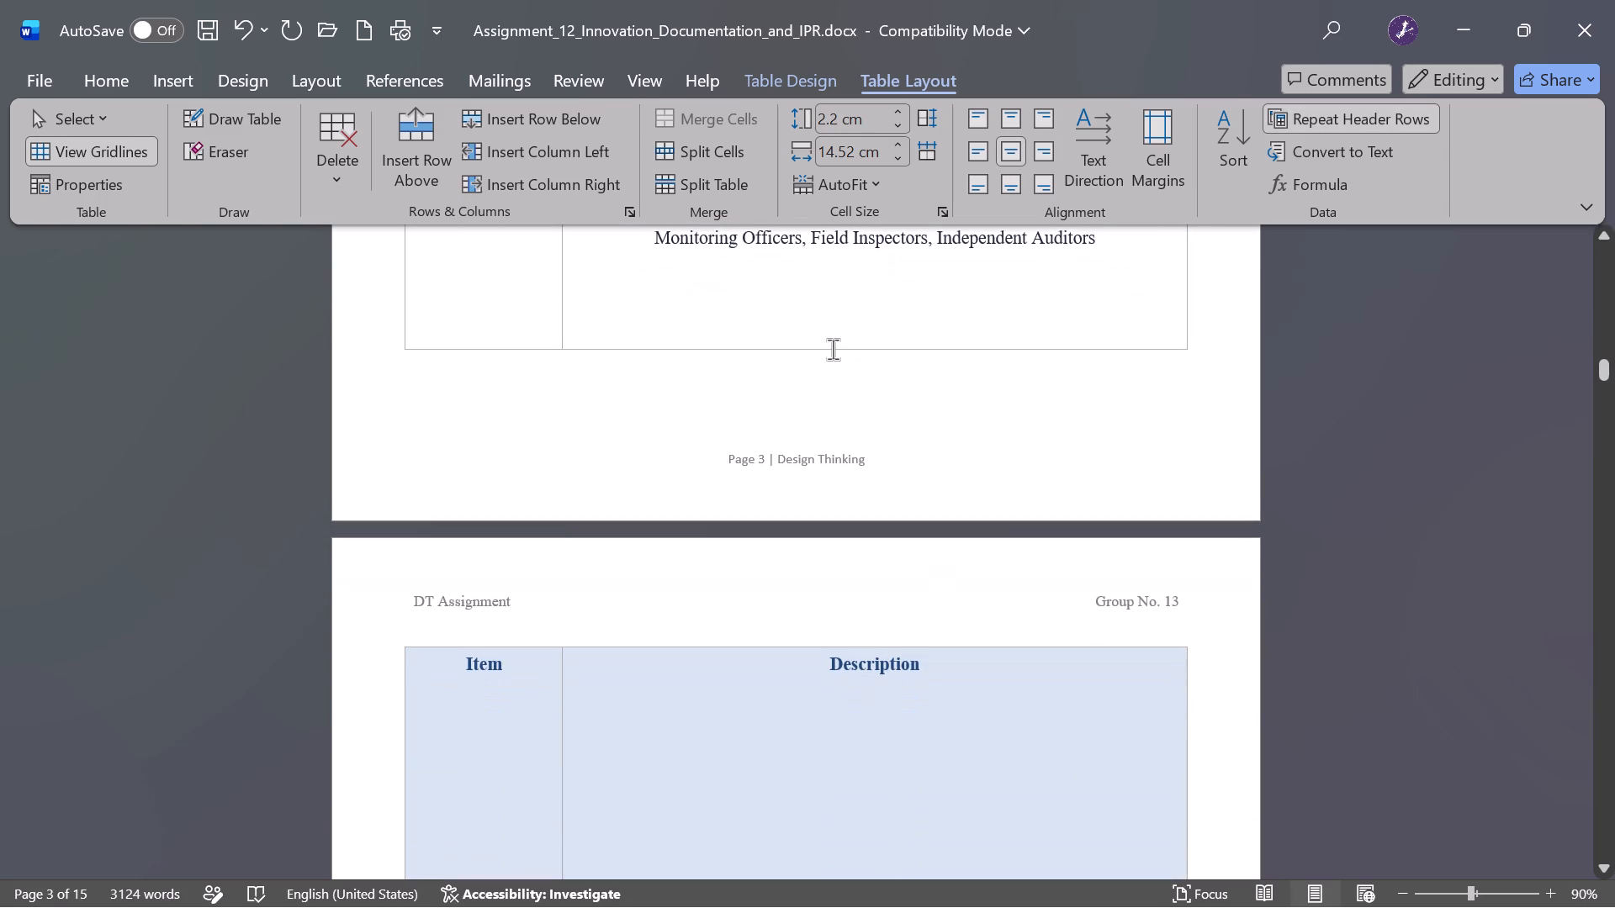
pyautogui.scroll(1, 841, 351)
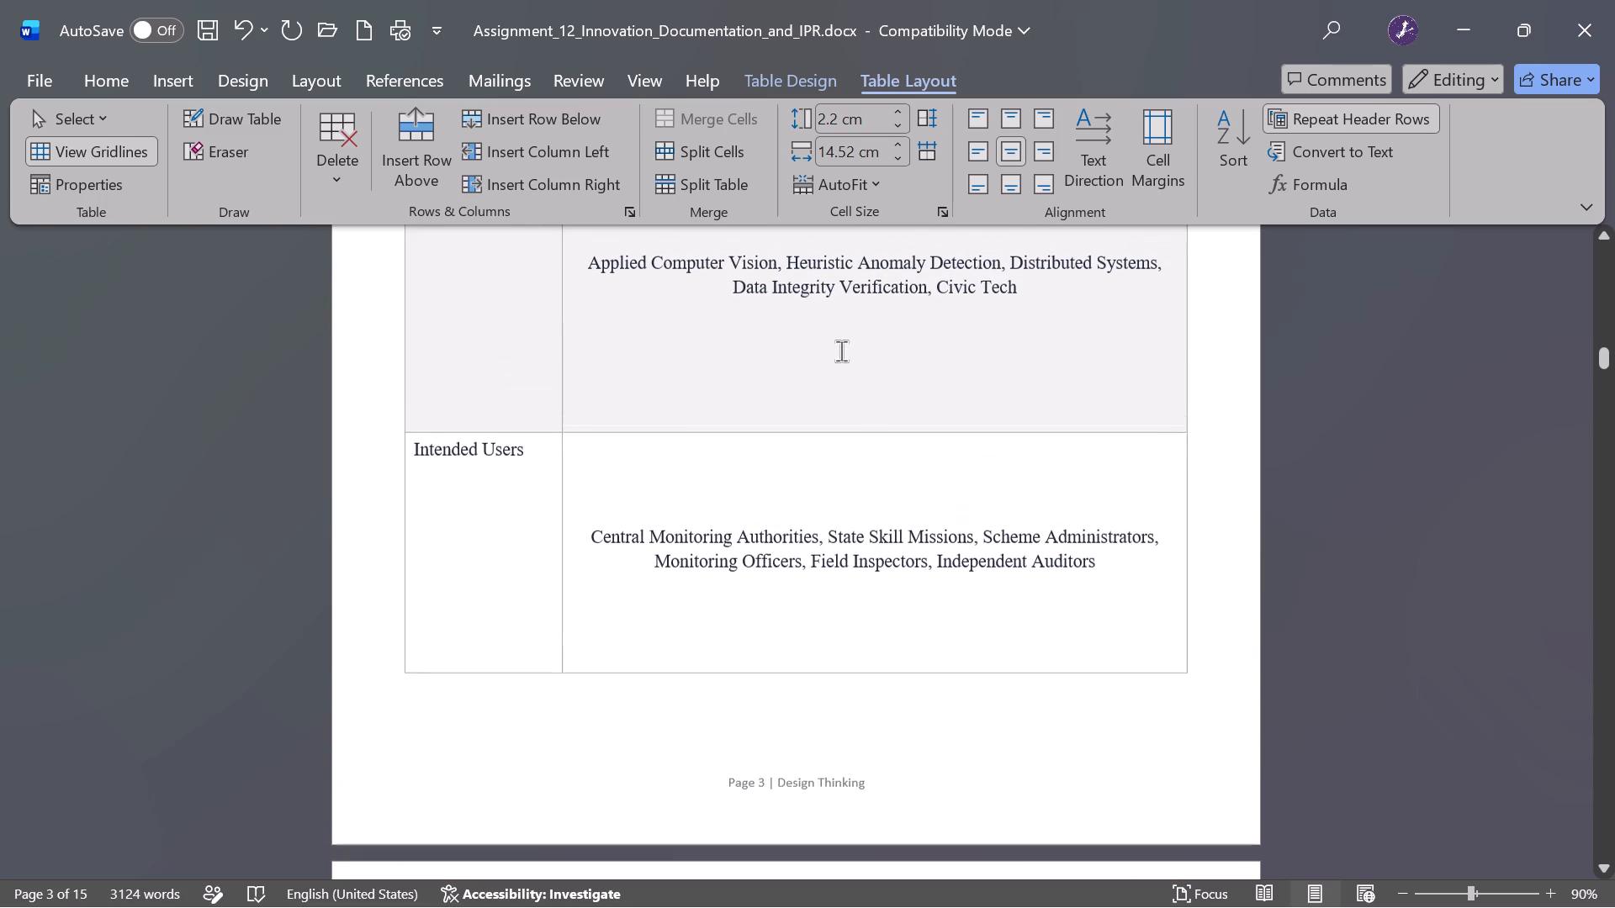
pyautogui.moveTo(850, 448); pyautogui.dragTo(853, 369)
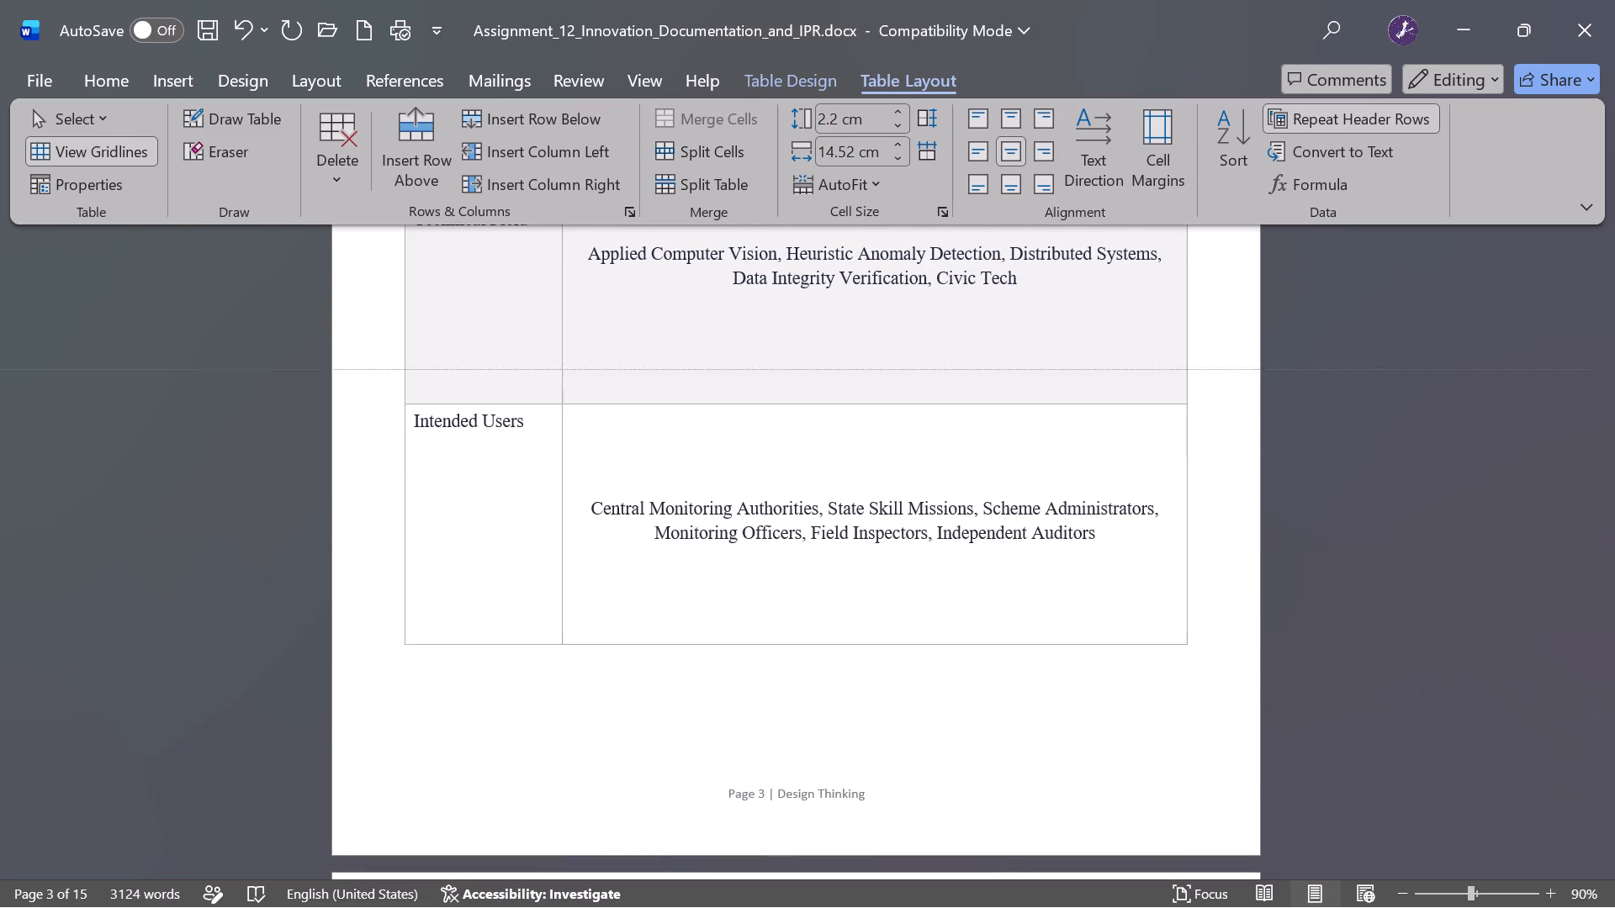
pyautogui.moveTo(853, 369); pyautogui.dragTo(881, 271)
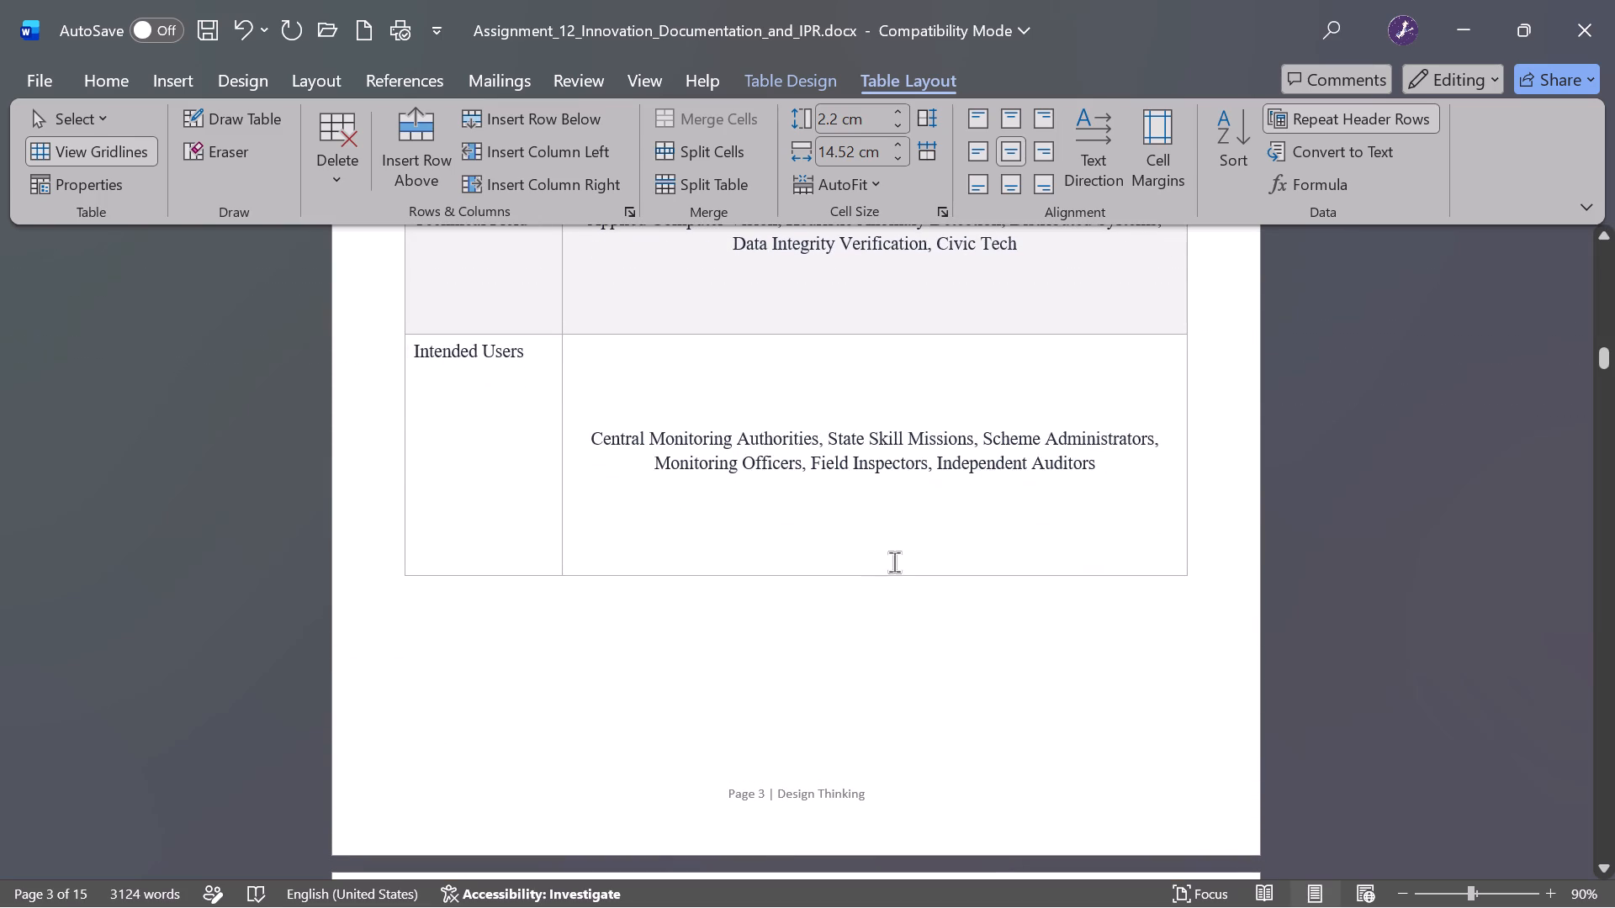
# Move up the lower borders of the System Inputs and Core Processing rows, fitting the Core Processing row closely to its five-item text.
pyautogui.scroll(-1, 853, 579)
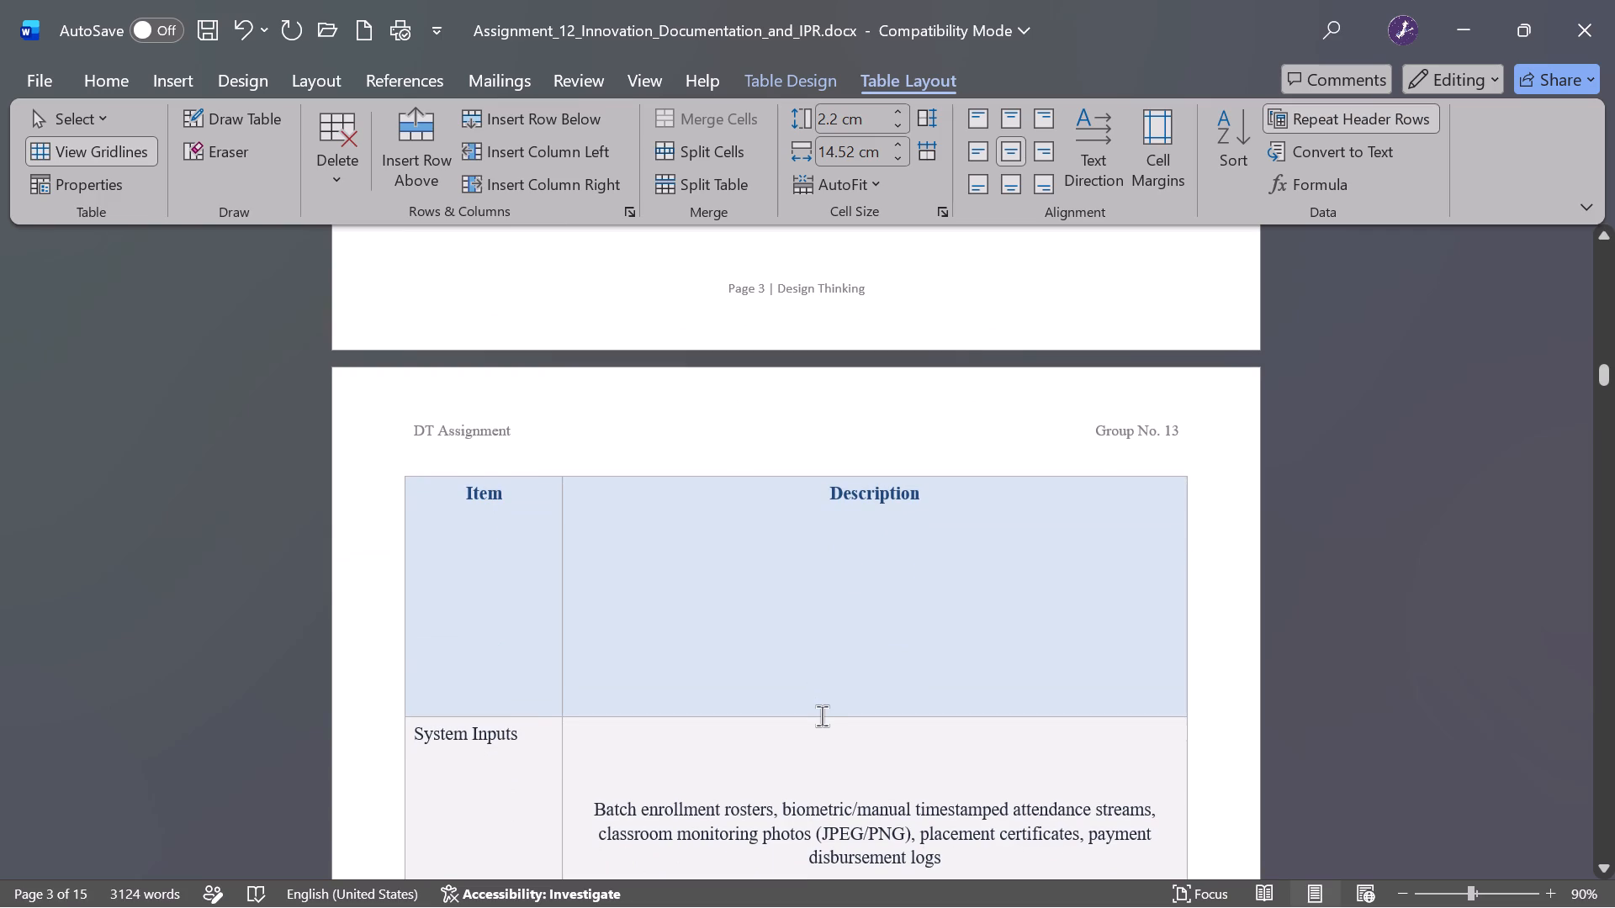
pyautogui.scroll(-1, 825, 721)
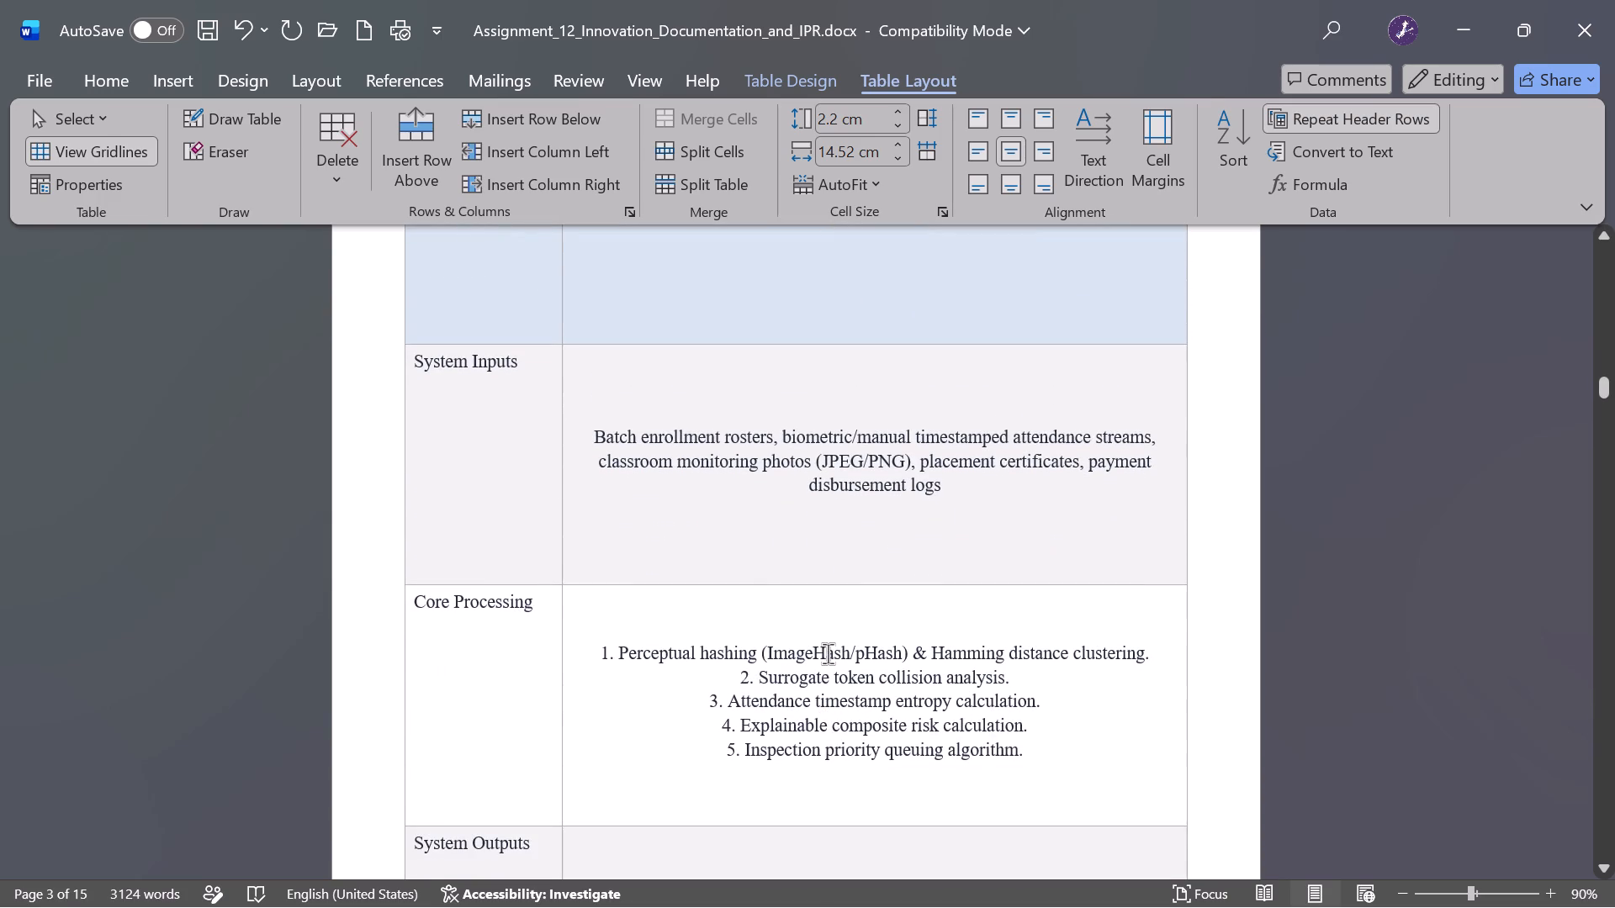
pyautogui.moveTo(855, 585); pyautogui.dragTo(851, 530)
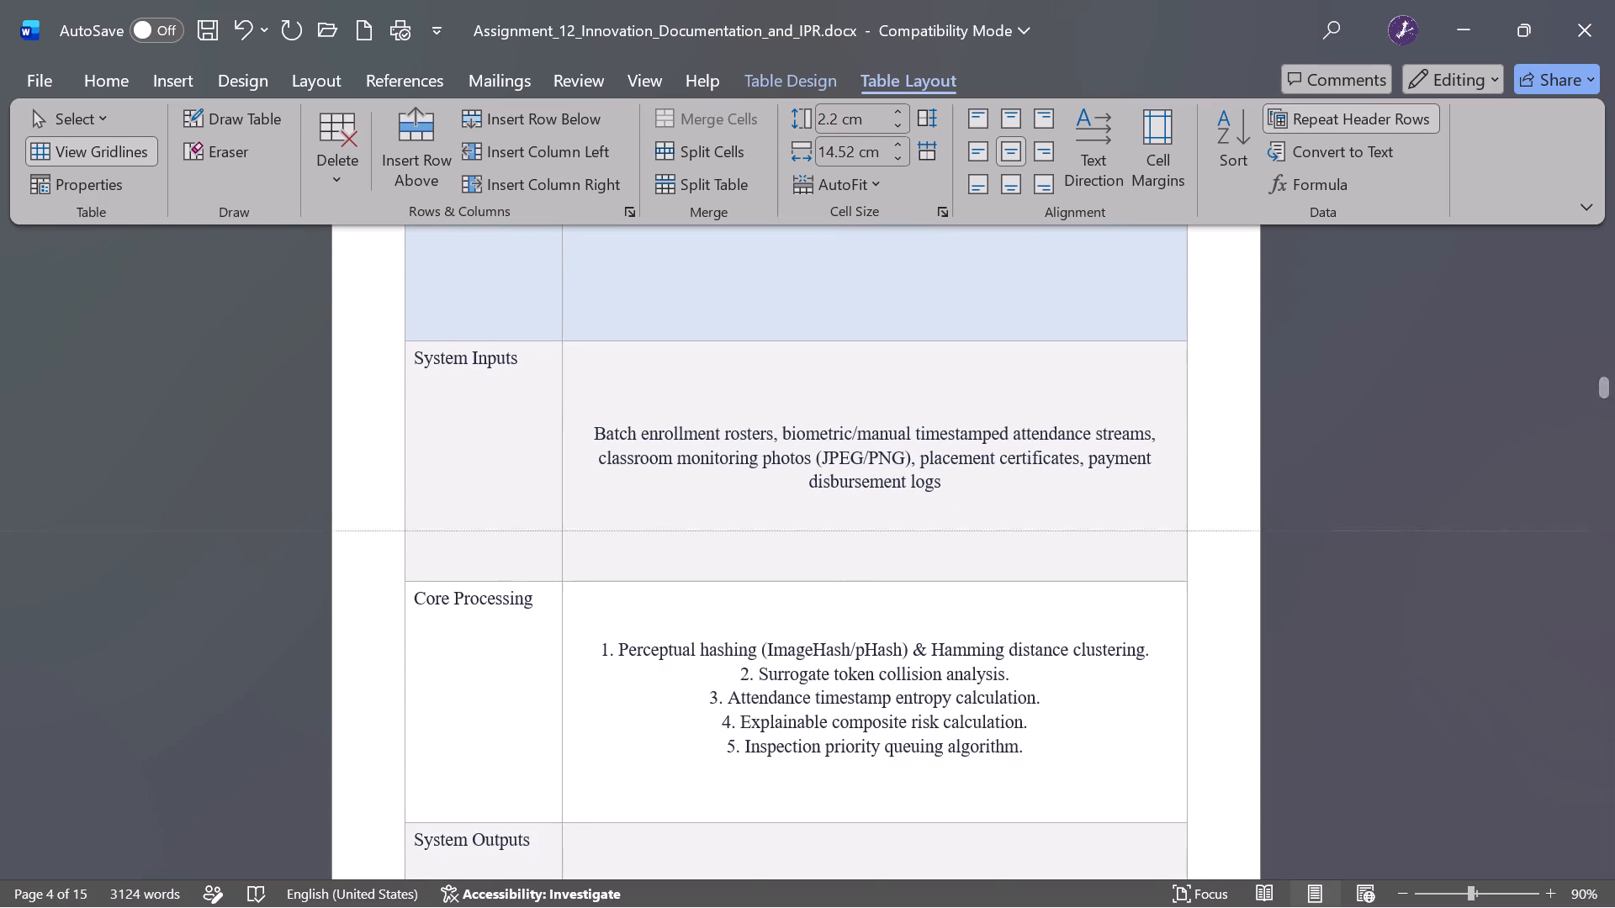
pyautogui.moveTo(851, 530); pyautogui.dragTo(866, 596)
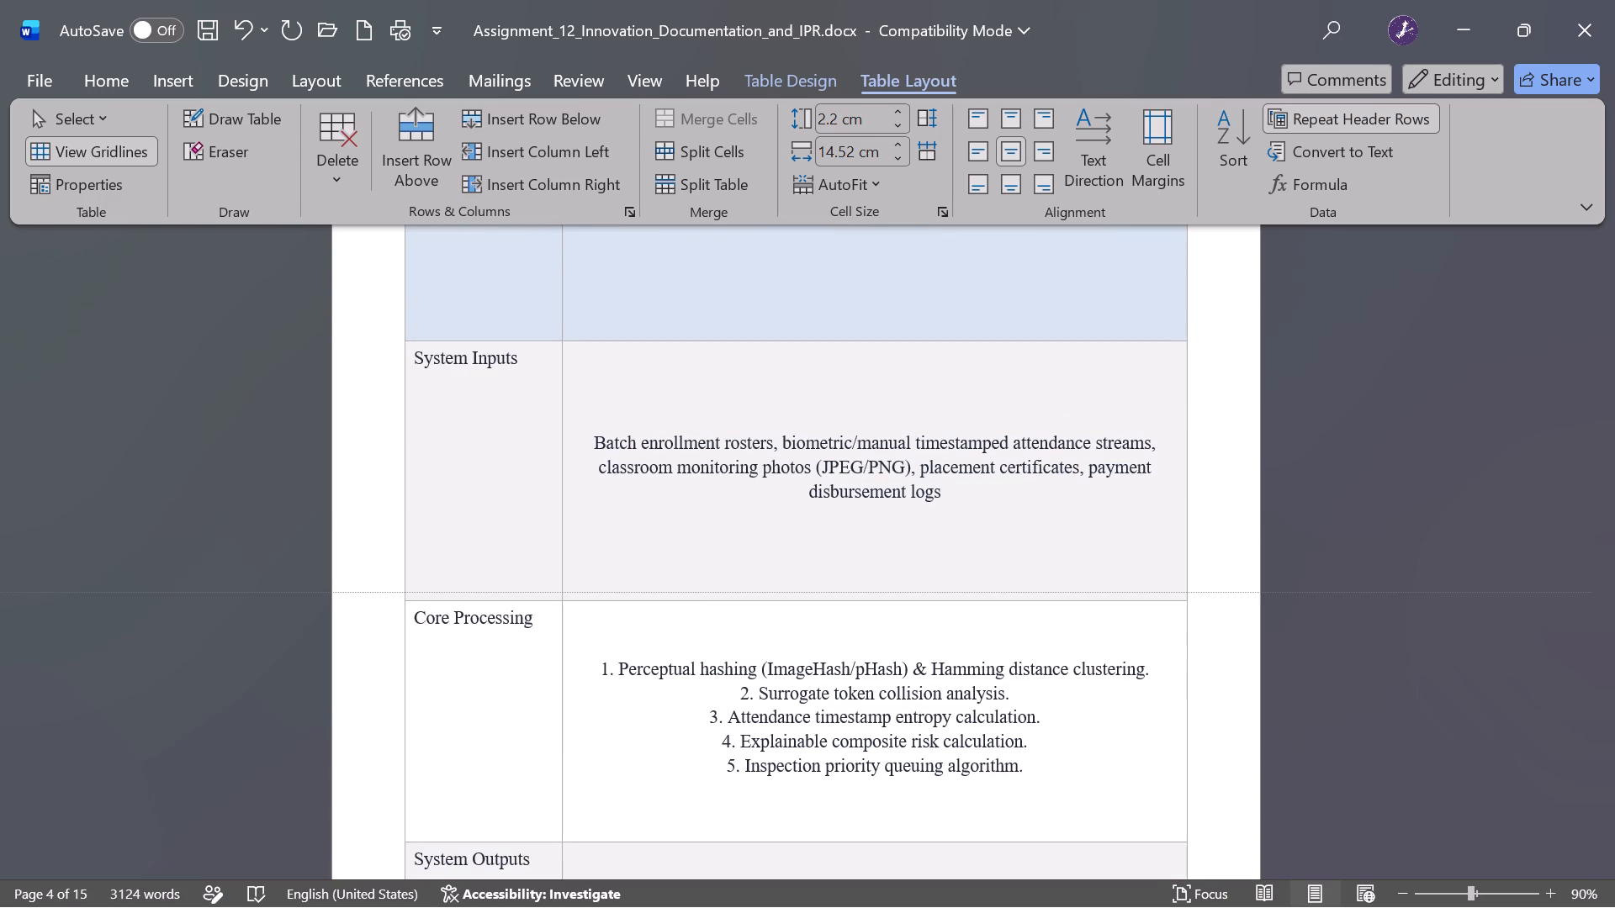
pyautogui.moveTo(866, 596); pyautogui.dragTo(884, 452)
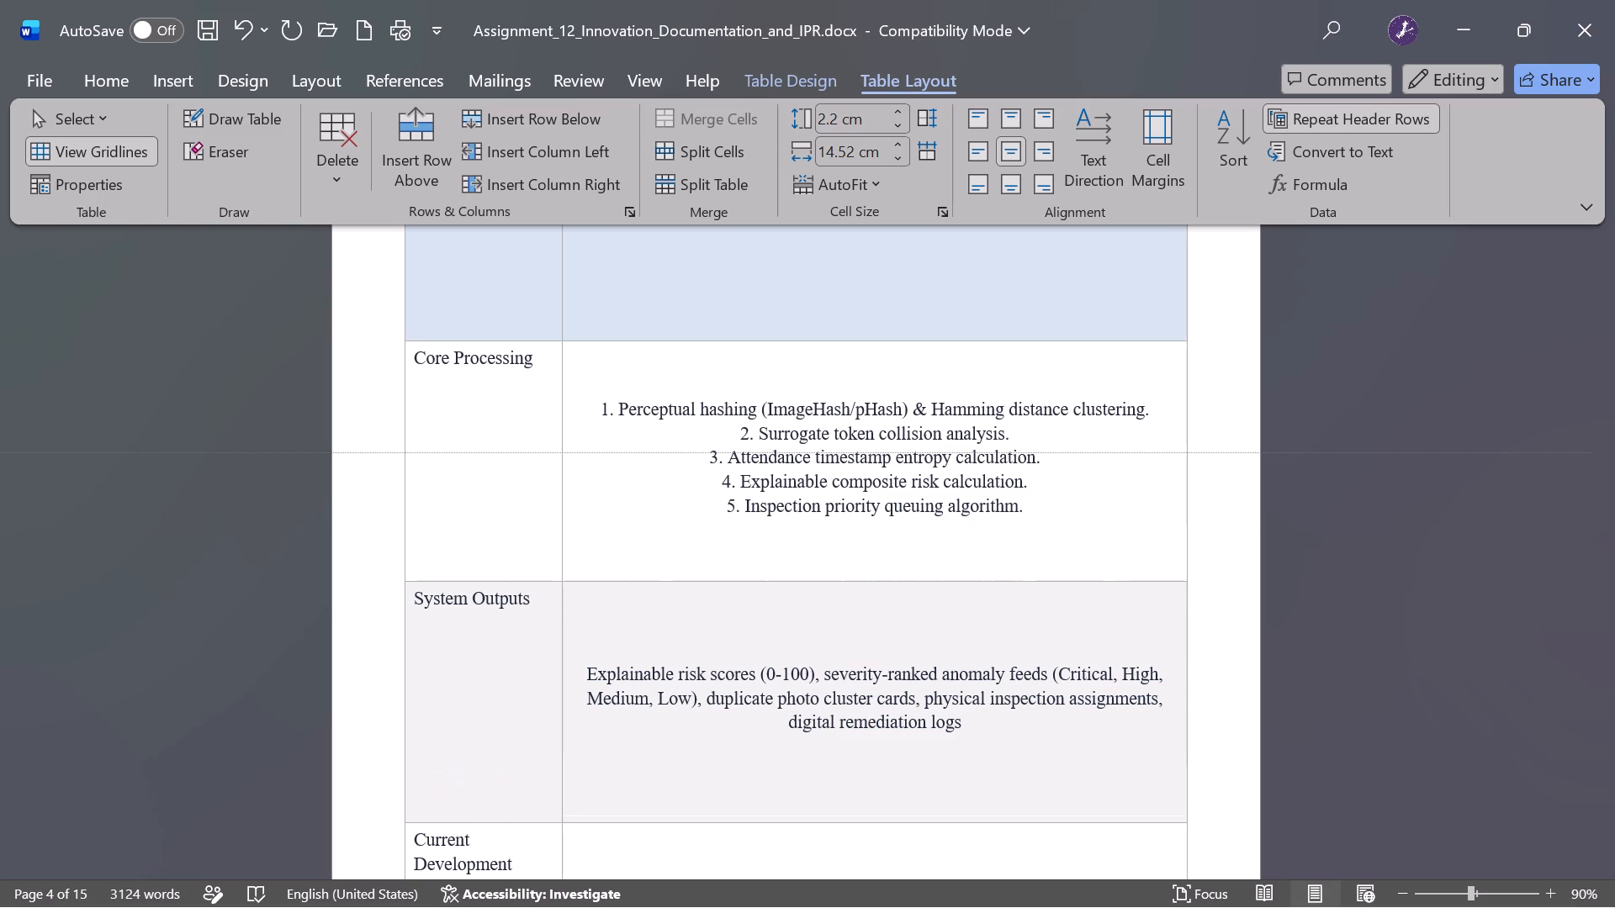
pyautogui.moveTo(884, 452); pyautogui.dragTo(882, 538)
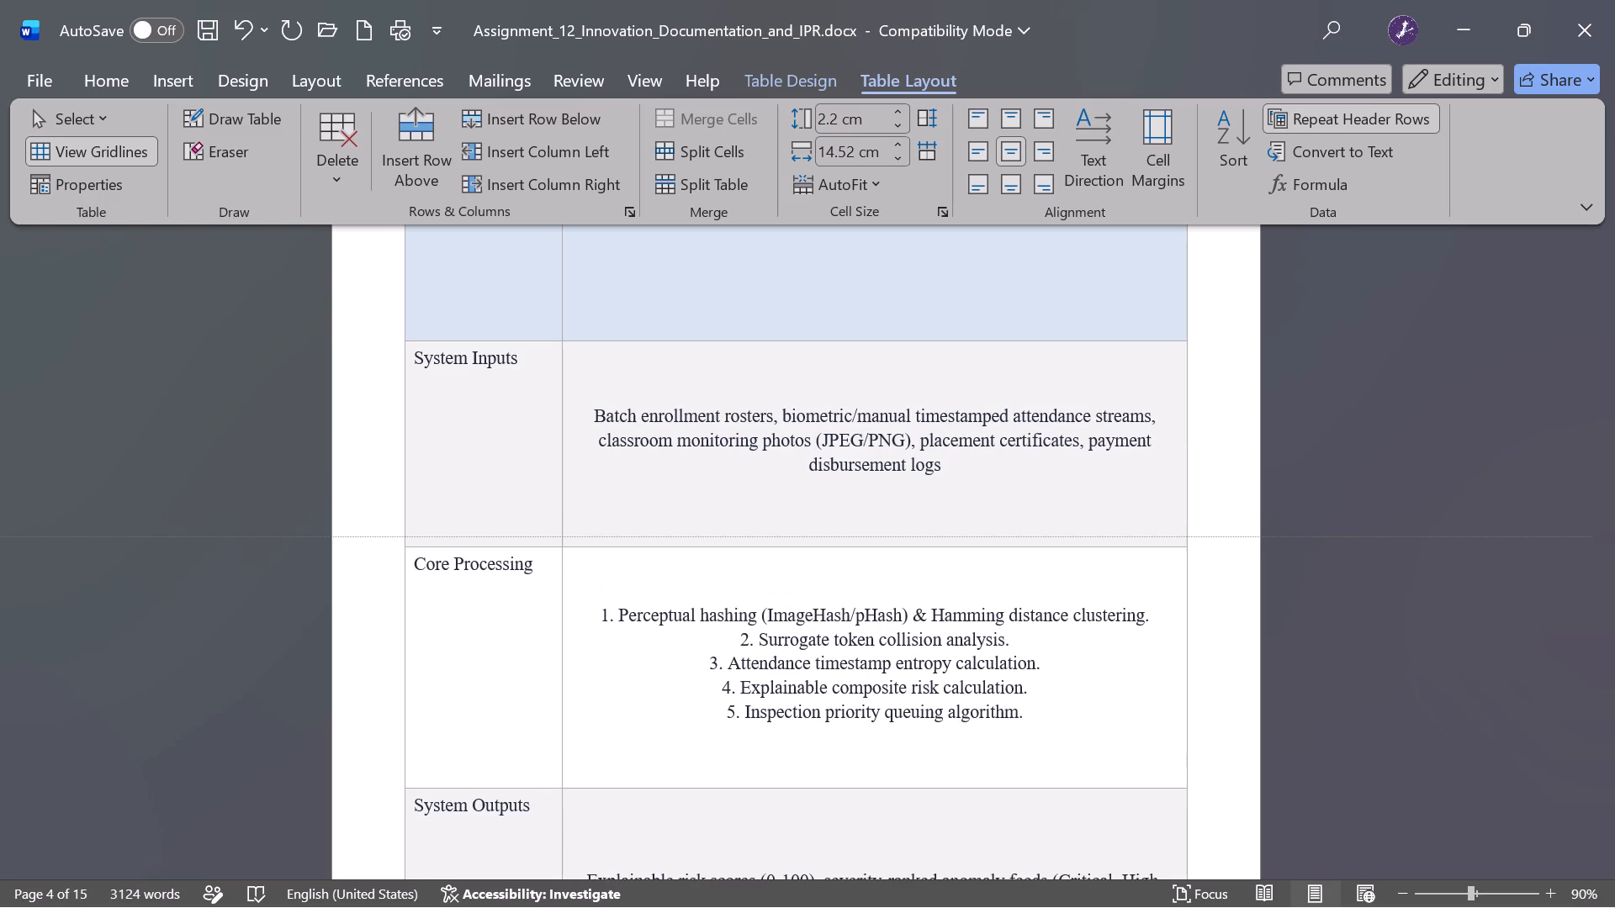
pyautogui.moveTo(882, 538); pyautogui.dragTo(878, 527)
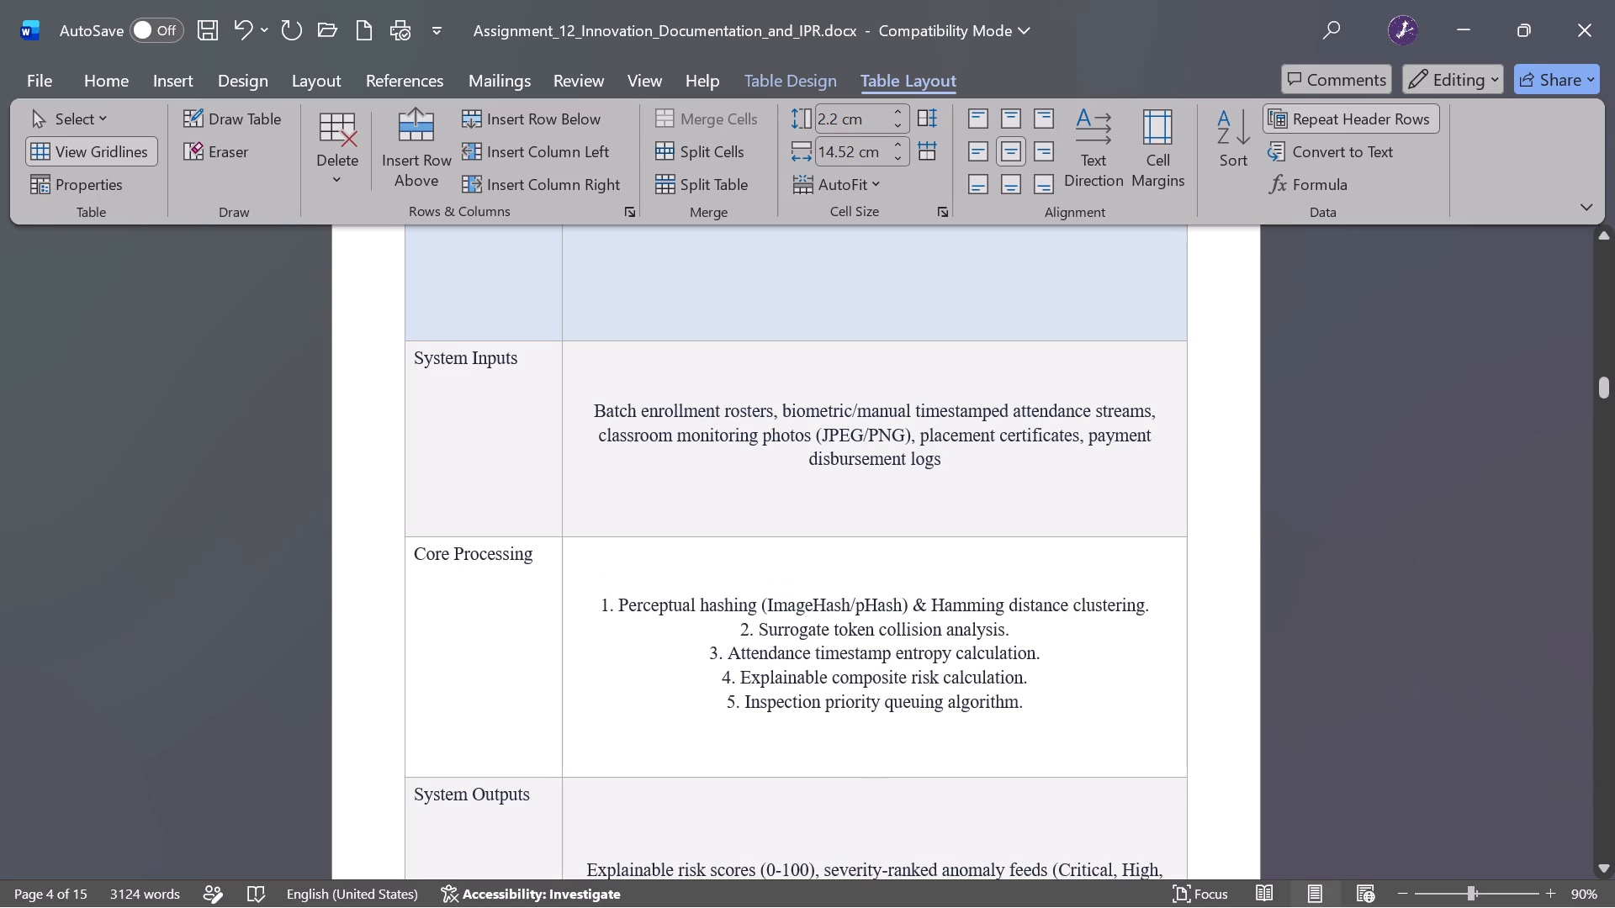
pyautogui.moveTo(873, 780); pyautogui.dragTo(890, 668)
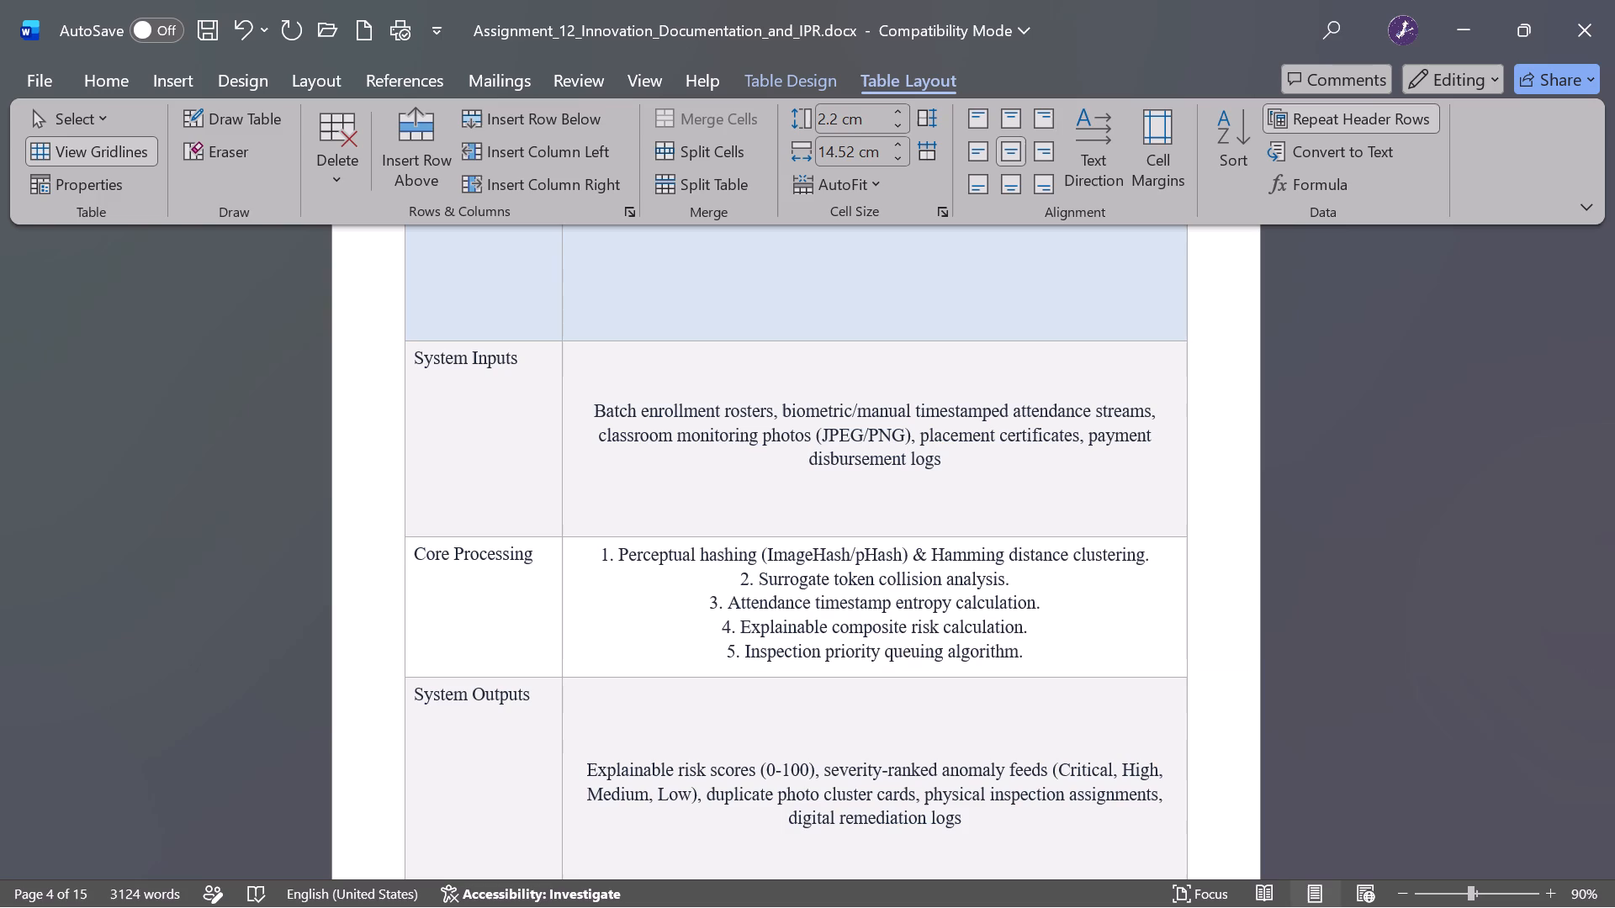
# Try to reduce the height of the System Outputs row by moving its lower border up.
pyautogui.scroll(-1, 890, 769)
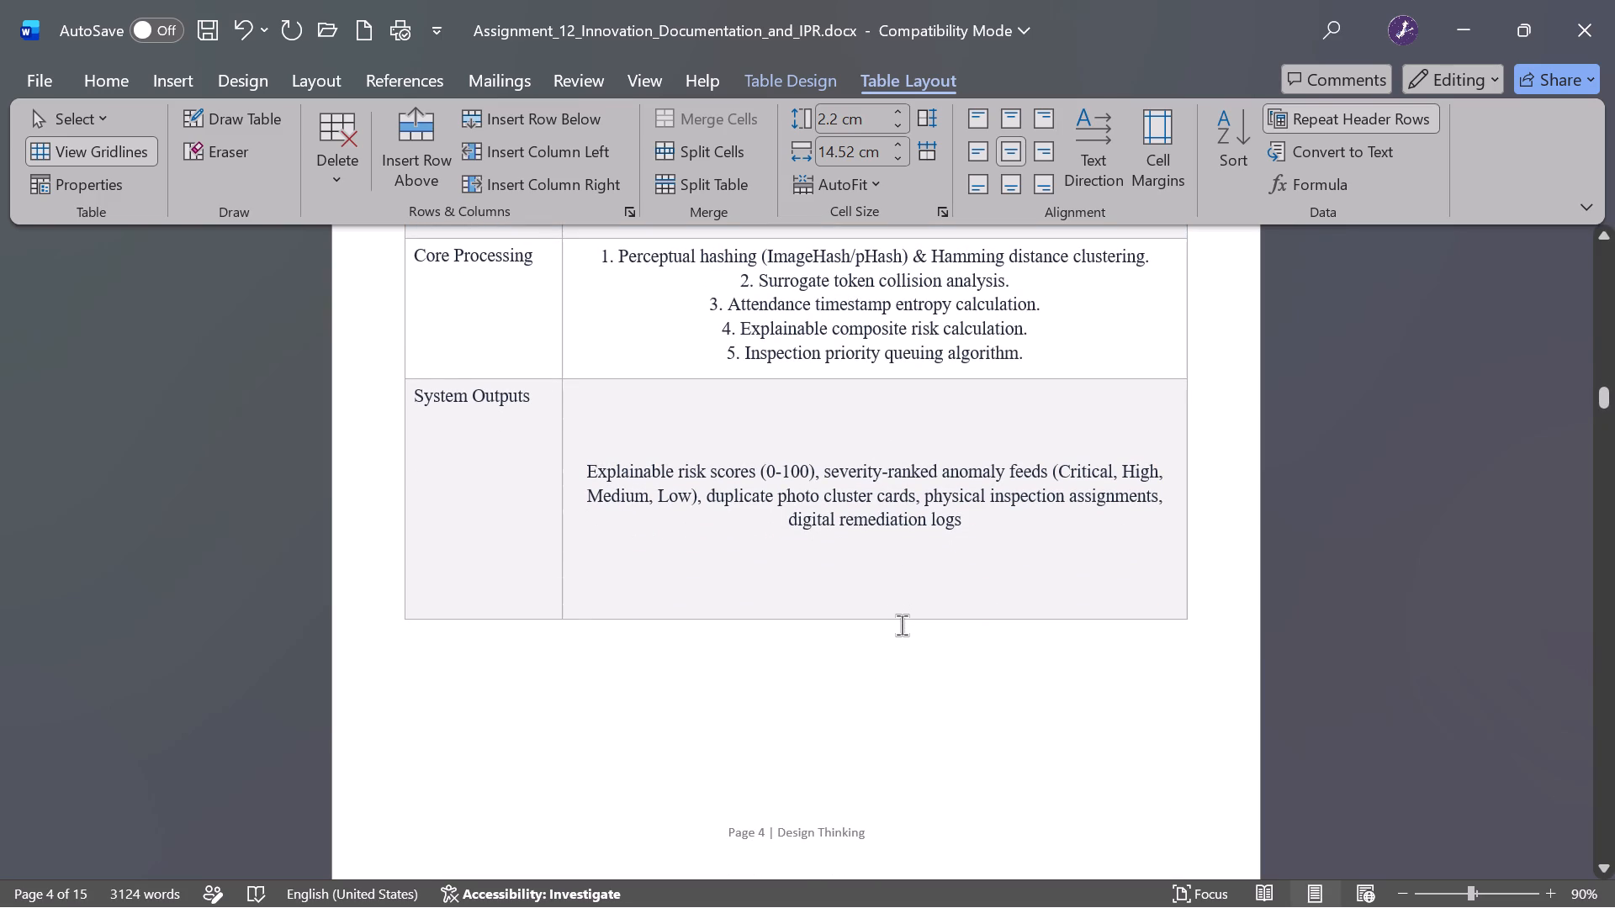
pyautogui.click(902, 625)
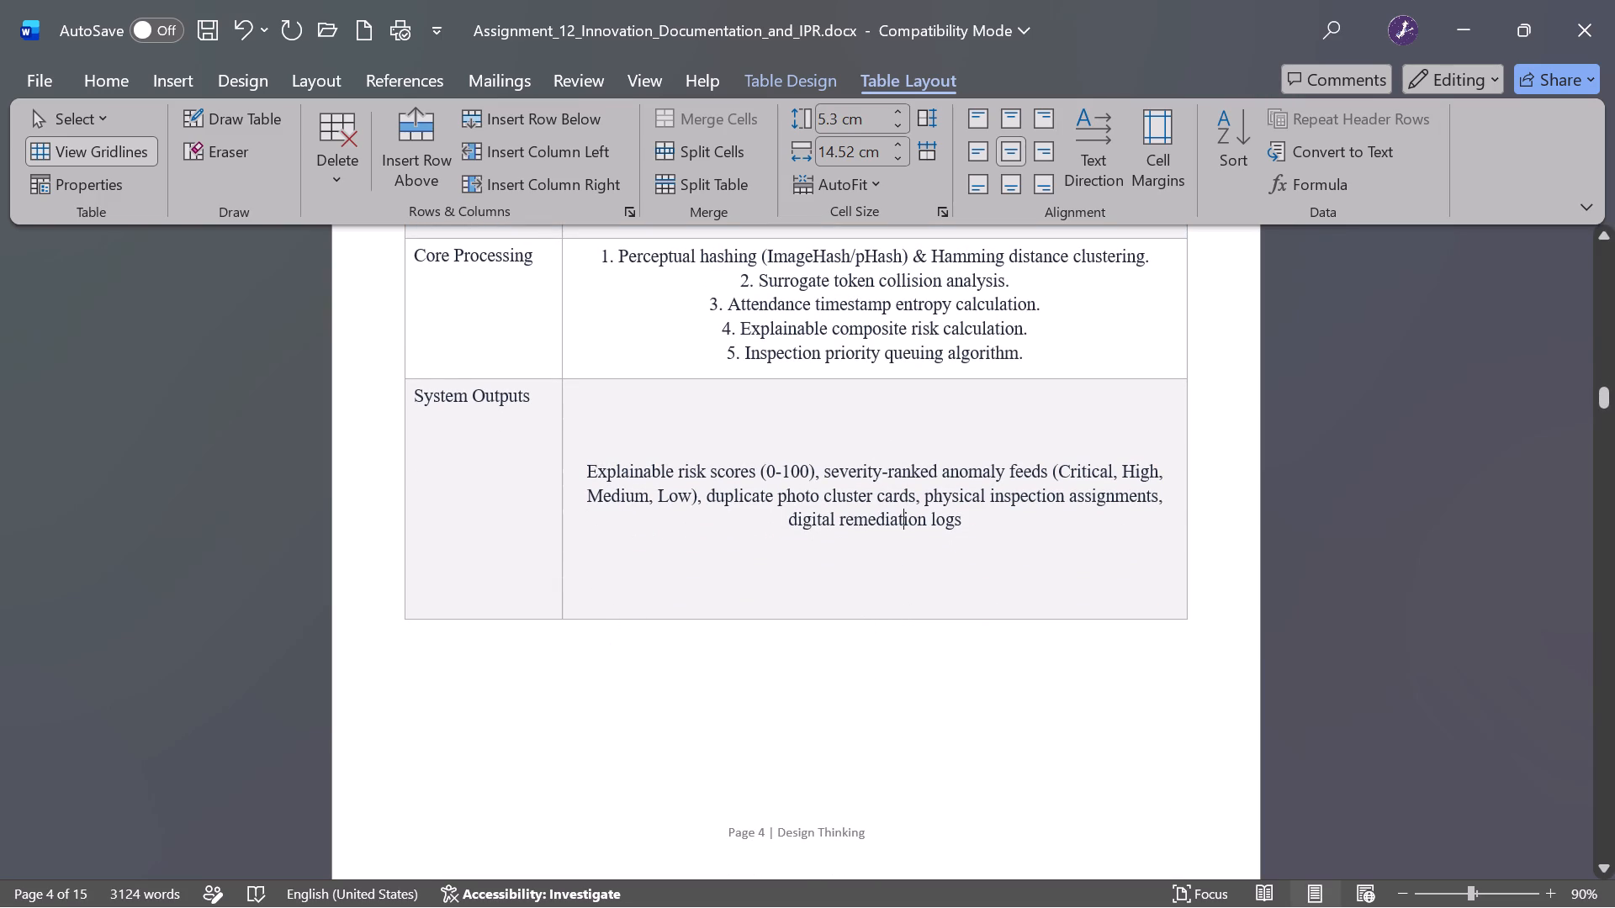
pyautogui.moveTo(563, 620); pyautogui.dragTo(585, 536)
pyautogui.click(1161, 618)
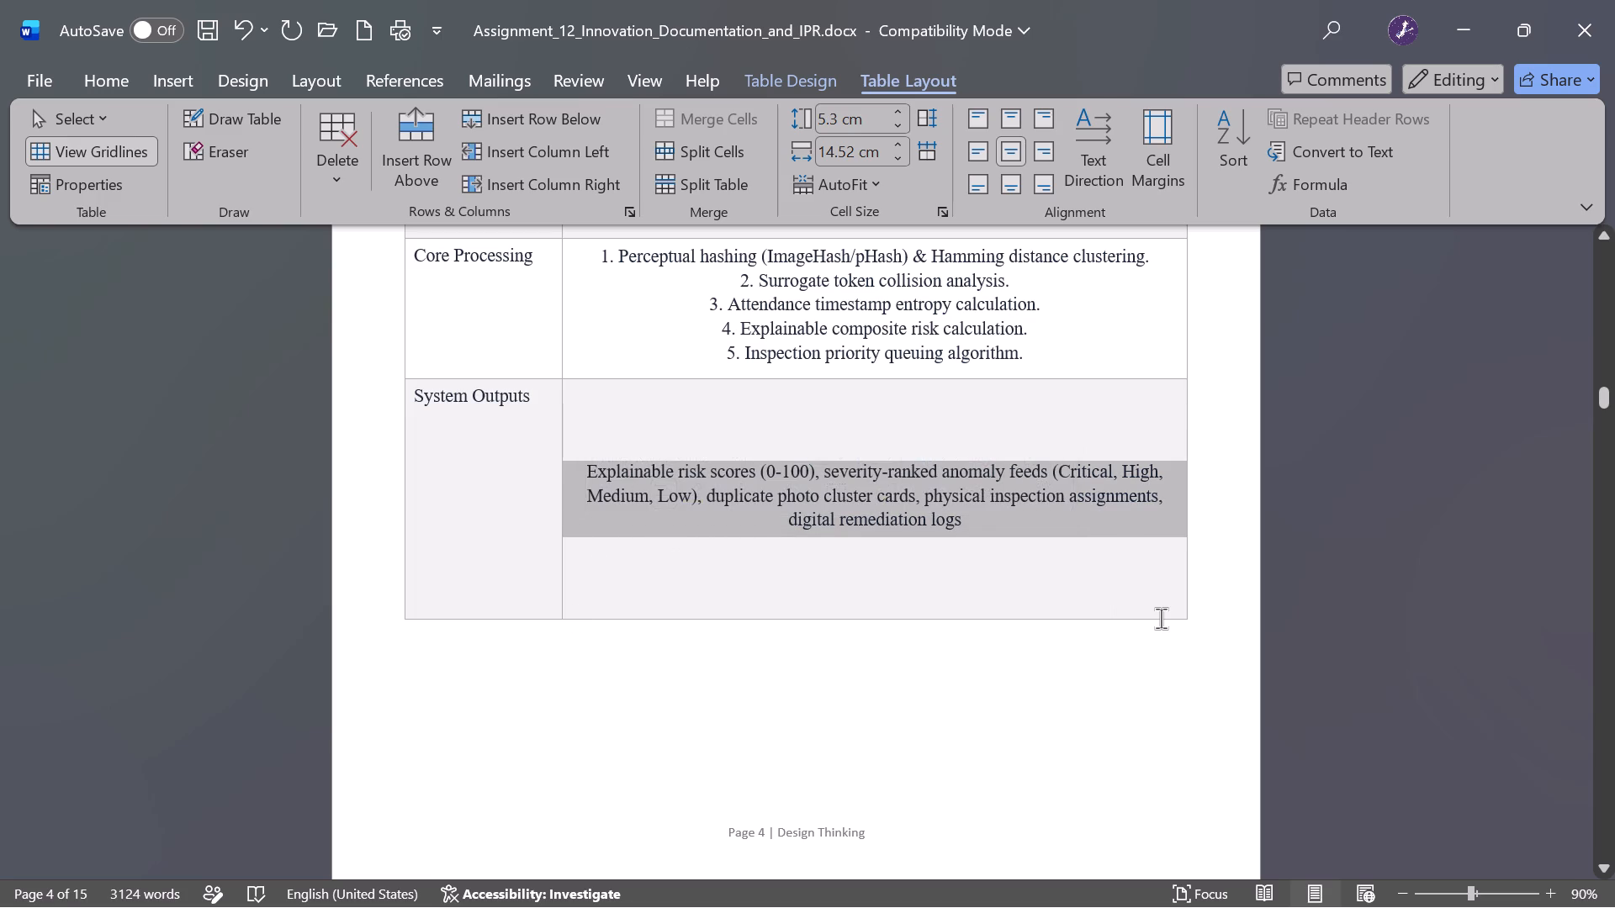
# Reduce the Current Development Status row to the height of its three-line text by moving its lower border up.
pyautogui.scroll(-1, 1104, 742)
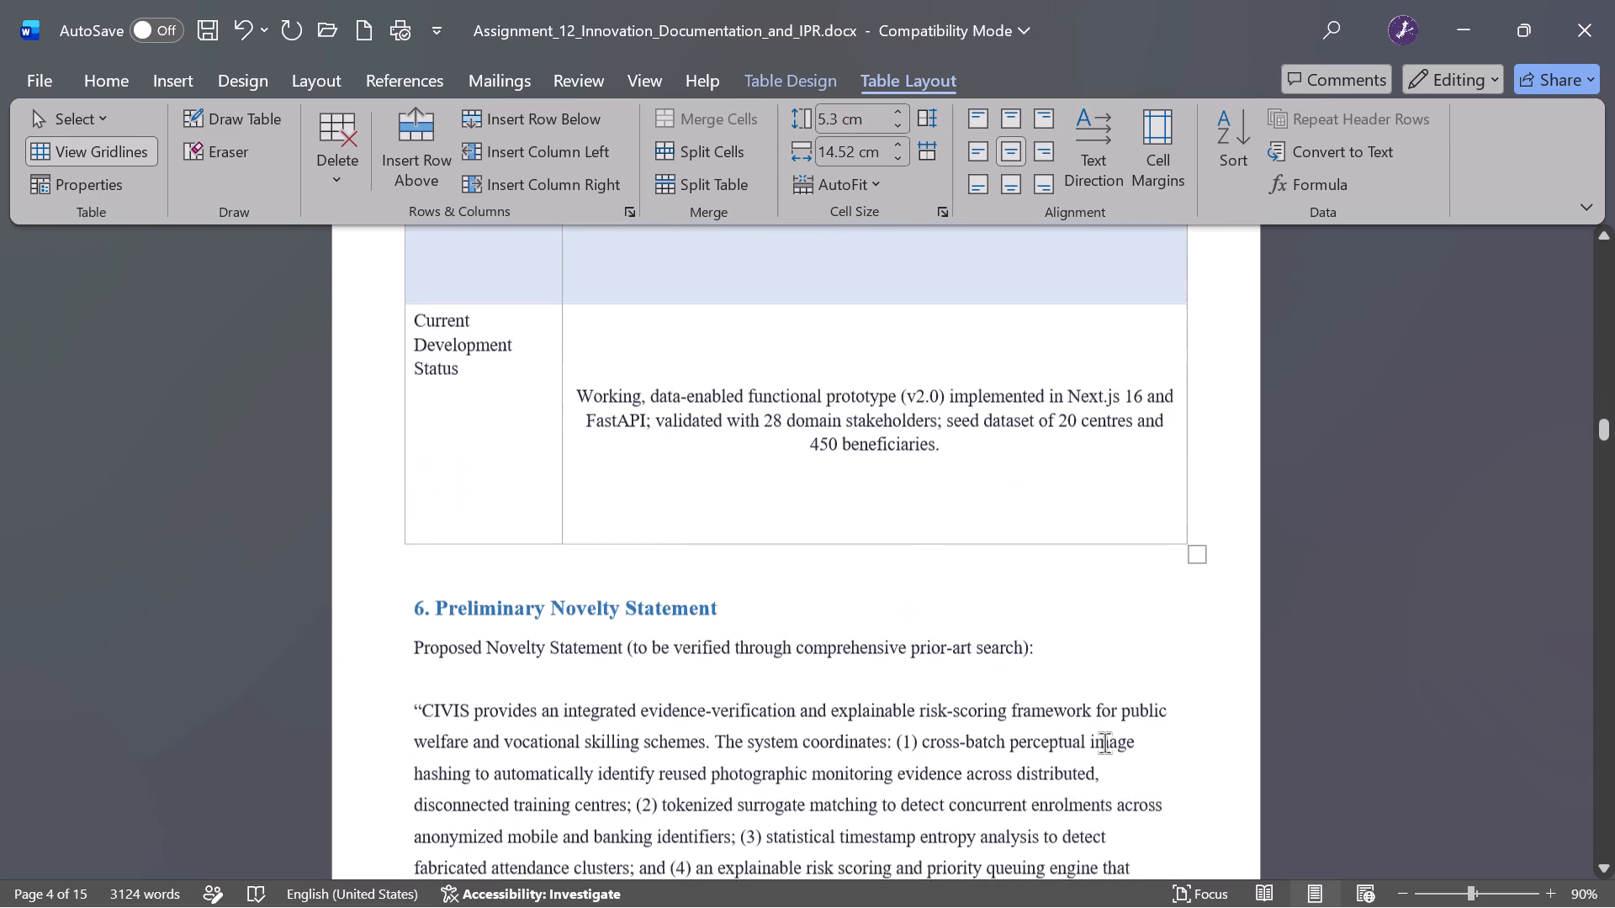
pyautogui.scroll(-1, 1104, 742)
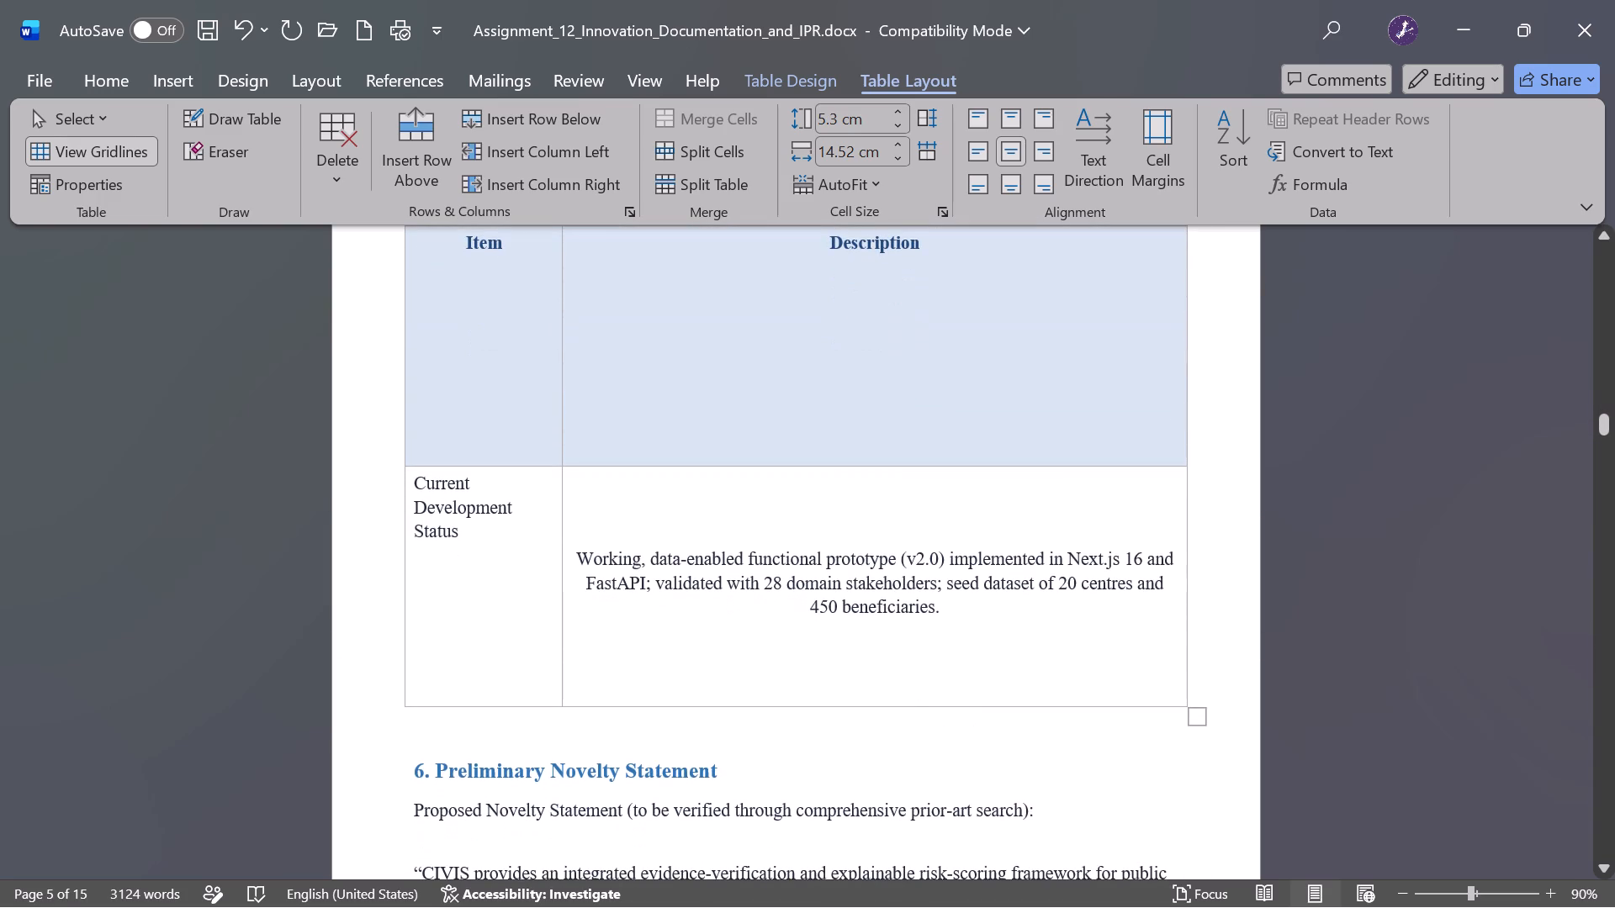
pyautogui.moveTo(908, 701); pyautogui.dragTo(929, 484)
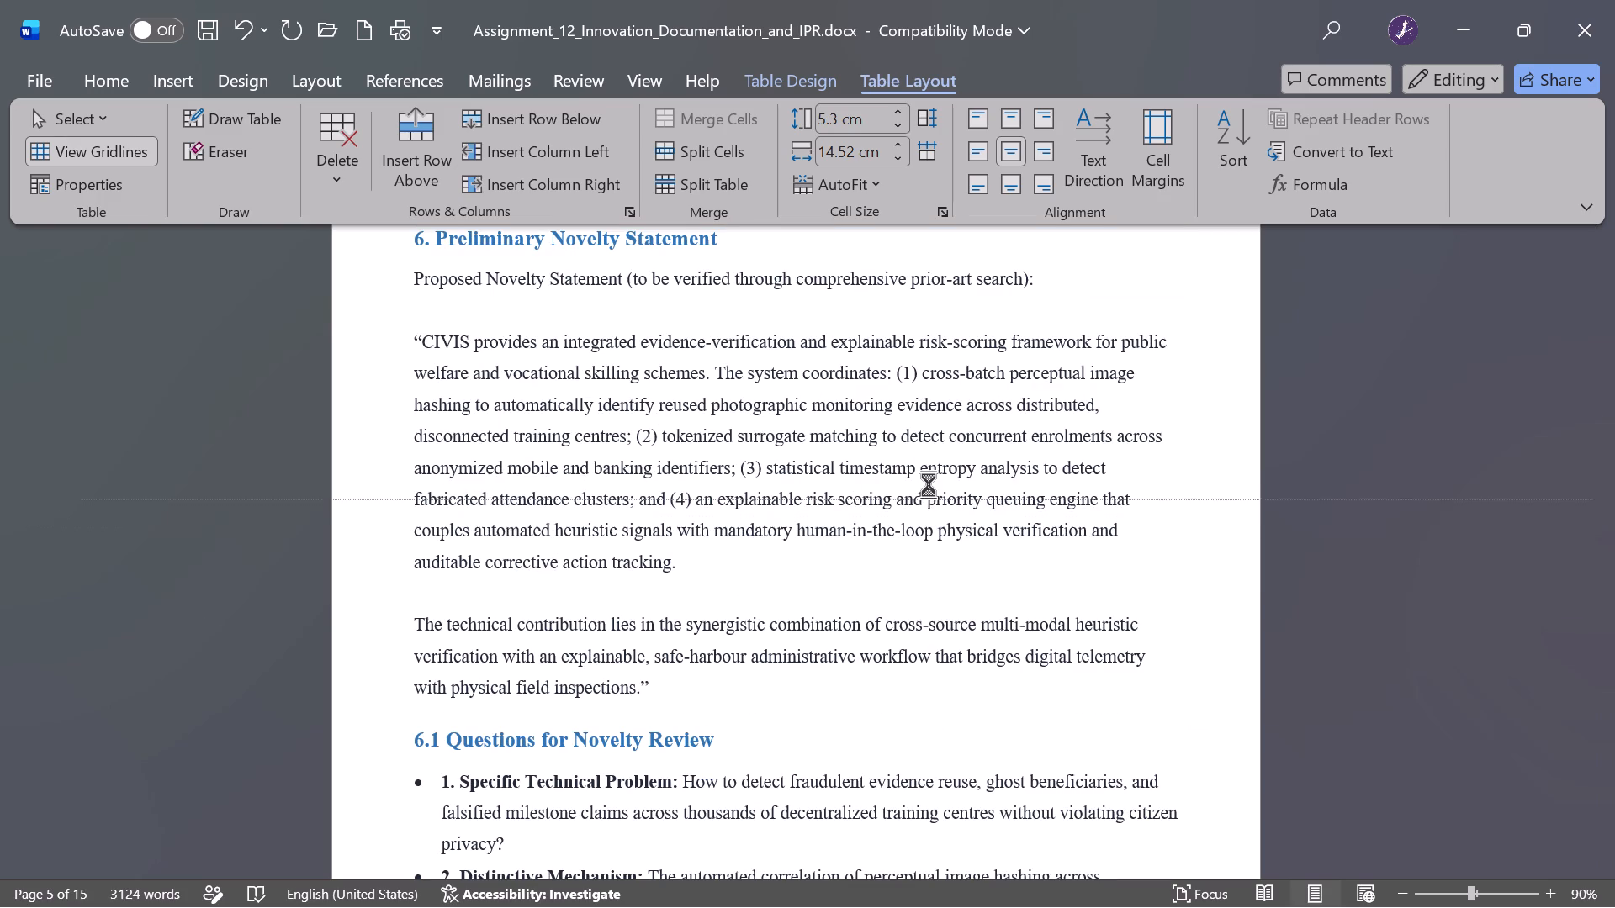
pyautogui.moveTo(929, 484); pyautogui.dragTo(929, 482)
# Examine how the summary table's rows are spread over the pages in a multi-page view at 40% zoom.
pyautogui.scroll(2, 929, 482)
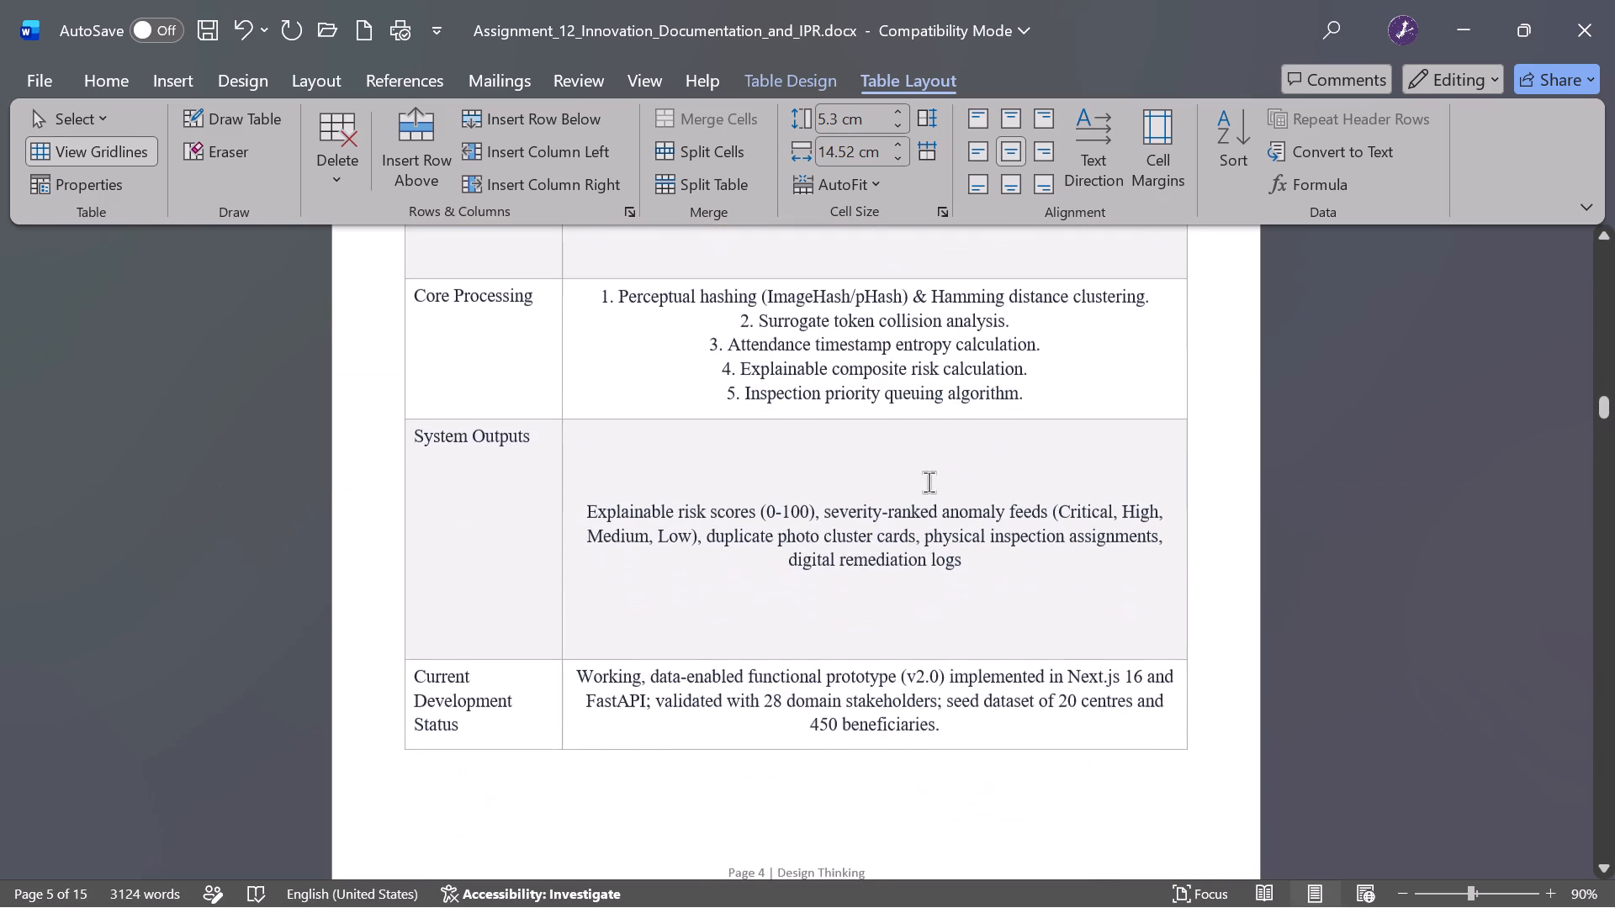
pyautogui.scroll(2, 929, 482)
pyautogui.keyDown('ctrl'); pyautogui.scroll(-3, 929, 482); pyautogui.keyUp('ctrl')
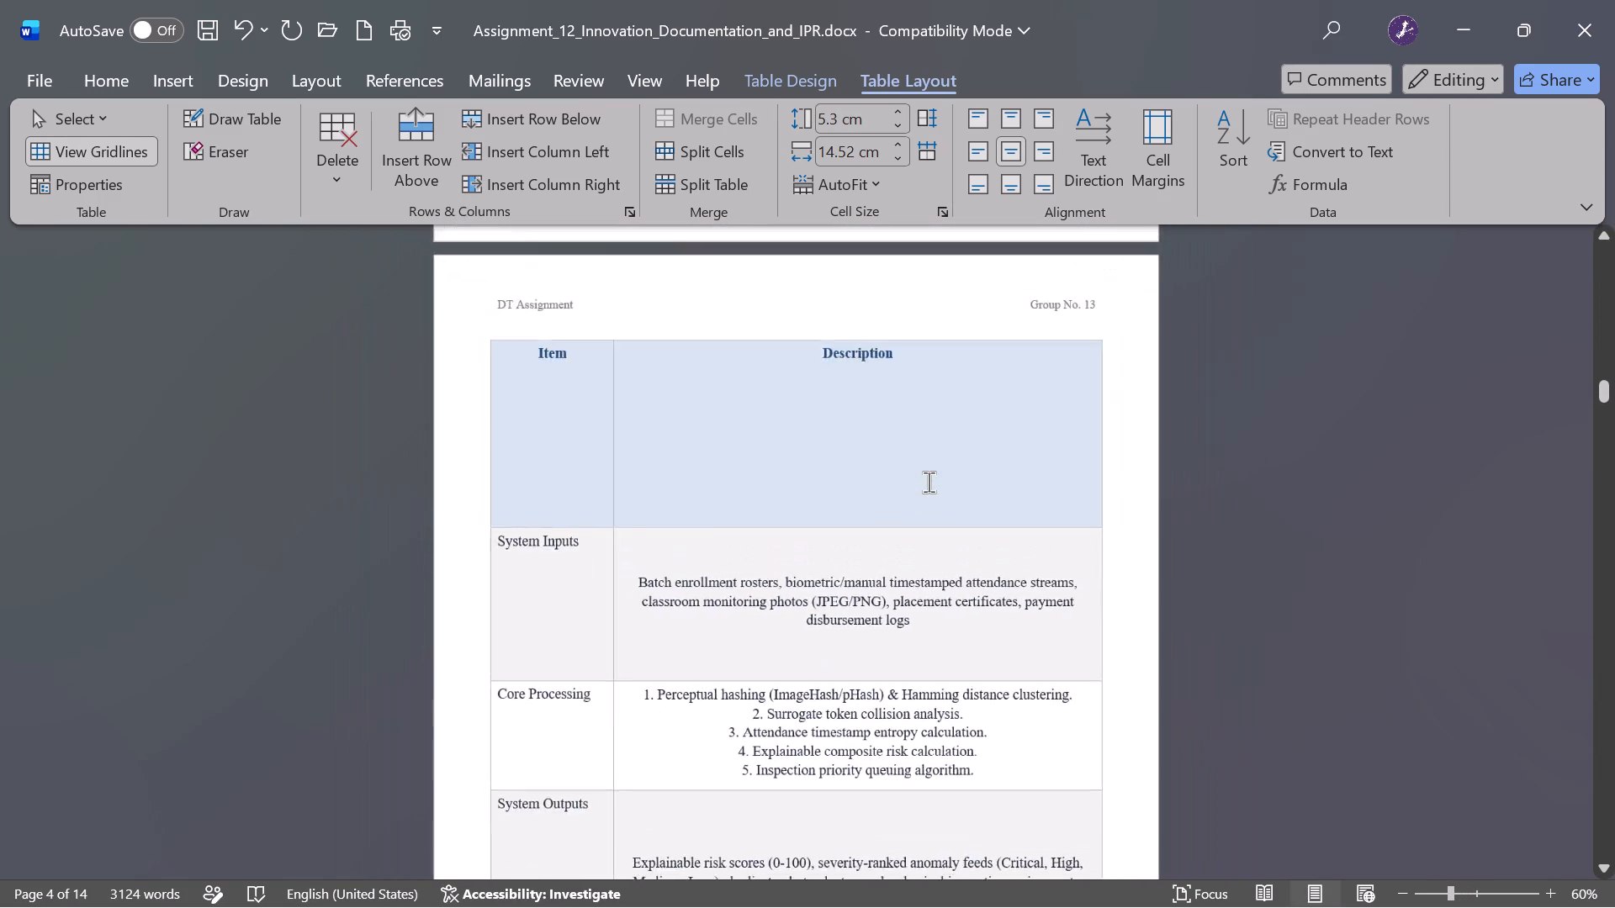
pyautogui.keyDown('ctrl'); pyautogui.scroll(-2, 929, 482); pyautogui.keyUp('ctrl')
pyautogui.scroll(1, 929, 482)
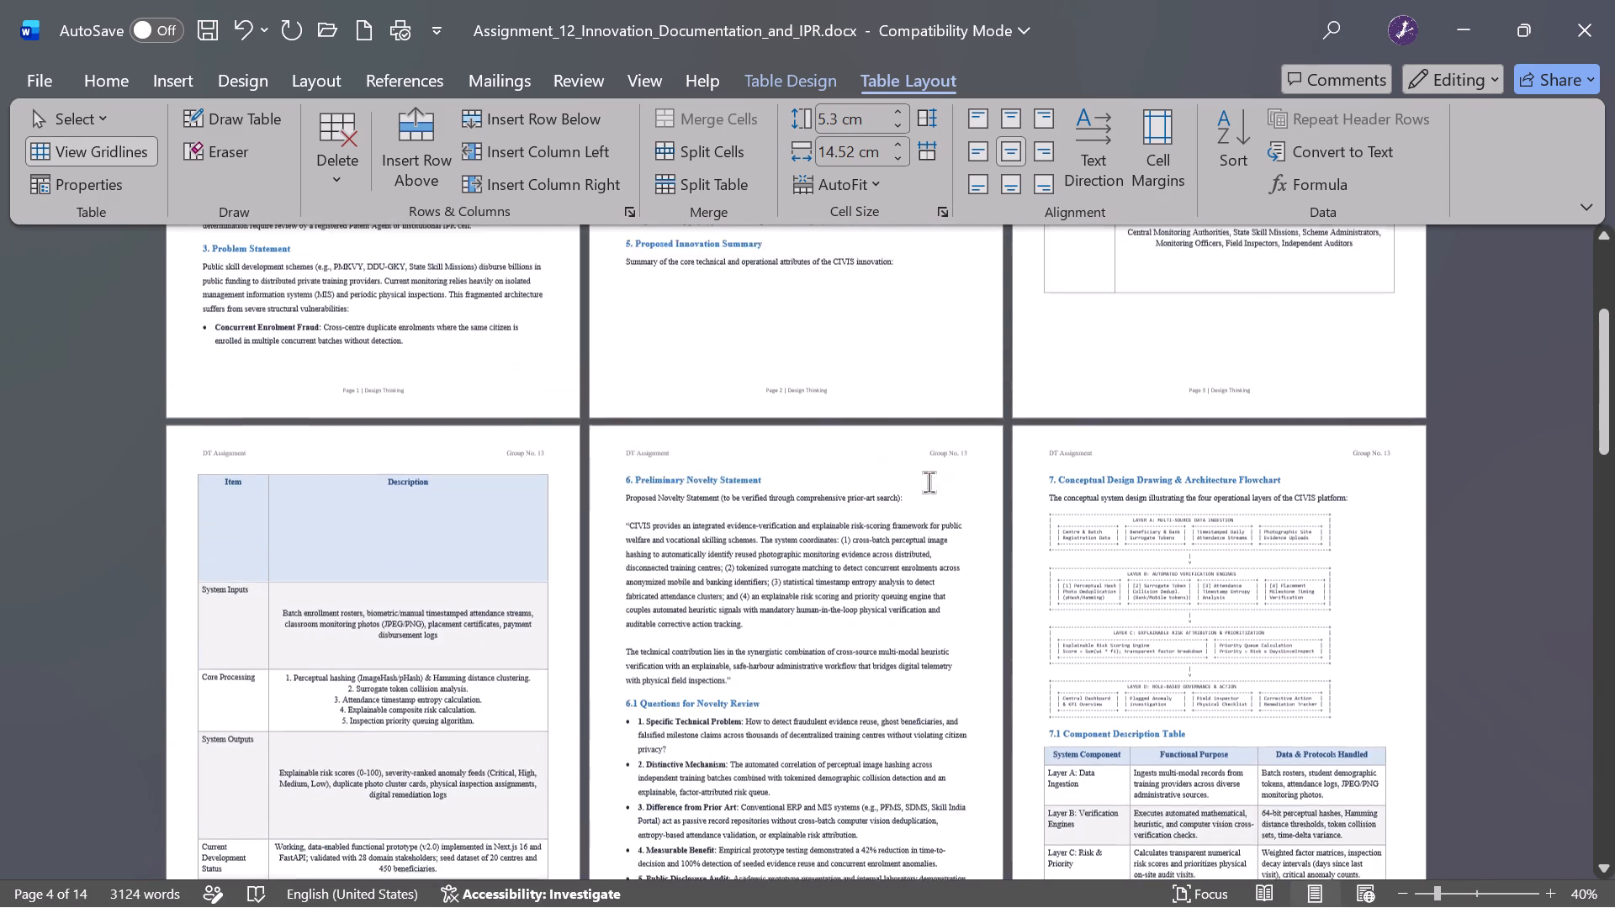
pyautogui.scroll(1, 929, 482)
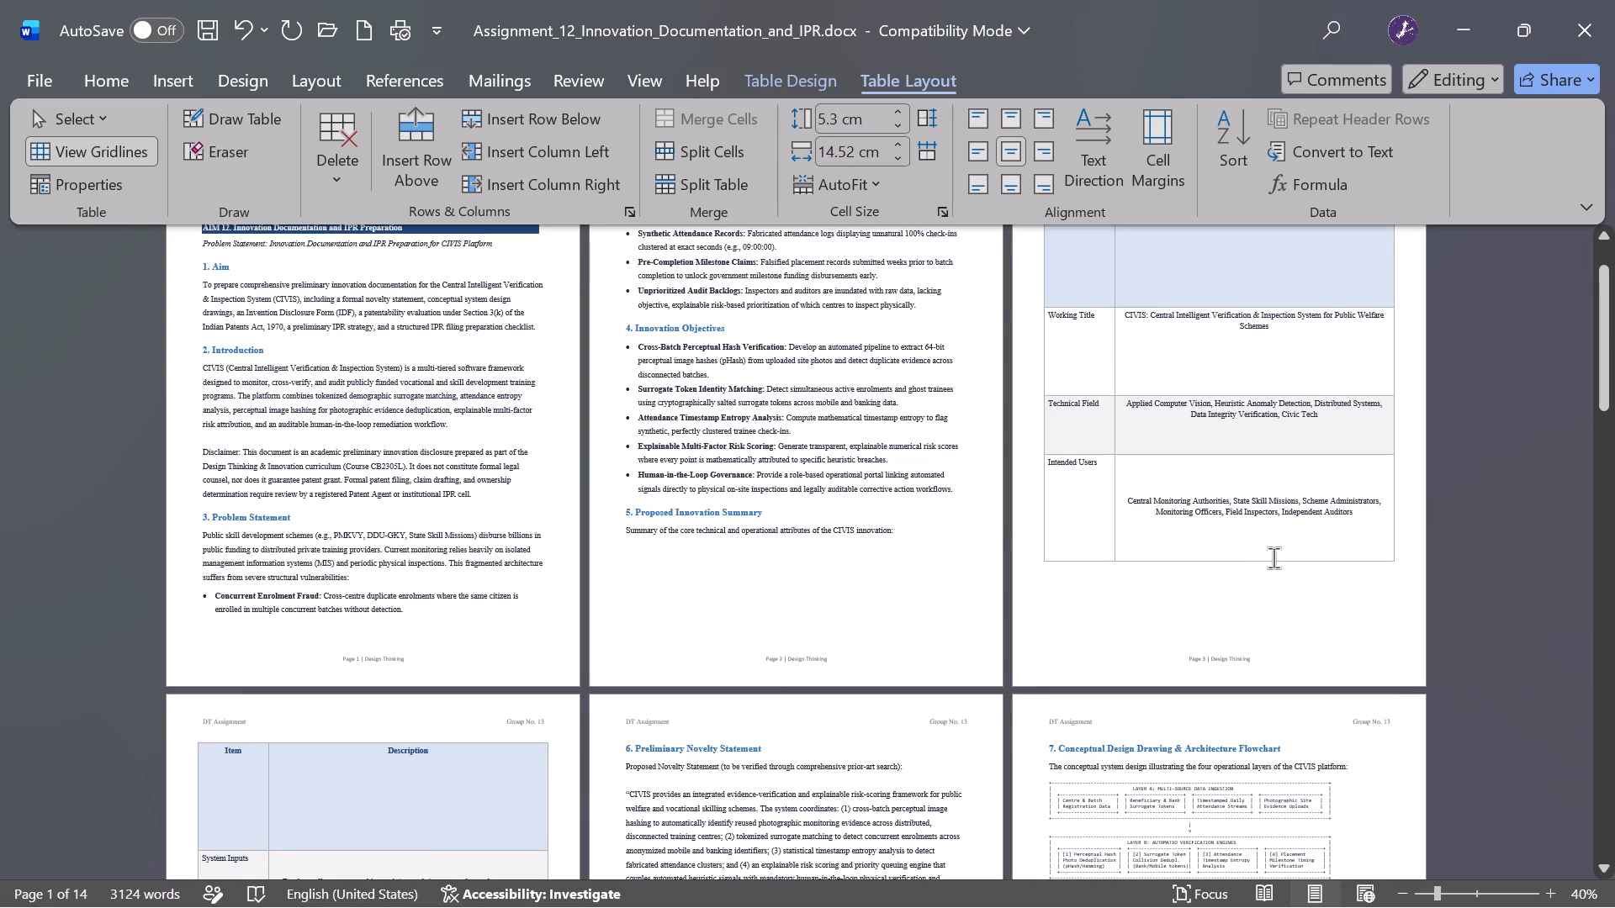
pyautogui.scroll(-1, 1273, 557)
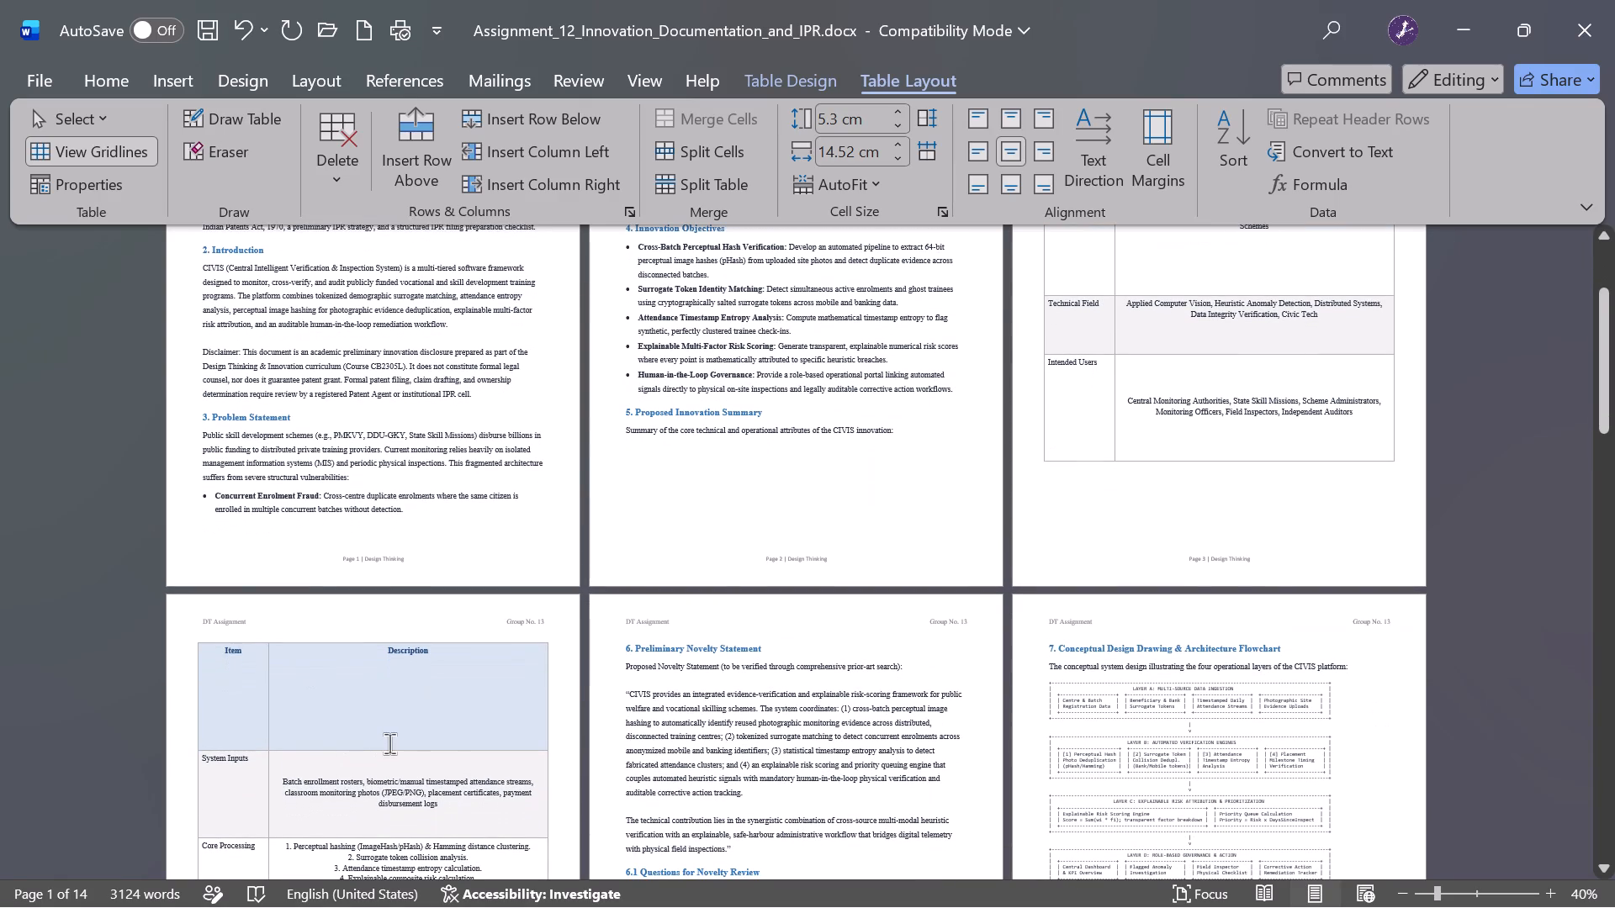
pyautogui.scroll(-1, 389, 743)
pyautogui.scroll(-1, 488, 730)
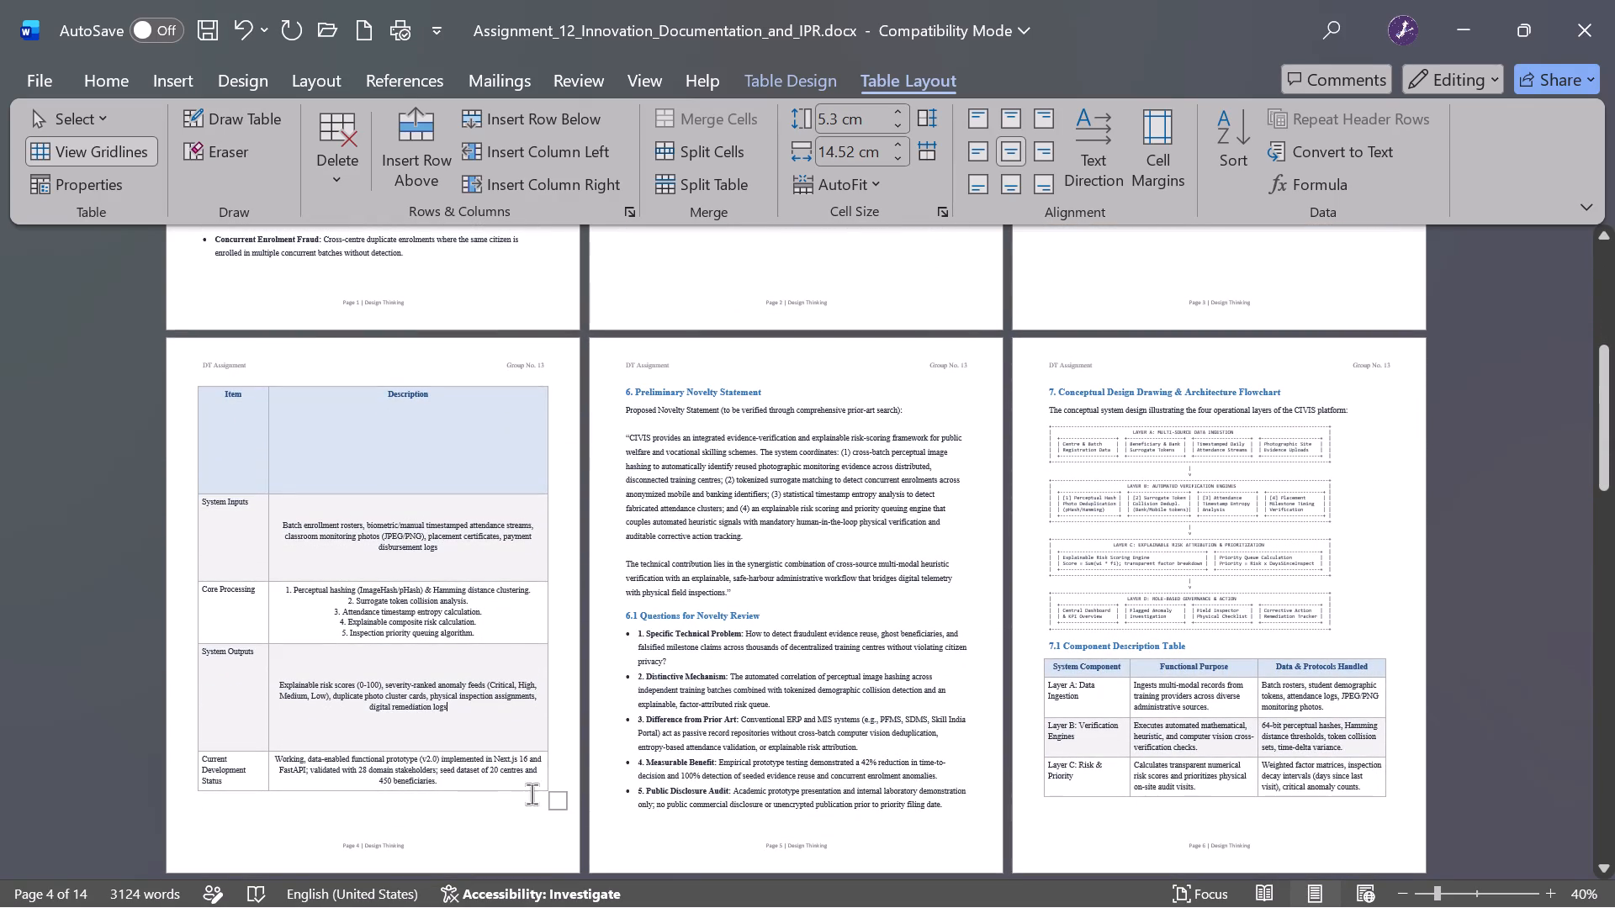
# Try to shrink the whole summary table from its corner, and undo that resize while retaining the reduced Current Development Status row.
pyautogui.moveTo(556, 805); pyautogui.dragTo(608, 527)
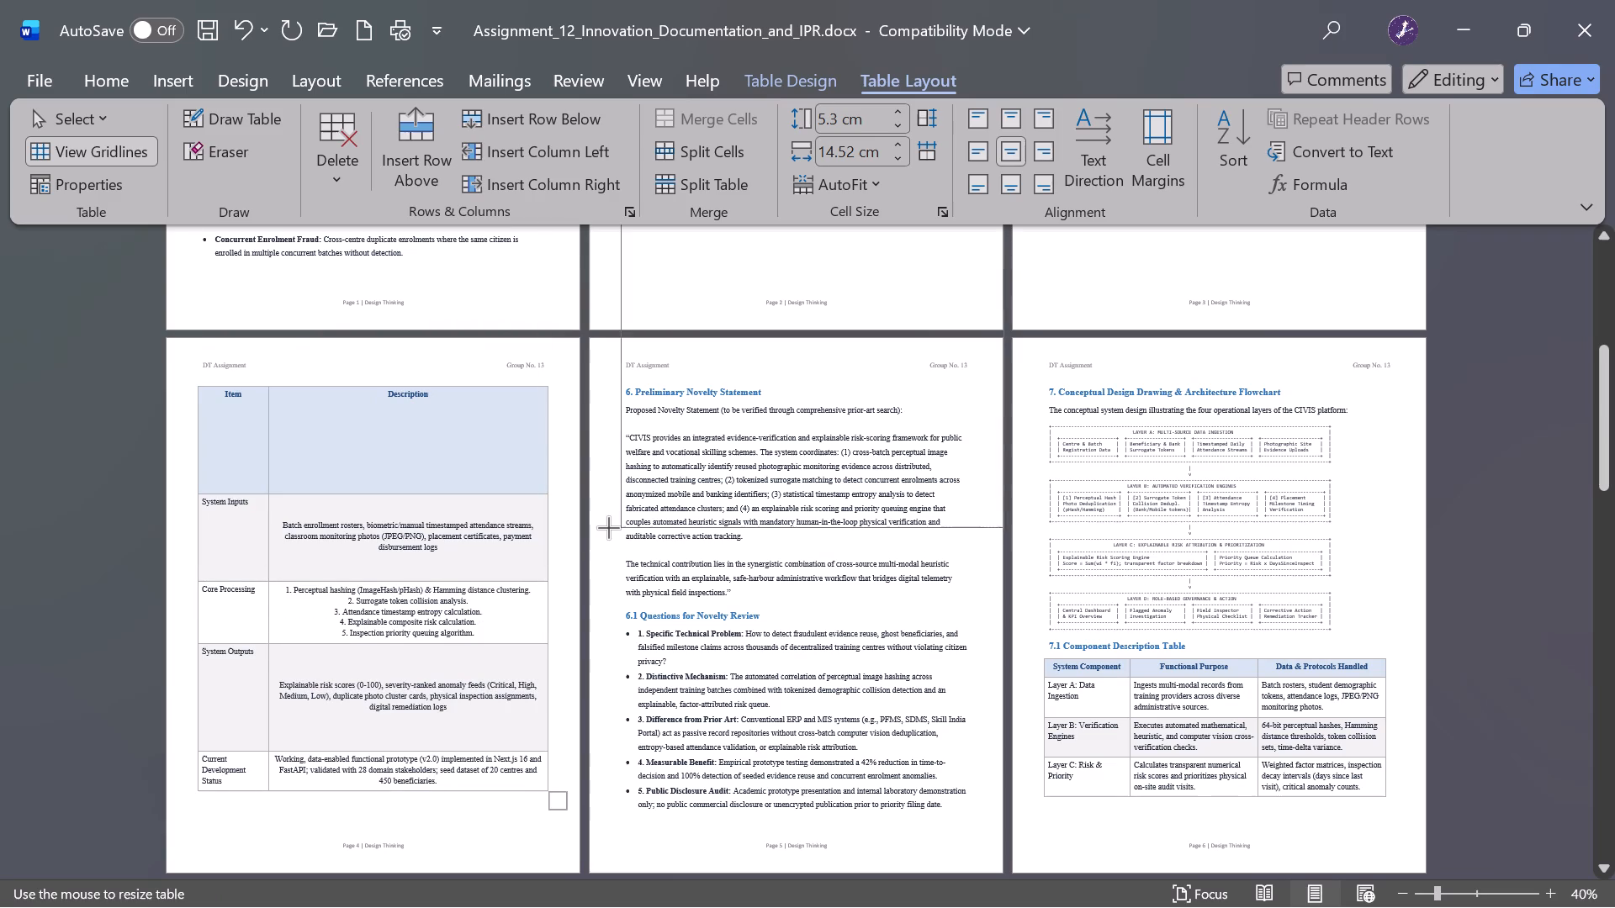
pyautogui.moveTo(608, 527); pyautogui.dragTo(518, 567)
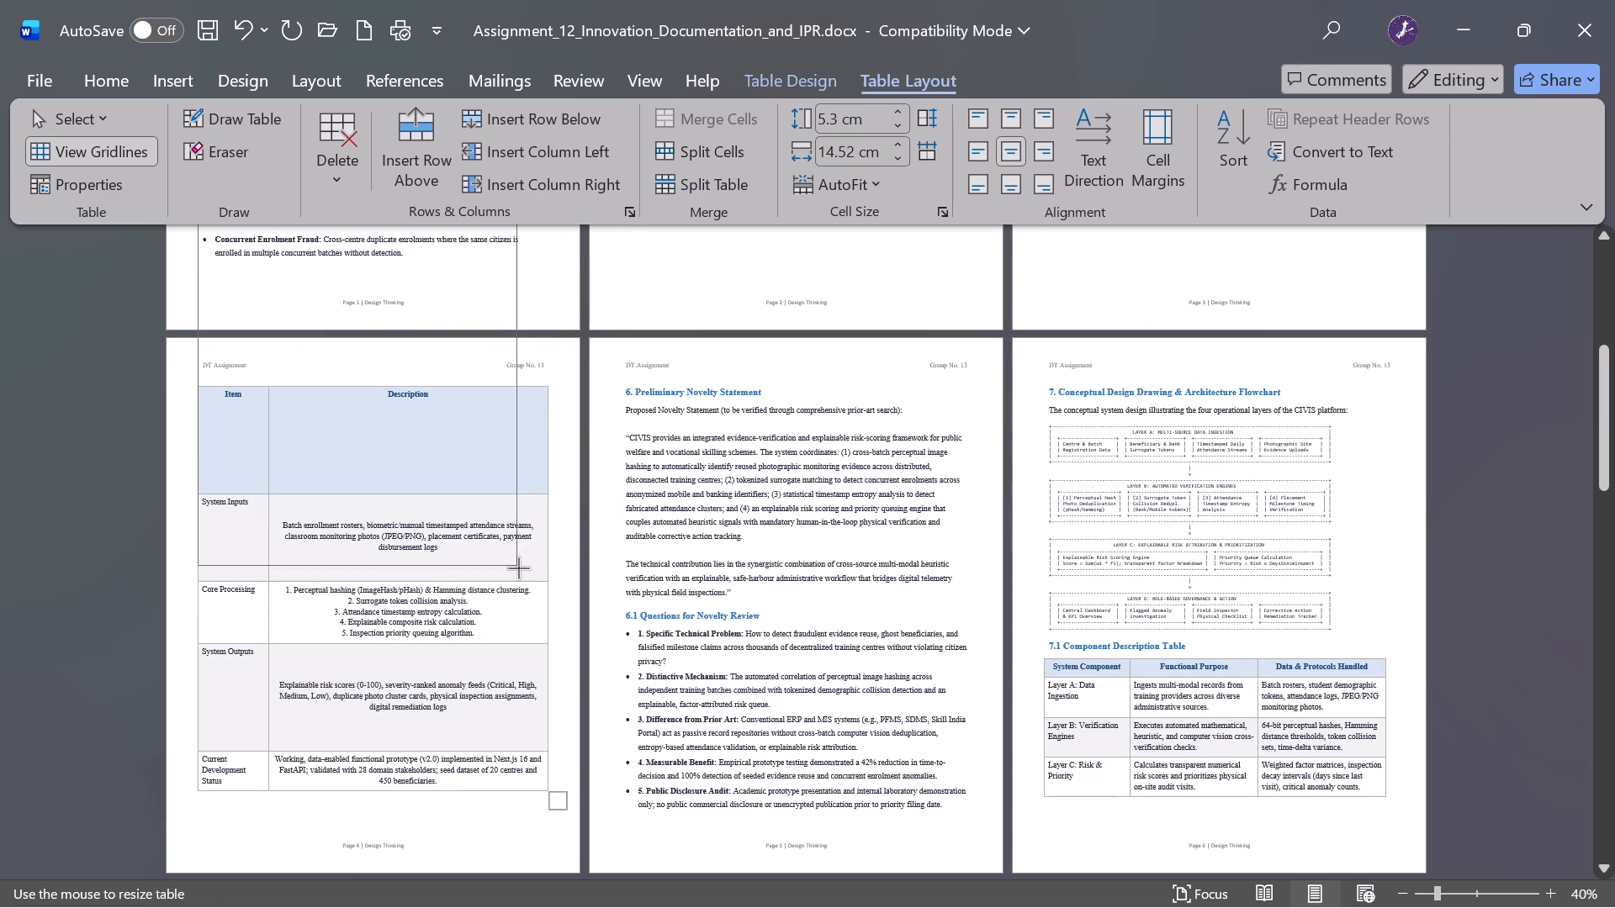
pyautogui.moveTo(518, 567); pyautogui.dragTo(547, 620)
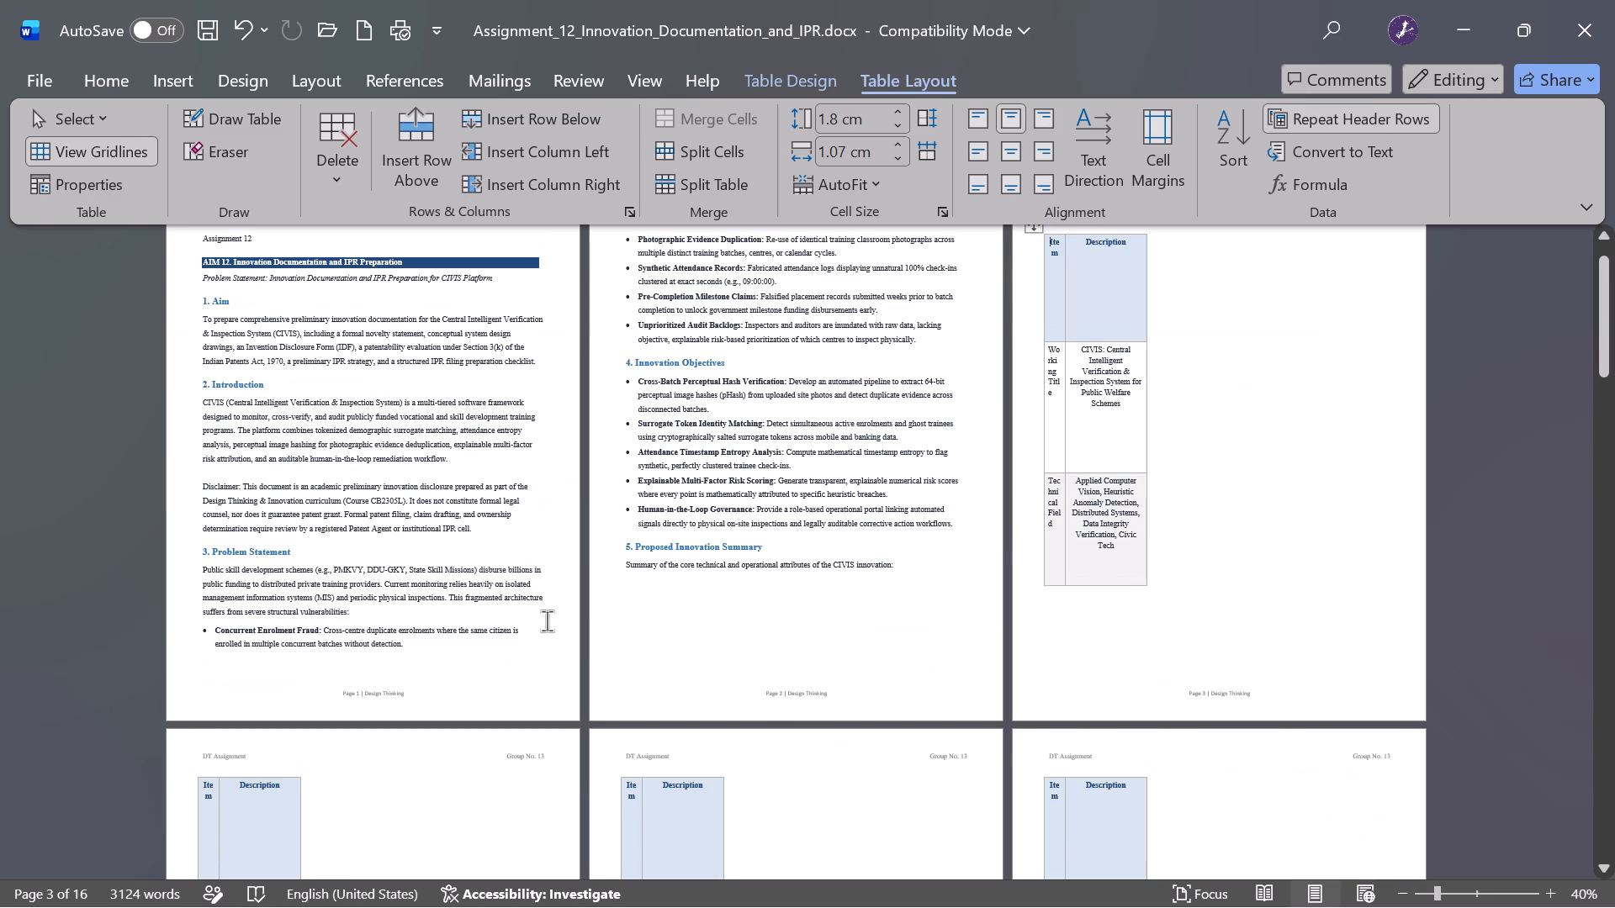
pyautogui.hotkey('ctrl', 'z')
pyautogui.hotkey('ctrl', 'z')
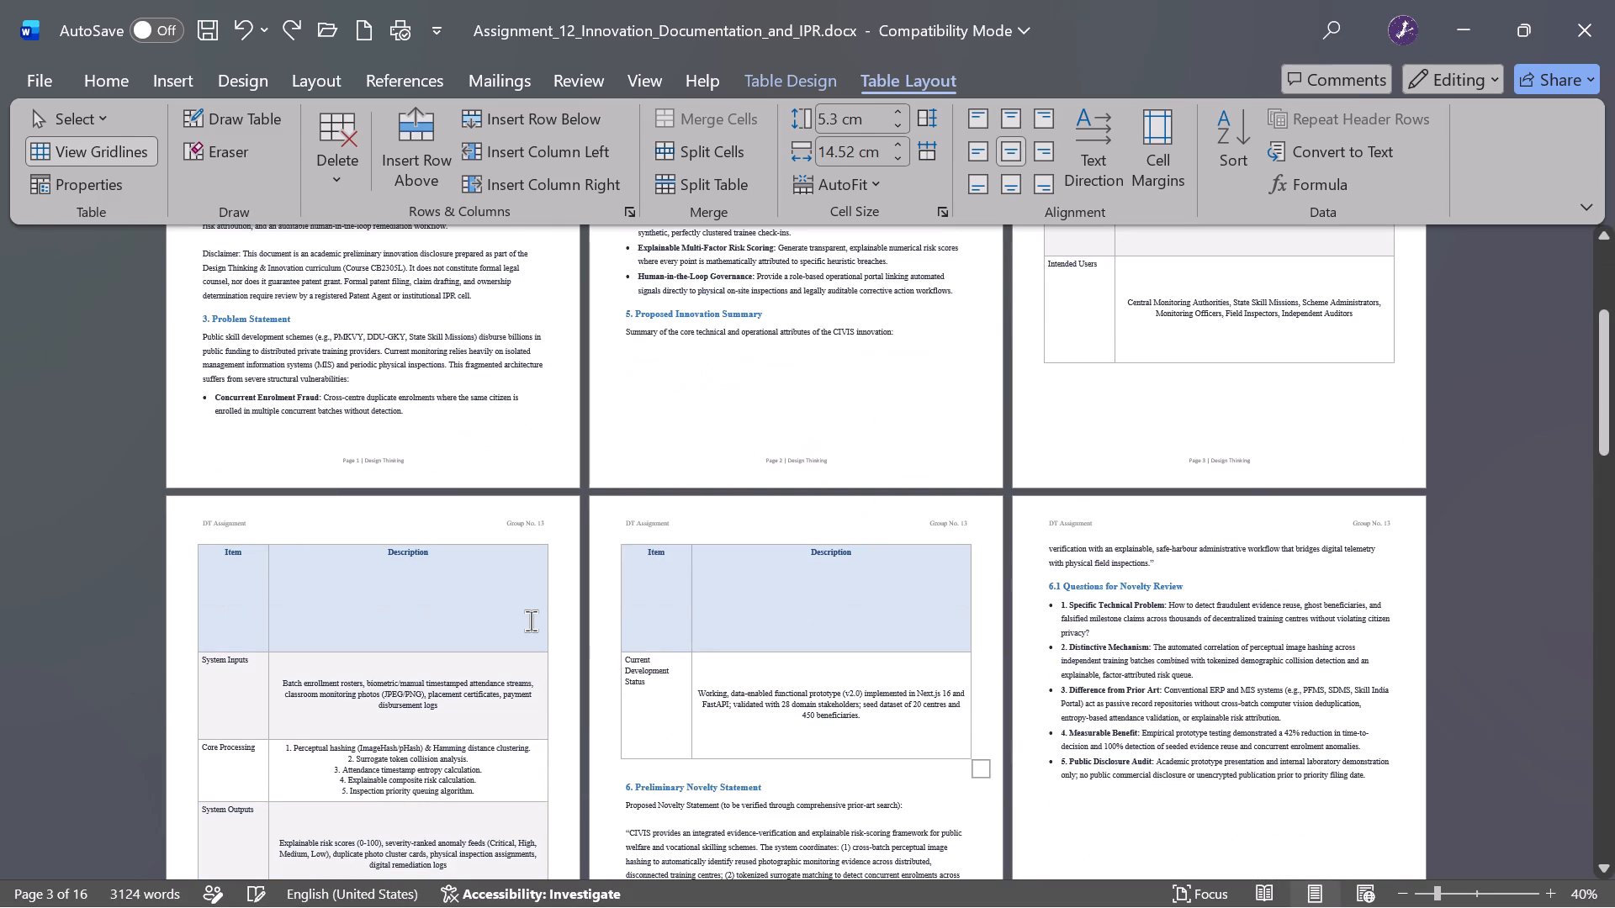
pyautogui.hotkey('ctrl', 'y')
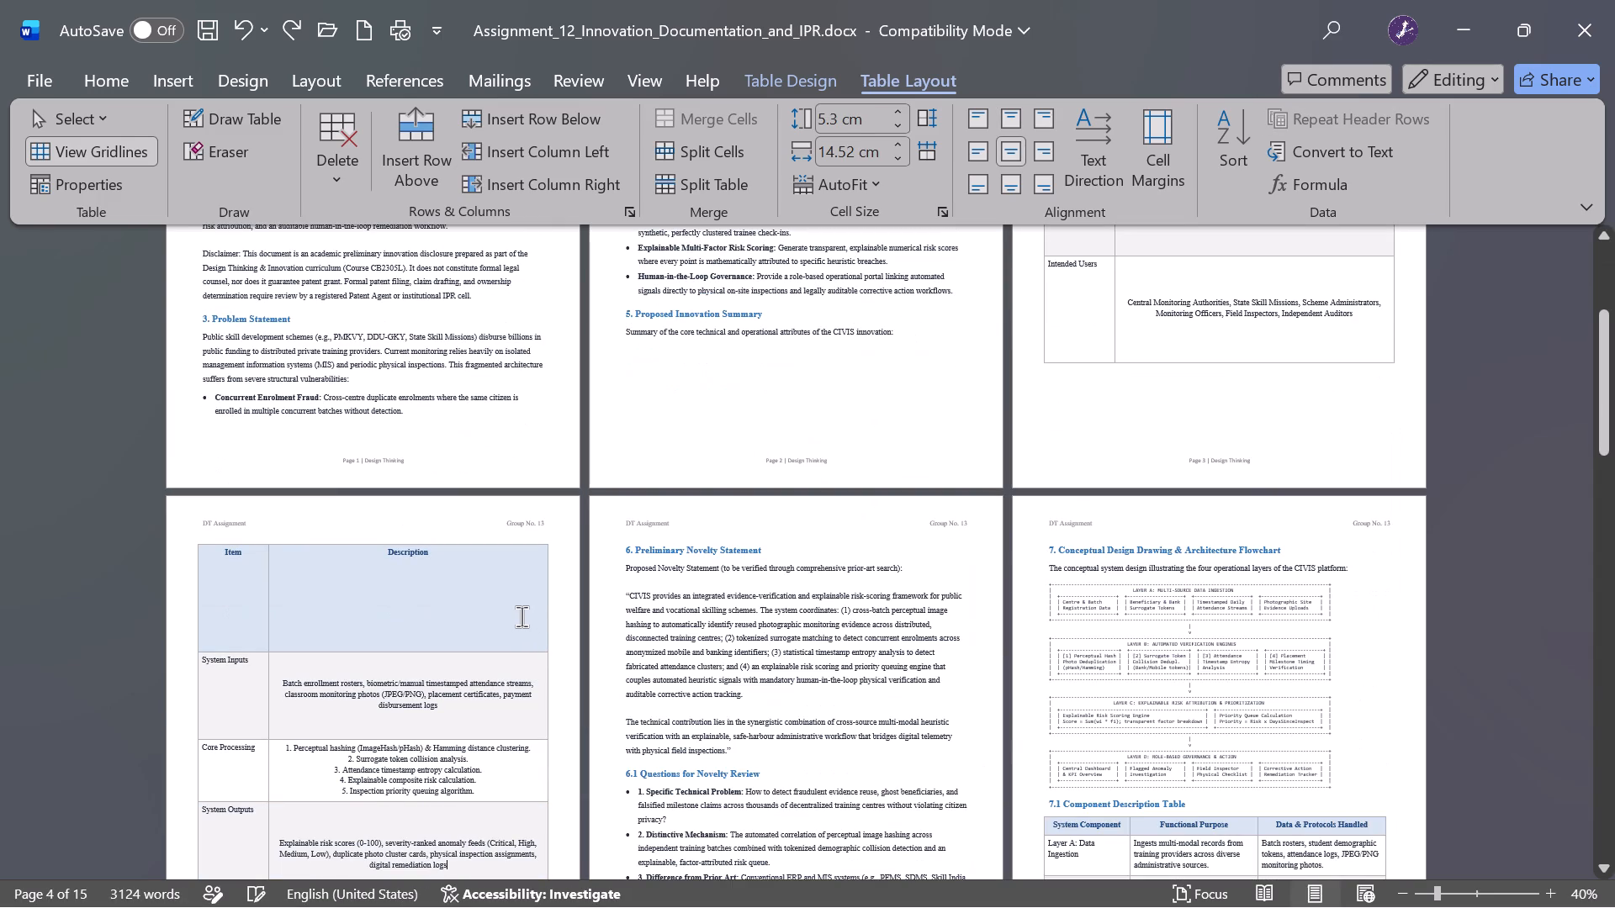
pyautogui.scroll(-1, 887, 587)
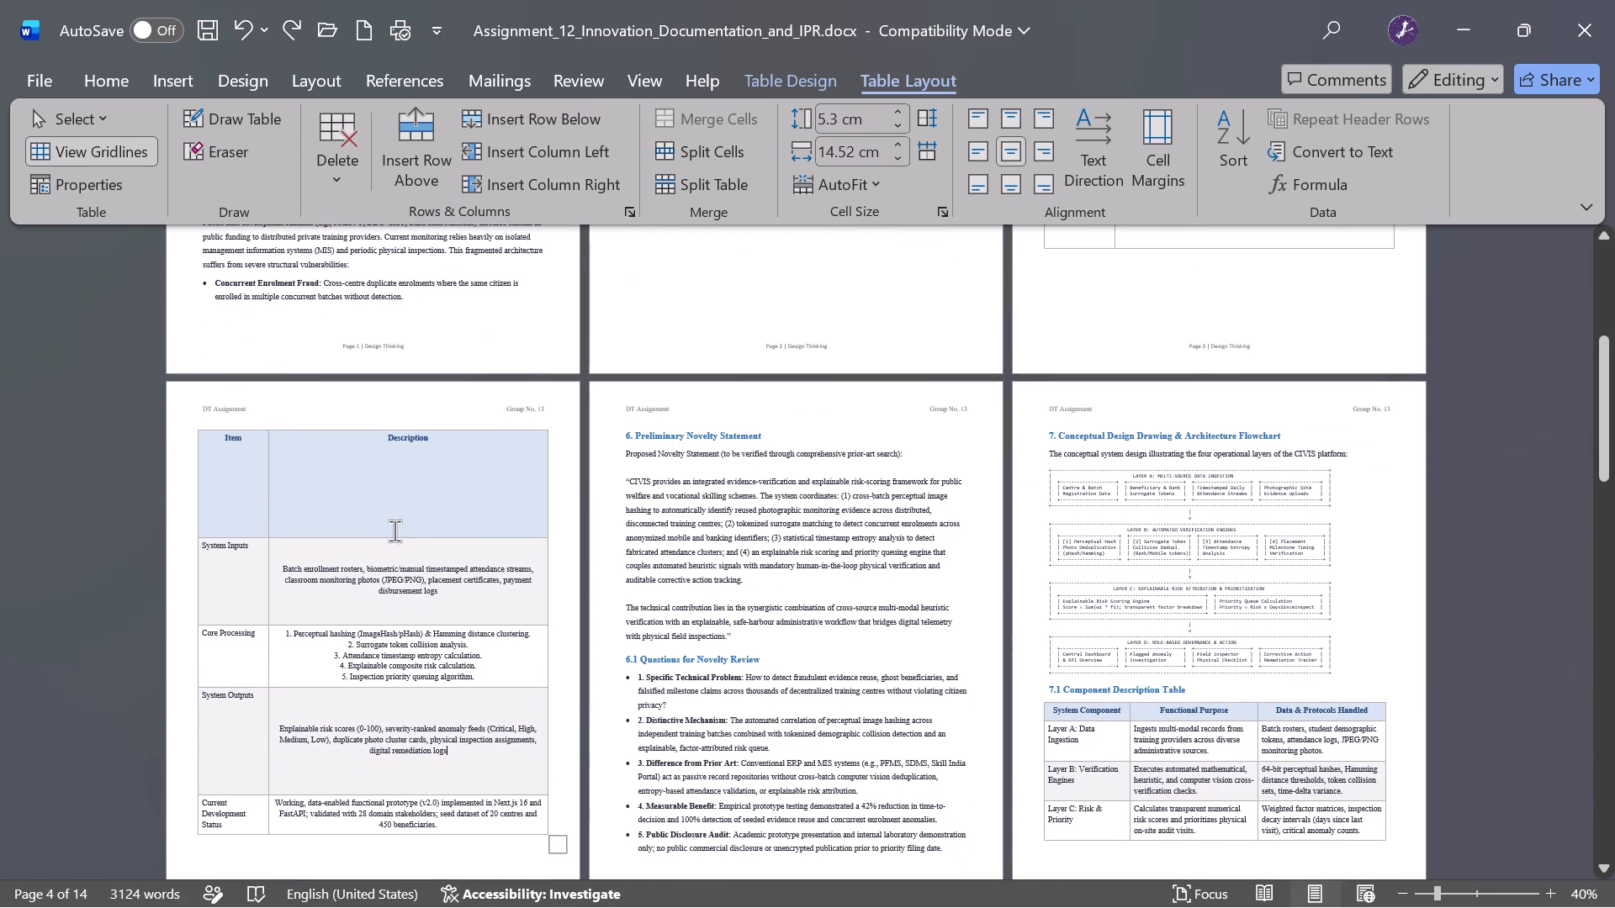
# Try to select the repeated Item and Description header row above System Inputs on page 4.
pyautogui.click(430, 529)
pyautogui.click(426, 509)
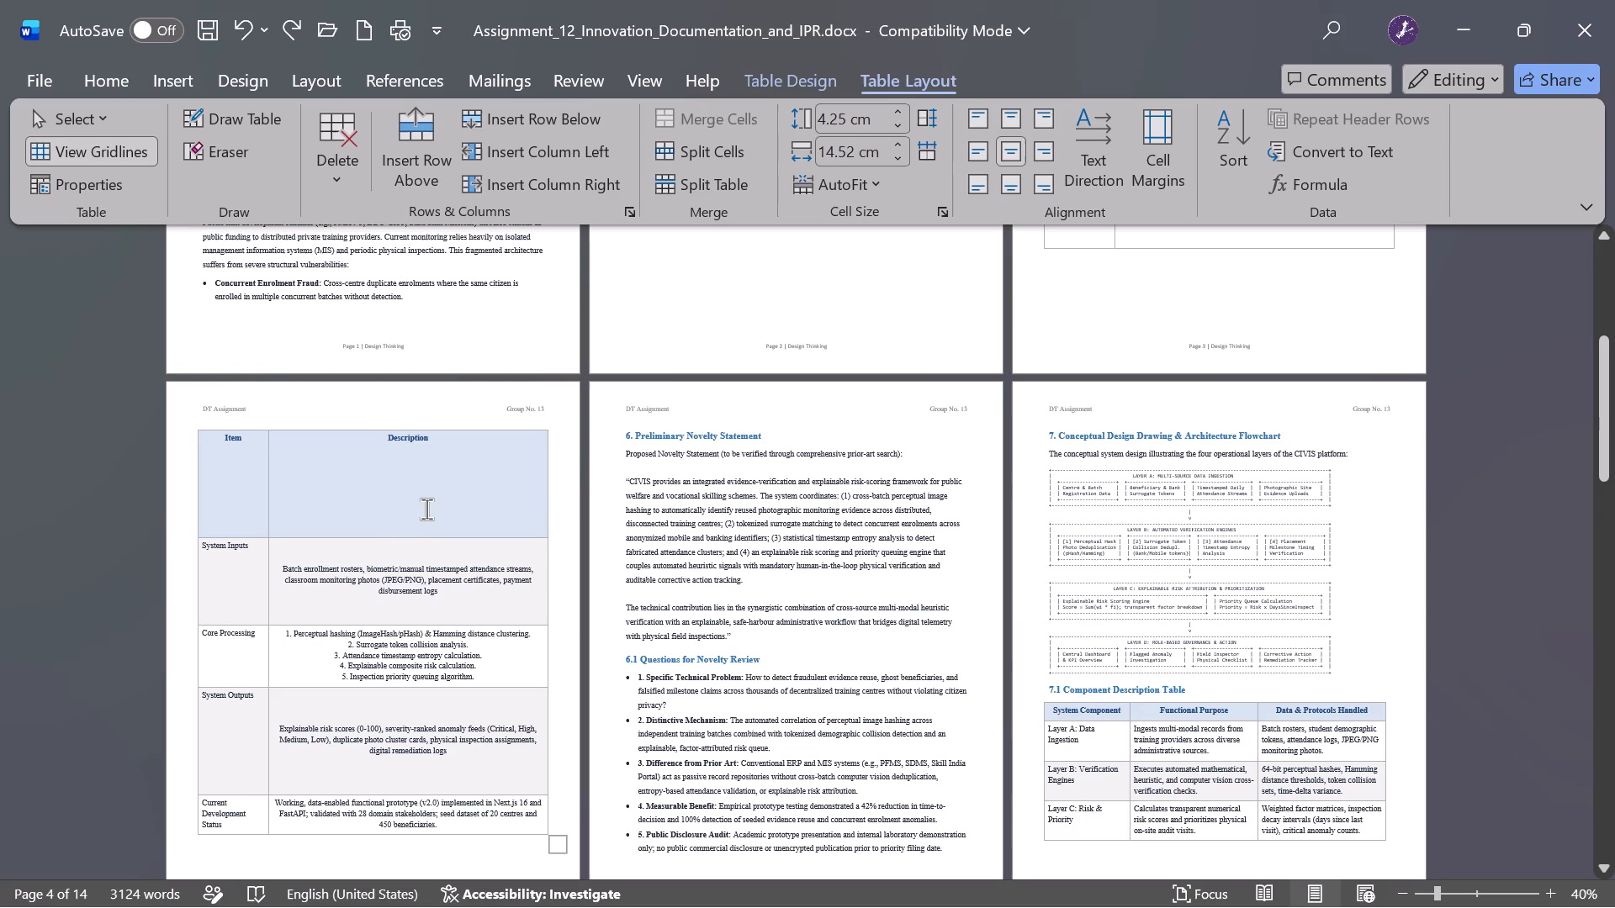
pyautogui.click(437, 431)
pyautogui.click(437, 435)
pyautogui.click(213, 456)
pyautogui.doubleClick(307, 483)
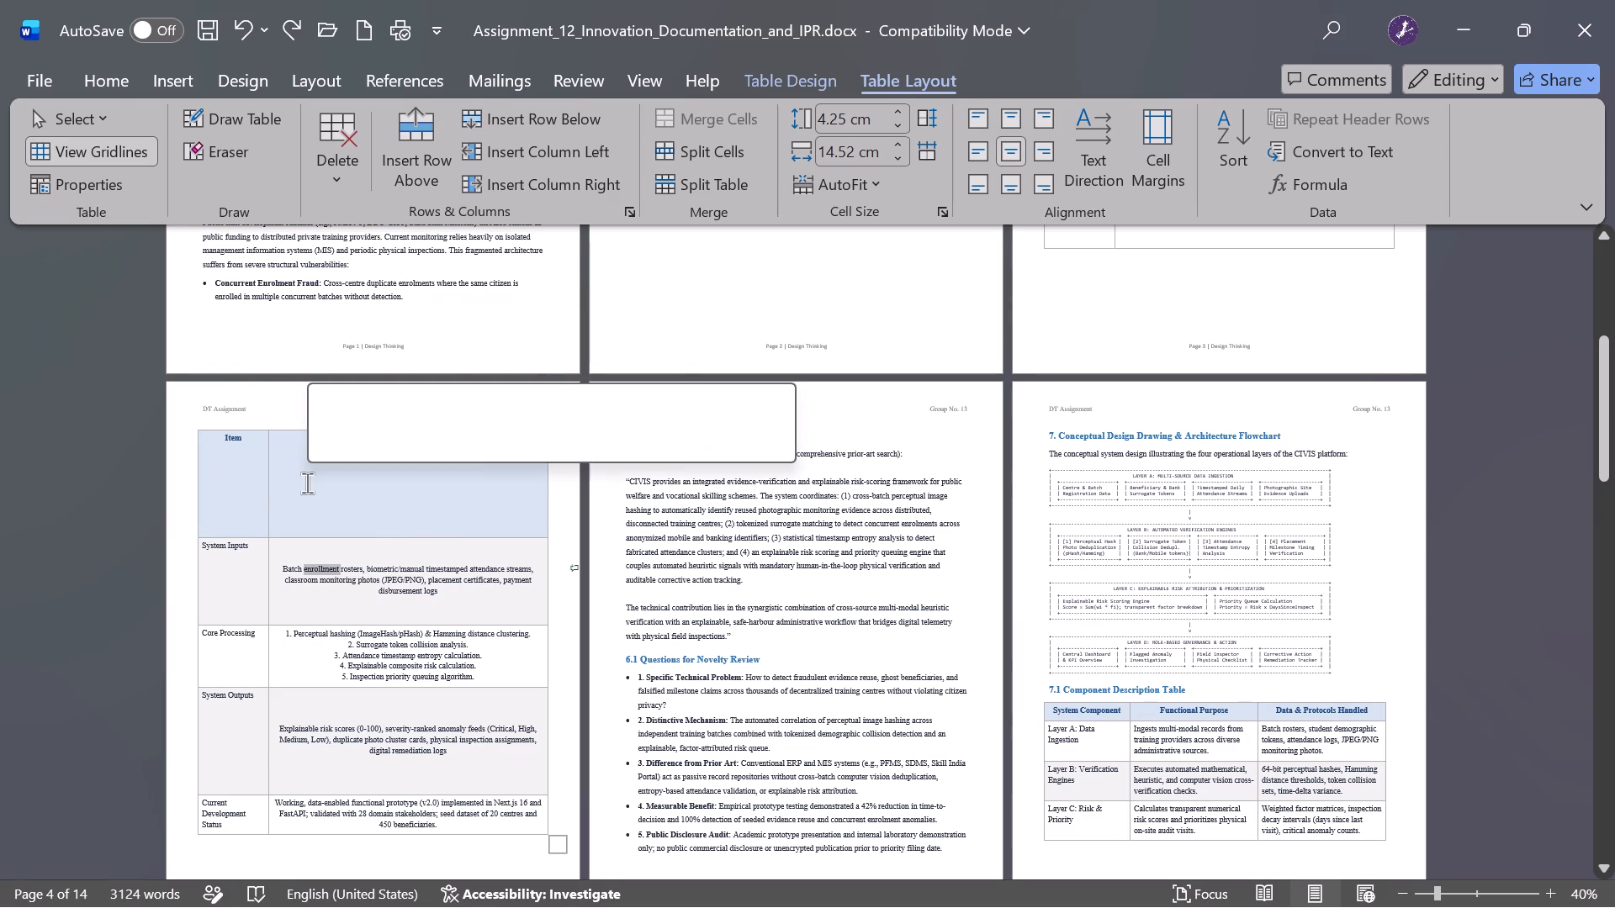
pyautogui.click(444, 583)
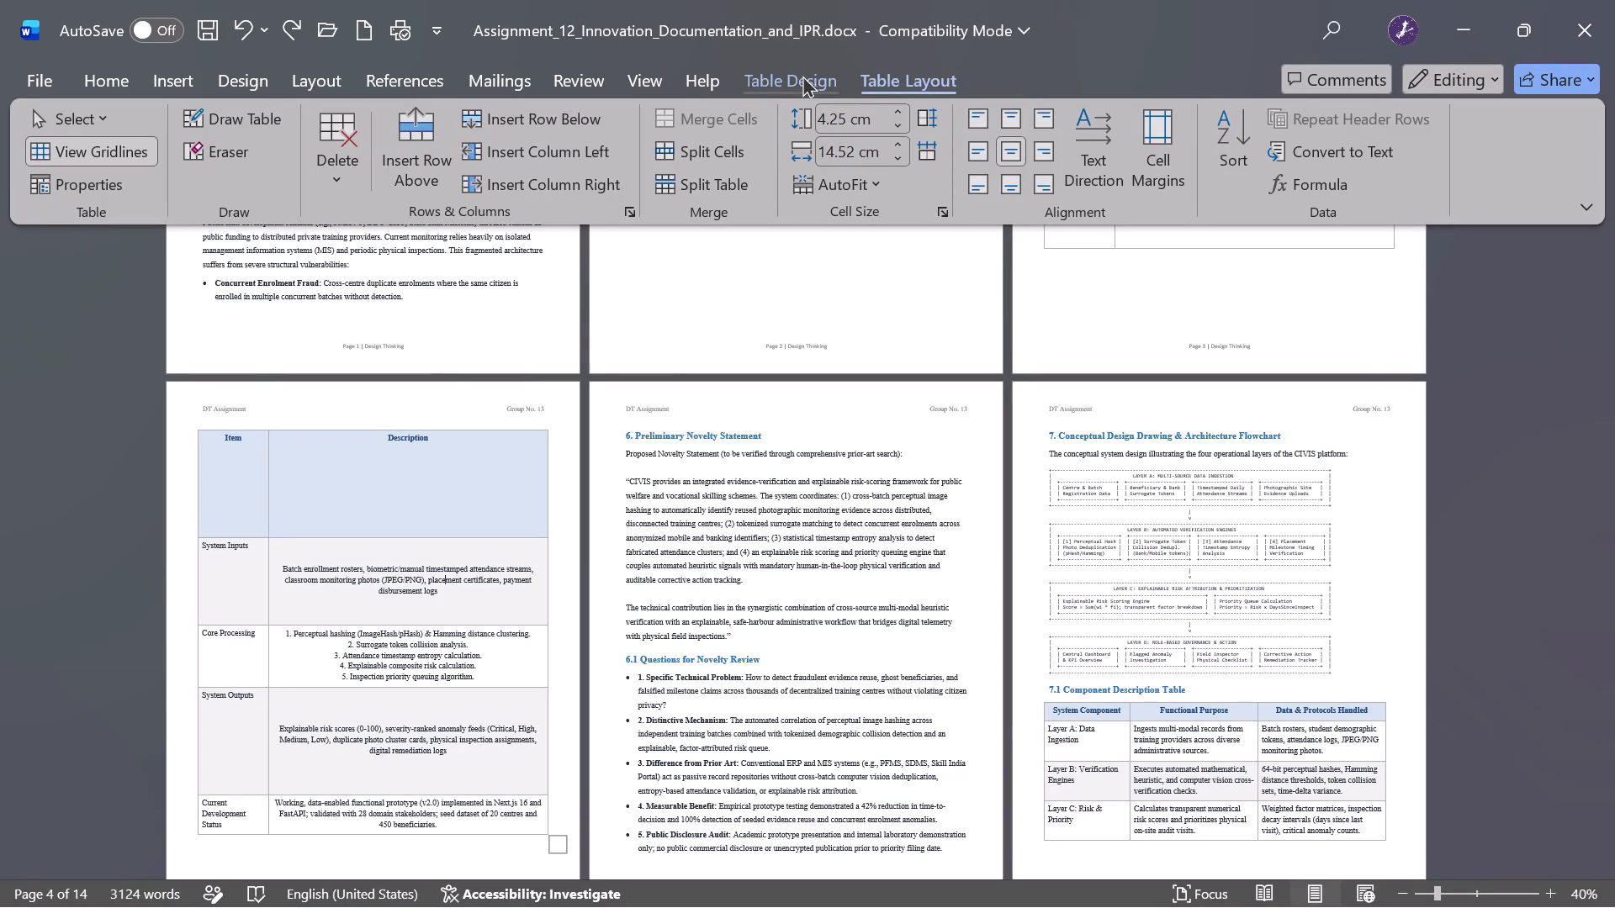
# Turn off the Header Row style option for the summary table.
pyautogui.click(793, 82)
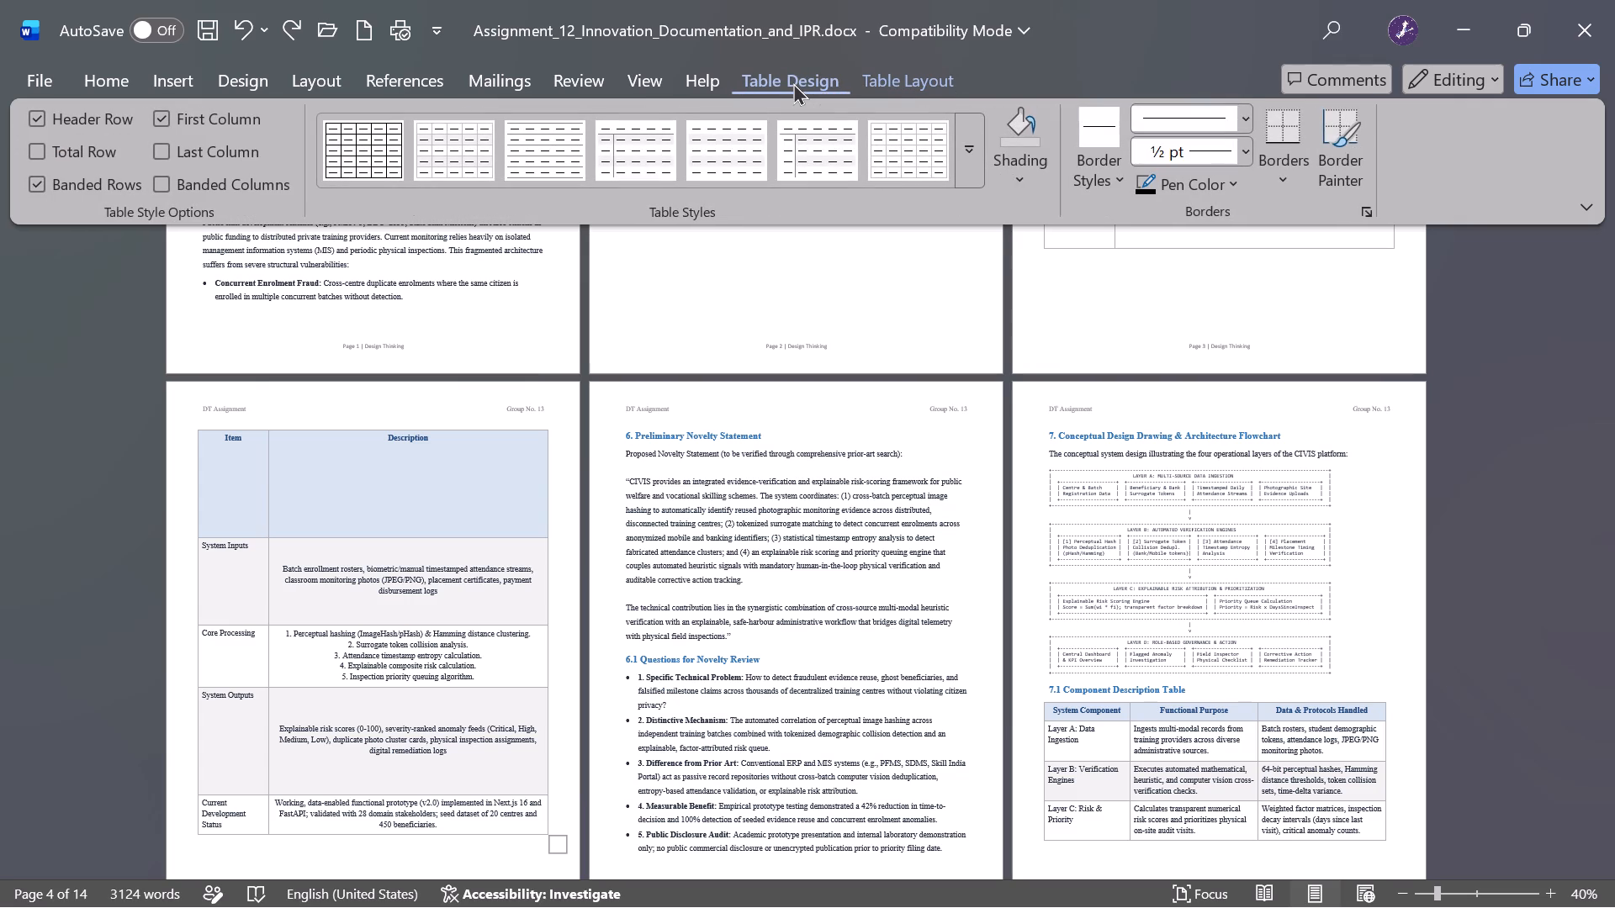
pyautogui.click(100, 108)
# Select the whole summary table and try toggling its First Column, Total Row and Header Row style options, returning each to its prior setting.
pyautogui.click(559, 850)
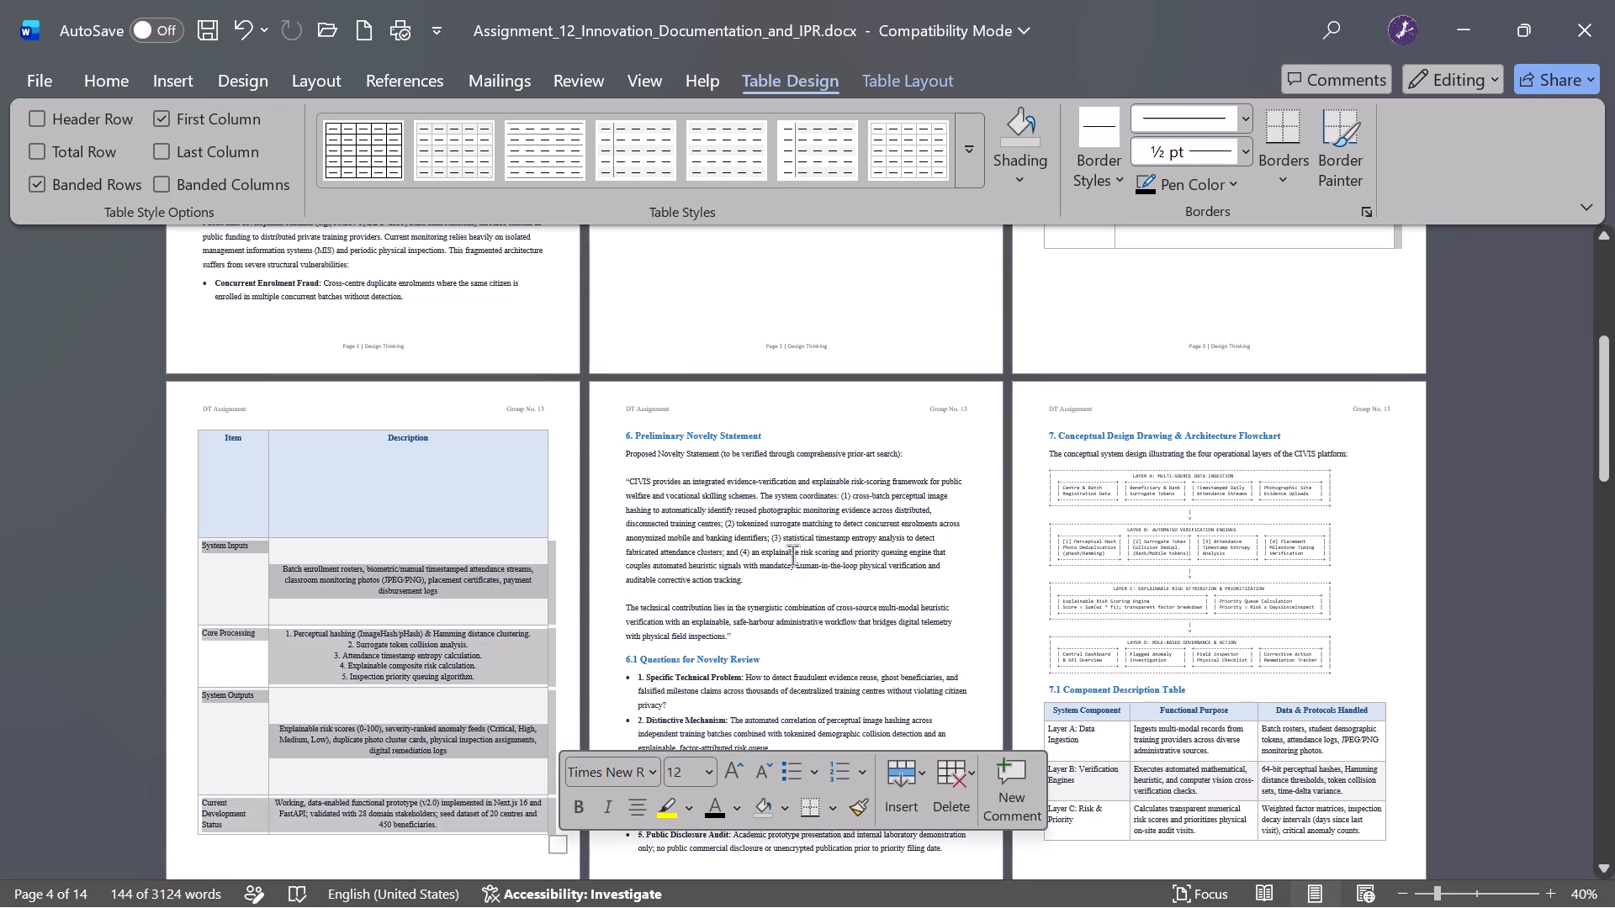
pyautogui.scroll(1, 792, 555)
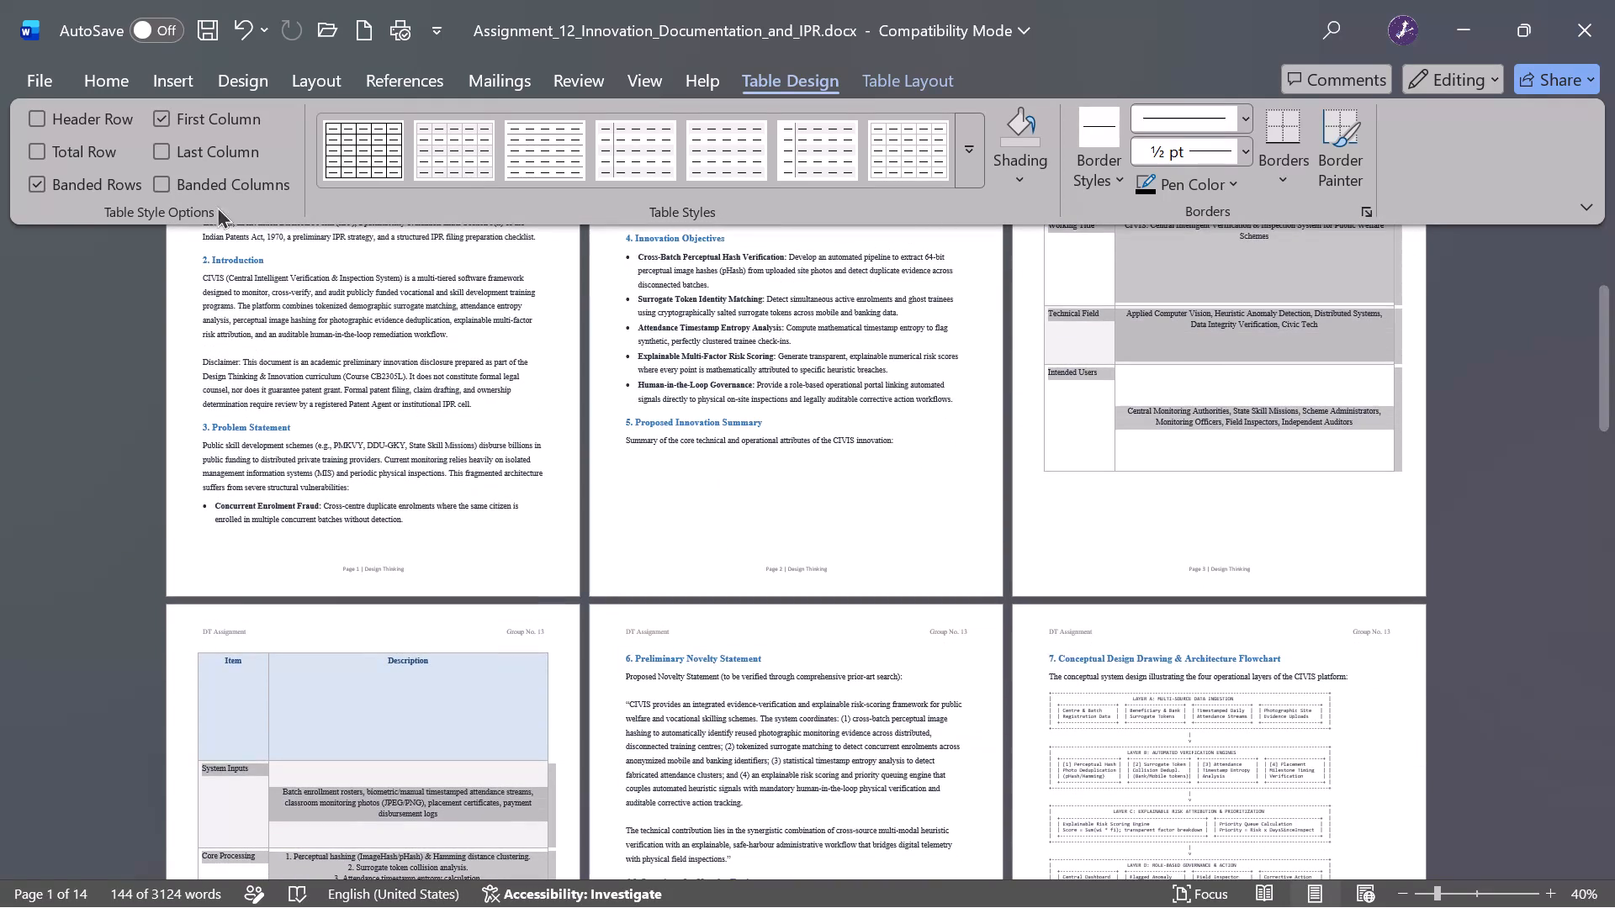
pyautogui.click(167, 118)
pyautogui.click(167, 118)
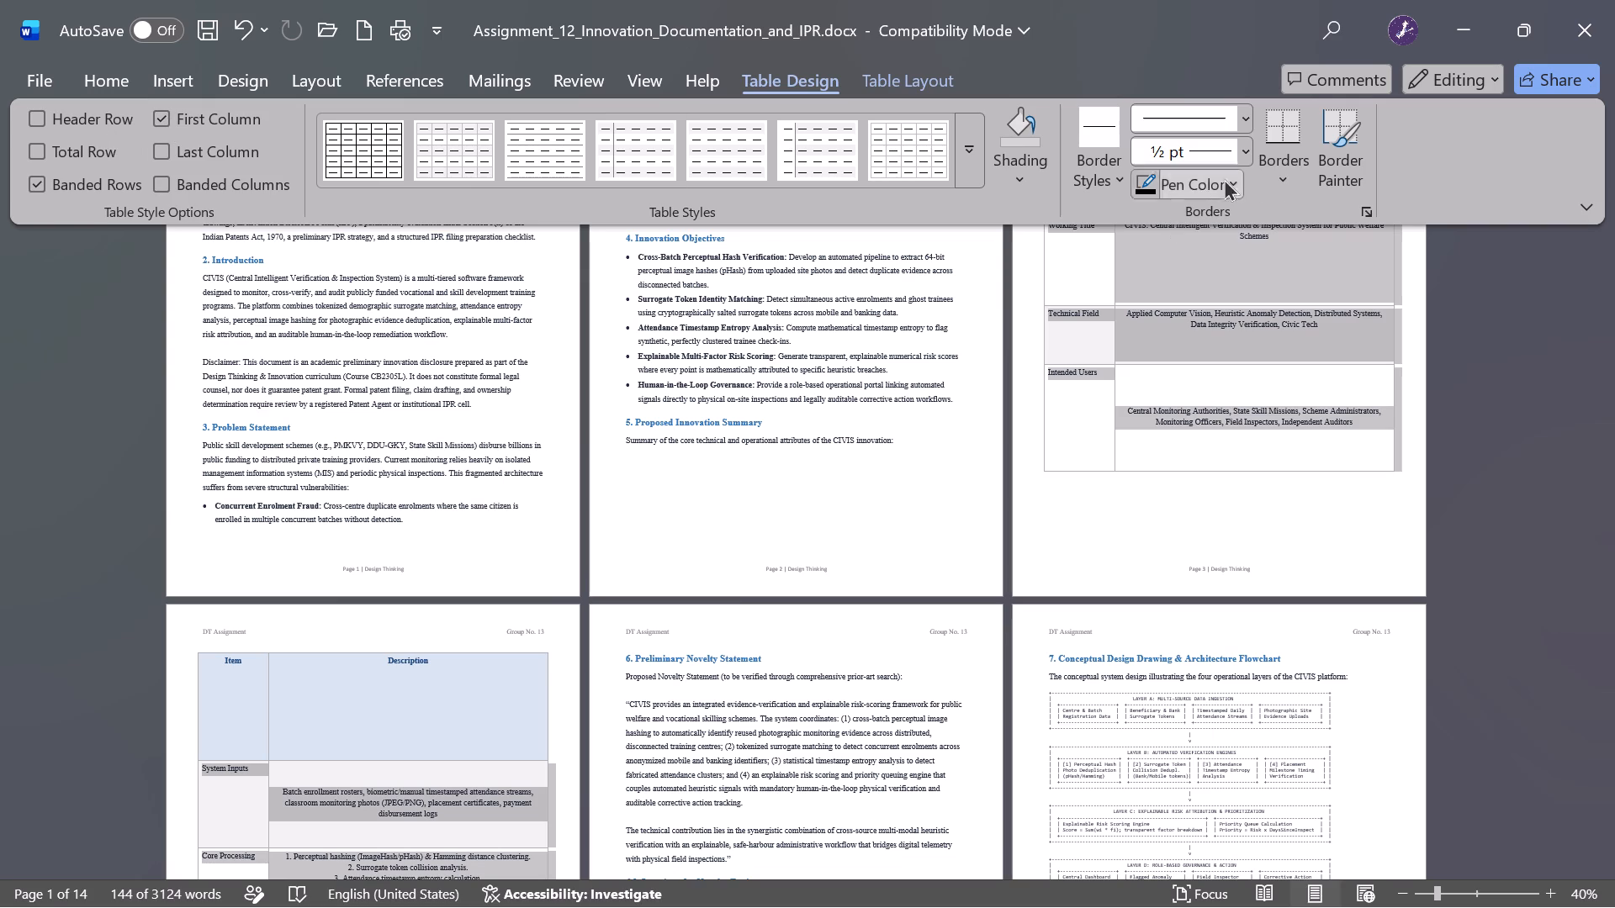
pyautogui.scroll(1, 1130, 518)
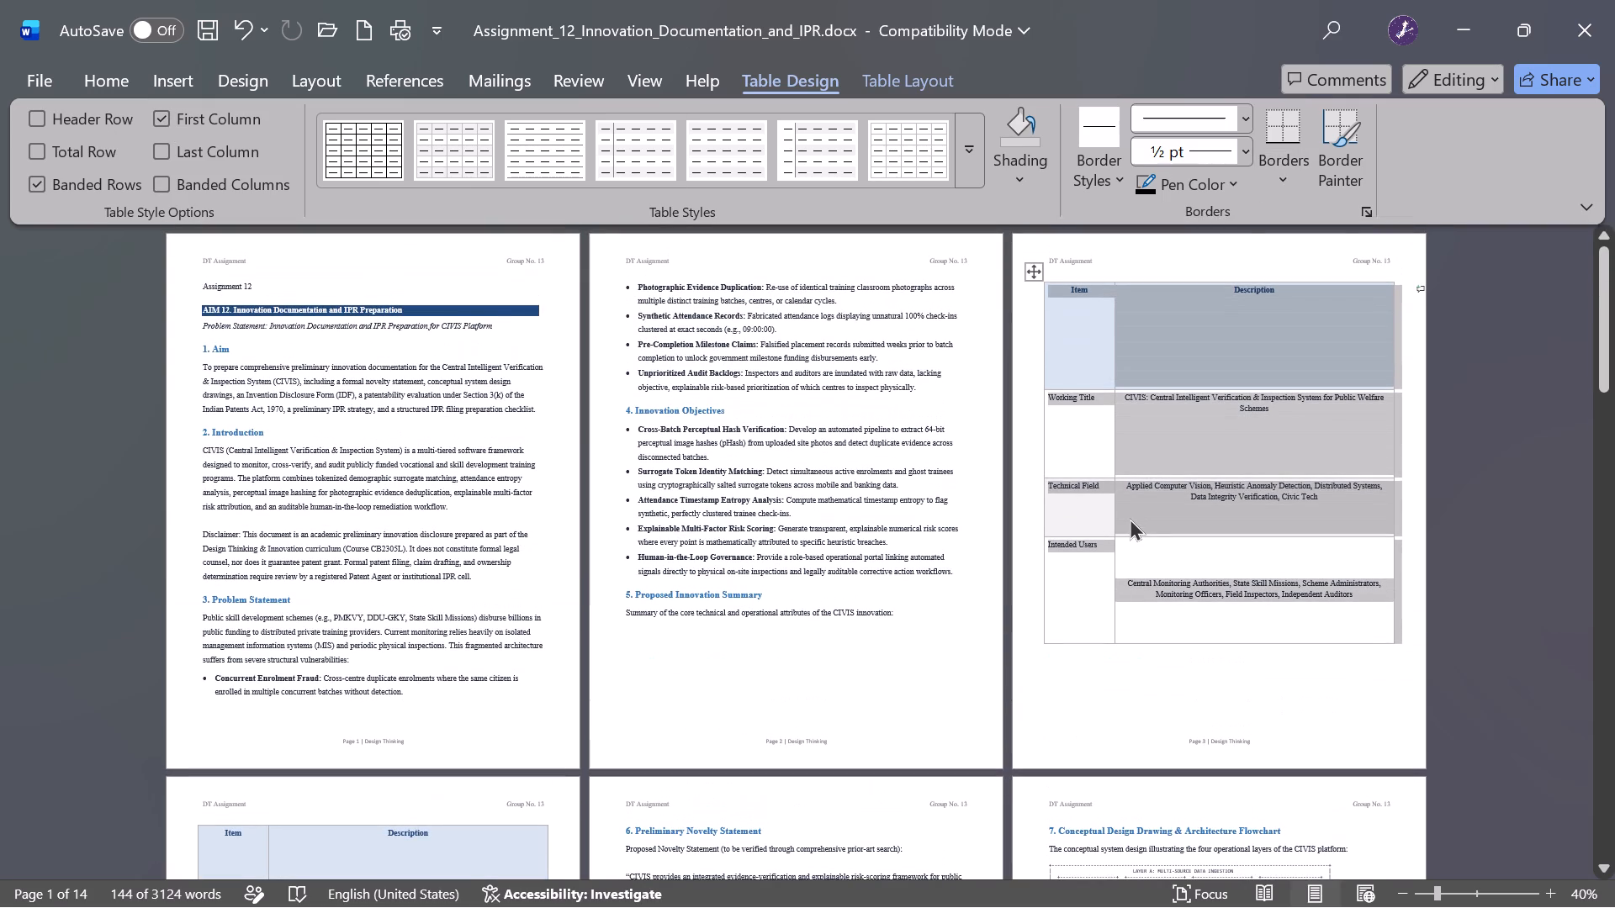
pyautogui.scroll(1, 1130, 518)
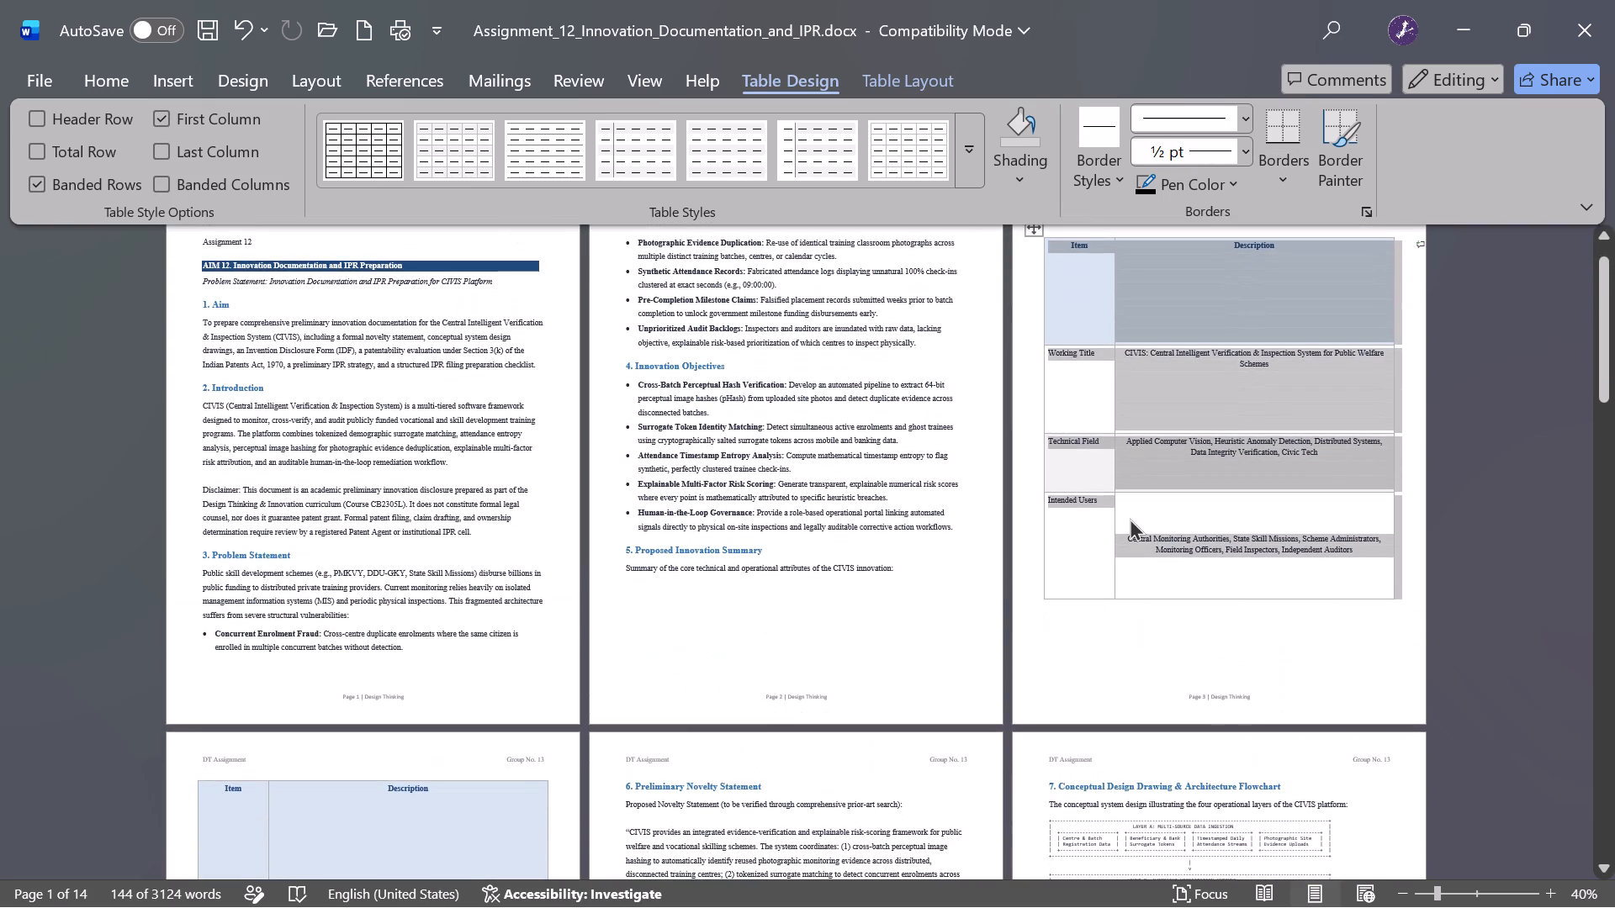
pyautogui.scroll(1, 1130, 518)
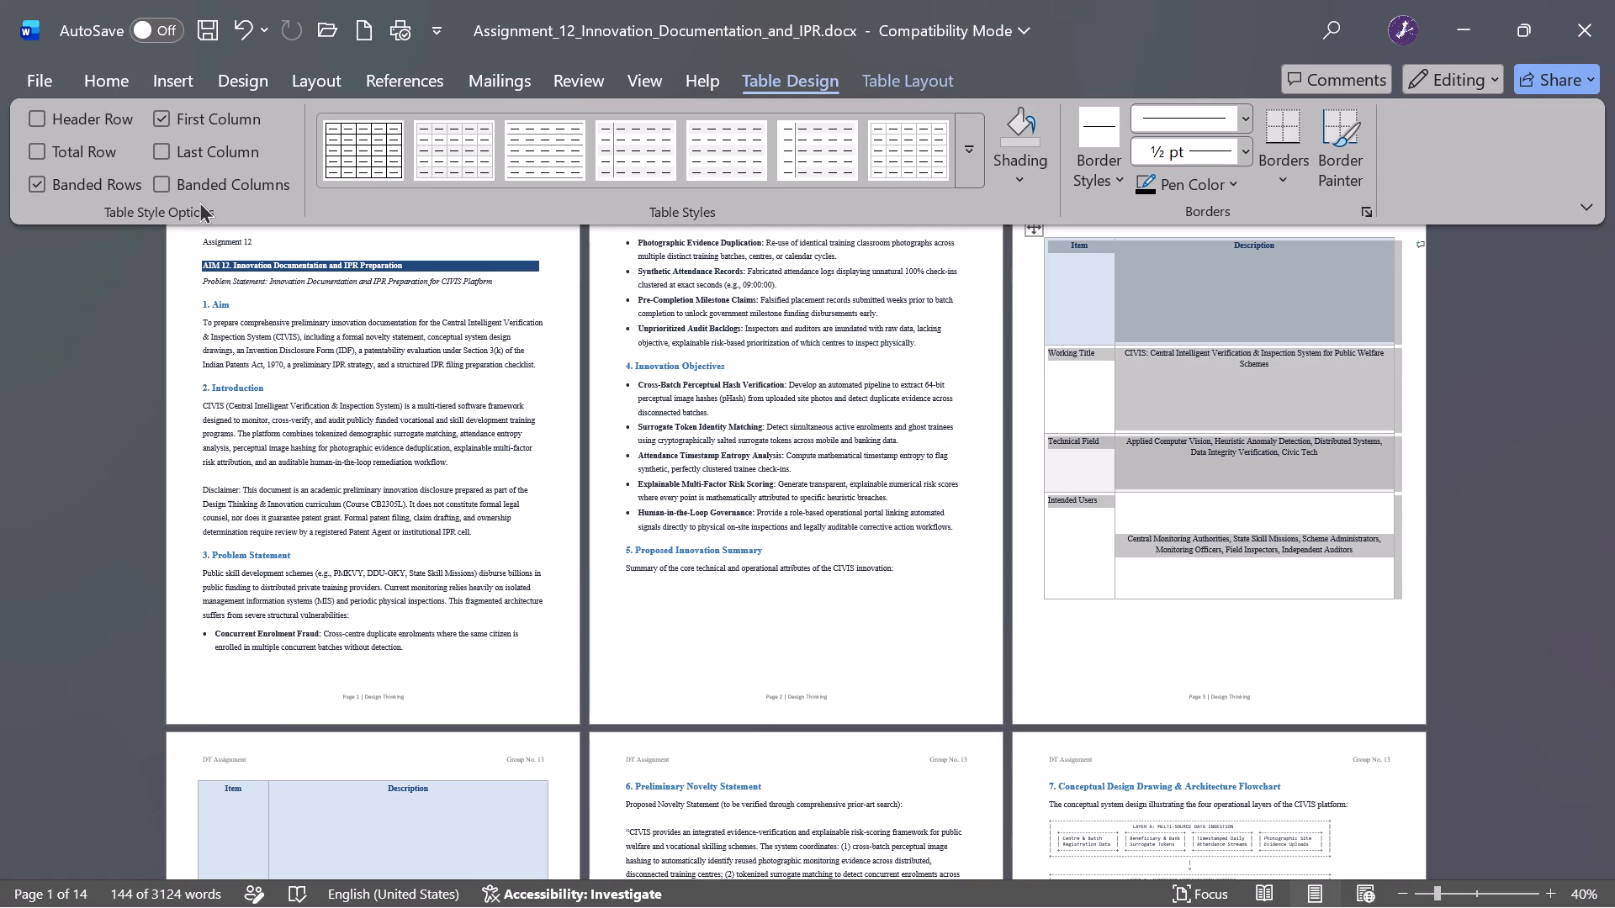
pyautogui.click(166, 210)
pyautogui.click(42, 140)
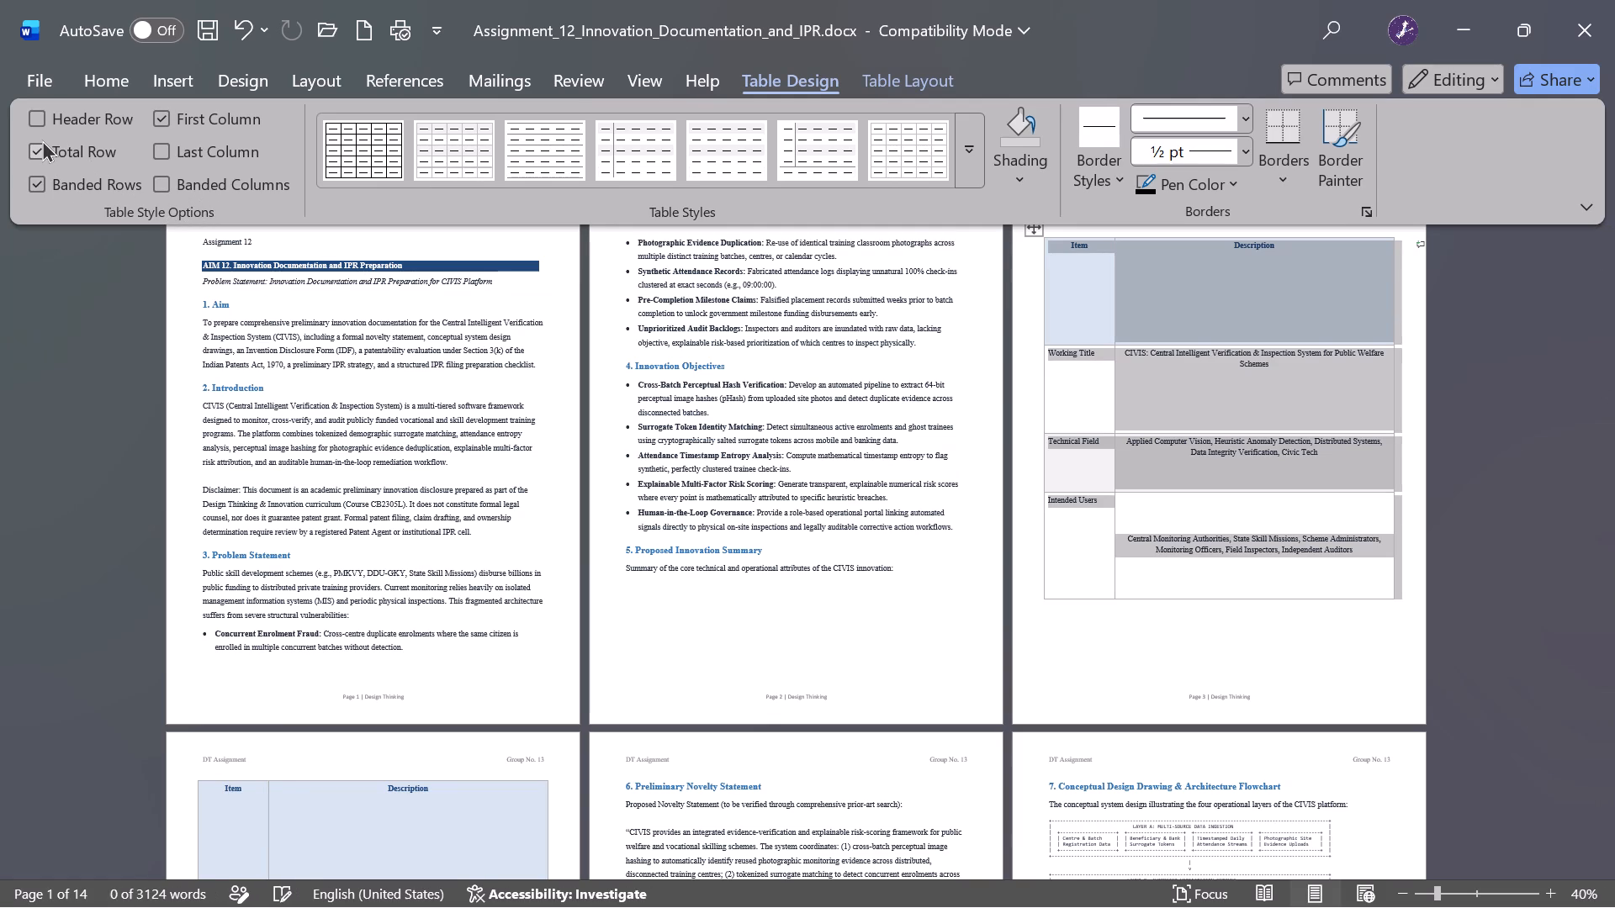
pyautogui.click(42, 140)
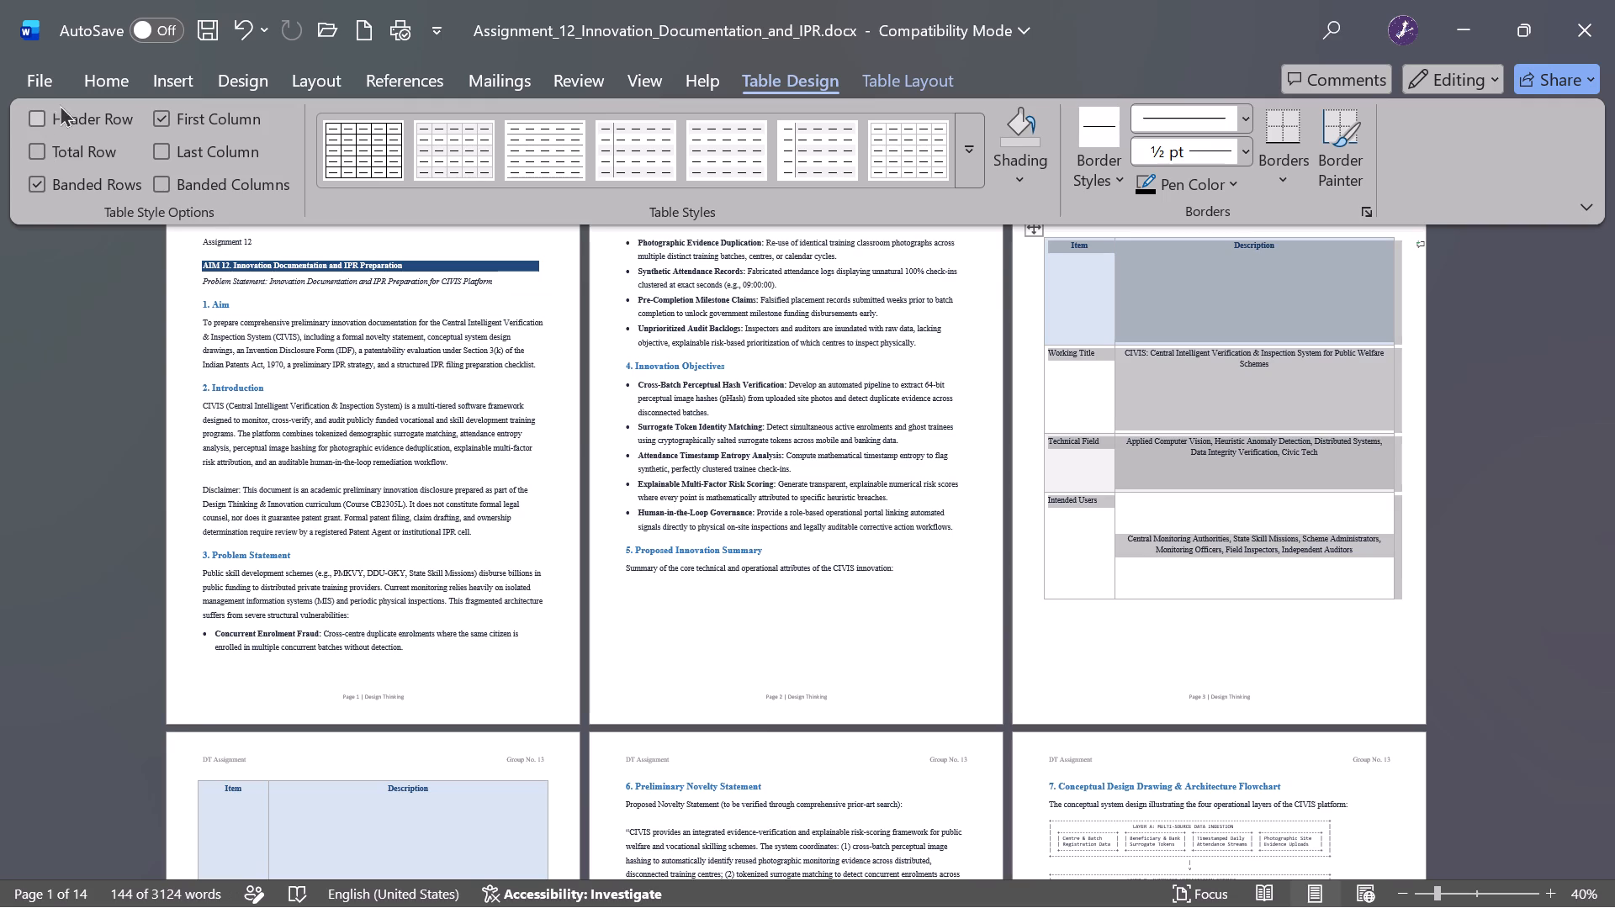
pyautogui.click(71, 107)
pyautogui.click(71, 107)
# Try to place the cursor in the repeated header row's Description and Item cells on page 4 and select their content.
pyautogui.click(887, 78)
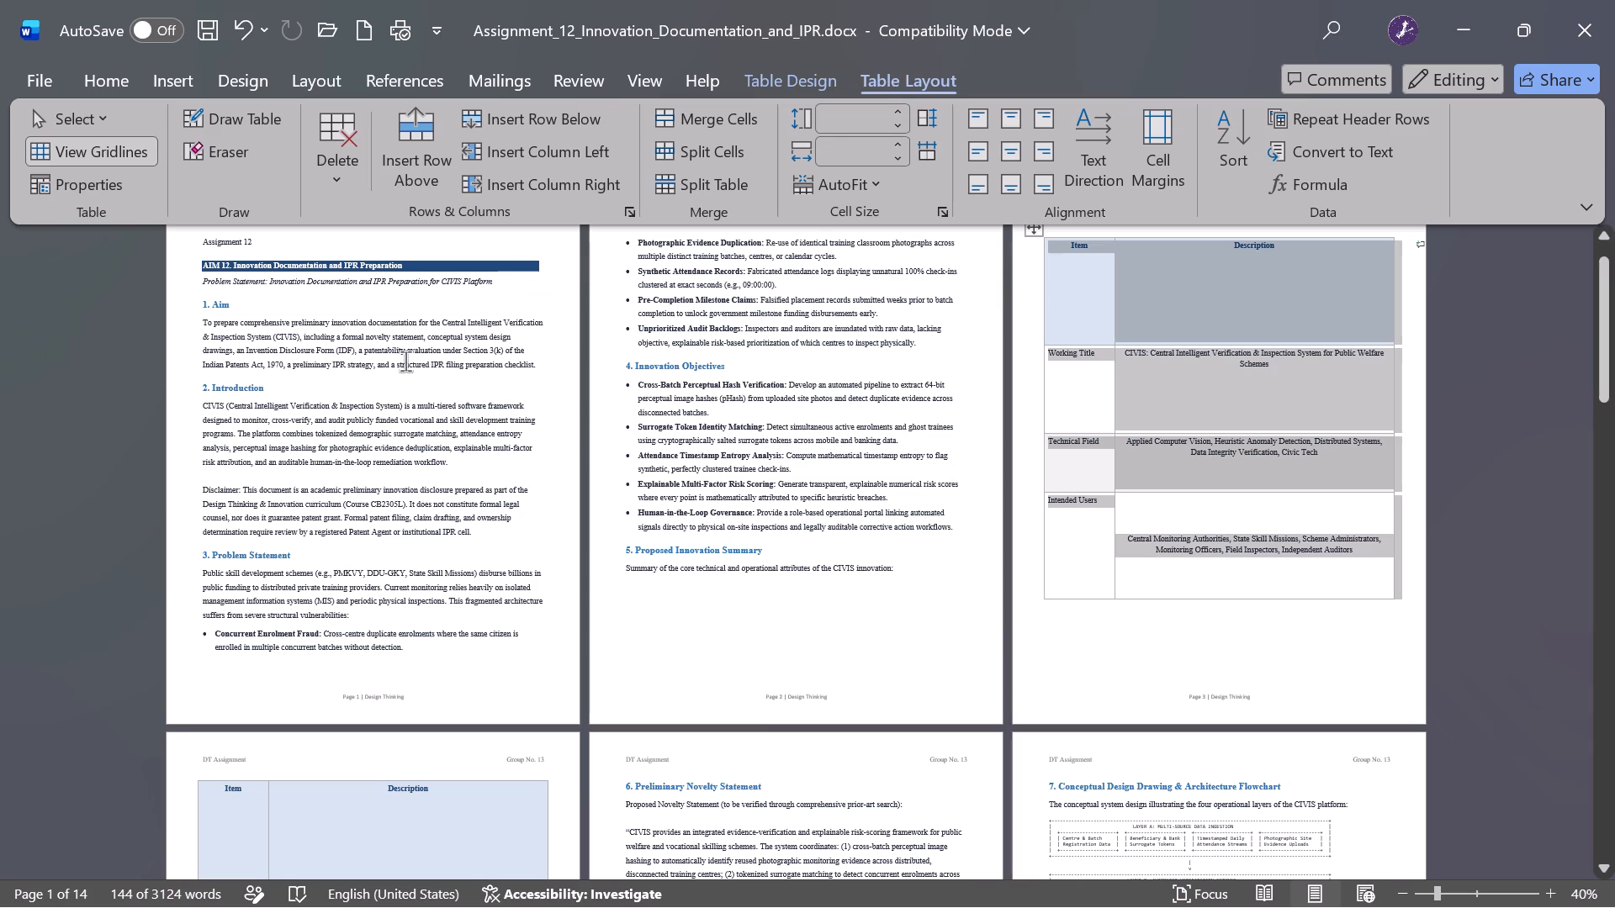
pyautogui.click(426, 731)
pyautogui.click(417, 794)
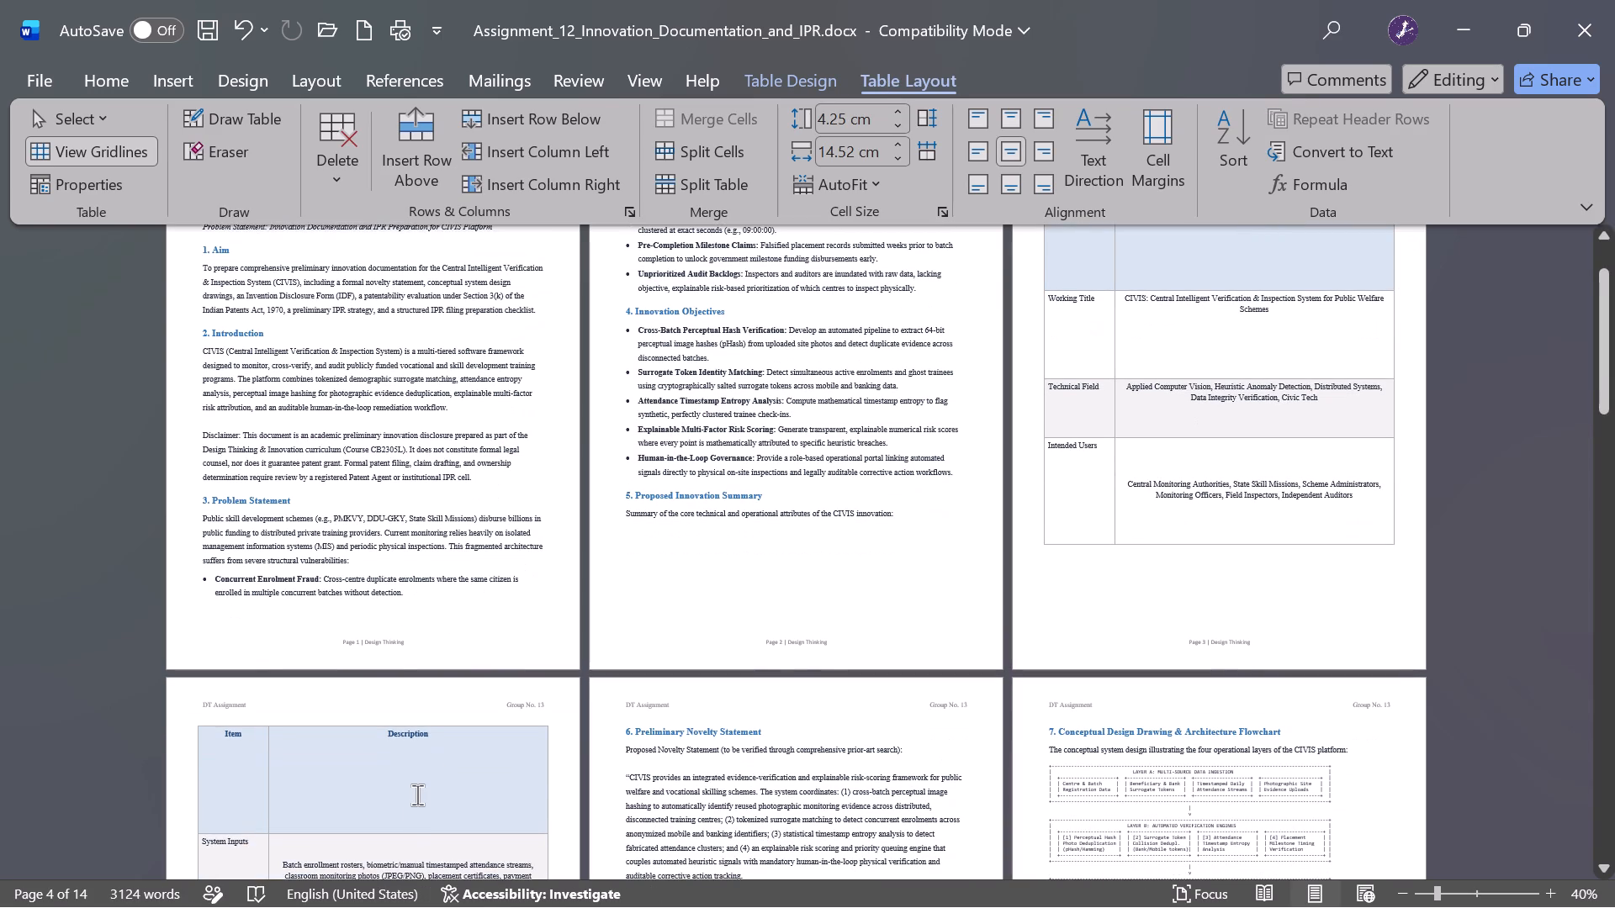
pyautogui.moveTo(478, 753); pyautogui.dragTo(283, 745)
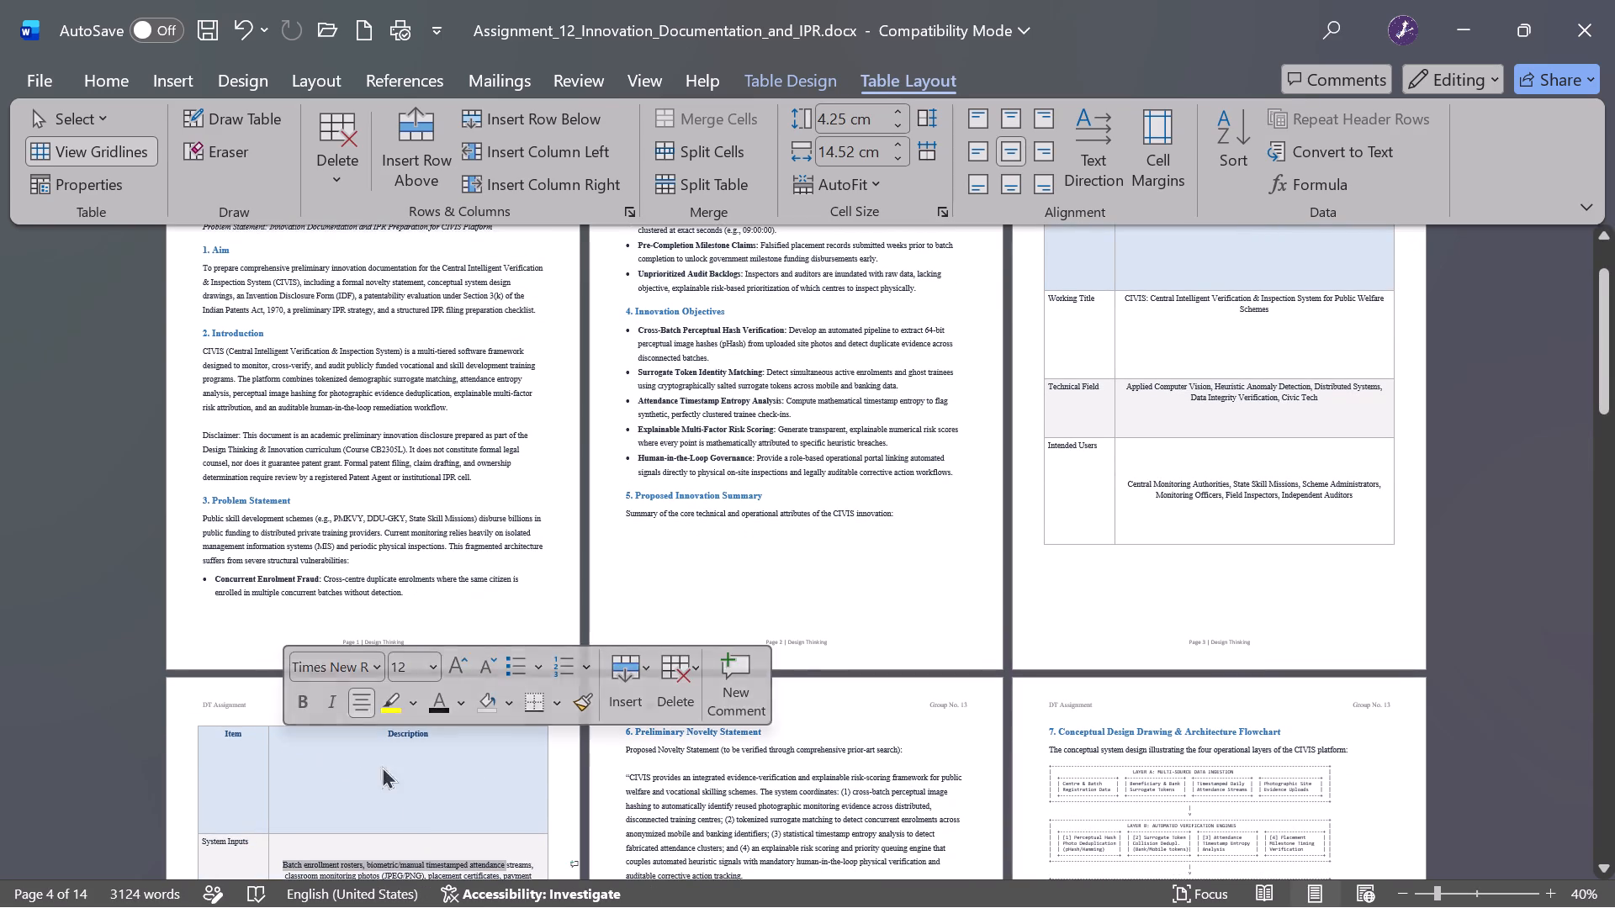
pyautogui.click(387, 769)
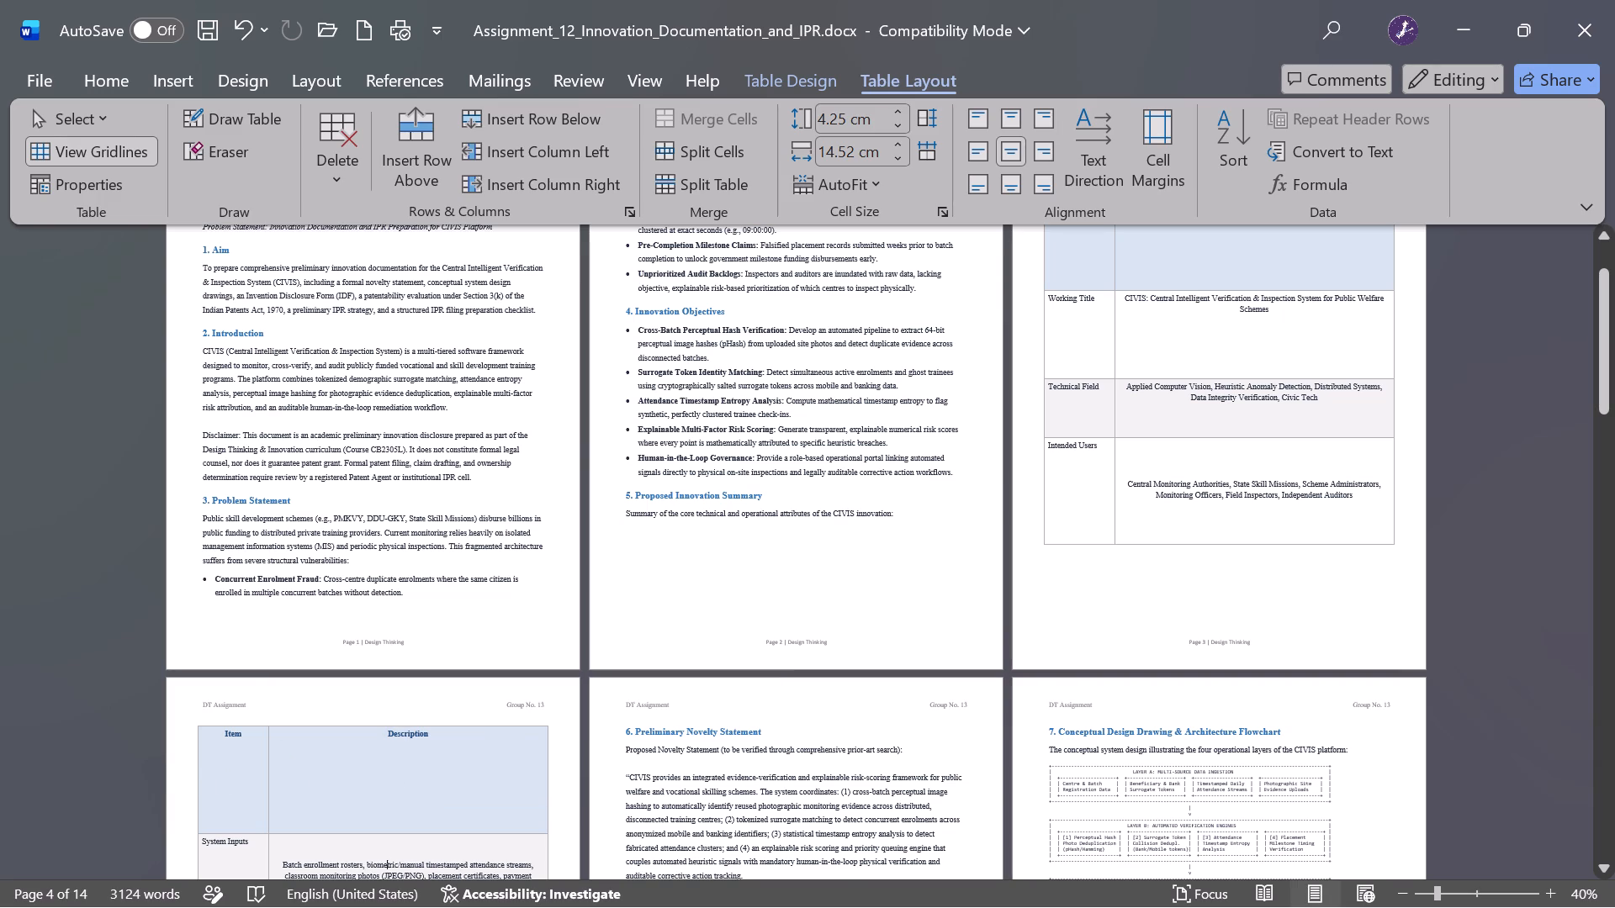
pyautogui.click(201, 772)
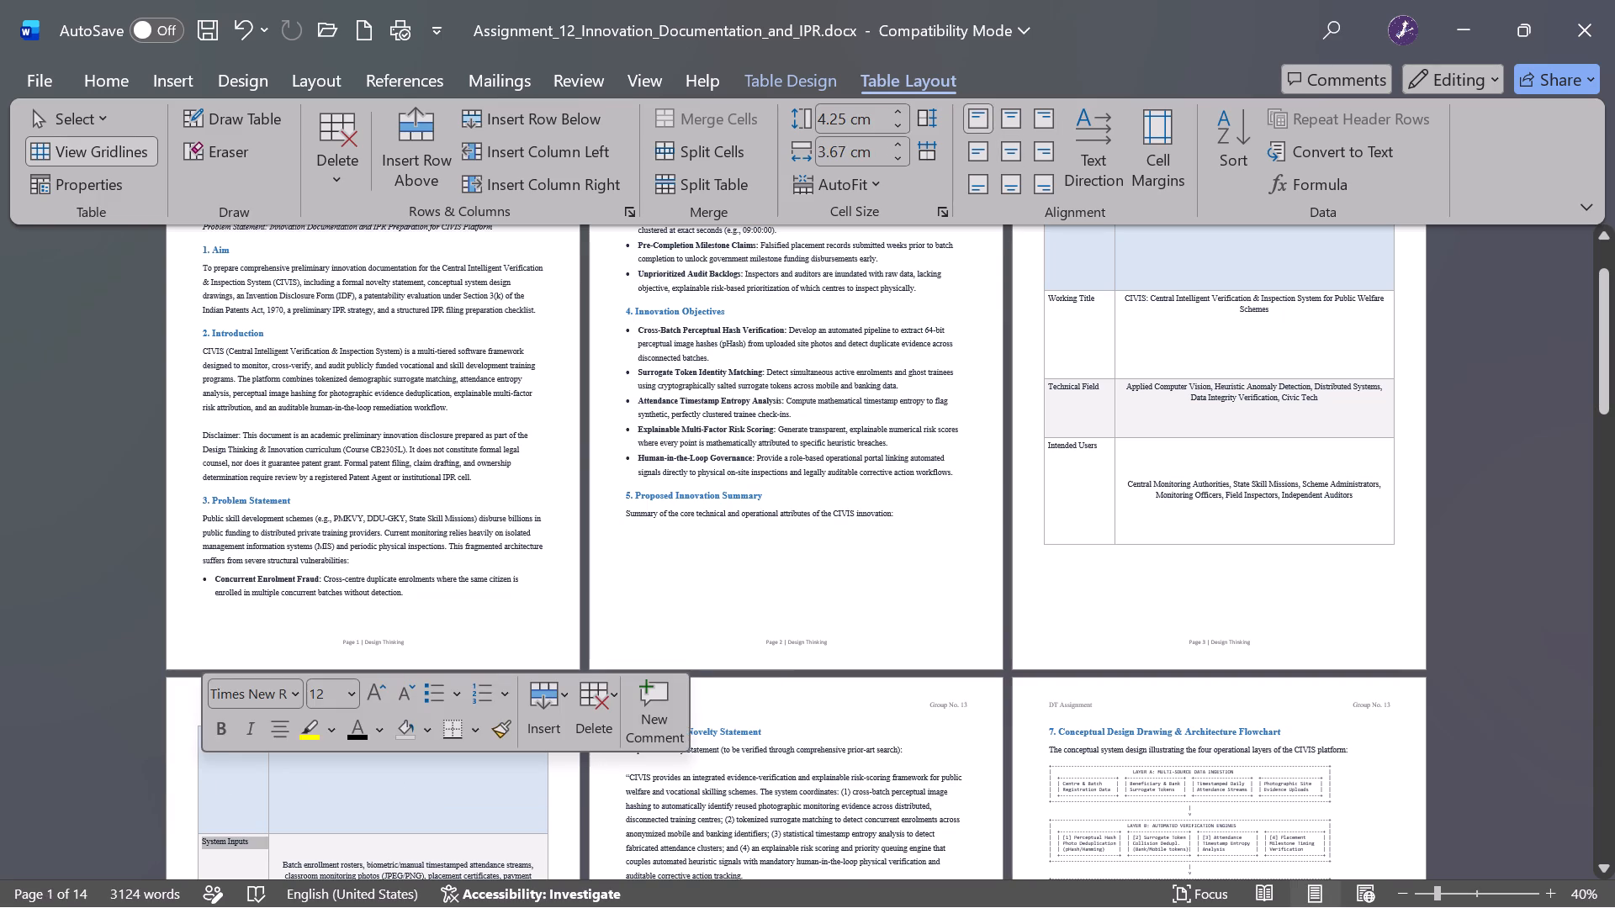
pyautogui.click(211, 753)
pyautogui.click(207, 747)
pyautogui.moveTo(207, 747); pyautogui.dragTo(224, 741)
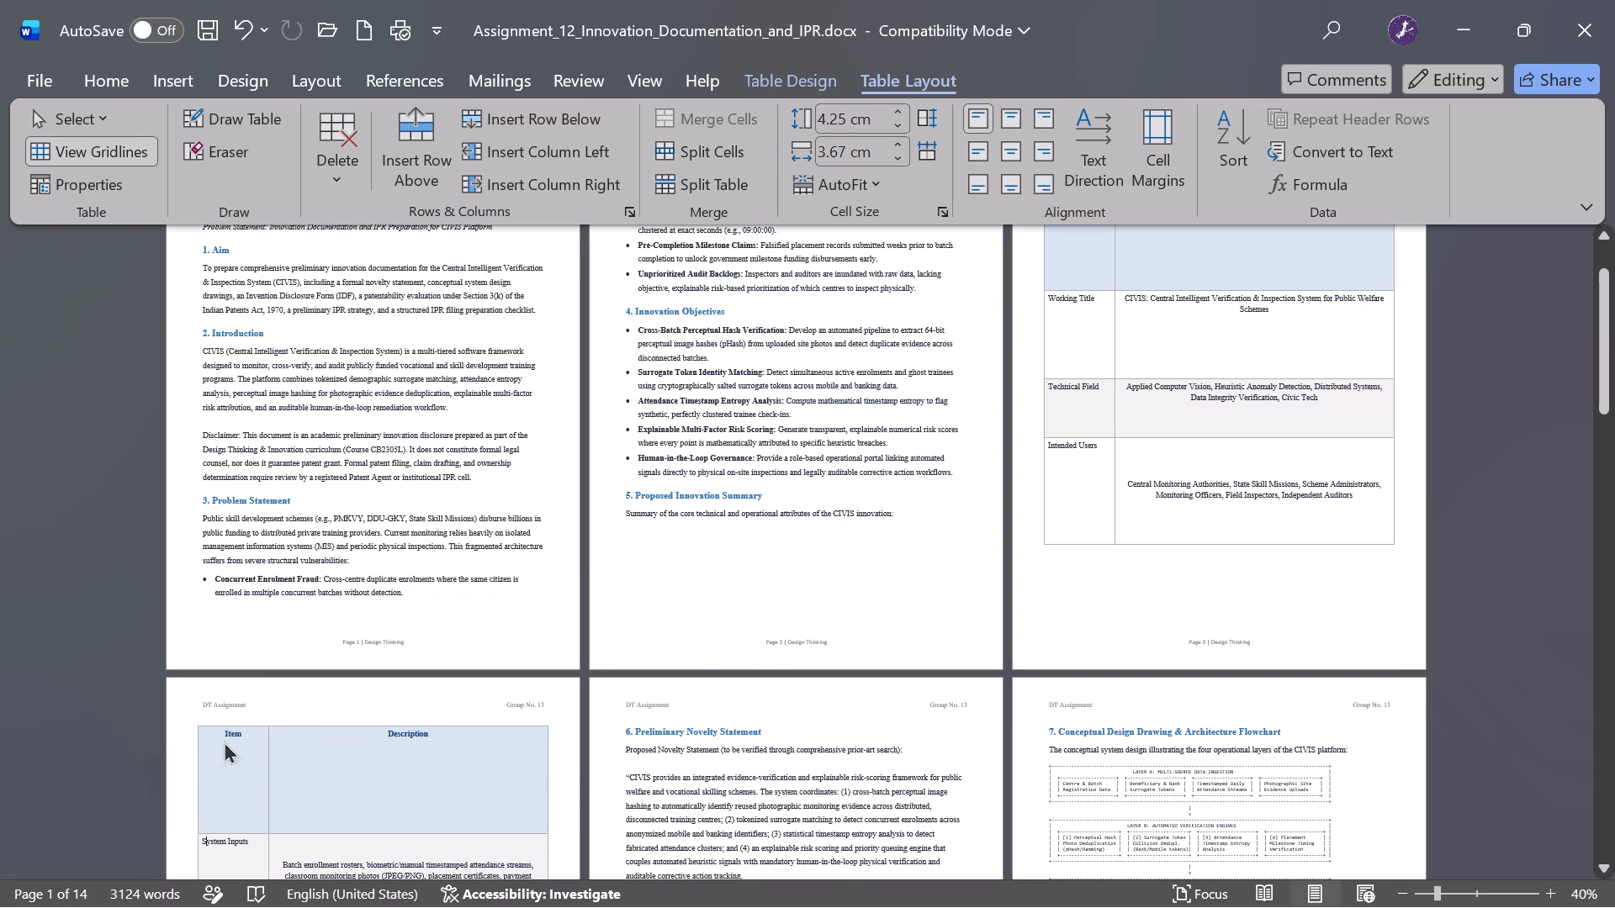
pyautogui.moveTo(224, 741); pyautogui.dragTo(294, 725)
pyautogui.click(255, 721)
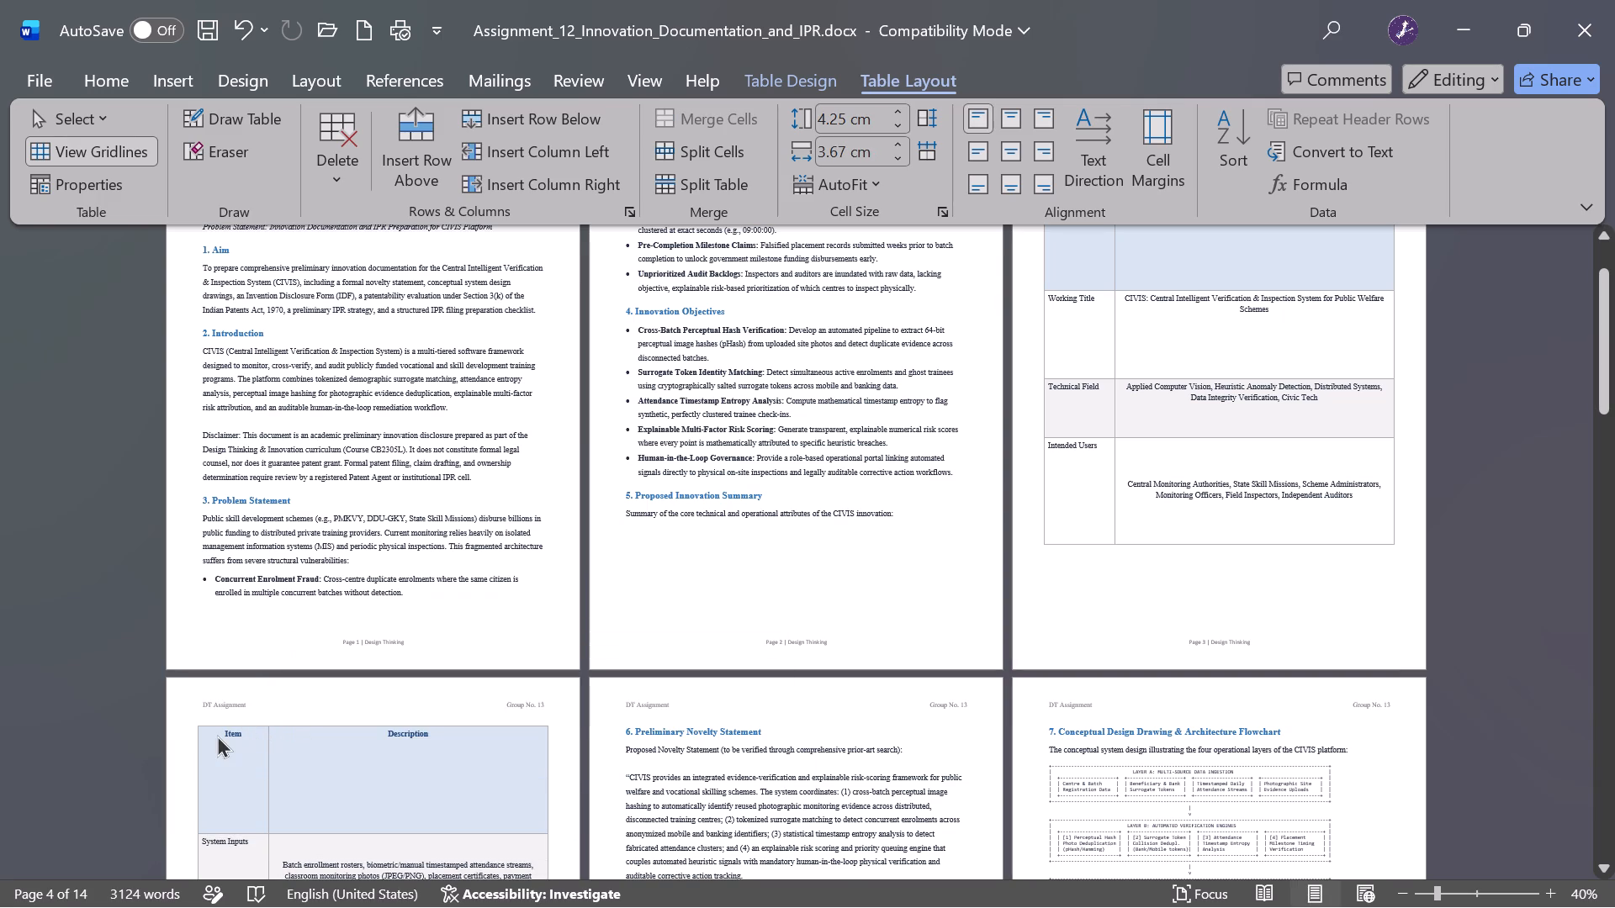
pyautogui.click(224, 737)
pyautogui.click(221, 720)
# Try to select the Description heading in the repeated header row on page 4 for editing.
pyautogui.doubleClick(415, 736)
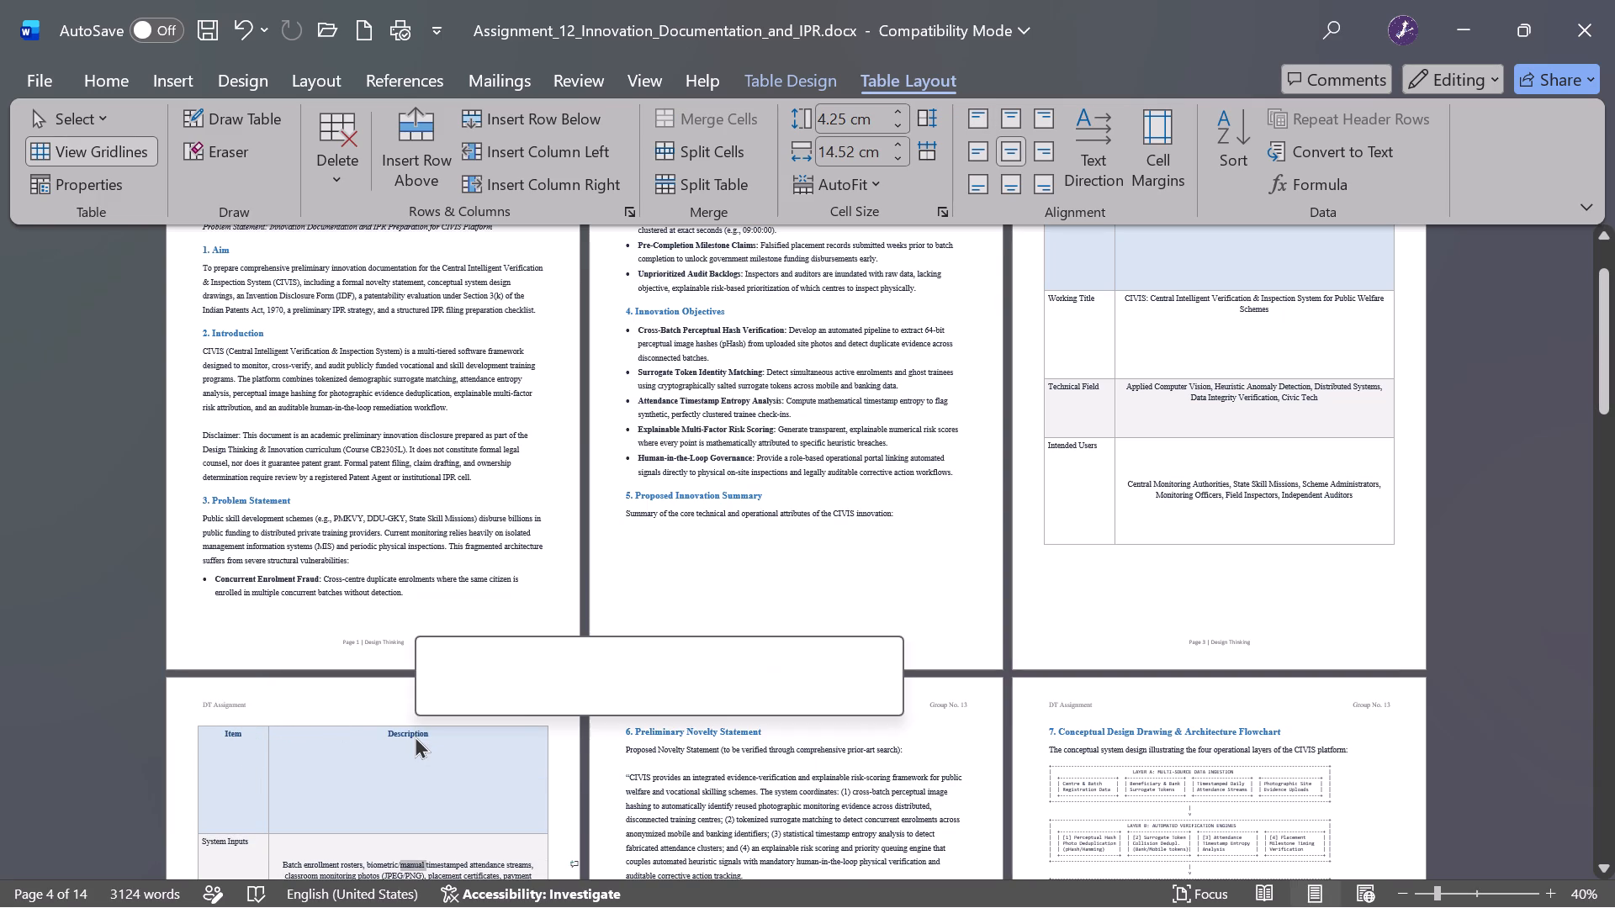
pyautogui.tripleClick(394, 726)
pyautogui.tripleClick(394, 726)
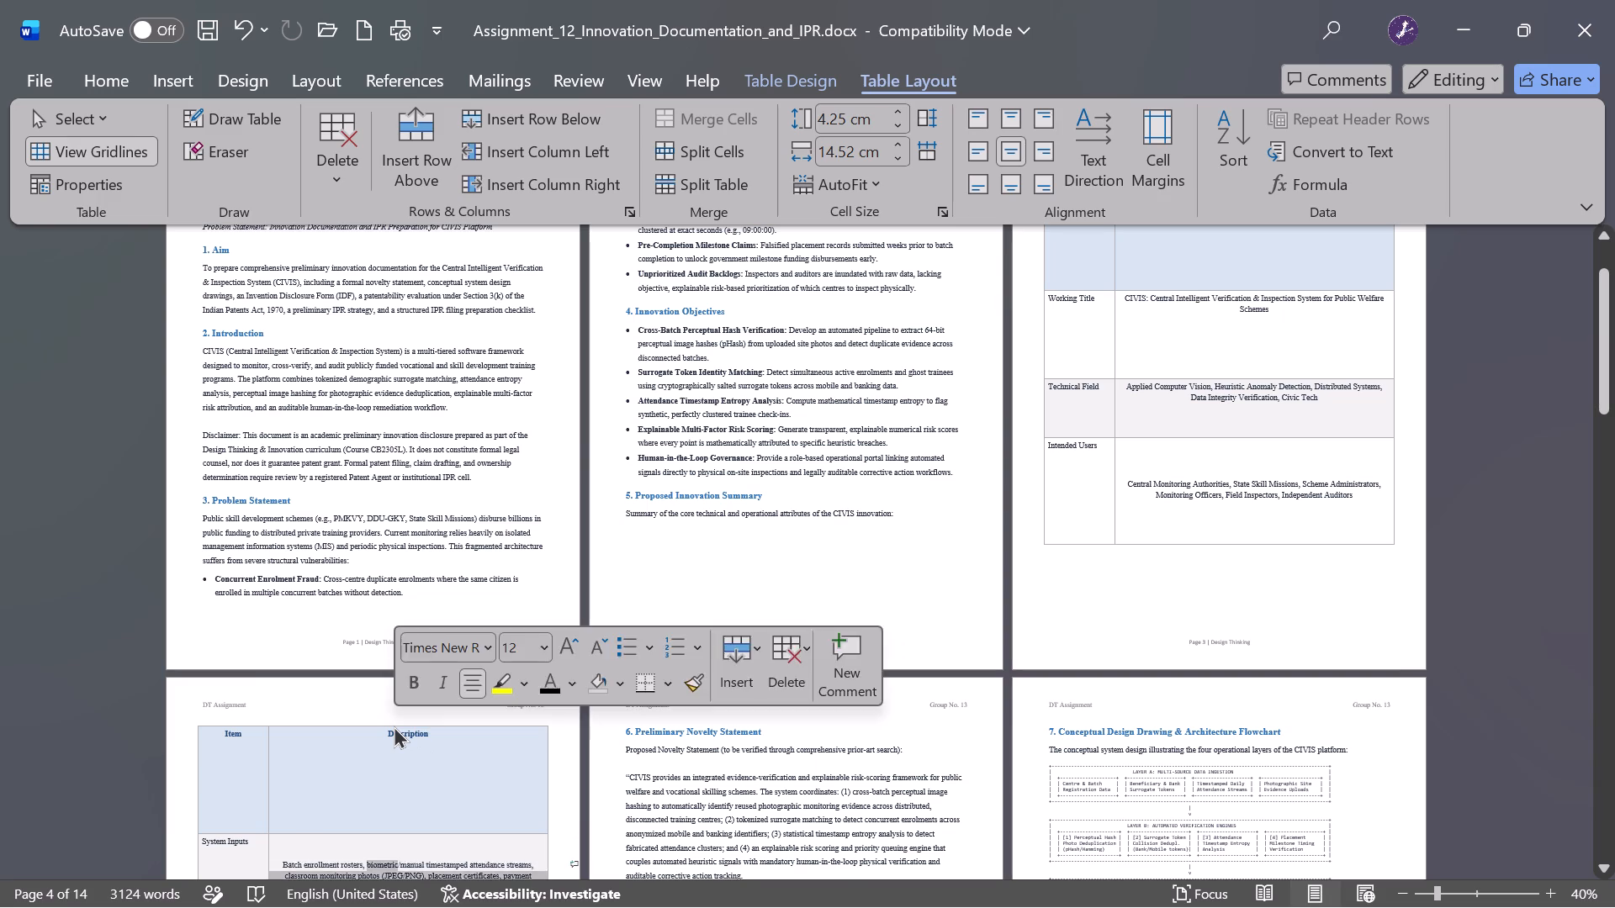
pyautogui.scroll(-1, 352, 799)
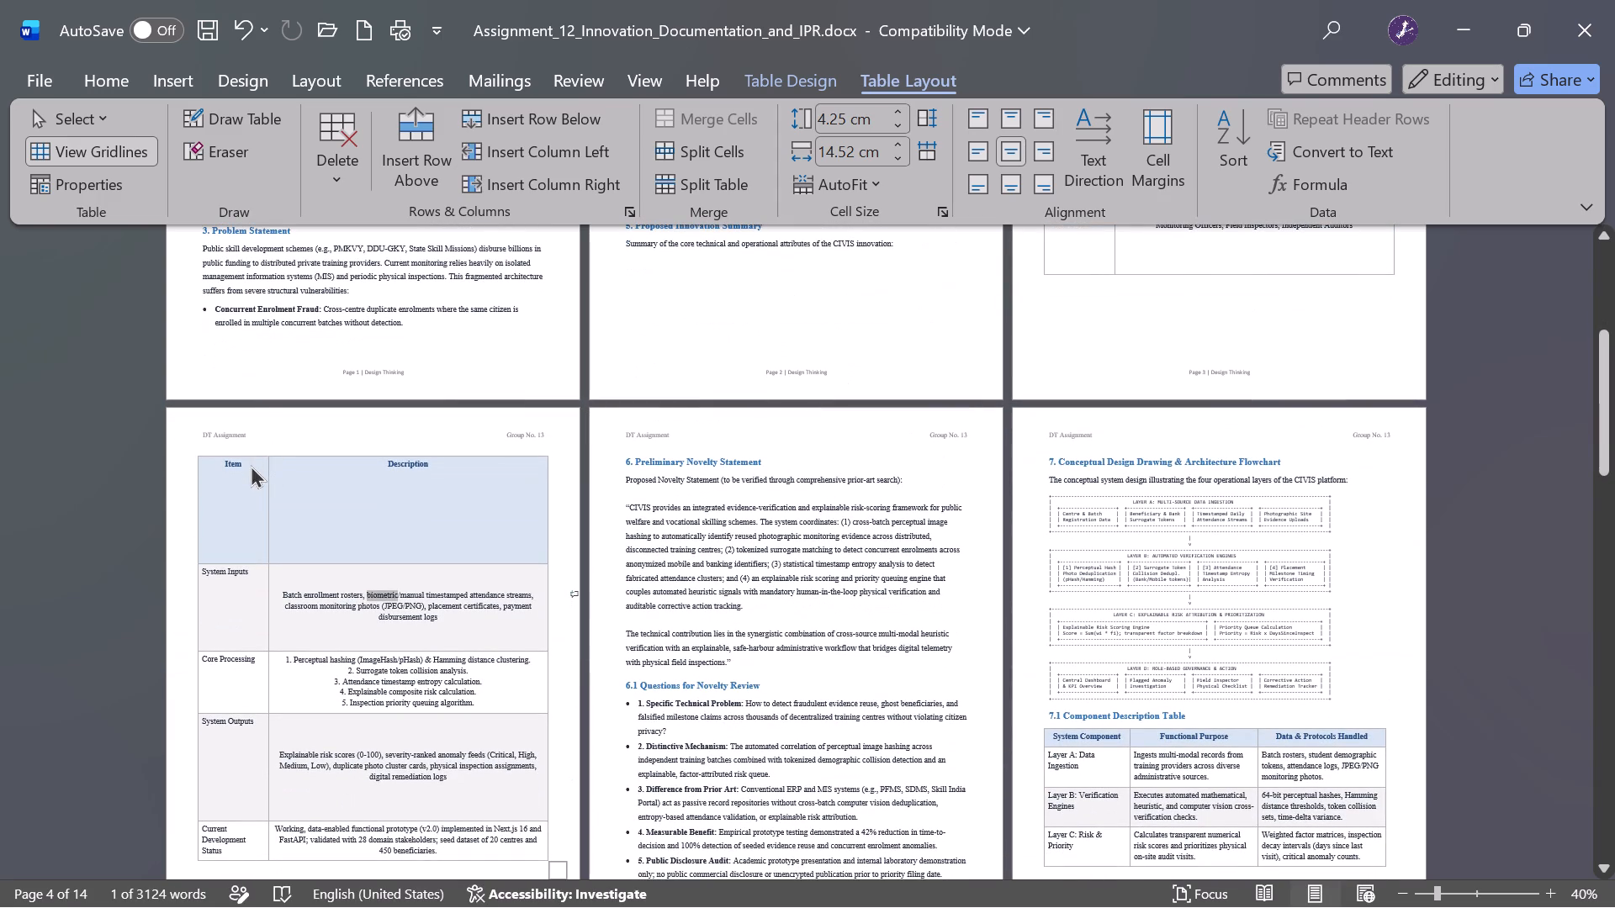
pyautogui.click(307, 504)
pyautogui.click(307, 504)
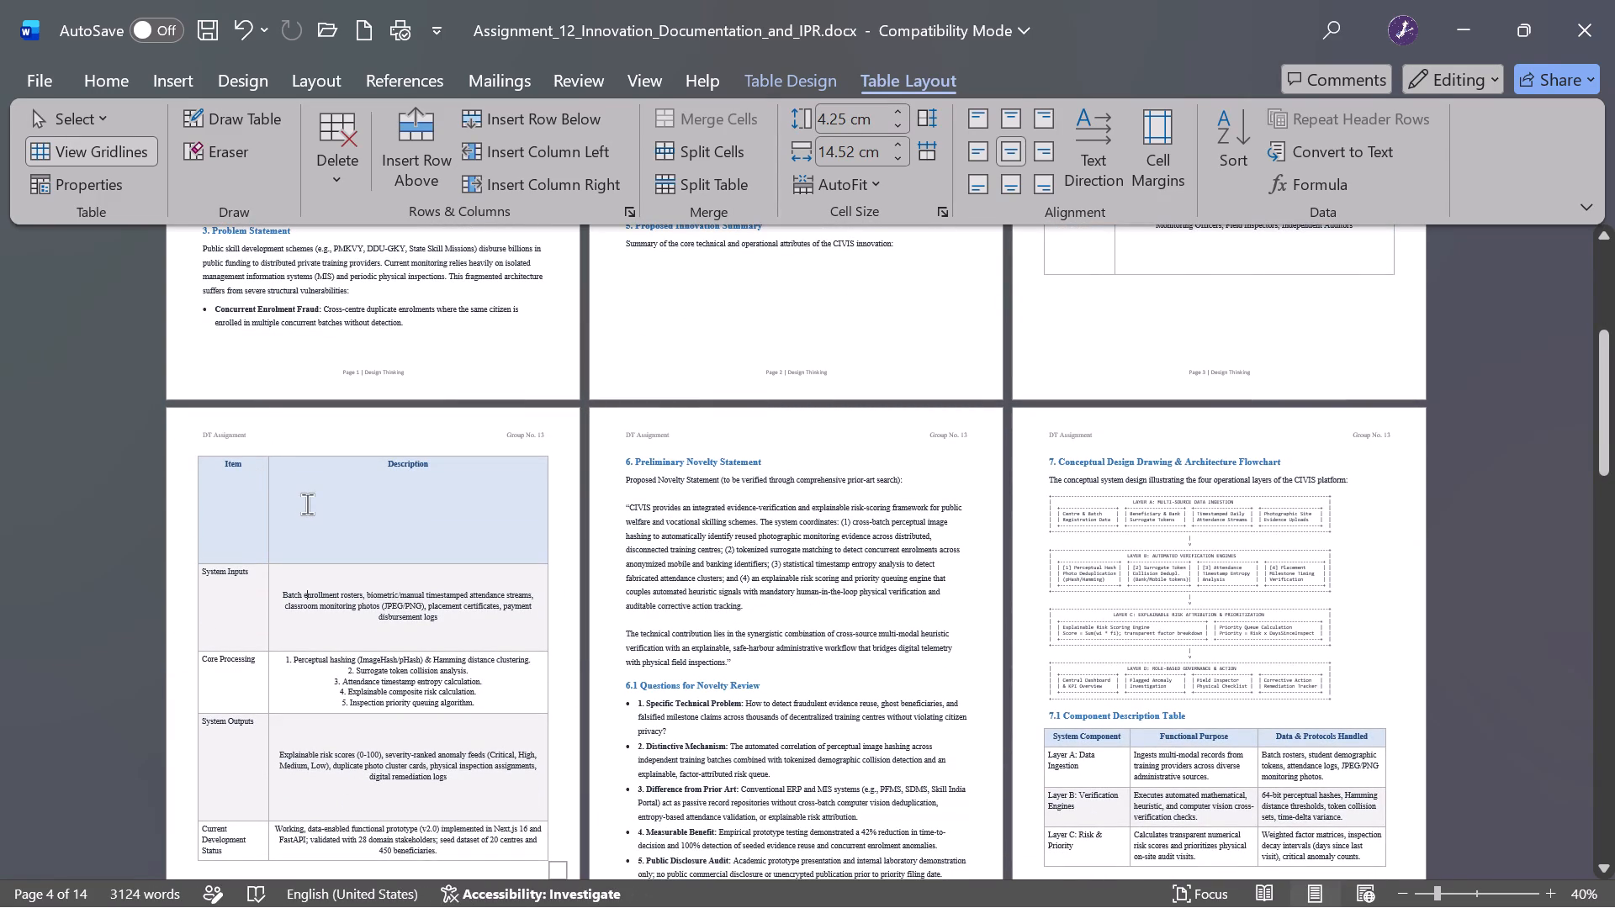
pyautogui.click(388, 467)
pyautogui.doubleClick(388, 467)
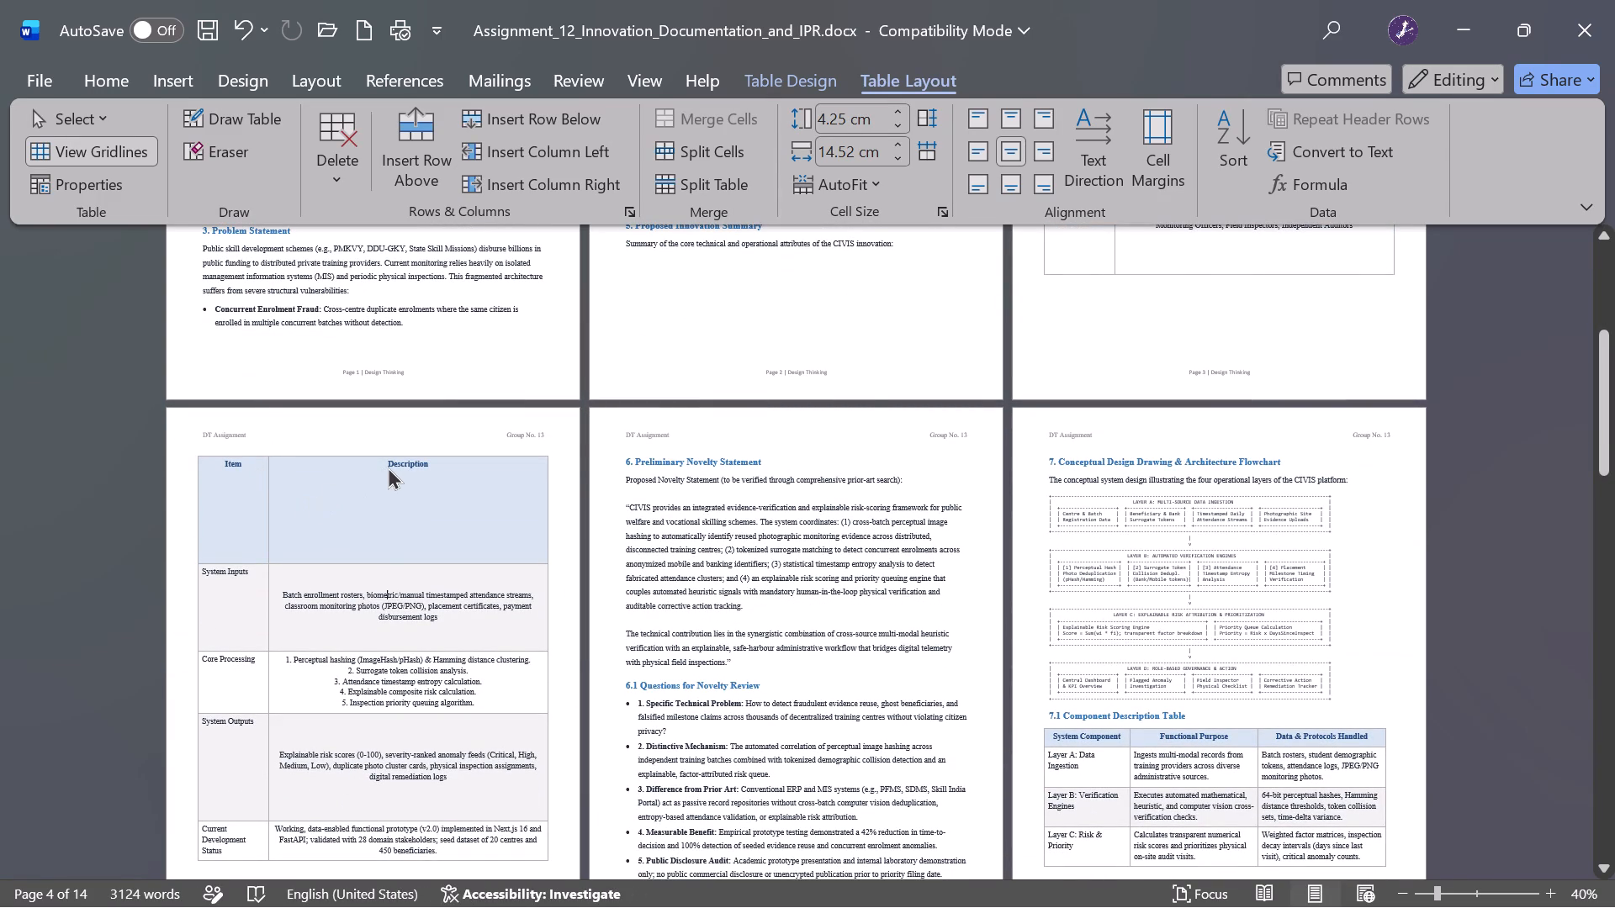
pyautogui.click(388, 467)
# Move the text cursor from the System Inputs row up to the Assignment 12 line at the start of the document.
pyautogui.scroll(2, 388, 467)
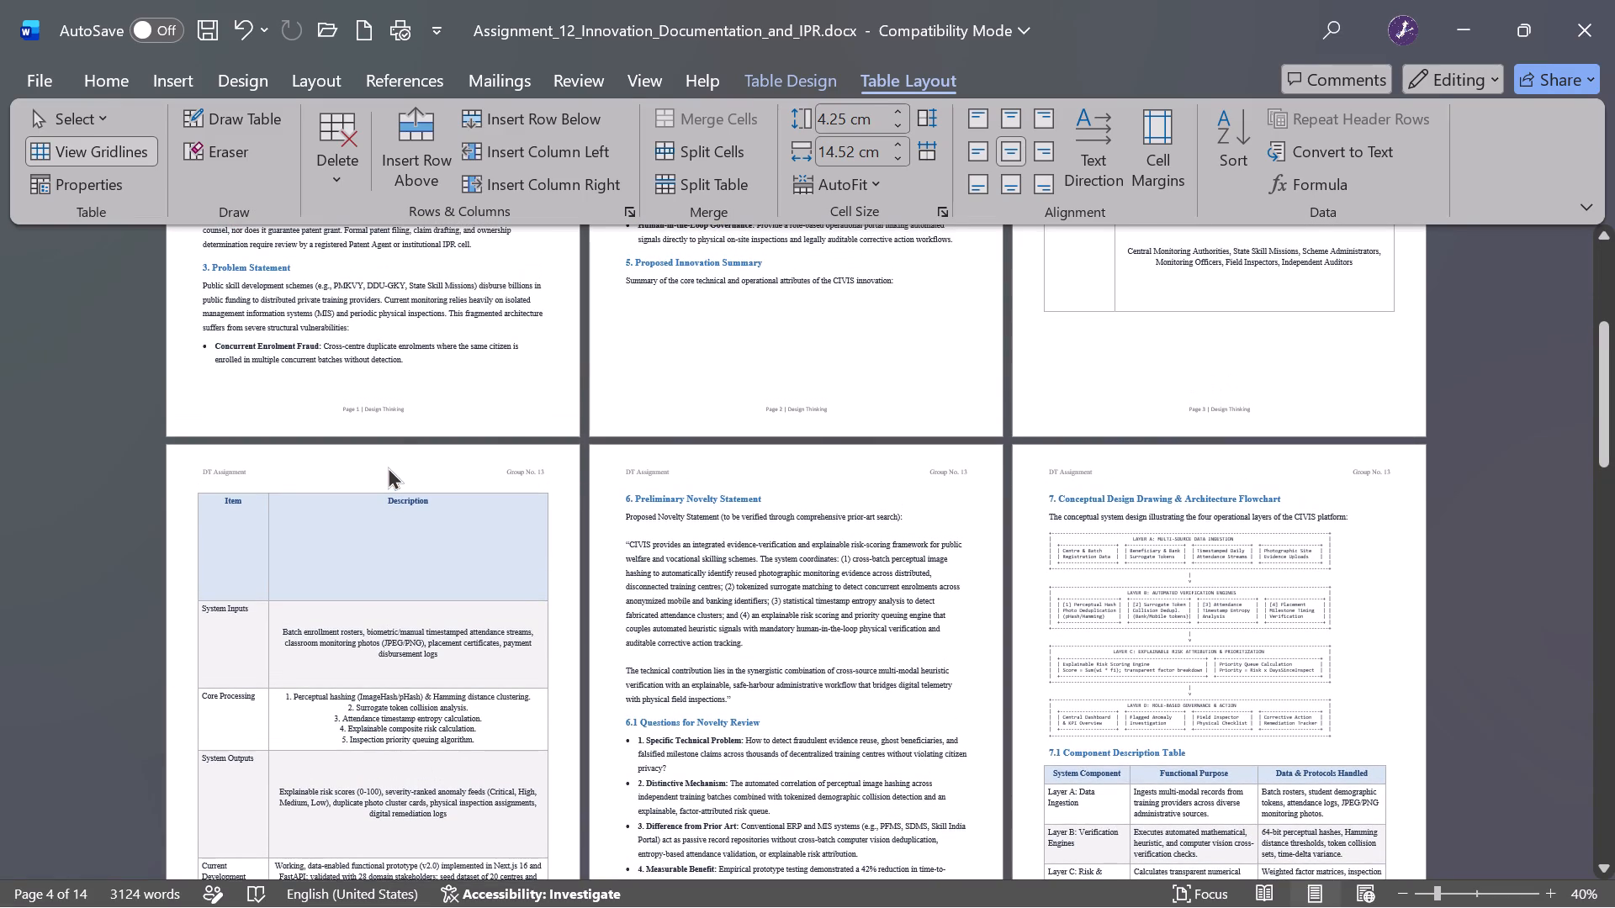
pyautogui.press('Up')
pyautogui.press('Up')
pyautogui.press('Up')
pyautogui.press('Up')
pyautogui.press('Up')
pyautogui.press('Up')
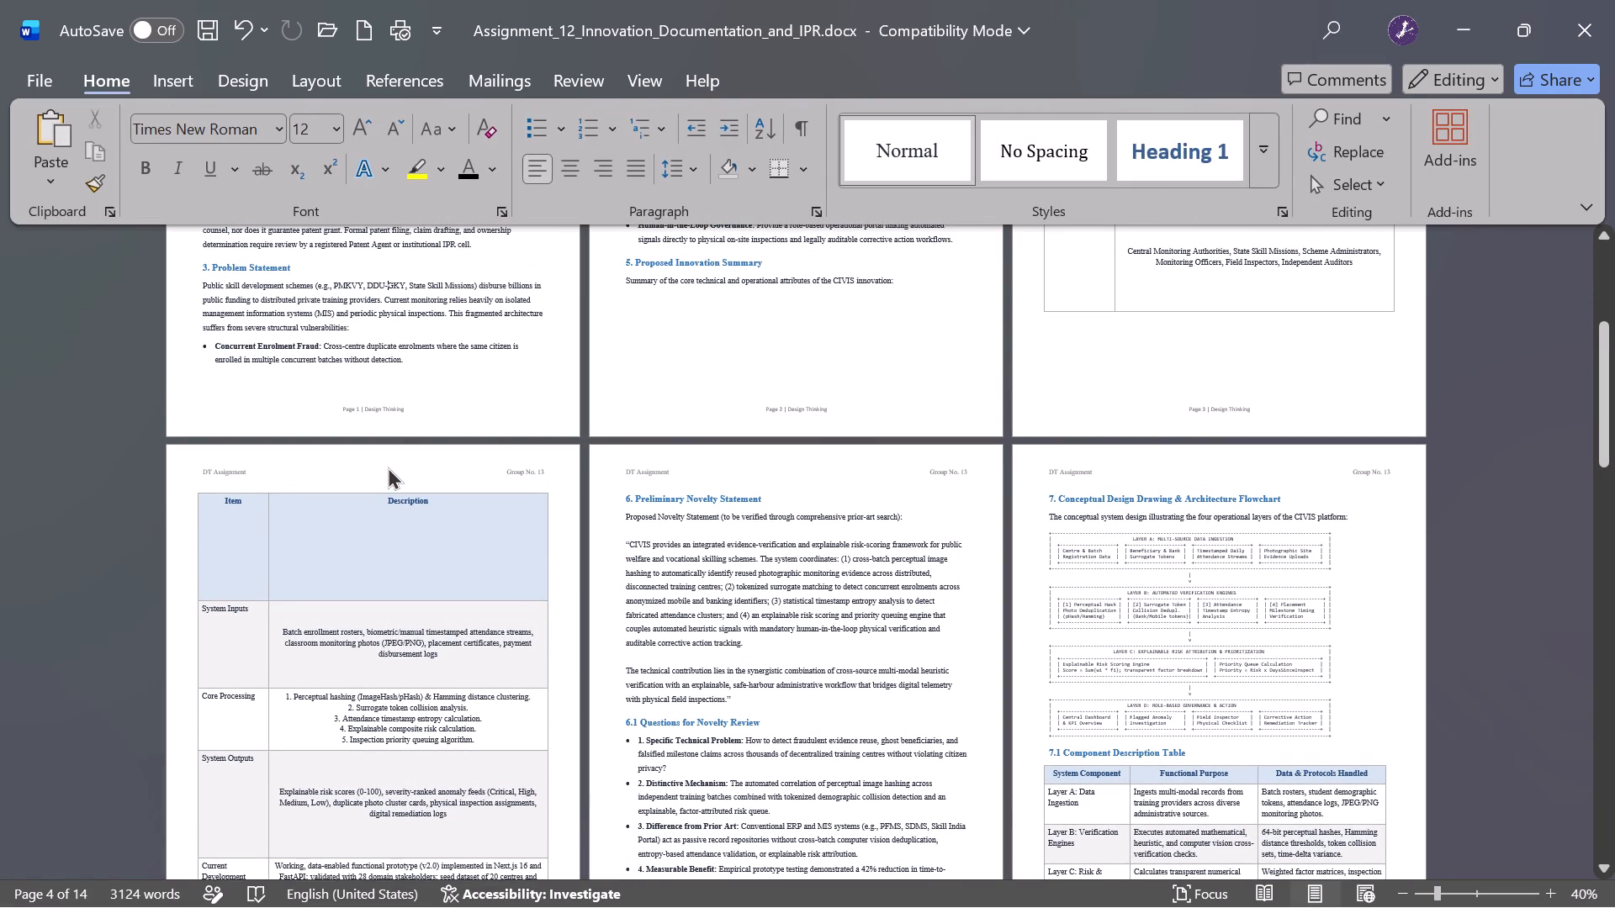
pyautogui.press('Up')
pyautogui.press('Up')
pyautogui.press('Up')
pyautogui.press('Up')
pyautogui.press('Up')
pyautogui.press('Up')
pyautogui.press('Up')
pyautogui.press('Up')
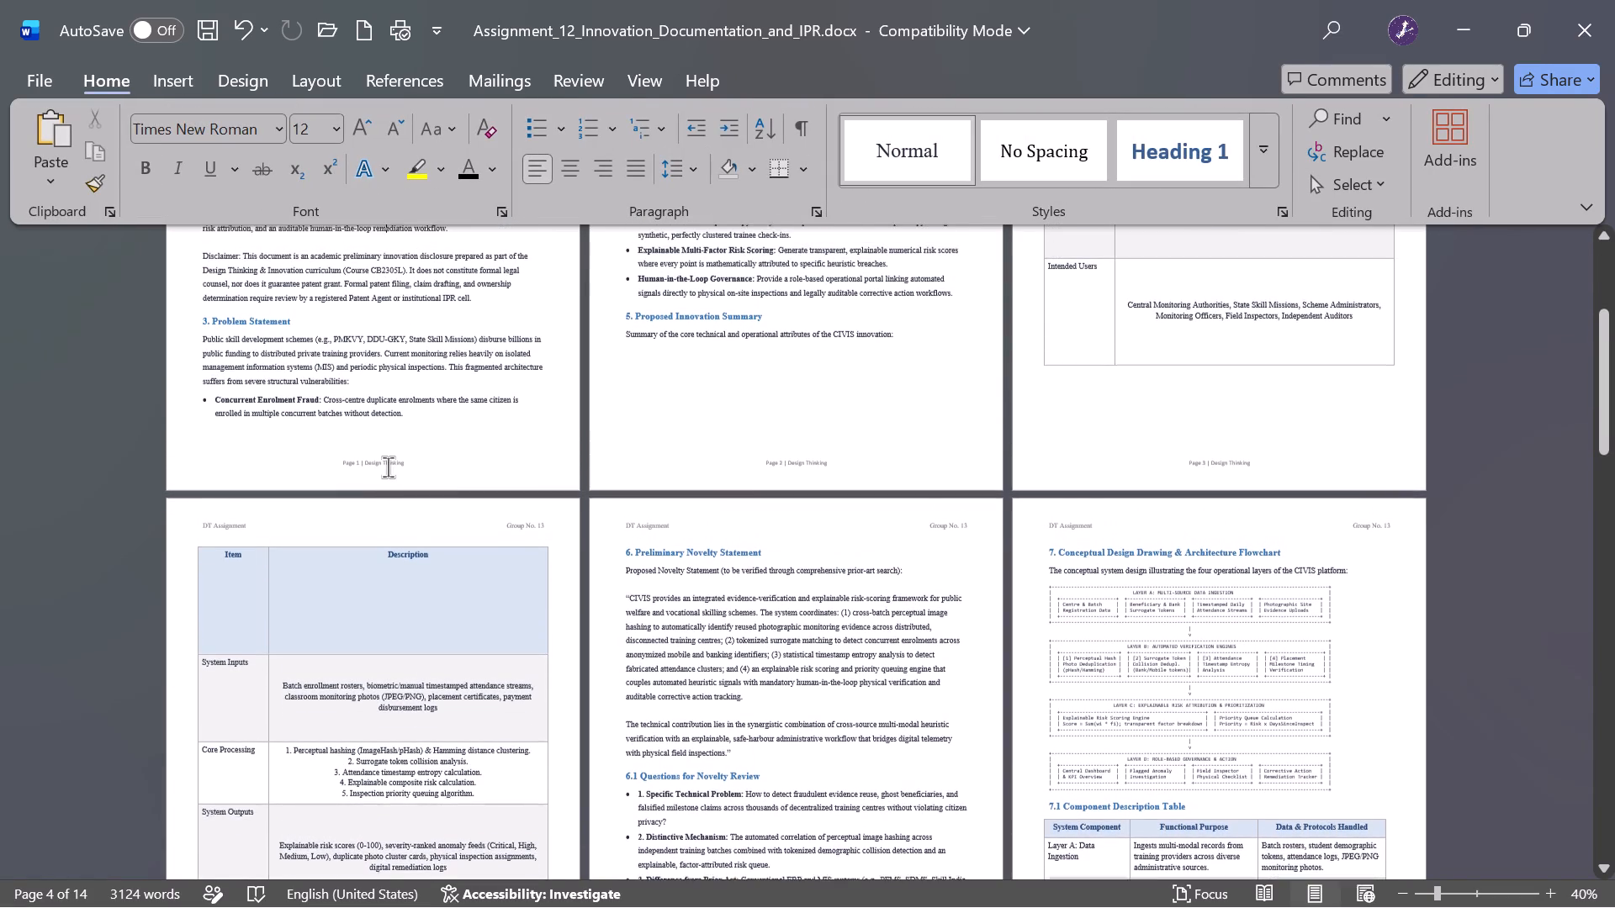
pyautogui.press('Up')
pyautogui.press('Up')
pyautogui.press('Up')
pyautogui.press('Up')
pyautogui.press('Up')
pyautogui.press('Up')
pyautogui.press('Up')
pyautogui.press('Up')
pyautogui.press('Up')
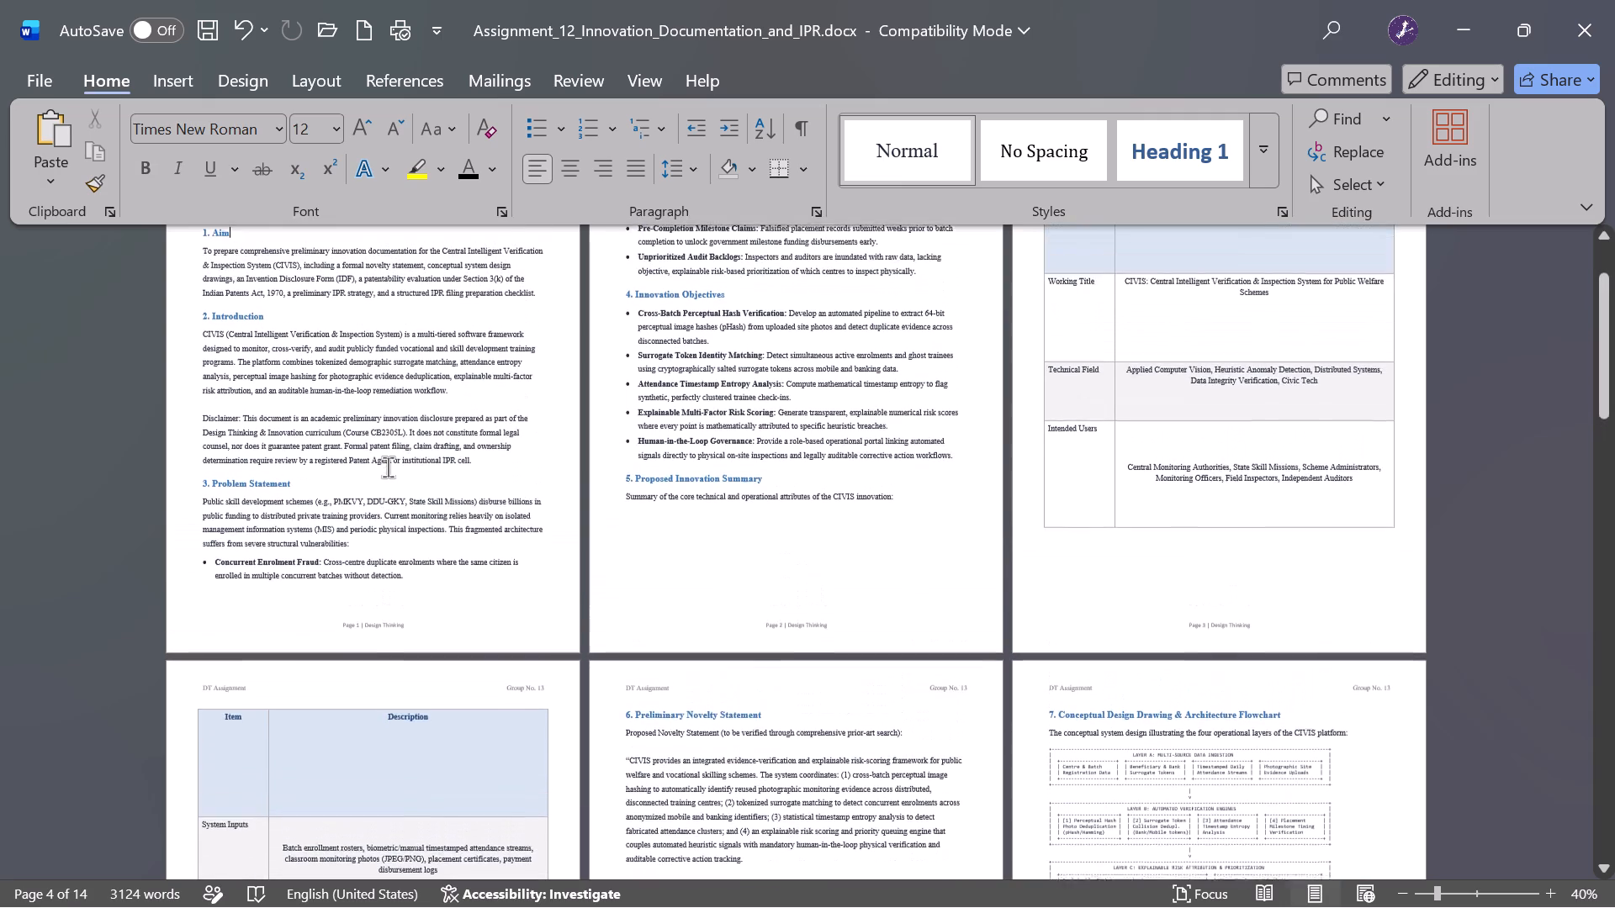
pyautogui.press('Up')
pyautogui.press('Up')
pyautogui.press('Up')
pyautogui.press('Up')
pyautogui.press('Up')
pyautogui.press('Up')
pyautogui.press('Up')
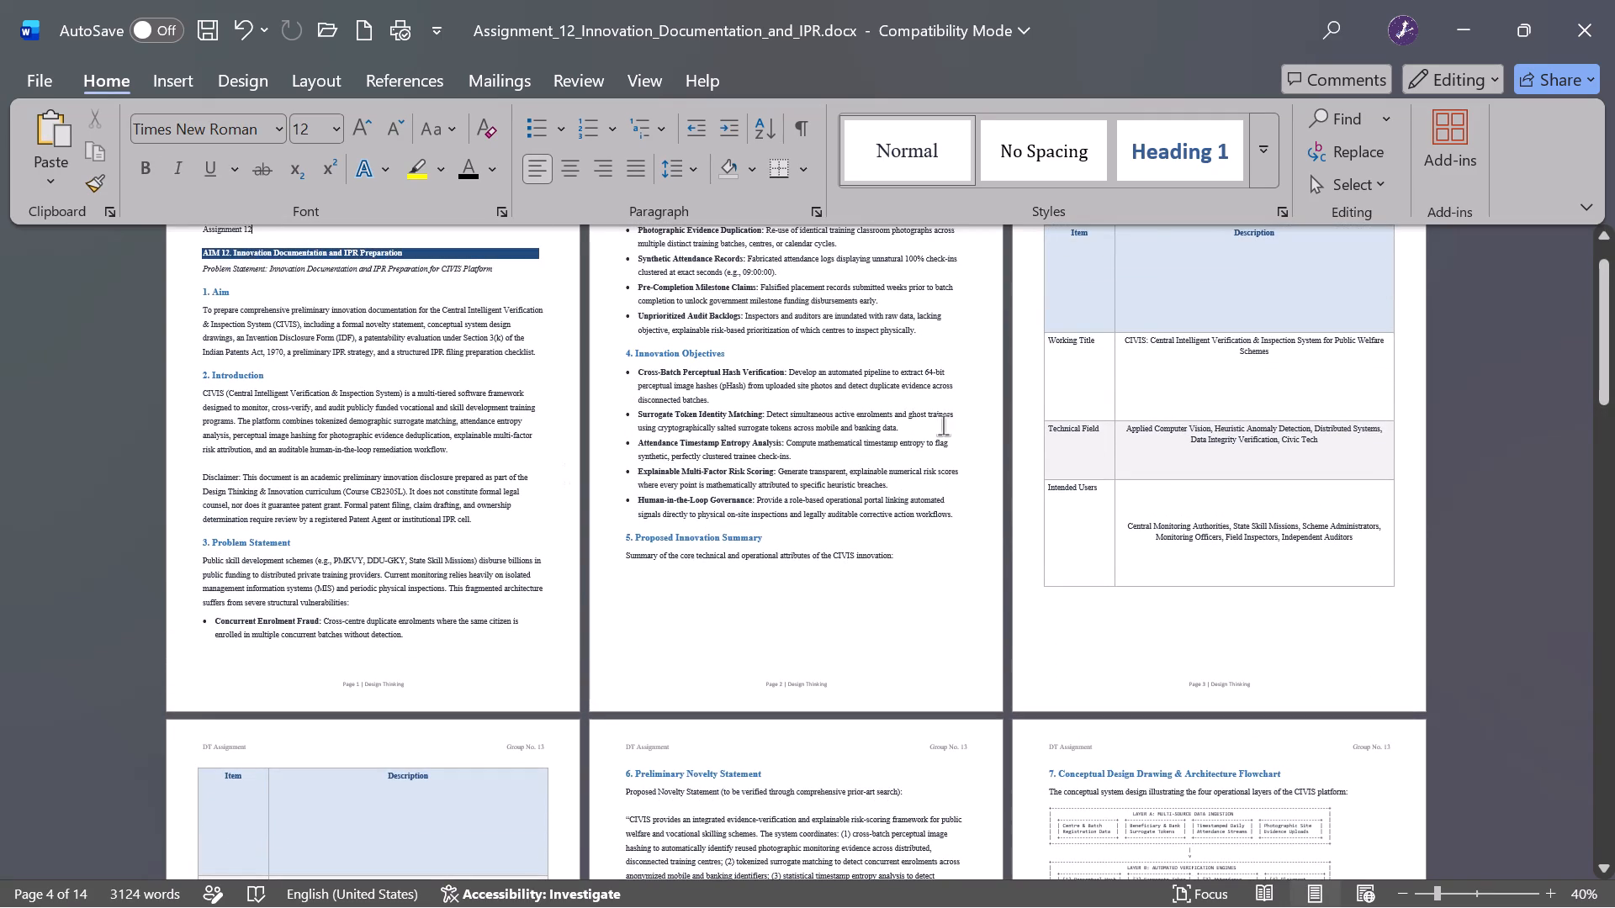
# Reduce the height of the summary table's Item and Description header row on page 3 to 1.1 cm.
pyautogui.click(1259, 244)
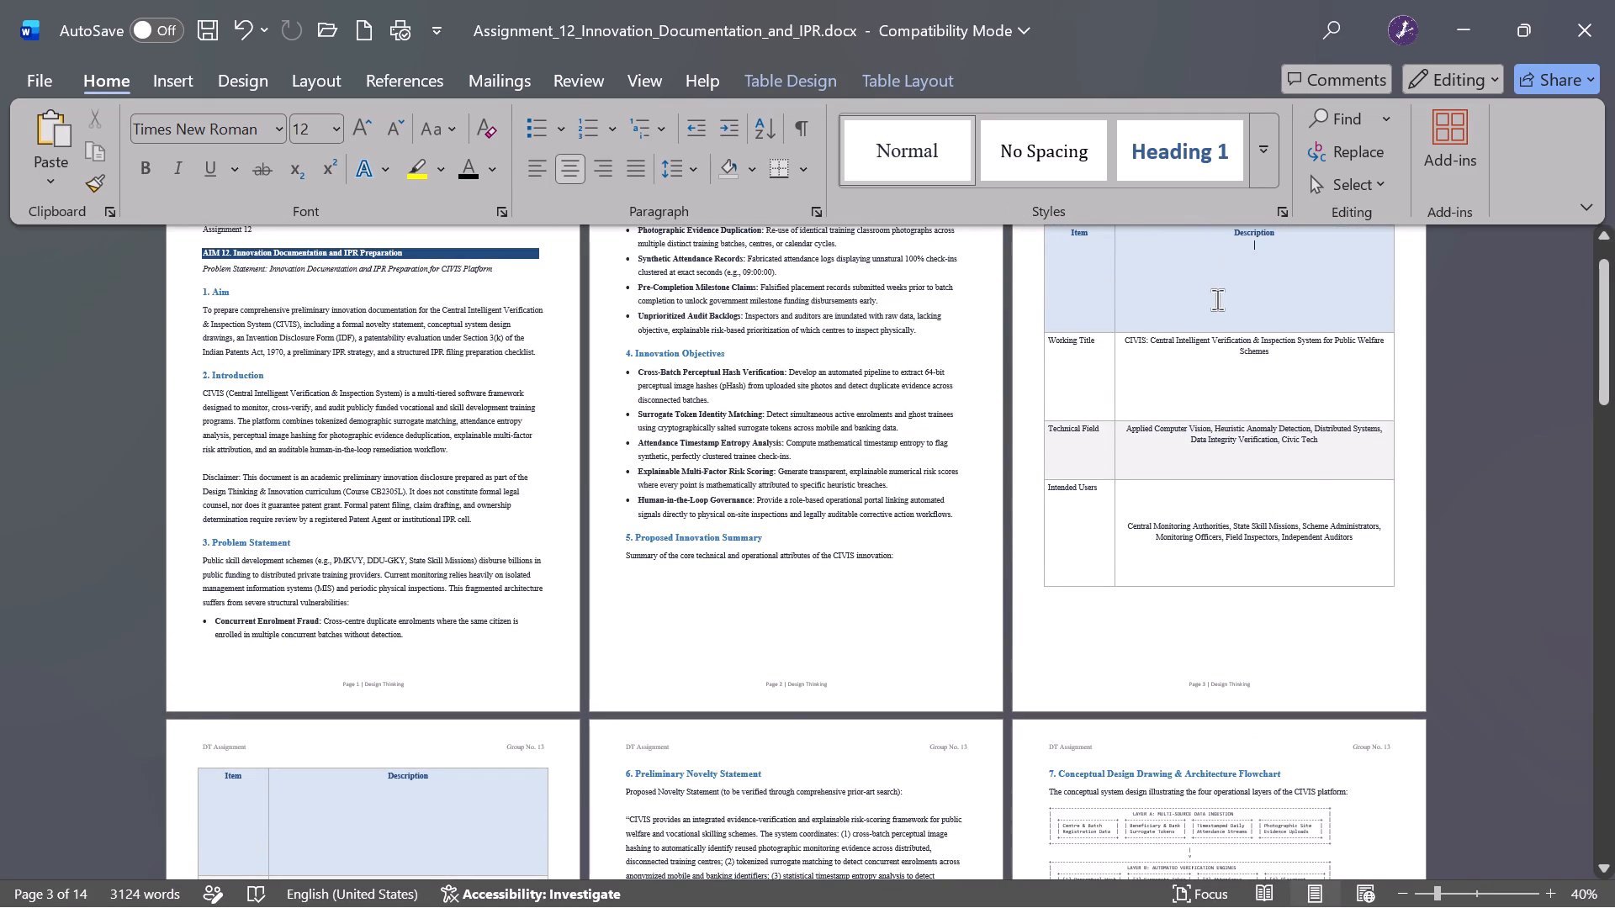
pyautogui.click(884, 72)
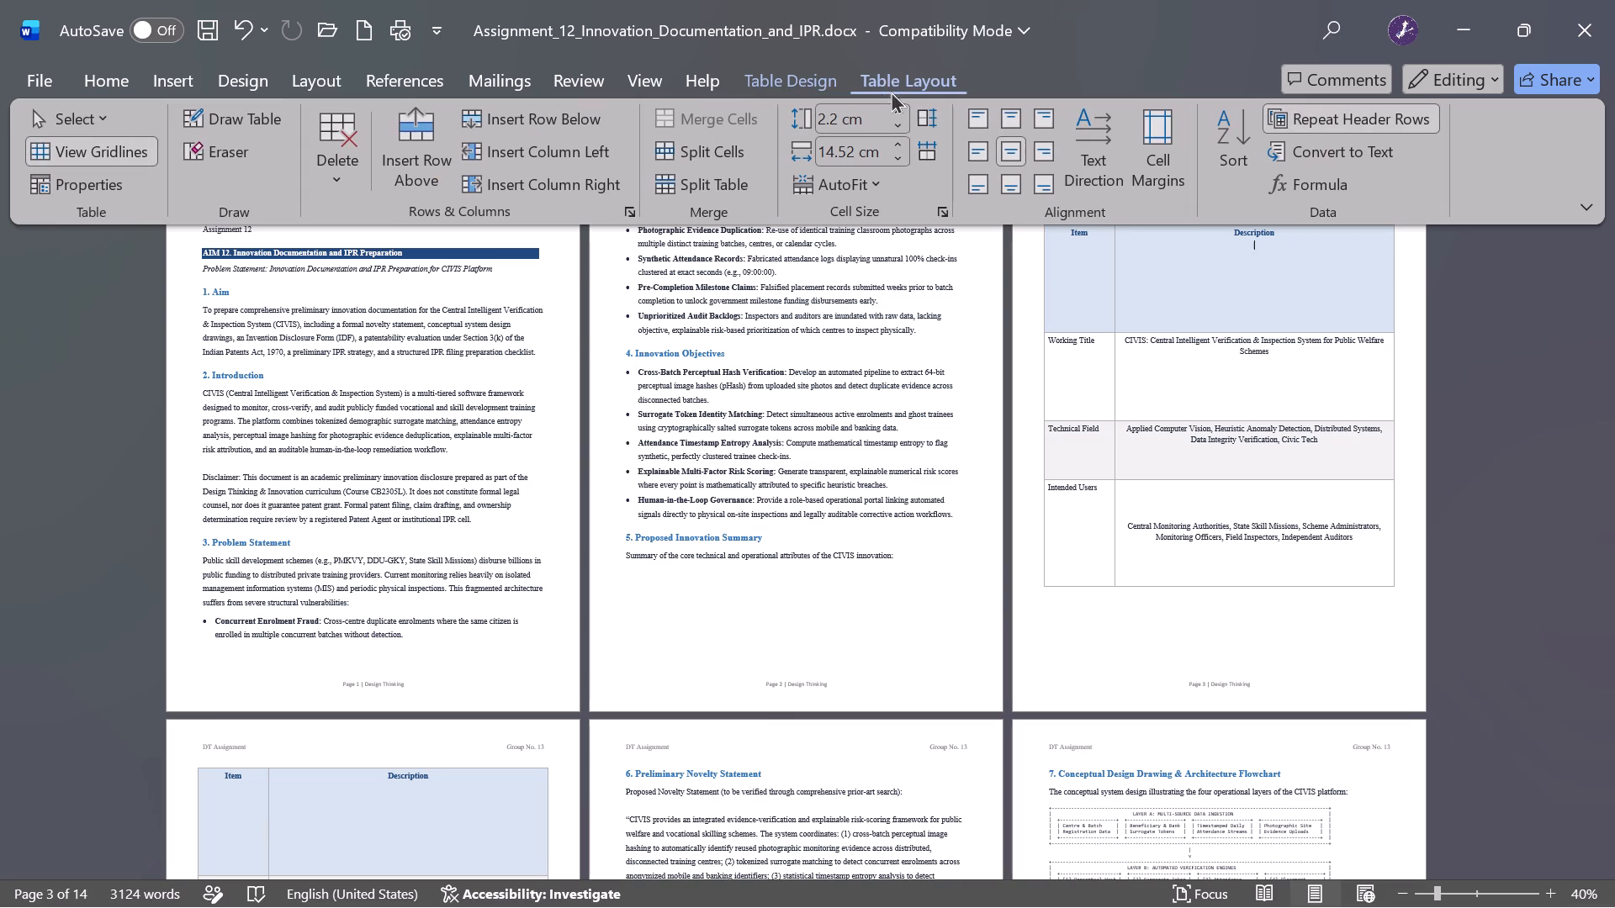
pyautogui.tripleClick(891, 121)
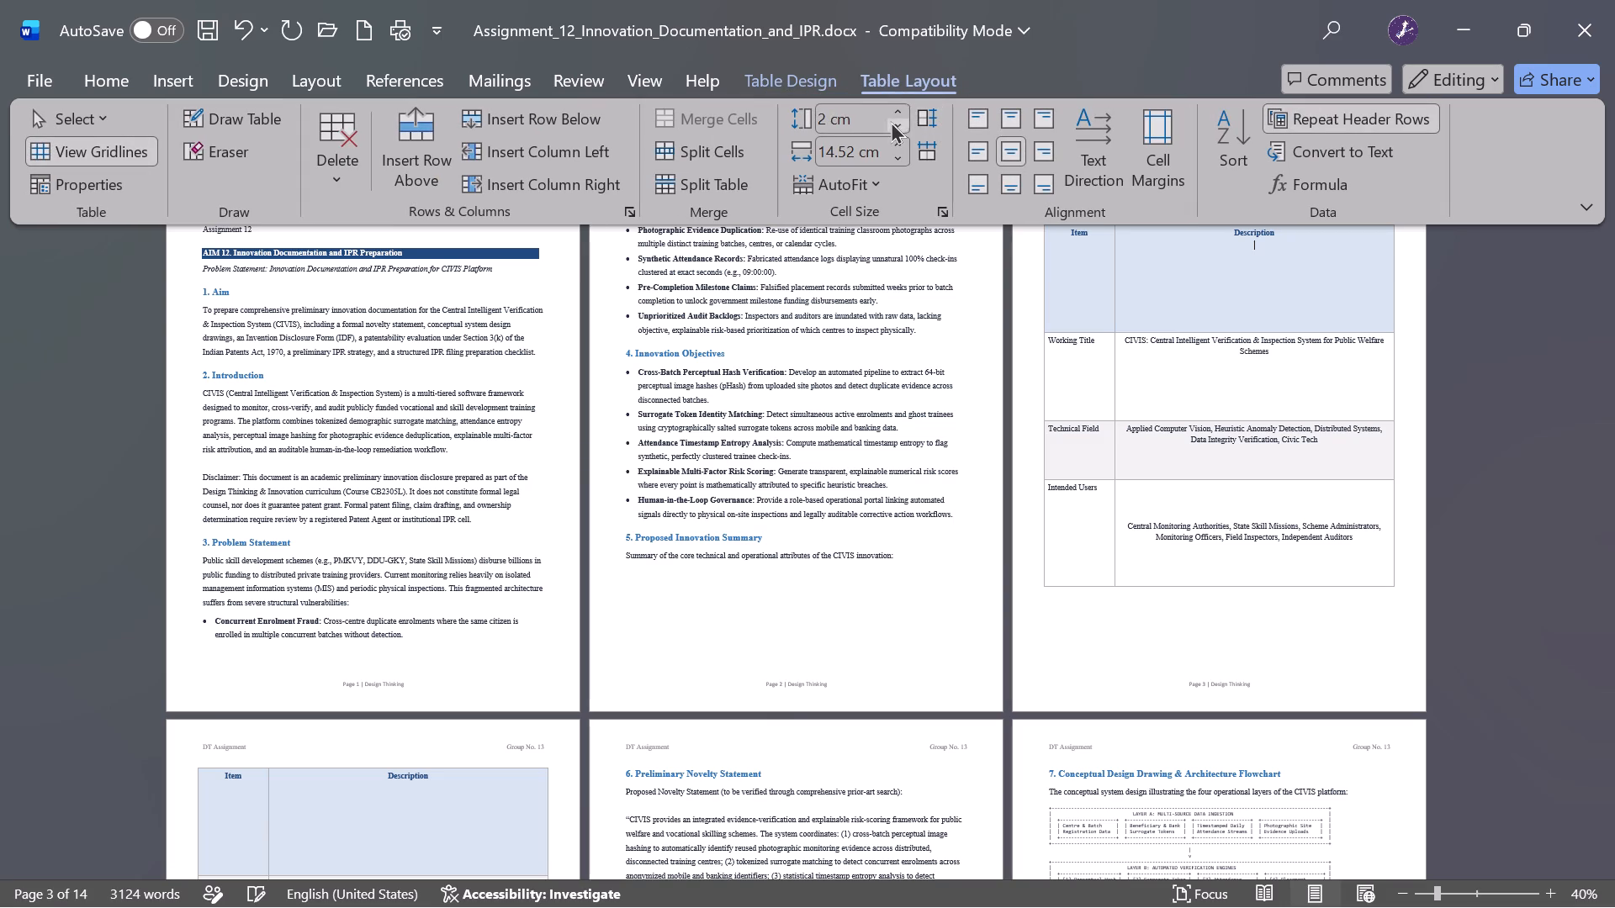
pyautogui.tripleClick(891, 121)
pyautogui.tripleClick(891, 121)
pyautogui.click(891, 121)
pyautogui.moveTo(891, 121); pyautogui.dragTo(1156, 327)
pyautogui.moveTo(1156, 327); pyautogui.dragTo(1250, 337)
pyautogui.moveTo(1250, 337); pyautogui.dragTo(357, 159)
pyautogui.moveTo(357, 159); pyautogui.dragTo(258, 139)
# Delete the oversized Item and Description header row from the summary table.
pyautogui.click(814, 88)
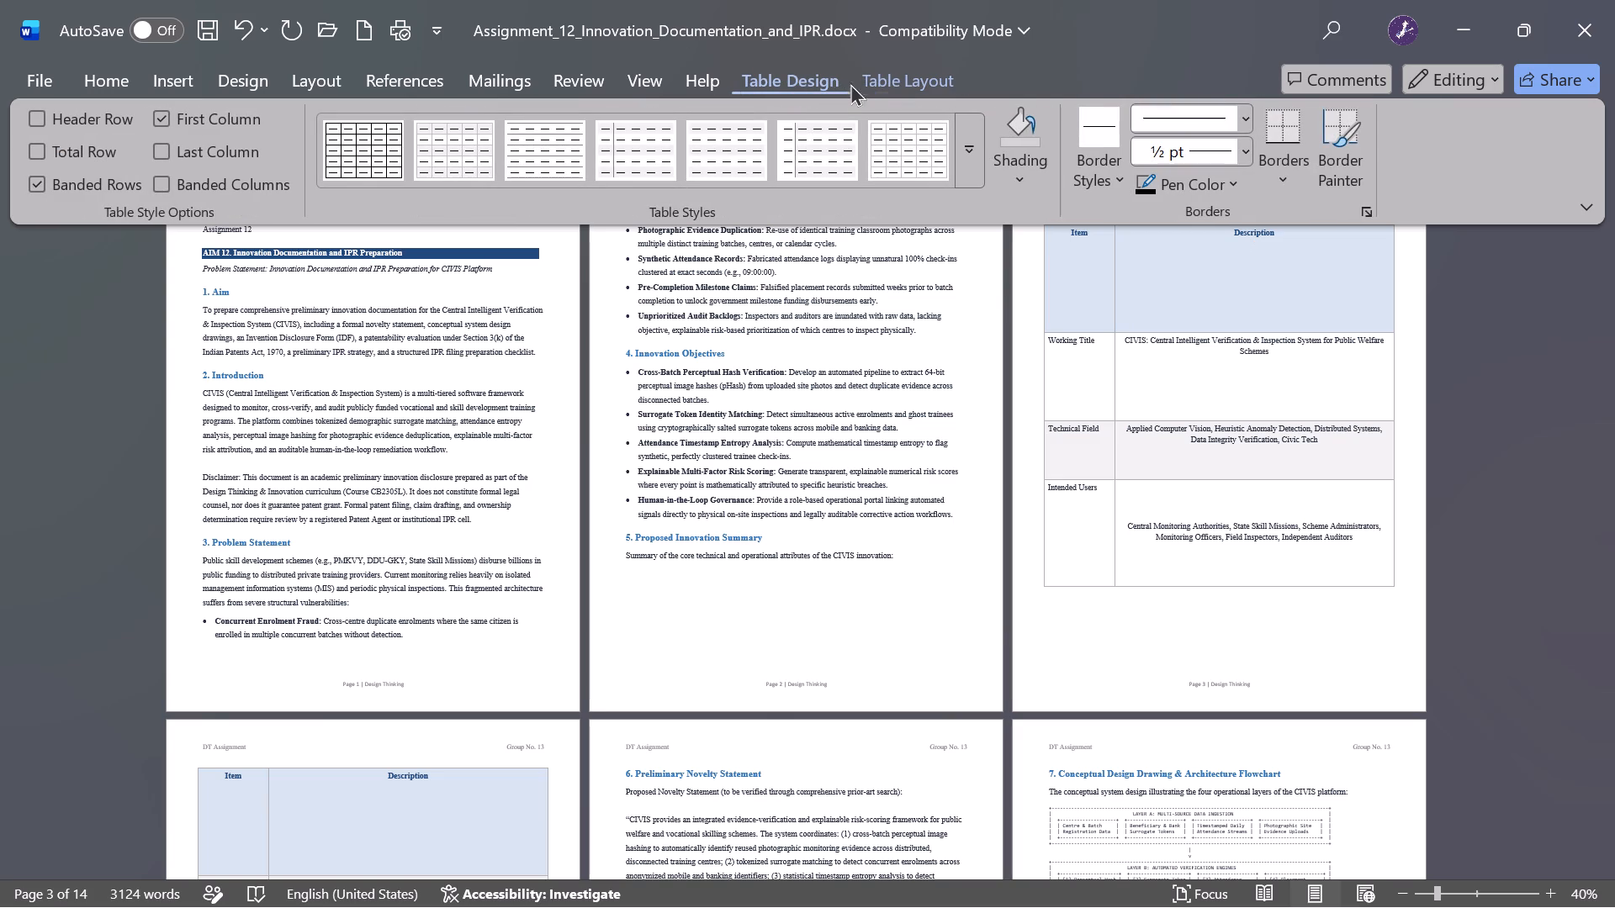
pyautogui.click(901, 71)
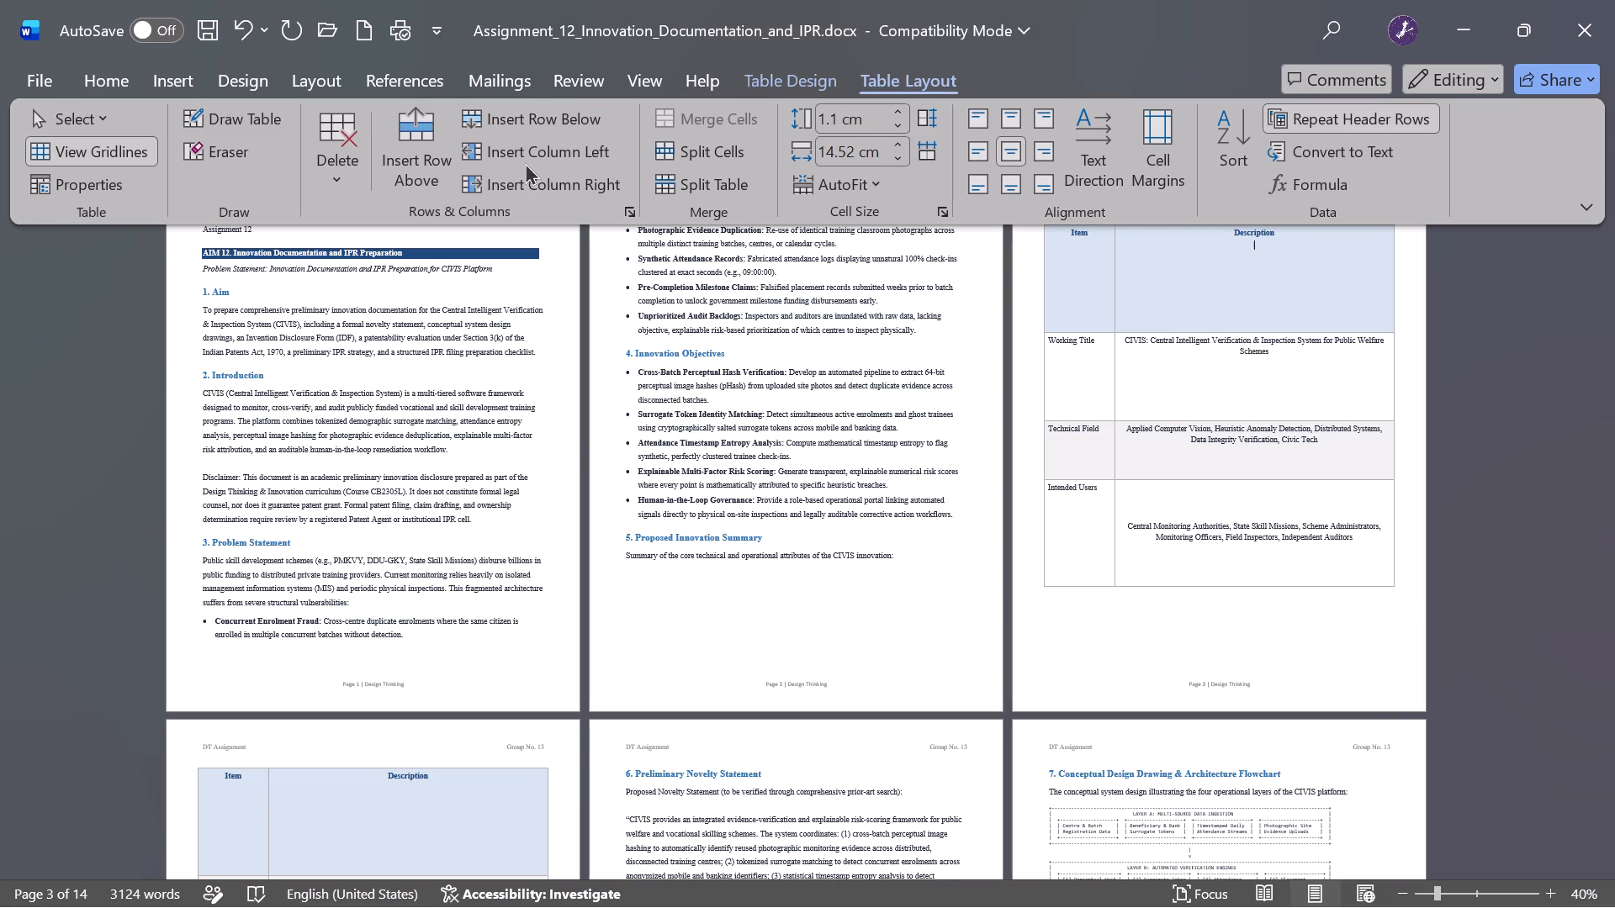
pyautogui.click(336, 130)
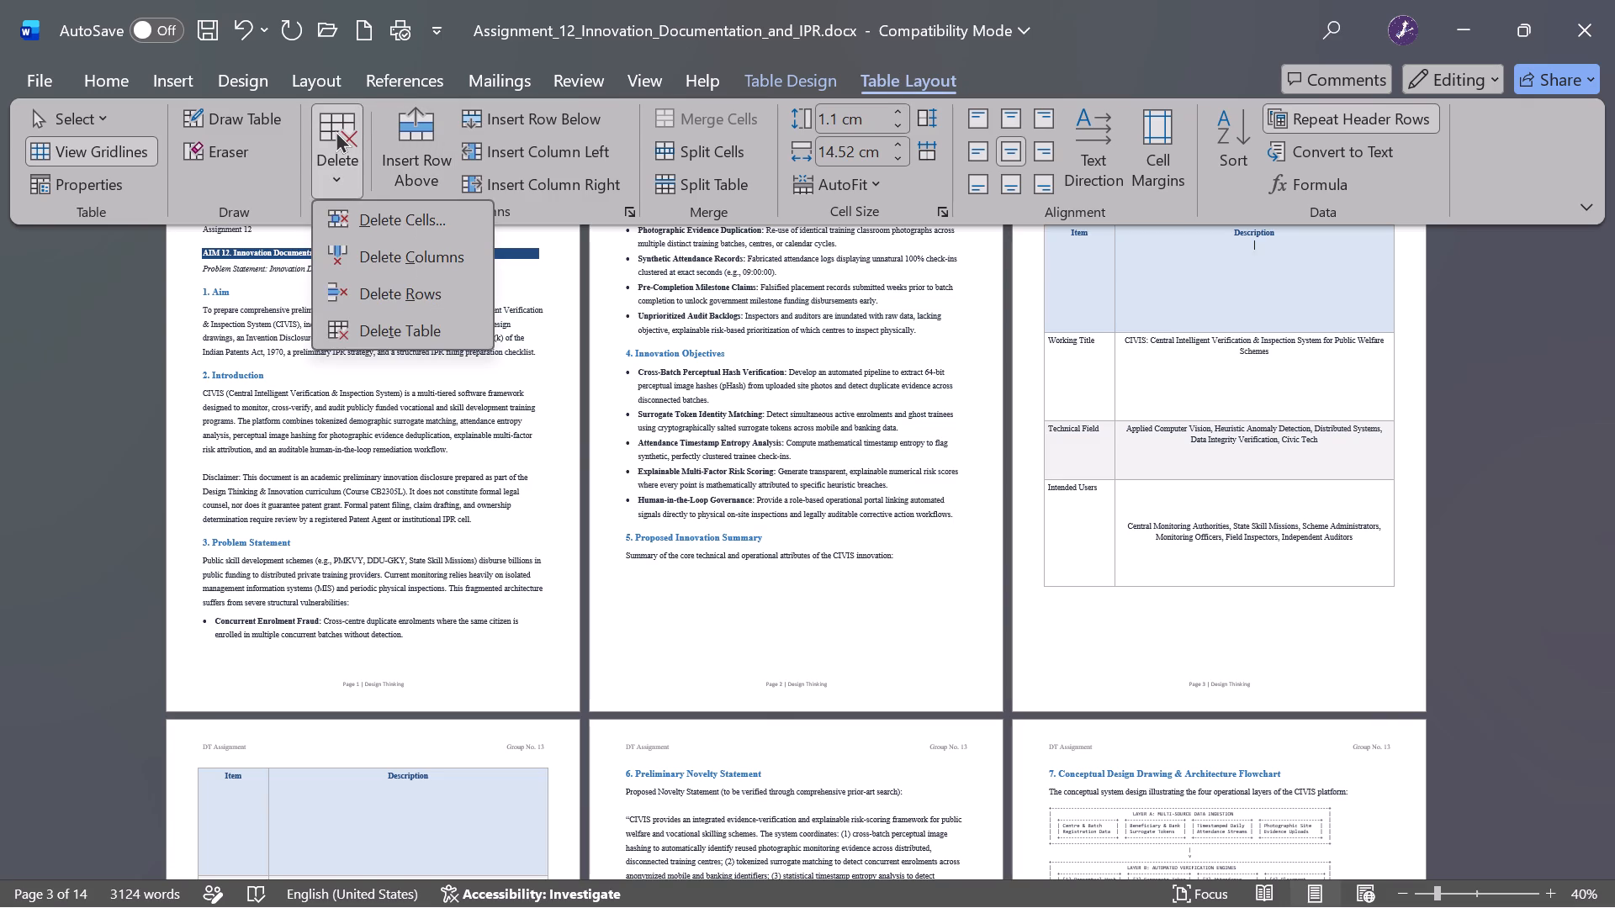
pyautogui.click(383, 298)
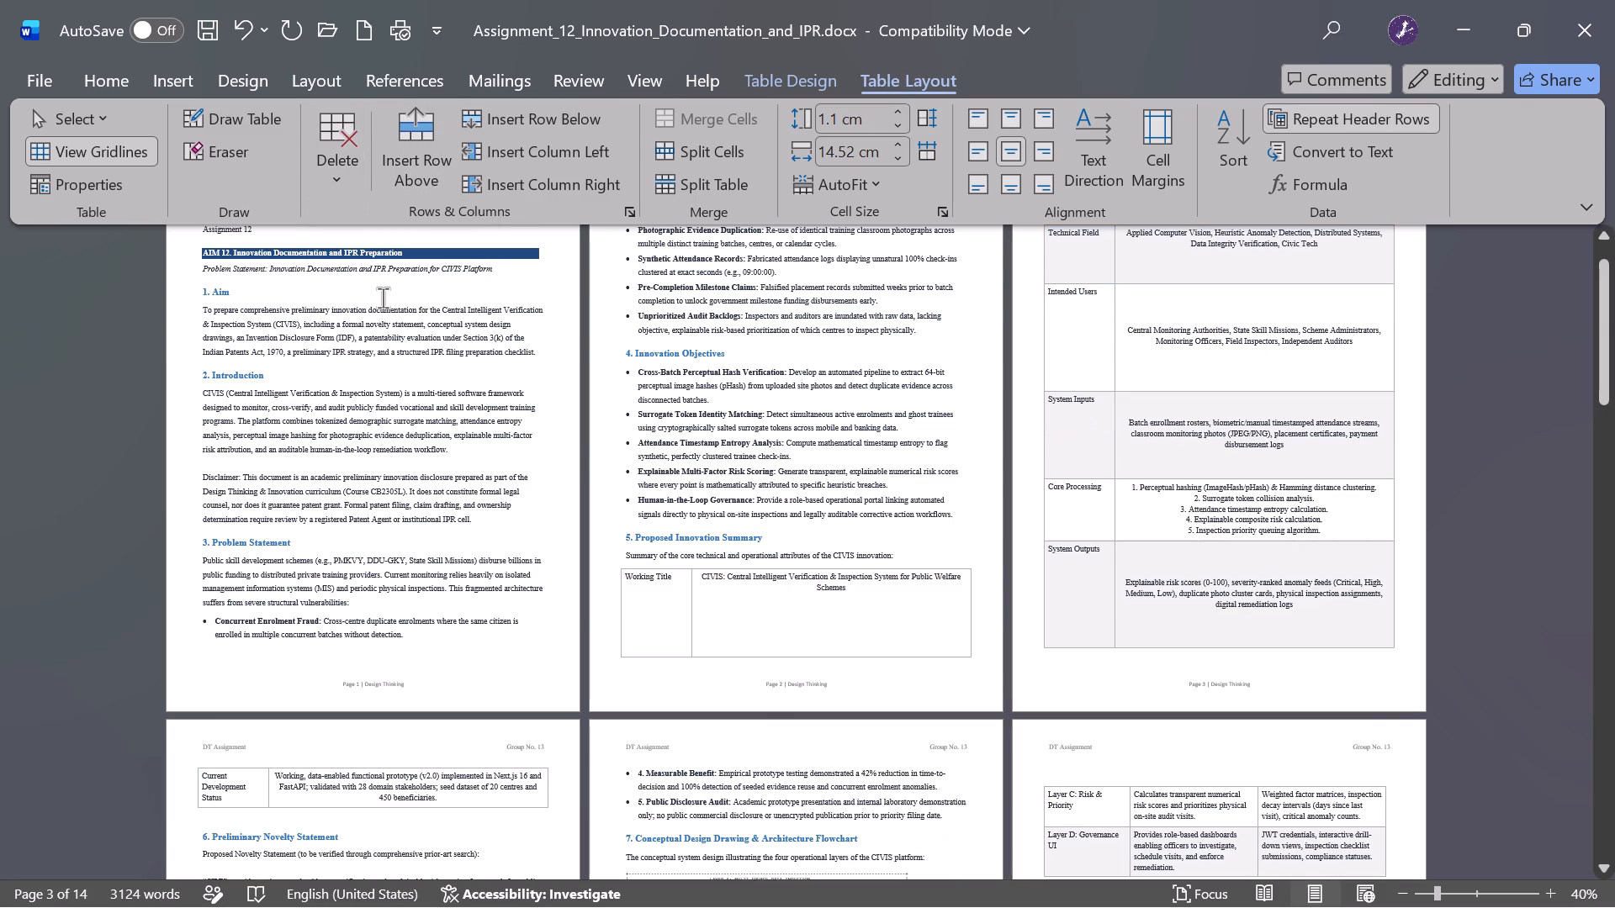
# Insert an empty row above the Technical Field row of the summary table on page 3.
pyautogui.scroll(1, 1118, 451)
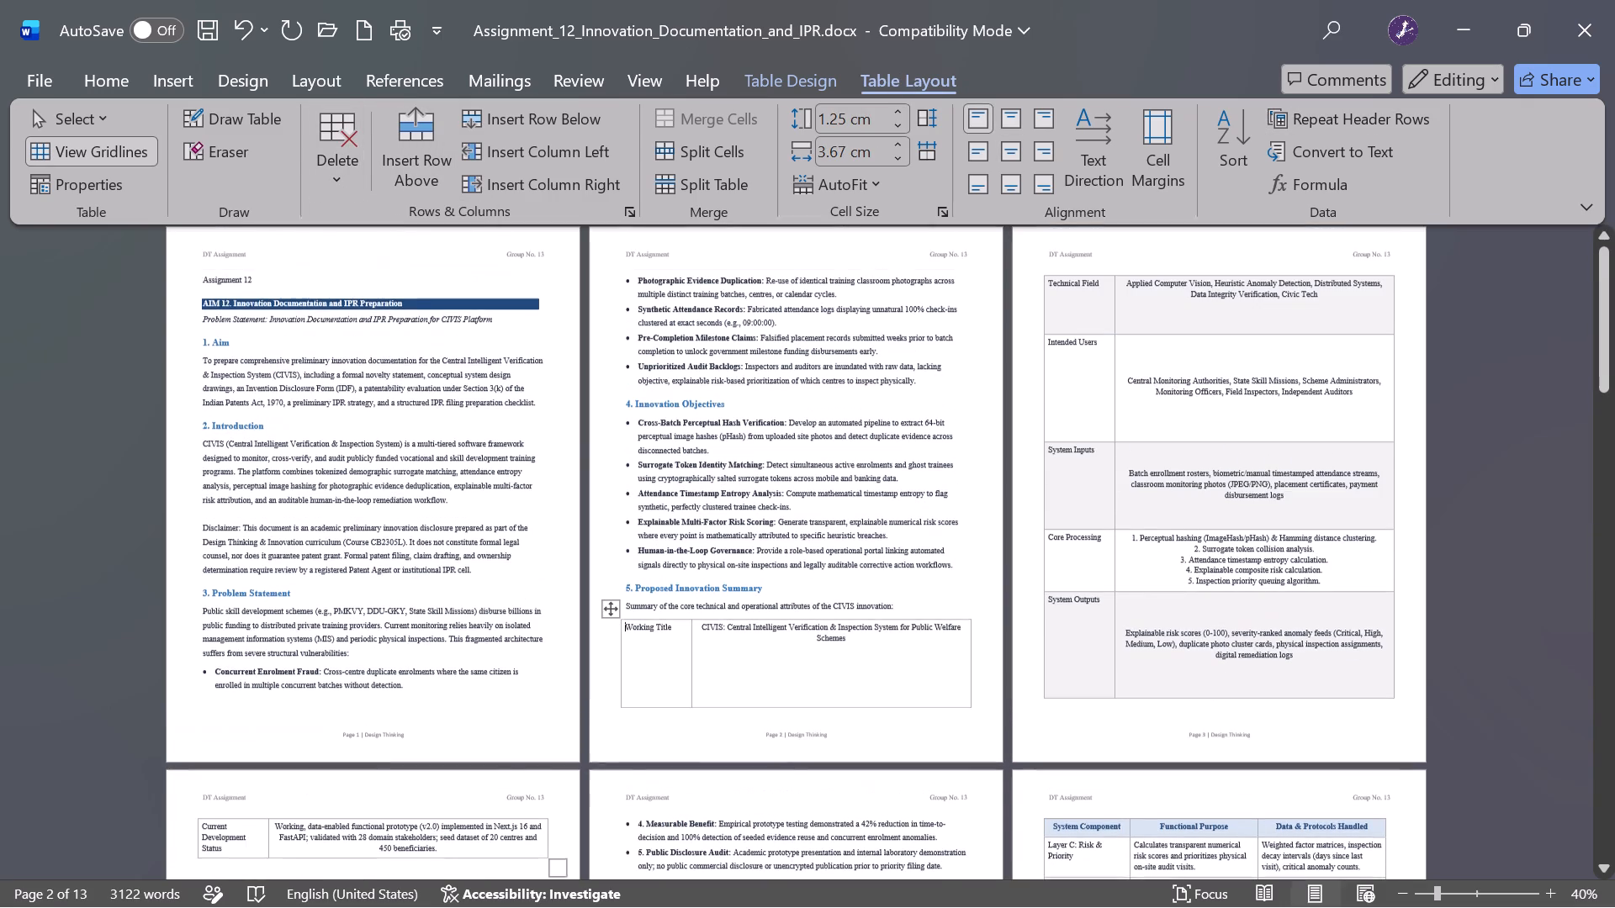
pyautogui.scroll(1, 1118, 451)
pyautogui.click(1120, 292)
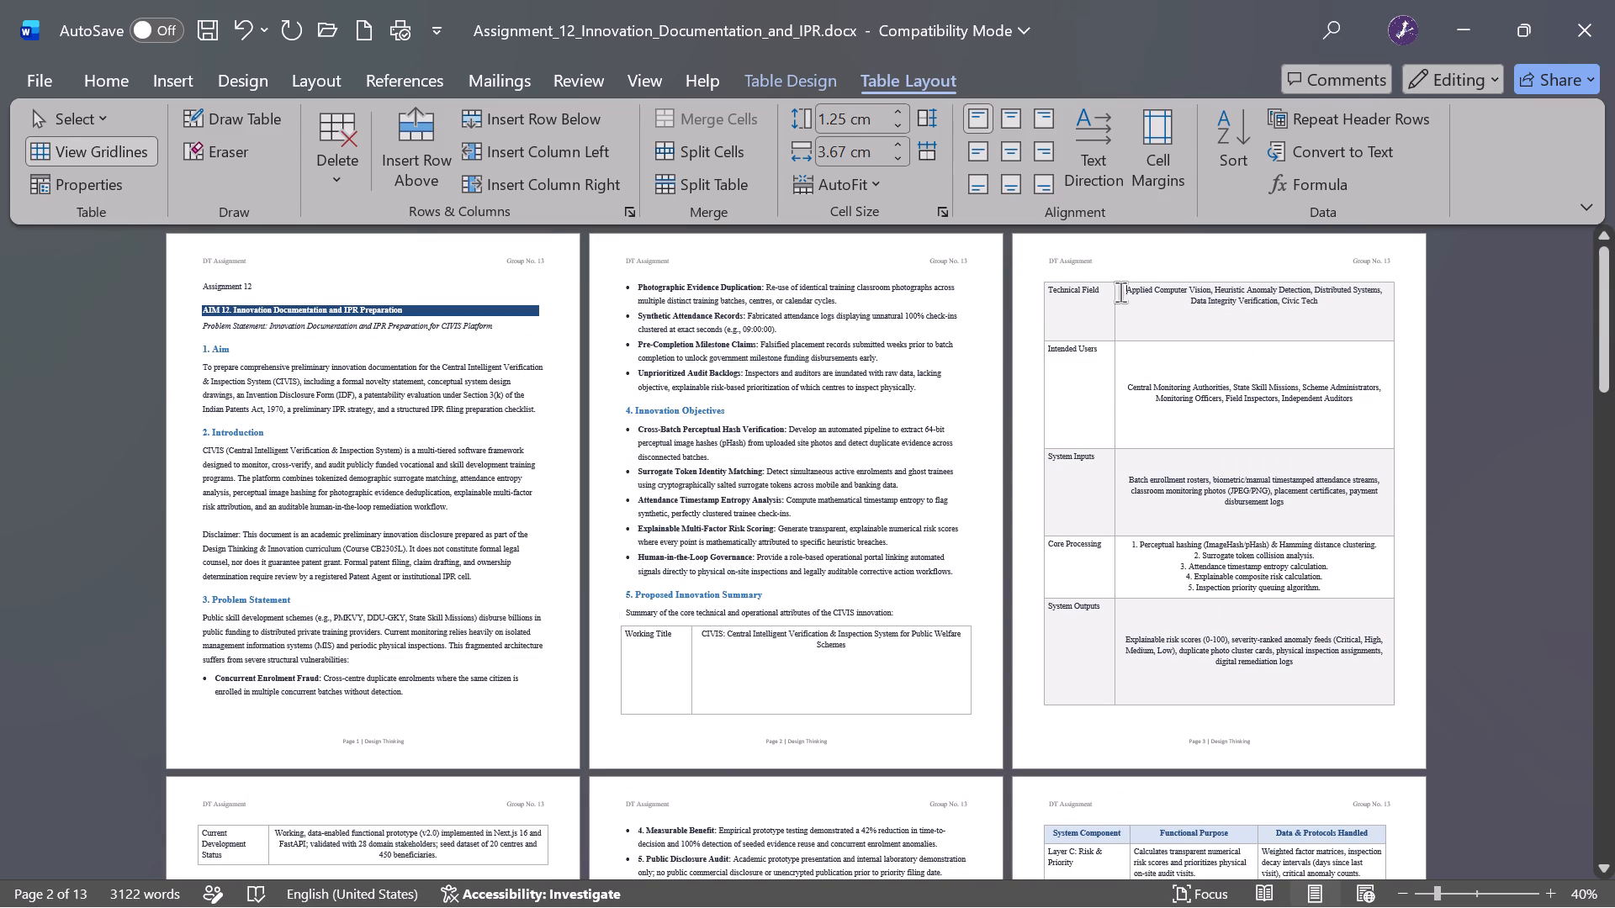
pyautogui.click(1056, 282)
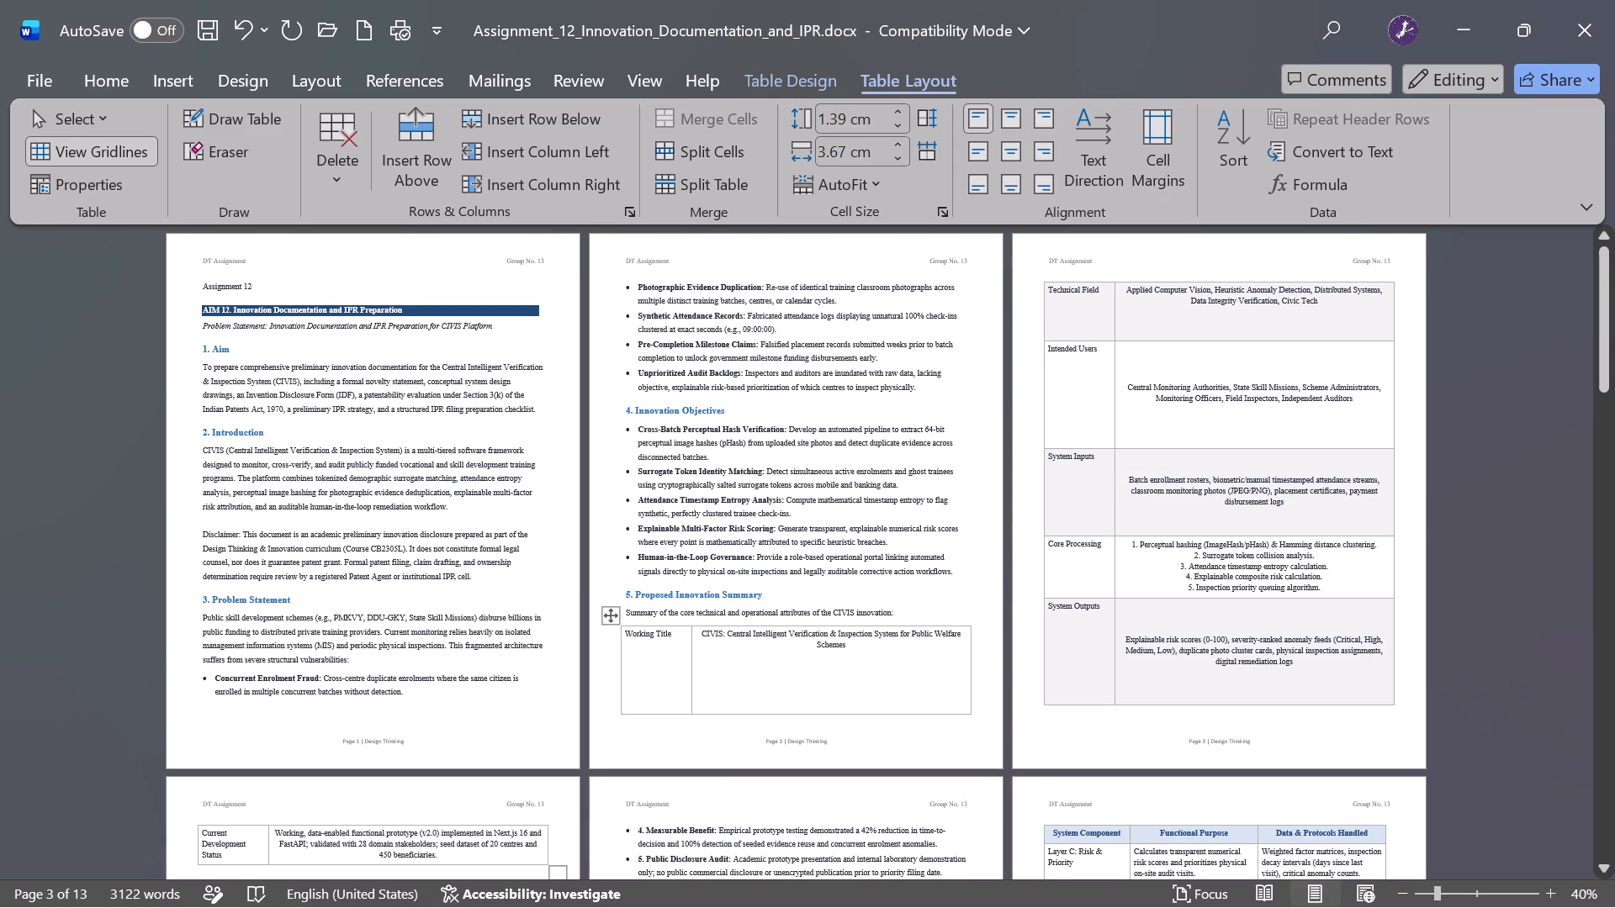
pyautogui.click(428, 193)
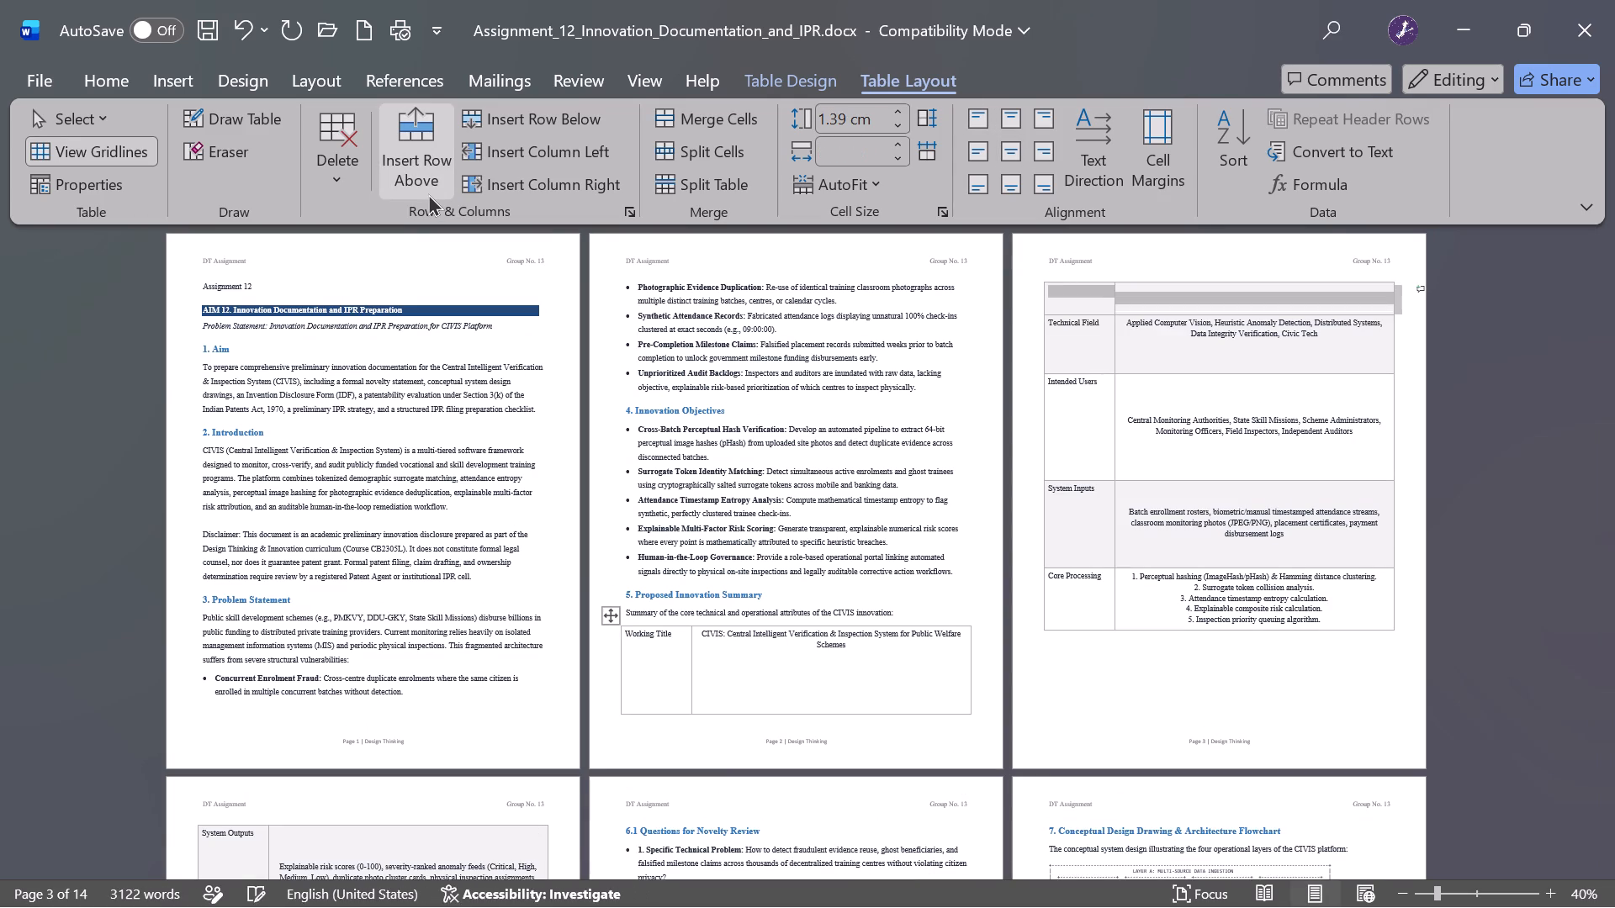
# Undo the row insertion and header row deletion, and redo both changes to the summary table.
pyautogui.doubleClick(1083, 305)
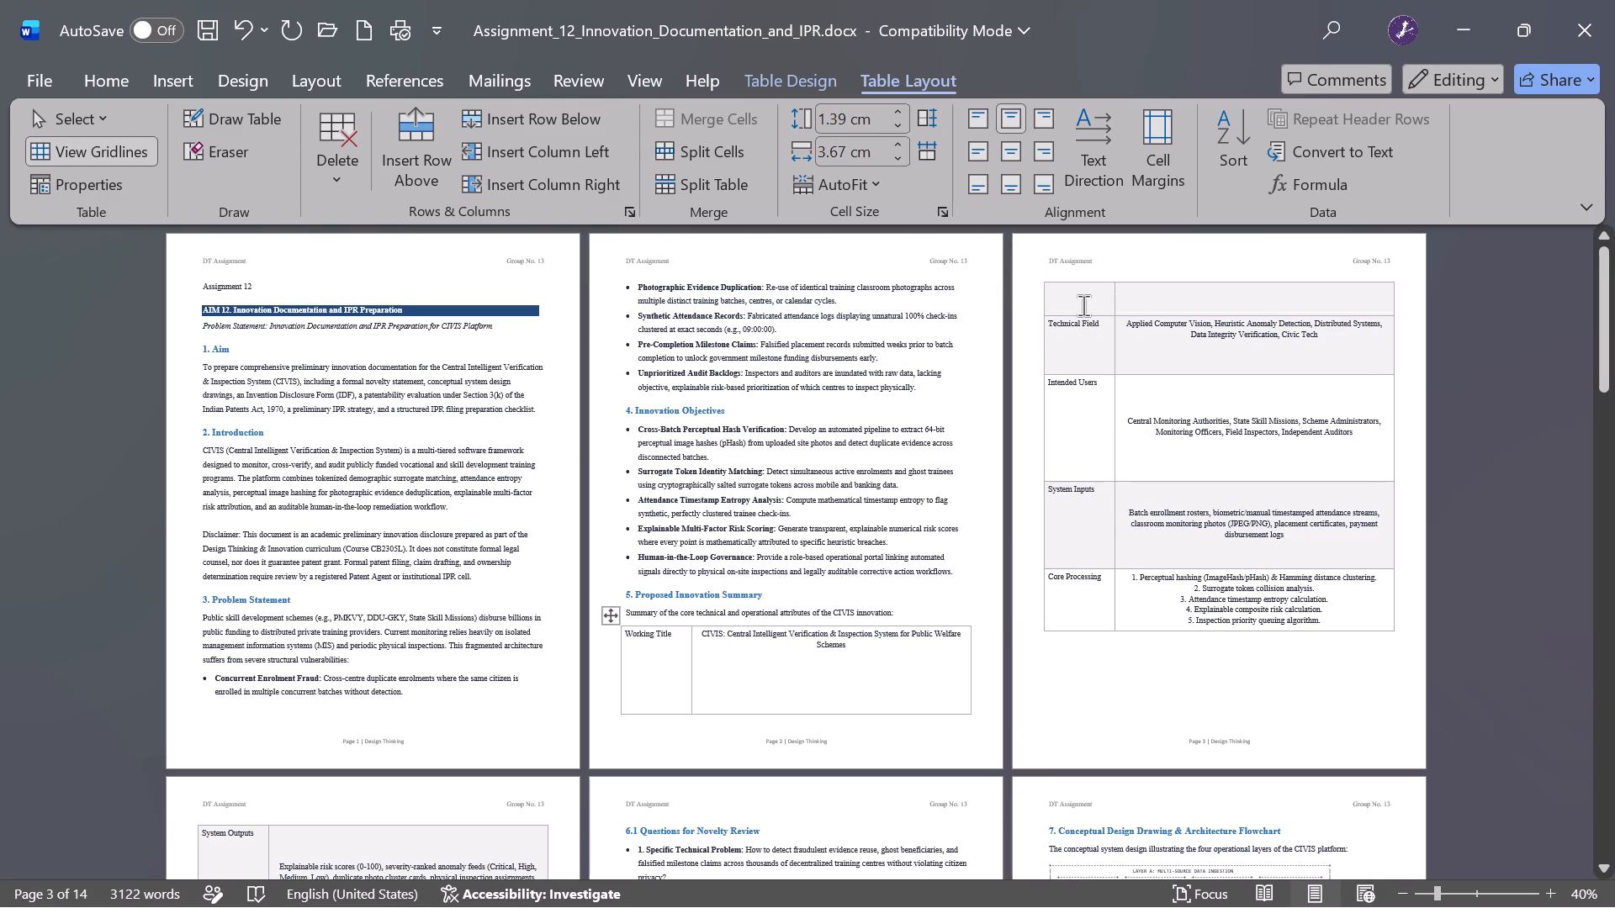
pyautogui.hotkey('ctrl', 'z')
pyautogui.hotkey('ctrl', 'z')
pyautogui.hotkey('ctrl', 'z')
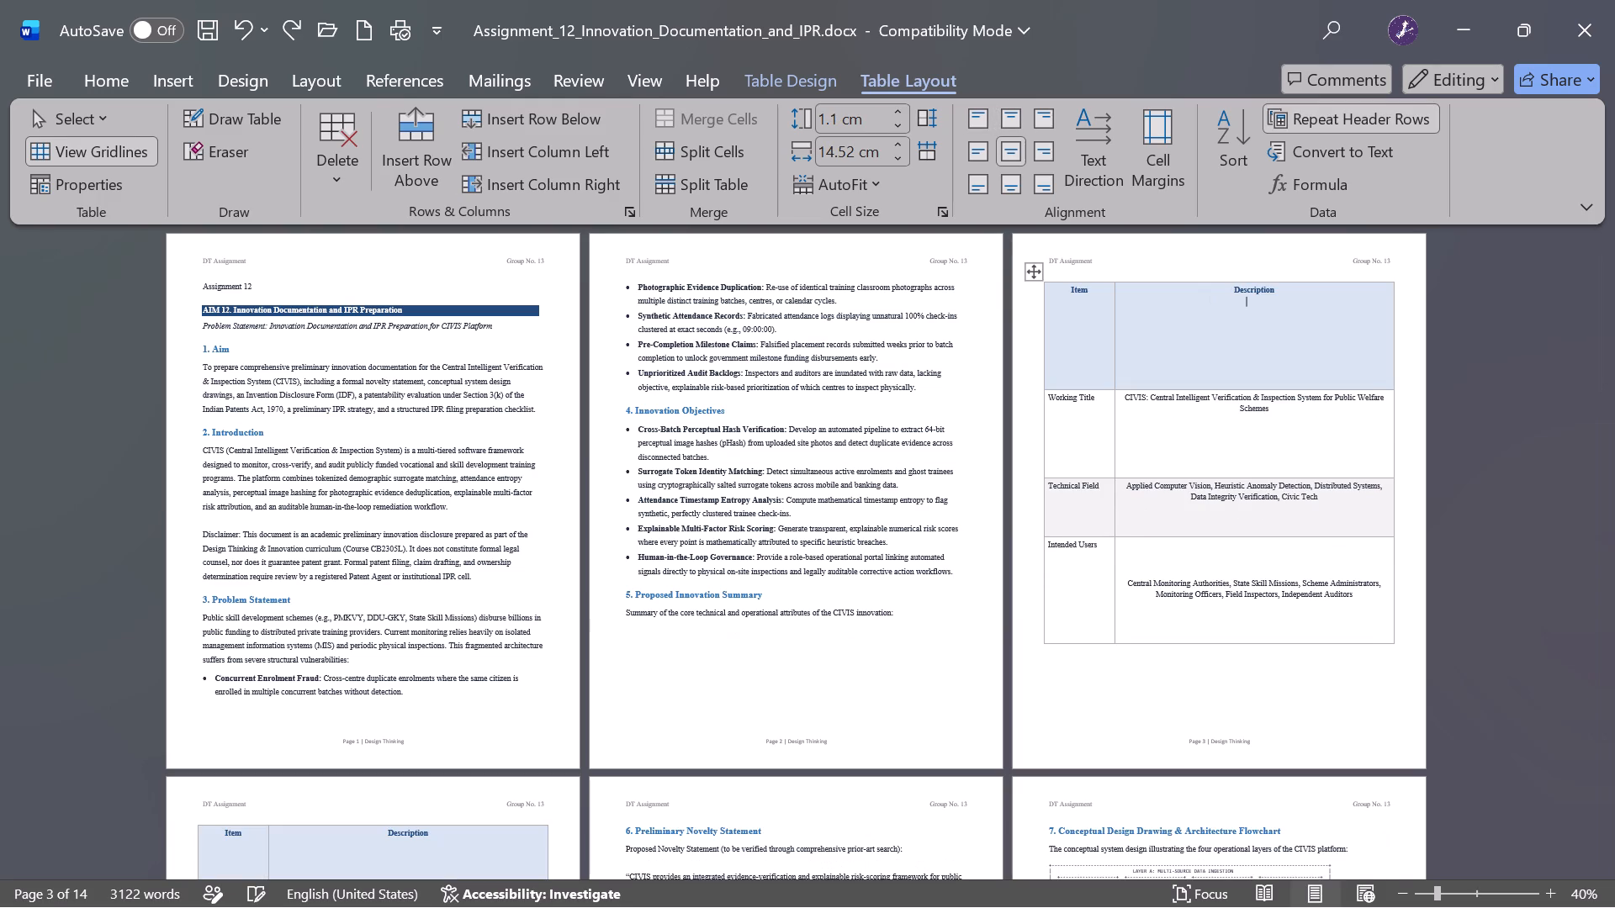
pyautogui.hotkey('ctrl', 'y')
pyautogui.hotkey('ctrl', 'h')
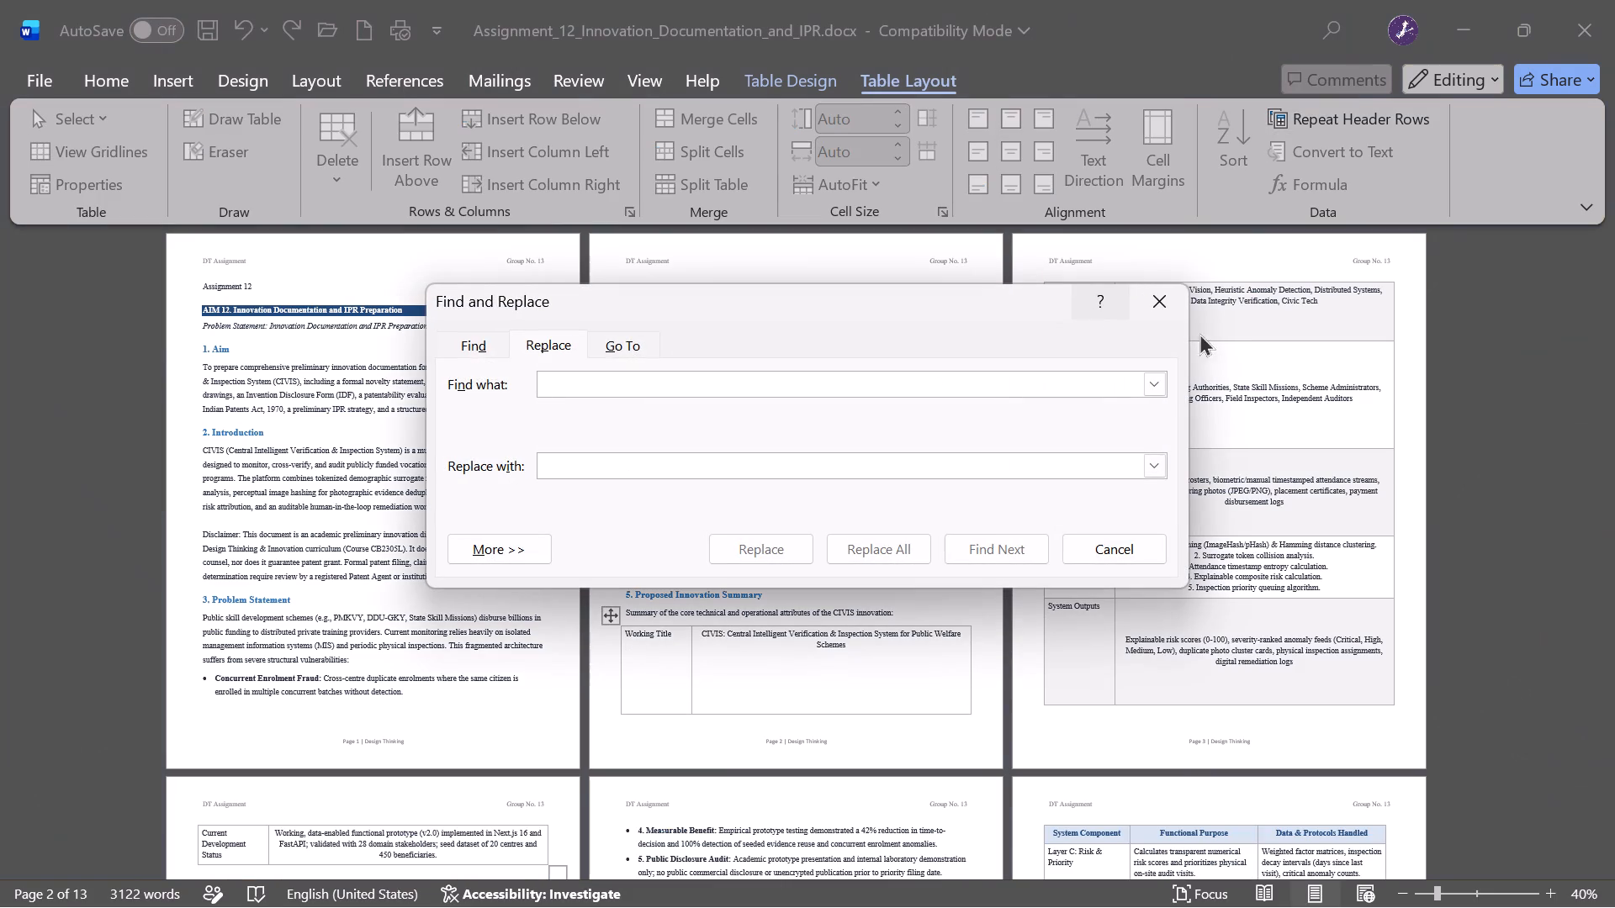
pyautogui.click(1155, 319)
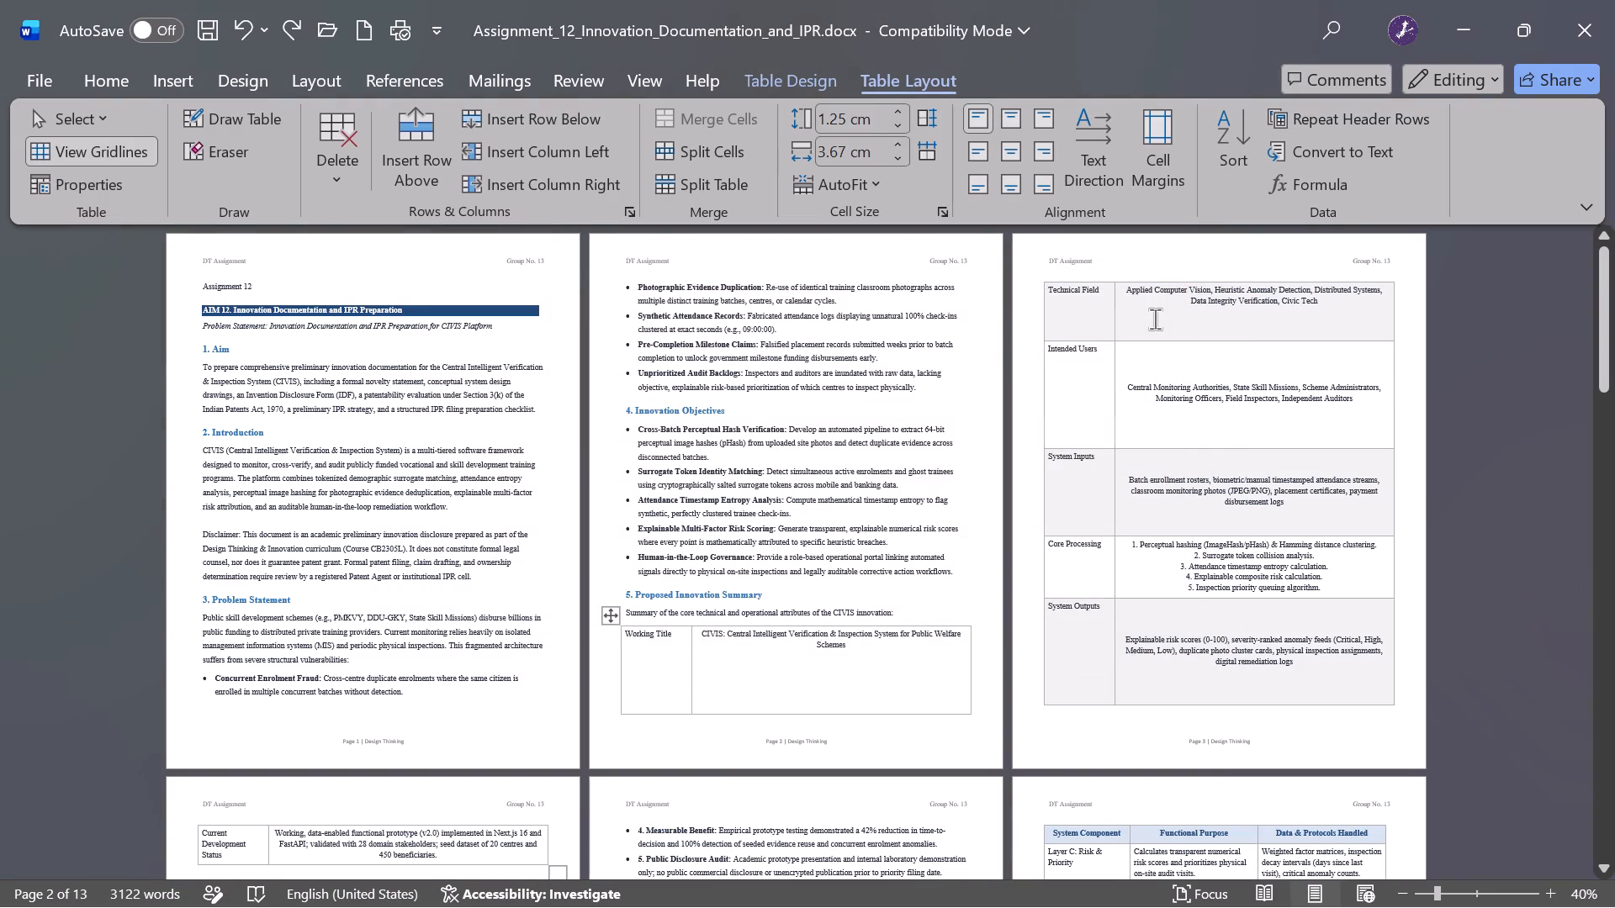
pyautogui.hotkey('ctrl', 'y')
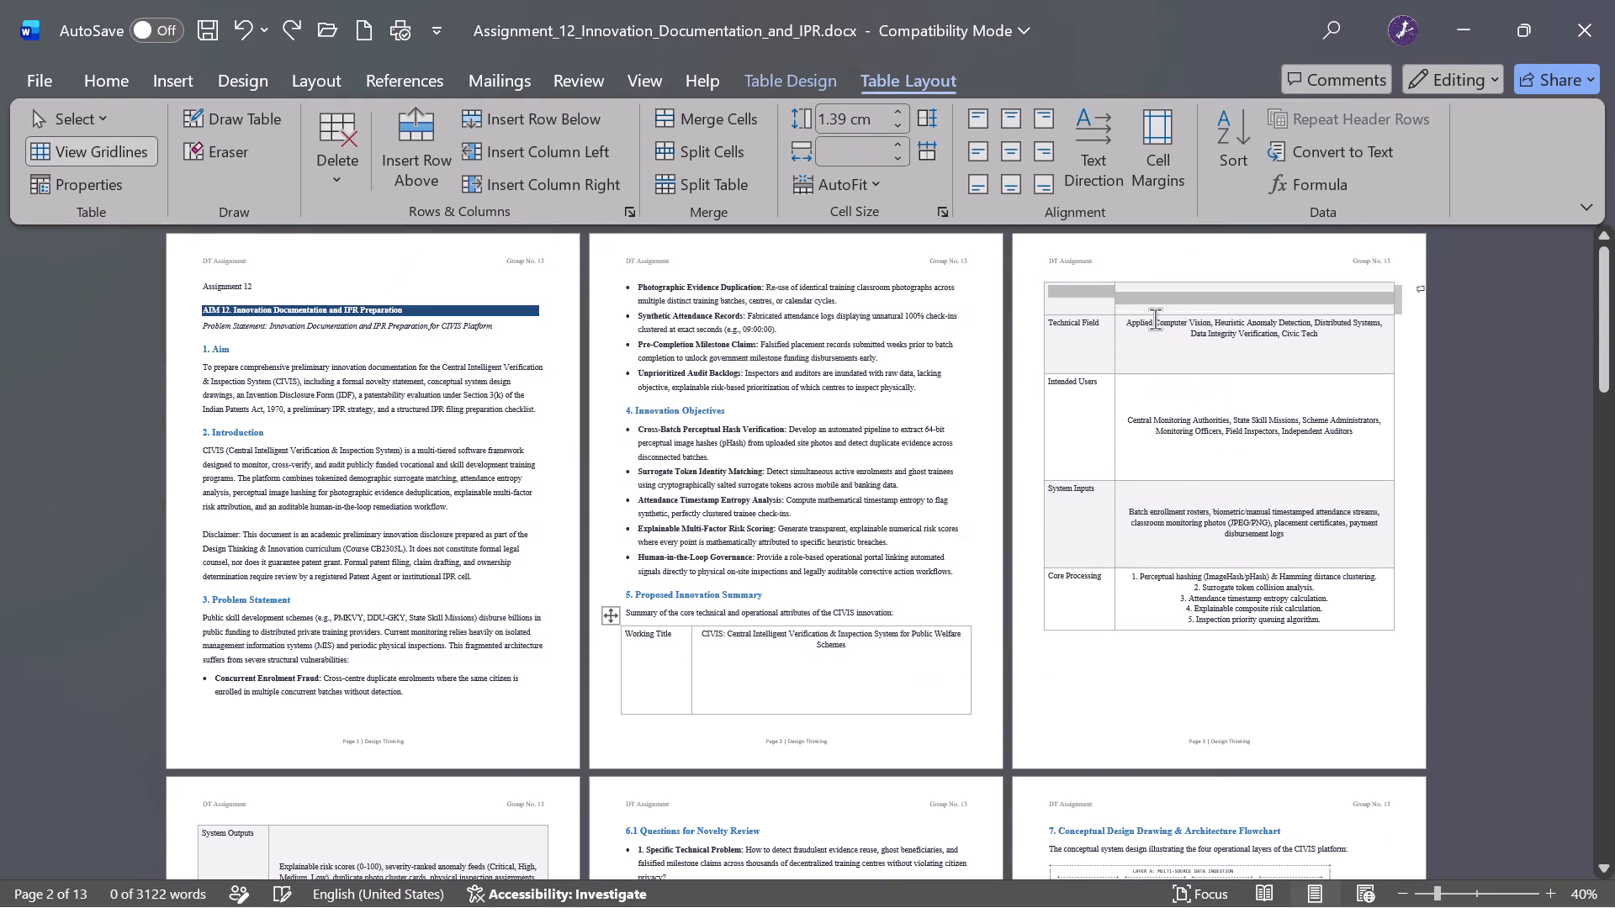
# Enter ITEM in blue 16 pt text in the first cell of the empty row above Technical Field.
pyautogui.click(1100, 307)
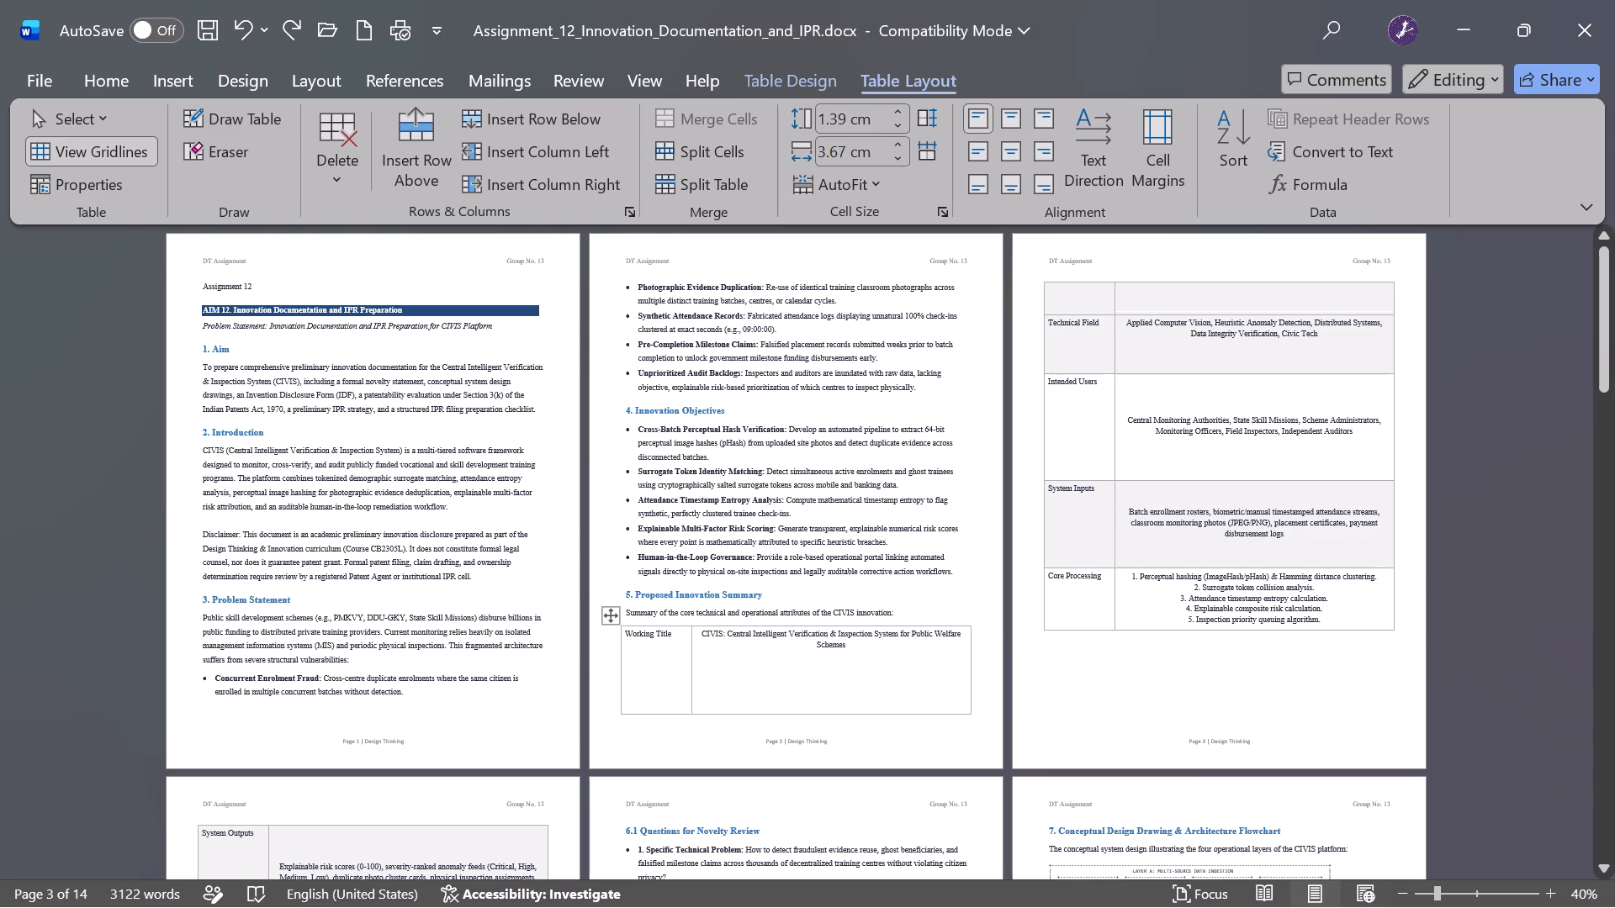
pyautogui.click(109, 83)
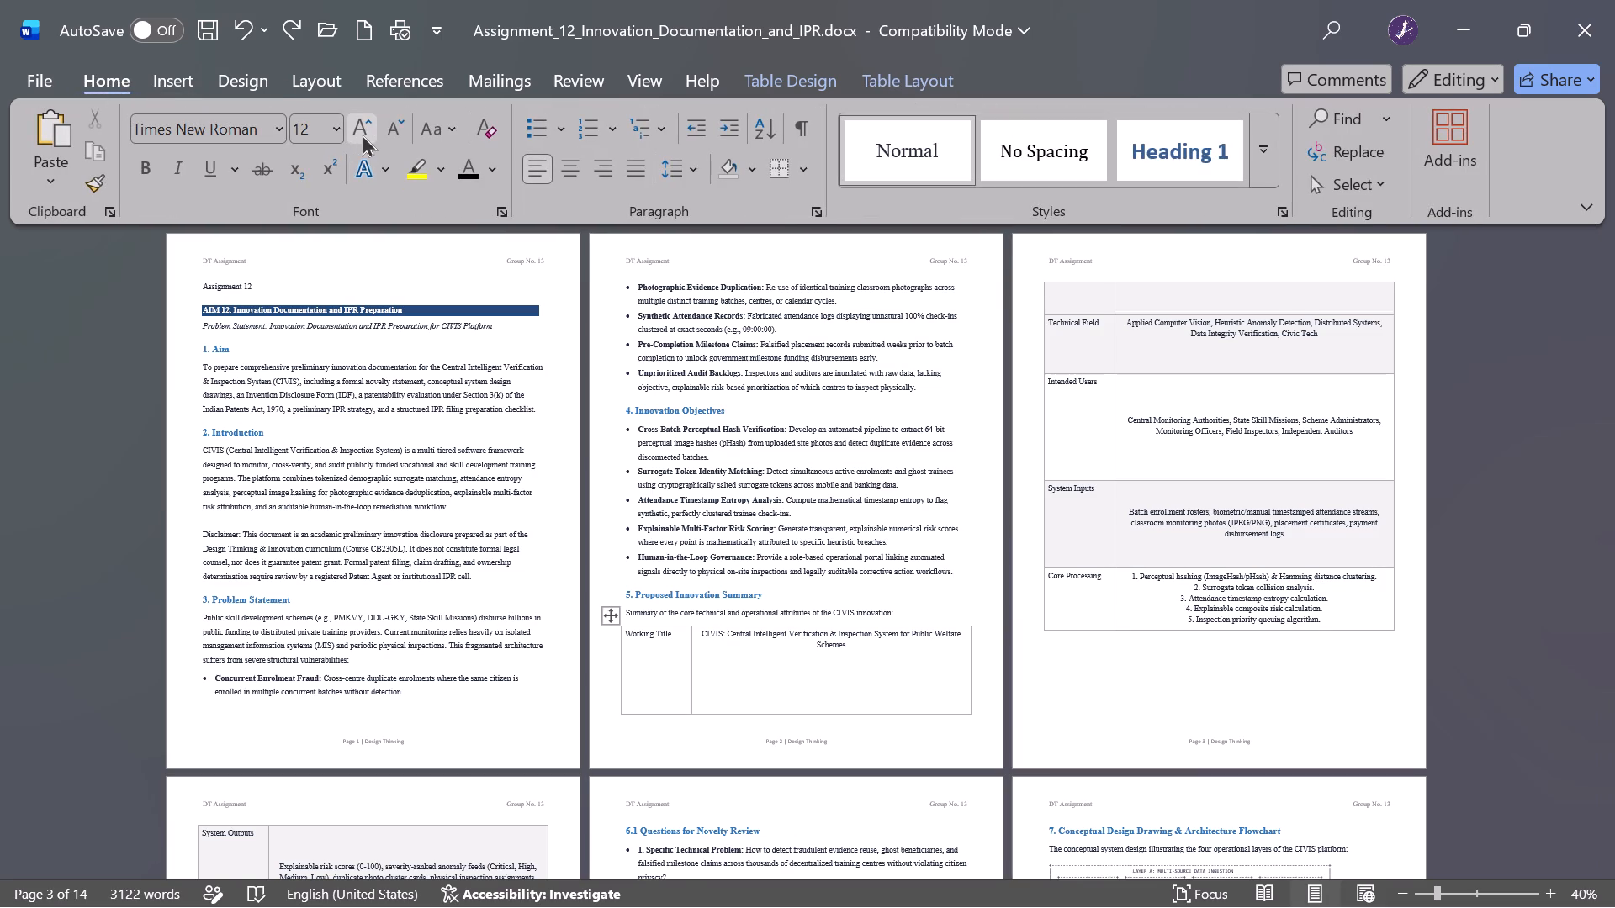
pyautogui.doubleClick(362, 134)
pyautogui.click(489, 172)
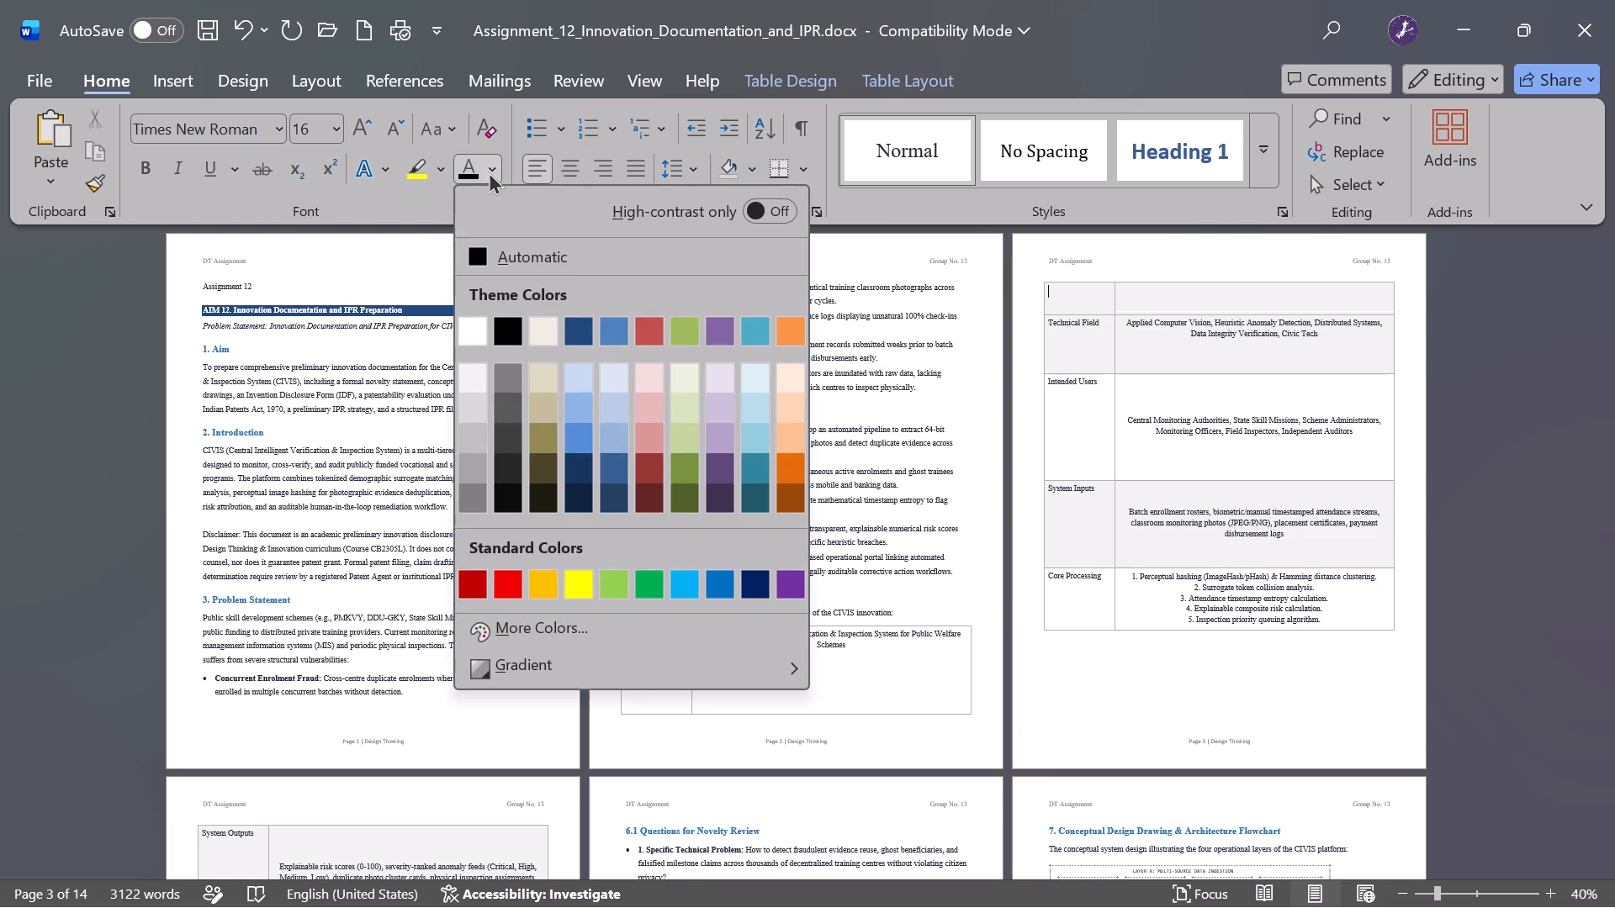
pyautogui.click(607, 459)
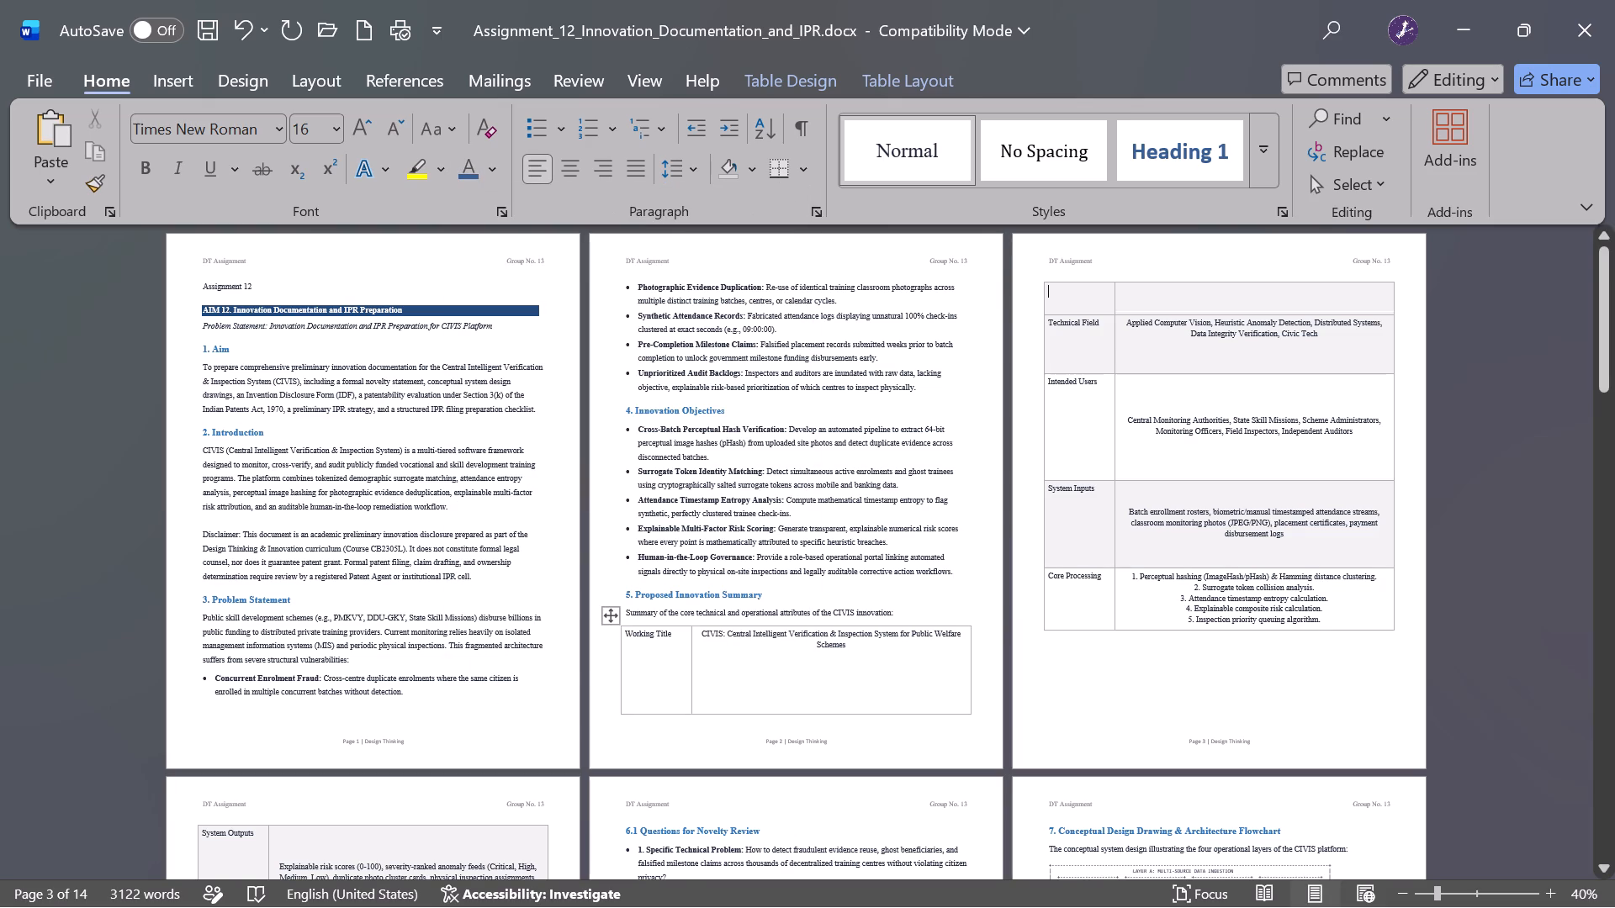
pyautogui.write('ITEM')
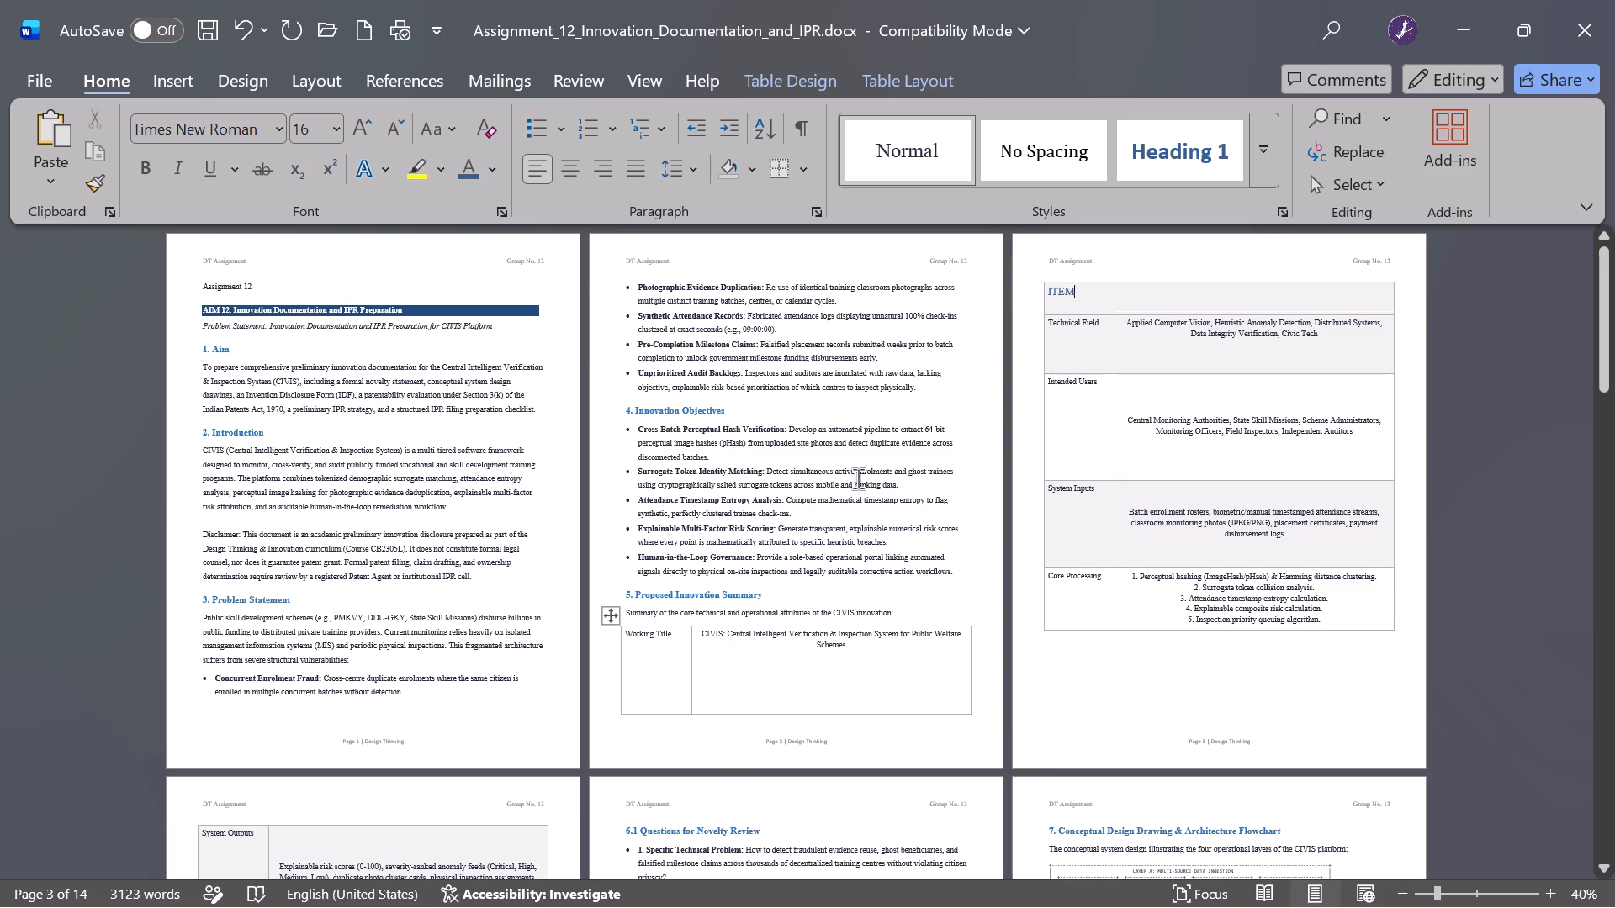
# Set the font size to 14 pt for the empty cell beside ITEM and for the ITEM heading.
pyautogui.click(1213, 305)
pyautogui.click(354, 127)
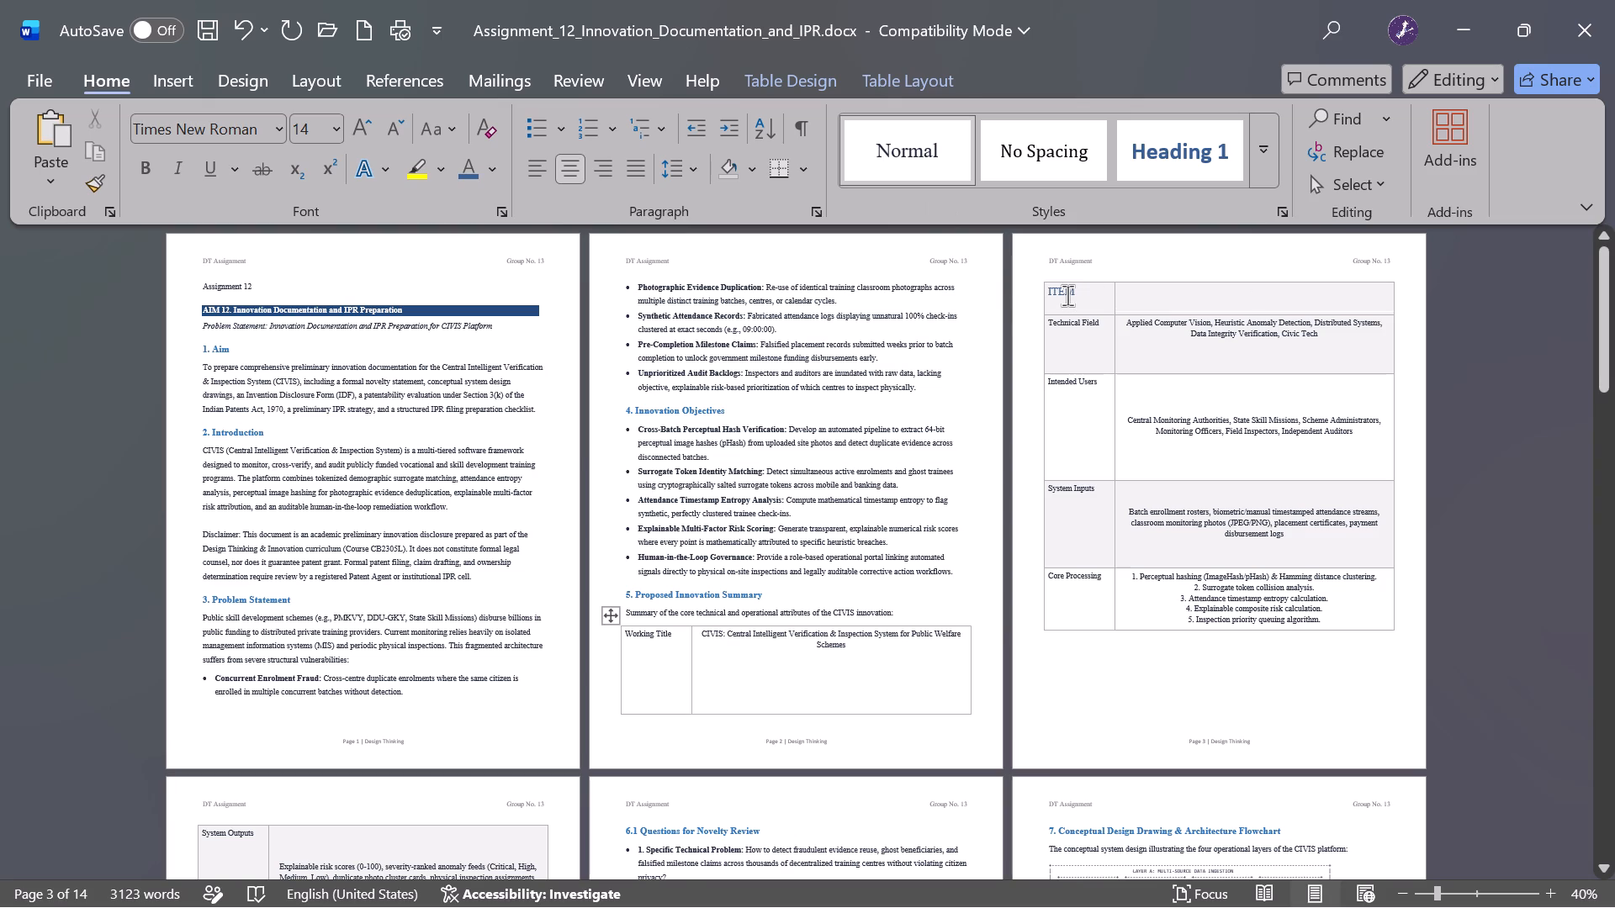
pyautogui.doubleClick(1067, 295)
pyautogui.click(386, 129)
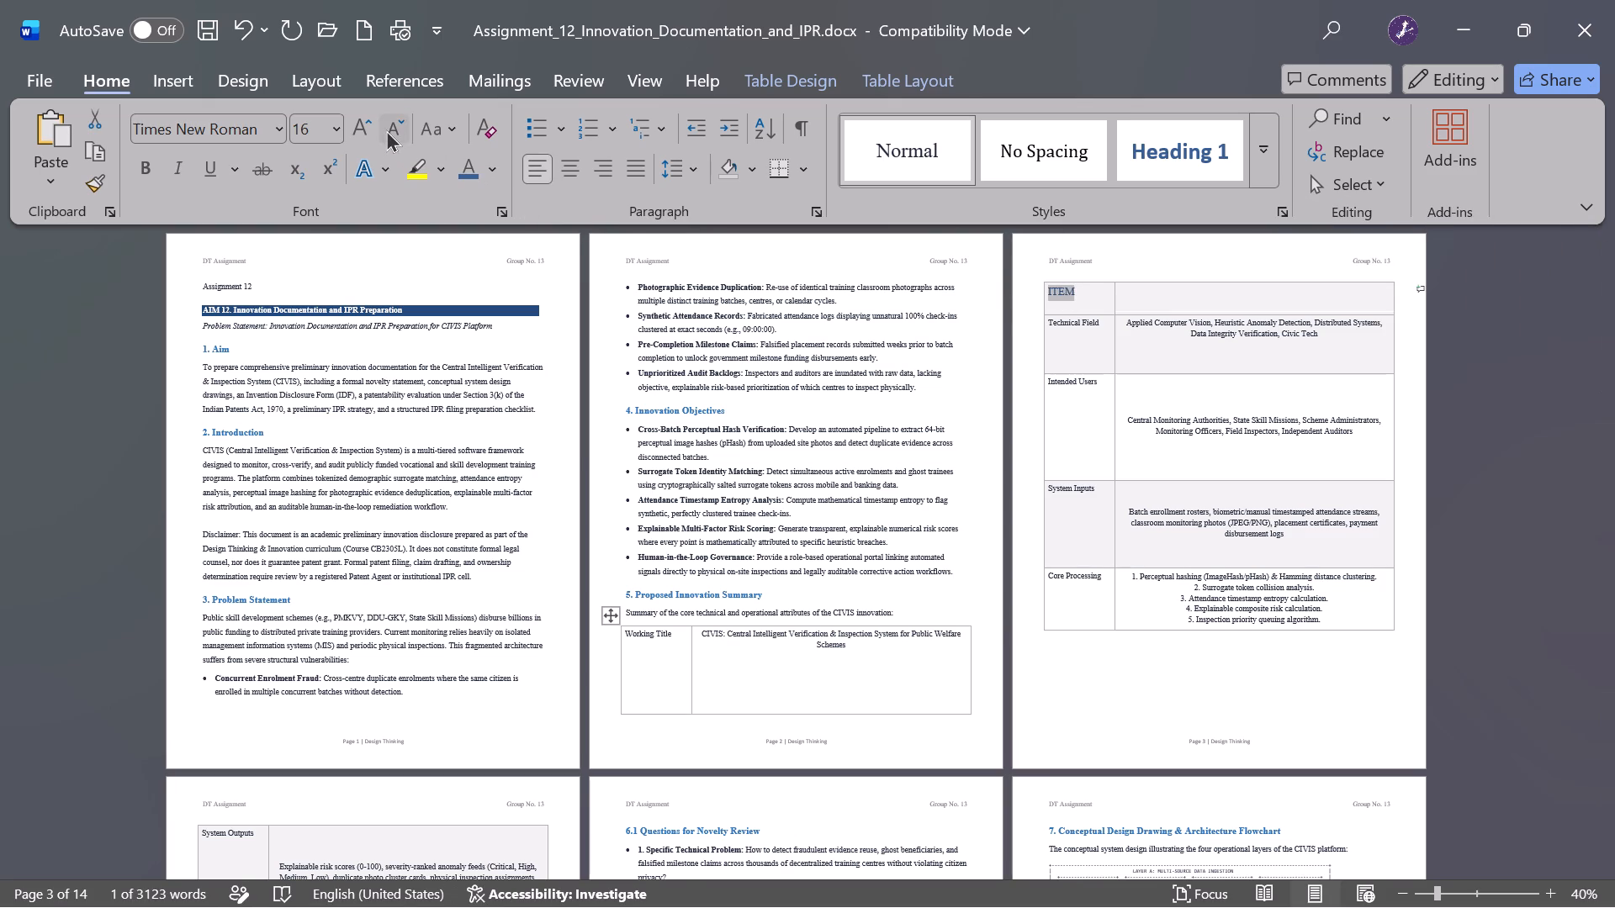
# Enter DESCRIPTION as the heading in the cell beside ITEM.
pyautogui.click(1218, 304)
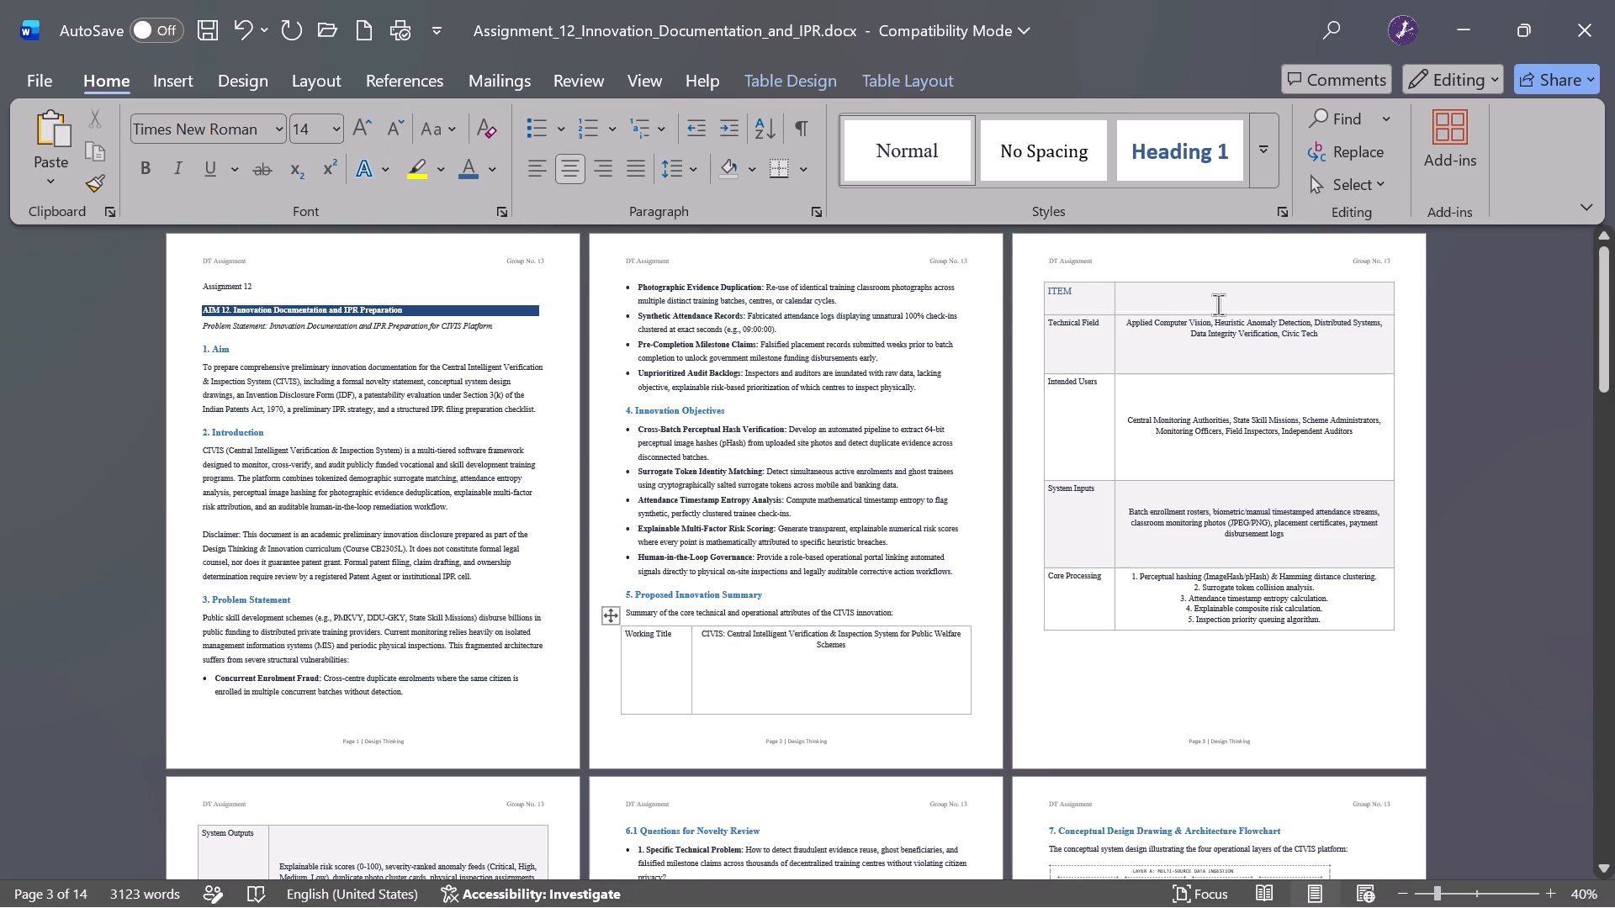
pyautogui.press('d')
pyautogui.press('e')
pyautogui.write('SCRIPTION')
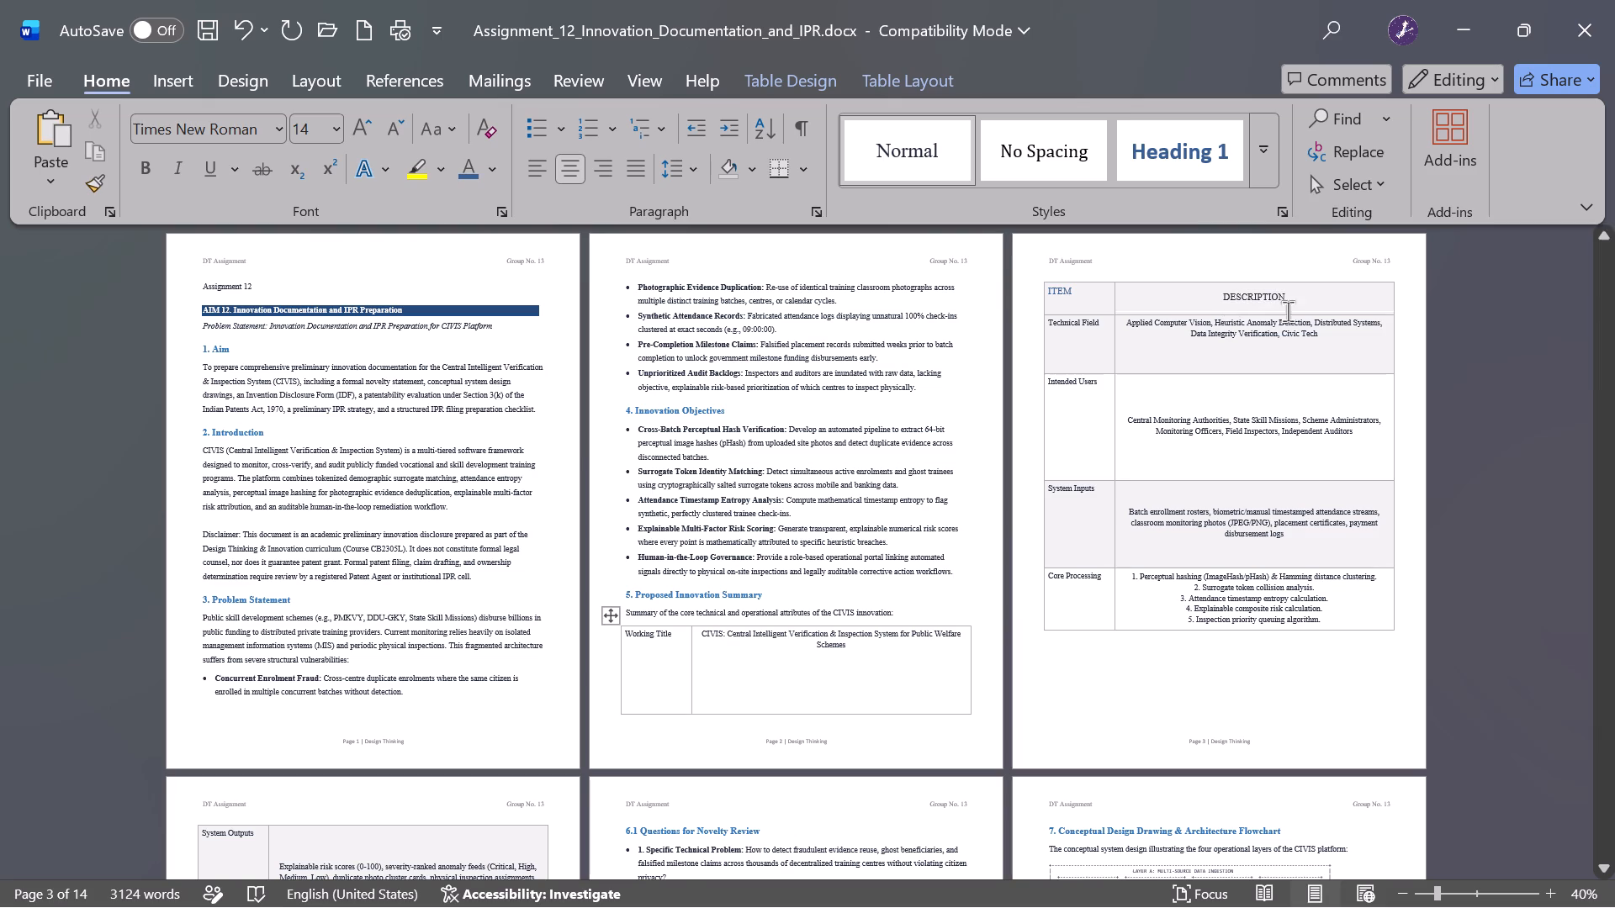
# Centre the ITEM and DESCRIPTION headings horizontally and align them to the top of their cells.
pyautogui.tripleClick(1247, 299)
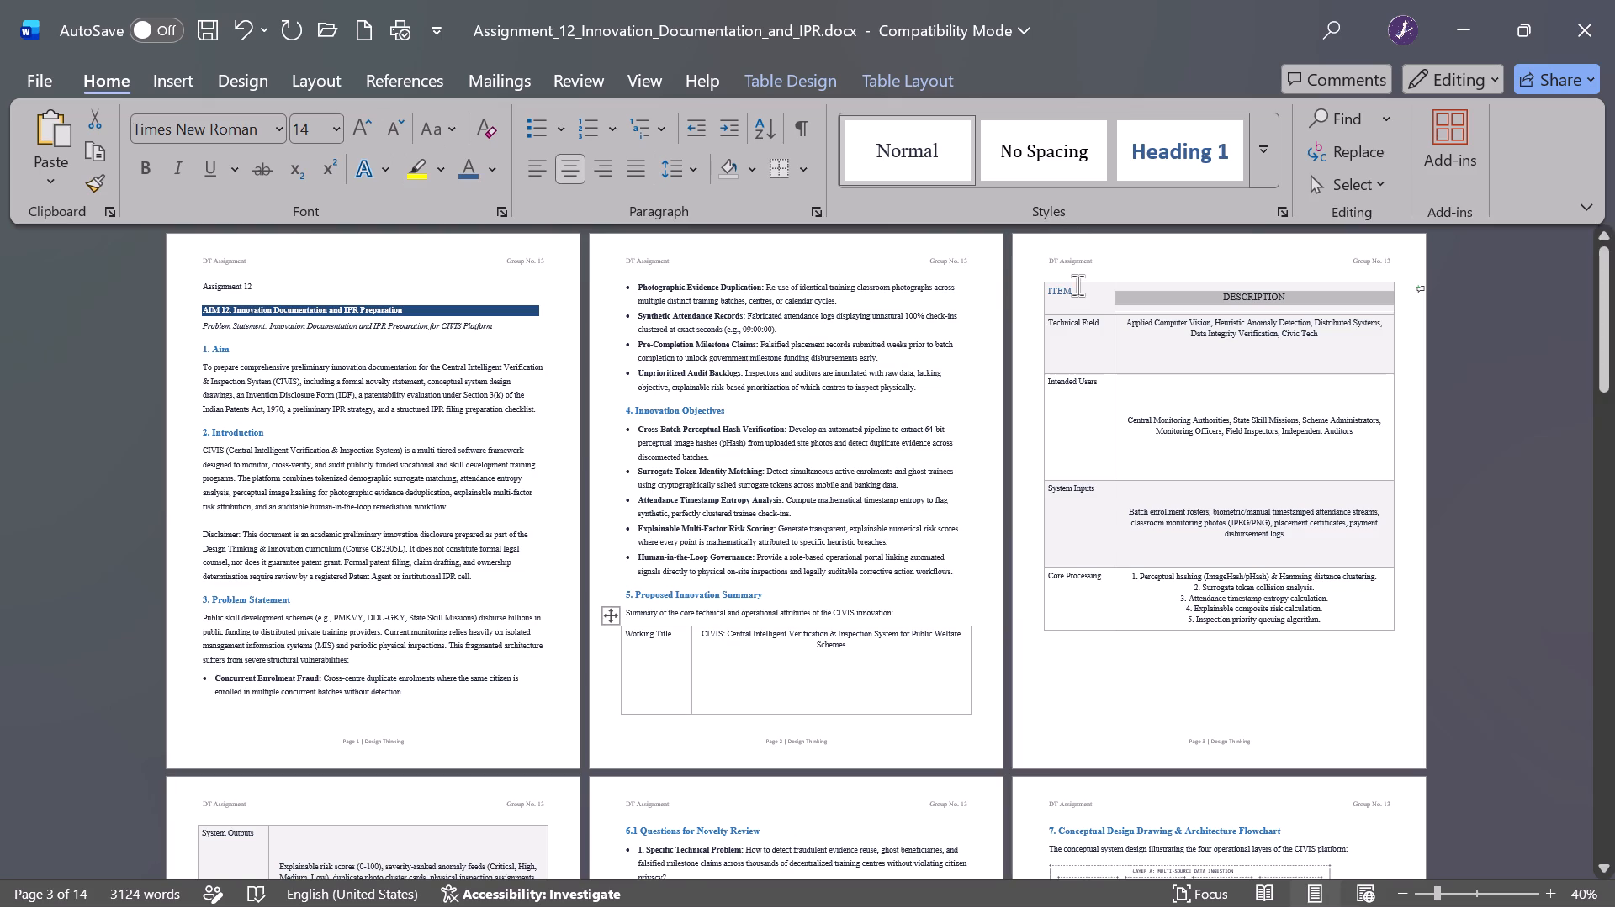
pyautogui.moveTo(1048, 296); pyautogui.dragTo(1279, 280)
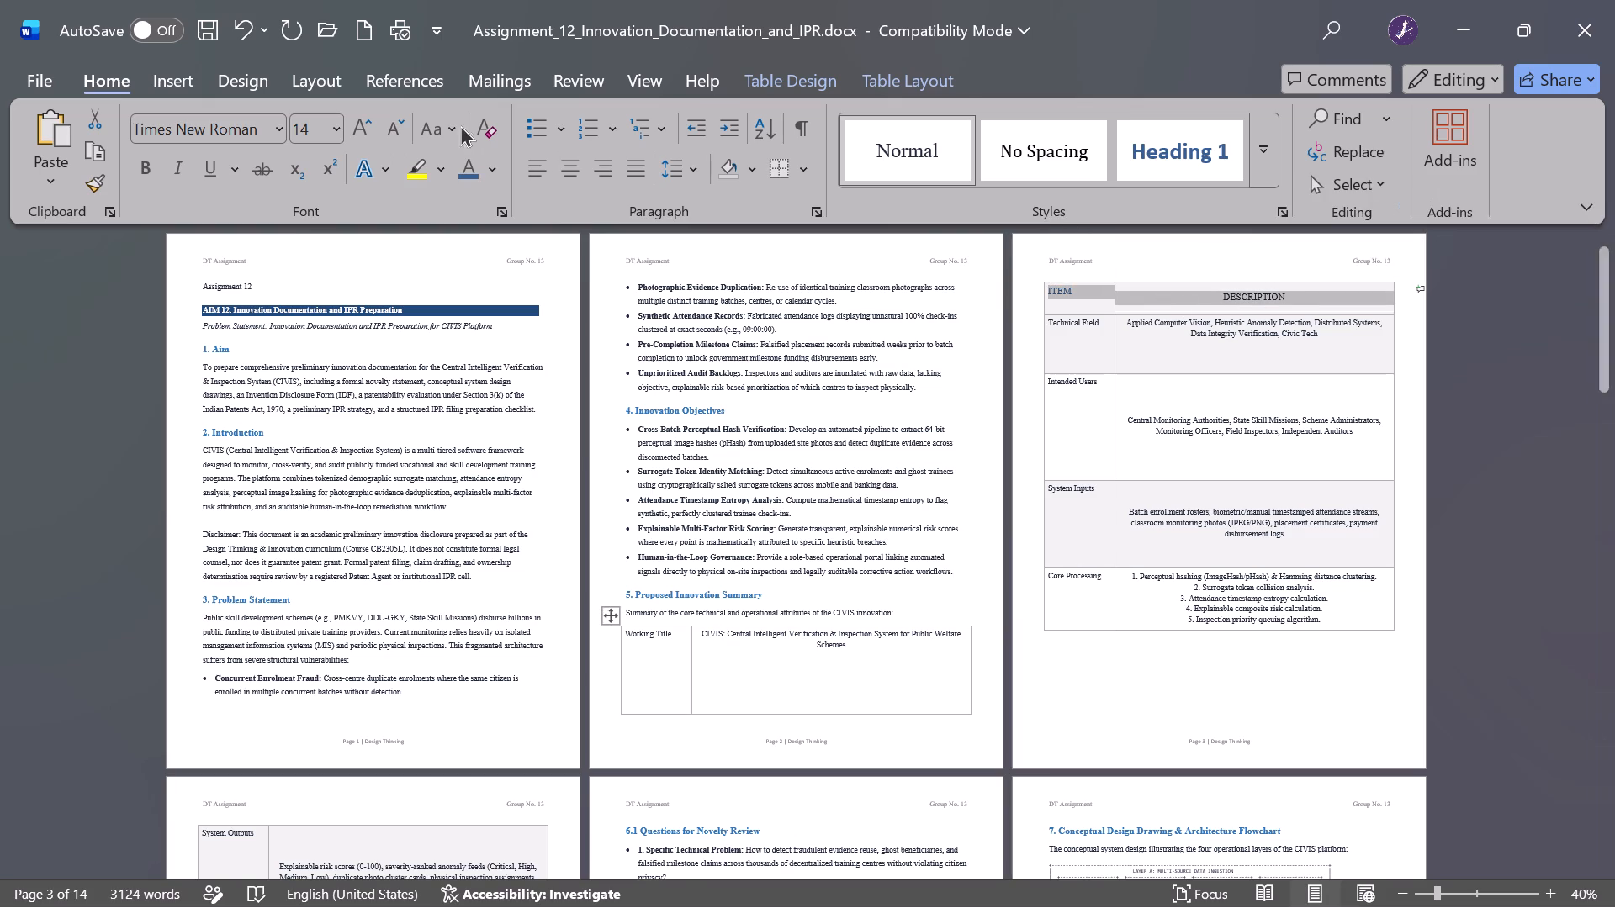
pyautogui.click(580, 161)
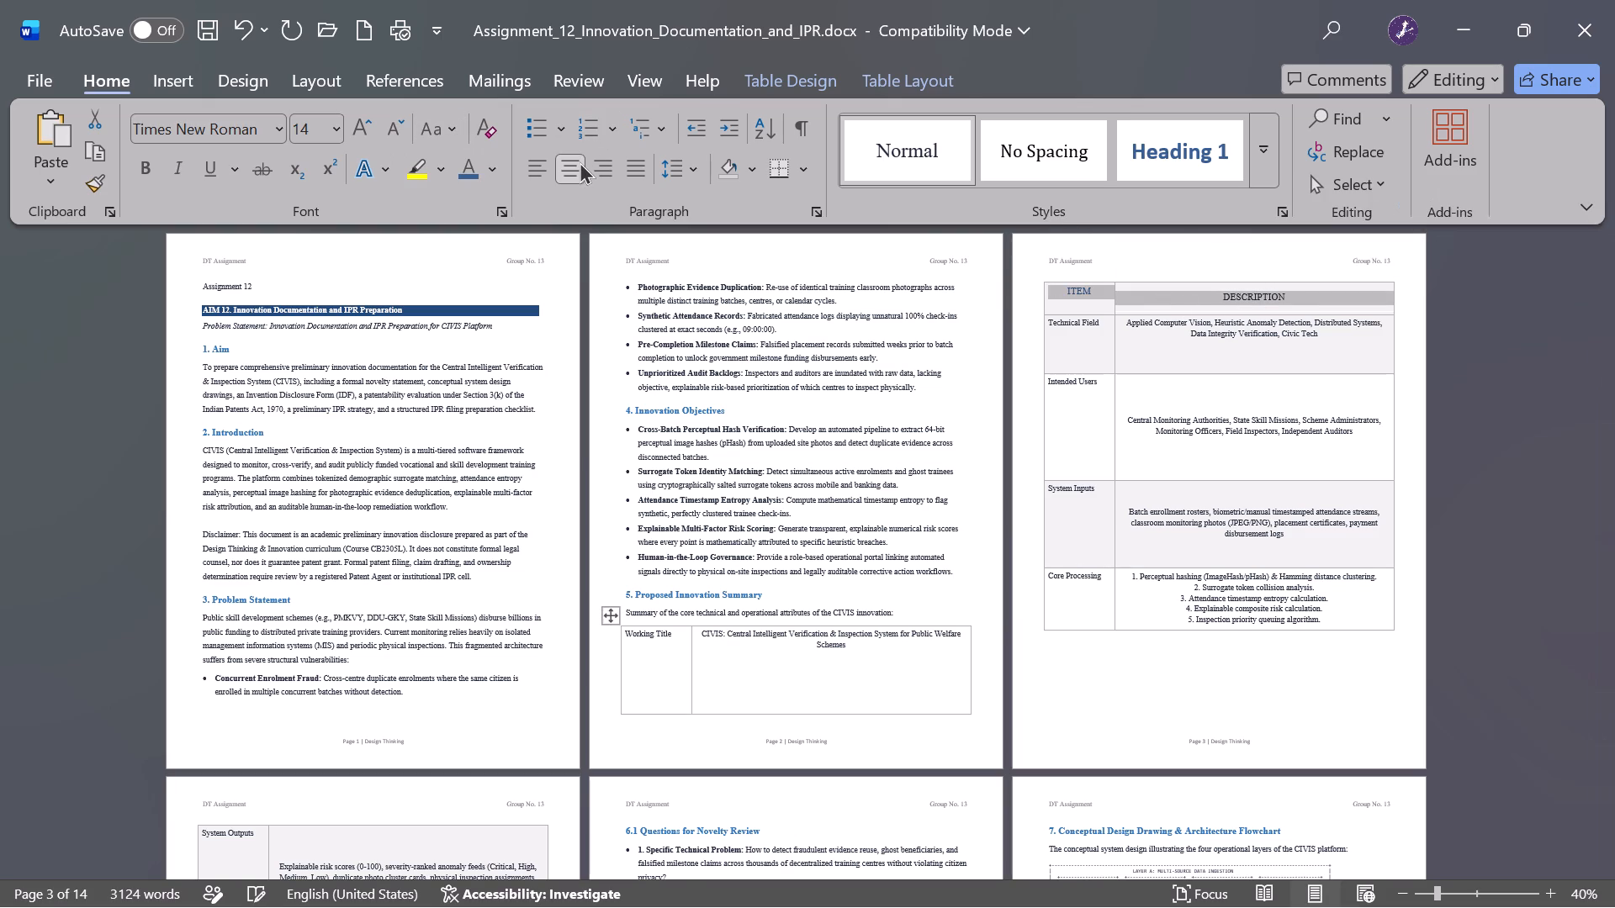
pyautogui.click(875, 86)
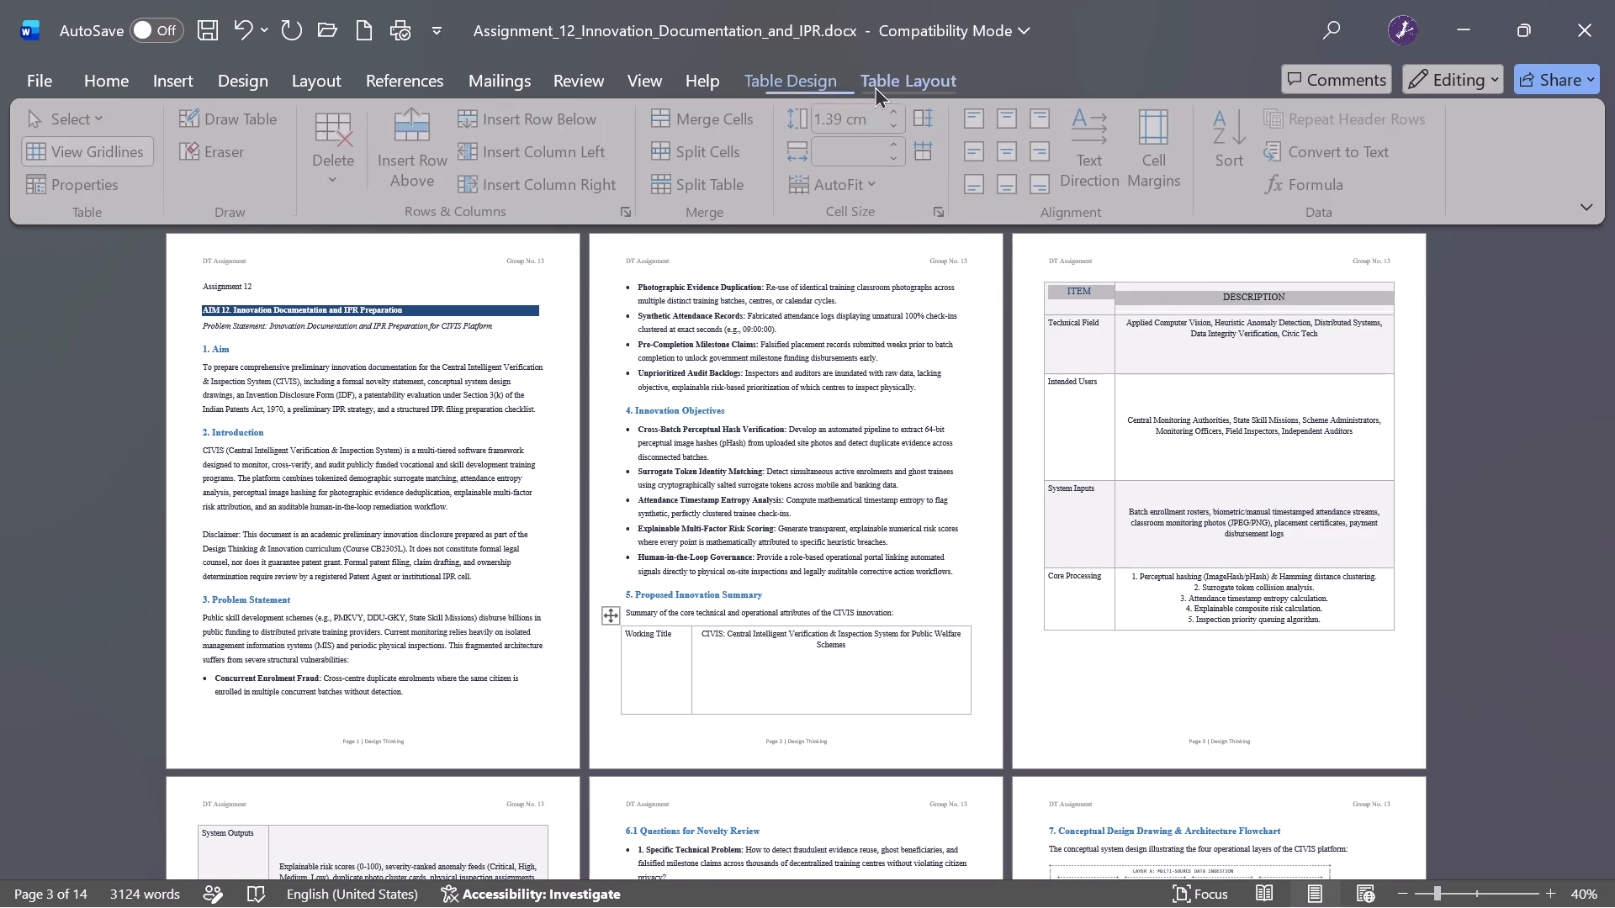
pyautogui.click(1006, 114)
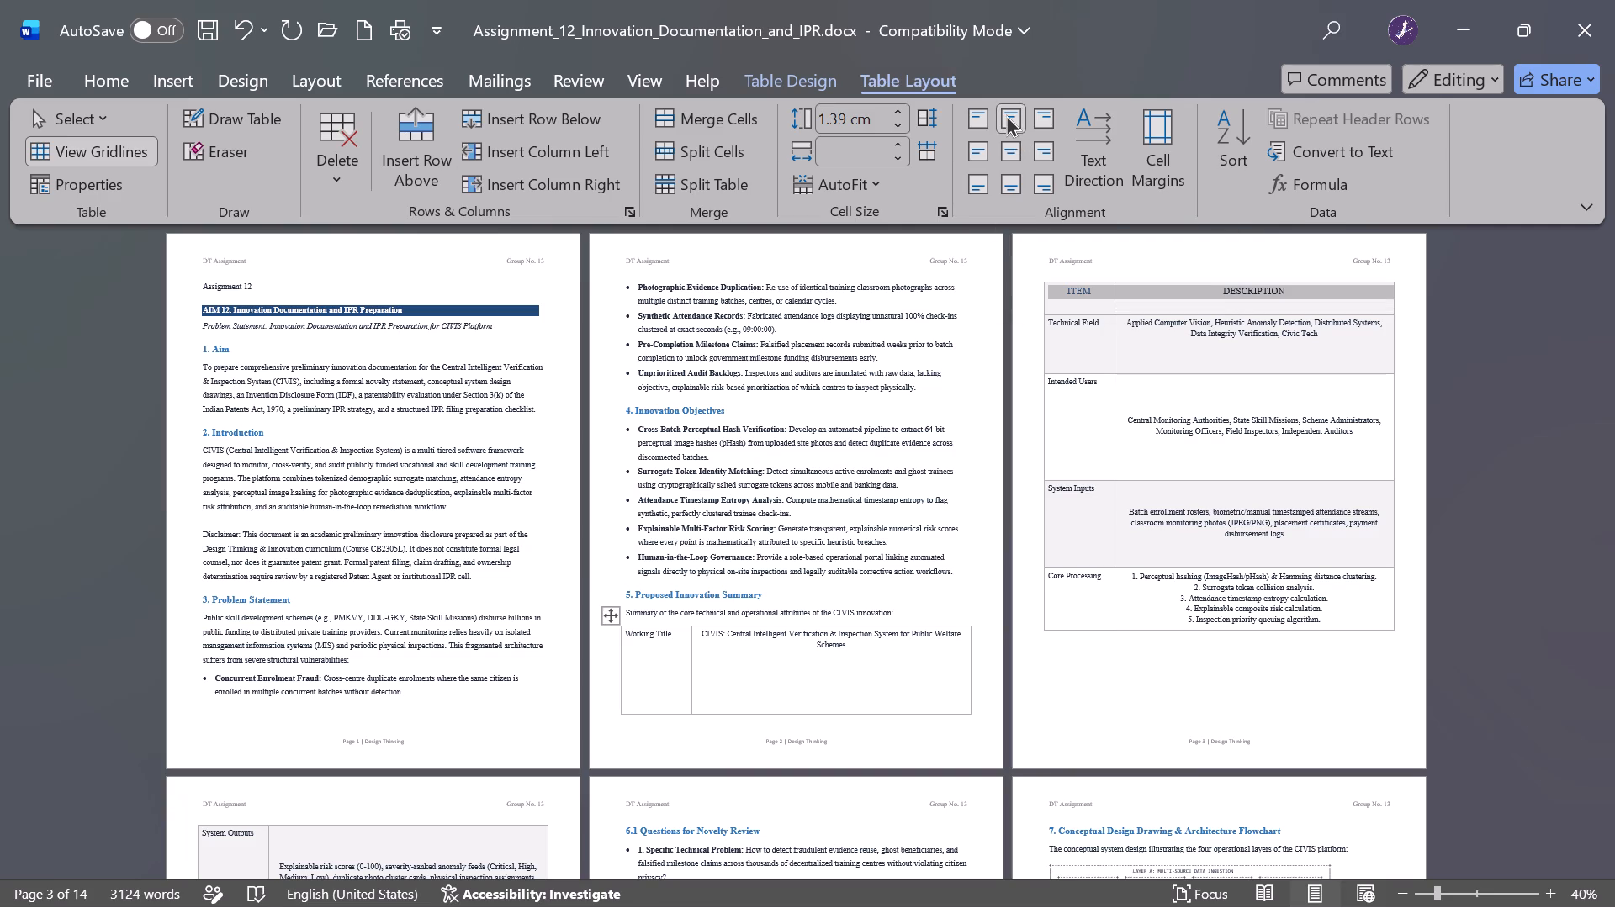
pyautogui.click(1334, 383)
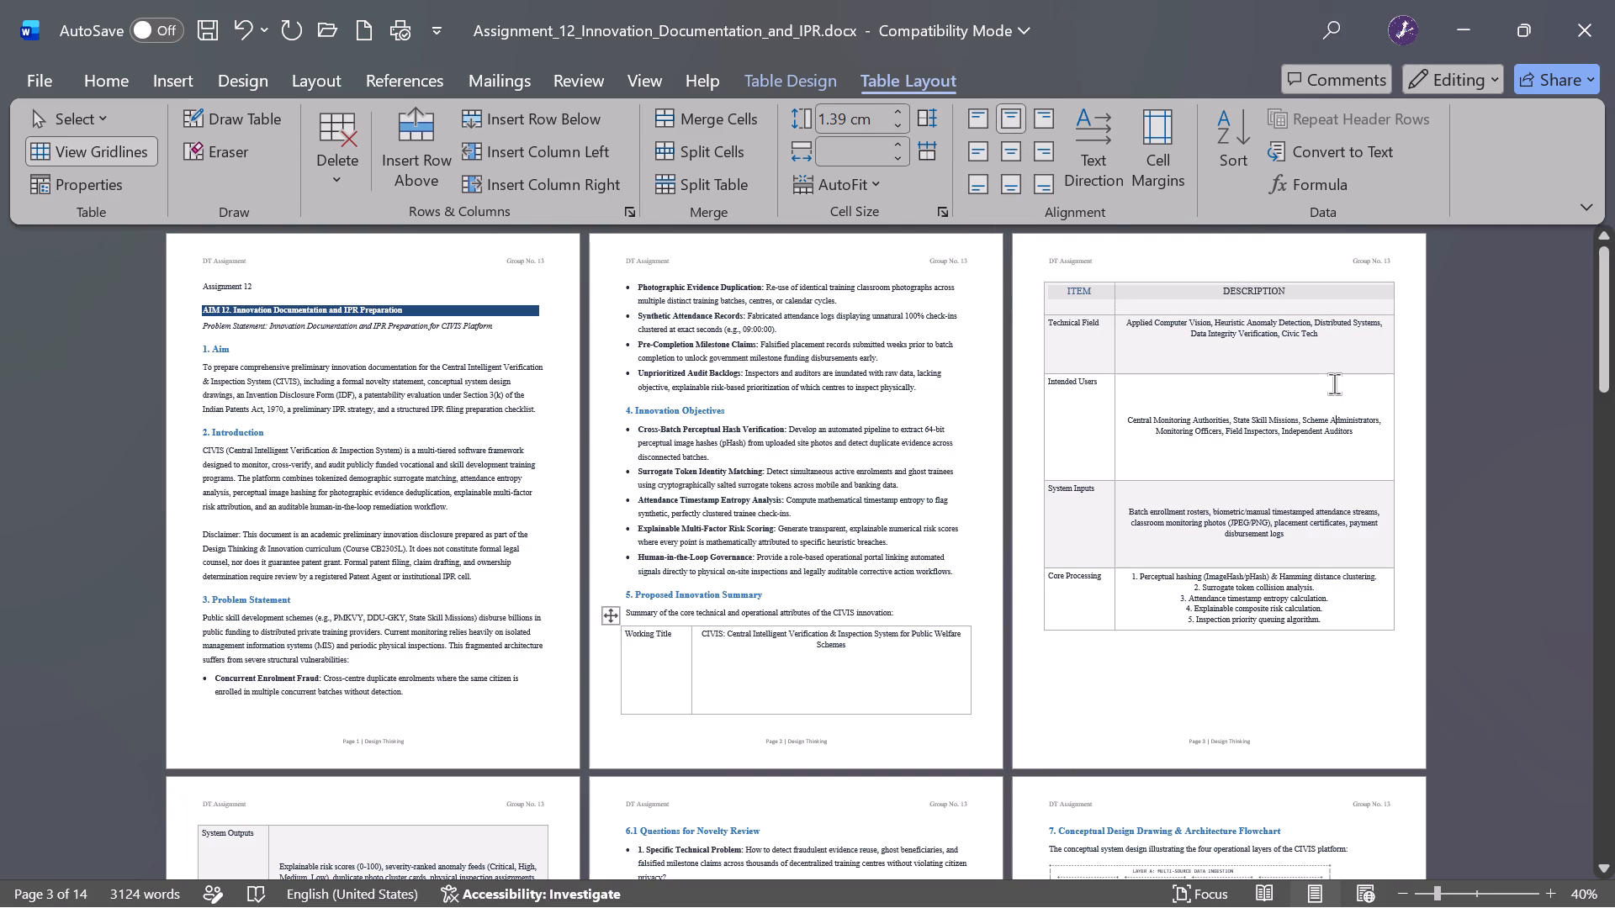
# Align all description column entries, from the DESCRIPTION heading through Current Development Status, to the top centre of their cells.
pyautogui.scroll(-1, 1016, 518)
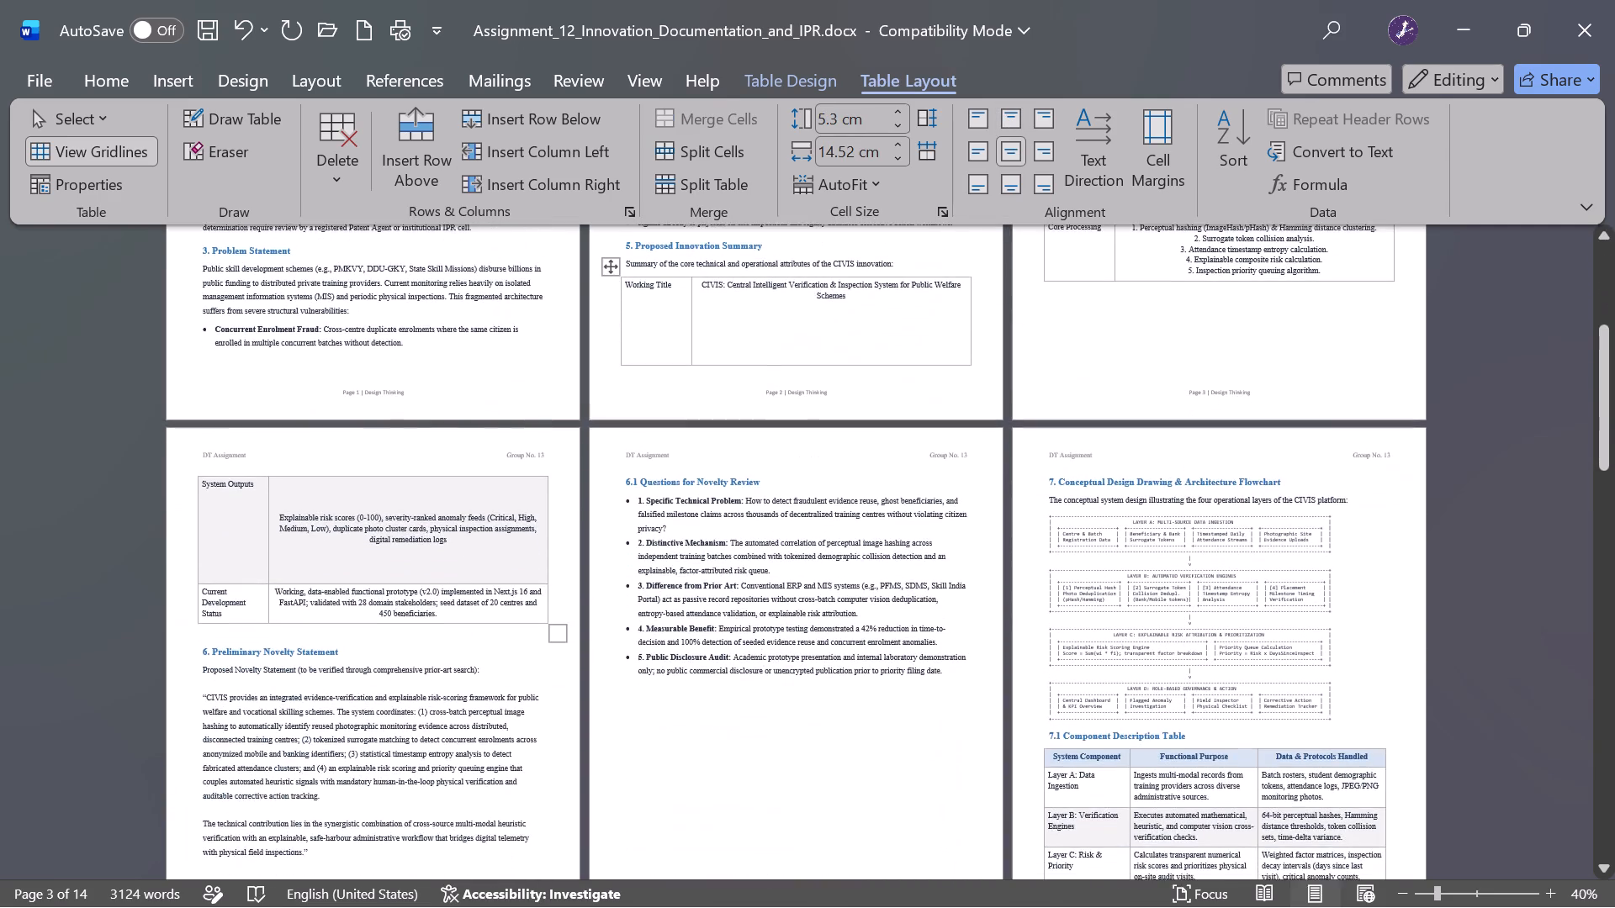
pyautogui.scroll(-1, 1016, 518)
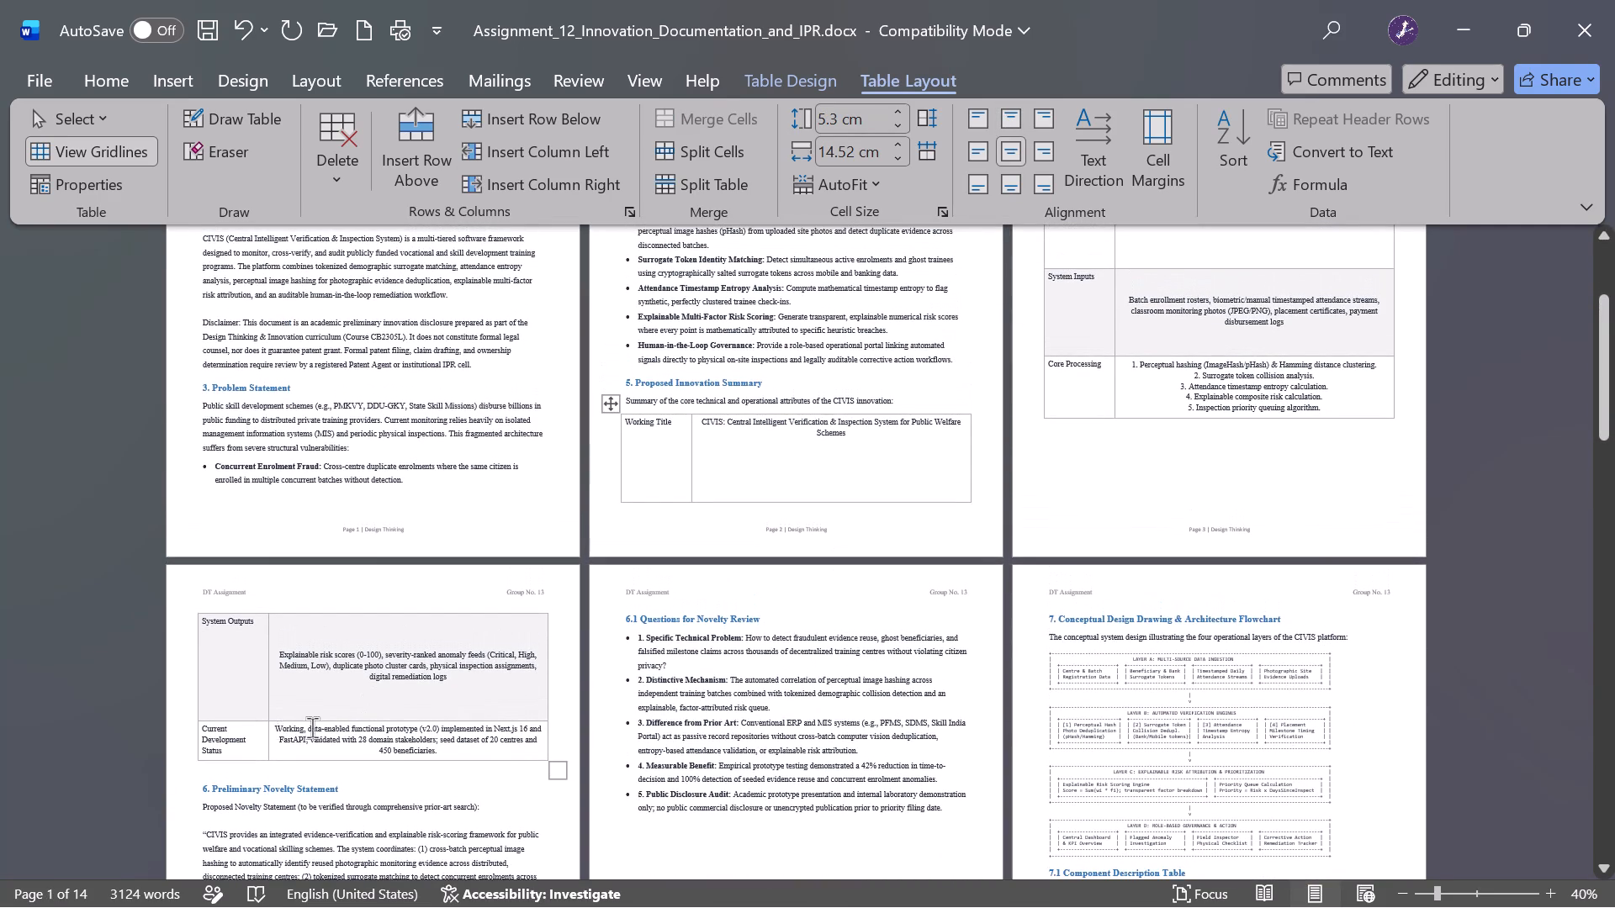
pyautogui.moveTo(471, 754); pyautogui.dragTo(469, 748)
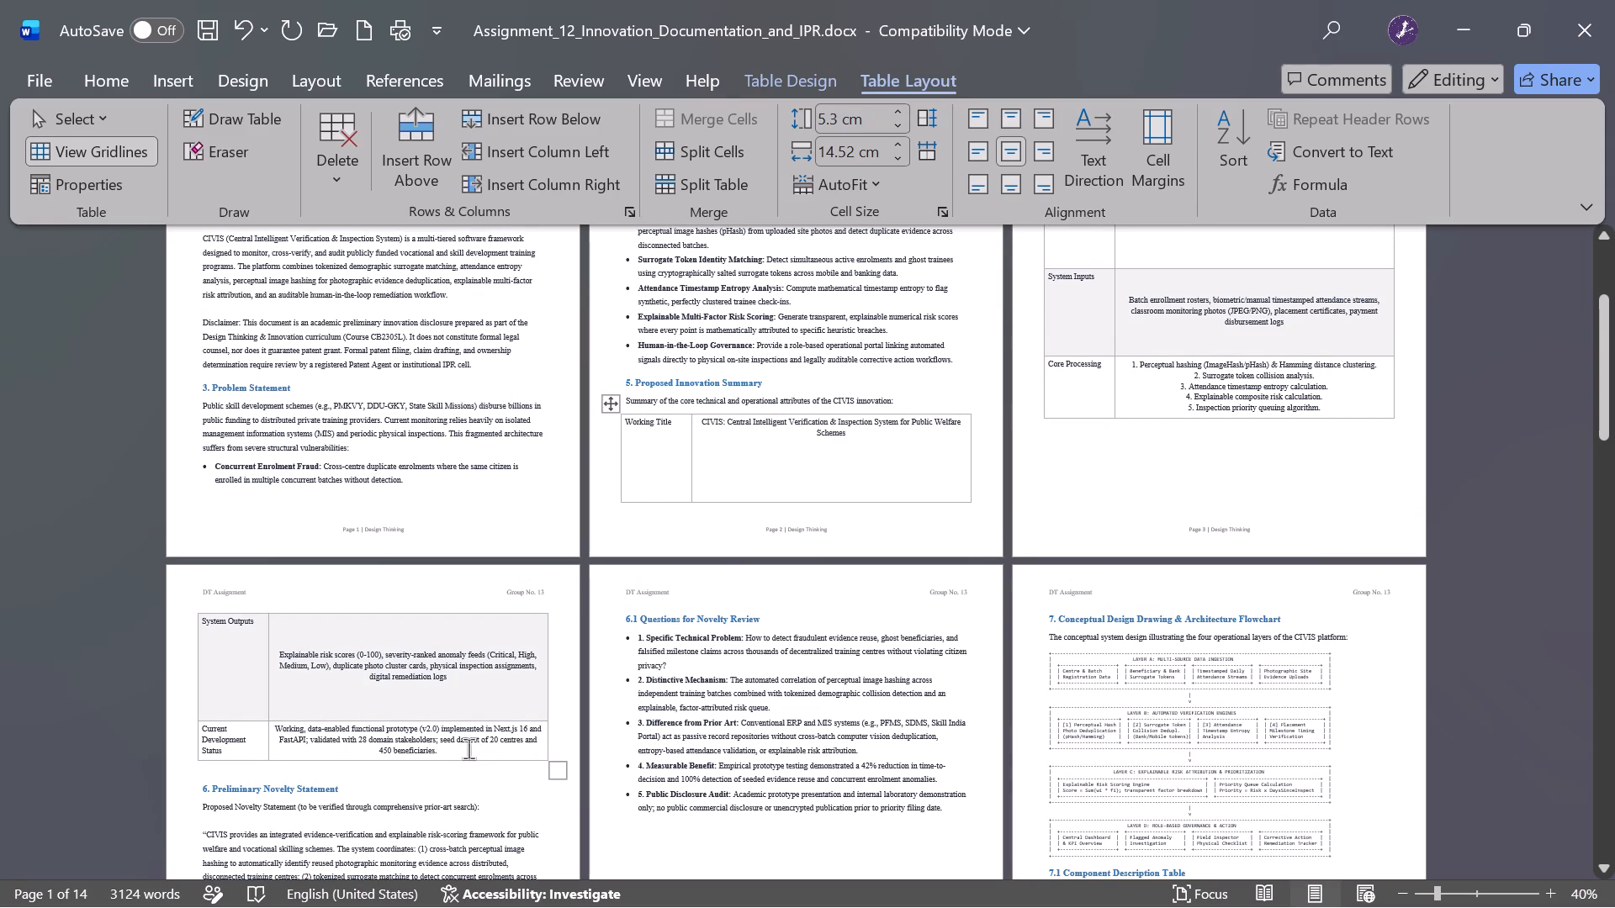
pyautogui.moveTo(469, 748); pyautogui.dragTo(435, 736)
pyautogui.scroll(1, 1221, 446)
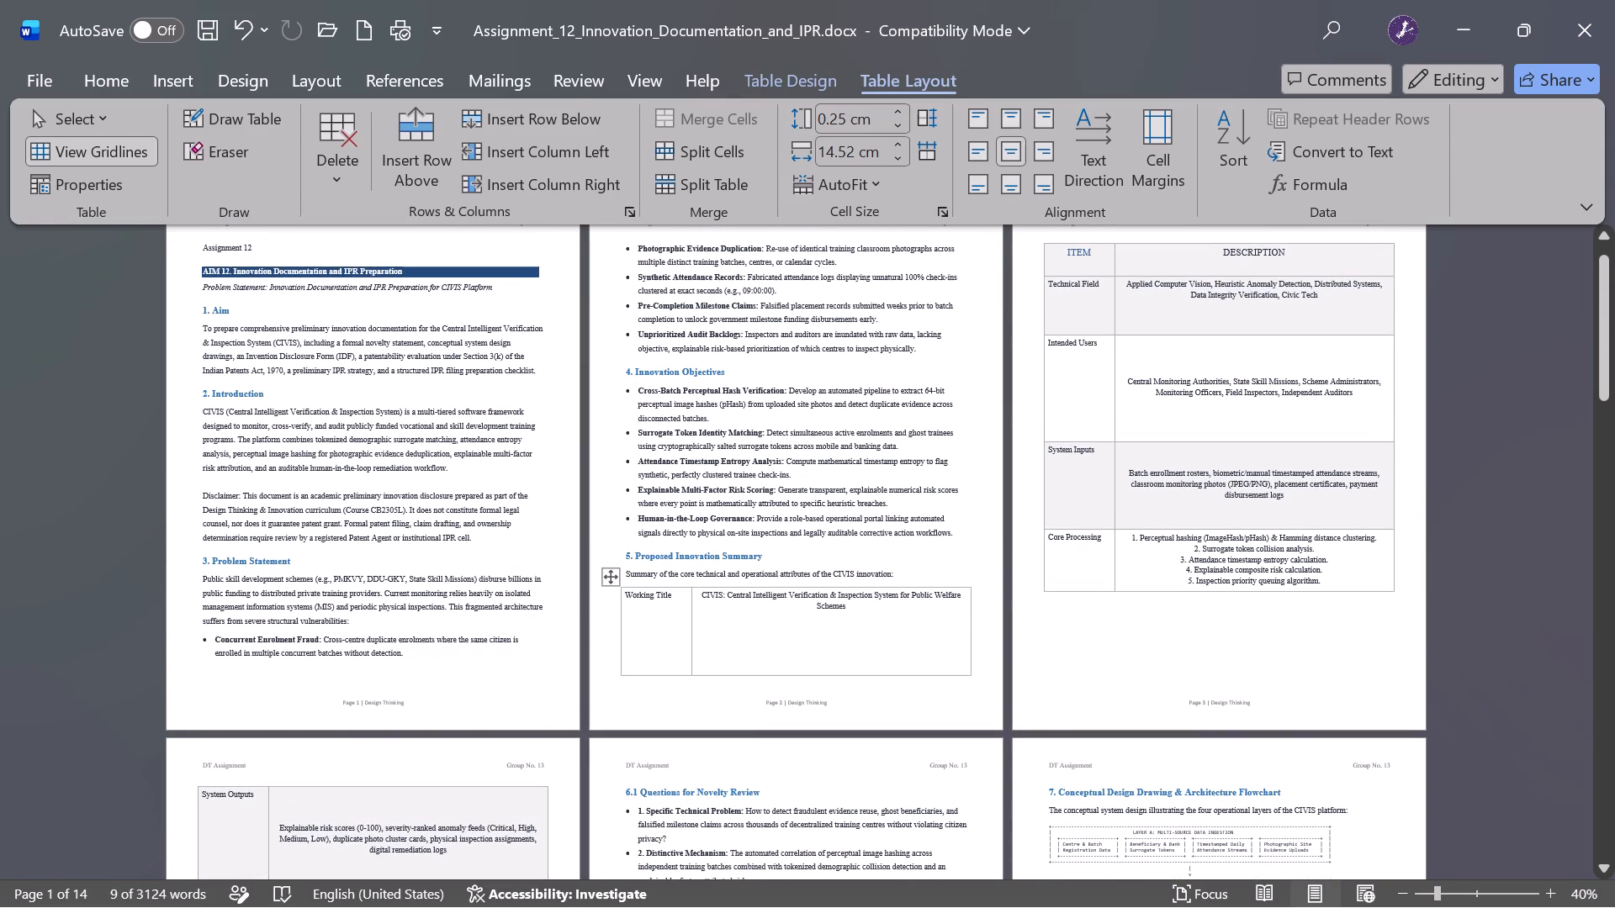
pyautogui.scroll(2, 1242, 235)
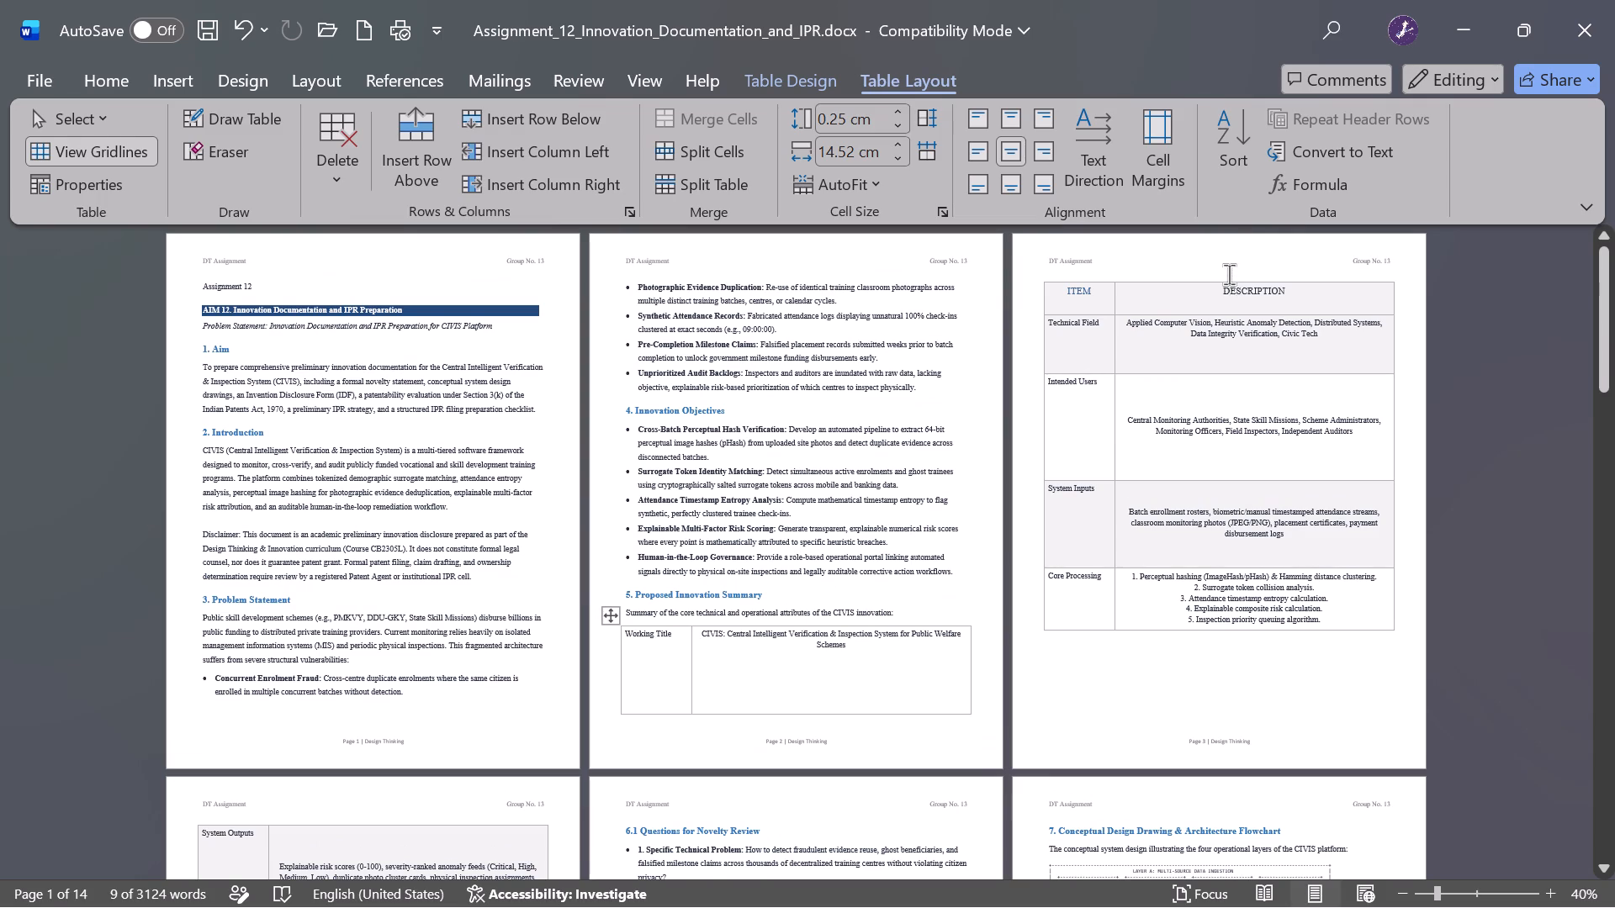
pyautogui.moveTo(1194, 265); pyautogui.dragTo(1218, 646)
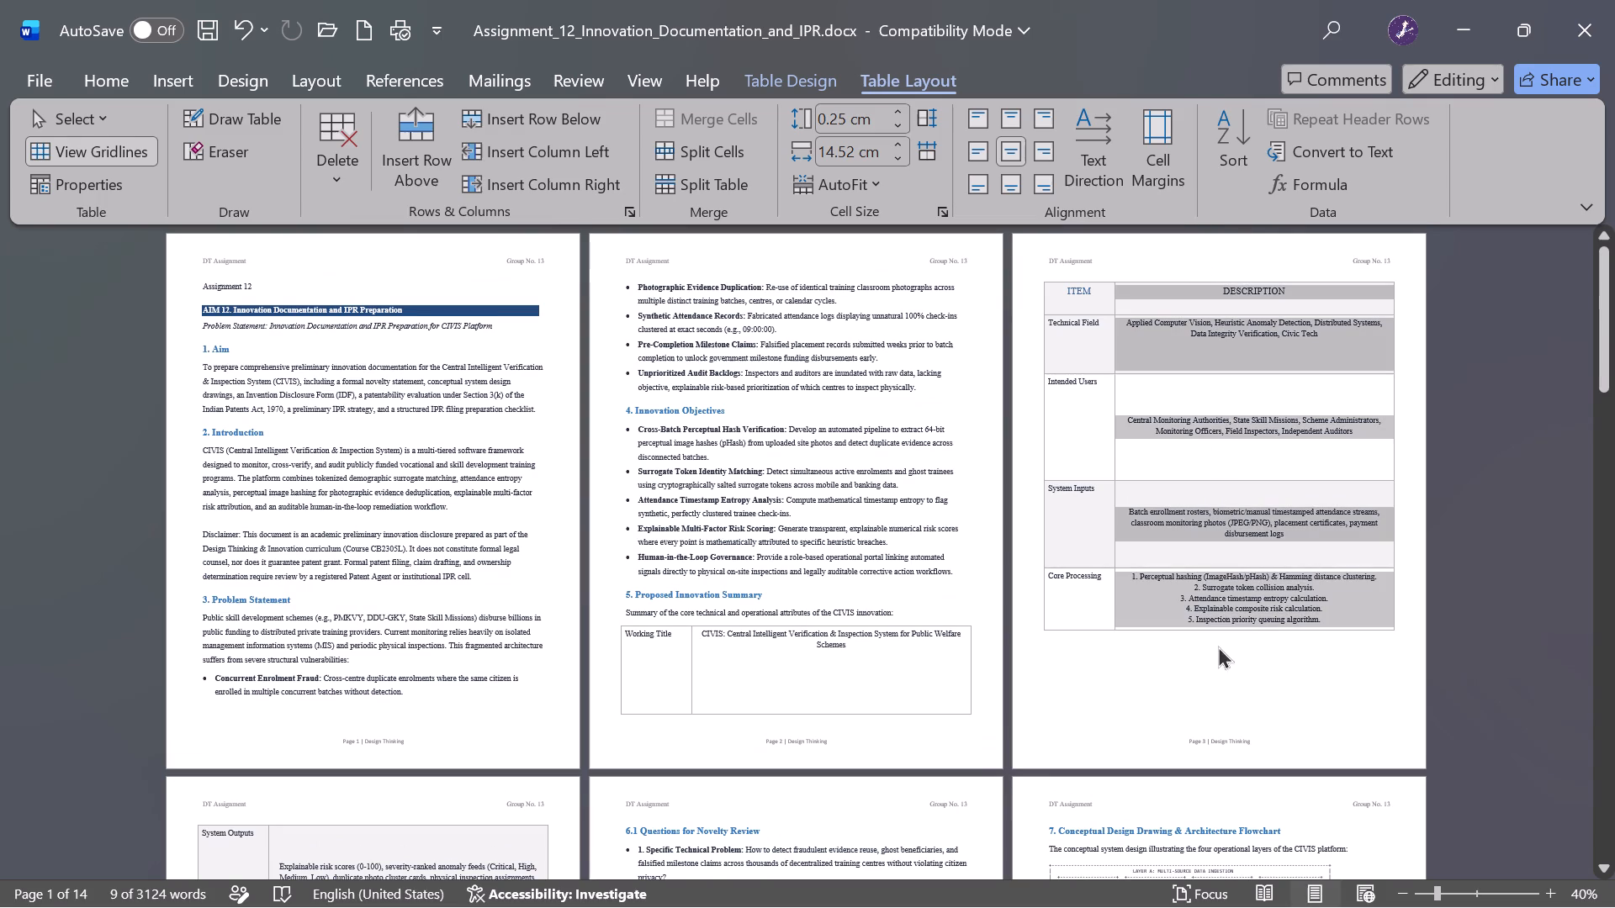
pyautogui.moveTo(1218, 646); pyautogui.dragTo(485, 696)
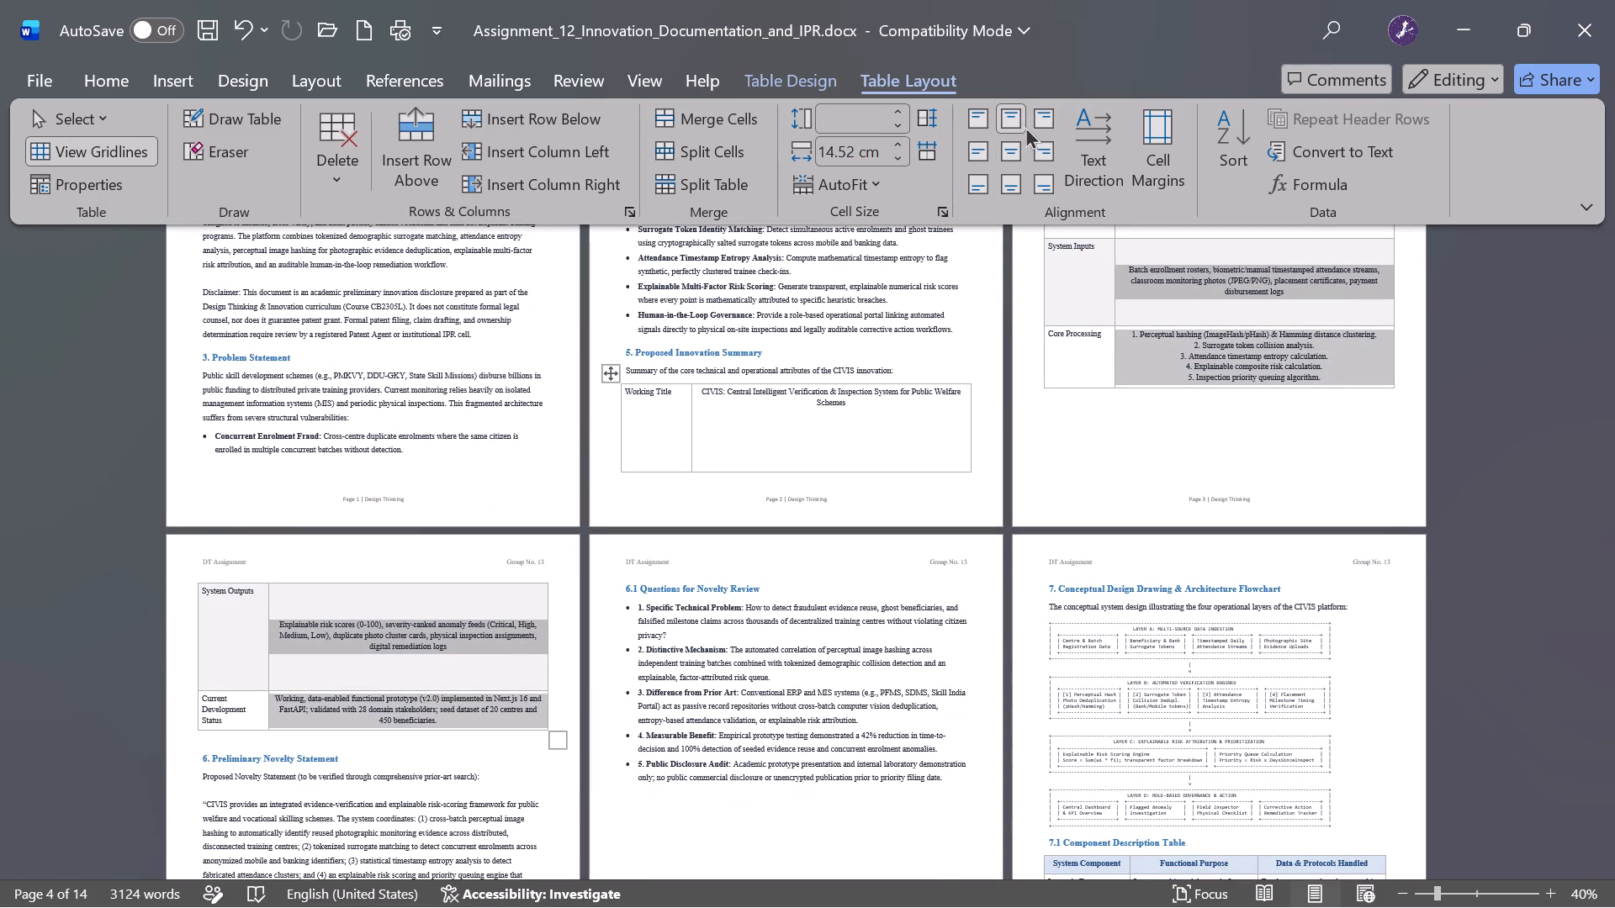
pyautogui.click(1018, 123)
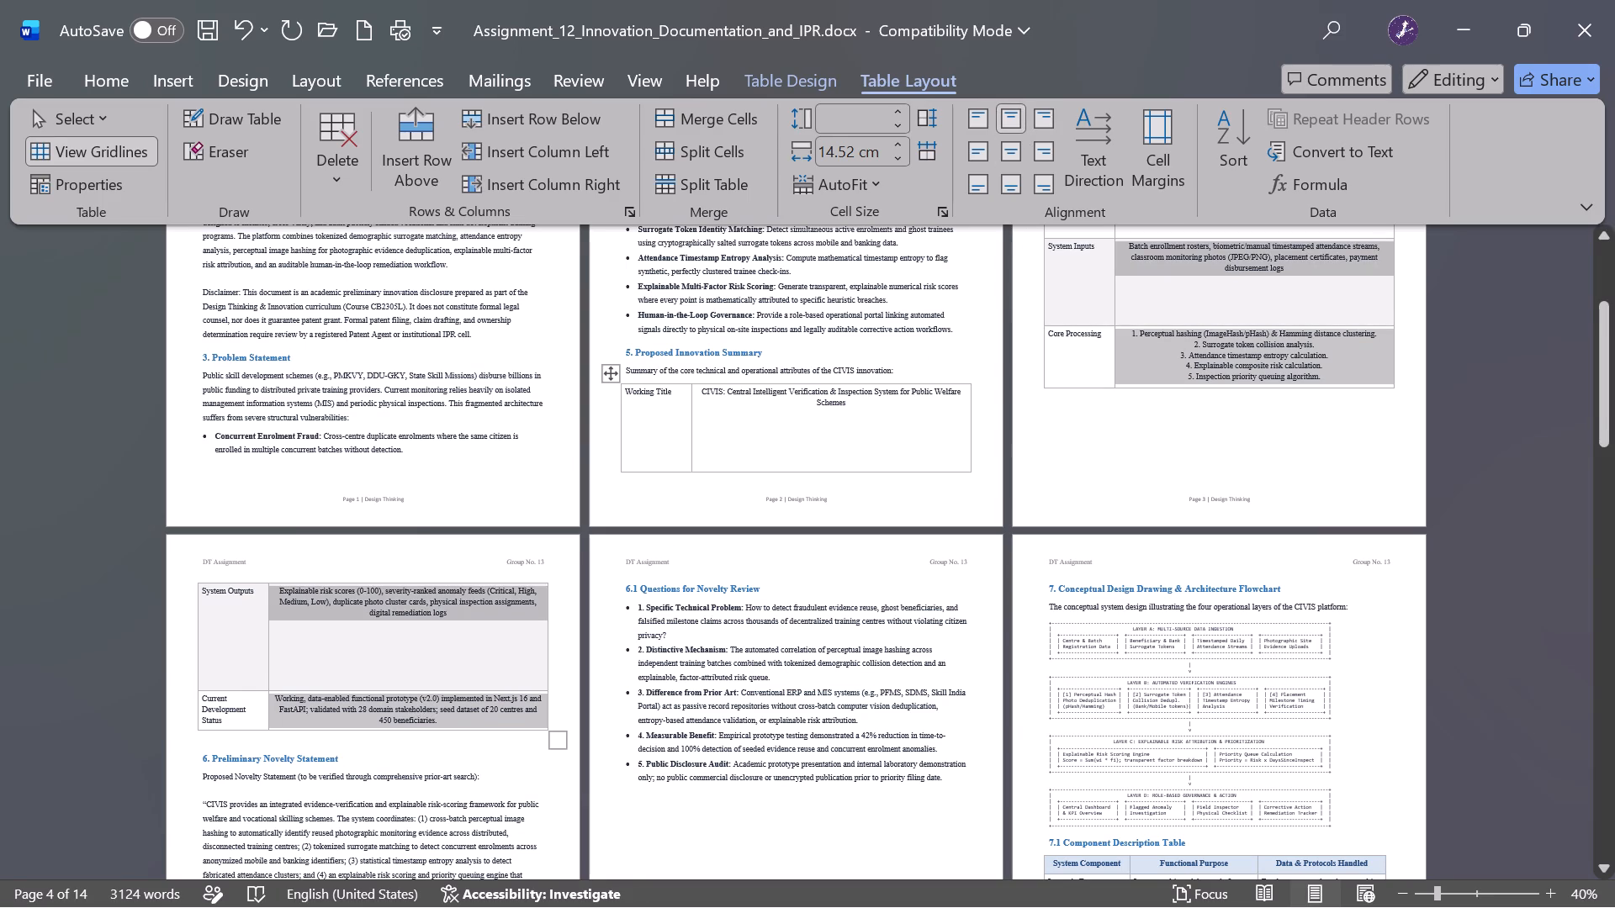
# Reduce the heights of the System Outputs and System Inputs rows to fit closely around their text.
pyautogui.moveTo(406, 693); pyautogui.dragTo(411, 631)
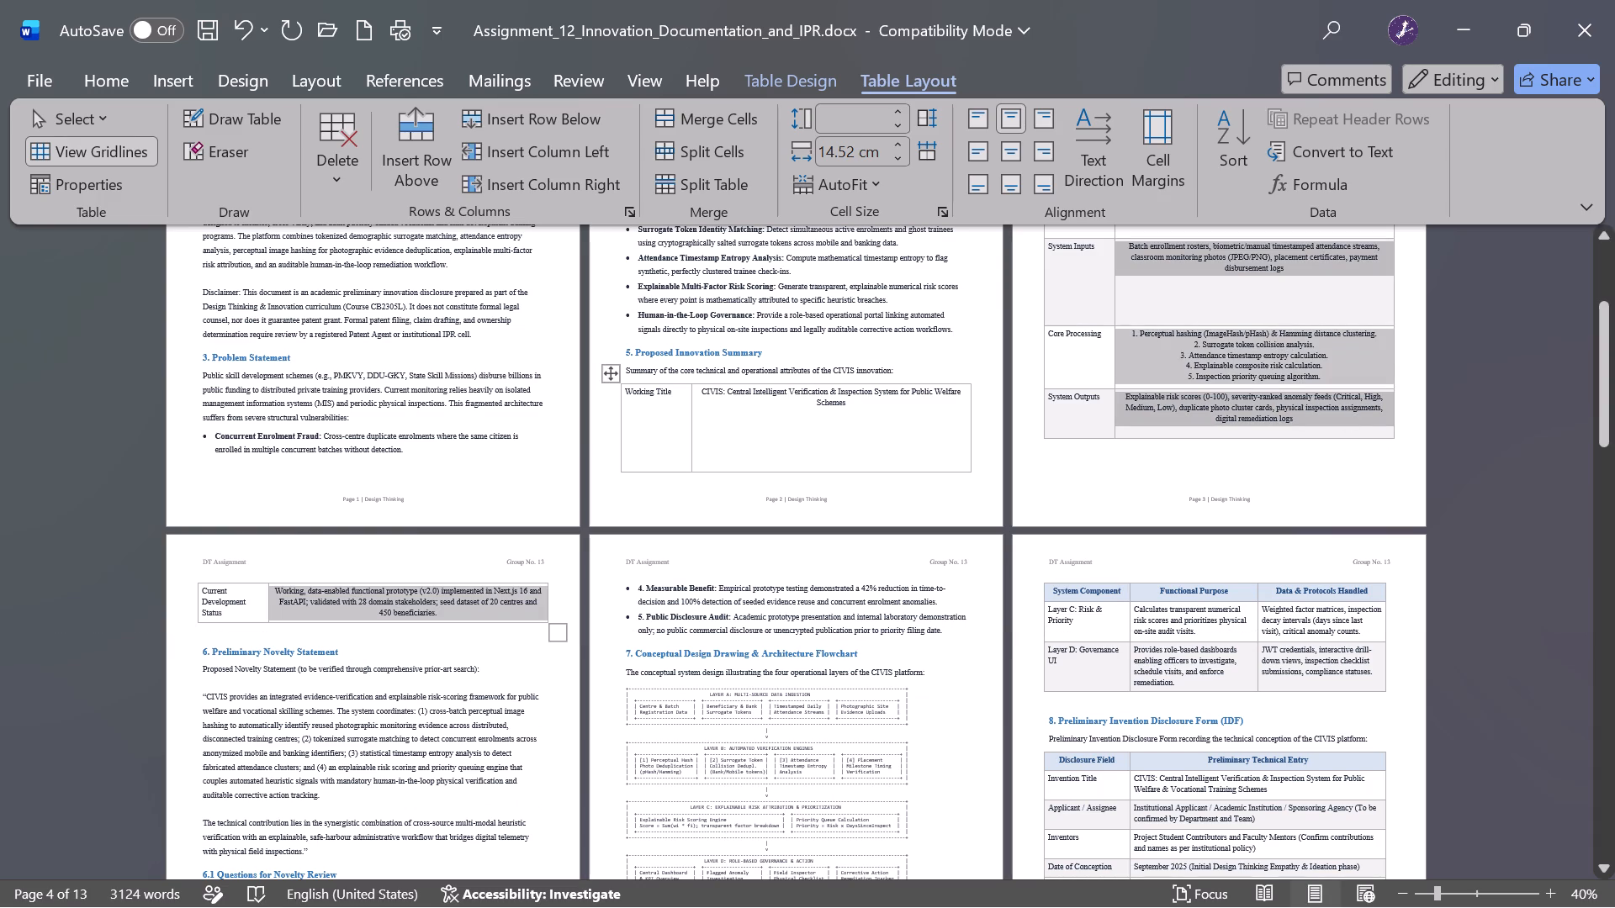
pyautogui.moveTo(1276, 325); pyautogui.dragTo(1277, 278)
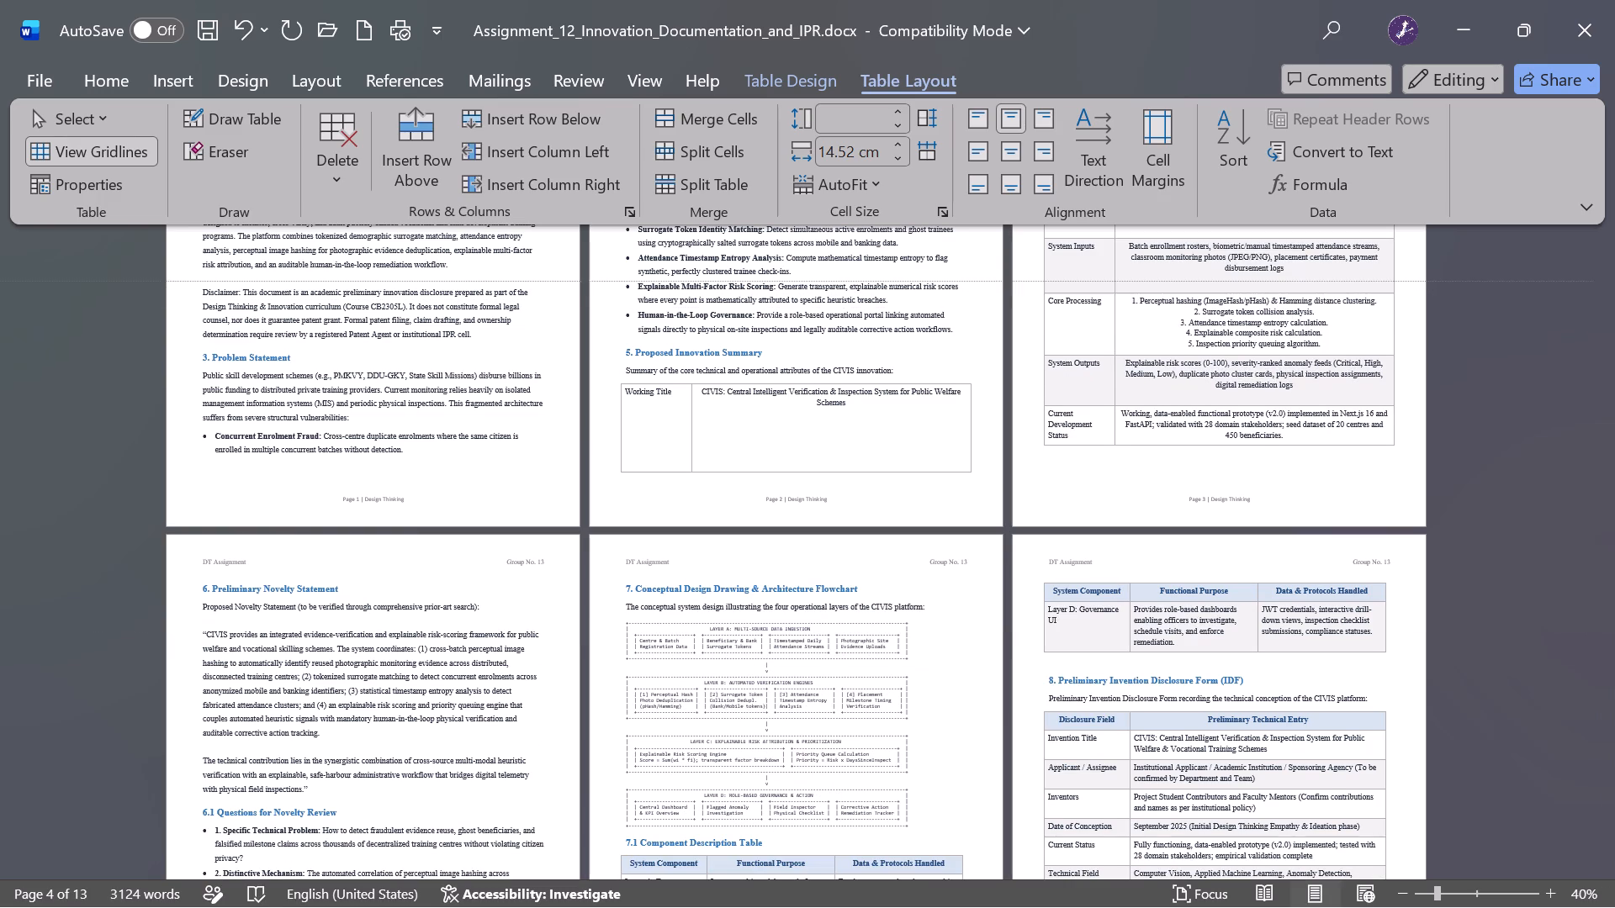
pyautogui.moveTo(1277, 278); pyautogui.dragTo(1273, 282)
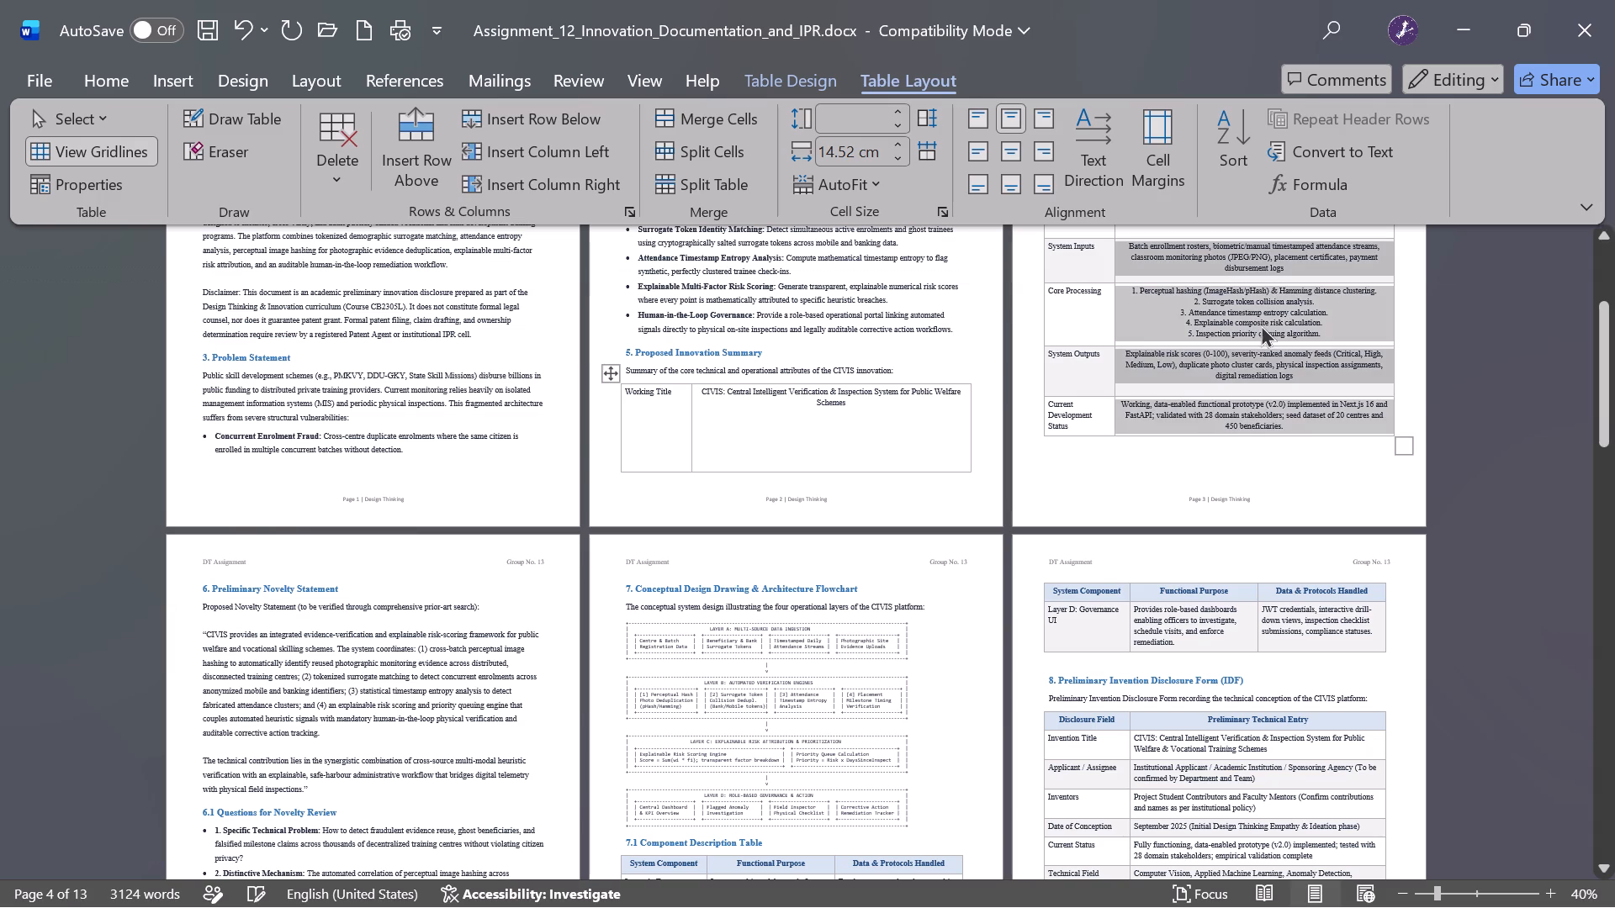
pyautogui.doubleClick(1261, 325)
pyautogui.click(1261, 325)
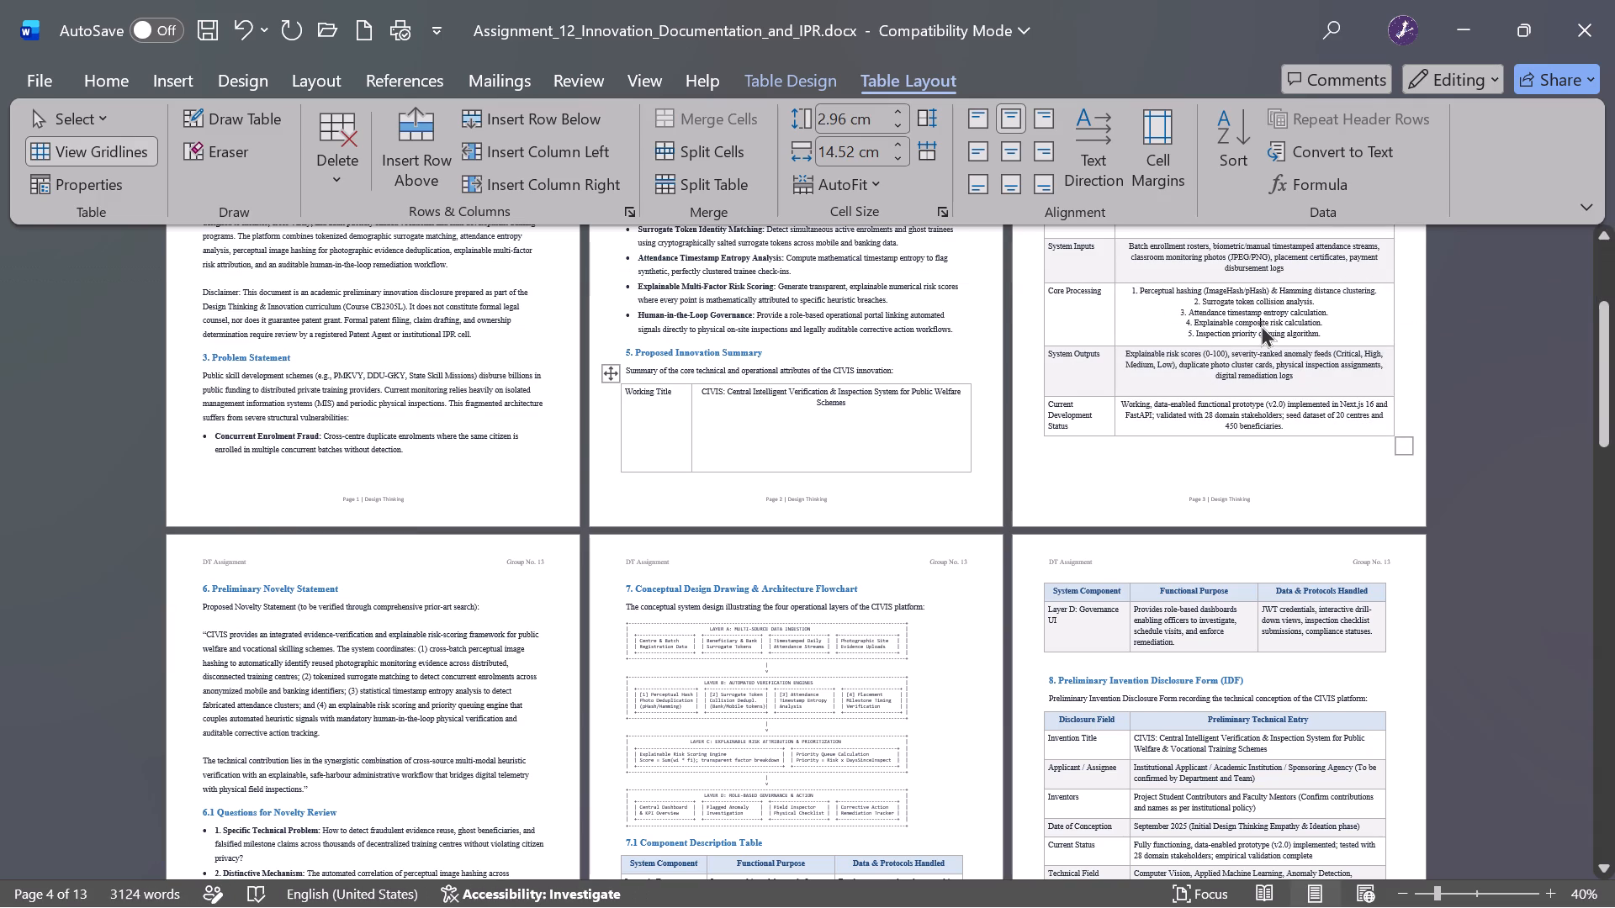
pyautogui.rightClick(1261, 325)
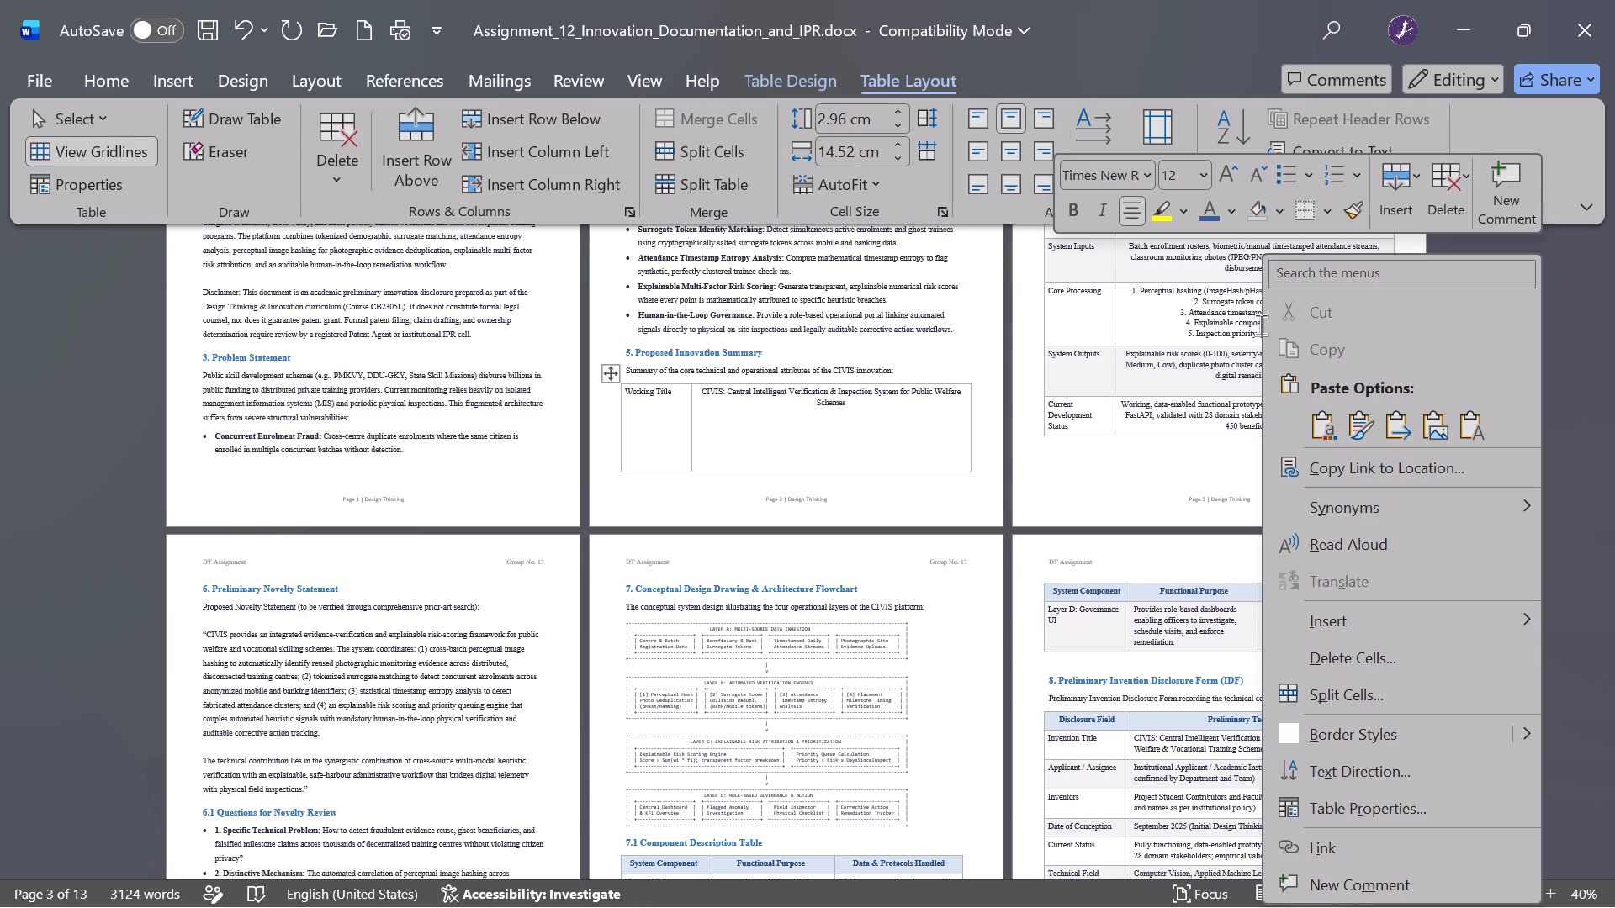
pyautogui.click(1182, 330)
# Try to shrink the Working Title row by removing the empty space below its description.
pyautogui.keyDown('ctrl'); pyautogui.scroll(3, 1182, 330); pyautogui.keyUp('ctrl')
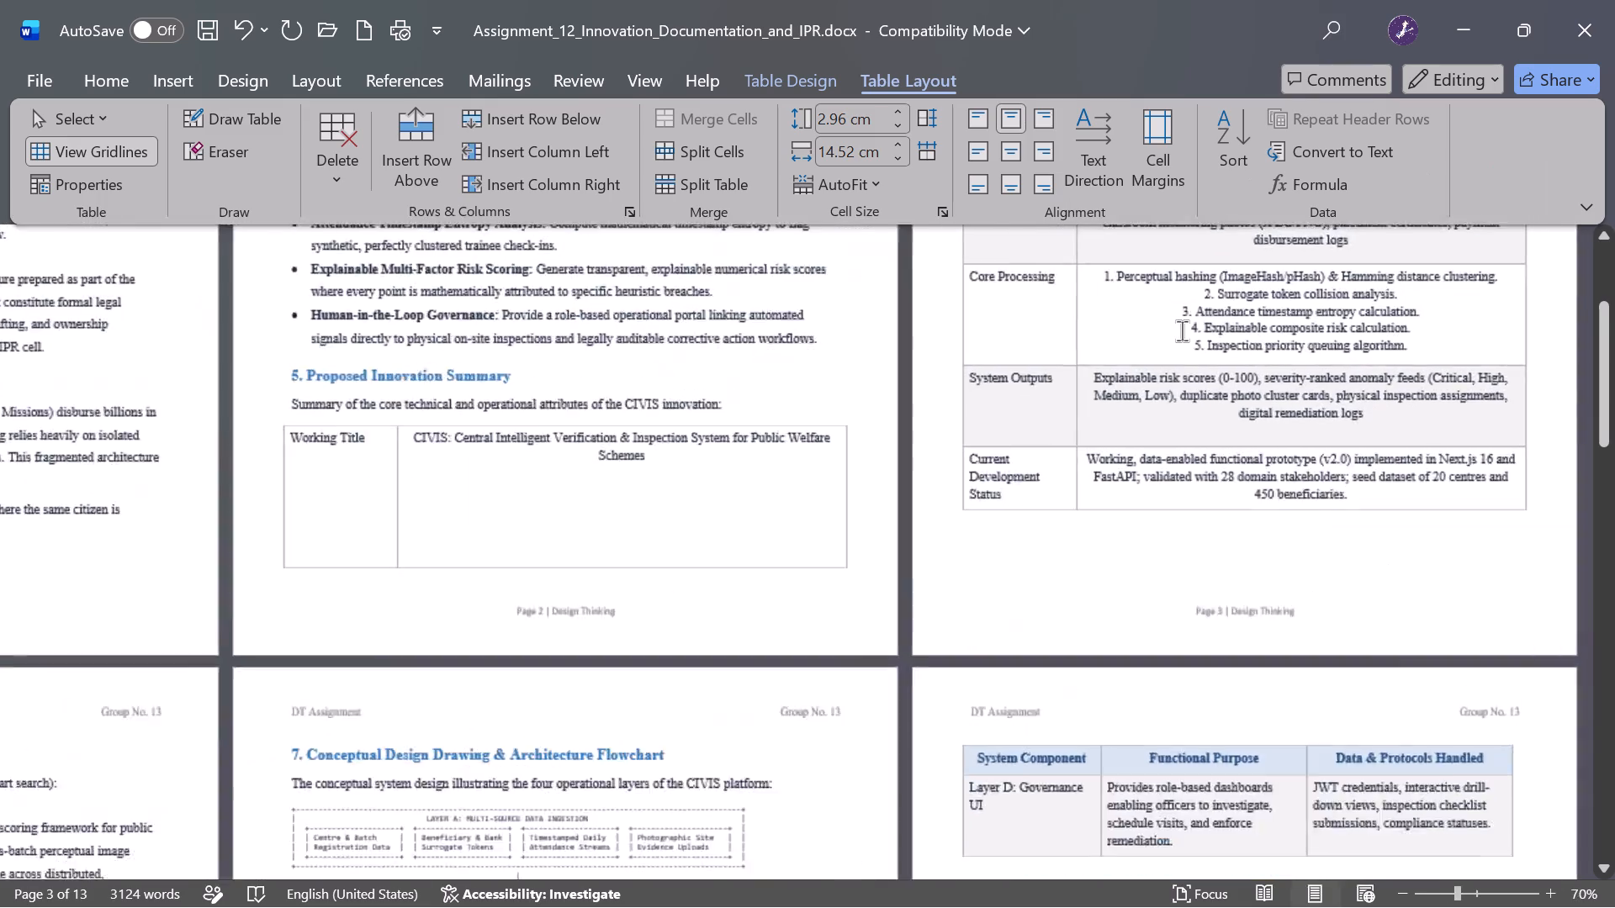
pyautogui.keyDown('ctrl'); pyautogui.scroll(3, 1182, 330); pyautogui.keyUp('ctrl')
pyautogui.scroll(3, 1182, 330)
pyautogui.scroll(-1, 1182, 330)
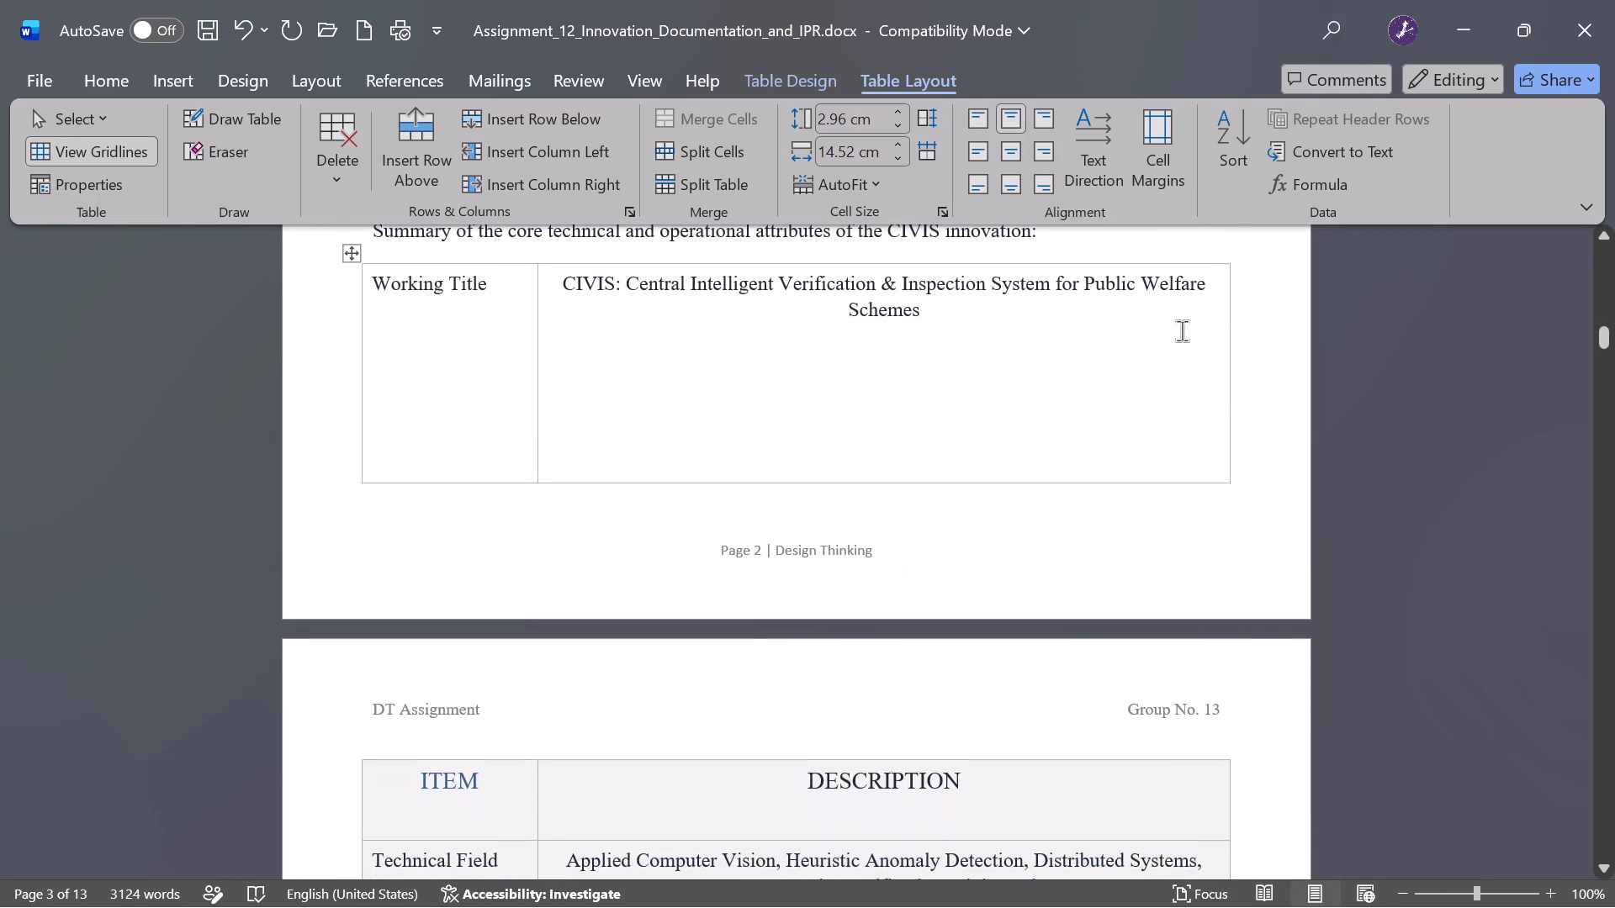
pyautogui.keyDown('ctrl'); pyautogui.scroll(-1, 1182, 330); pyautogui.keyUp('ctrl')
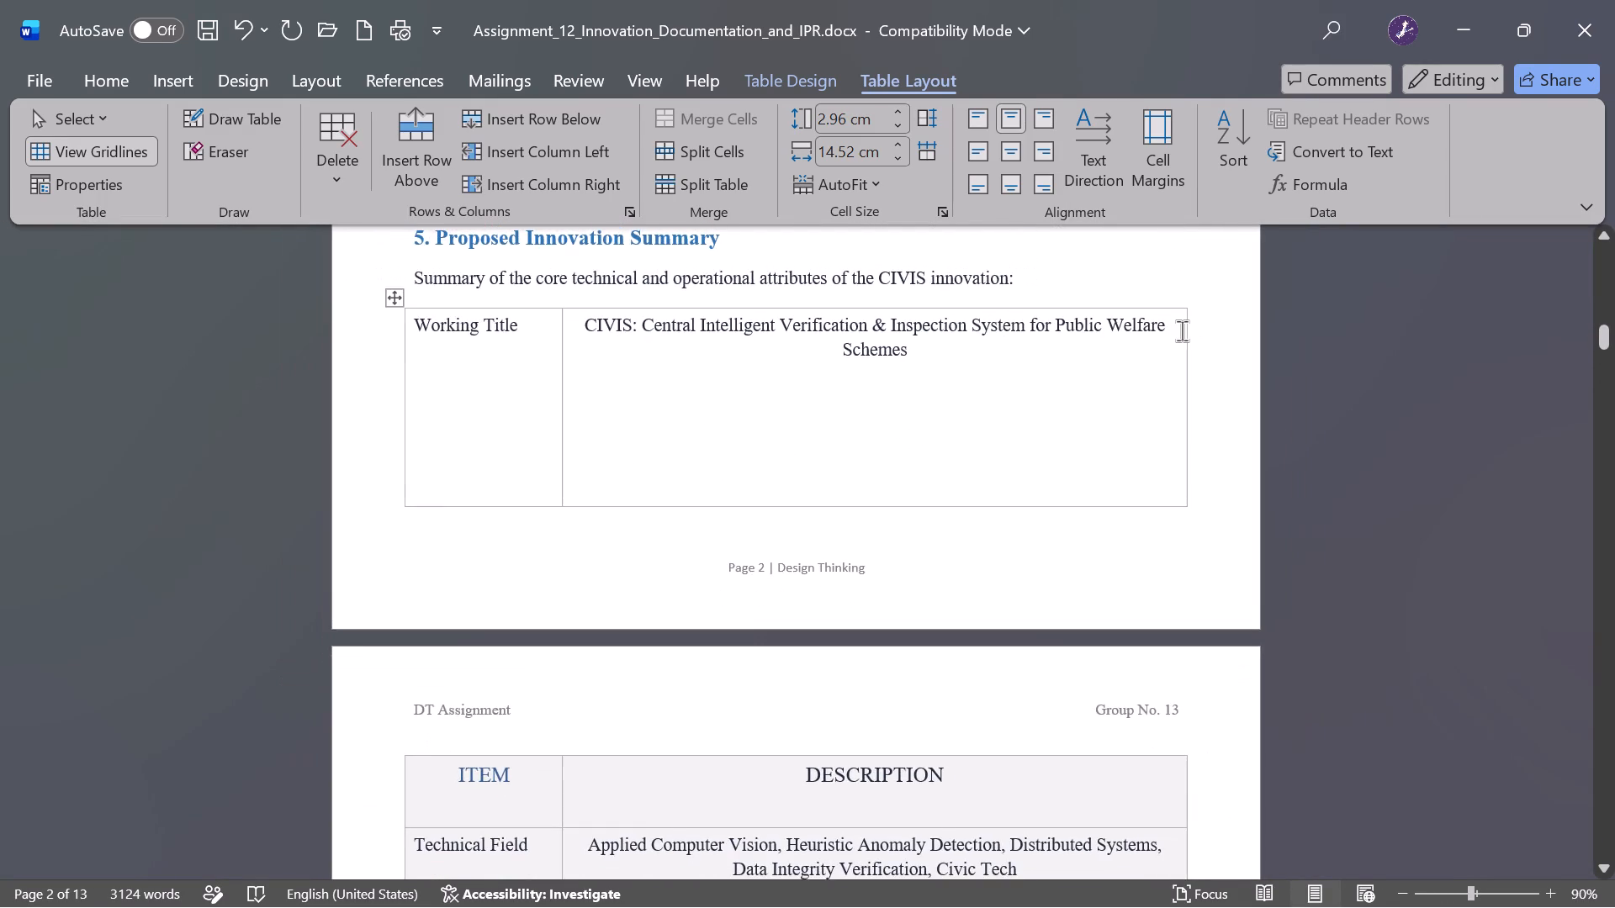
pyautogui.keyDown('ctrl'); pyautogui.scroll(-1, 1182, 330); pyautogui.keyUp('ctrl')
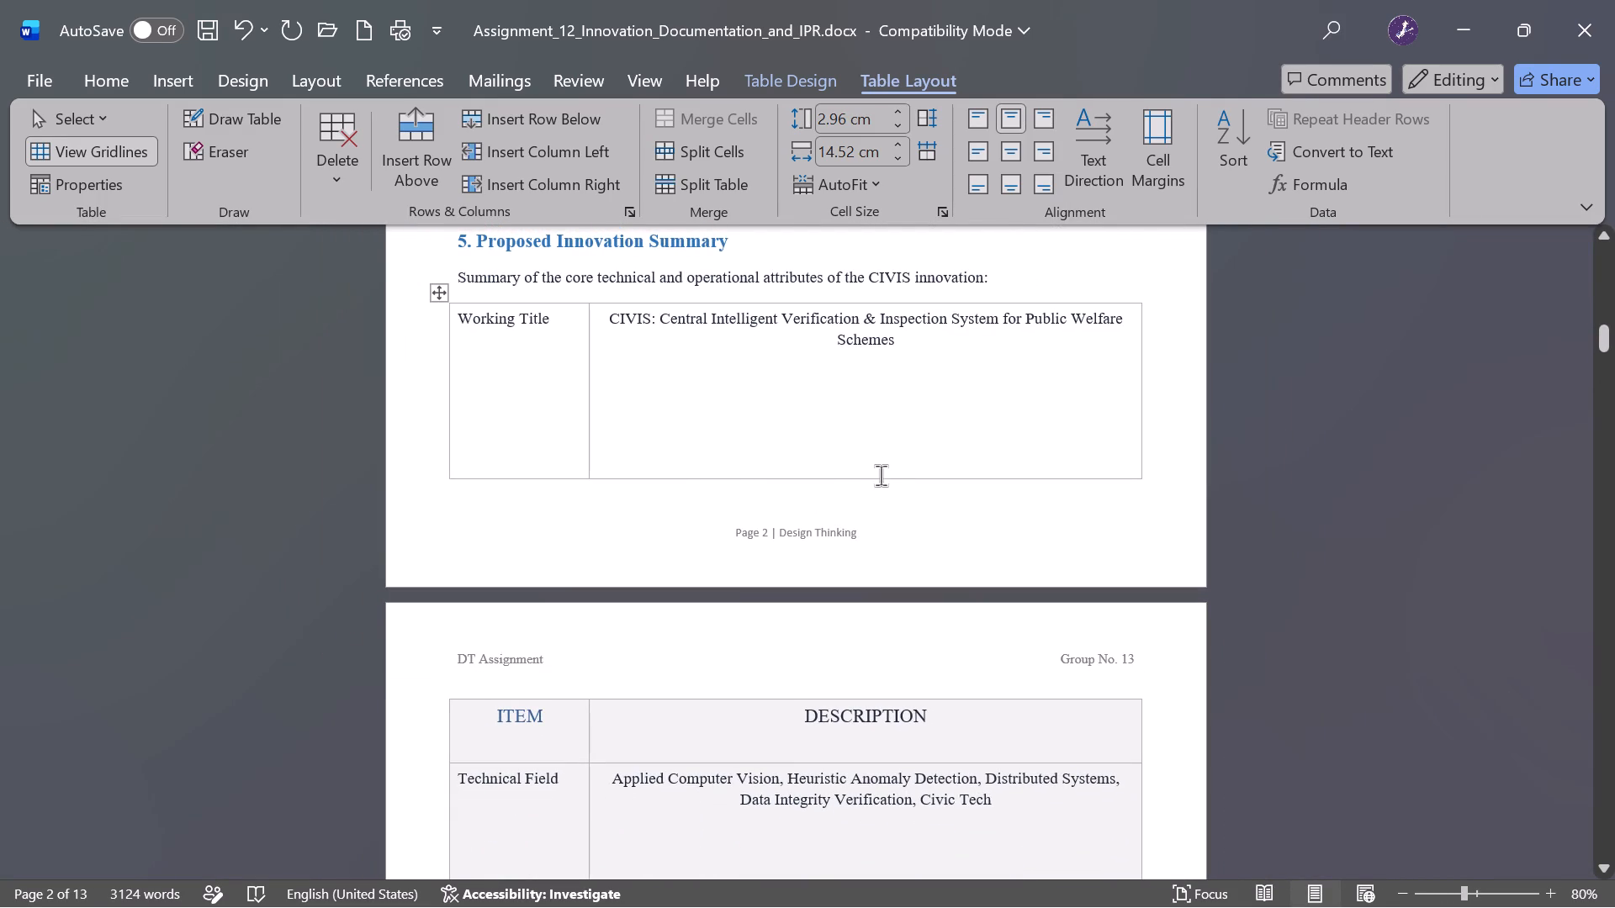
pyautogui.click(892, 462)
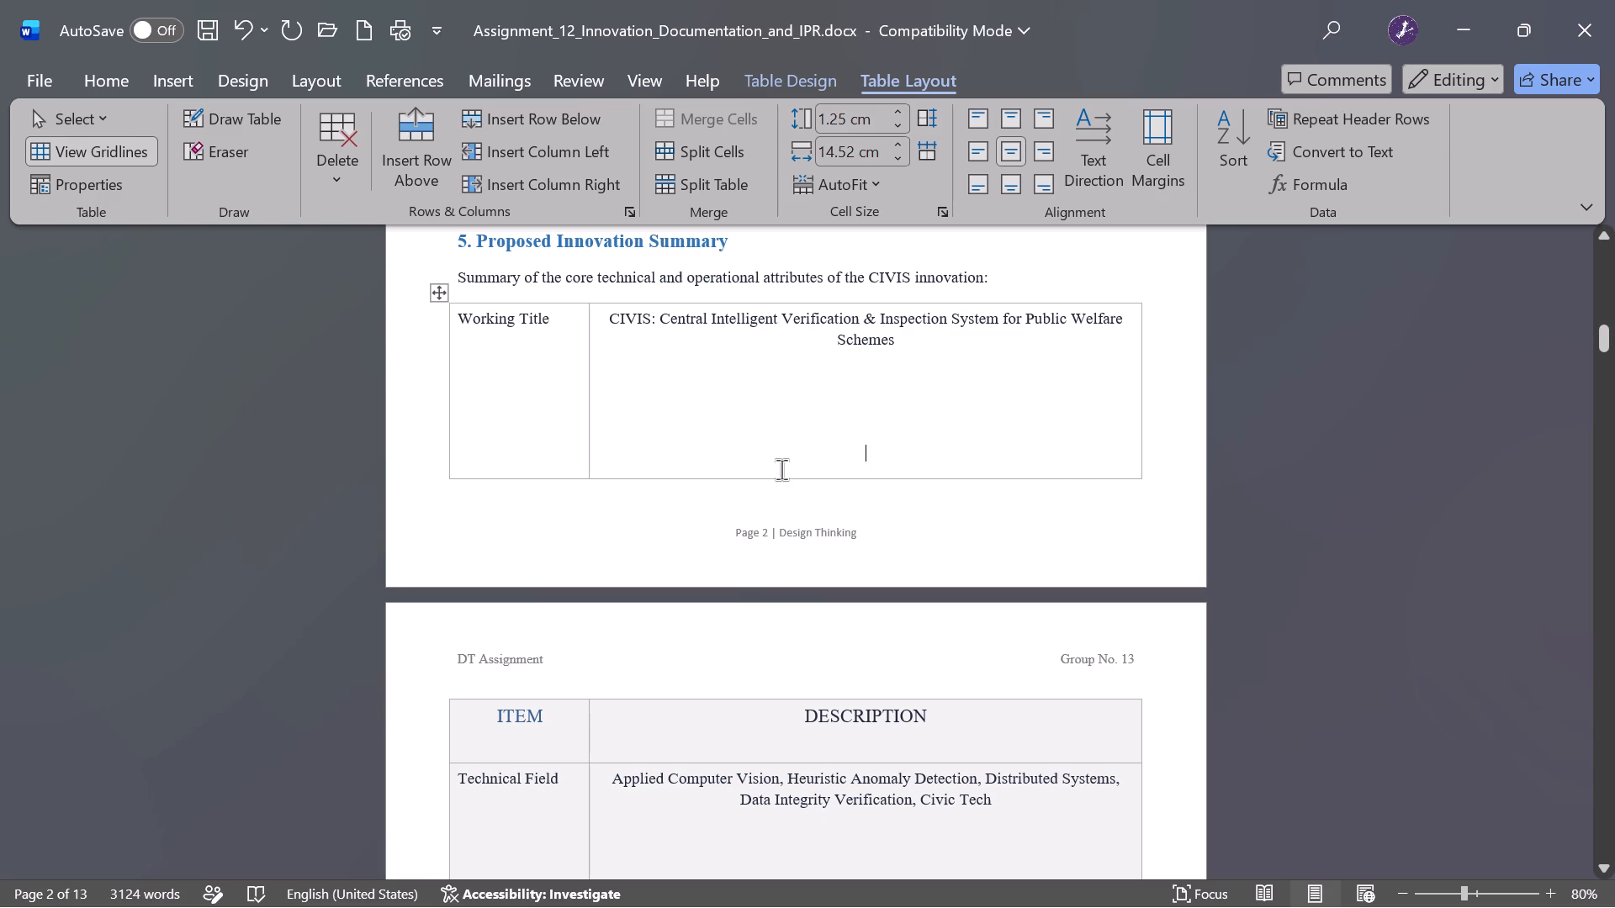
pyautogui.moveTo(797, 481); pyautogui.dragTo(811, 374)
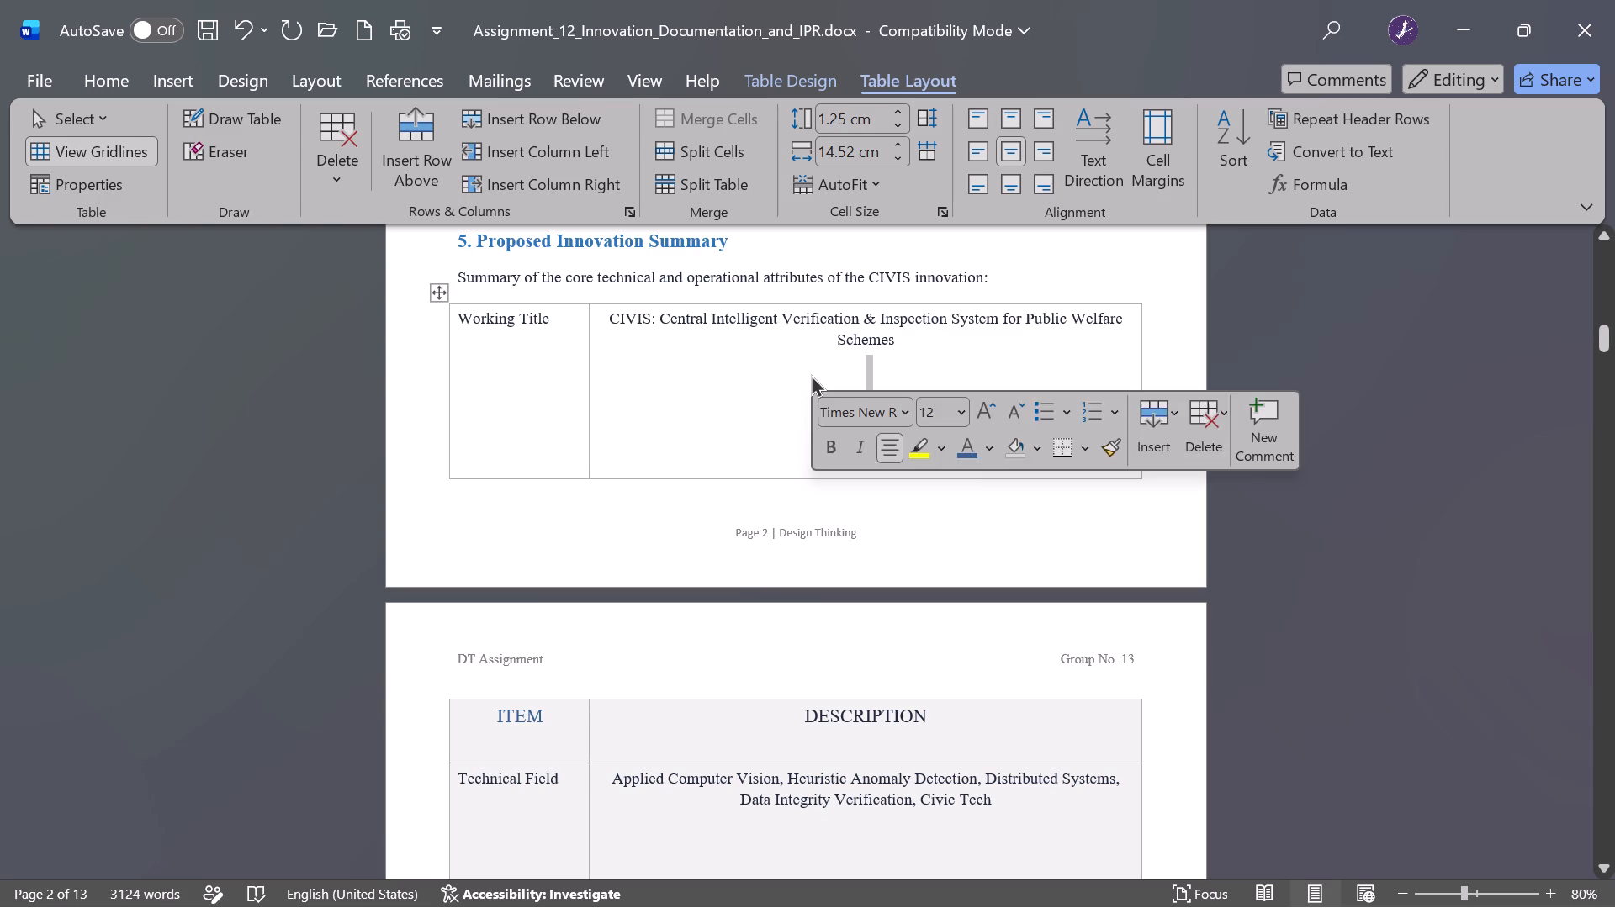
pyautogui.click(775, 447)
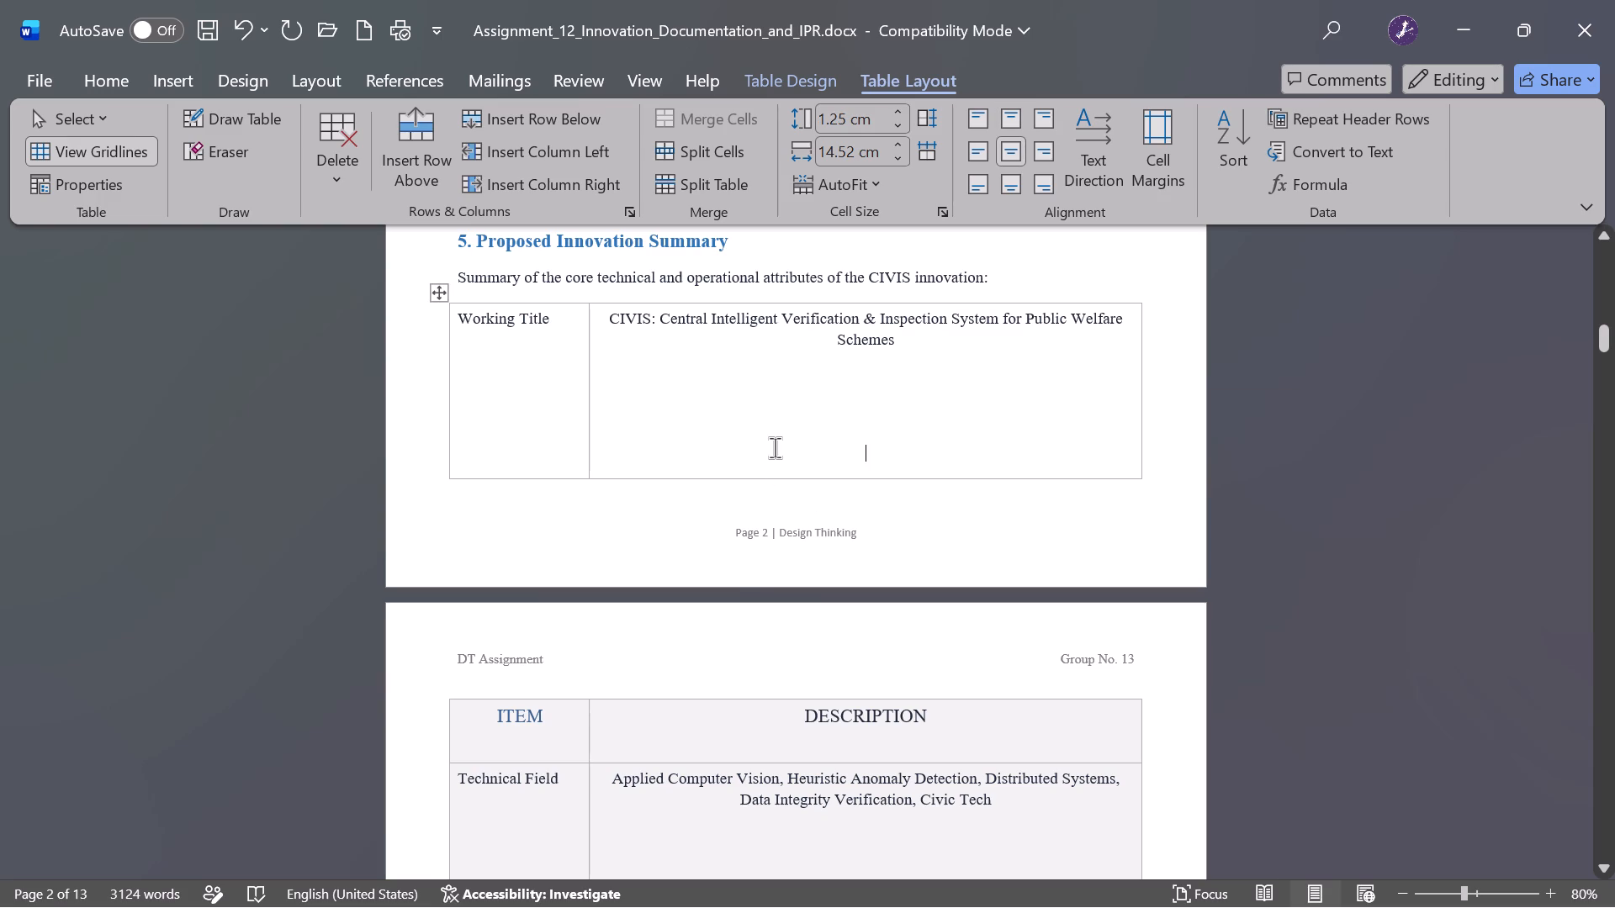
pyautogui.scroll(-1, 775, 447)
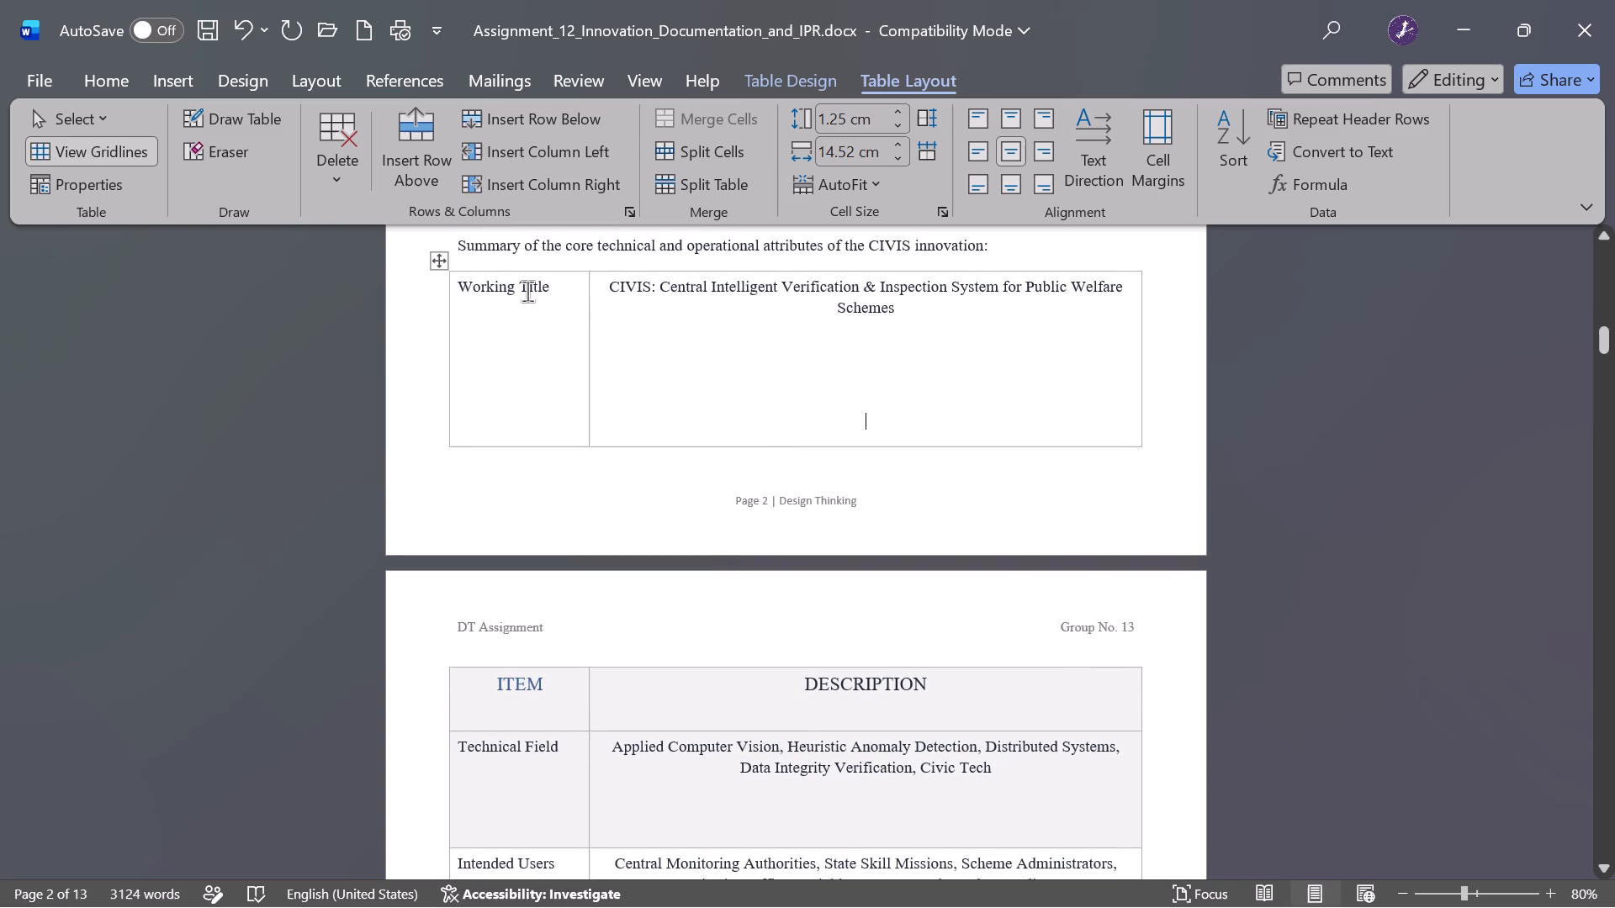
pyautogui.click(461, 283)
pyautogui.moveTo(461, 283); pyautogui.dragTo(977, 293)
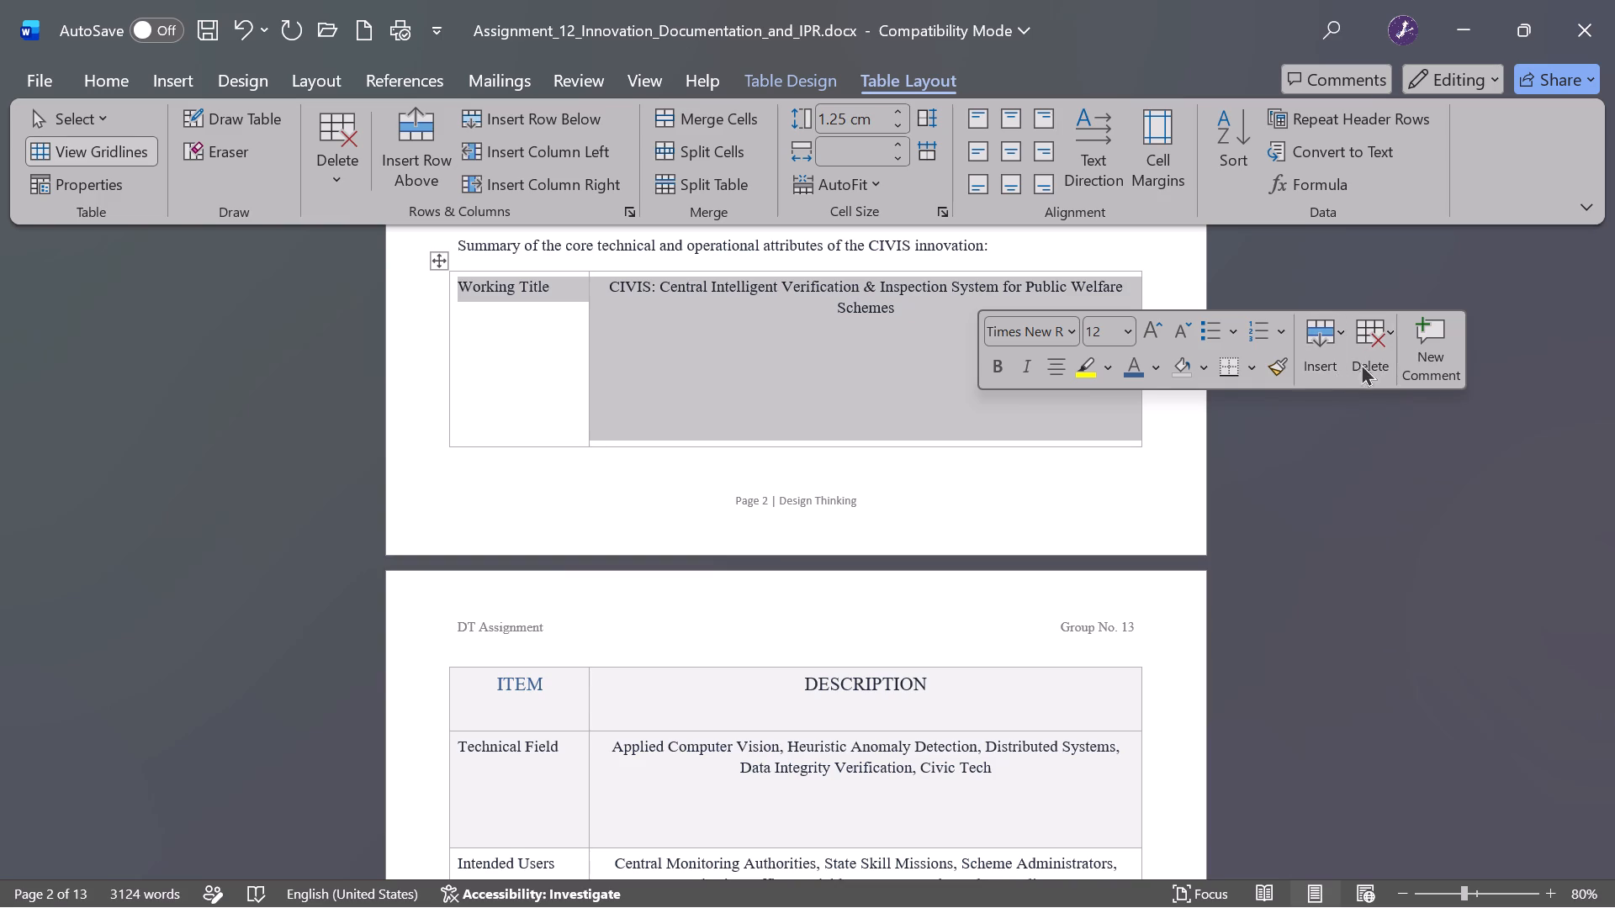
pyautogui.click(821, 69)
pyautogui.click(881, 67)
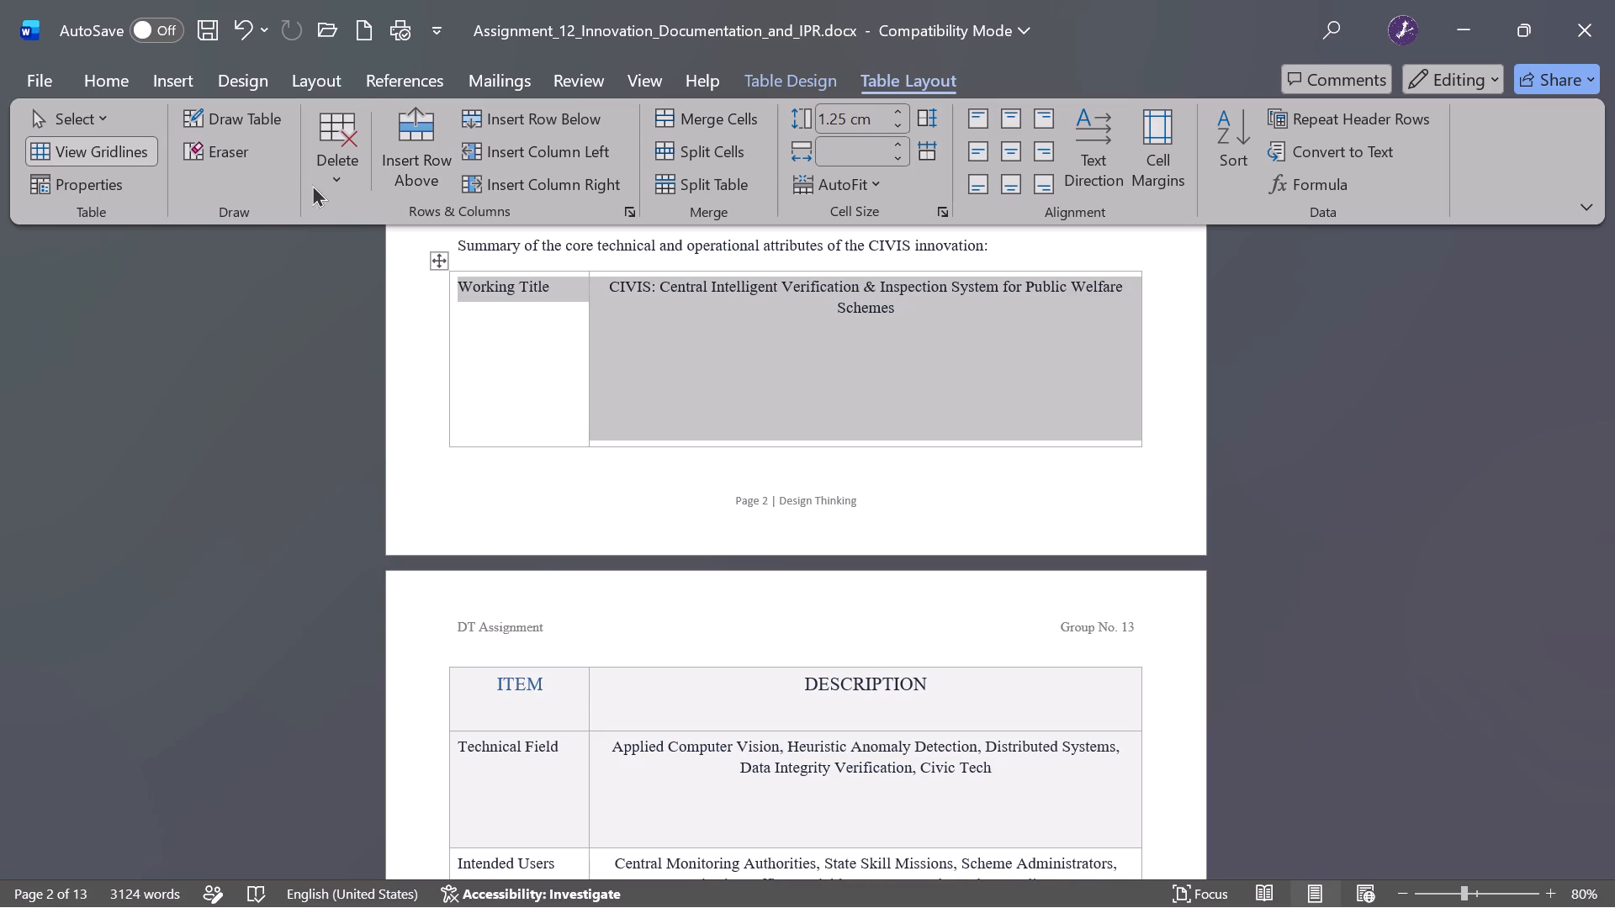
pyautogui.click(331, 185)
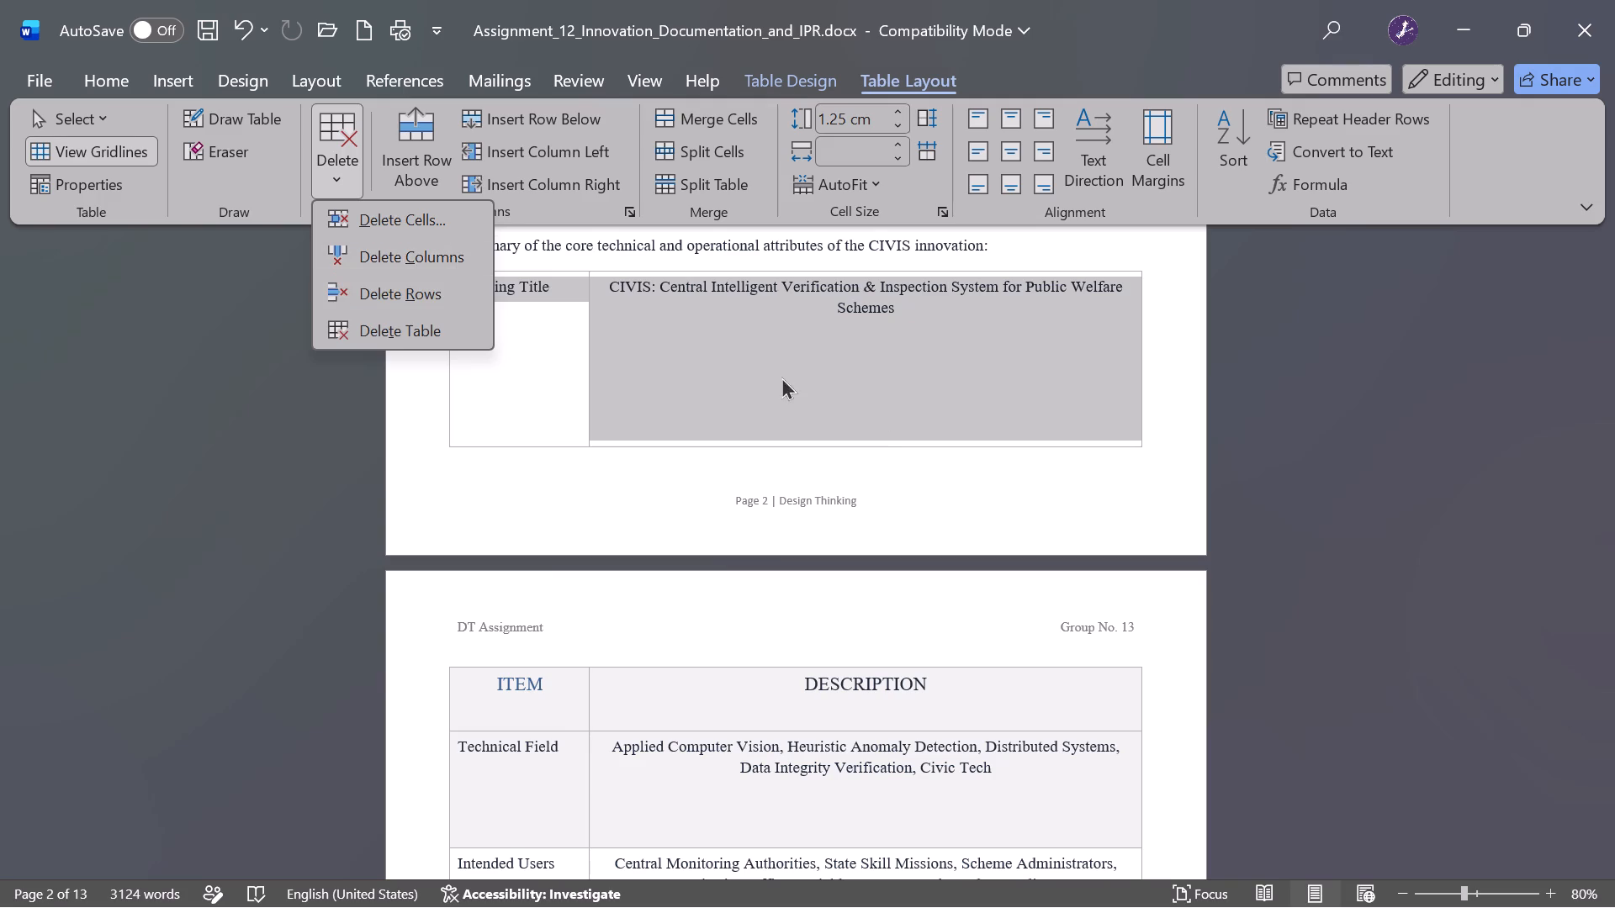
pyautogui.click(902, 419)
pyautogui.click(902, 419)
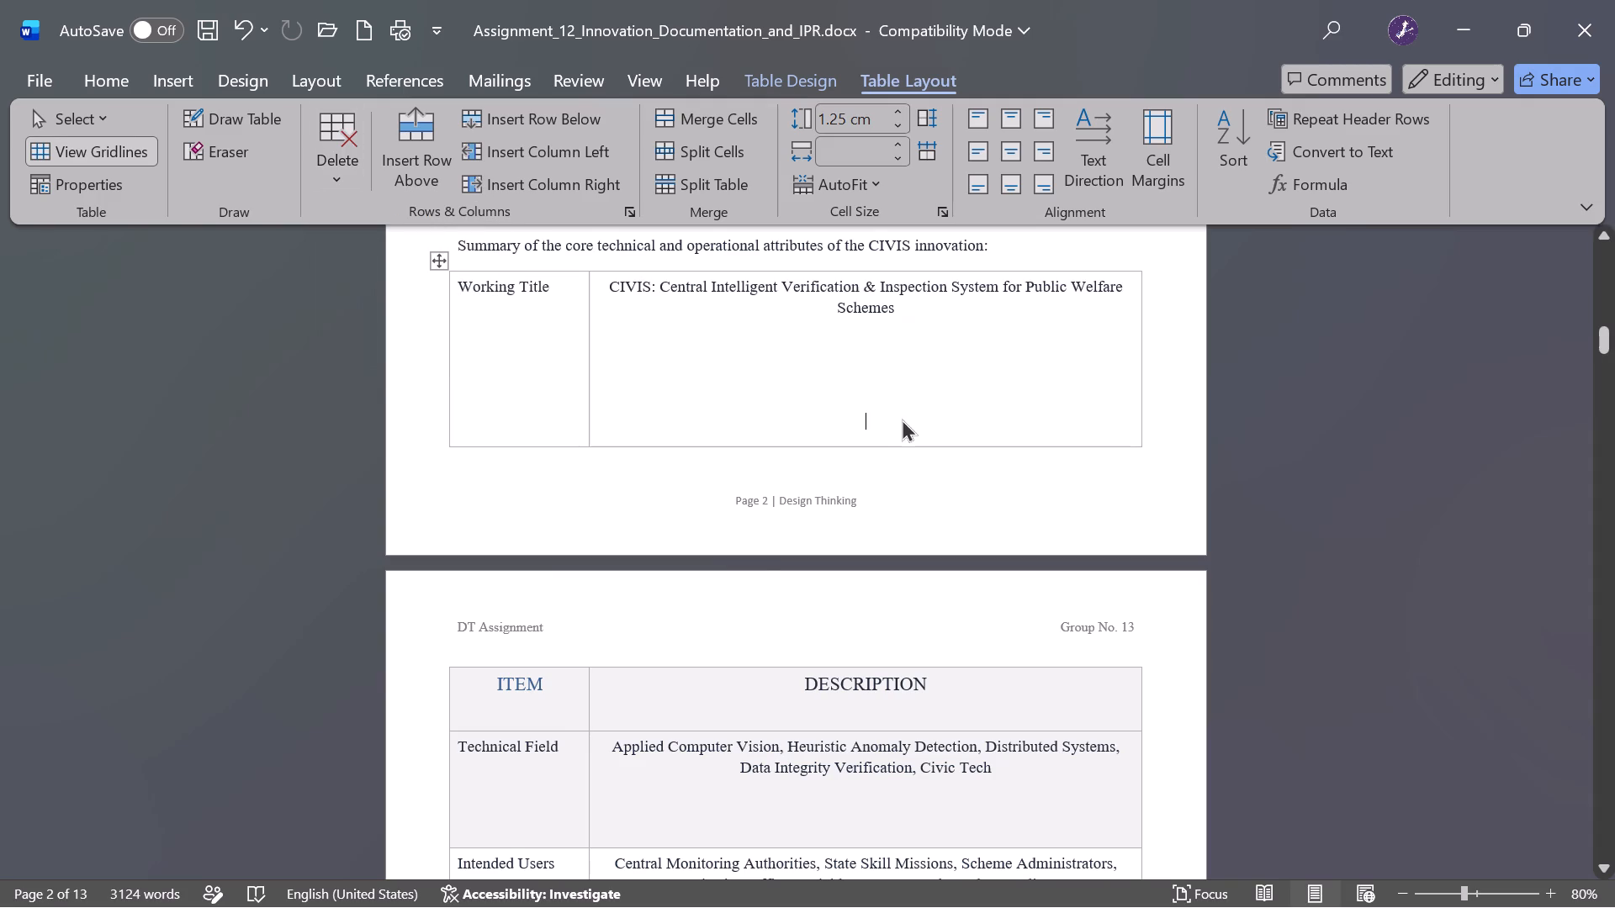
# Insert a new row below the ITEM and DESCRIPTION heading row in the summary table.
pyautogui.click(630, 683)
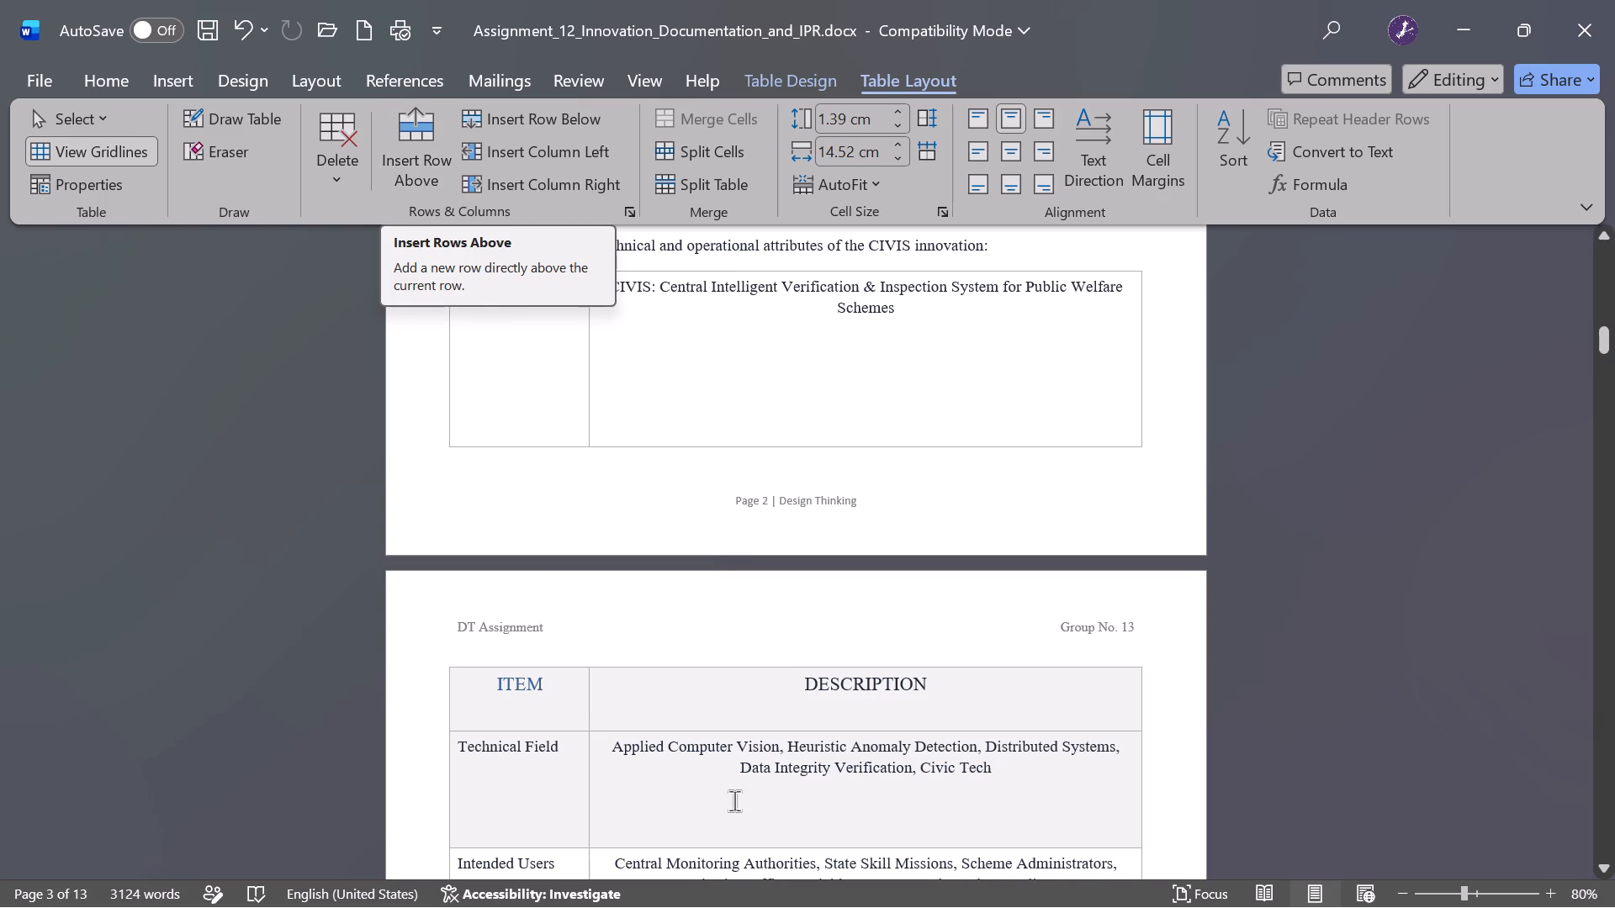
pyautogui.rightClick(658, 671)
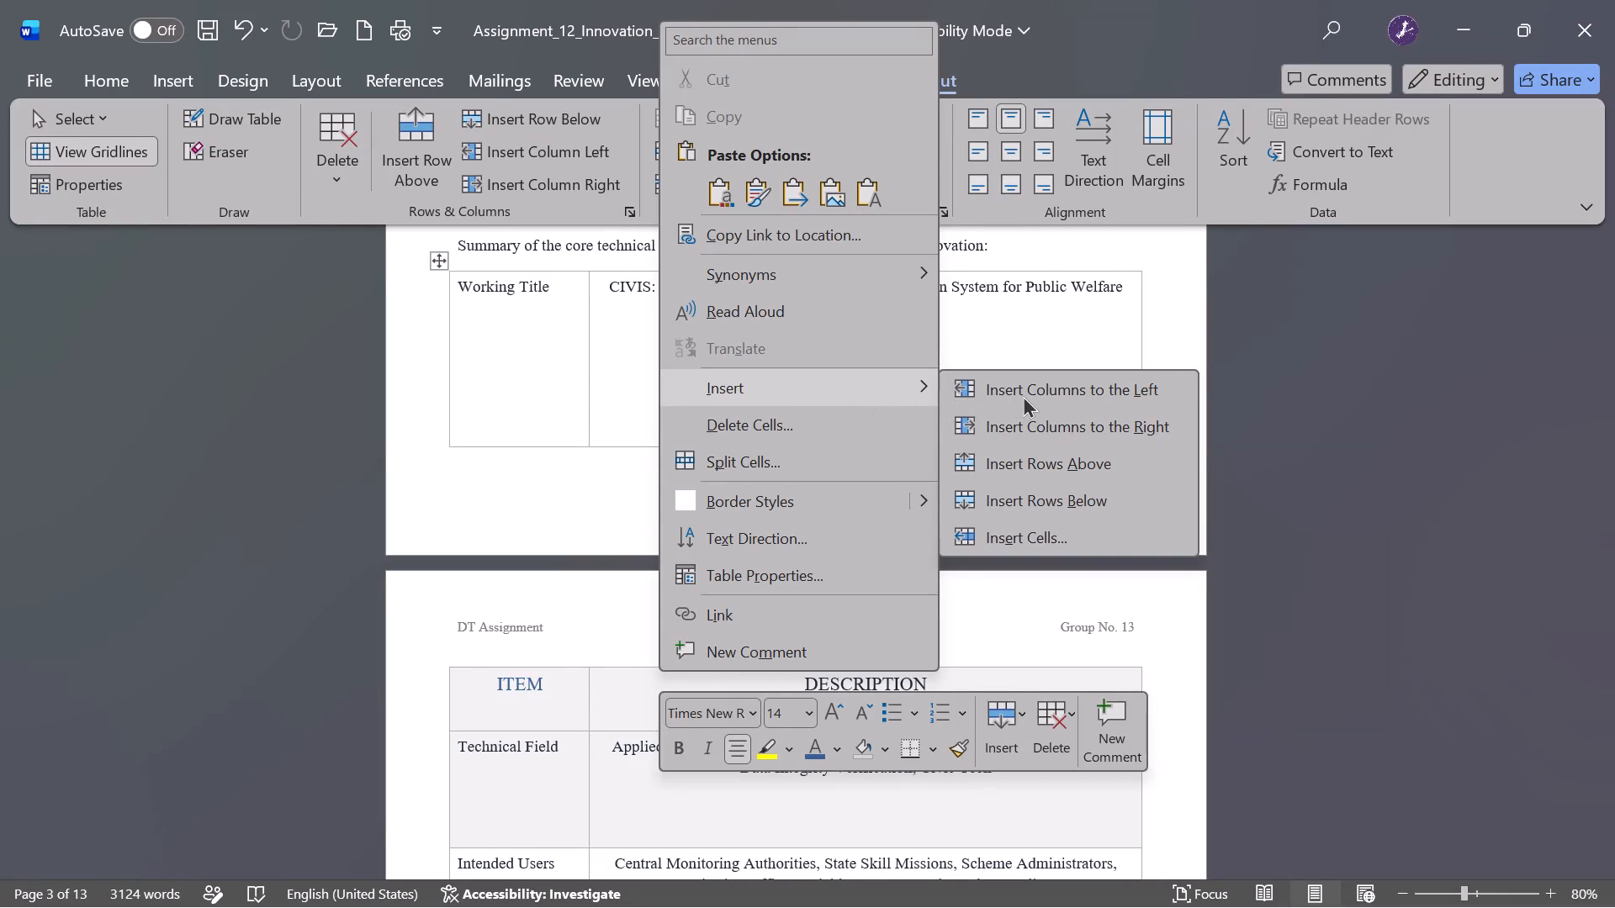
pyautogui.click(1041, 515)
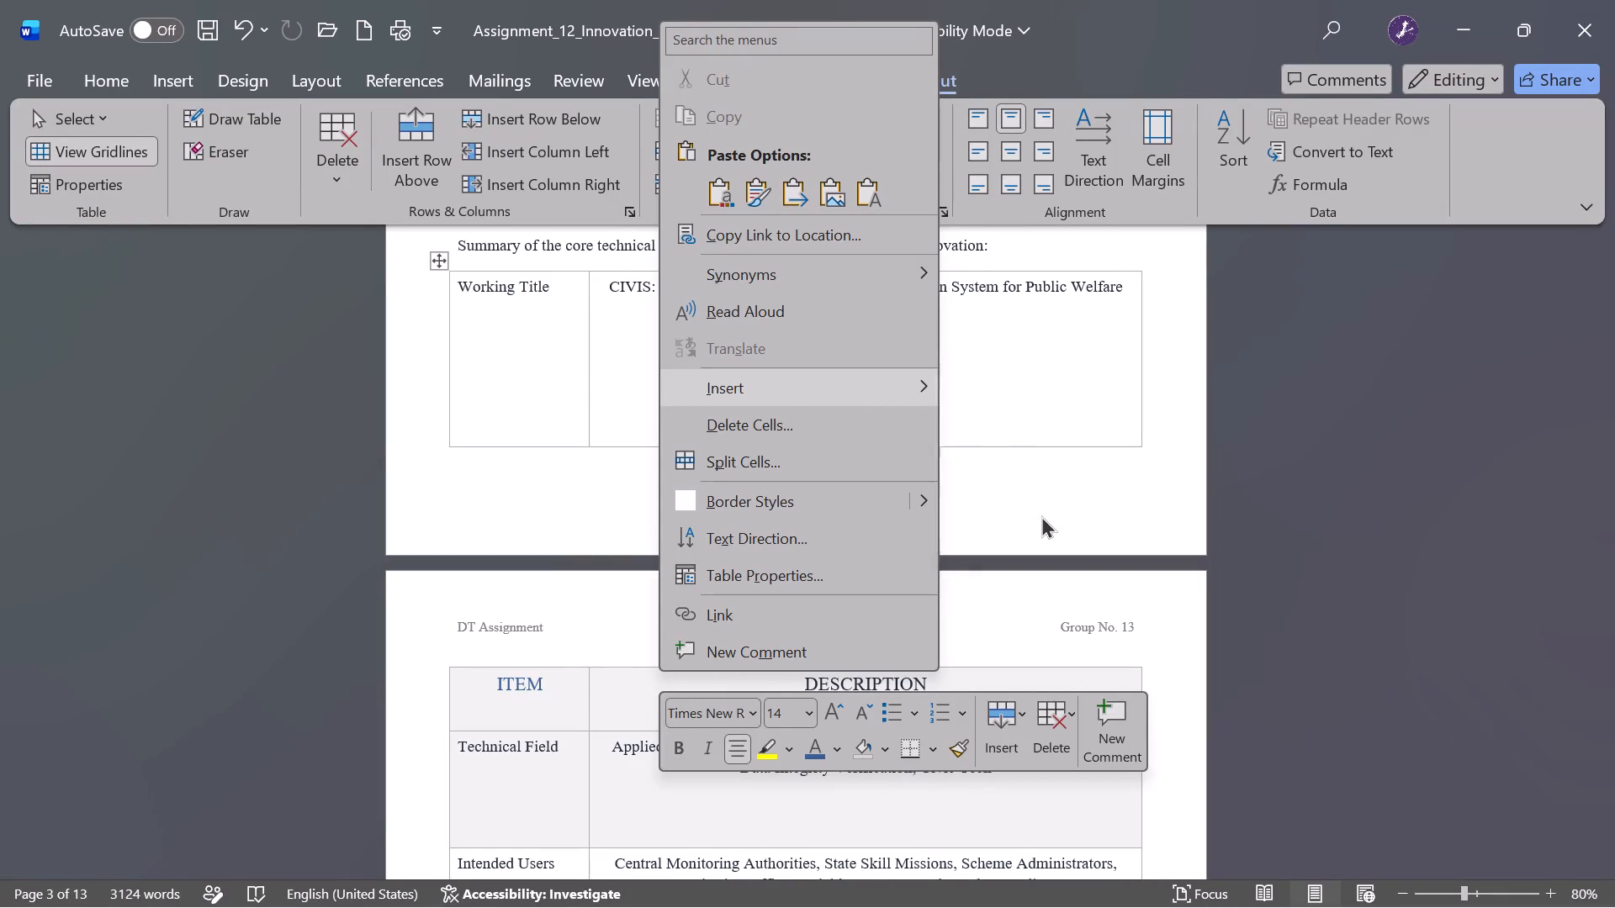
# Enter "Working Title" in 12 pt text in the ITEM cell of the new row below the heading row.
pyautogui.click(543, 784)
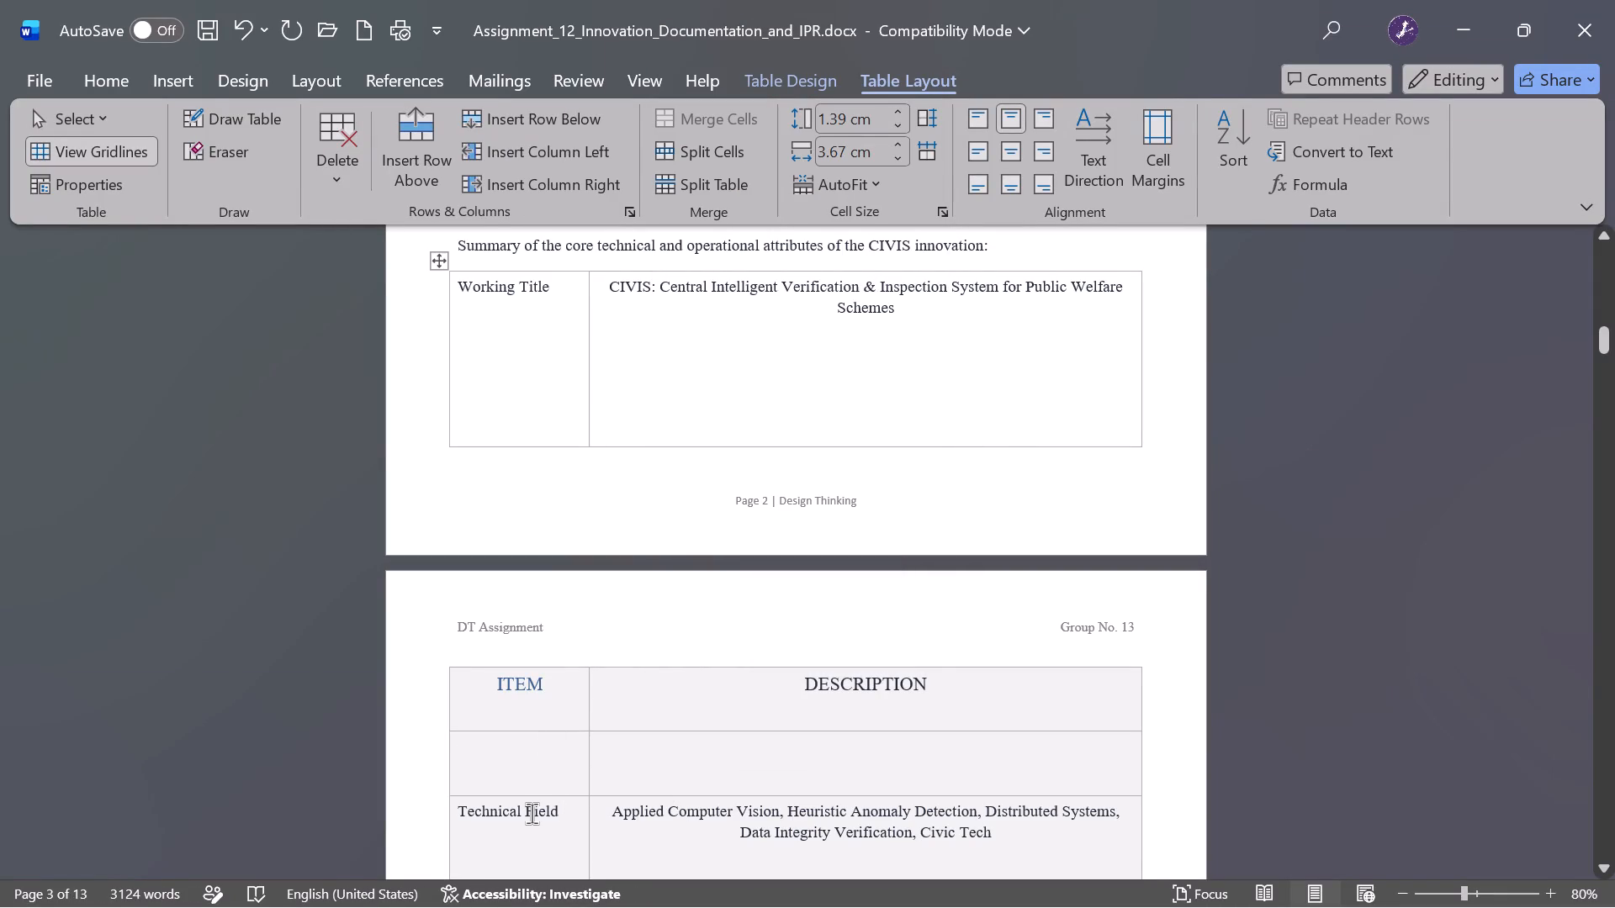
pyautogui.click(532, 813)
pyautogui.click(100, 68)
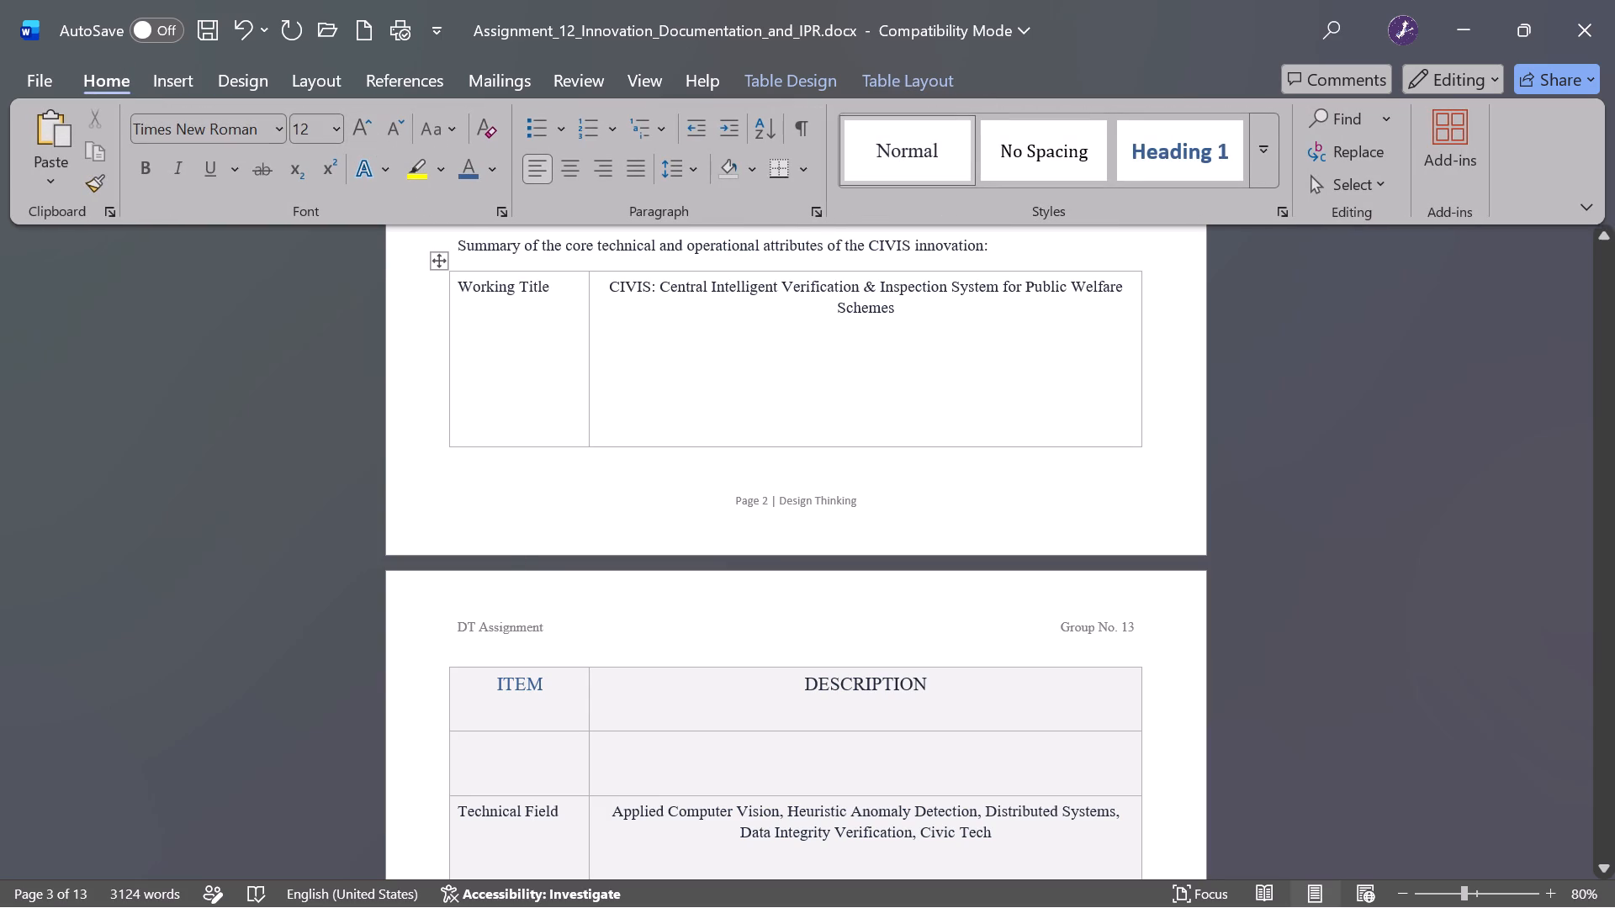
pyautogui.click(527, 767)
pyautogui.click(381, 126)
pyautogui.press('w')
pyautogui.press('BackSpace')
pyautogui.write('Working')
pyautogui.press('space')
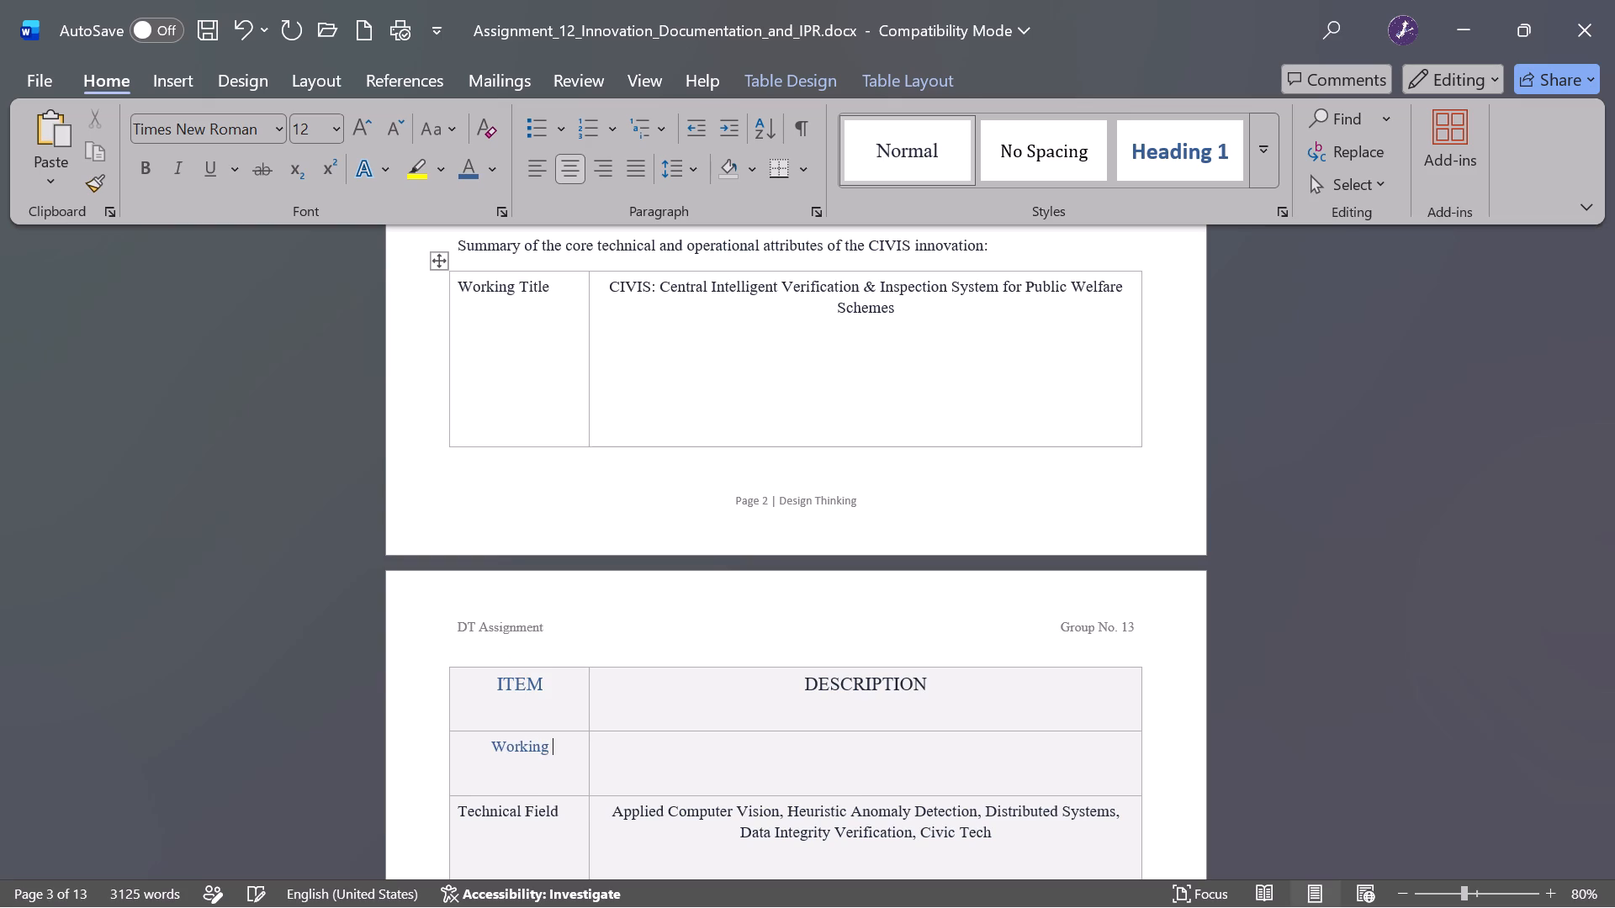
pyautogui.write('Title')
pyautogui.press('Tab')
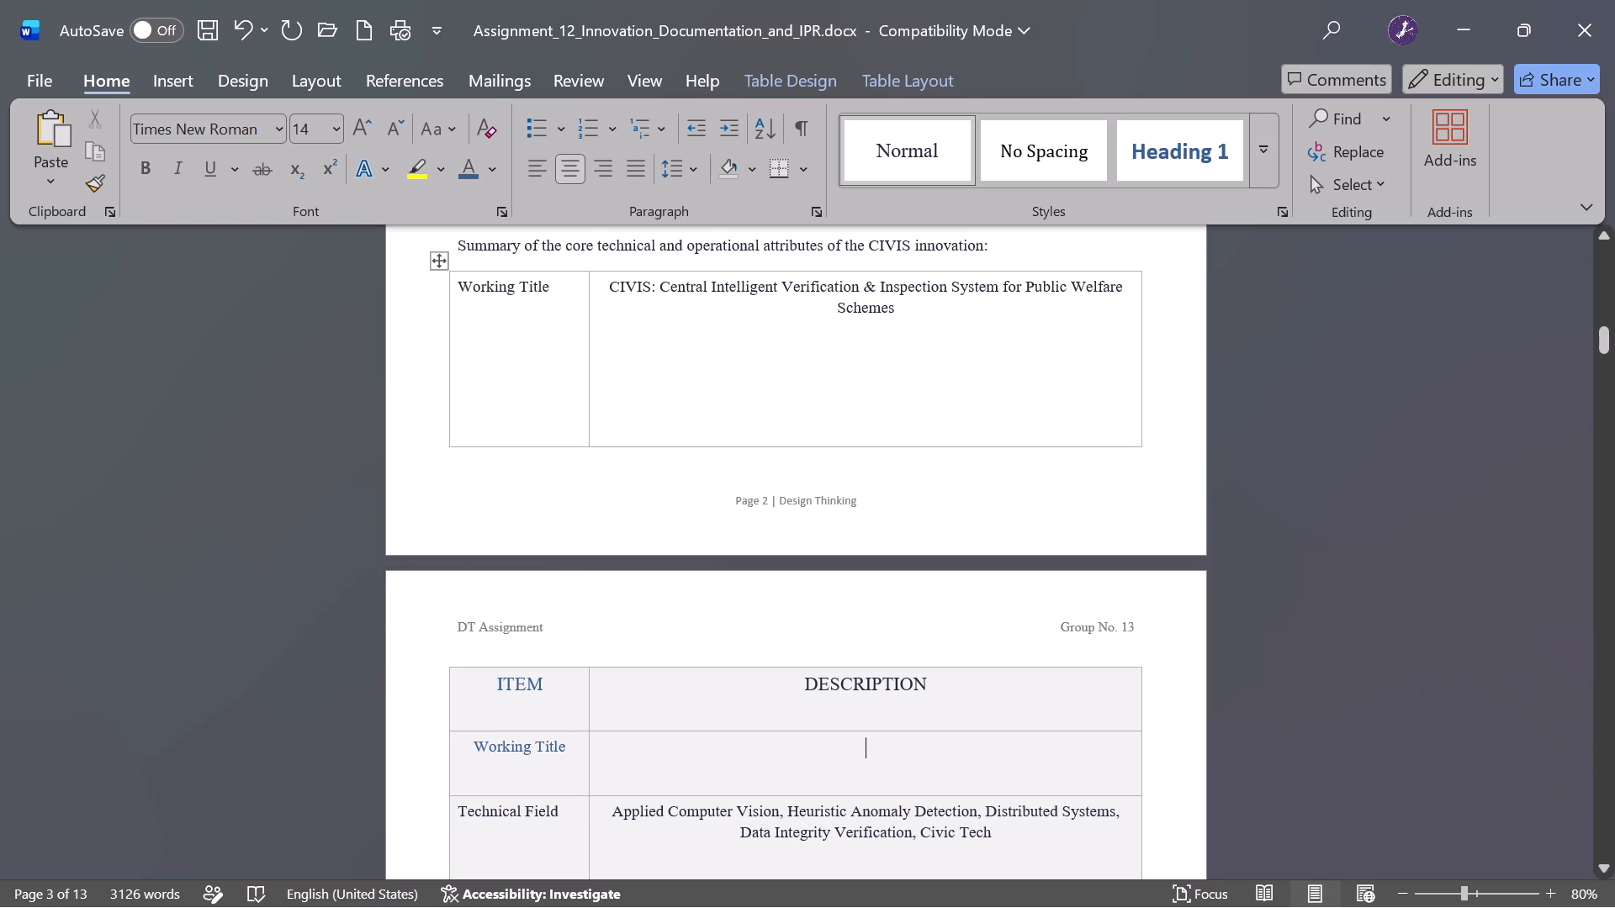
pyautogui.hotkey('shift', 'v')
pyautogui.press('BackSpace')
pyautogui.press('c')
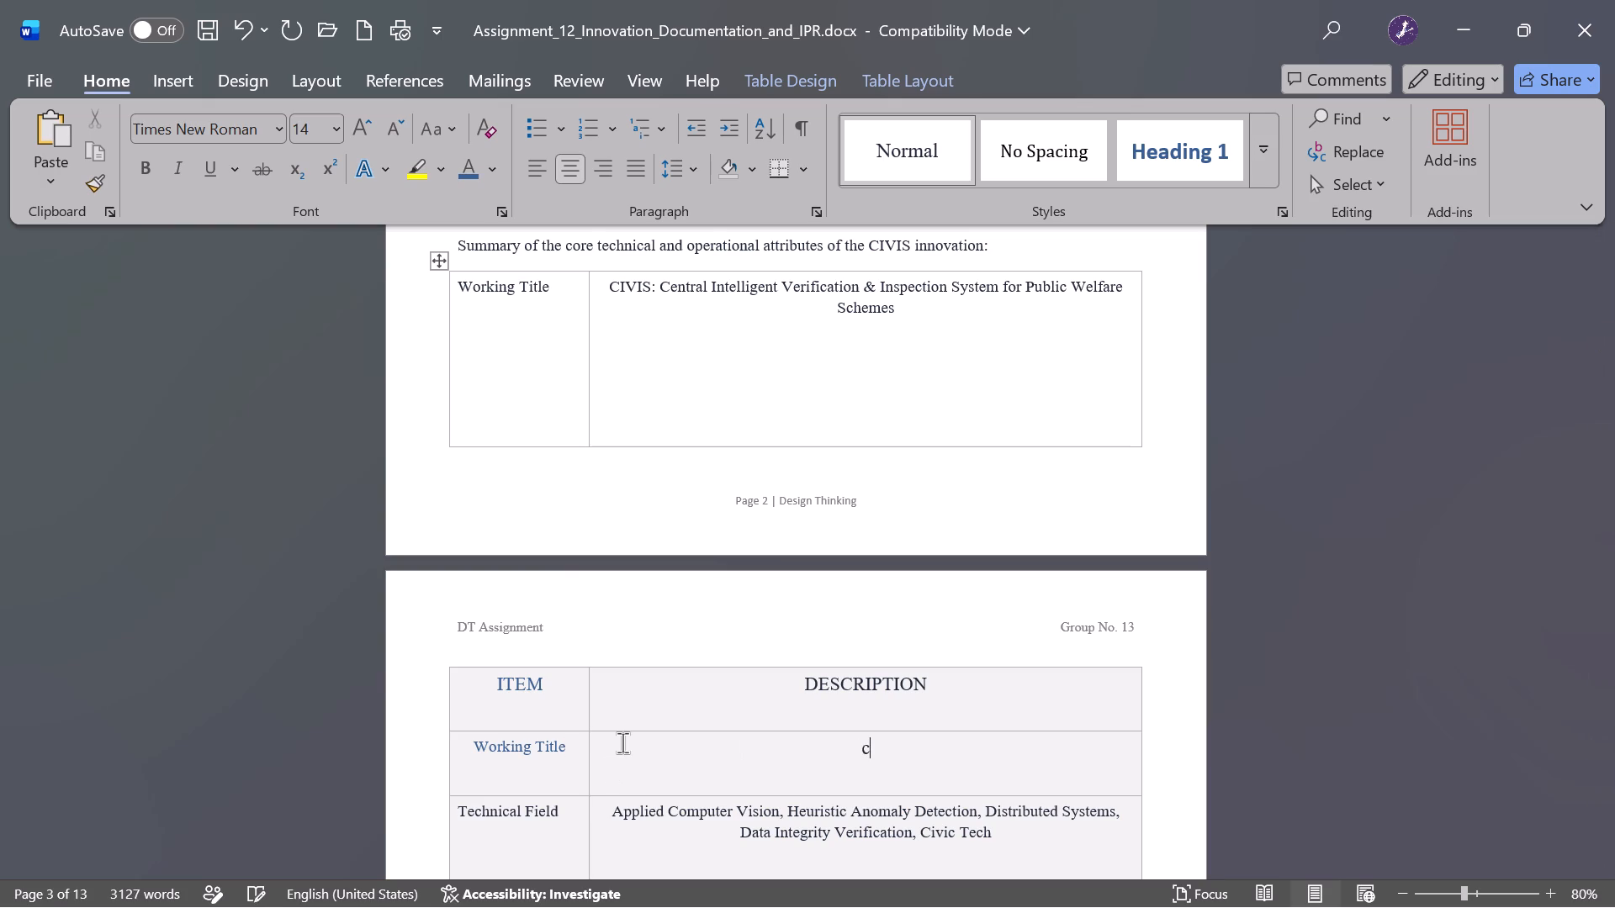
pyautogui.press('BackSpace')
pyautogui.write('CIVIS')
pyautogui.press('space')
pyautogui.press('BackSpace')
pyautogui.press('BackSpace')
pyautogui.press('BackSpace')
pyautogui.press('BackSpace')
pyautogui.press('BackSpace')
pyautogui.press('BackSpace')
# Enter "CIVIS: Central Intelligent Verification & Inspection System for Public Welfare Schemes" in 12 pt text as the new row's description.
pyautogui.click(401, 131)
pyautogui.press('v')
pyautogui.press('BackSpace')
pyautogui.write('BI')
pyautogui.press('BackSpace')
pyautogui.press('BackSpace')
pyautogui.write('CIVIS')
pyautogui.press('space')
pyautogui.press('BackSpace')
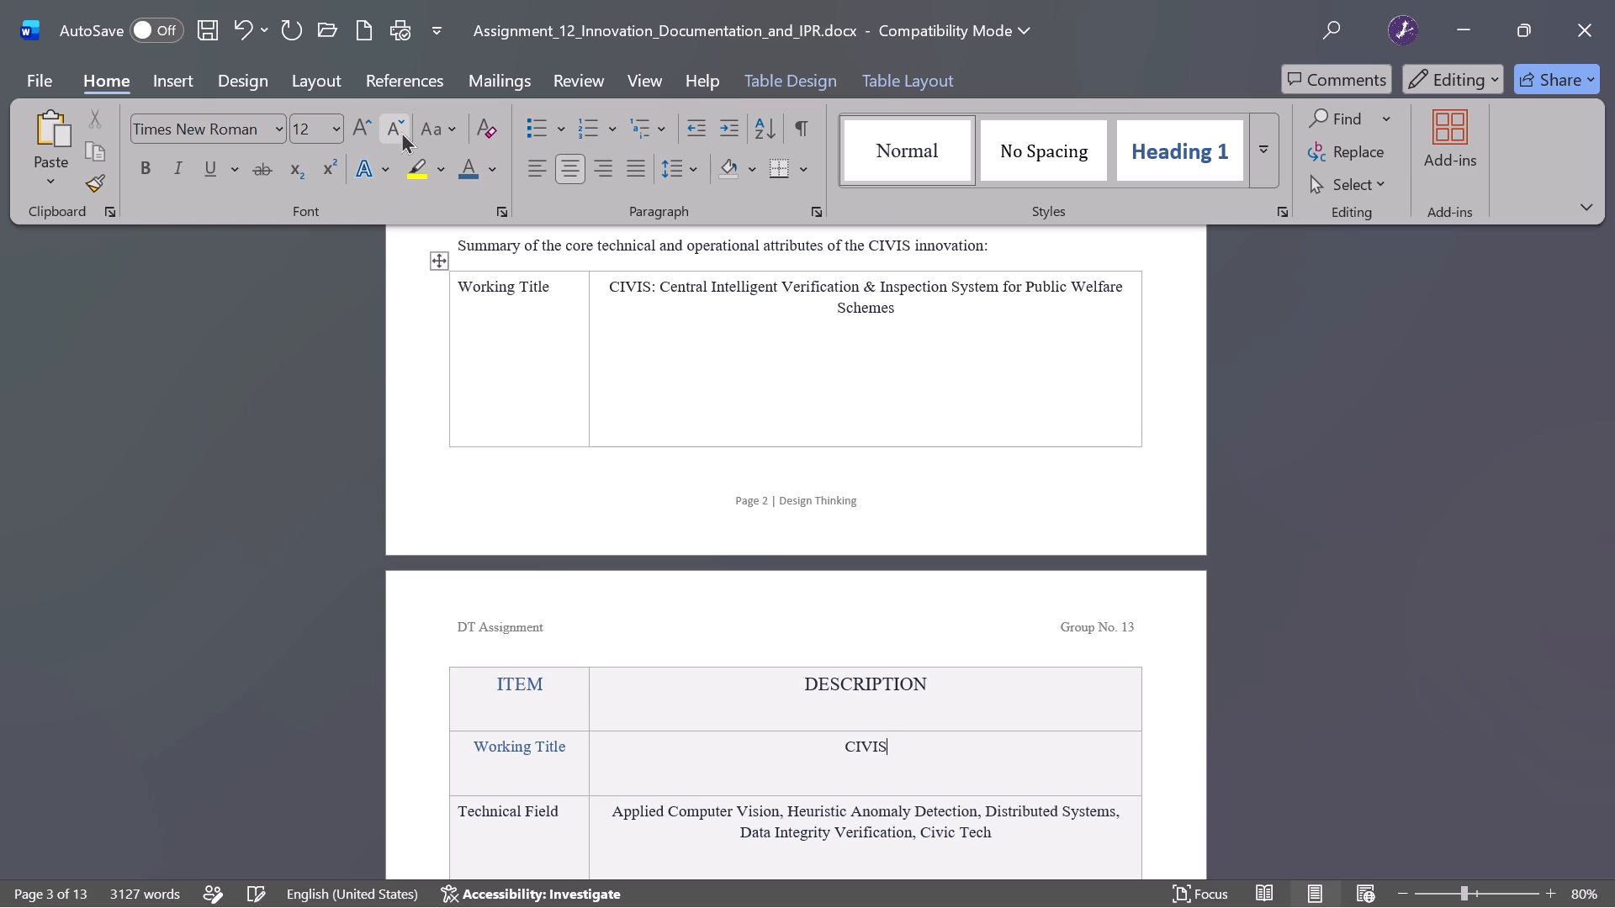
pyautogui.write(':')
pyautogui.press('space')
pyautogui.hotkey('shift', 'c')
pyautogui.press('BackSpace')
pyautogui.write('Cenr')
pyautogui.press('=')
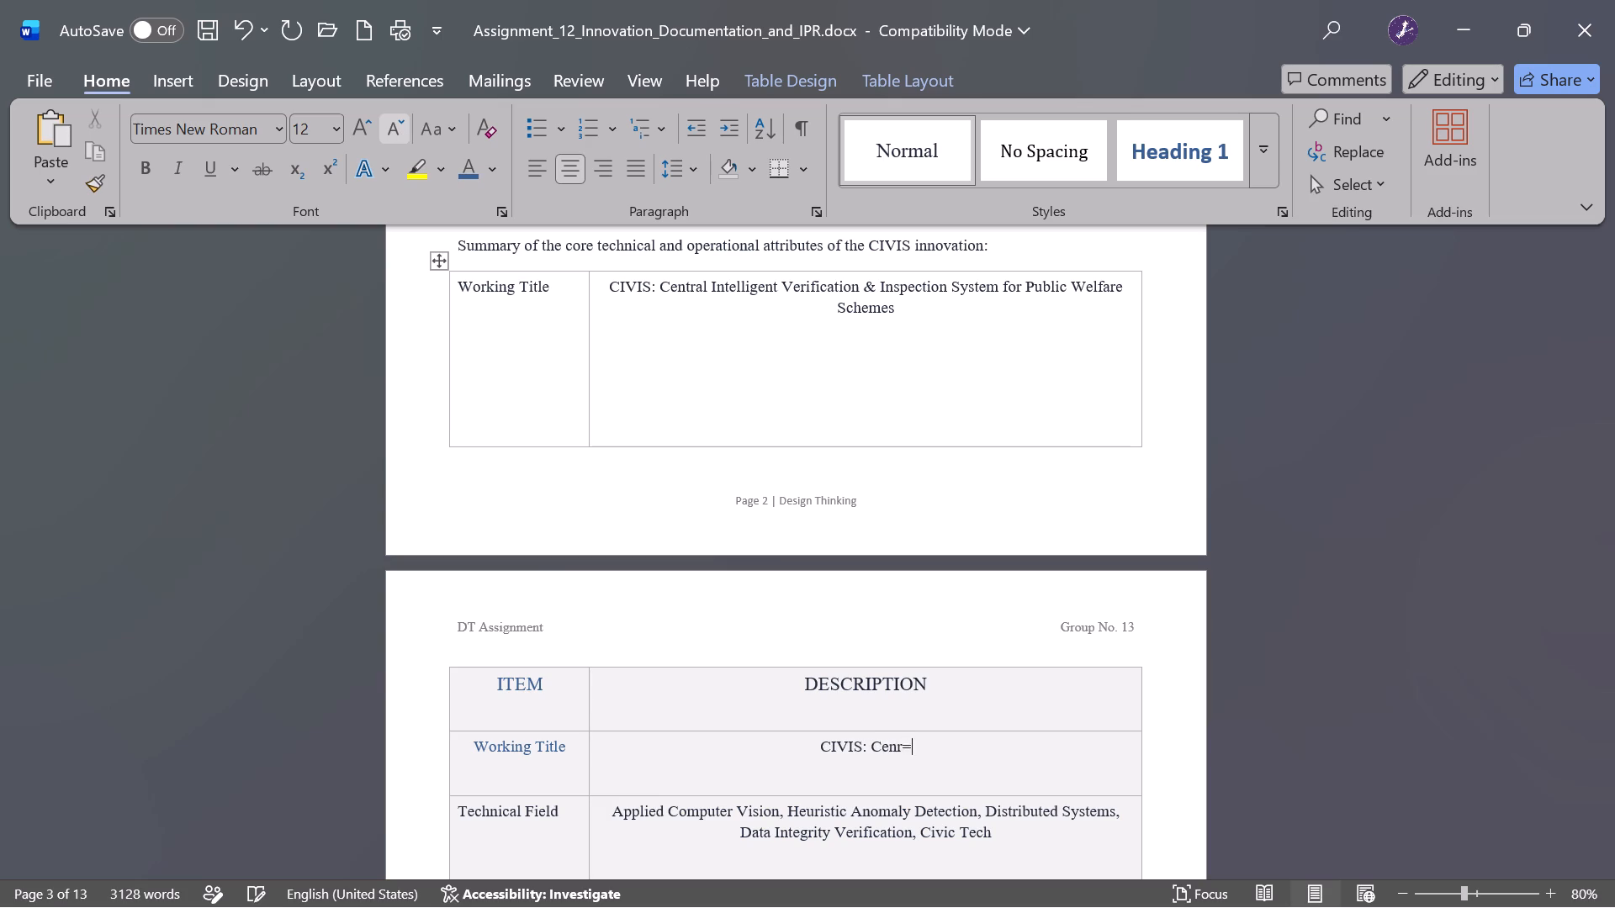
pyautogui.press('BackSpace')
pyautogui.press('BackSpace')
pyautogui.write('tral')
pyautogui.press('space')
pyautogui.write('Intelli')
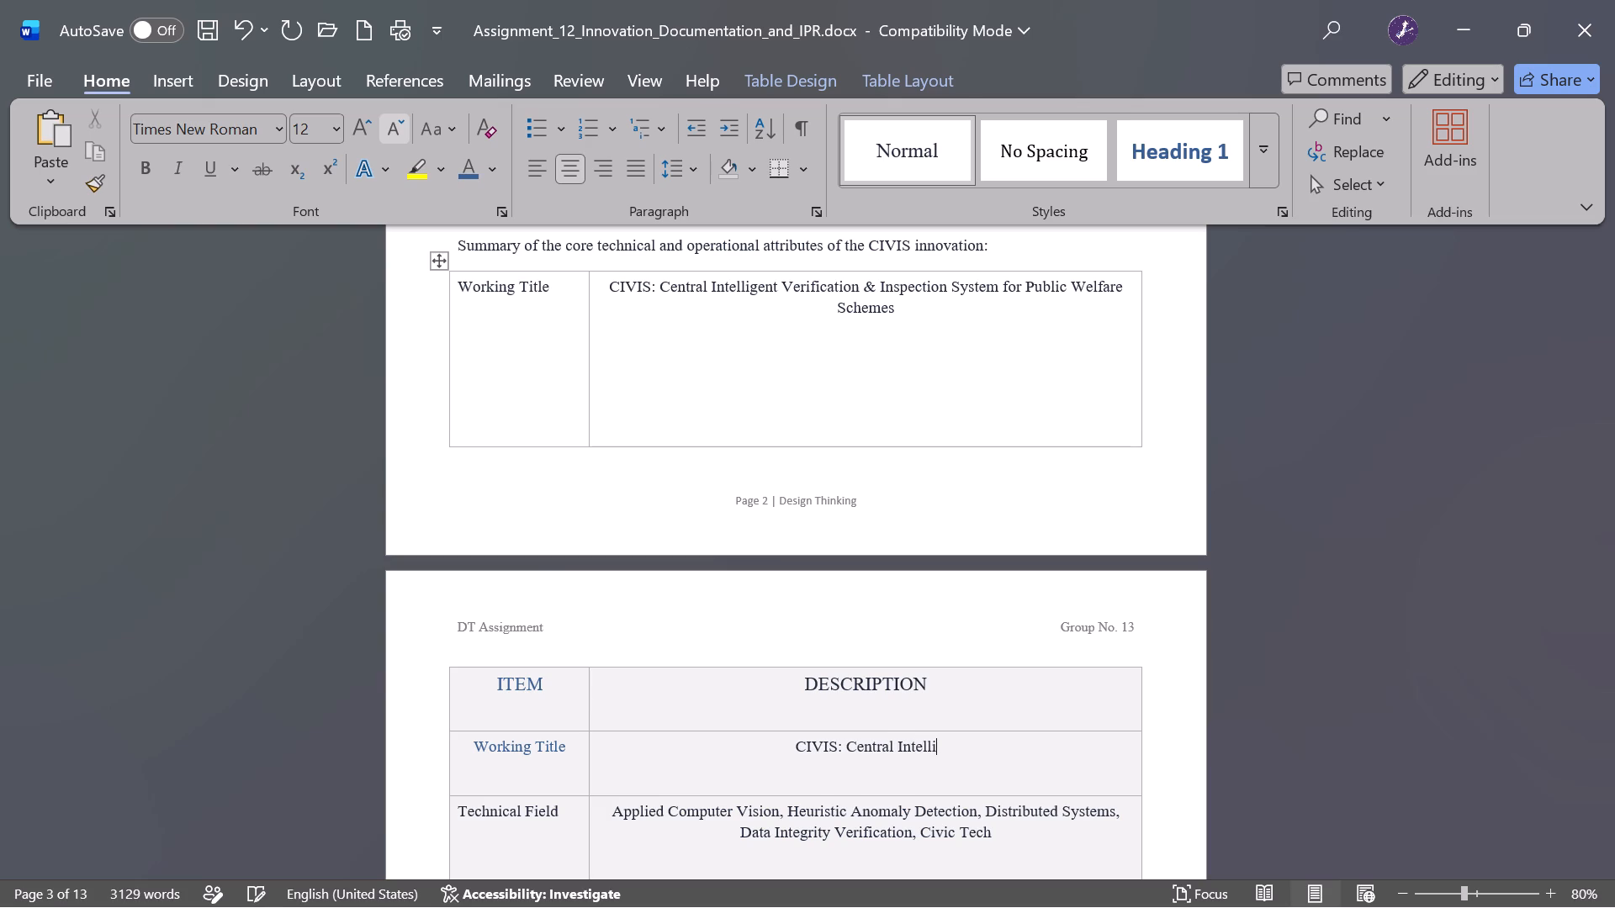
pyautogui.write('gent')
pyautogui.press('space')
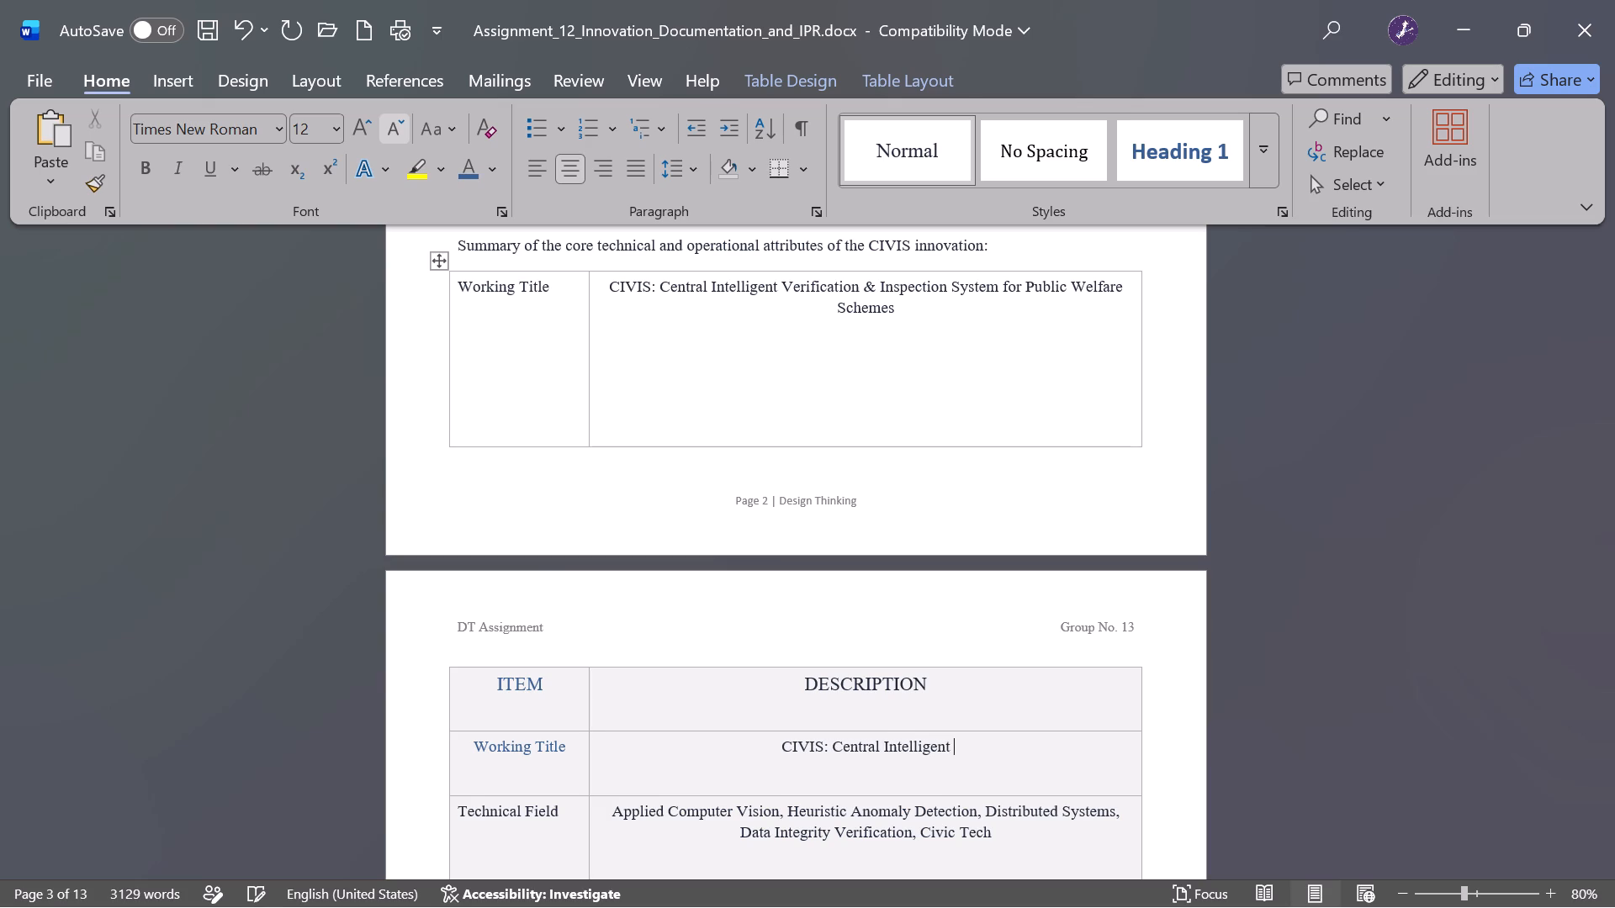
pyautogui.write('Verification')
pyautogui.press('space')
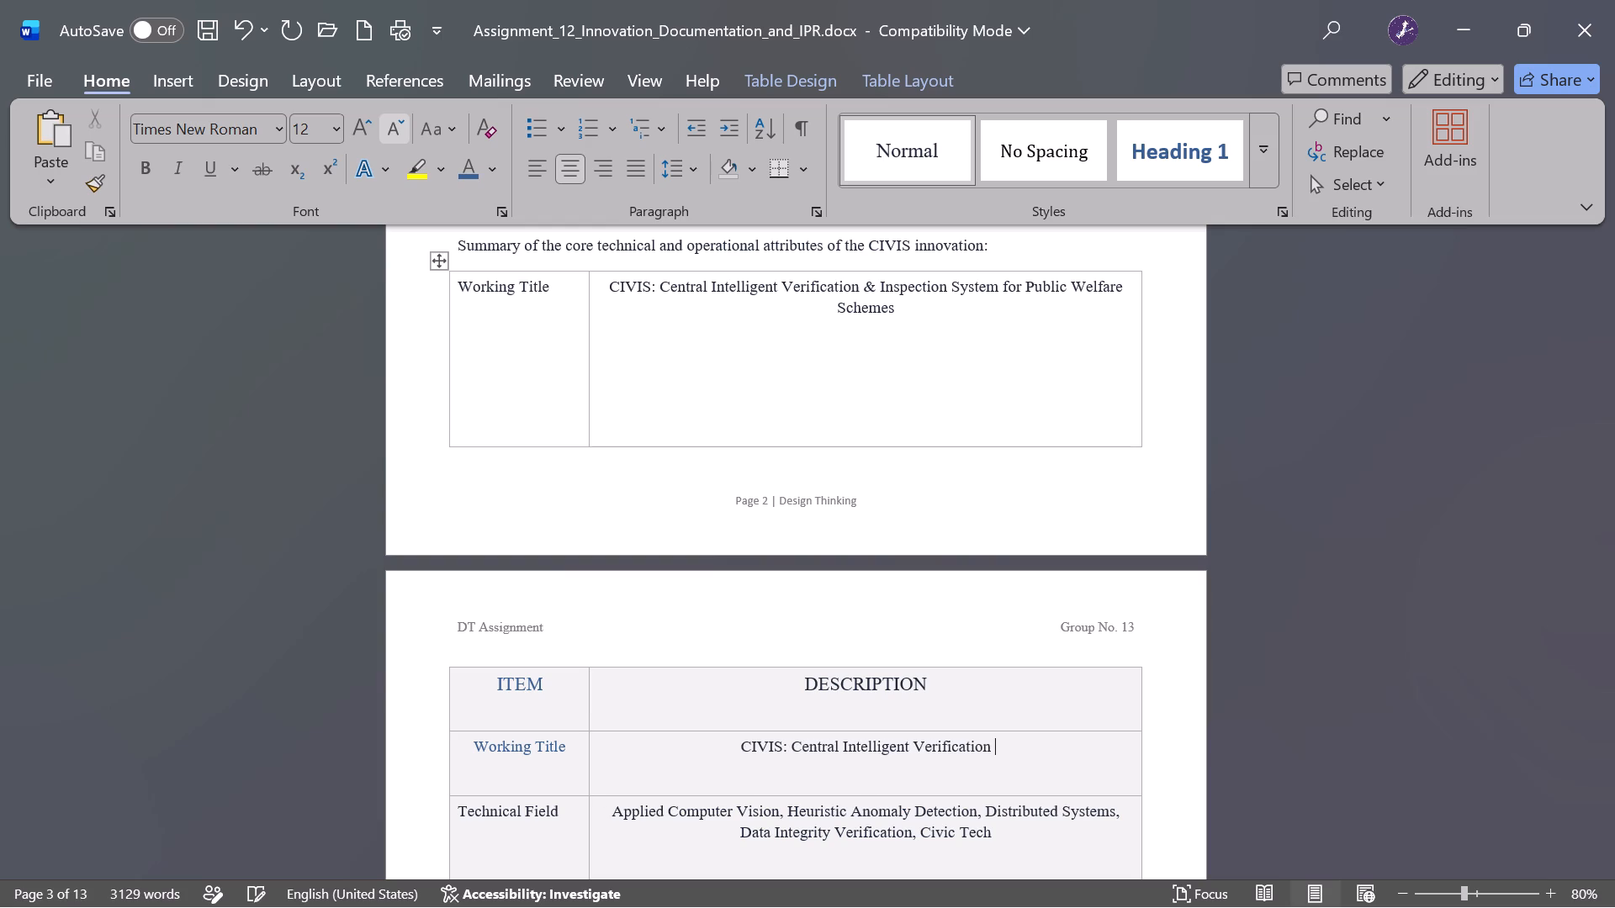
pyautogui.write('& I')
pyautogui.write('nspection')
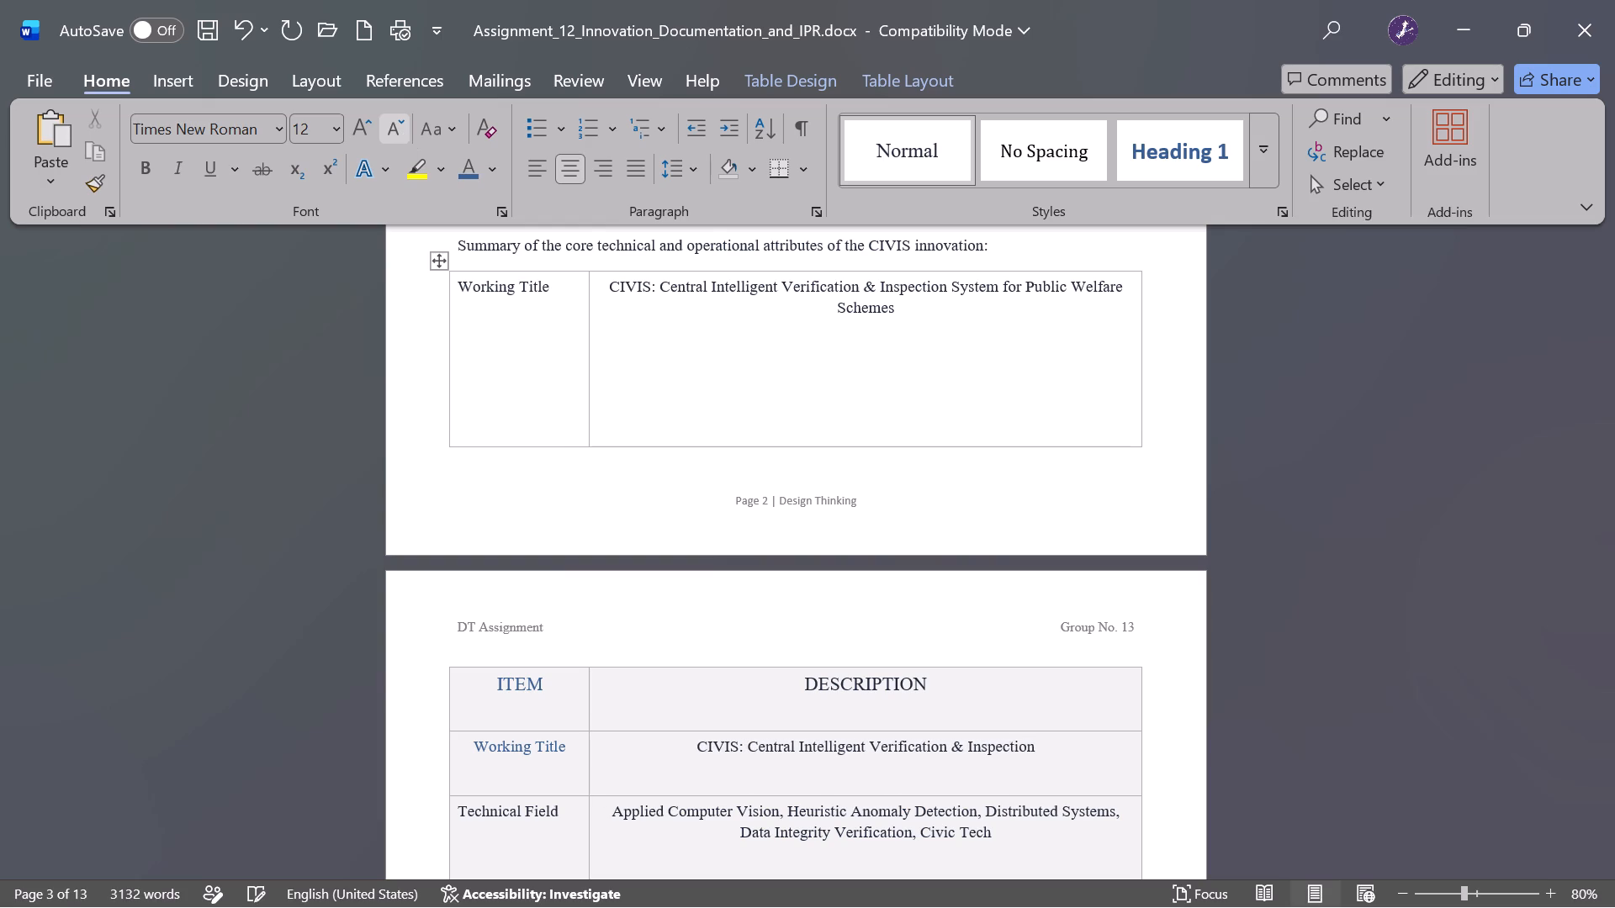
pyautogui.press('space')
pyautogui.write('Ss')
pyautogui.press('BackSpace')
pyautogui.press('BackSpace')
pyautogui.press('y')
pyautogui.press('BackSpace')
pyautogui.write('System')
pyautogui.press('space')
pyautogui.write('for Public')
pyautogui.press('space')
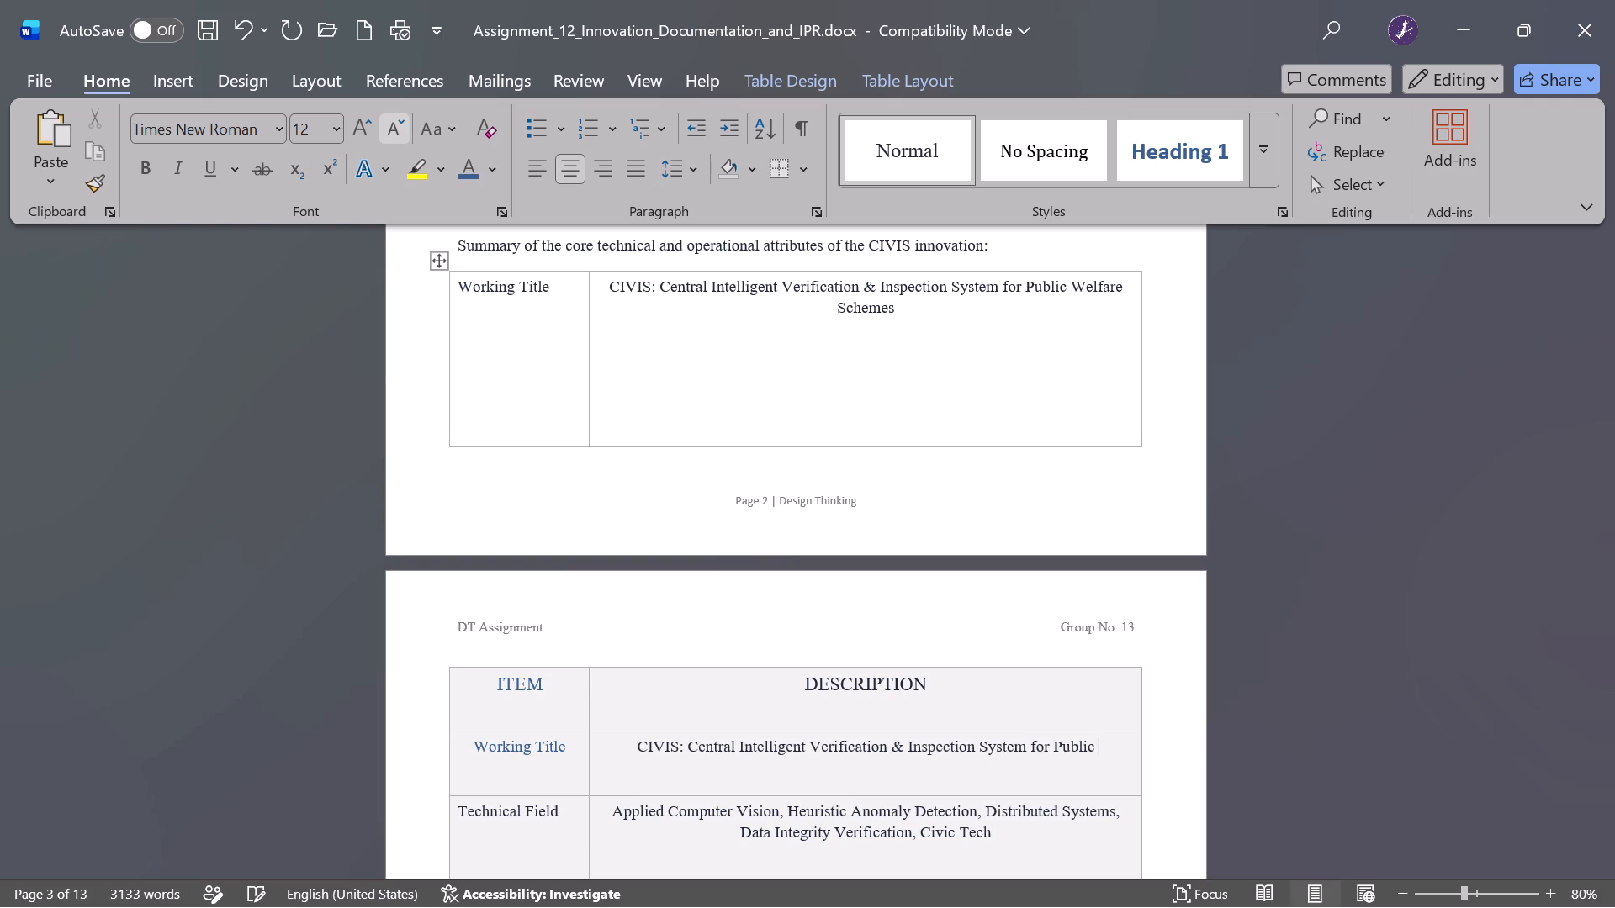
pyautogui.write('Welfac')
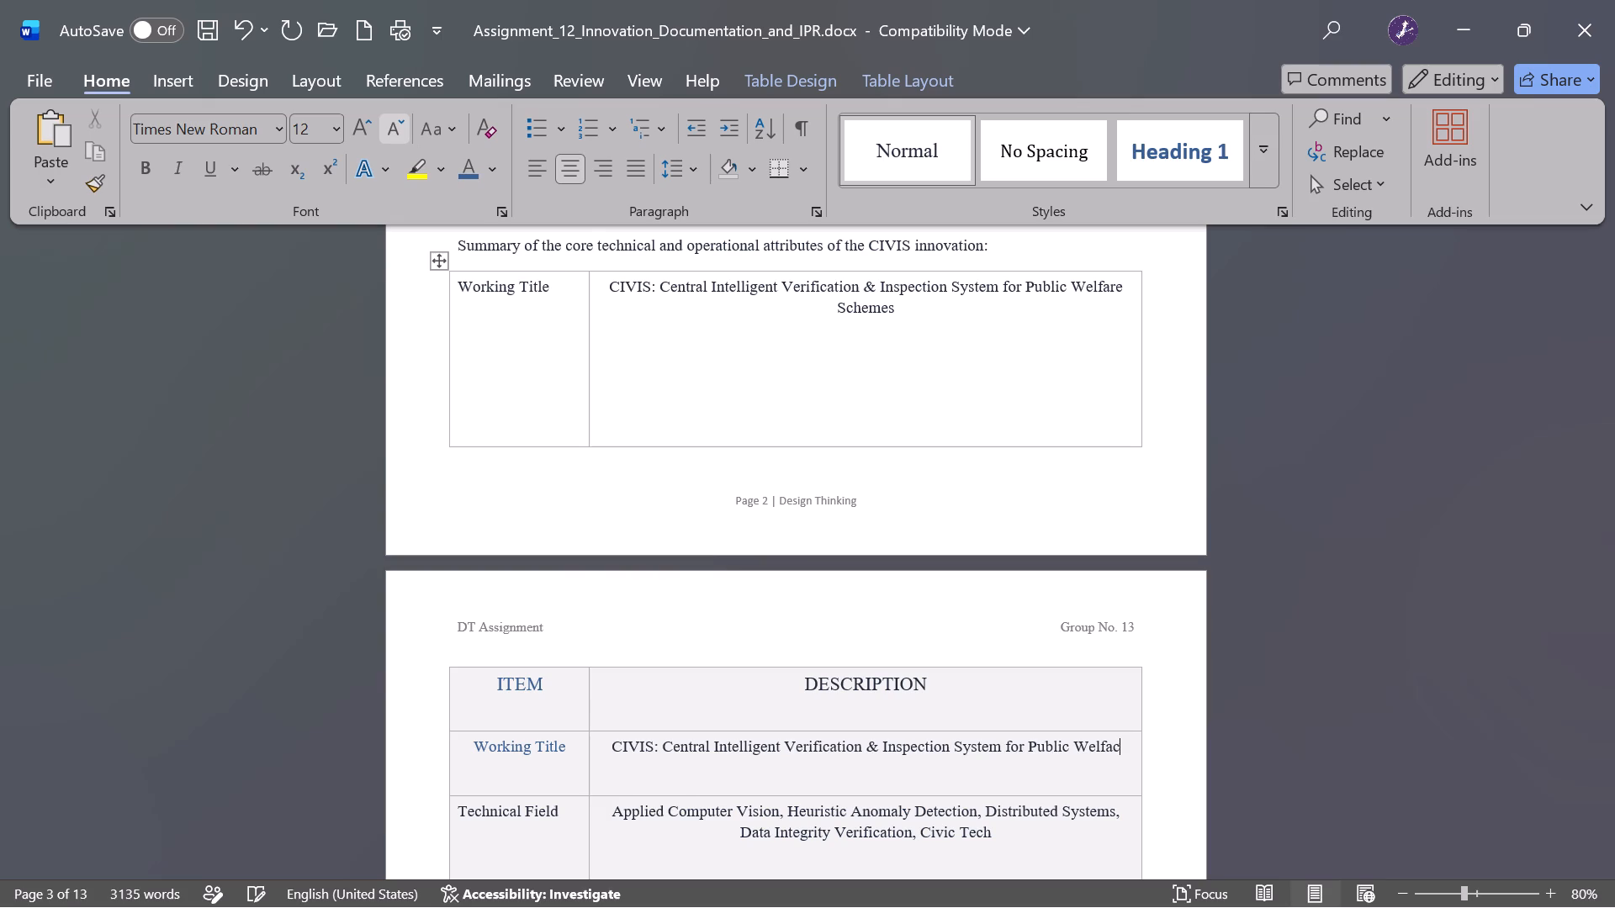
pyautogui.press('BackSpace')
pyautogui.write('re')
pyautogui.press('space')
pyautogui.write('Schemes')
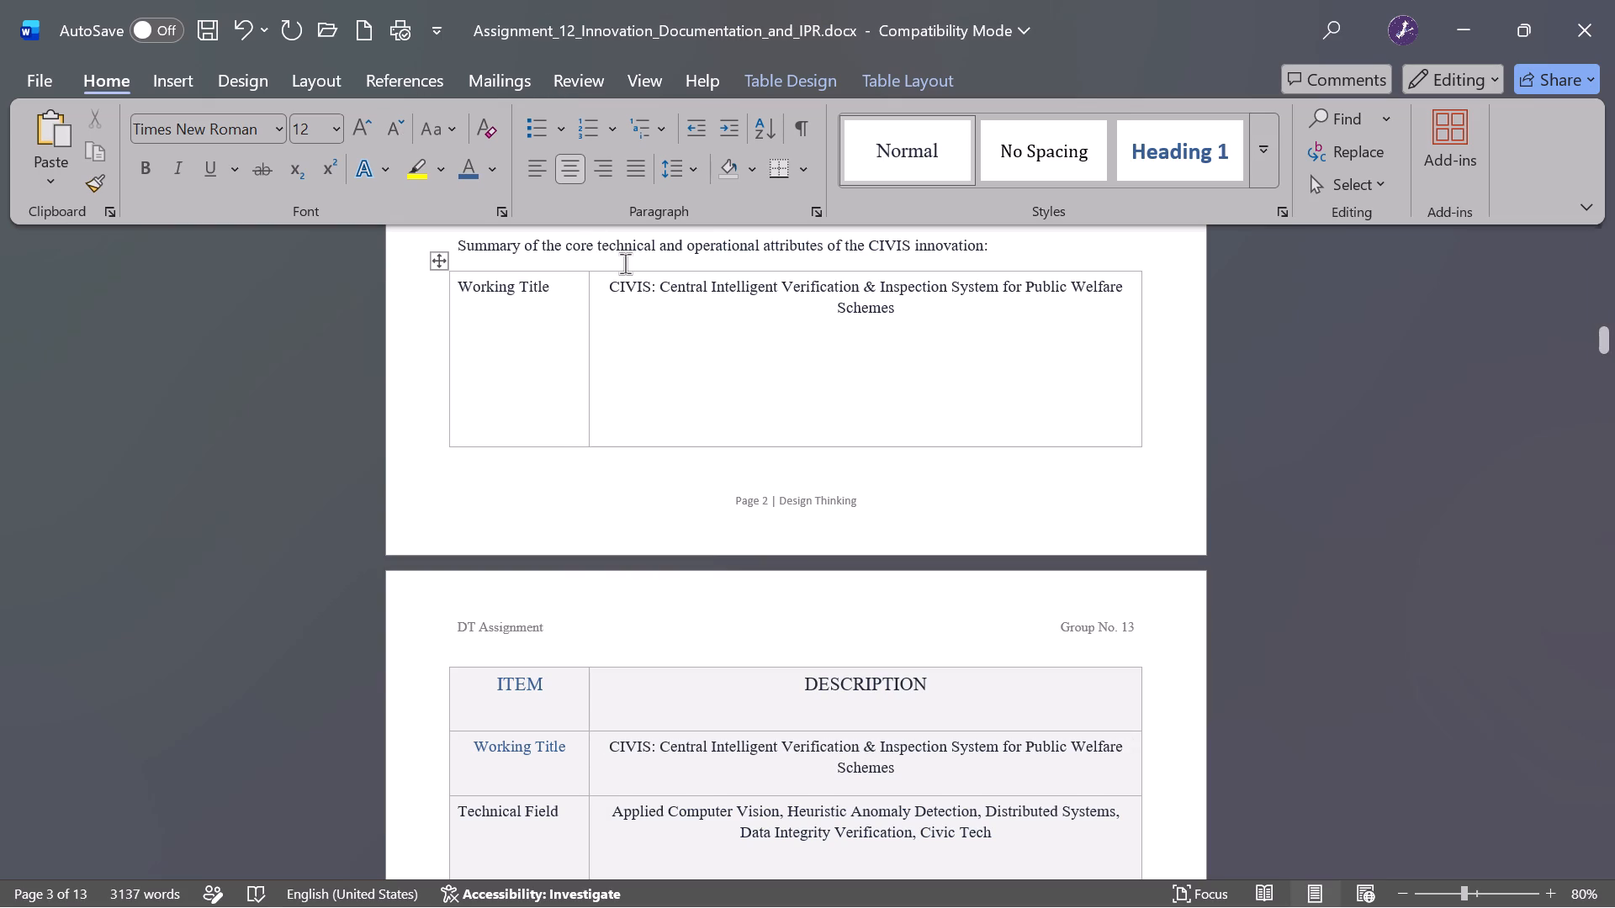
# Delete the original Working Title row above the ITEM and DESCRIPTION heading row.
pyautogui.click(442, 262)
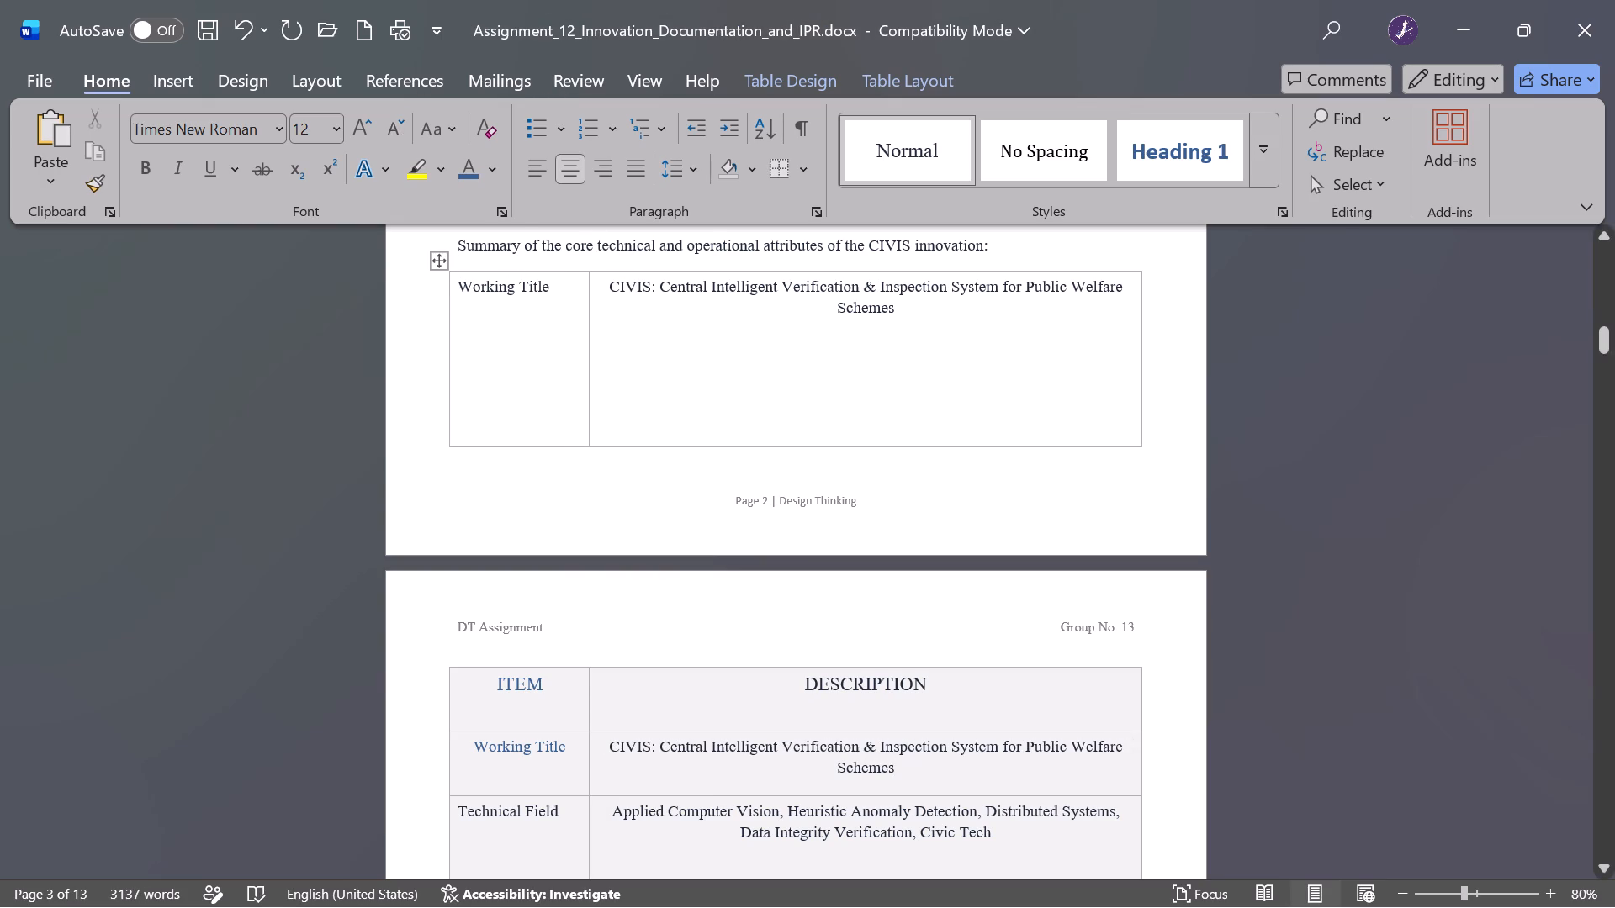
pyautogui.click(442, 262)
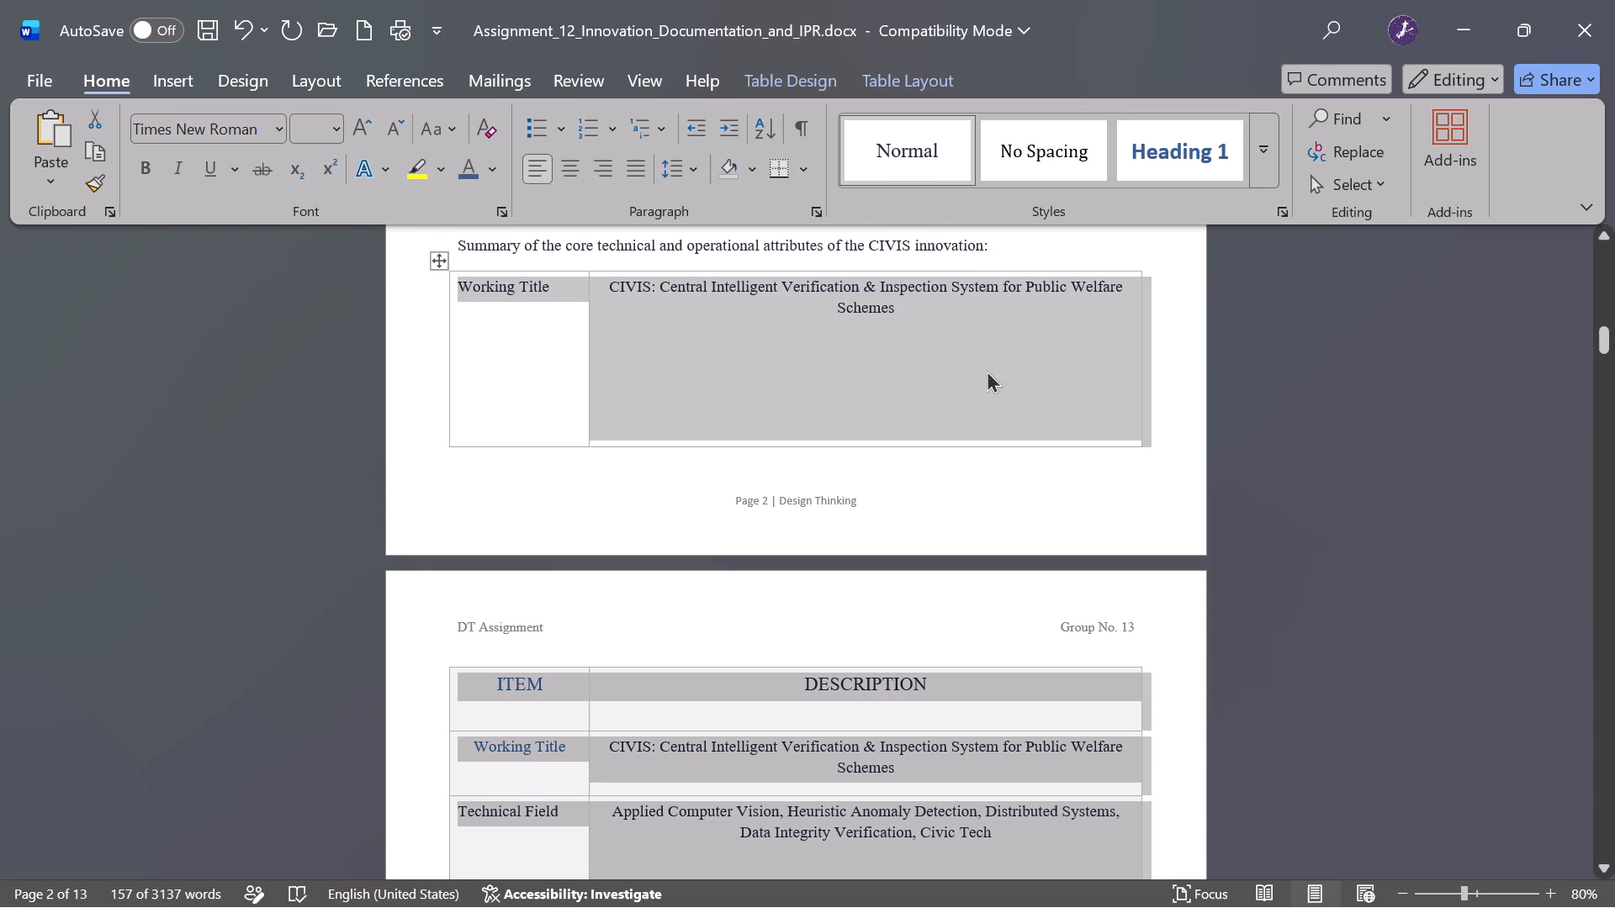
pyautogui.click(987, 370)
pyautogui.click(987, 370)
pyautogui.moveTo(987, 370); pyautogui.dragTo(498, 277)
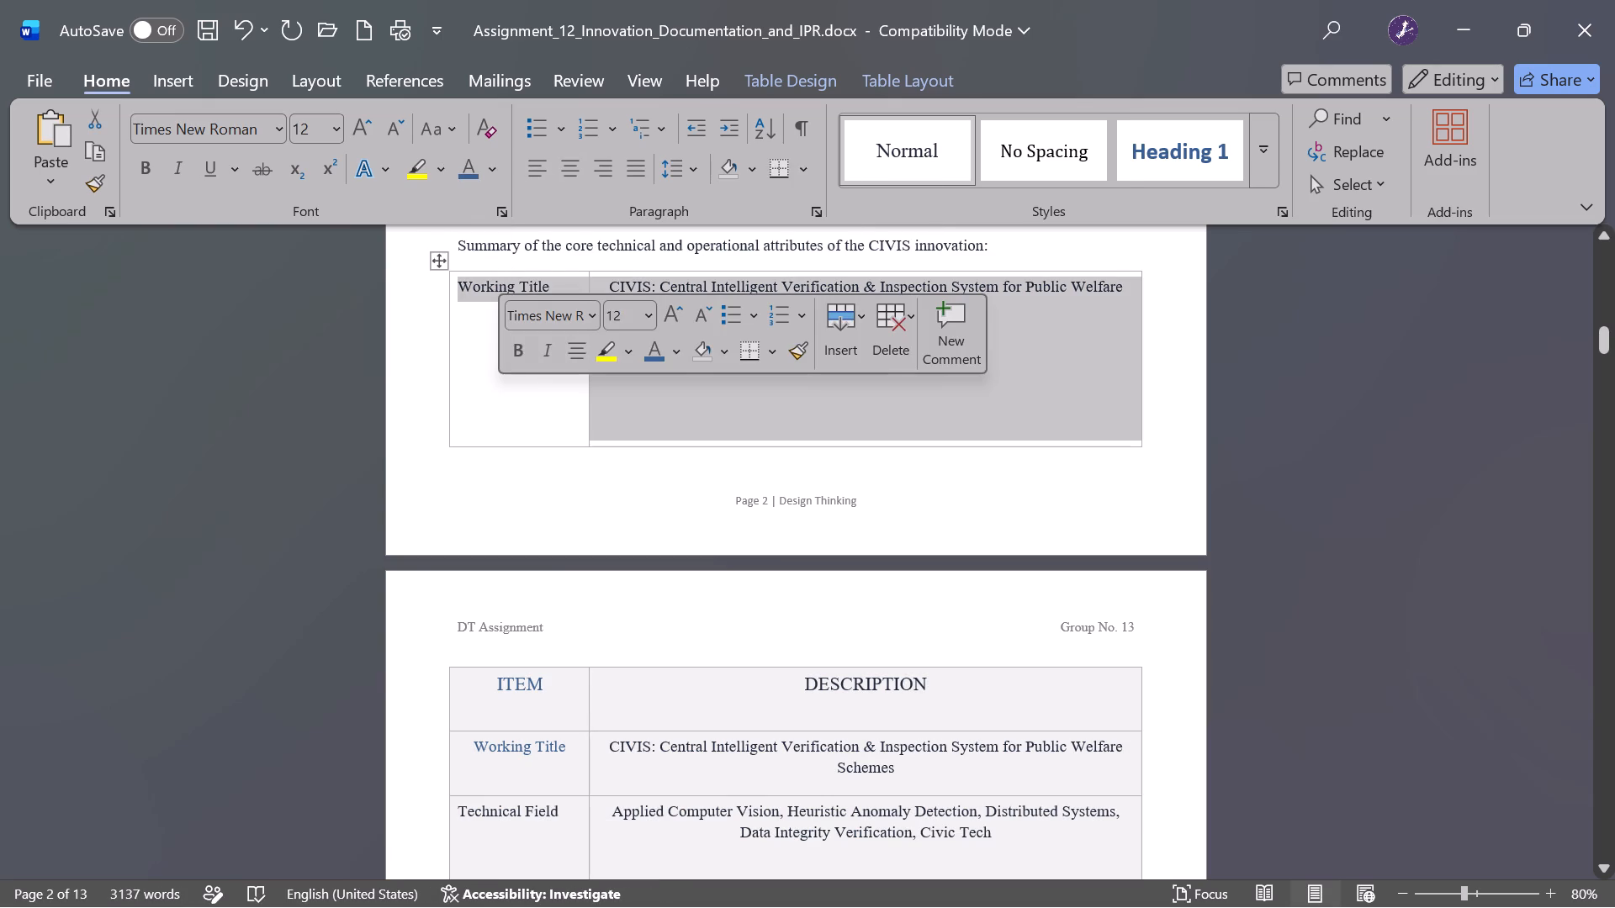
pyautogui.click(903, 352)
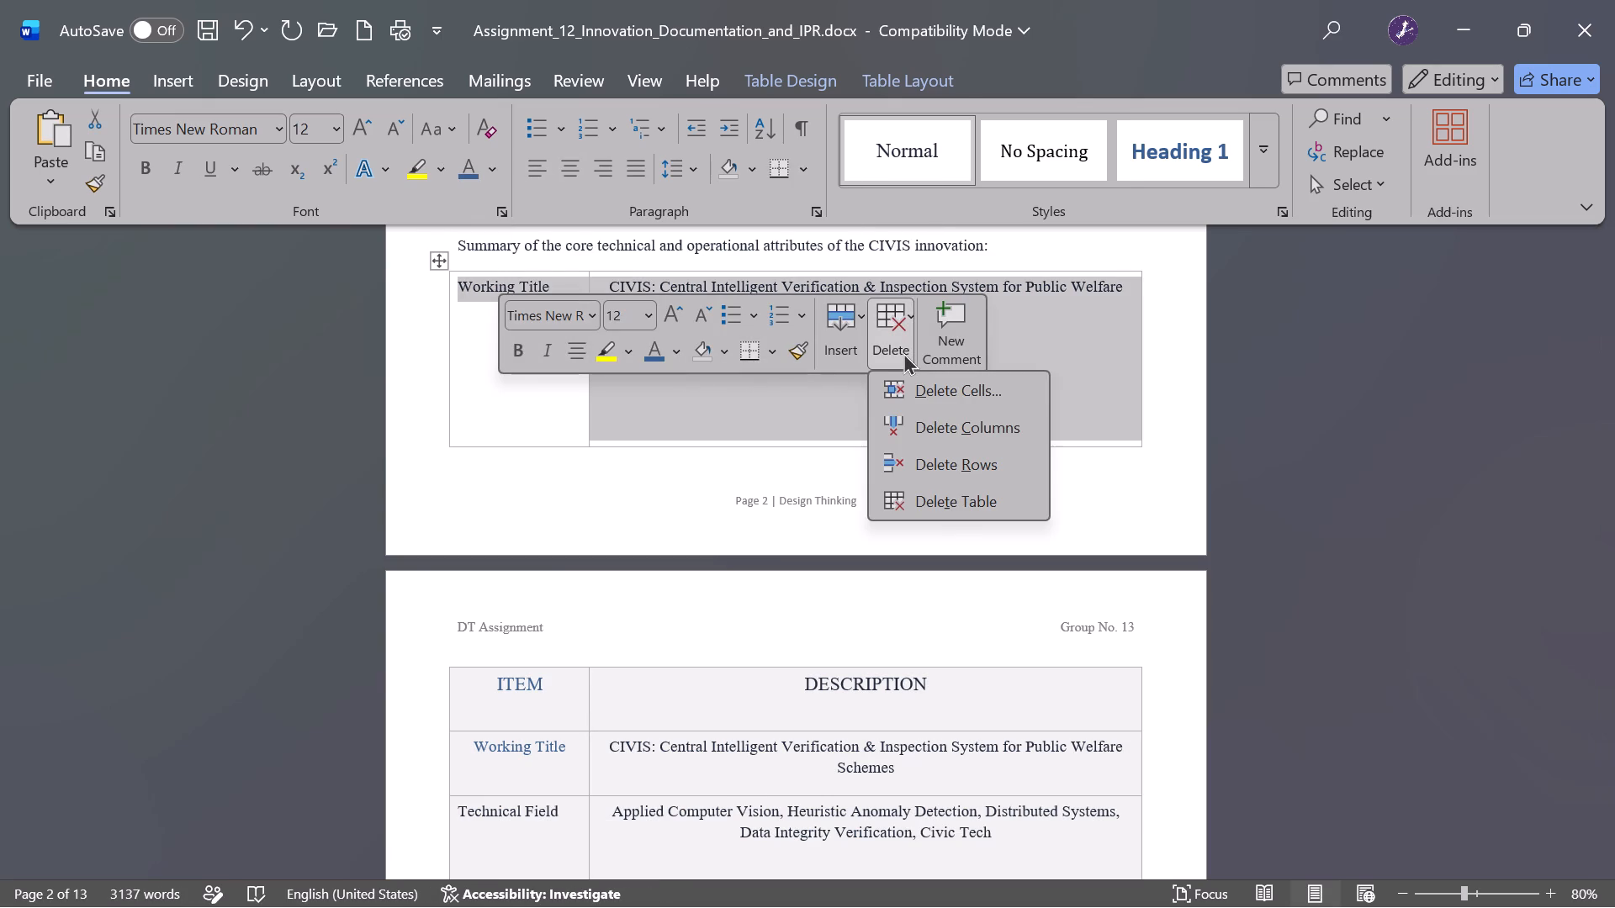
pyautogui.click(932, 473)
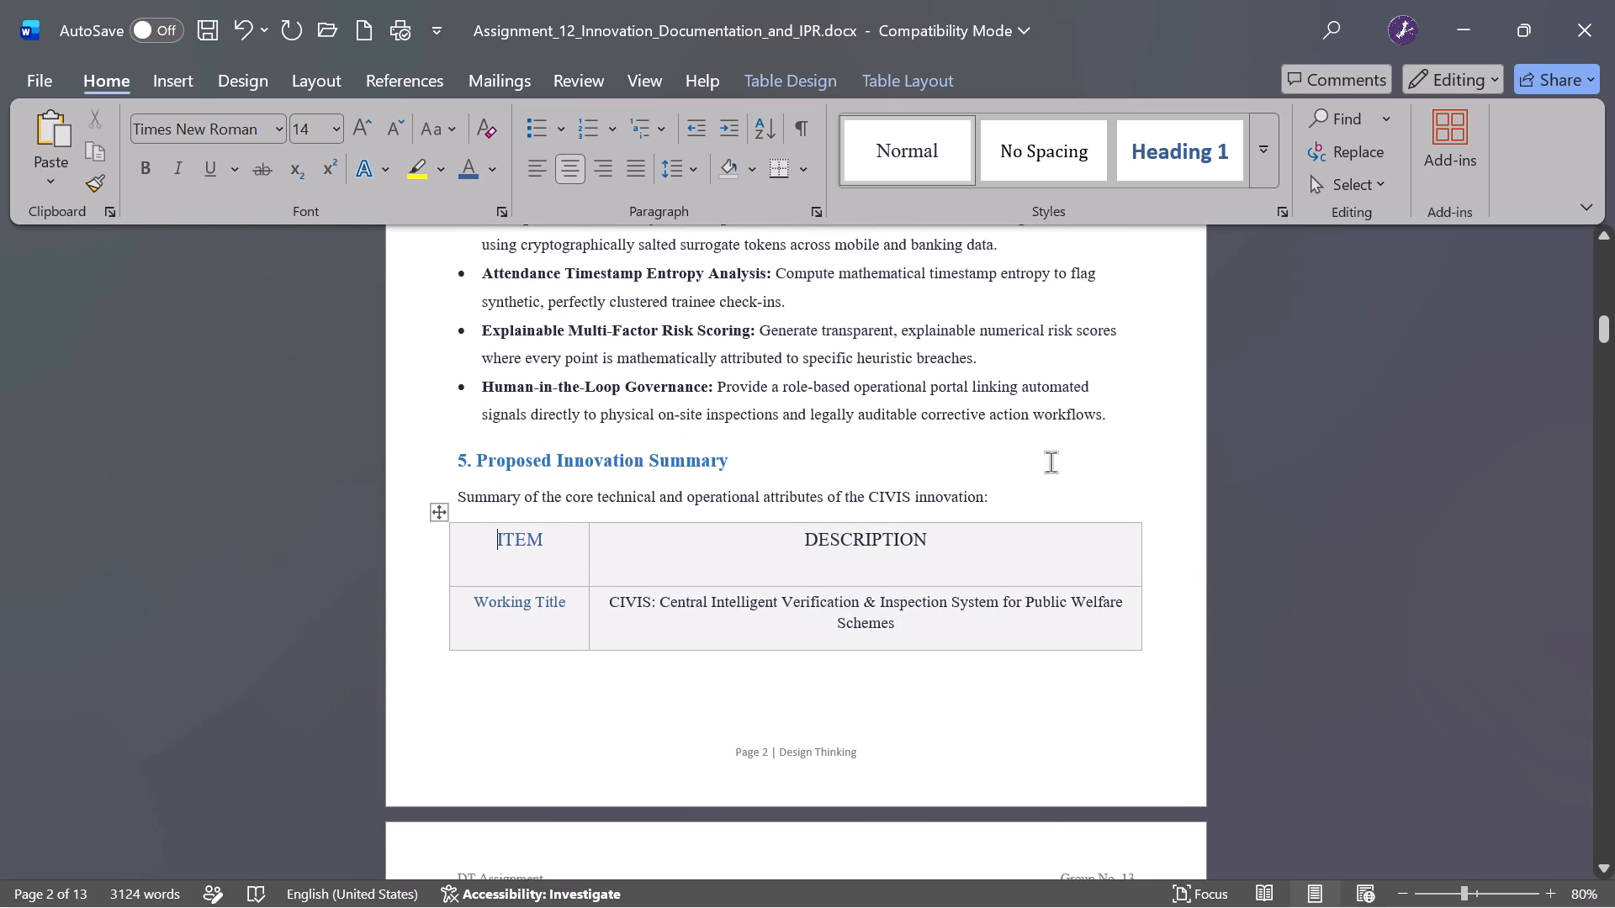
# Add blank lines after the Human-in-the-Loop Governance bullet to push section 5, Proposed Innovation Summary, onto the next page.
pyautogui.click(1118, 425)
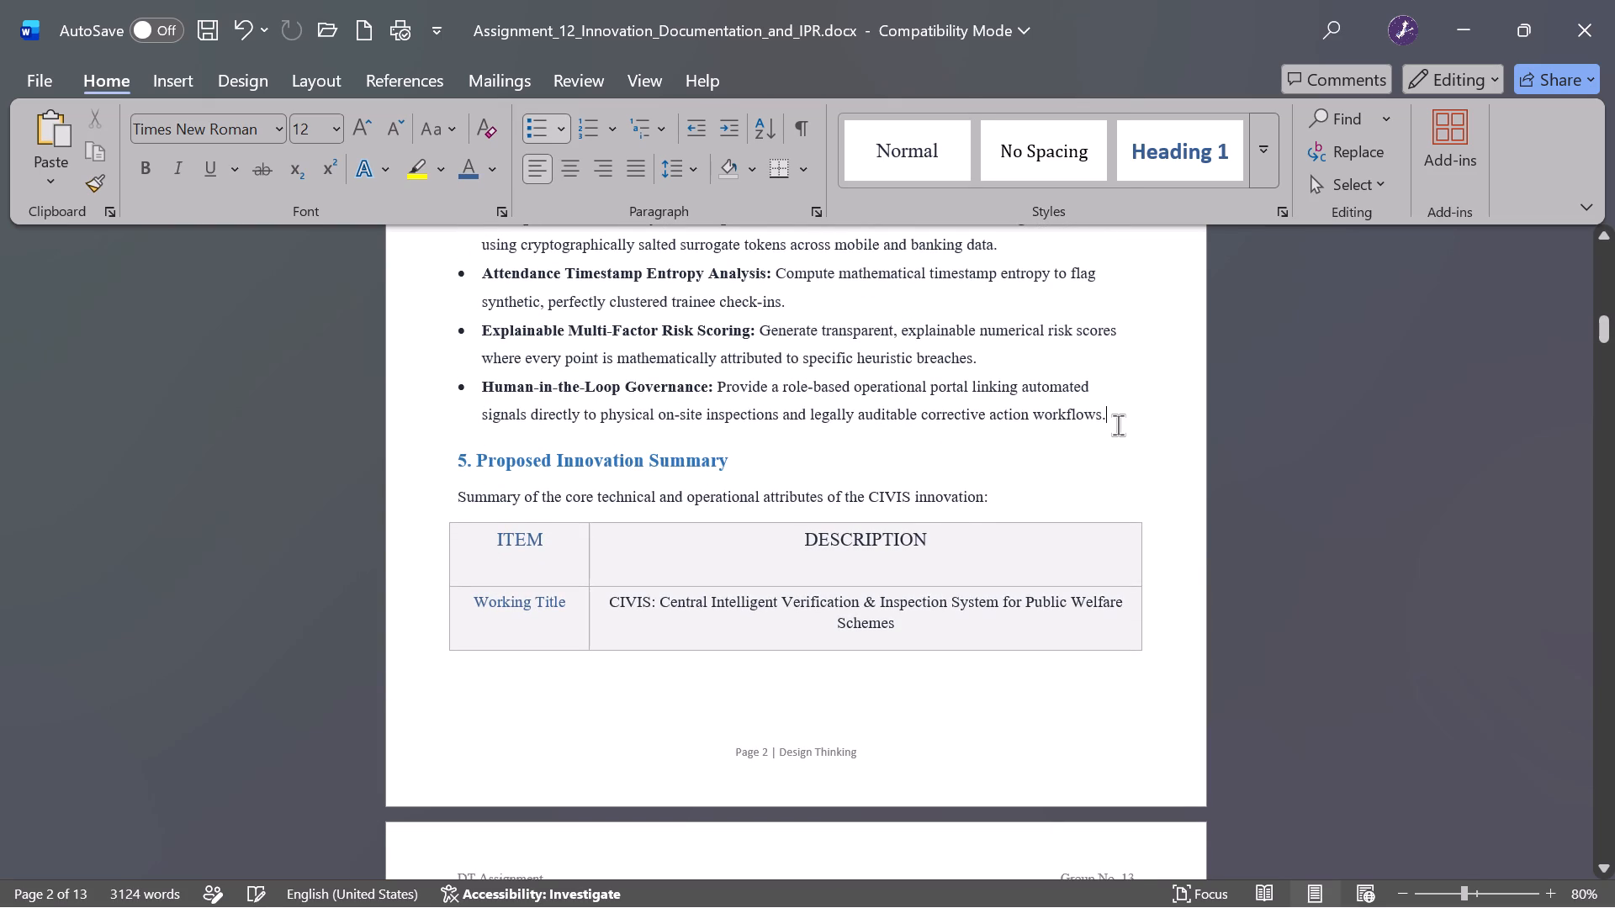
pyautogui.press('Return')
pyautogui.press('Return')
pyautogui.press('Return')
pyautogui.press('Return')
pyautogui.press('Return')
pyautogui.press('Return')
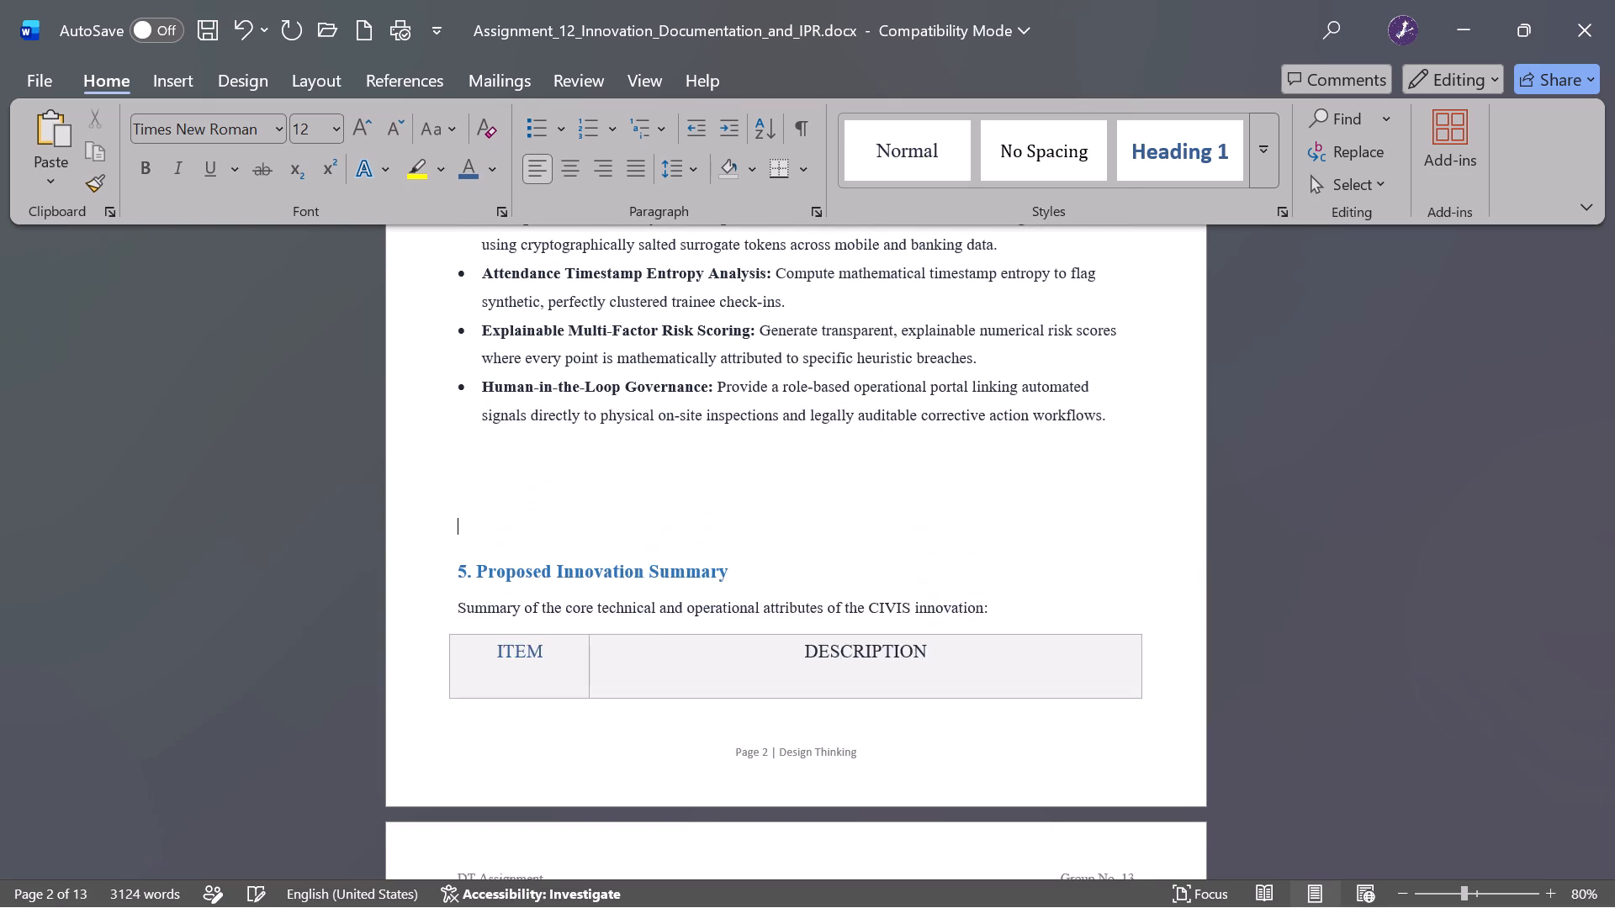
pyautogui.press('Return')
pyautogui.press('Return')
pyautogui.press('Return')
# Review the page layout of the sections and tables following the Innovation Objectives, checking where tables split across pages.
pyautogui.scroll(-1, 1118, 425)
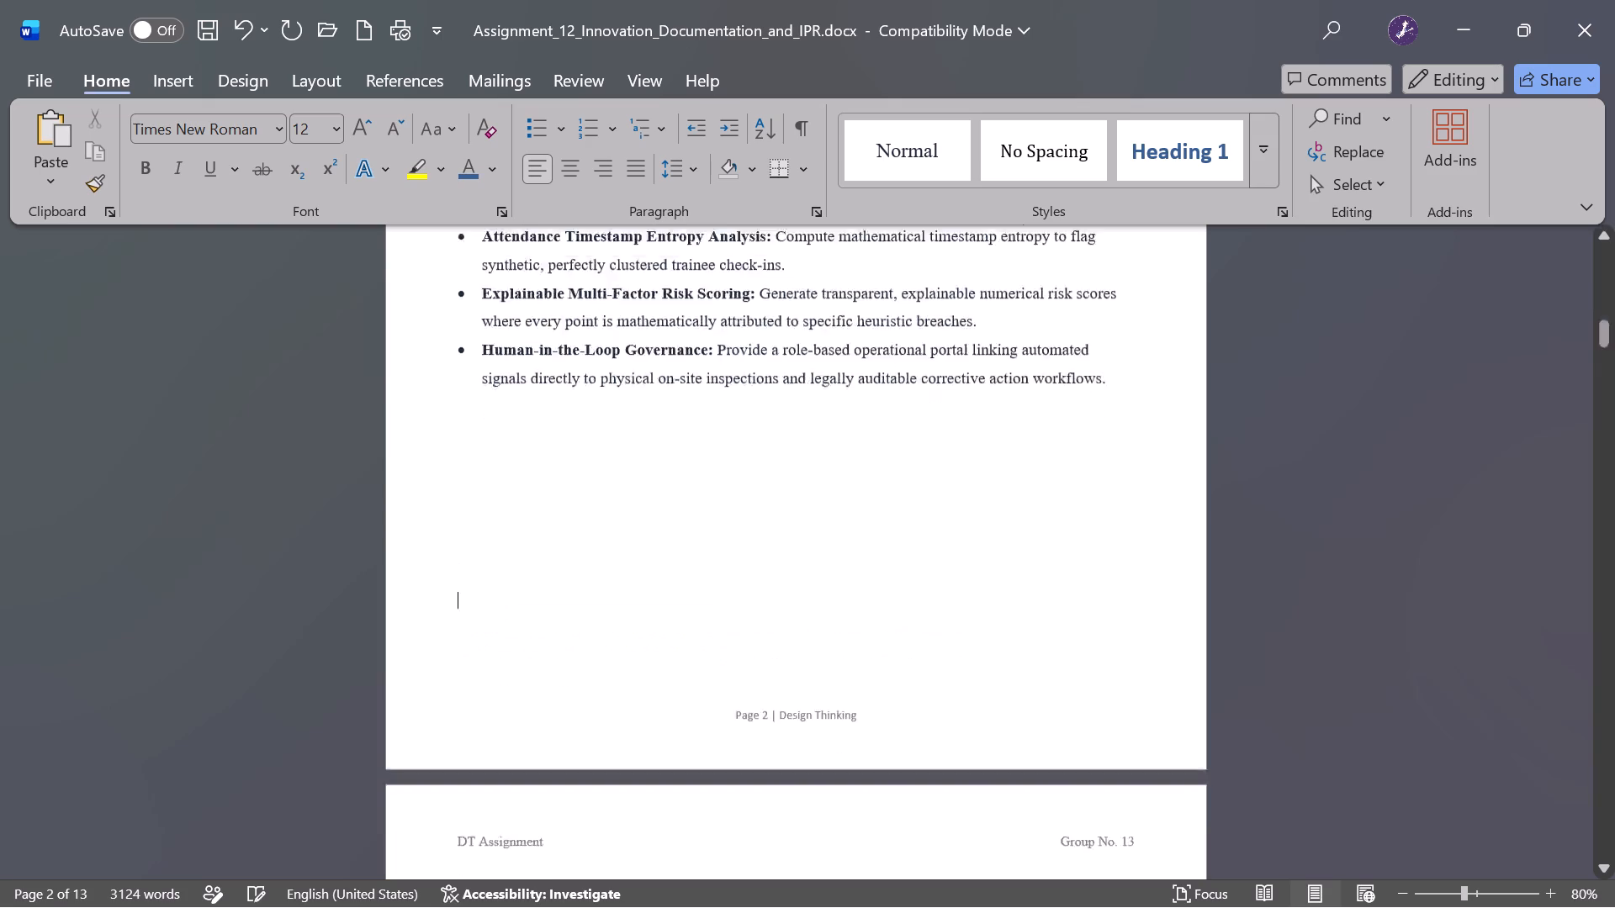
pyautogui.scroll(-4, 1118, 425)
pyautogui.scroll(2, 1118, 425)
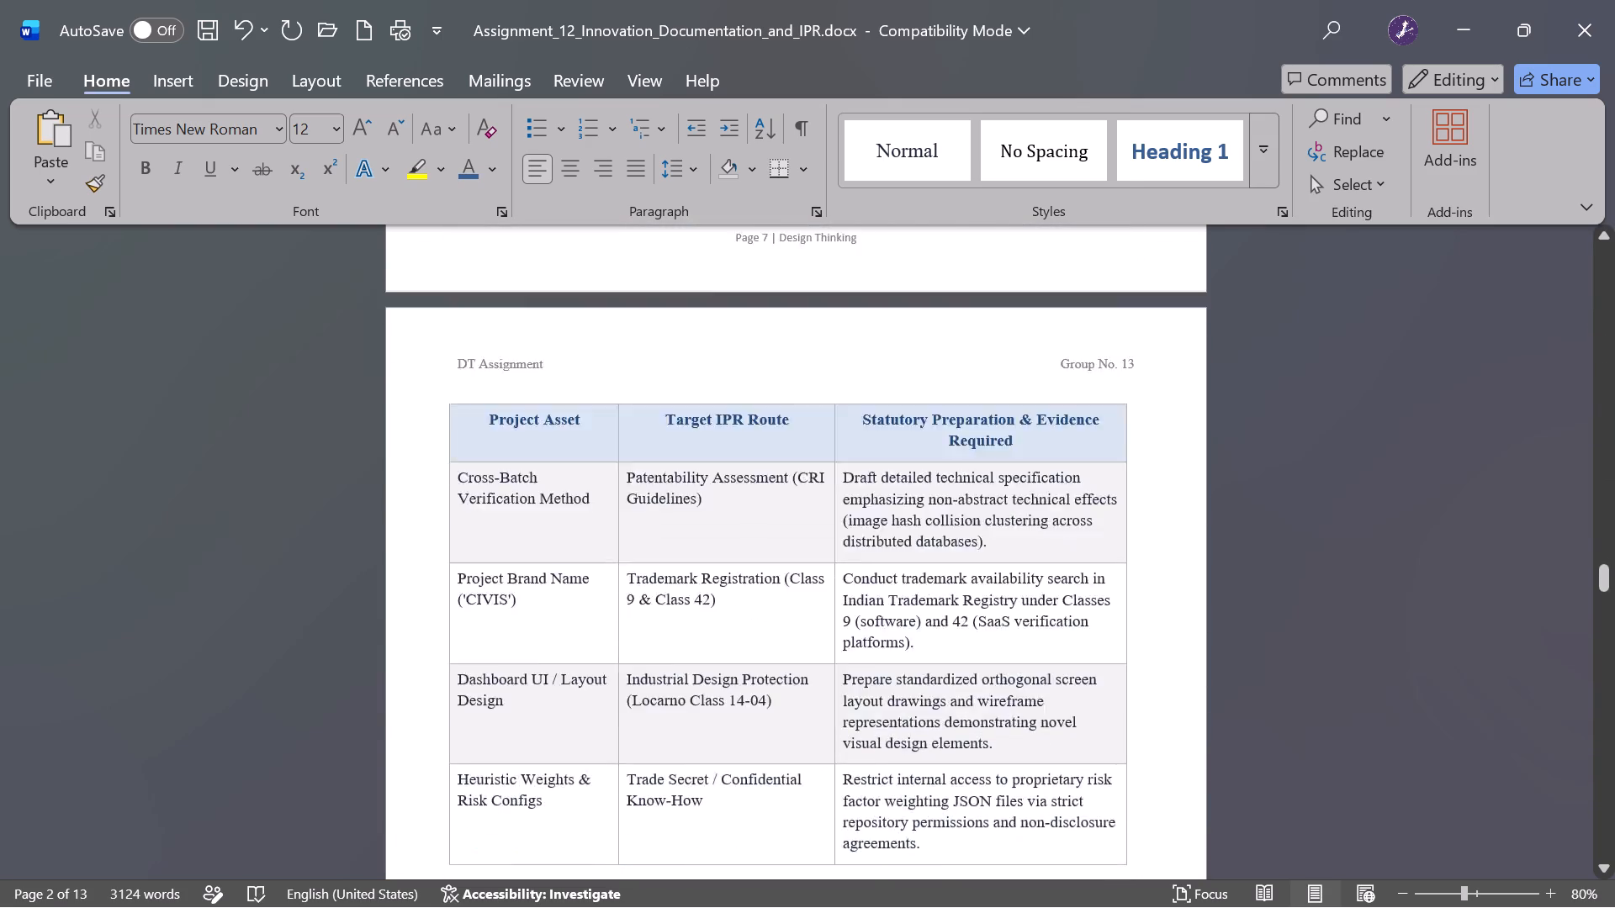
pyautogui.scroll(2, 1118, 425)
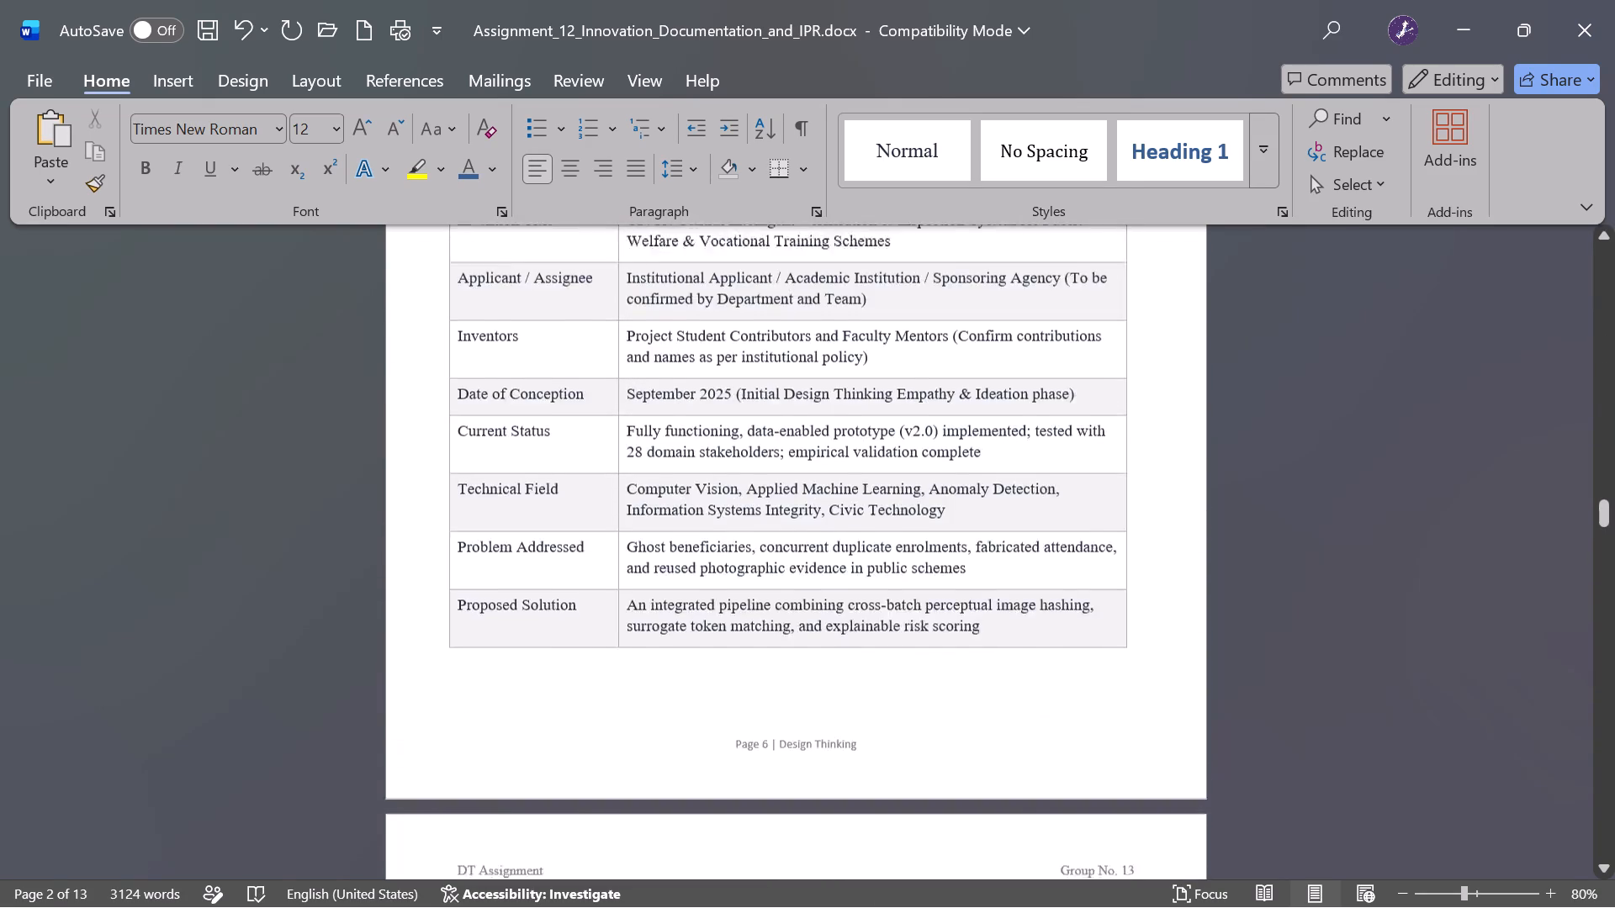
pyautogui.scroll(2, 1118, 425)
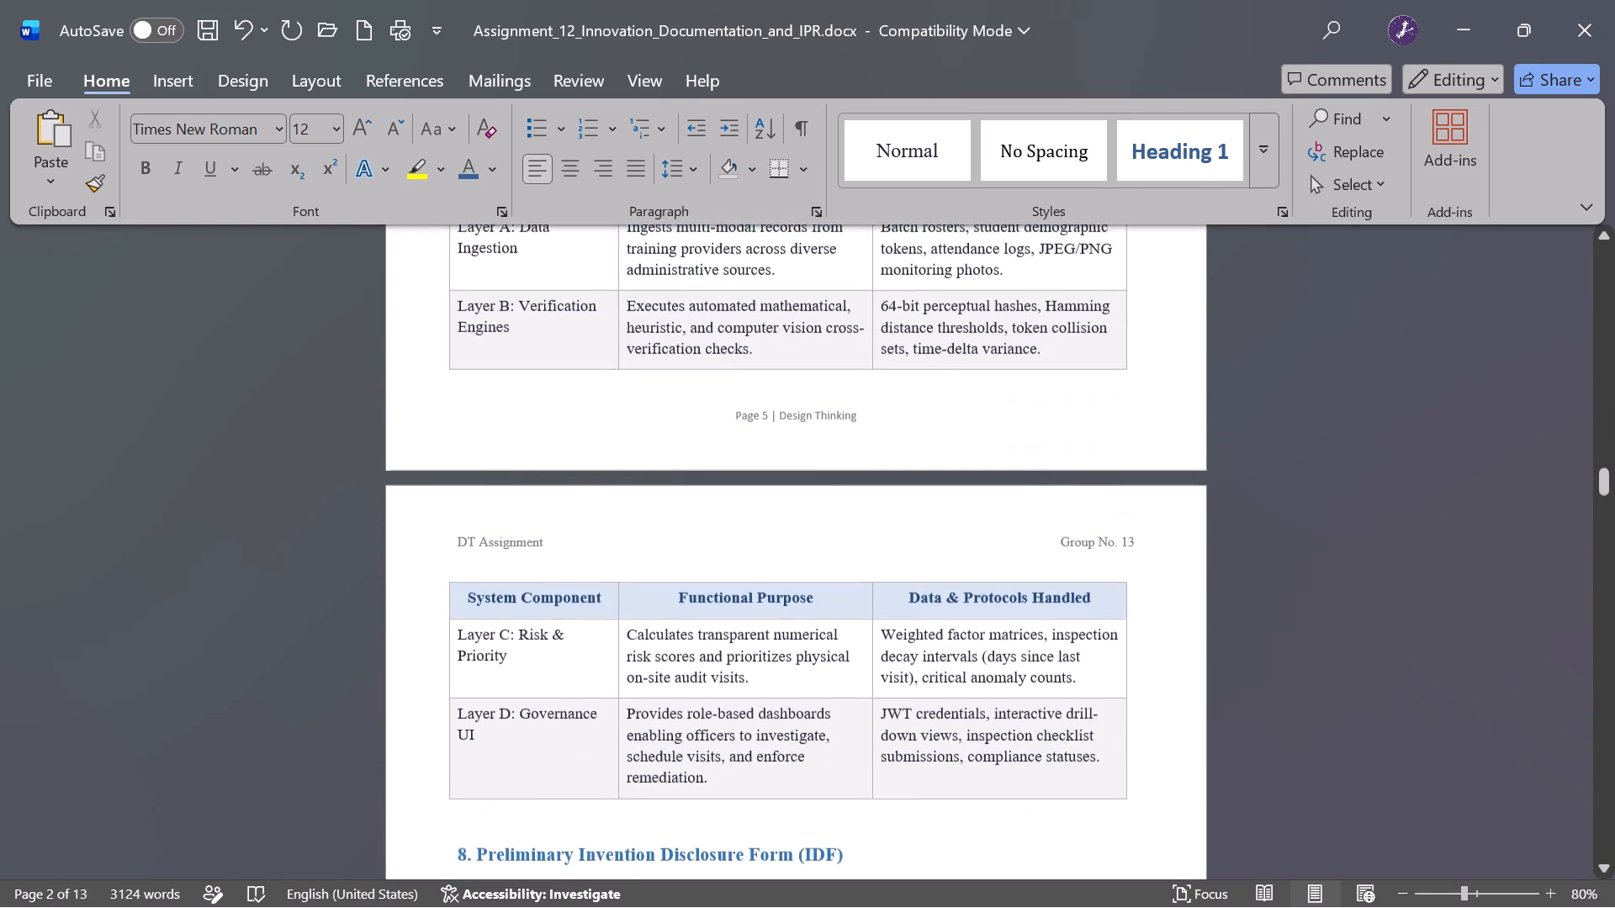
pyautogui.scroll(6, 1118, 425)
pyautogui.scroll(-1, 1118, 425)
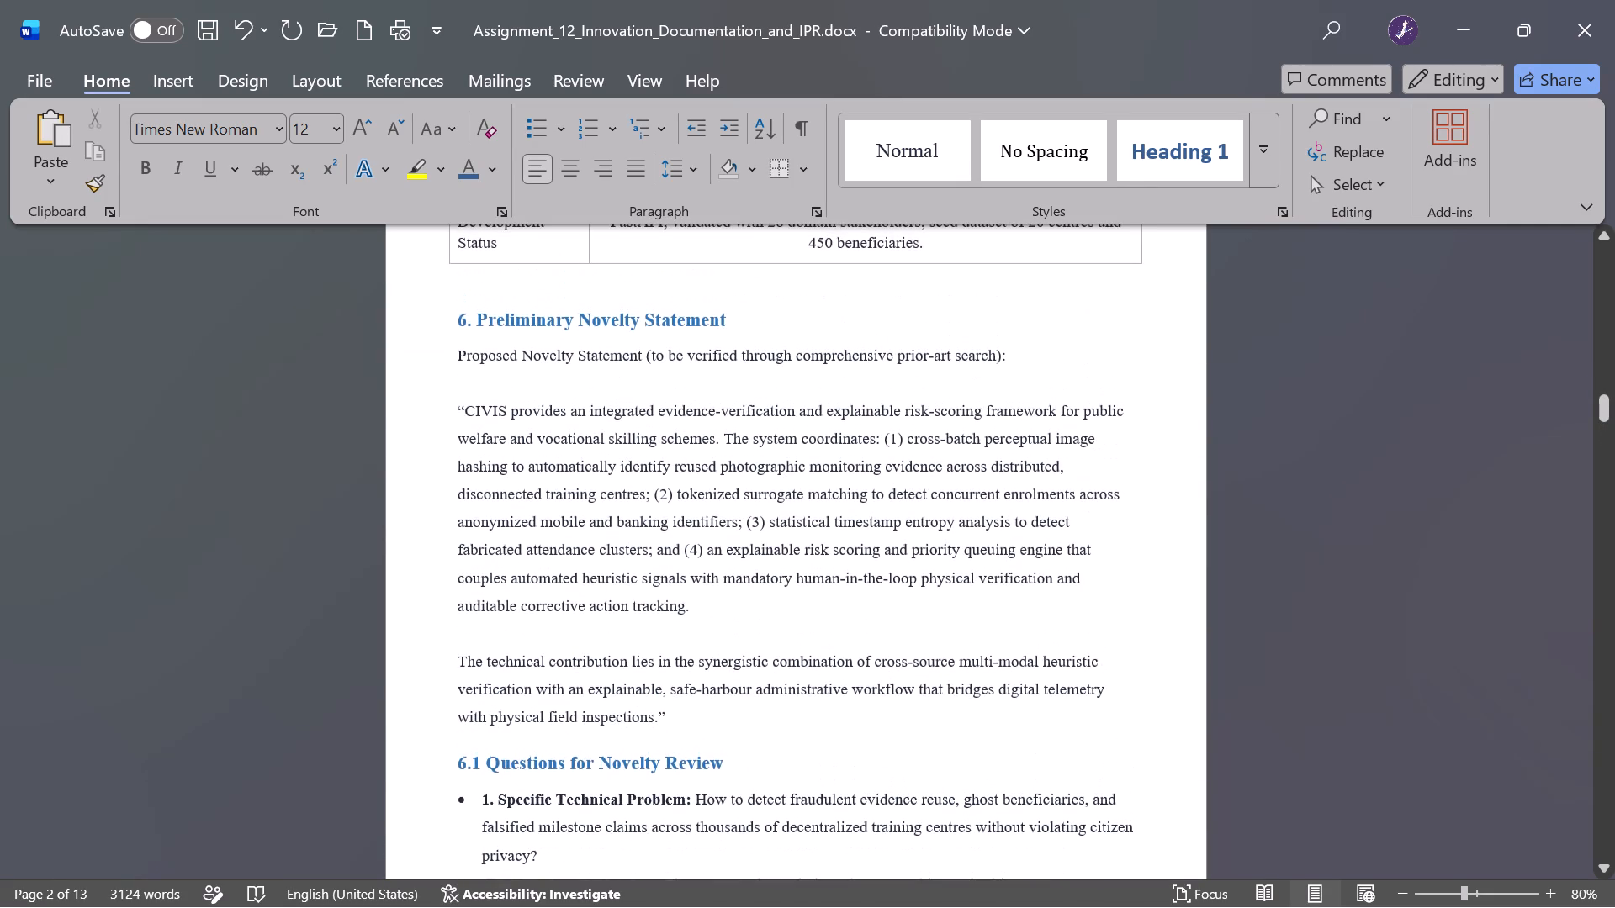
pyautogui.scroll(-1, 1118, 425)
# Reduce the height of the Intended Users row in the Proposed Innovation Summary table so the whole table fits on one page.
pyautogui.keyDown('ctrl'); pyautogui.scroll(-5, 1120, 567); pyautogui.keyUp('ctrl')
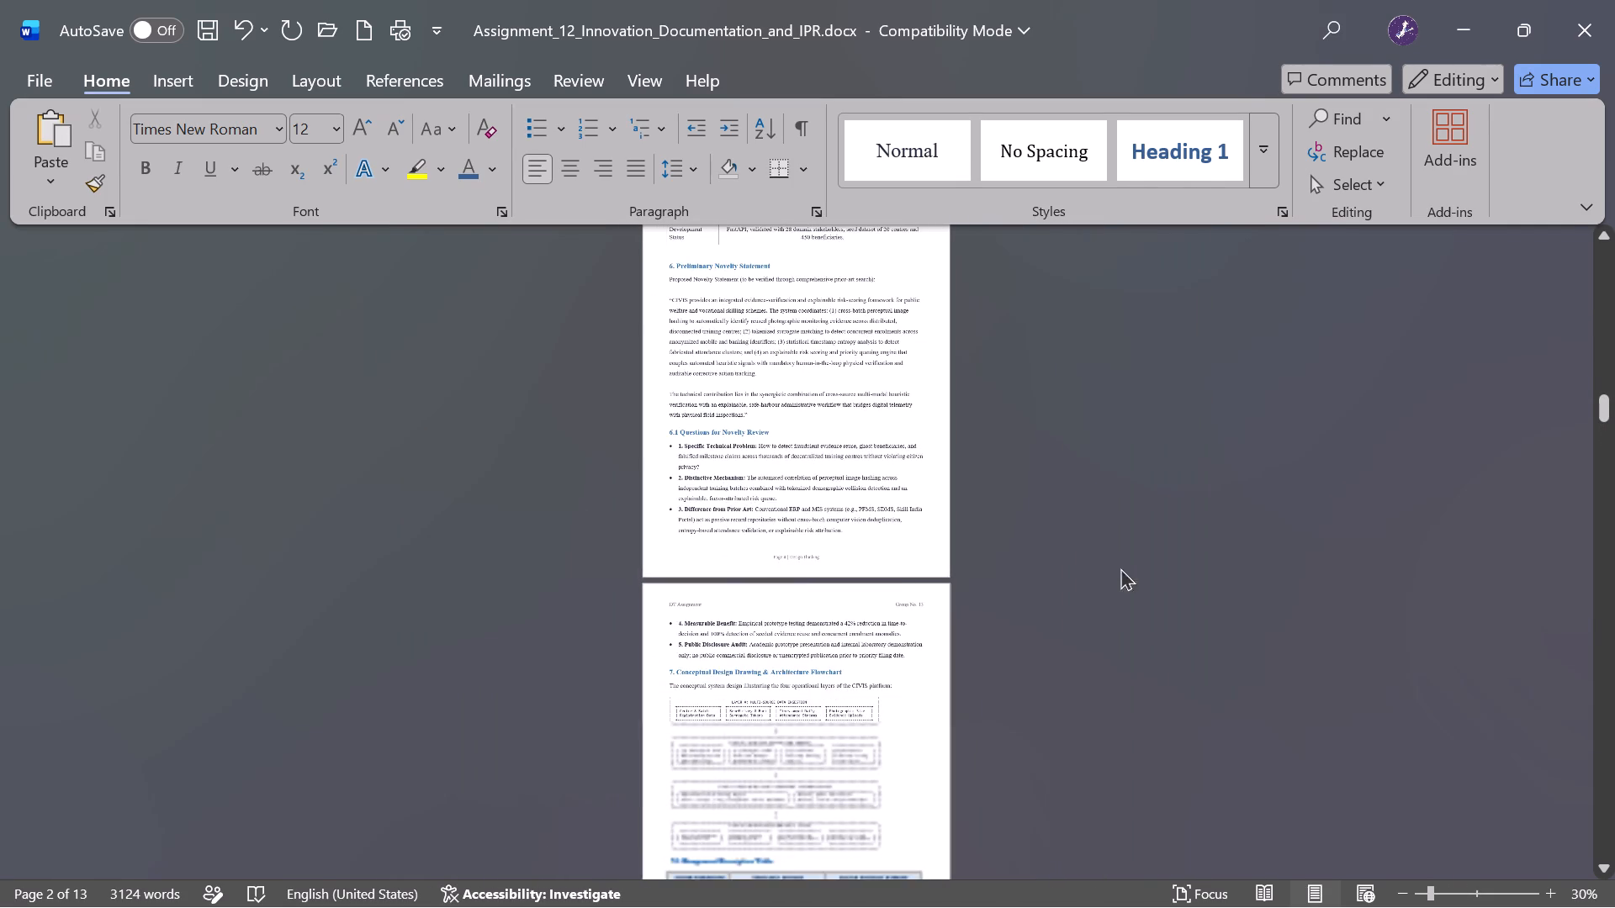
pyautogui.scroll(1, 1120, 567)
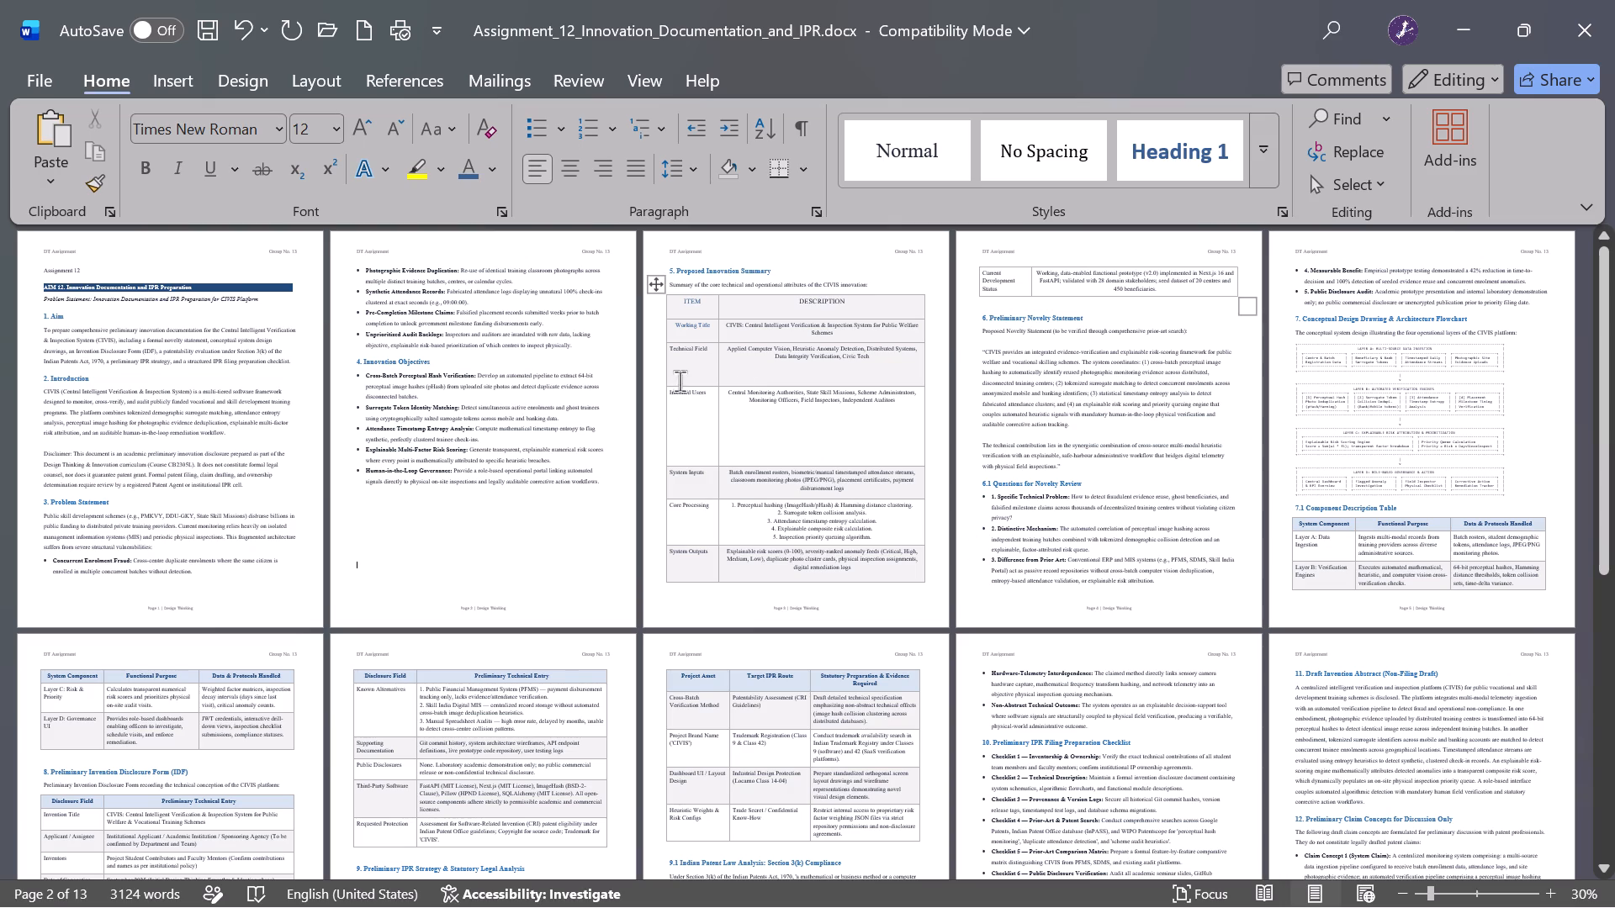
pyautogui.moveTo(807, 467); pyautogui.dragTo(807, 409)
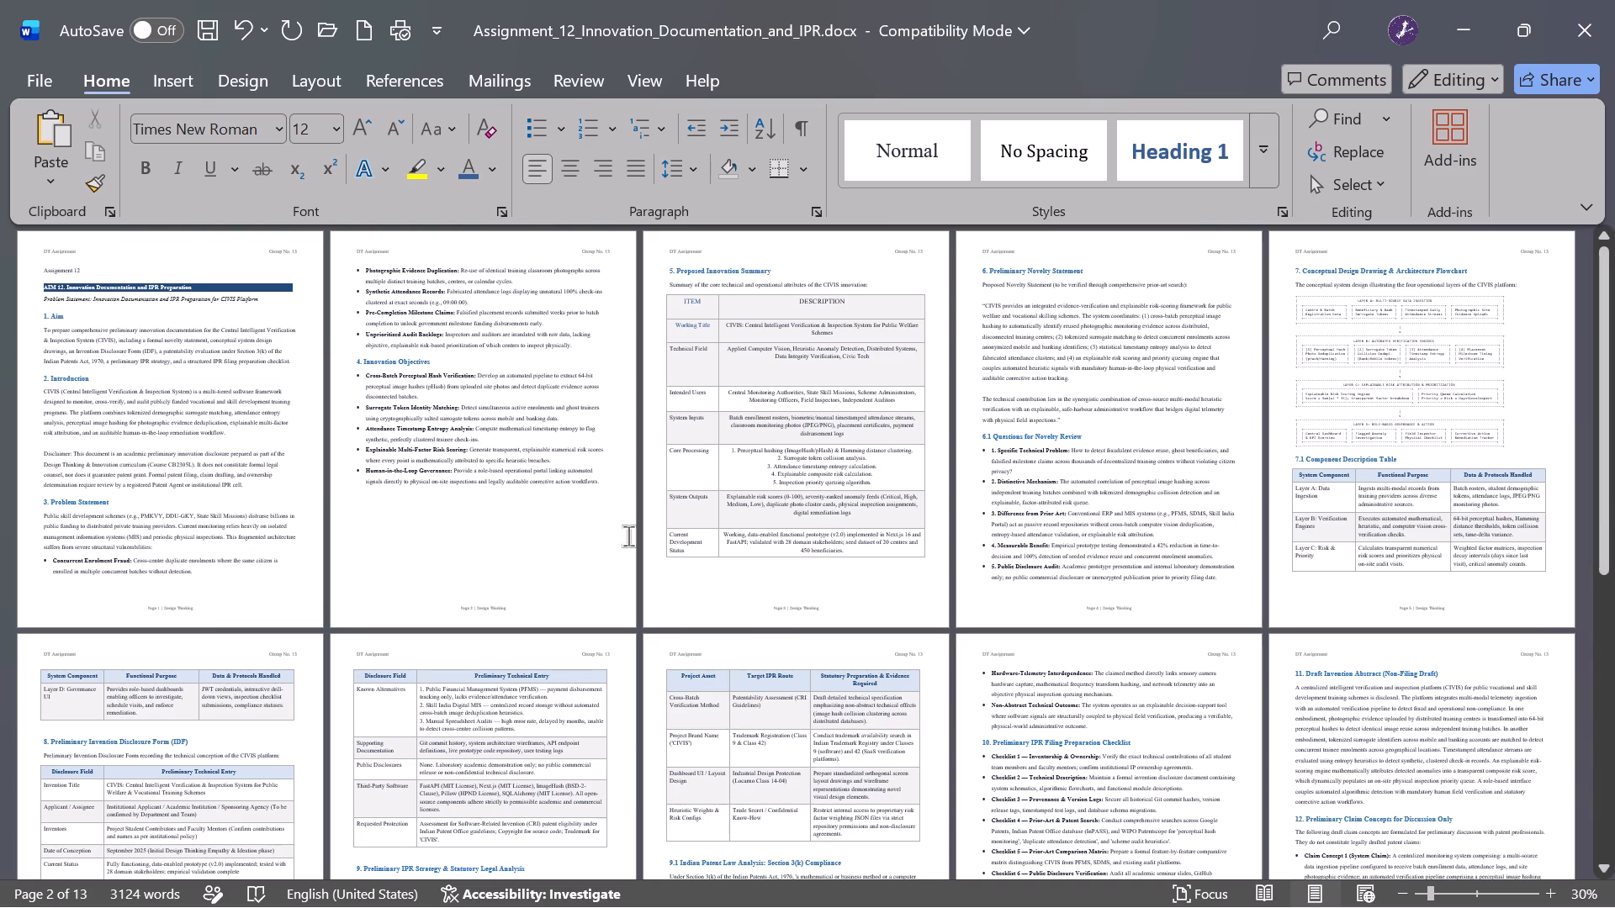
pyautogui.click(373, 360)
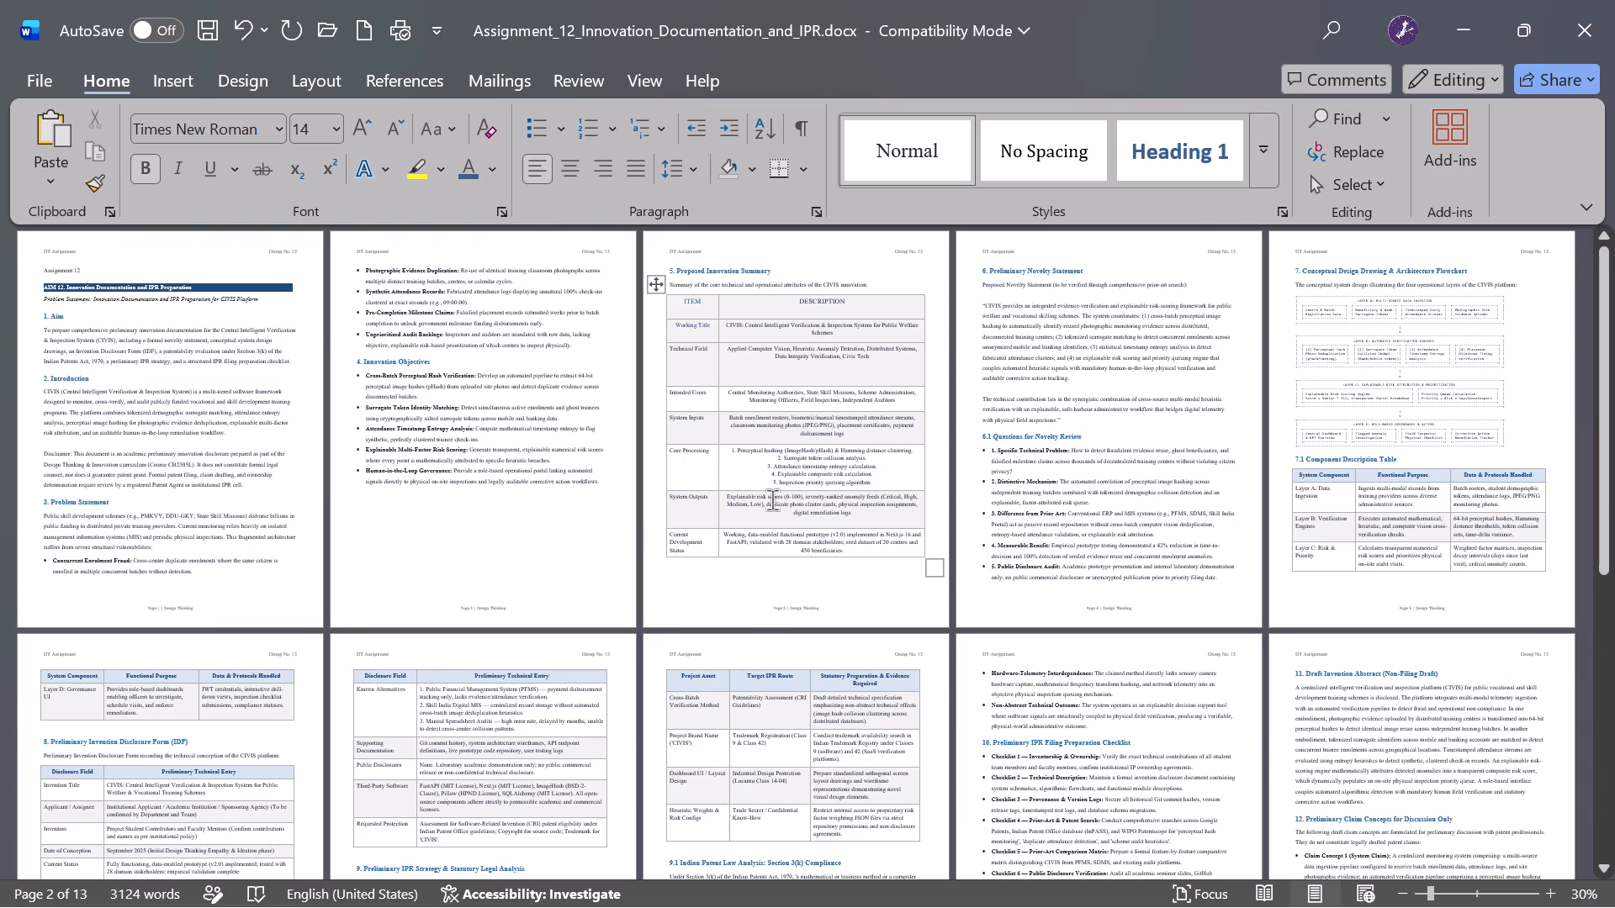
# Examine the multi-page overview of Assignment 12 for split tables, stray gaps and headings separated from their content.
pyautogui.scroll(-1, 802, 531)
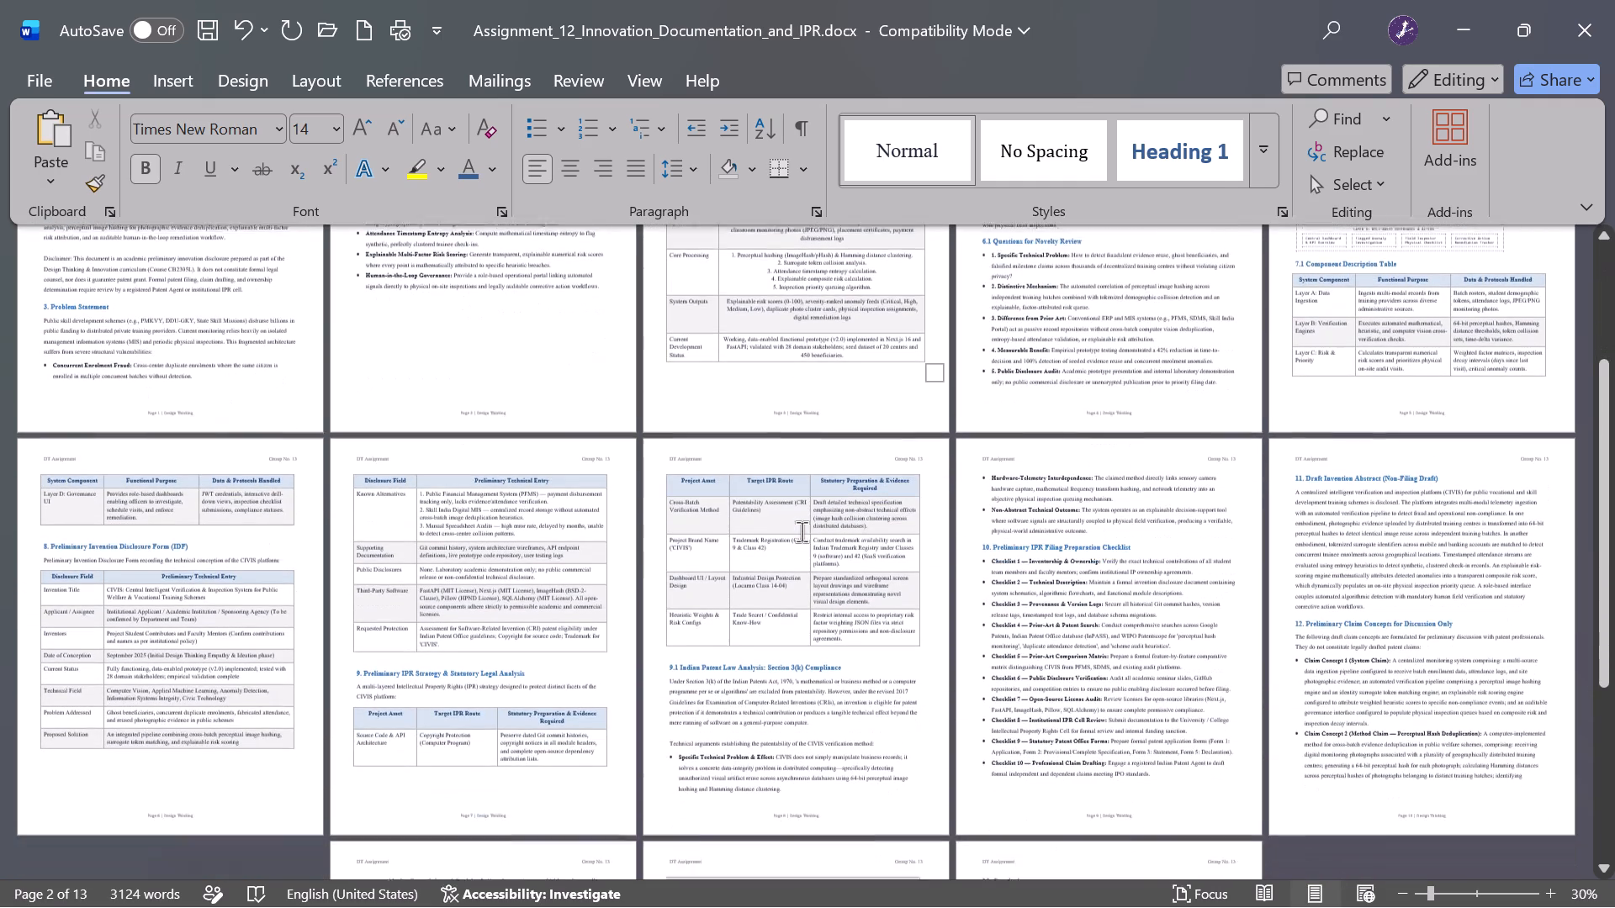
pyautogui.scroll(-1, 802, 531)
pyautogui.scroll(1, 802, 531)
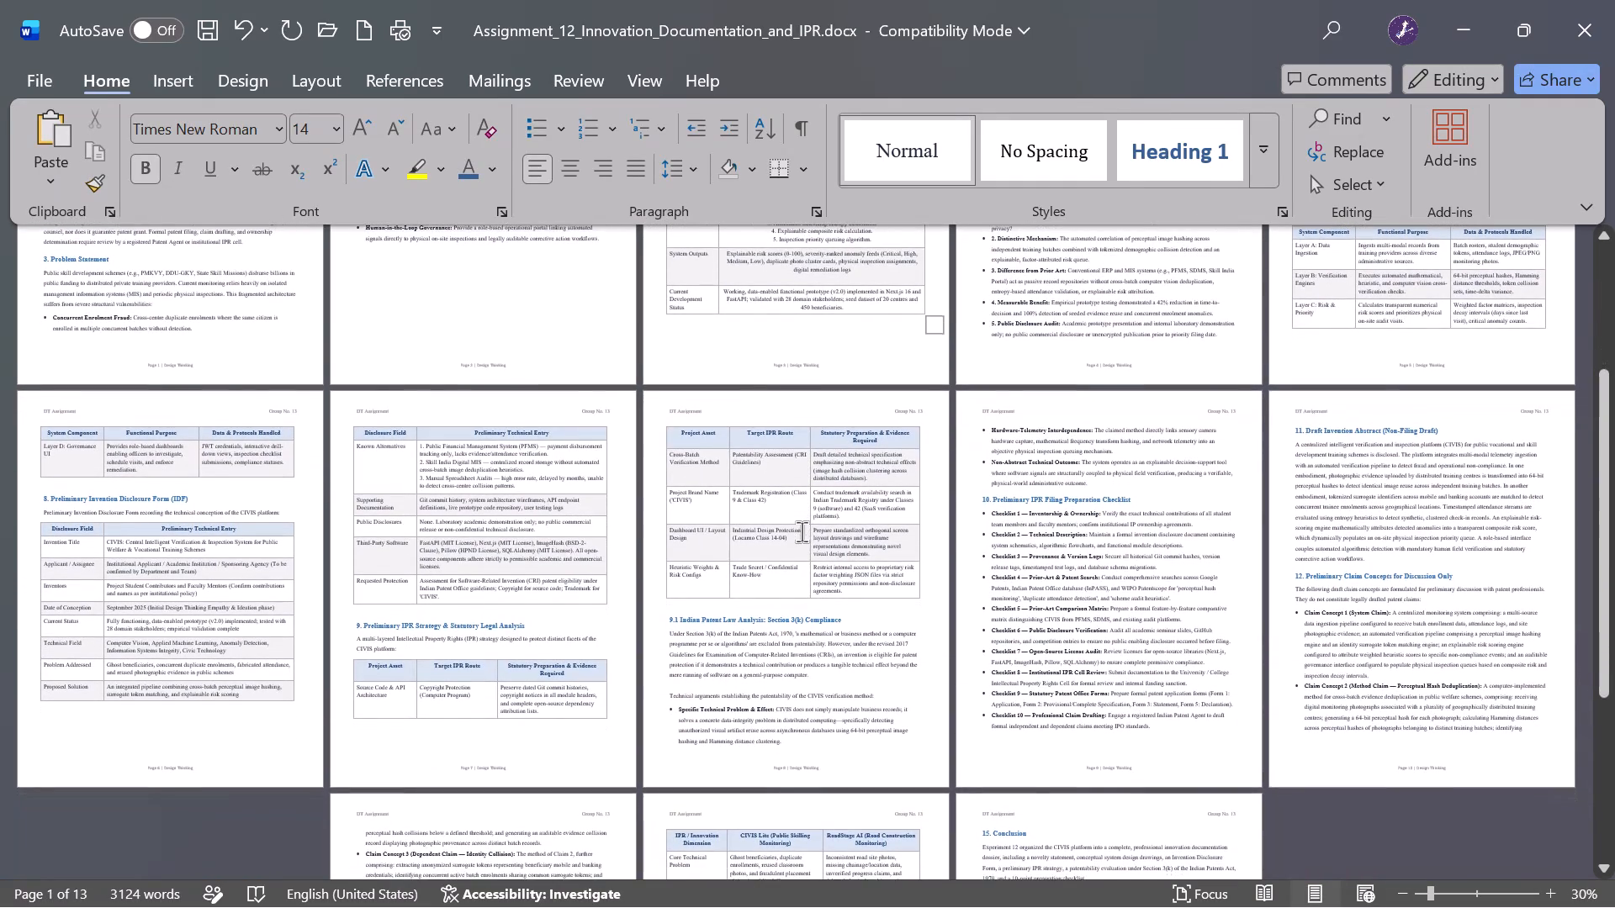
pyautogui.scroll(2, 802, 531)
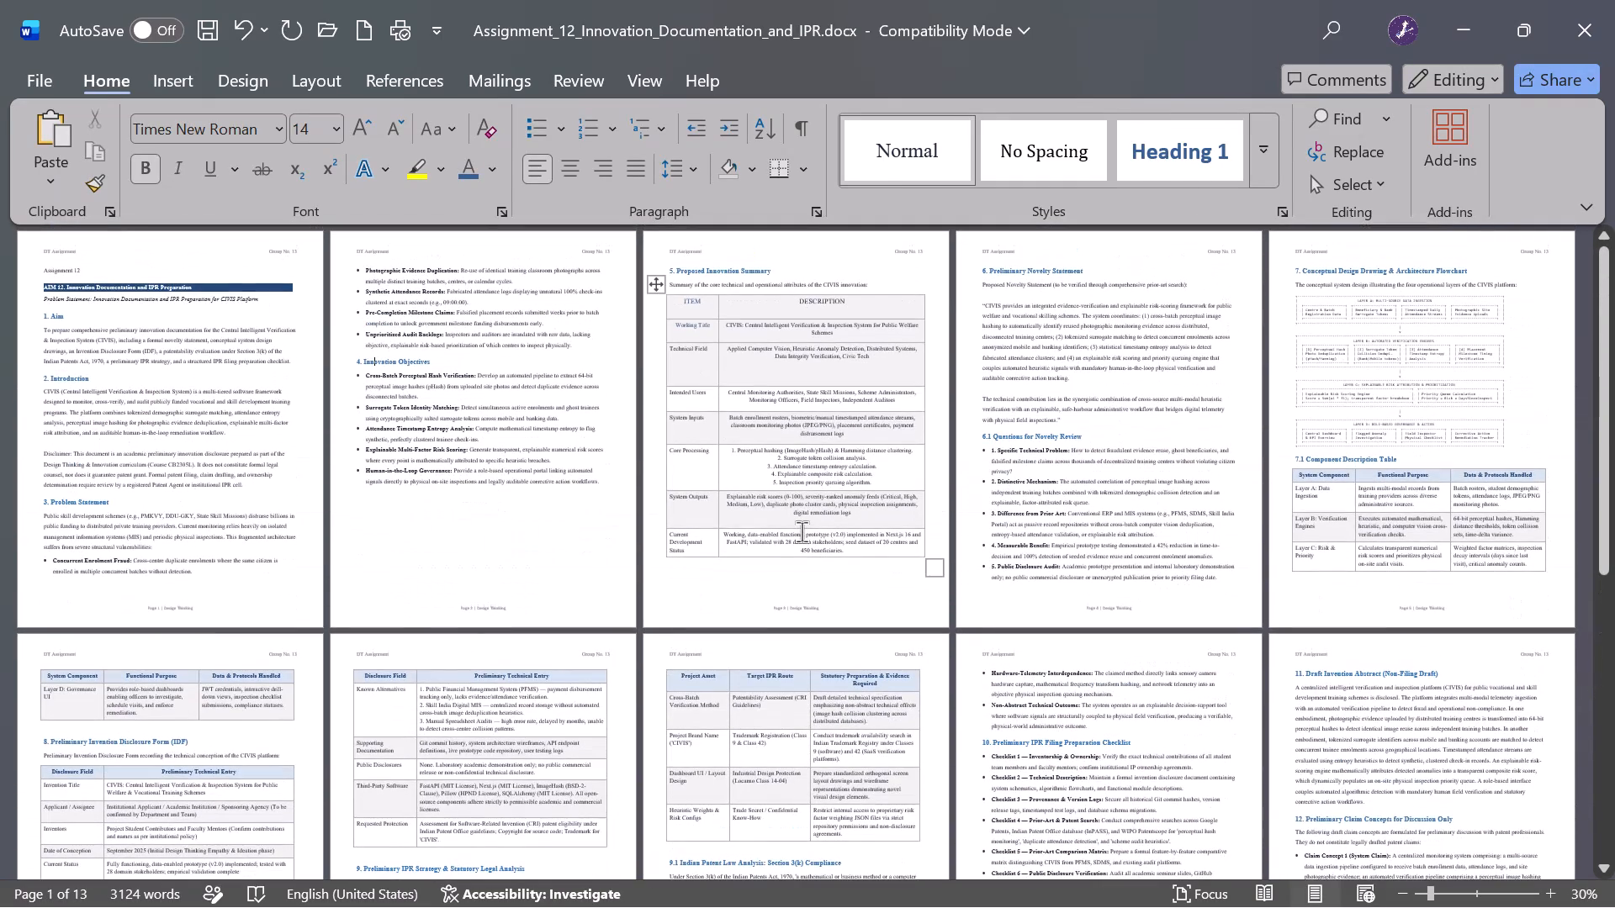
pyautogui.scroll(2, 802, 531)
pyautogui.scroll(-1, 802, 531)
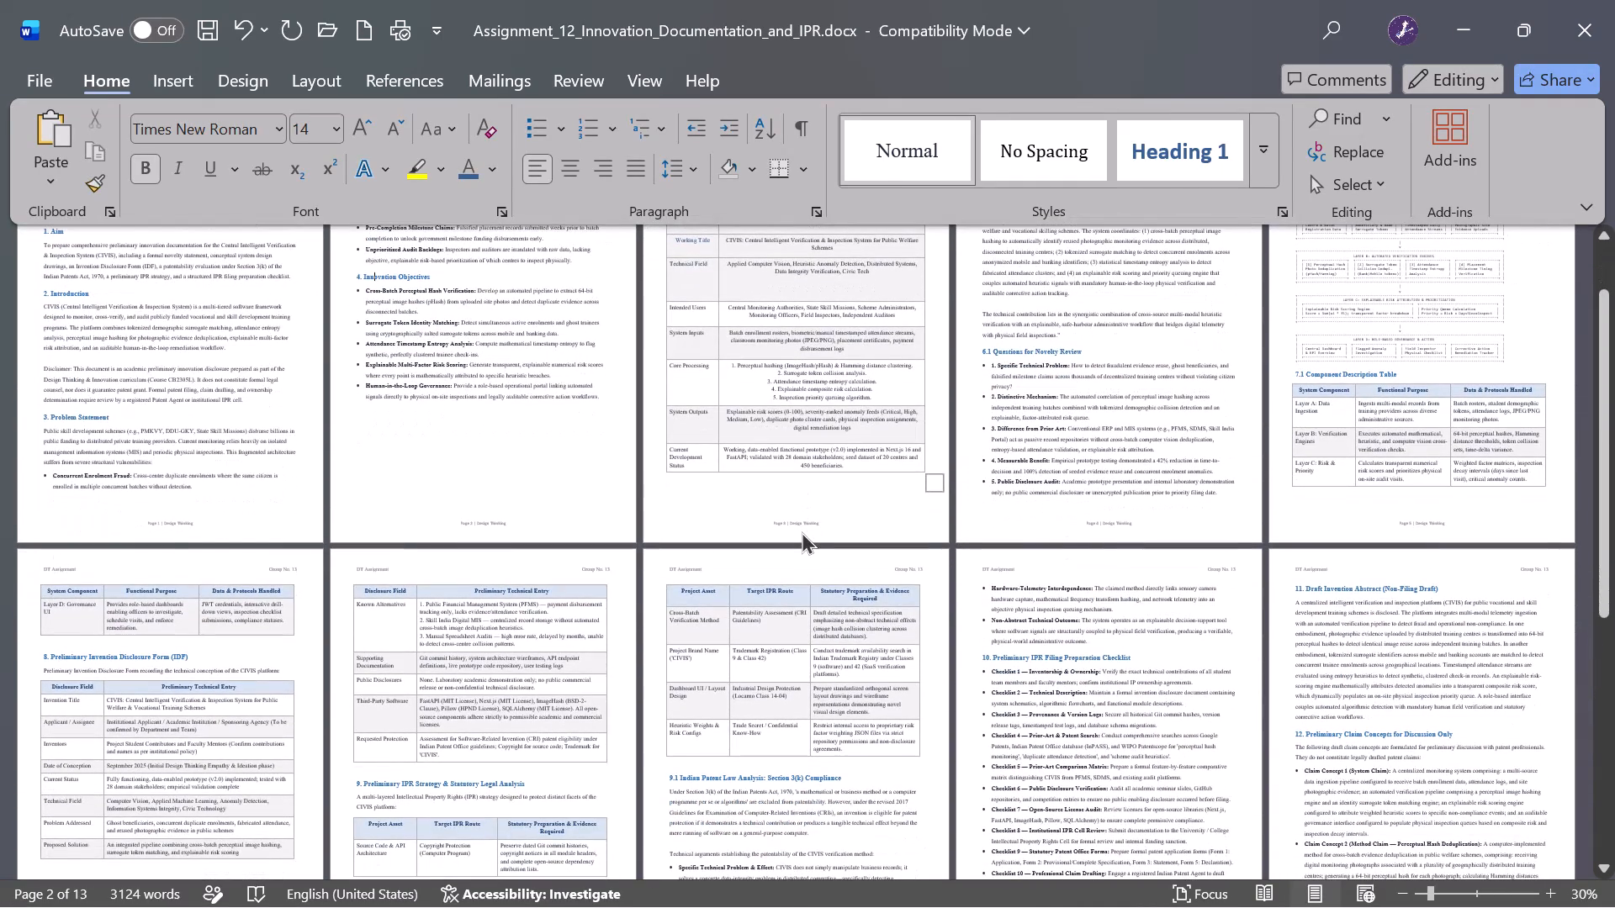
pyautogui.scroll(-1, 802, 531)
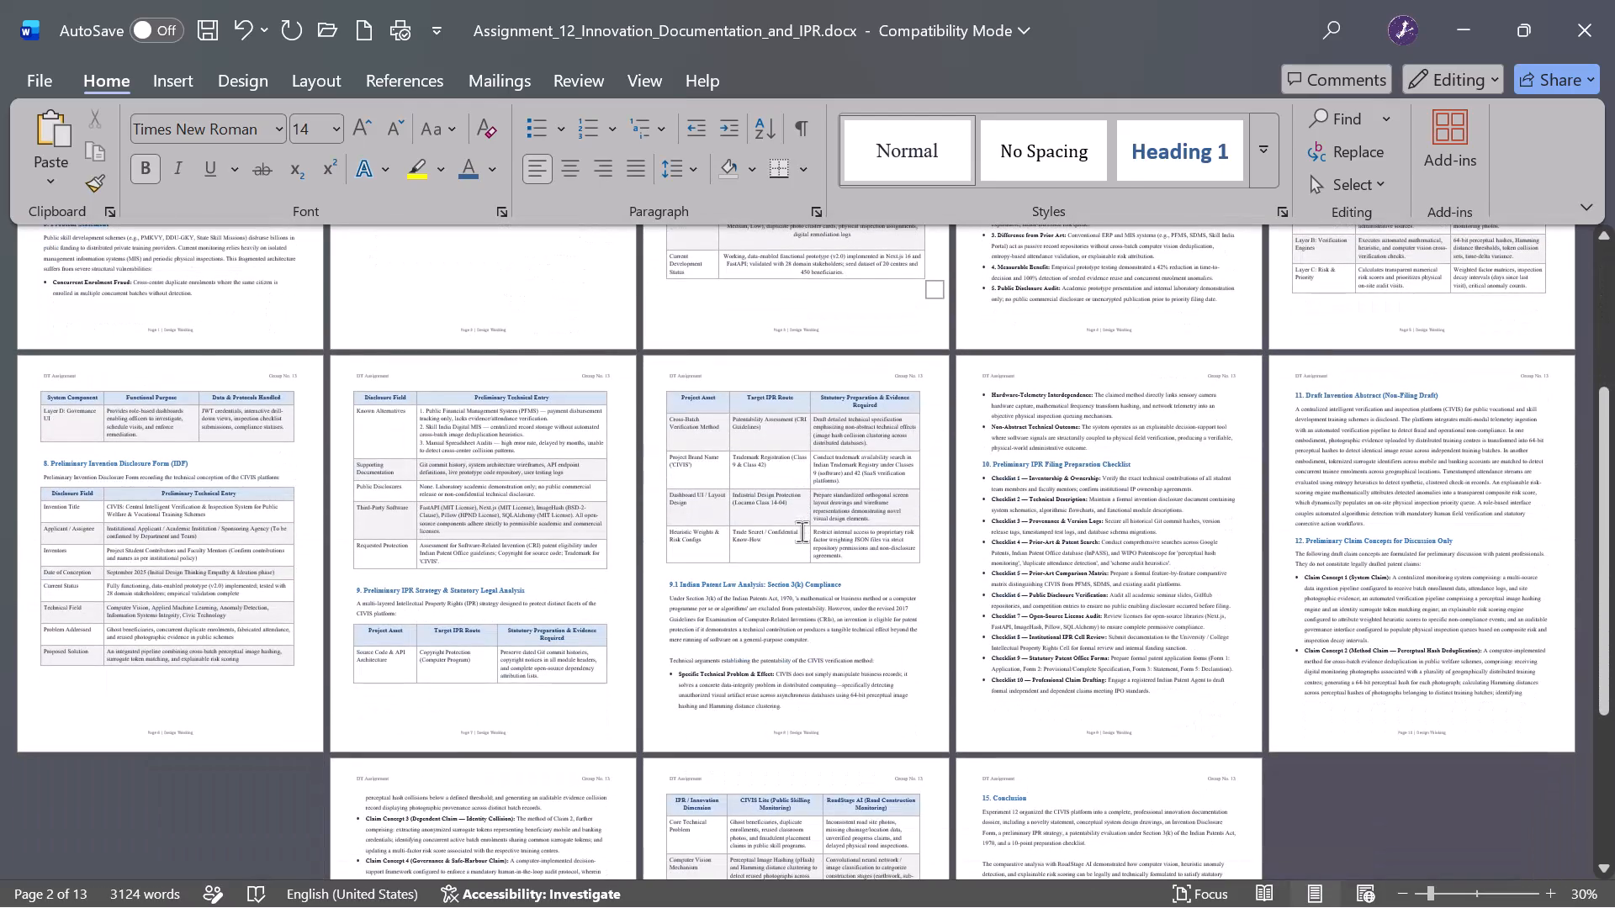
pyautogui.scroll(-2, 802, 531)
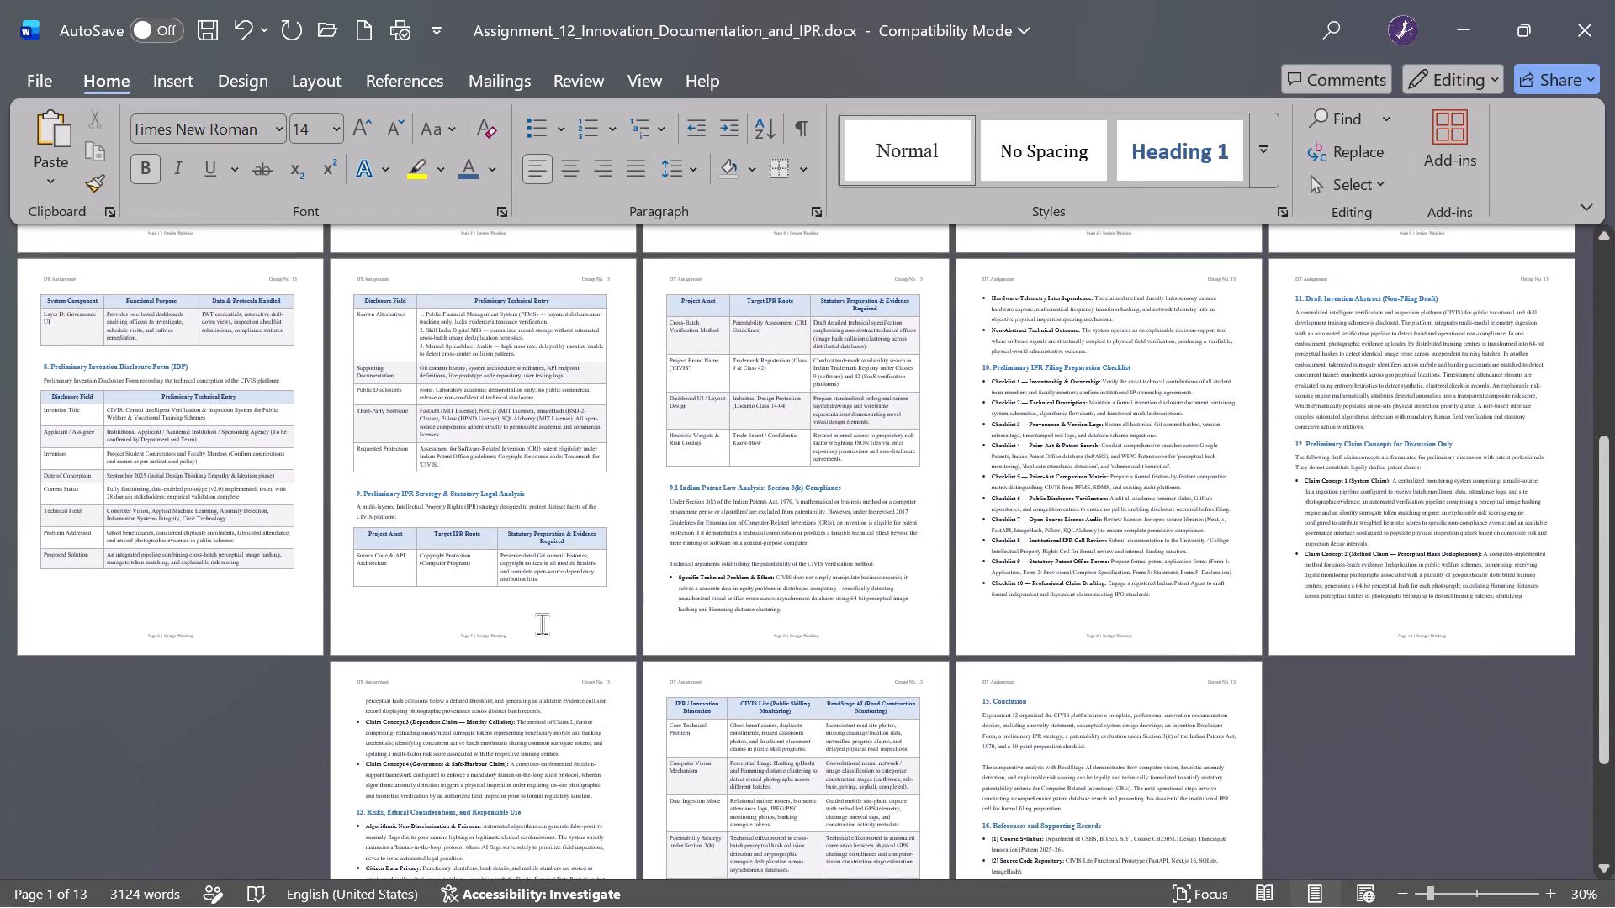
pyautogui.scroll(2, 542, 624)
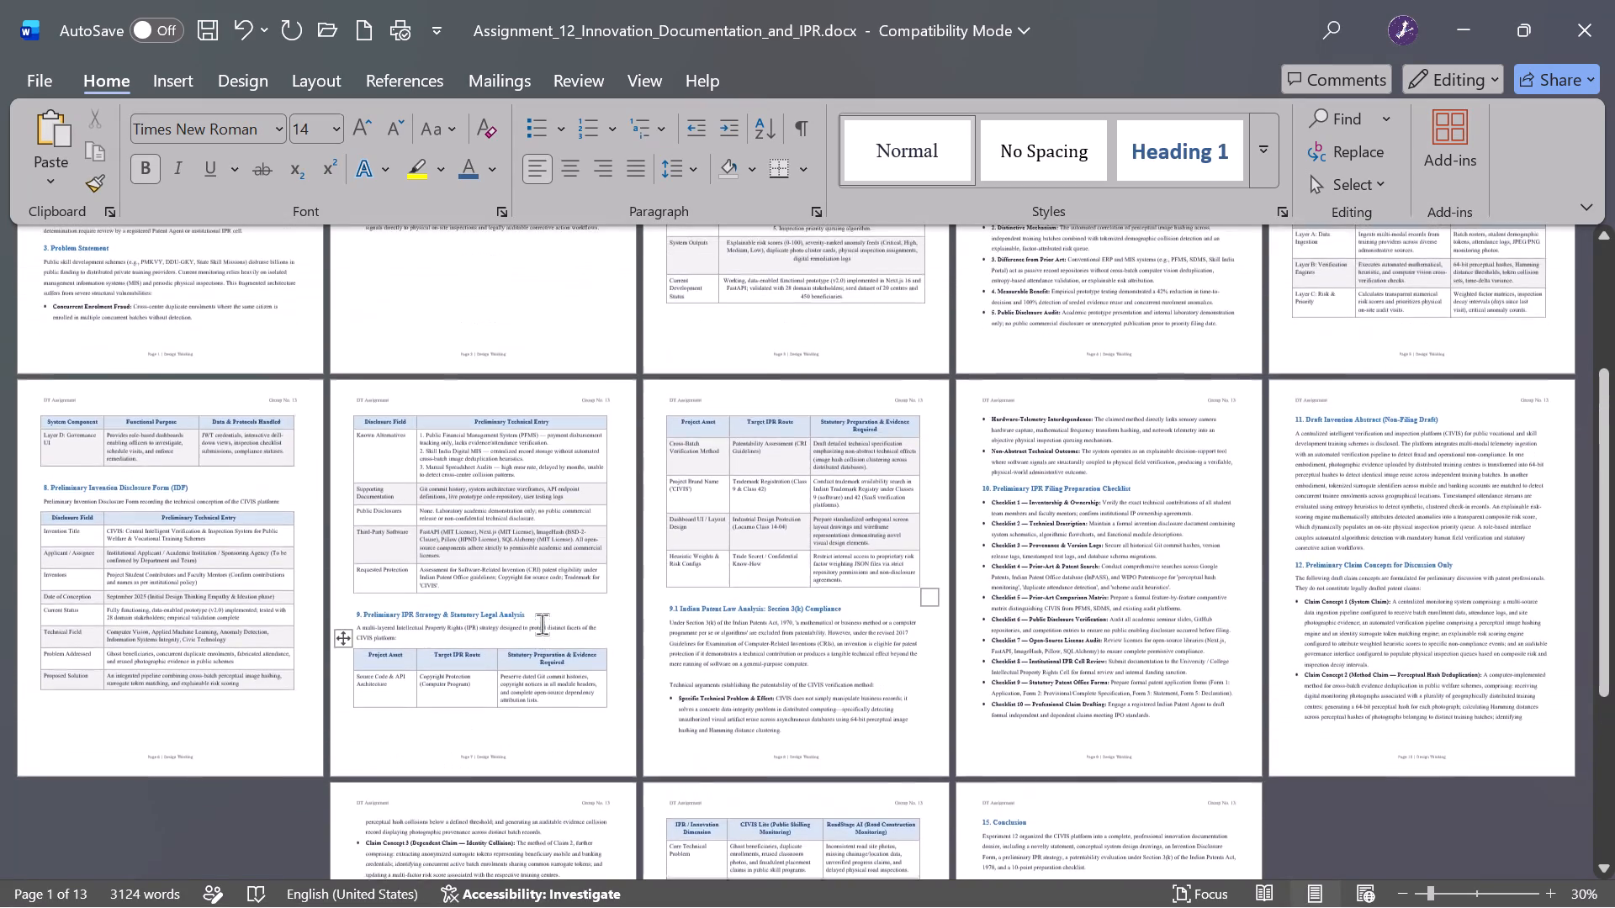
pyautogui.scroll(3, 542, 624)
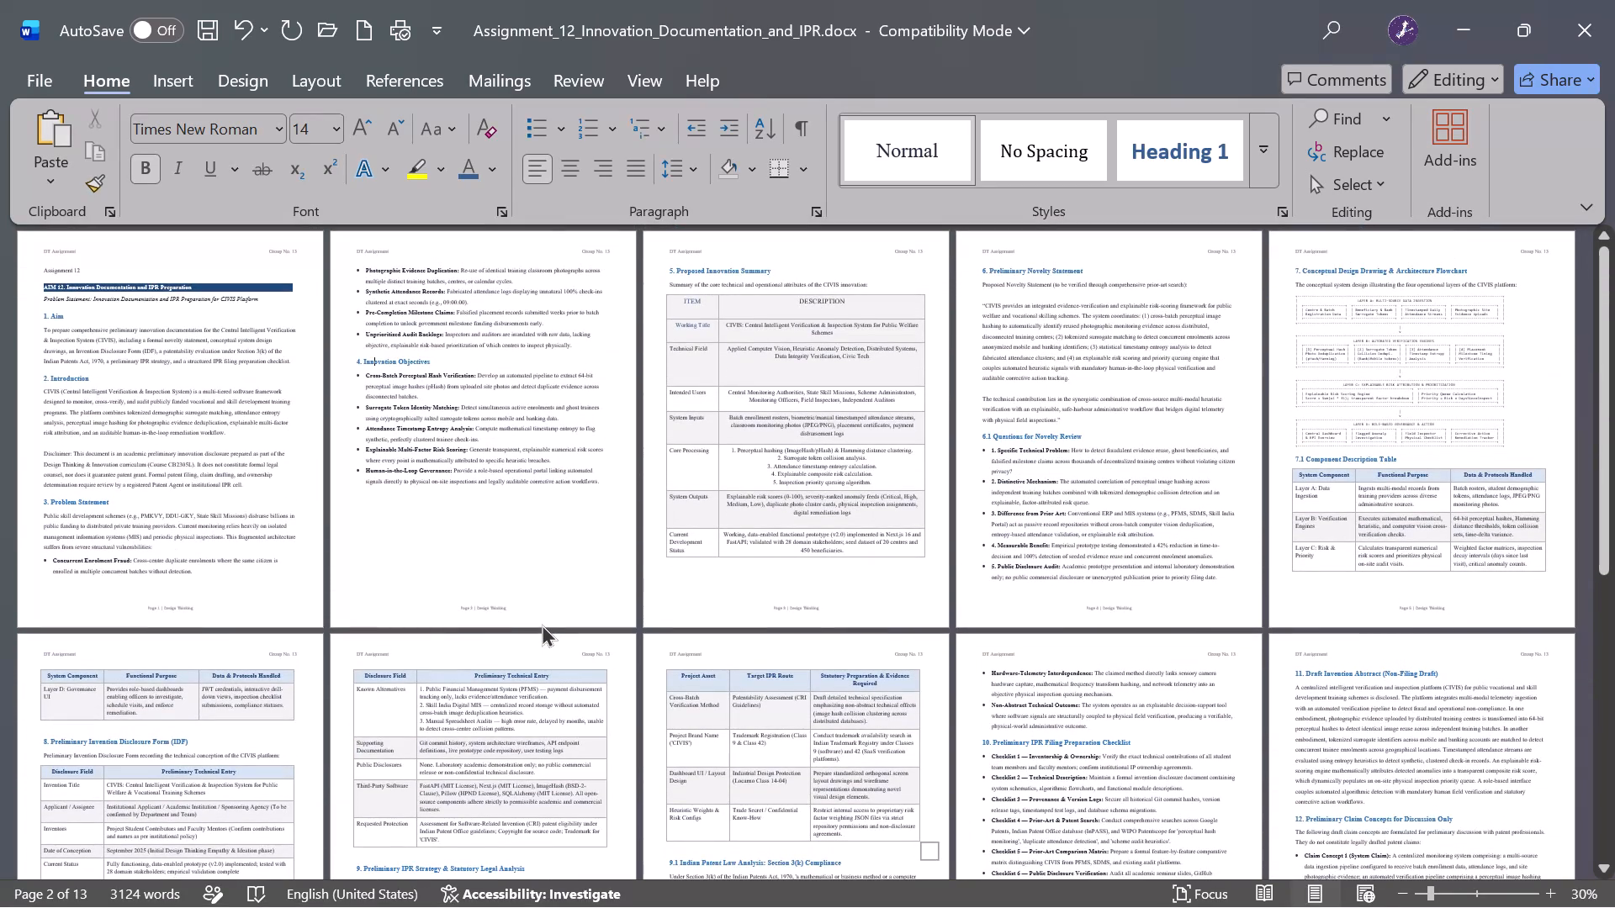
# Add two blank lines after section 14's introductory paragraph to move the CIVIS vs. RoadStage AI comparison table's header row onto the next page.
pyautogui.scroll(-3, 542, 624)
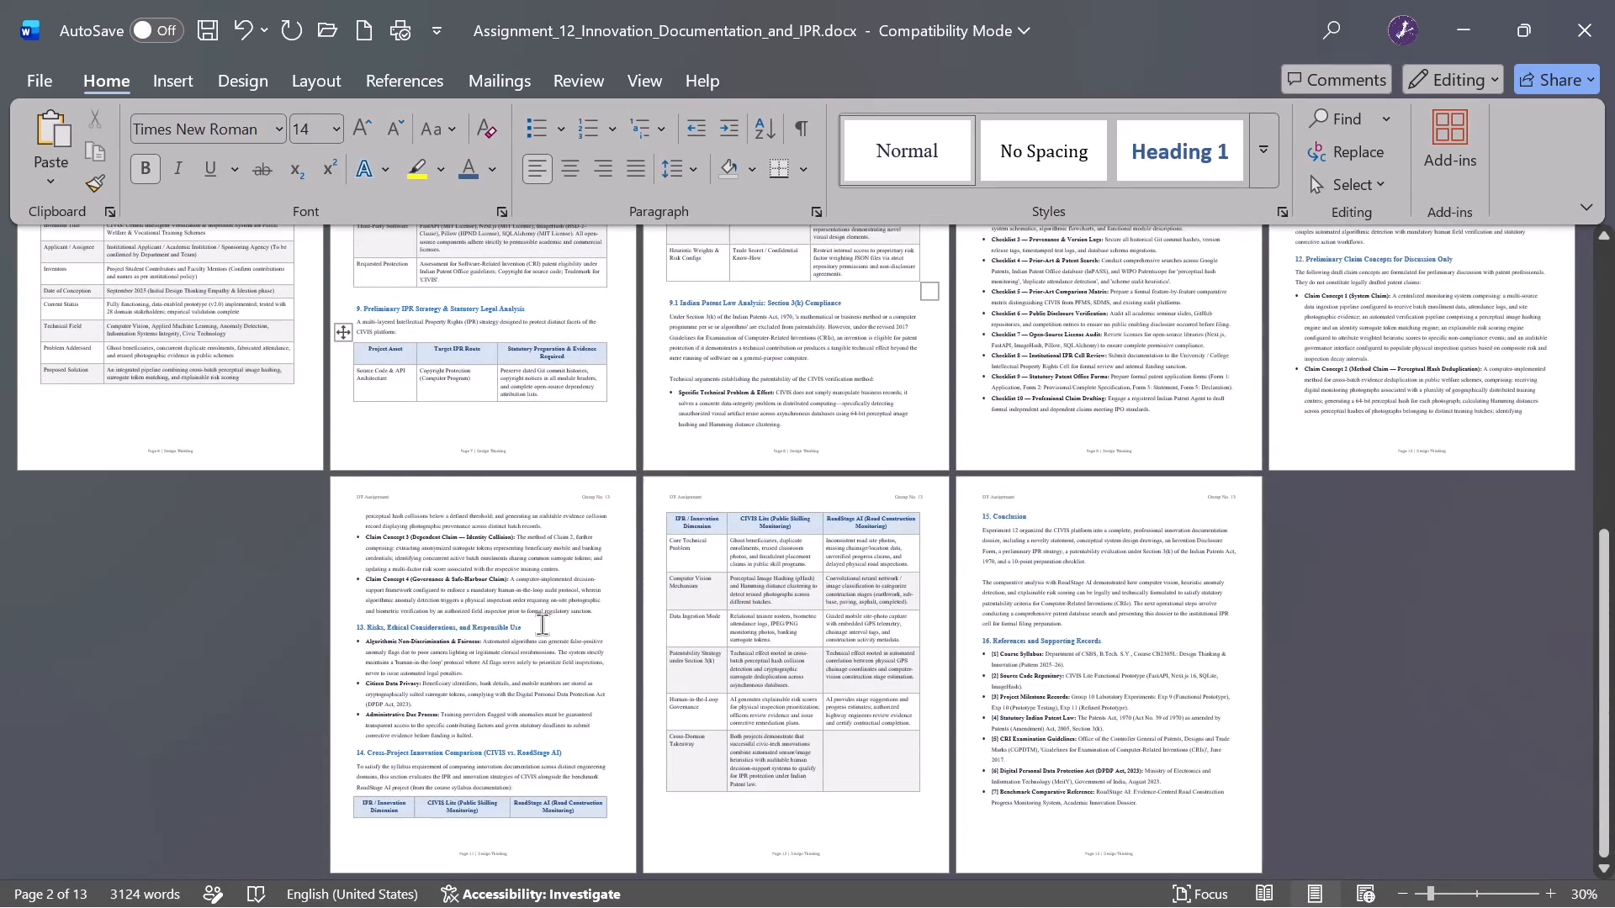
pyautogui.scroll(-1, 542, 624)
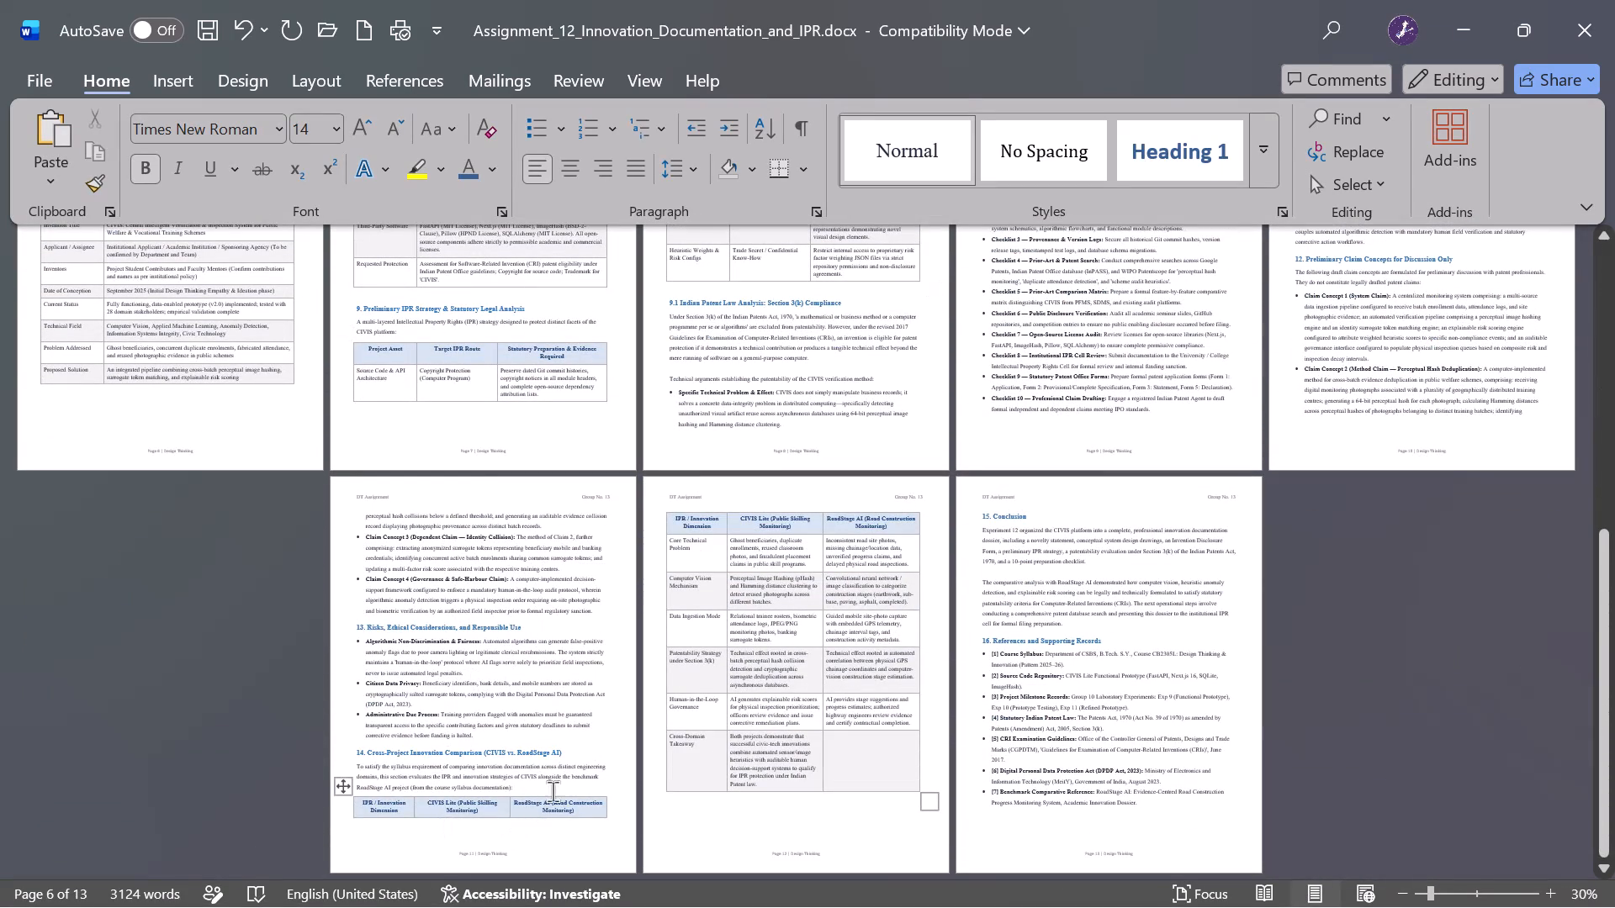
pyautogui.click(532, 790)
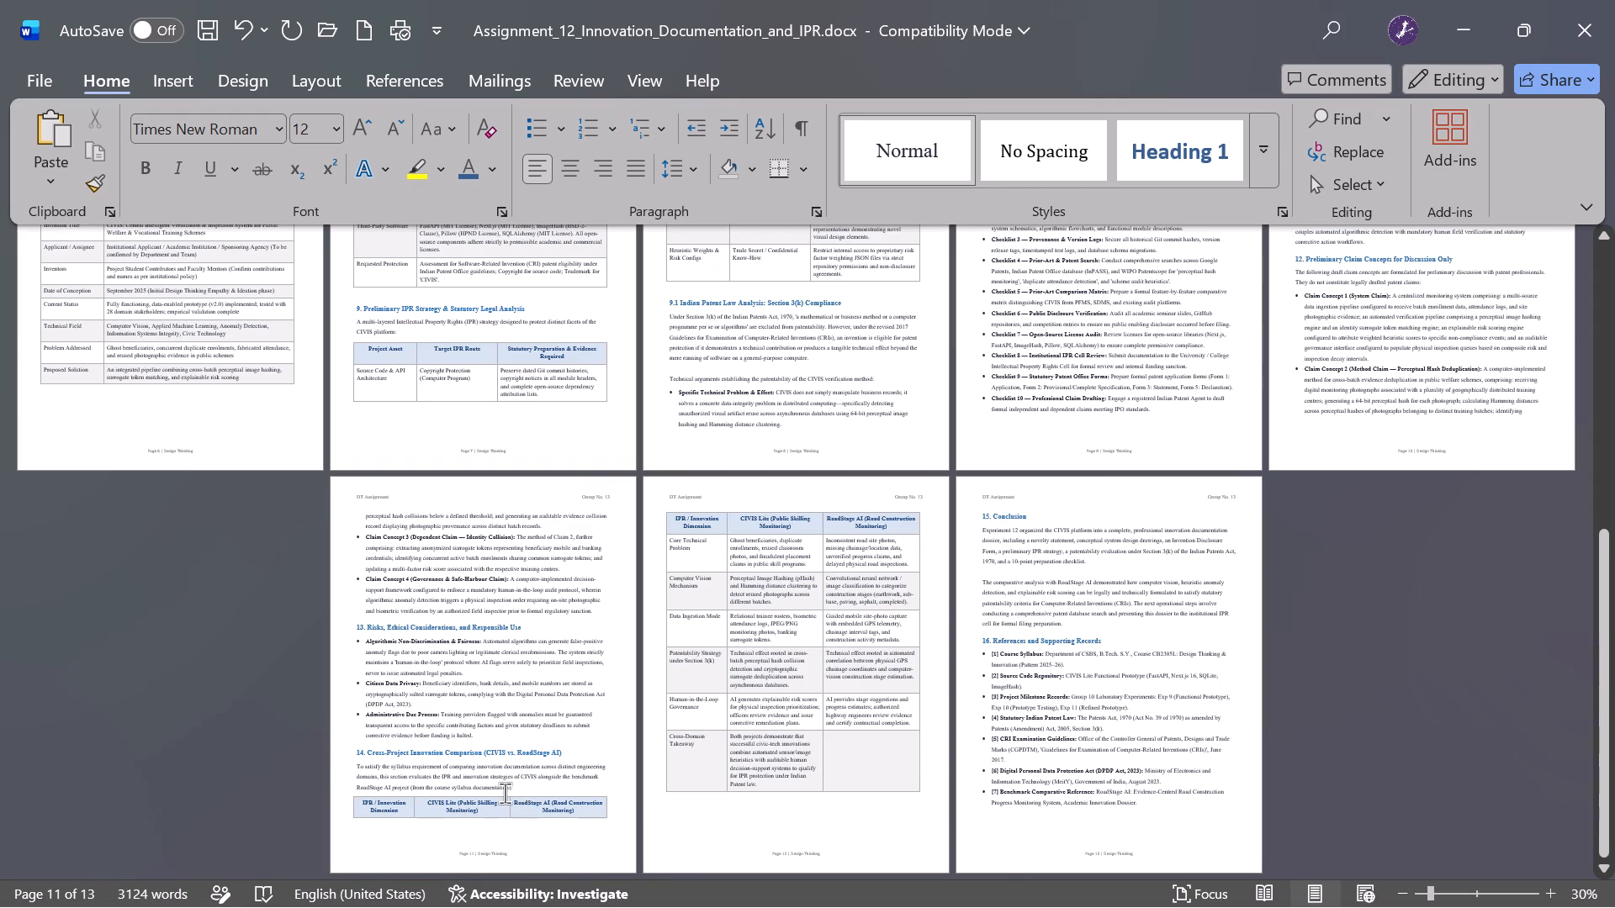
pyautogui.press('Return')
pyautogui.press('Return')
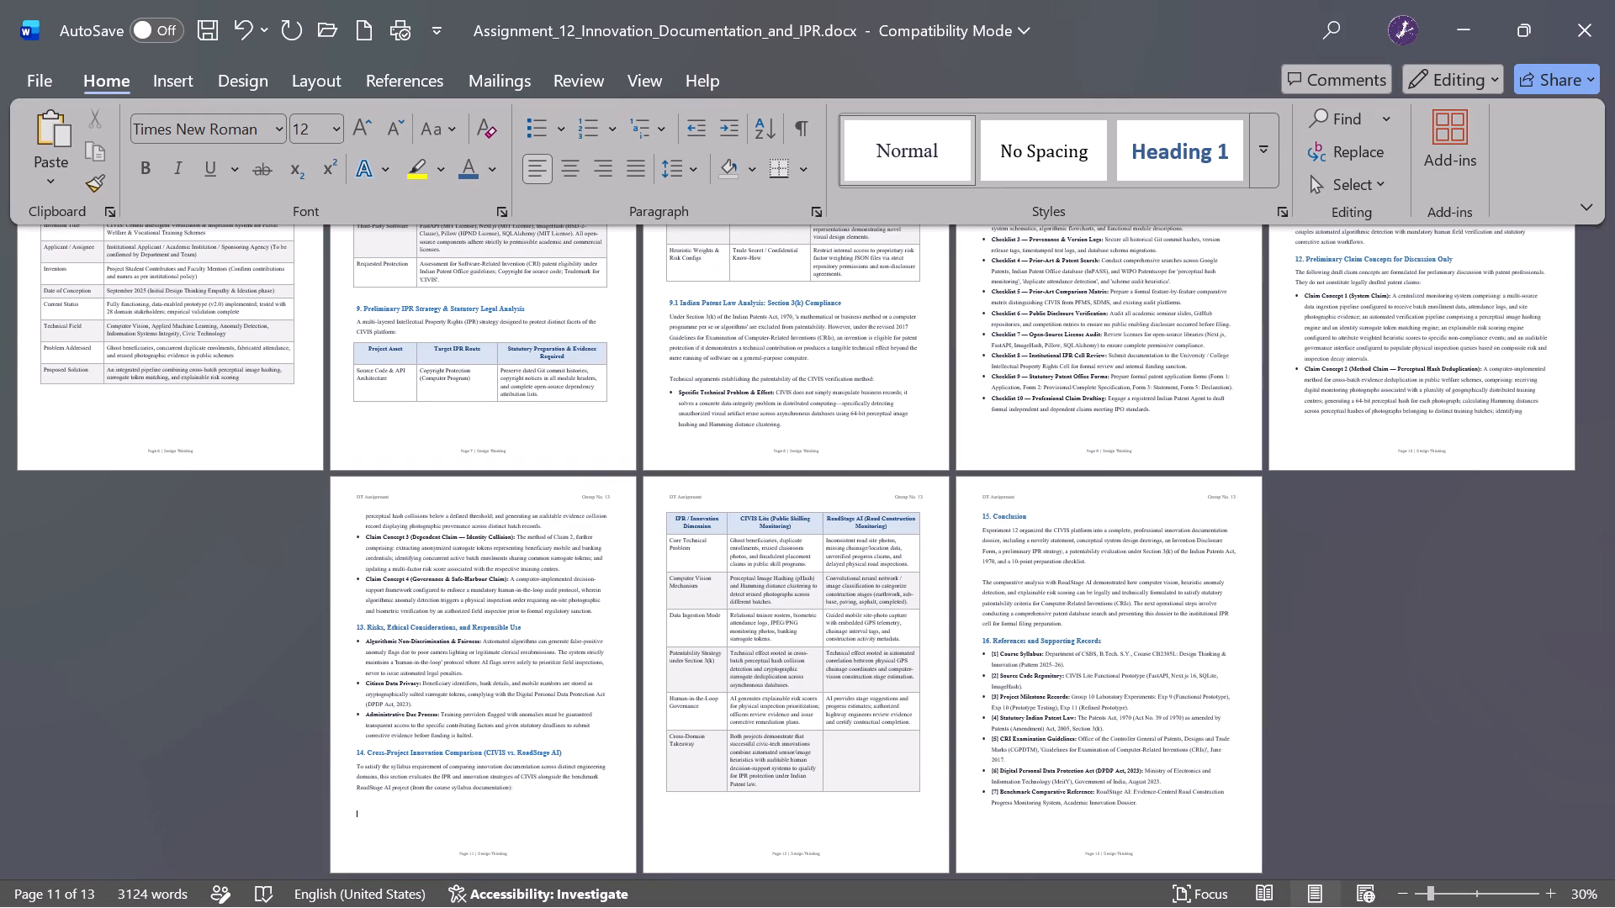
# Review Assignment 12 at 80% zoom from the first page through the Innovation Objectives to section 5.
pyautogui.keyDown('ctrl'); pyautogui.scroll(5, 629, 734); pyautogui.keyUp('ctrl')
pyautogui.scroll(2, 629, 734)
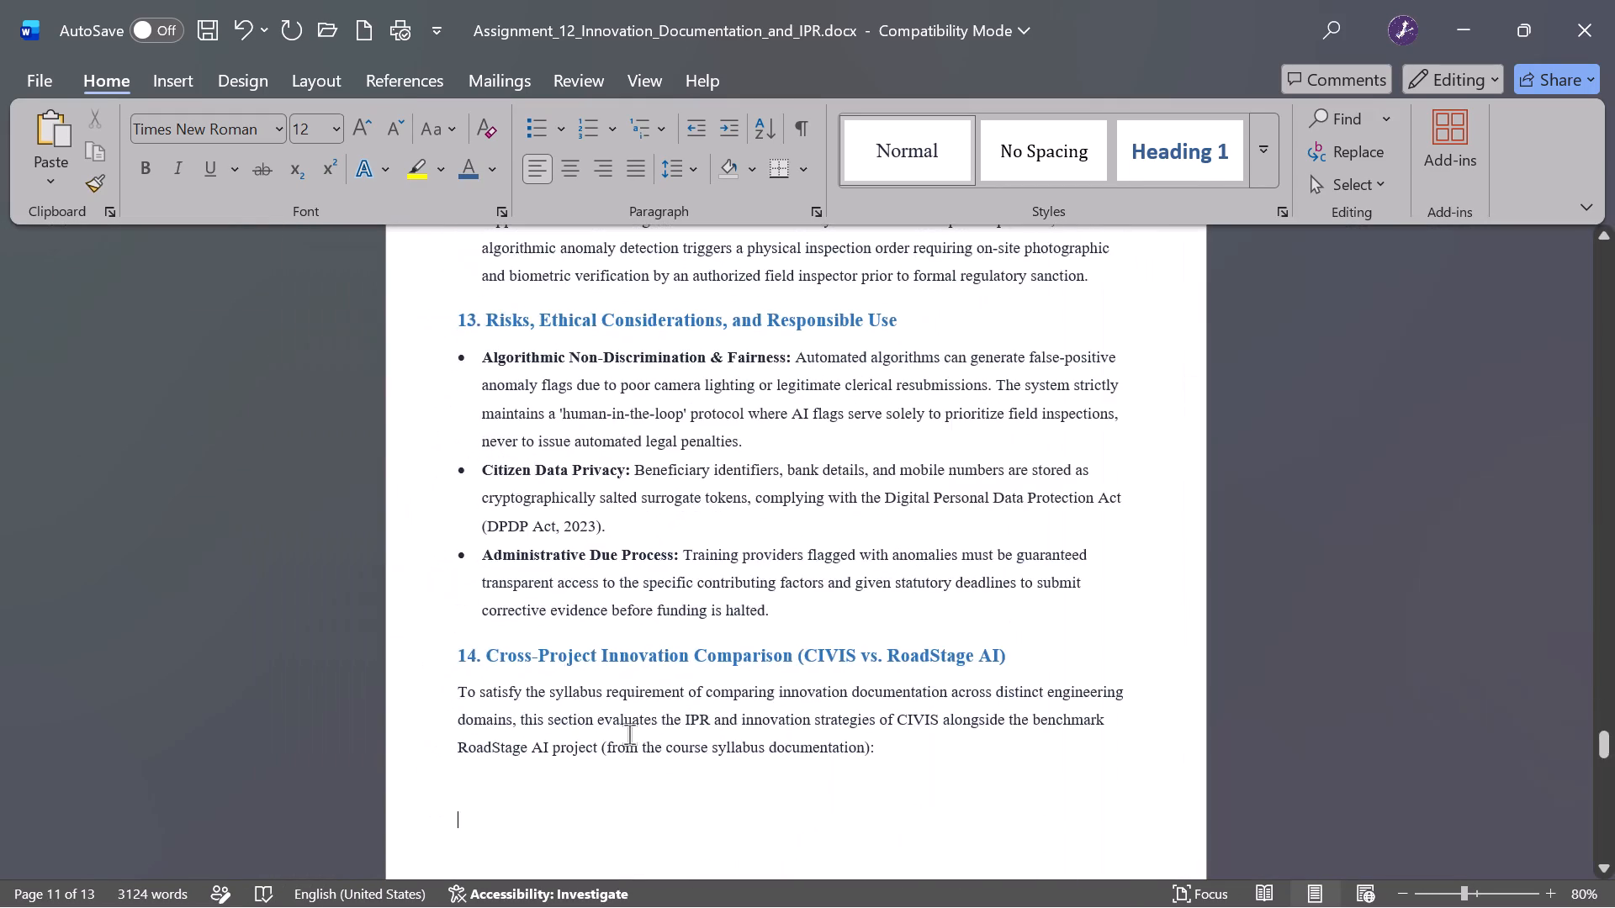
pyautogui.scroll(3, 629, 734)
pyautogui.scroll(20, 629, 734)
pyautogui.scroll(9, 629, 734)
pyautogui.scroll(-1, 629, 734)
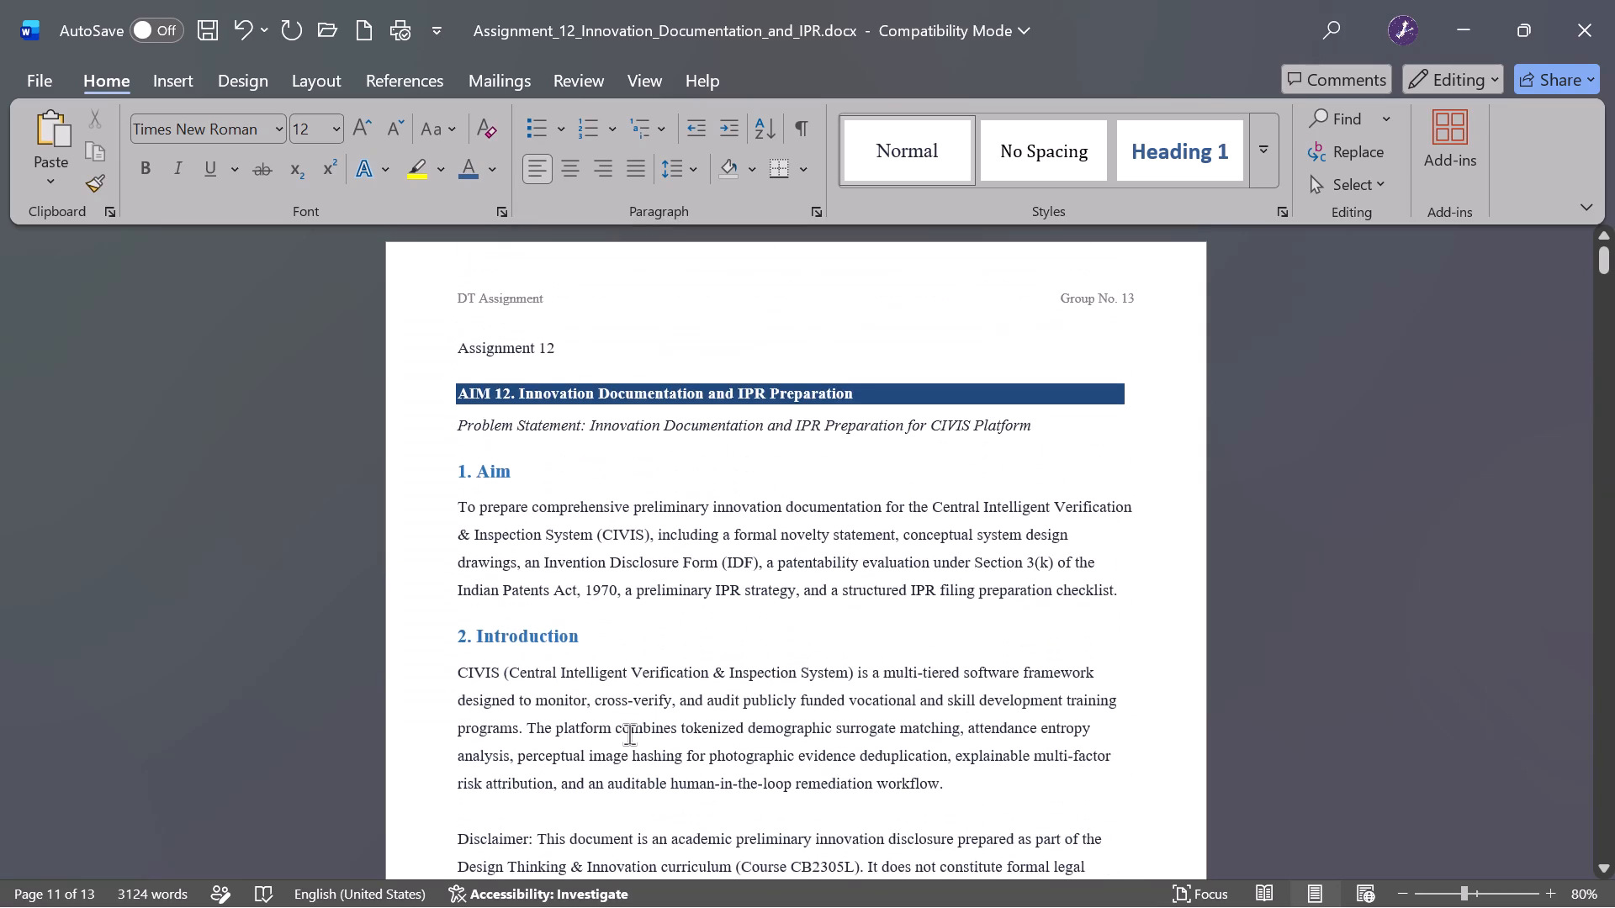
pyautogui.scroll(-2, 629, 734)
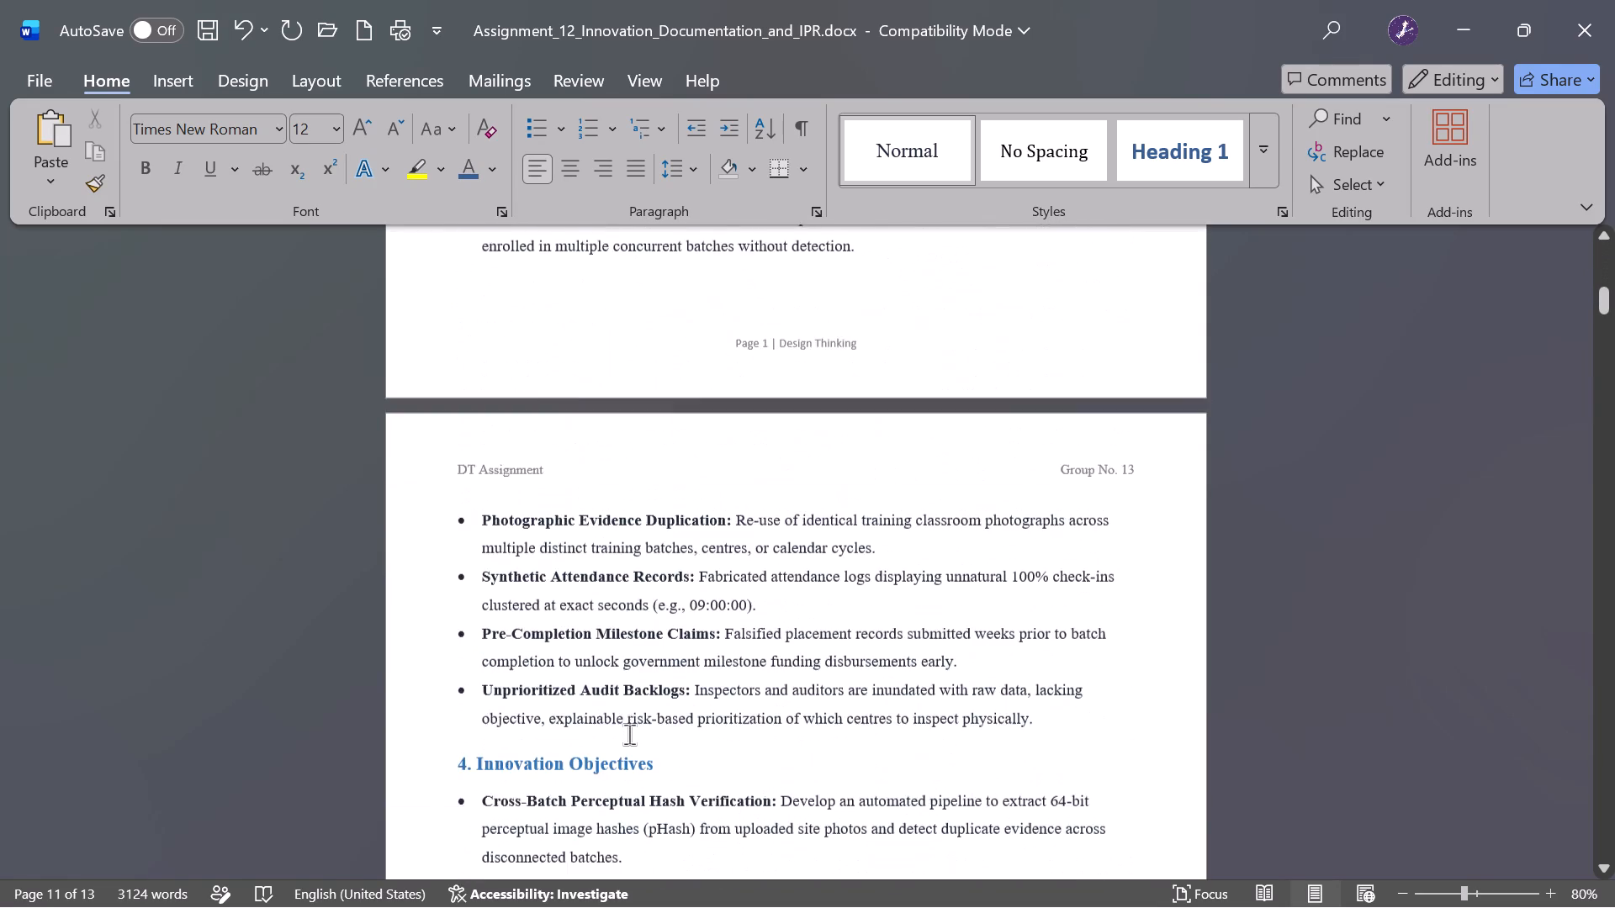
pyautogui.scroll(-3, 629, 734)
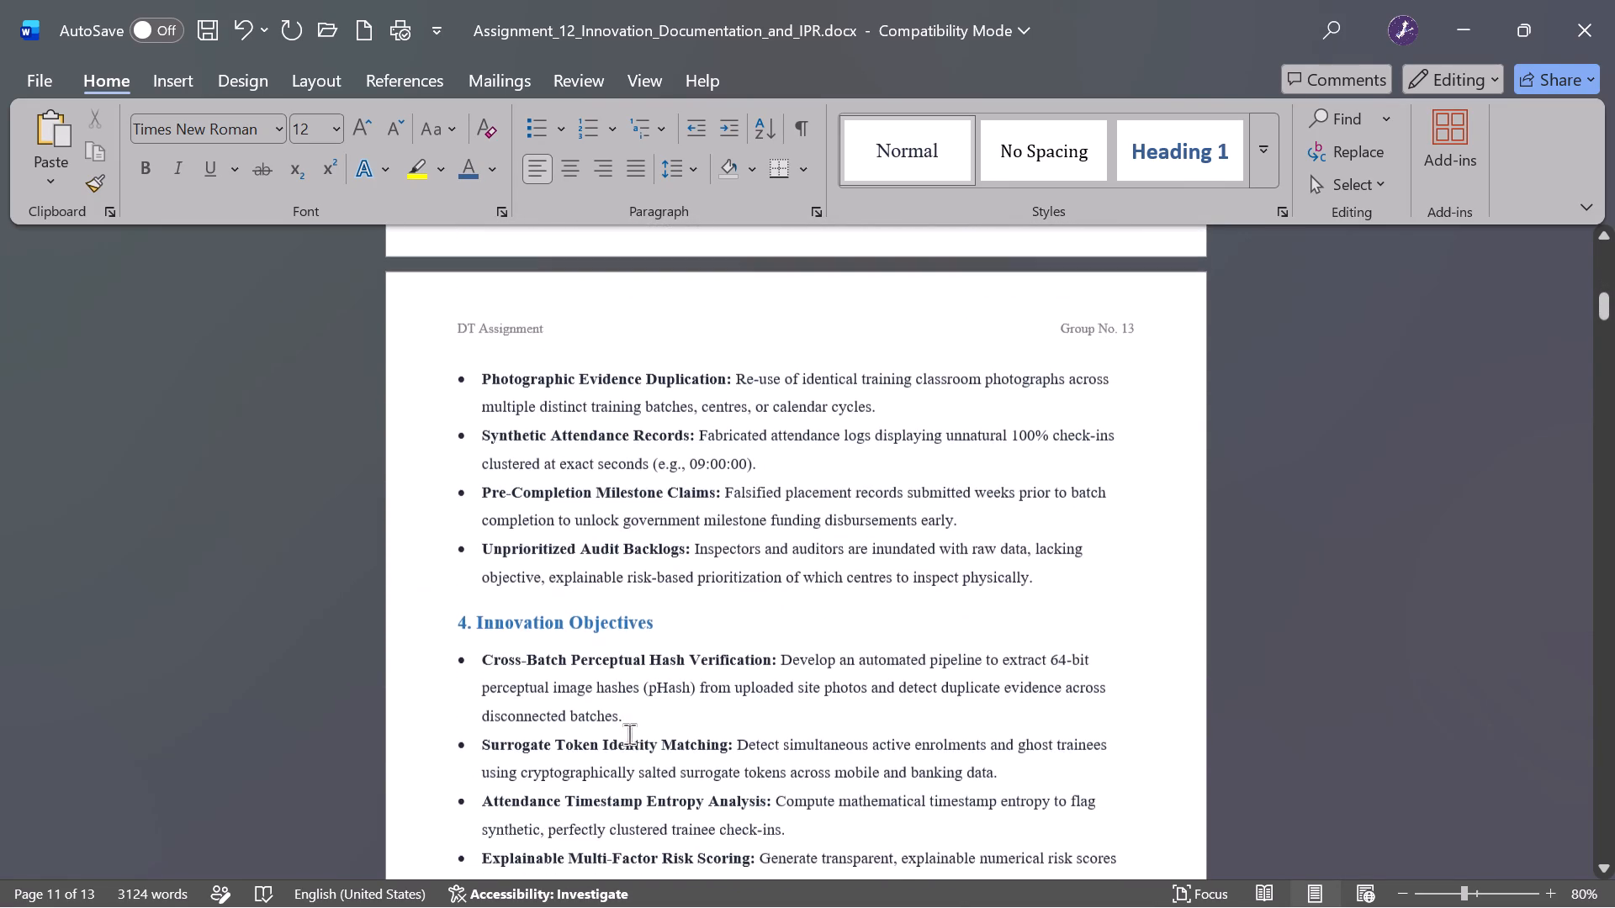
pyautogui.scroll(-2, 629, 734)
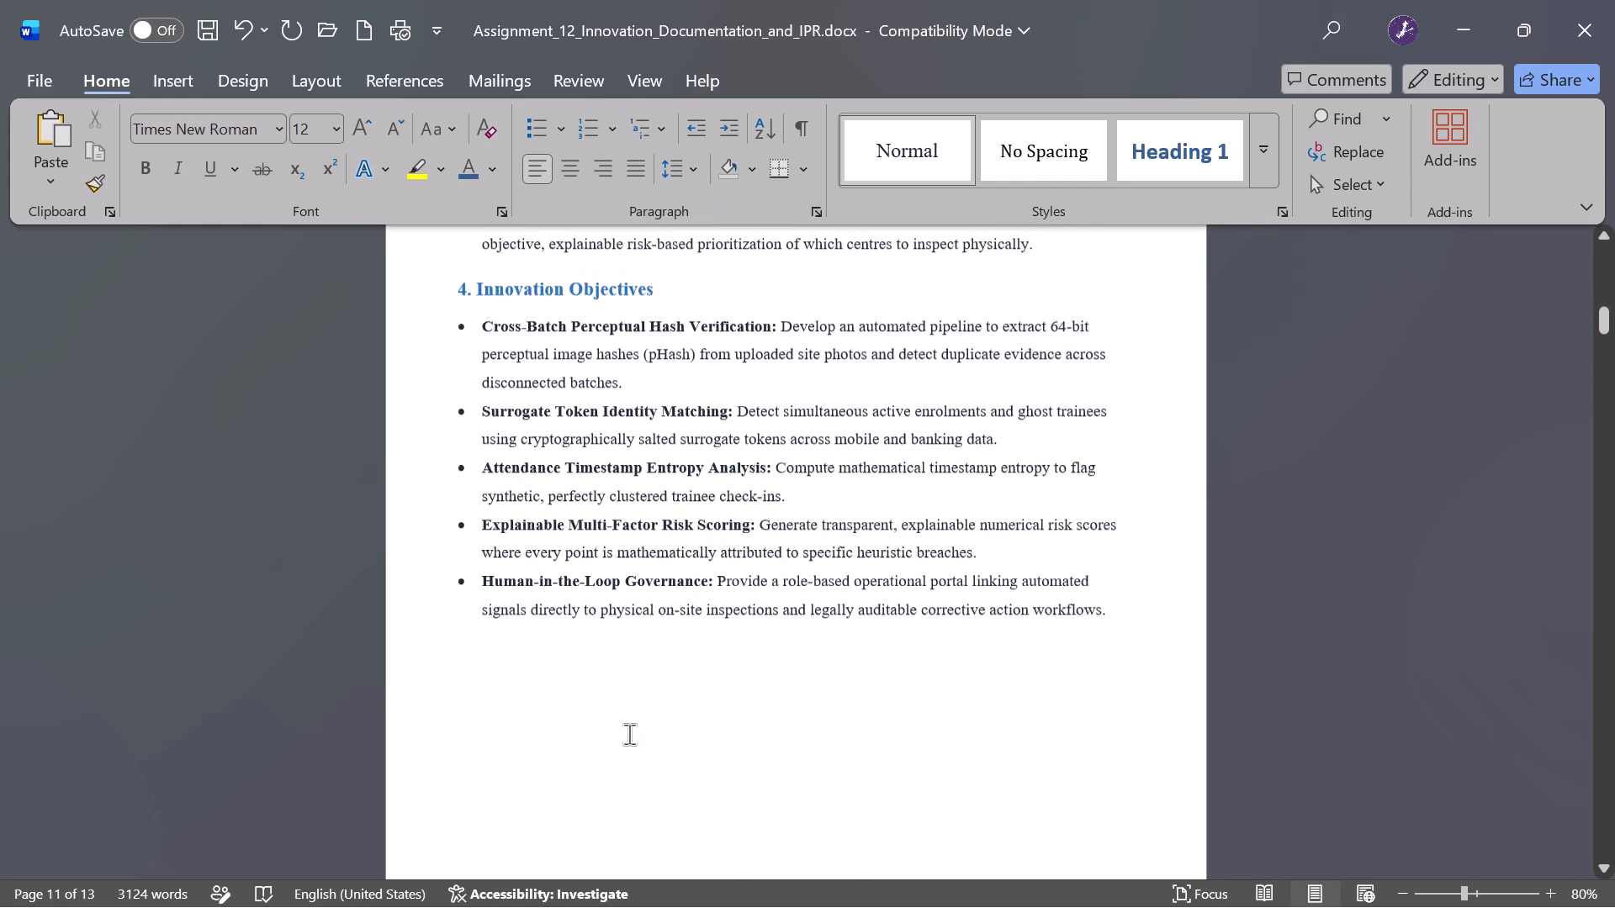
pyautogui.scroll(-2, 629, 734)
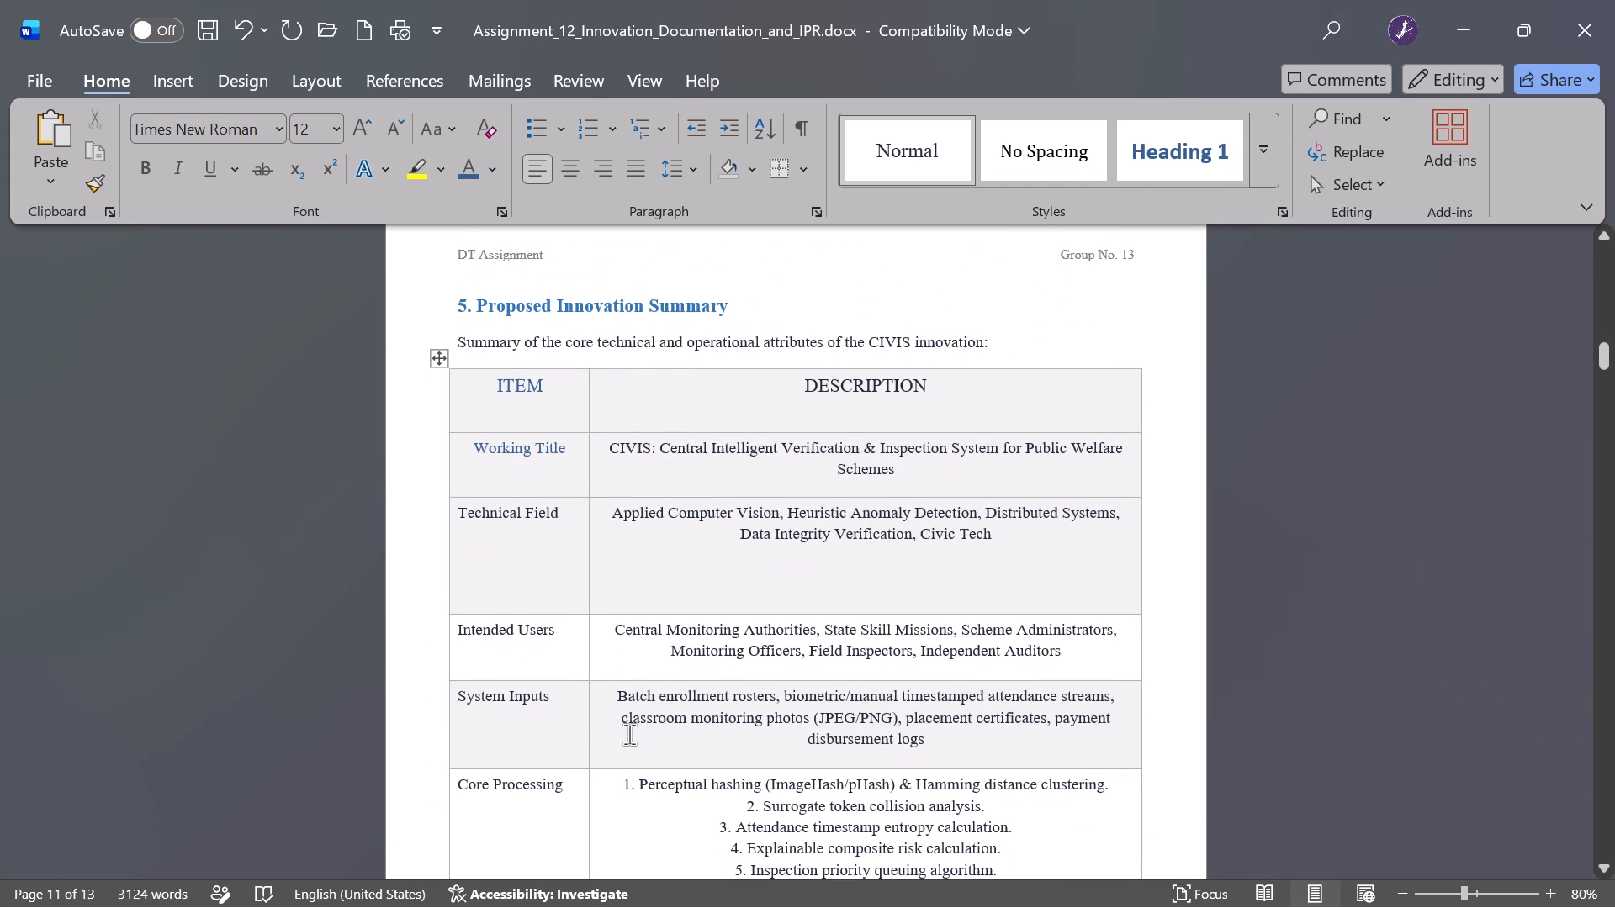
# Examine the Proposed Innovation Summary table's rows, spacing and alignment, and the page transition into section 6.
pyautogui.click(144, 678)
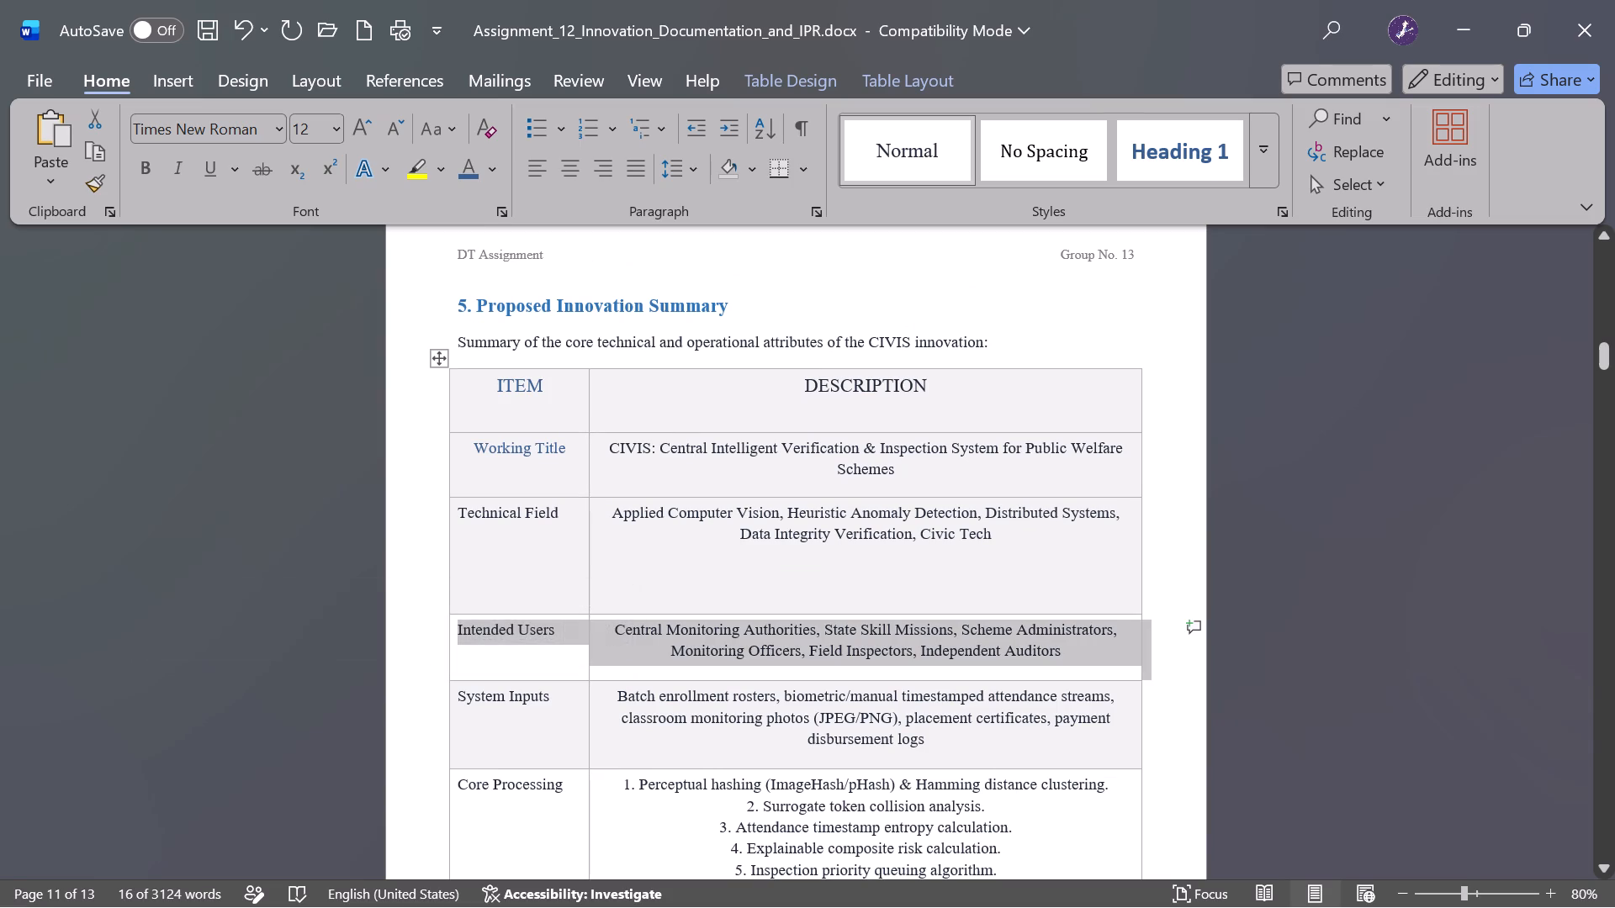
pyautogui.click(240, 772)
pyautogui.click(1532, 272)
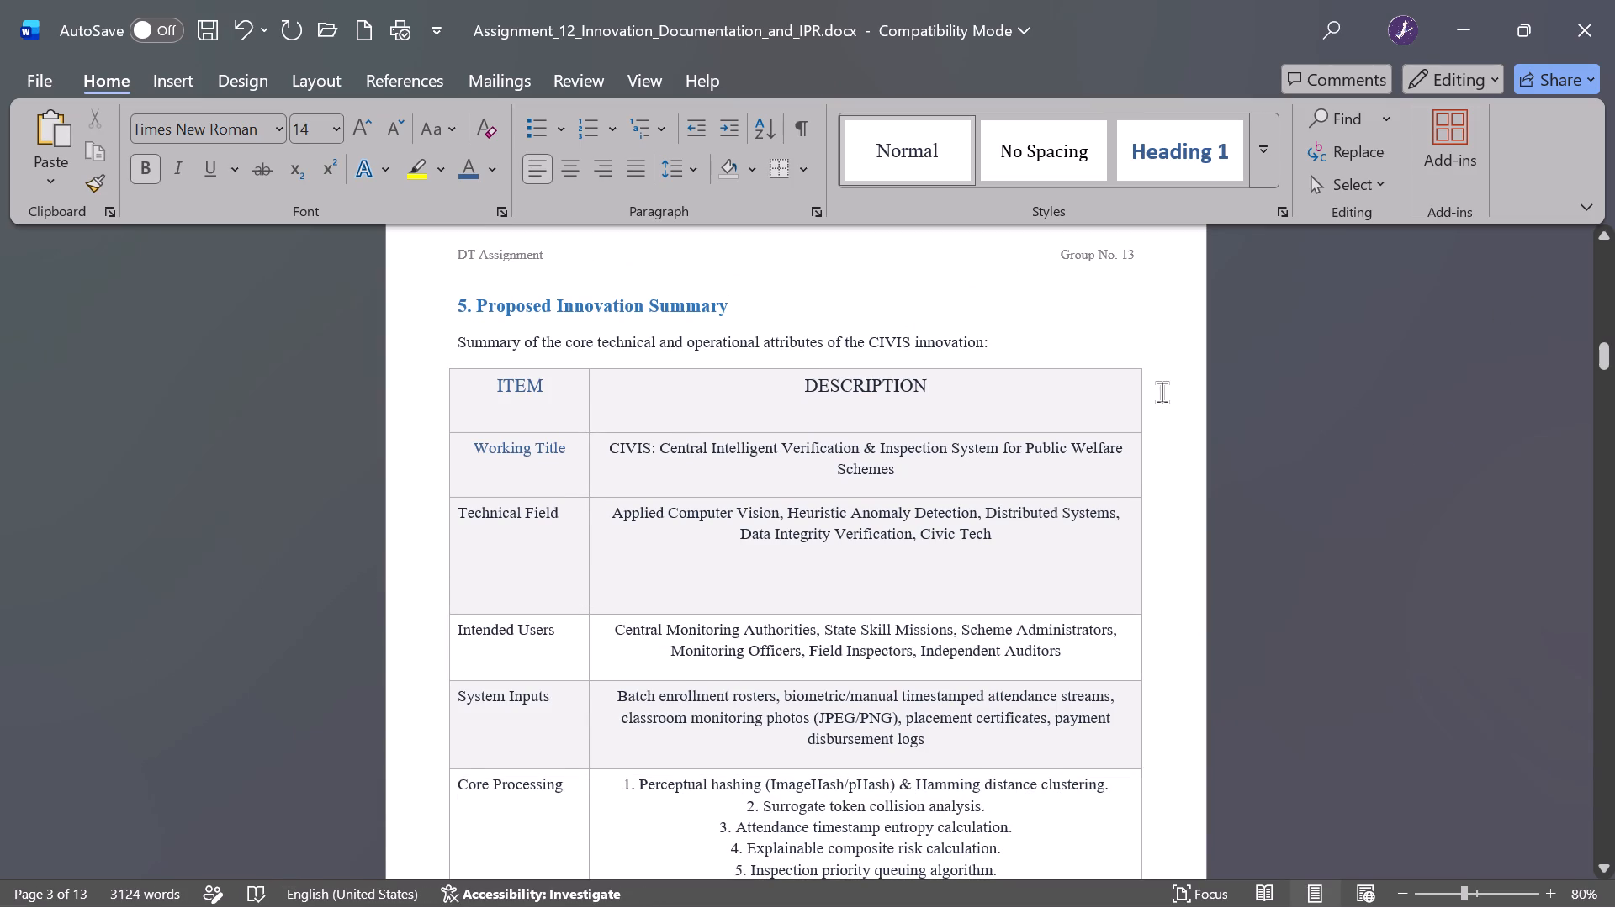
pyautogui.scroll(-2, 1162, 392)
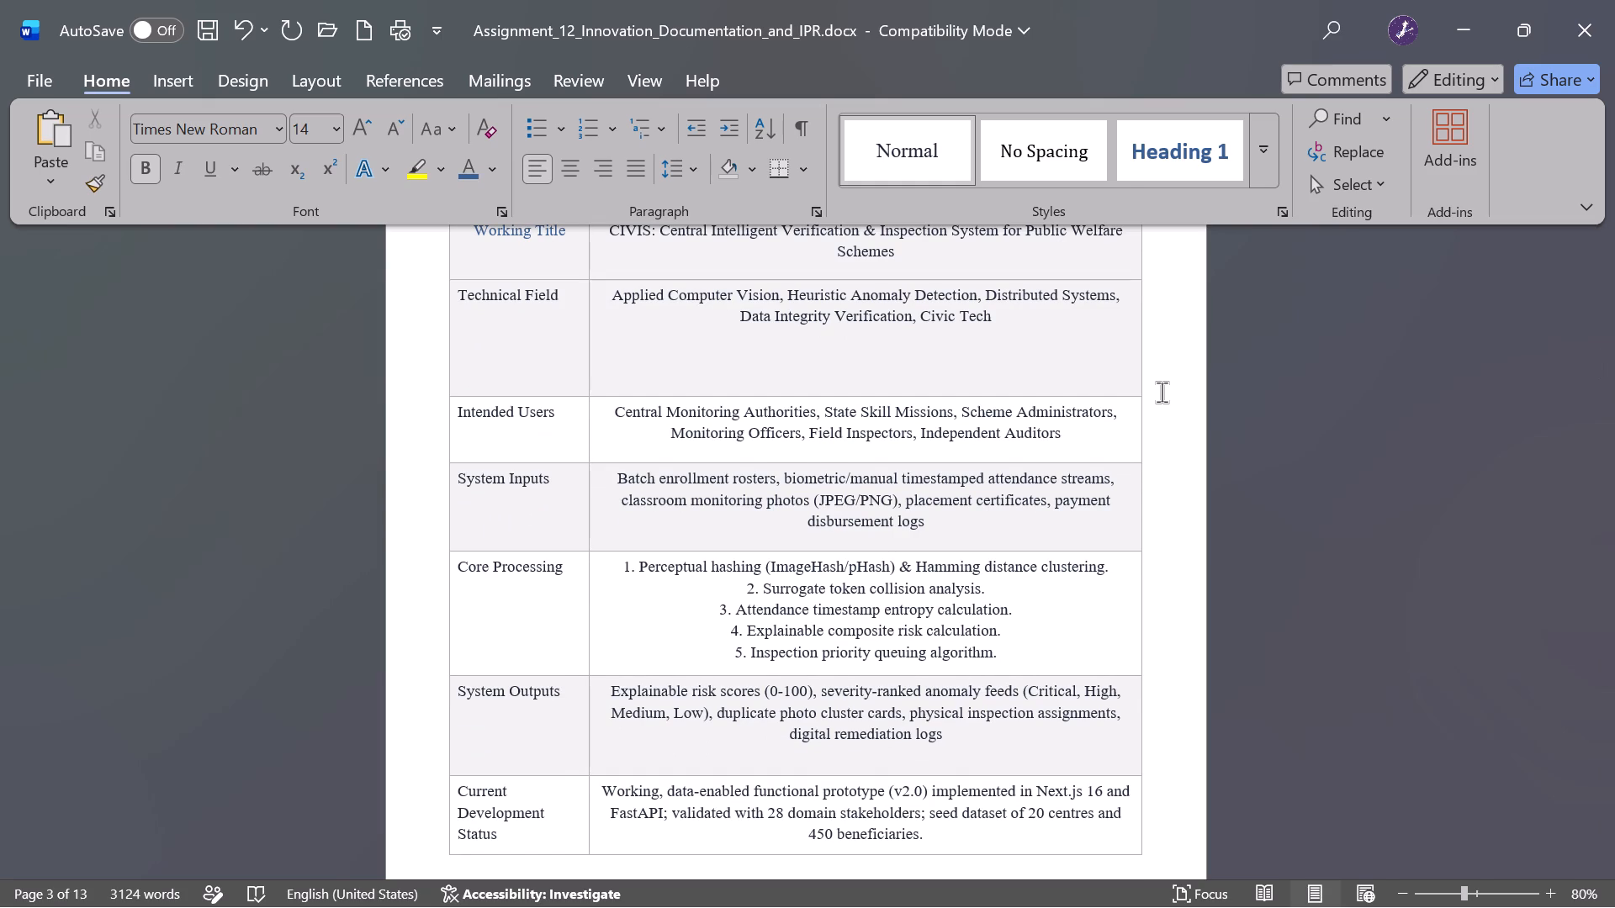
pyautogui.scroll(-1, 1162, 392)
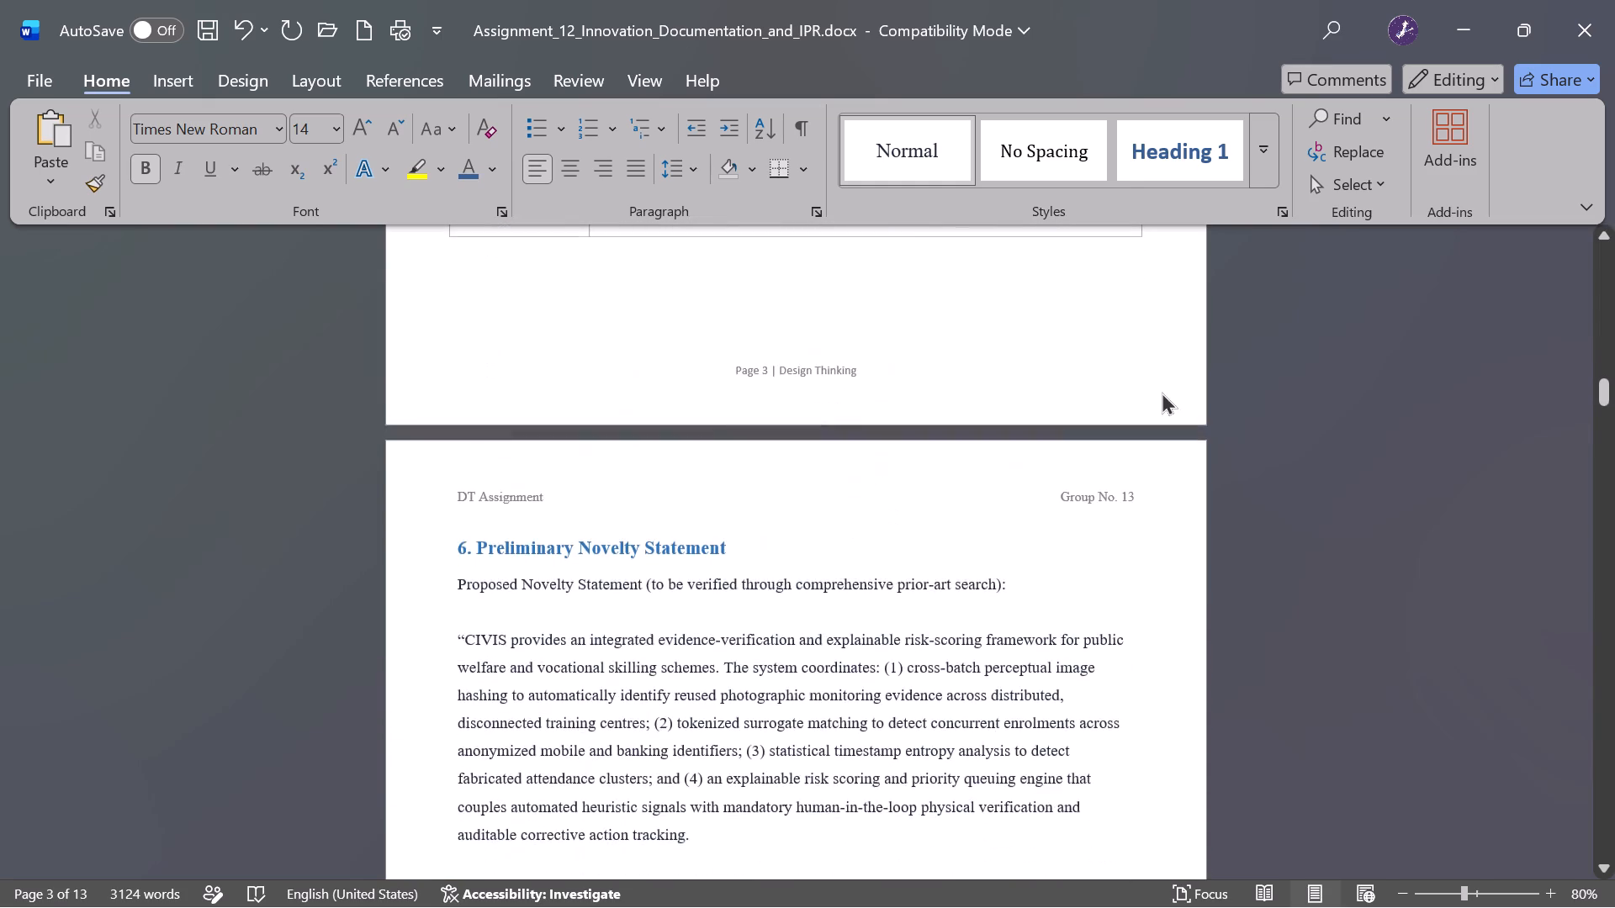
pyautogui.scroll(1, 1162, 392)
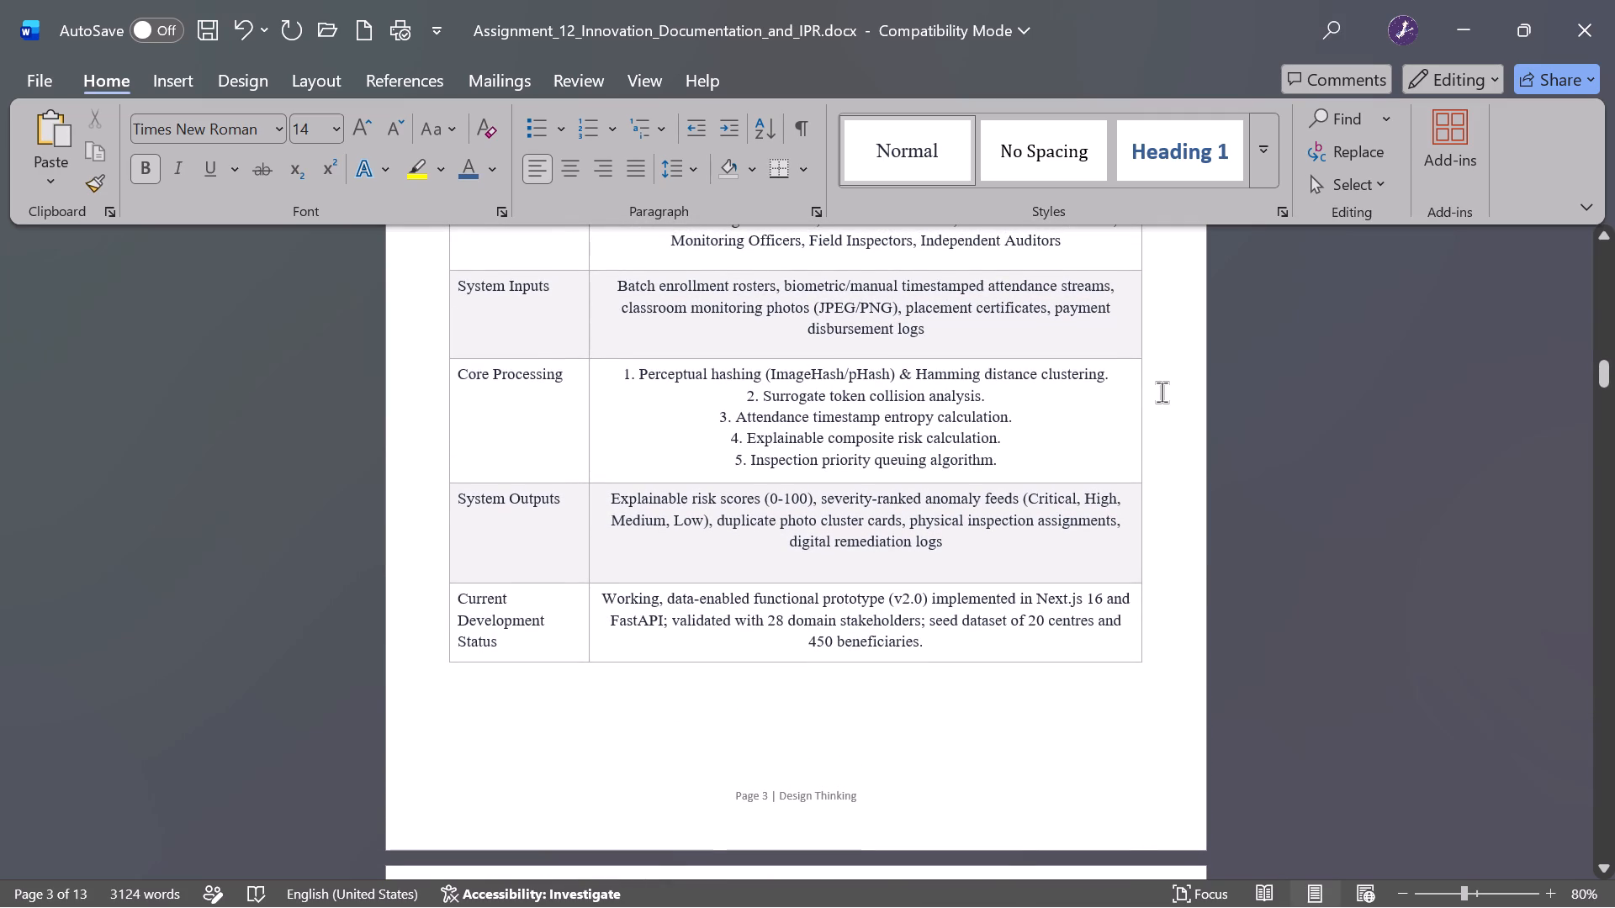
pyautogui.scroll(1, 1162, 392)
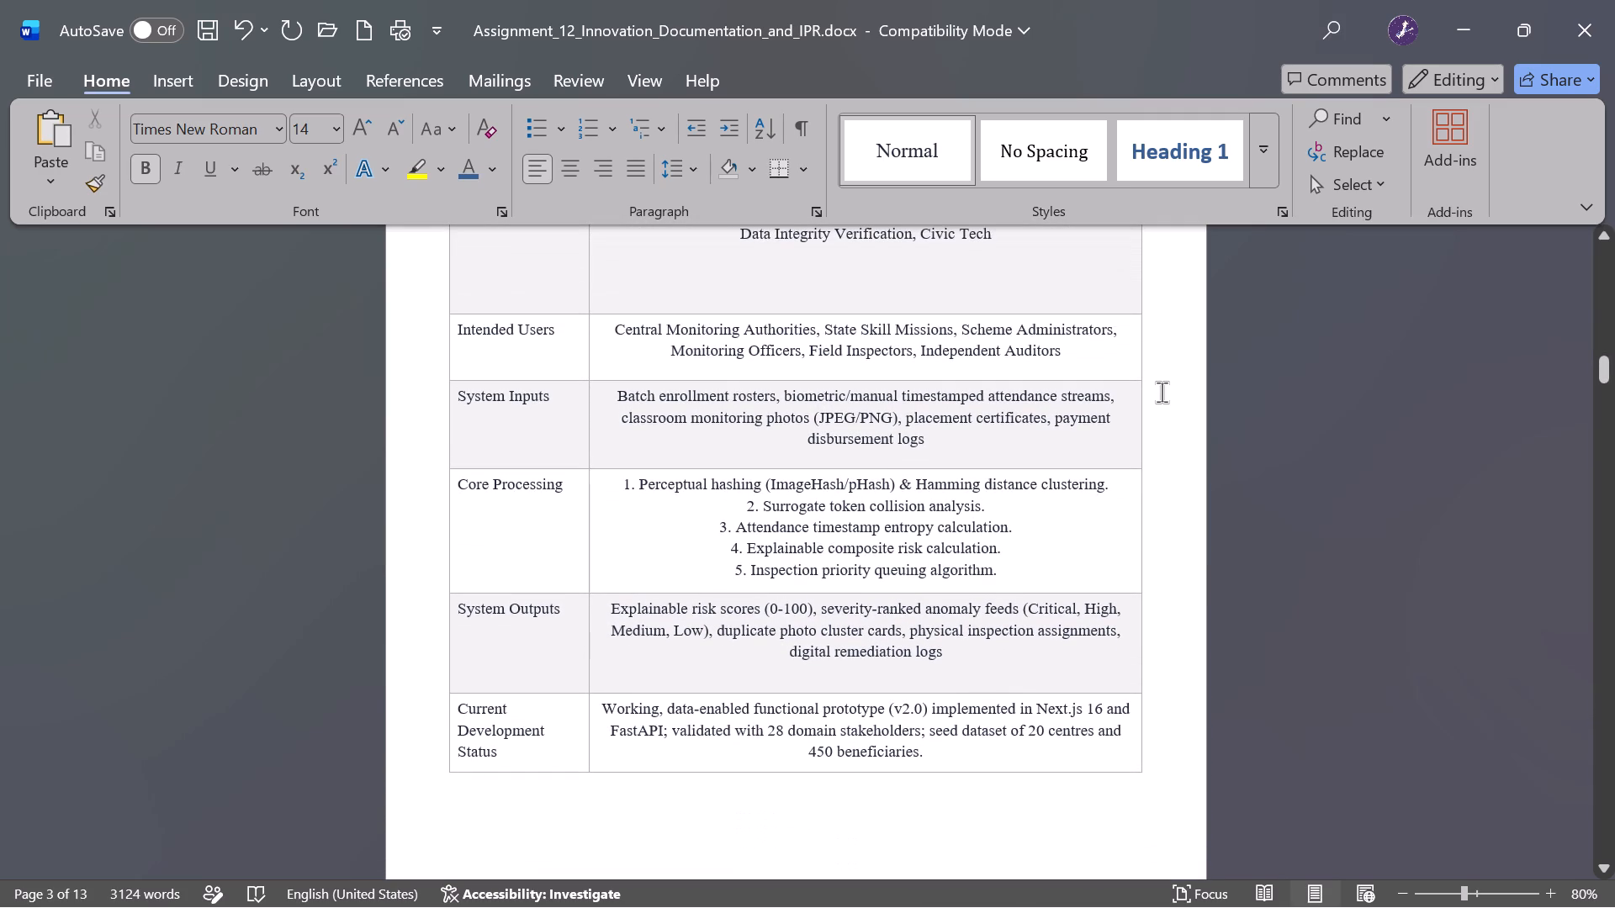
pyautogui.scroll(1, 1162, 392)
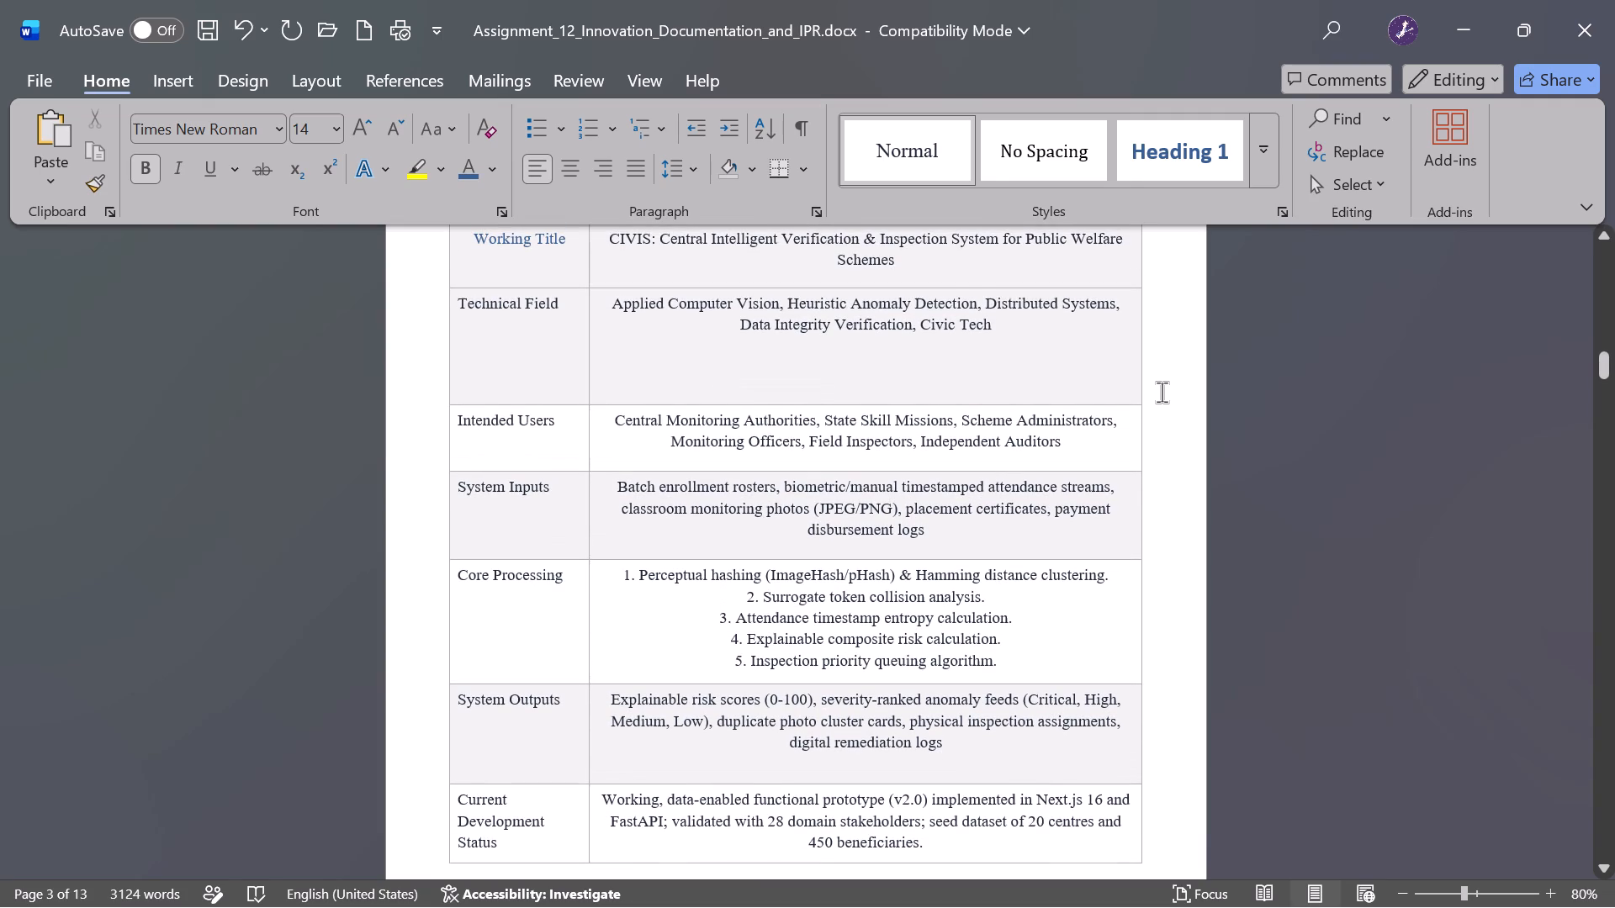
# Review Assignment 12's Proposed Innovation Summary table, the Preliminary Novelty Statement and the 6.1 Questions for Novelty Review through the end of page 4.
pyautogui.scroll(2, 1162, 392)
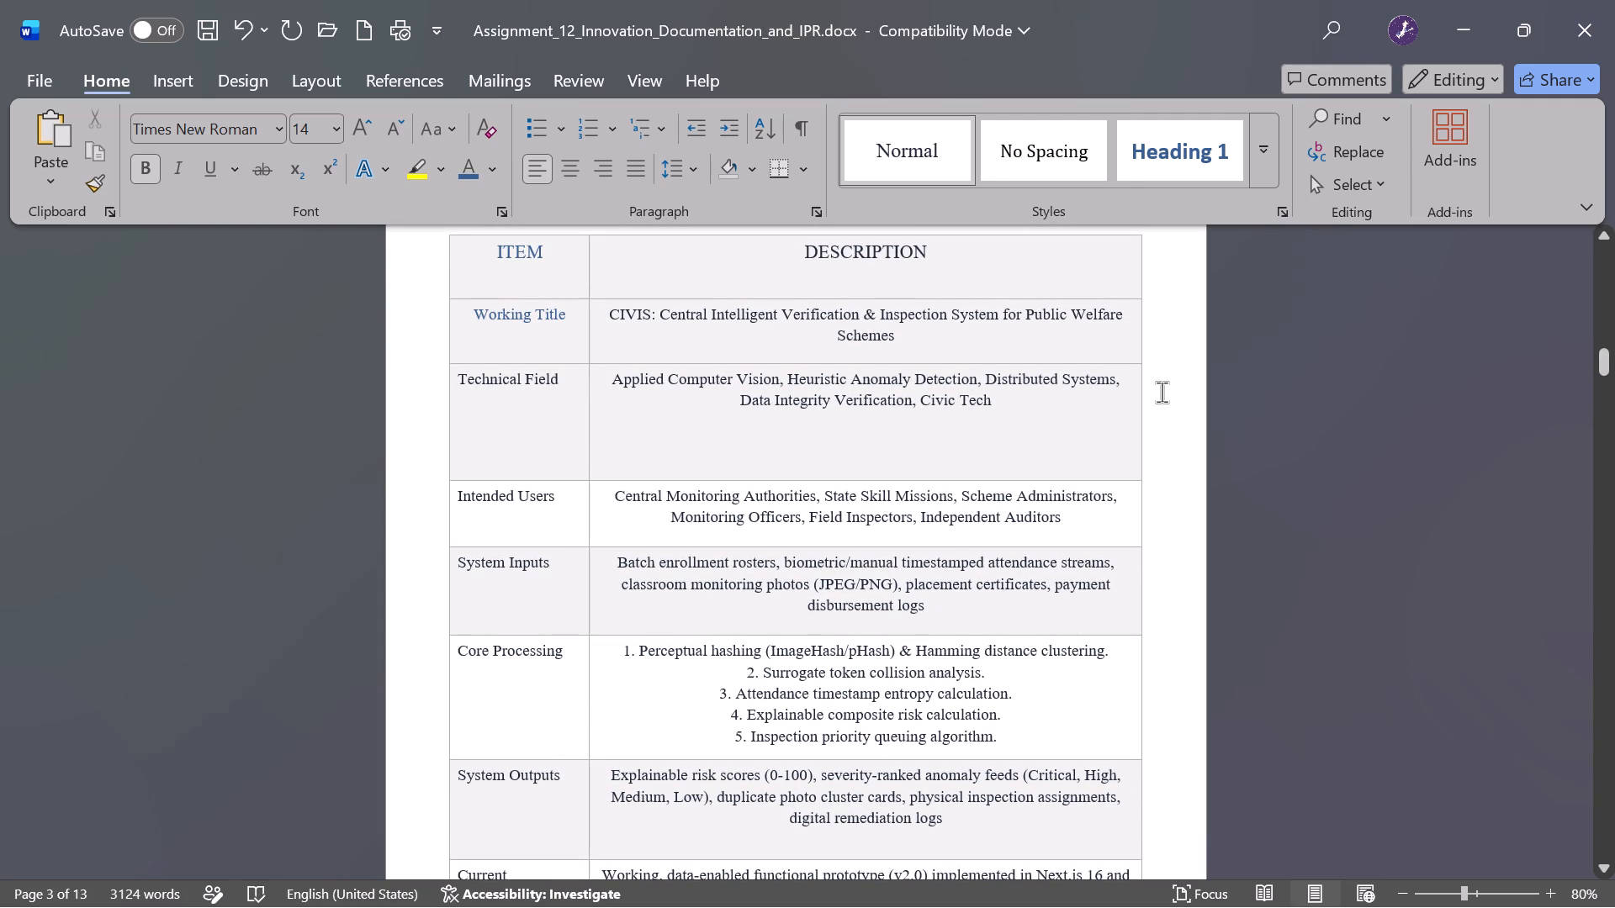
pyautogui.scroll(-1, 1162, 392)
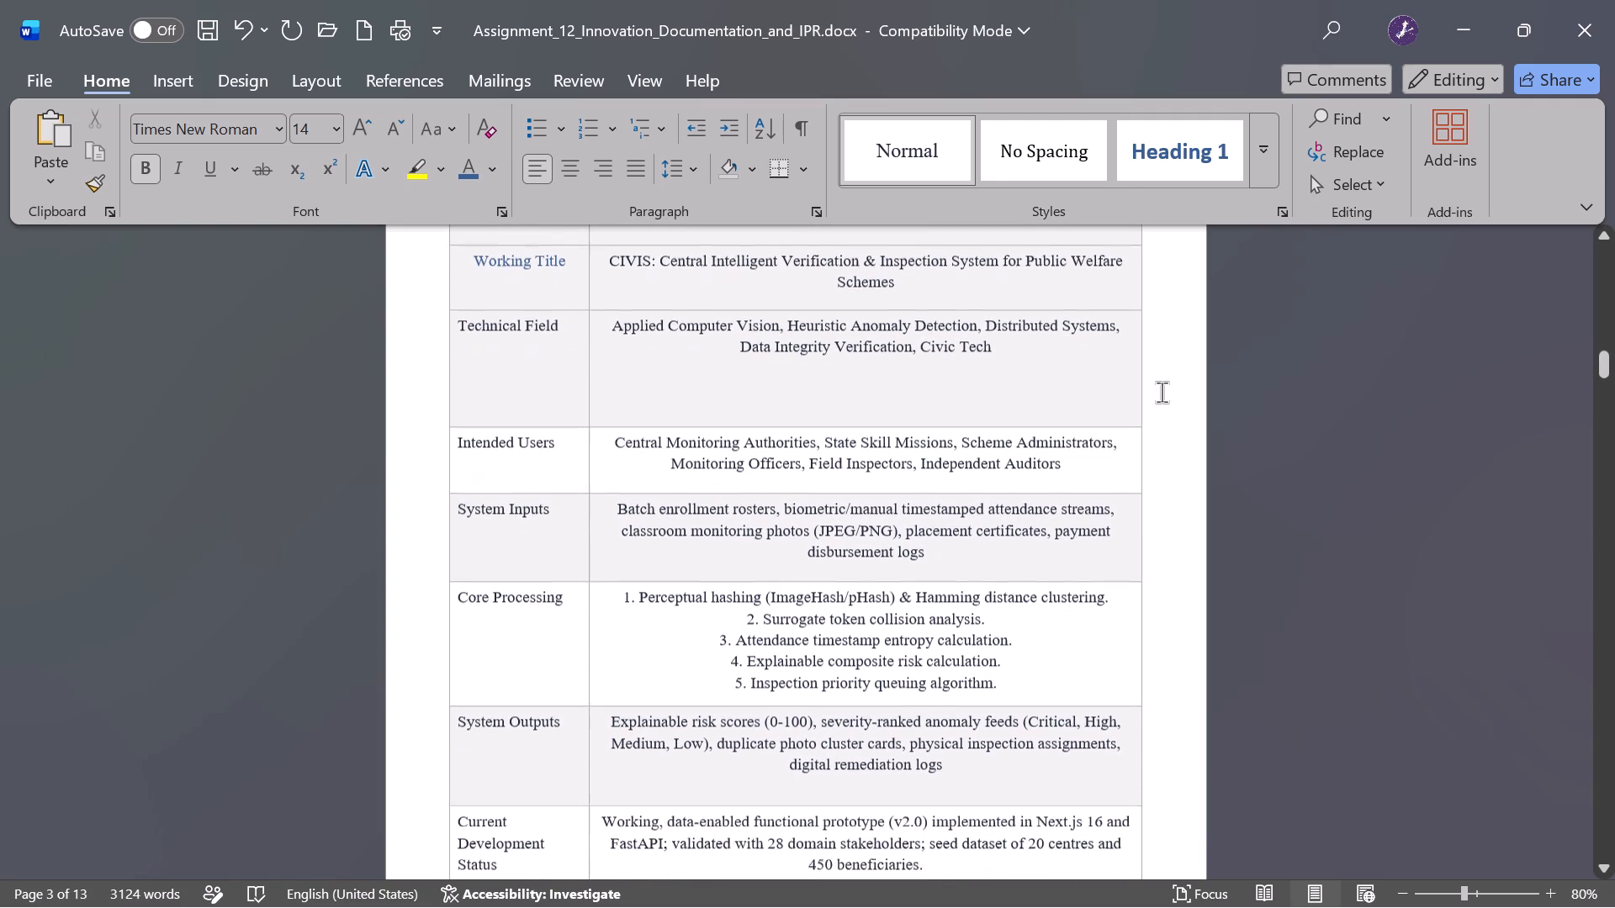
pyautogui.scroll(-3, 1162, 392)
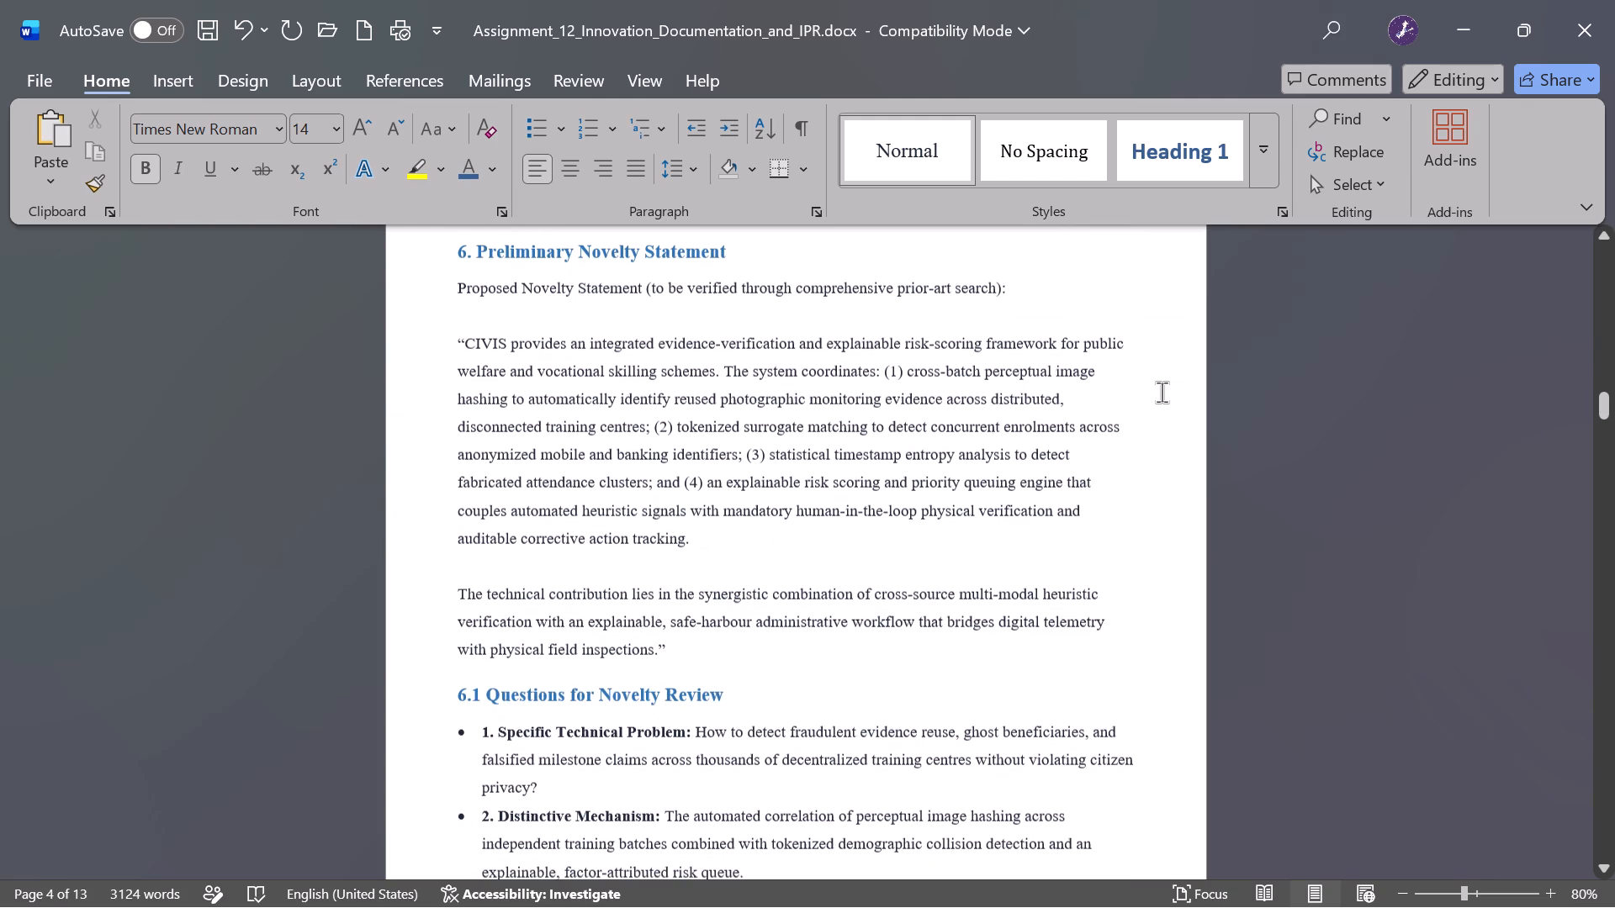
pyautogui.scroll(-1, 1162, 392)
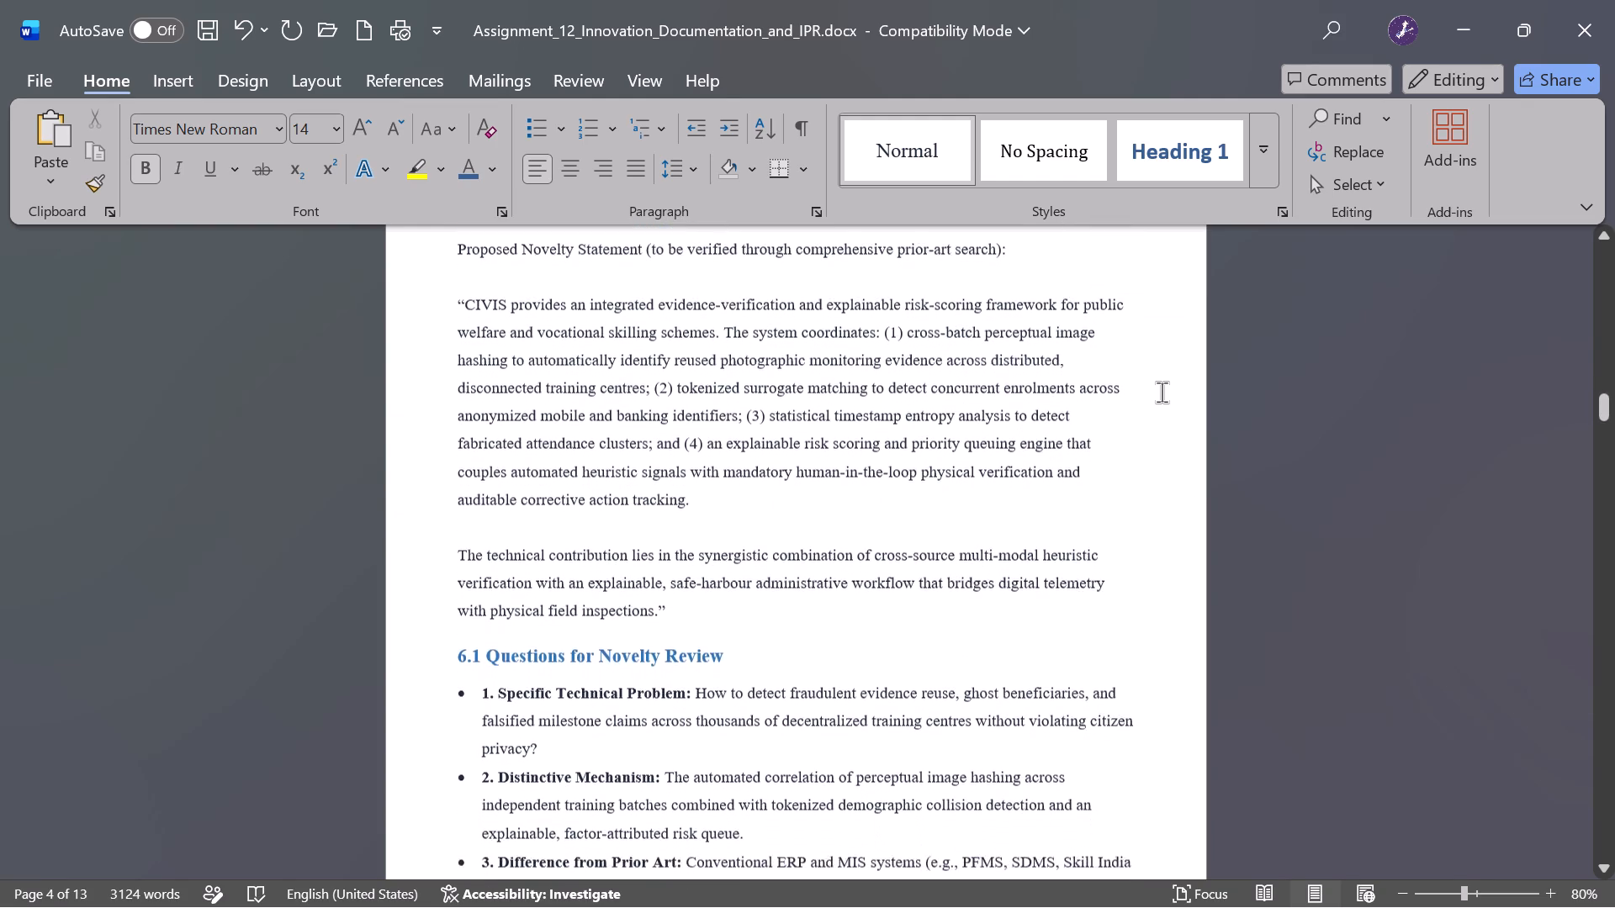
pyautogui.scroll(-2, 1162, 392)
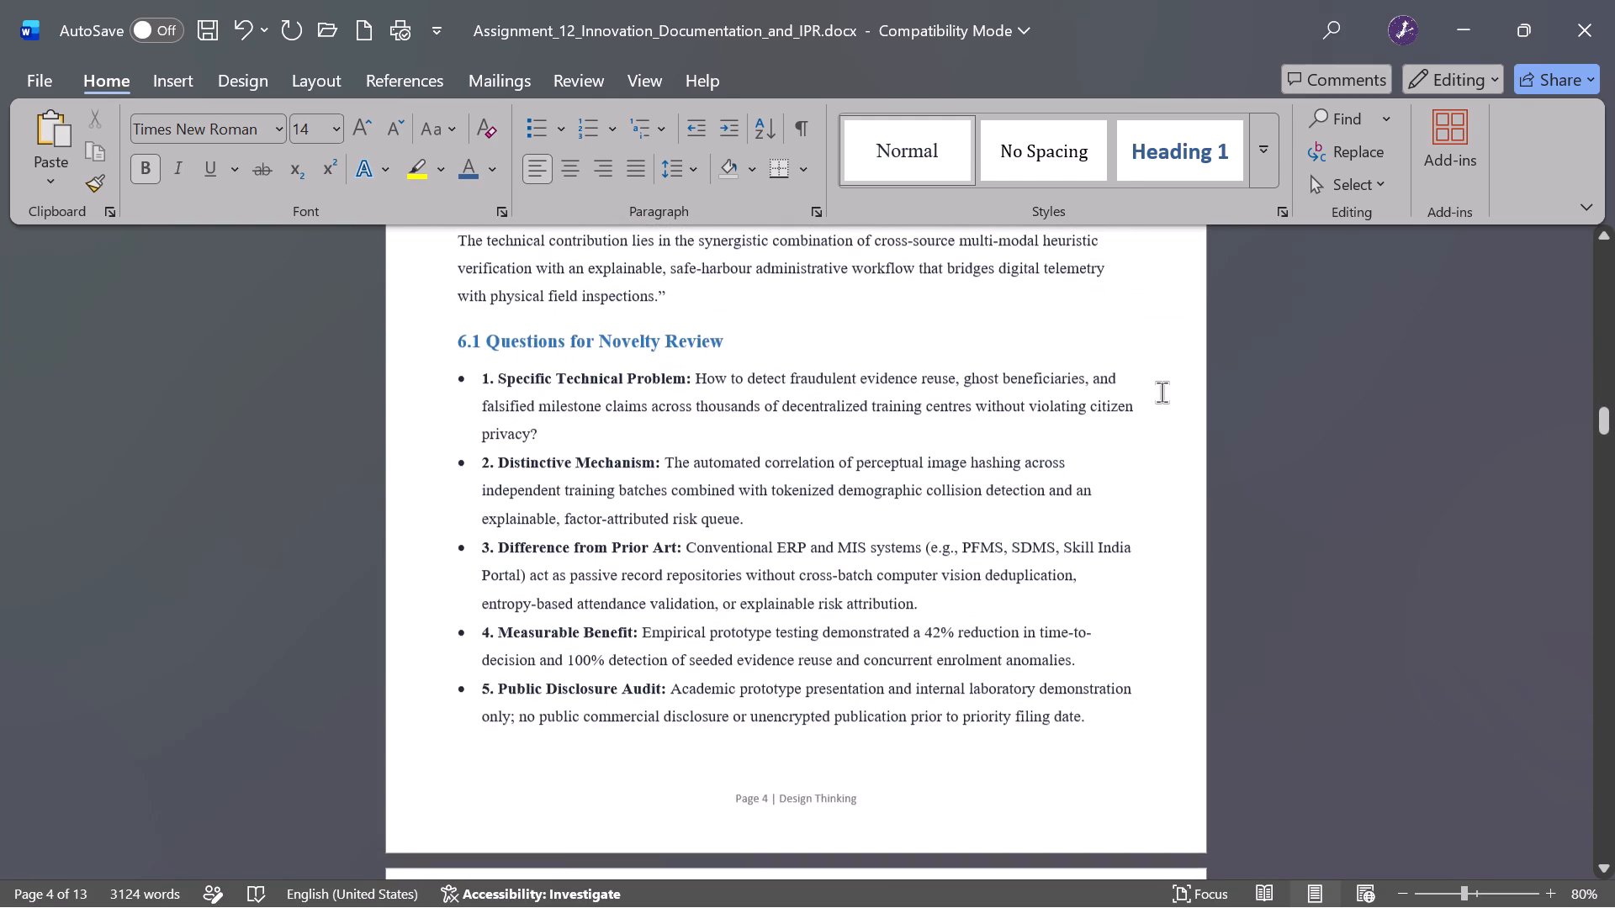
pyautogui.scroll(-2, 1162, 392)
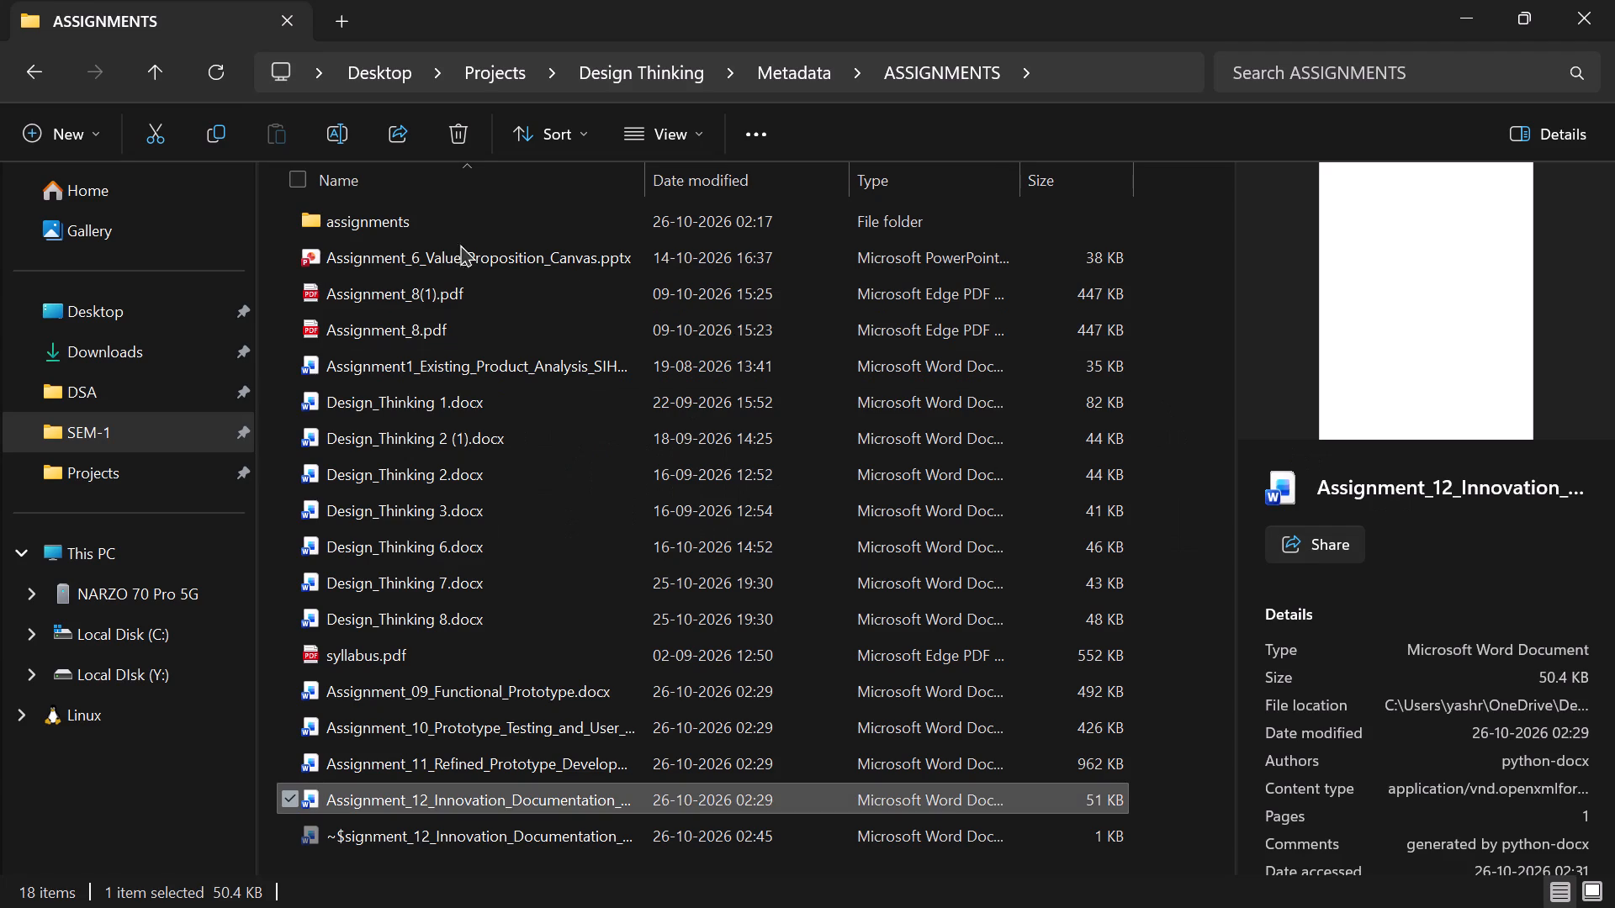
# Open the RoadStage AI Assignment 12 reference document from Downloads and examine its innovation summary, novelty statement and conceptual design drawing sections.
pyautogui.click(172, 345)
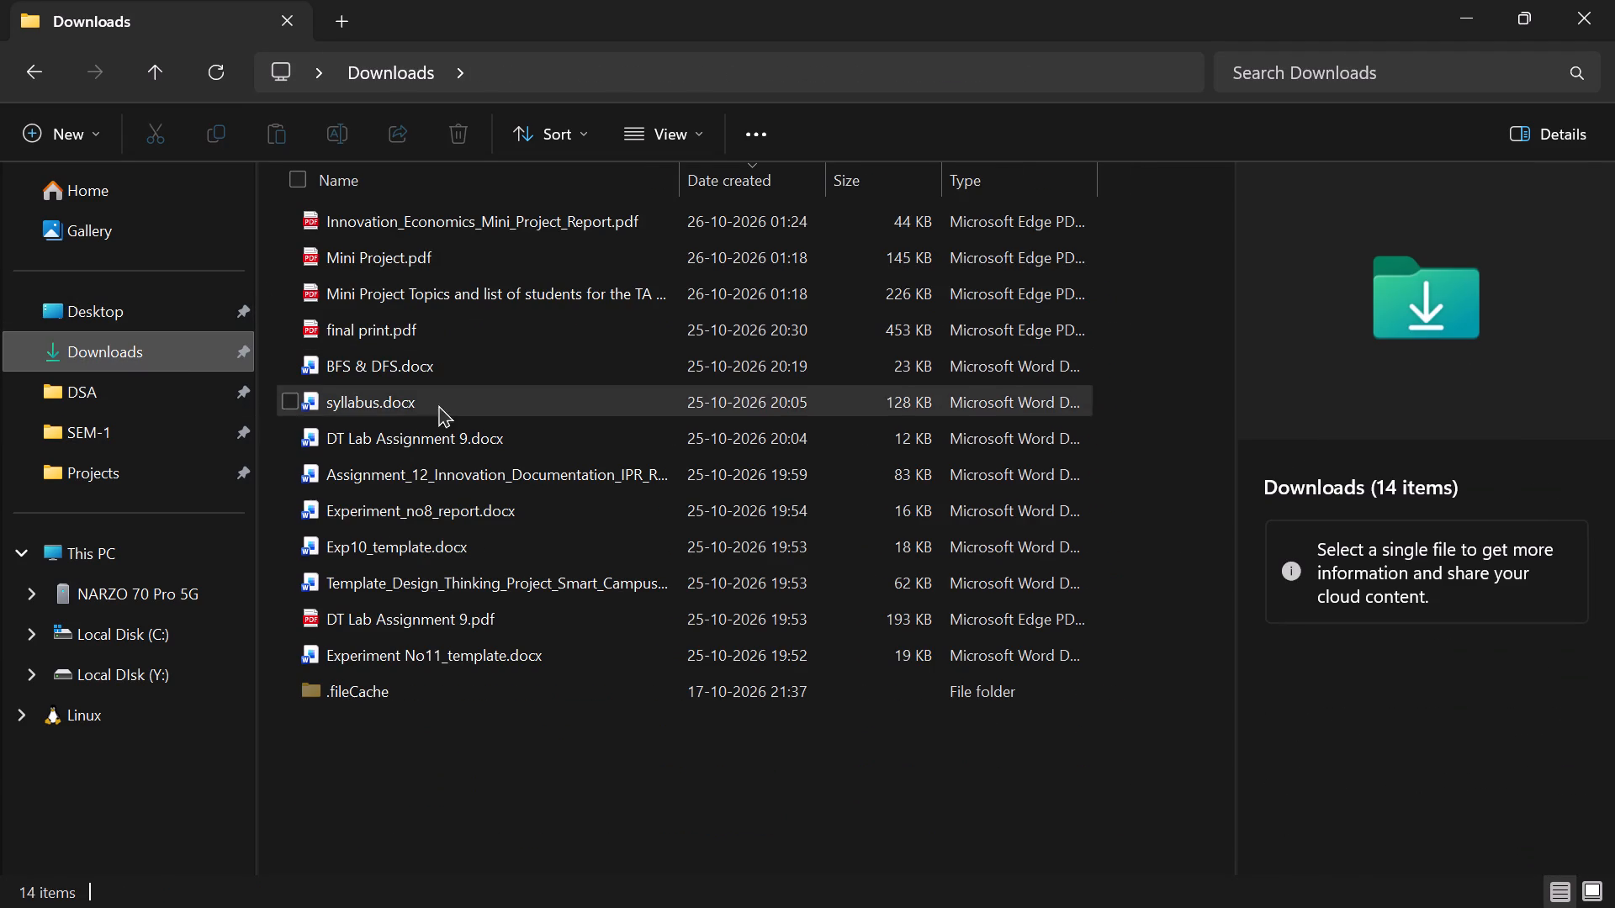
pyautogui.doubleClick(436, 472)
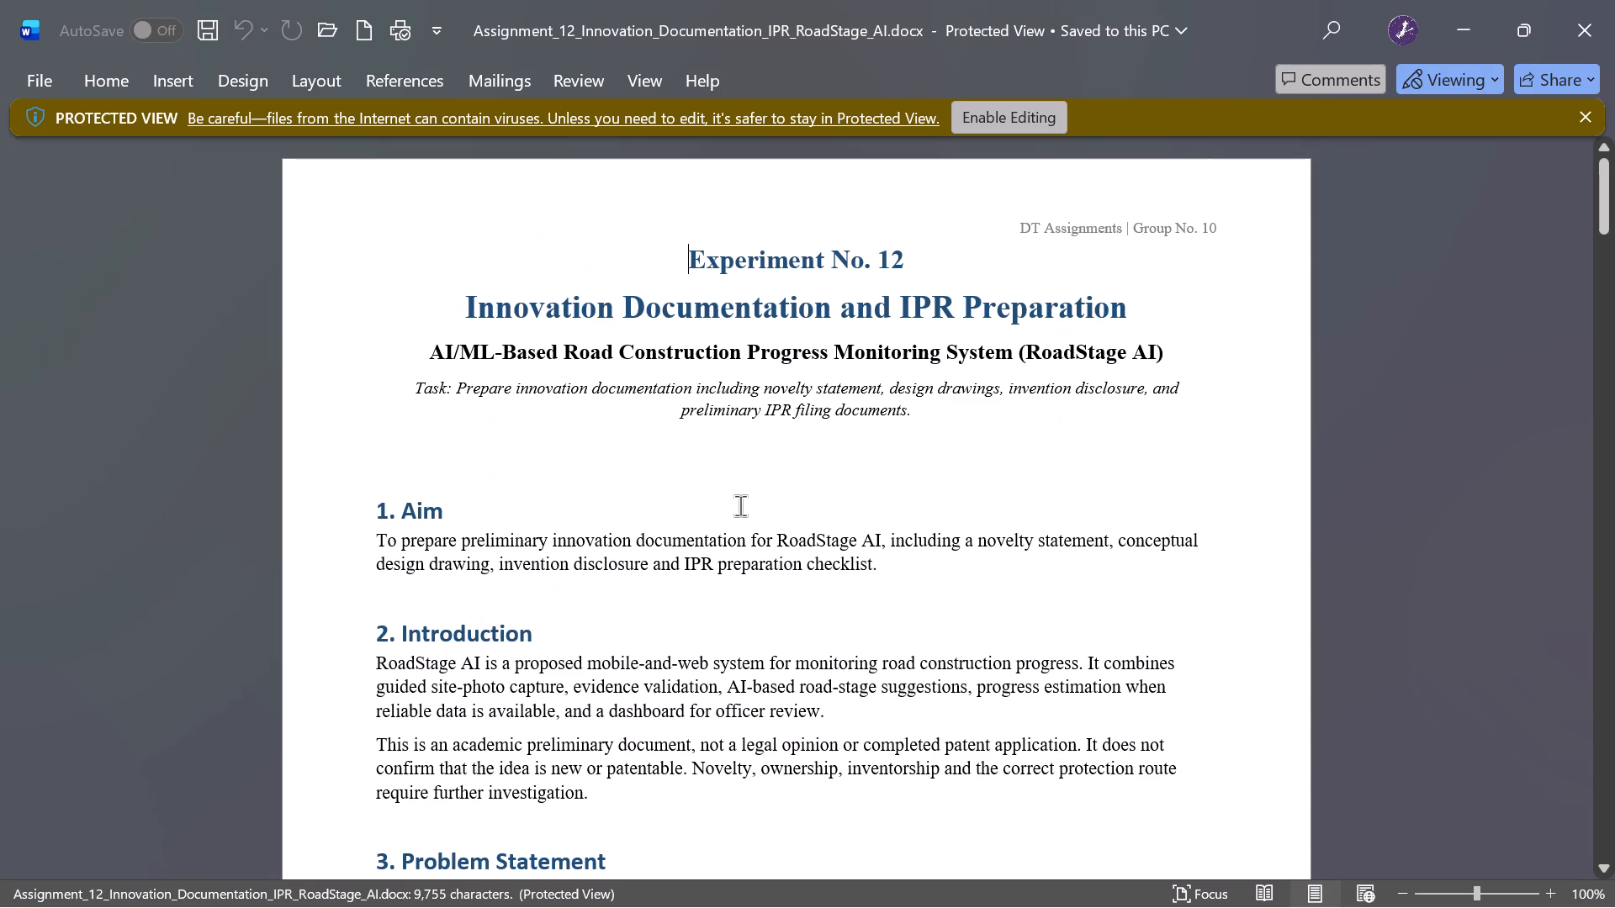
pyautogui.scroll(-2, 740, 505)
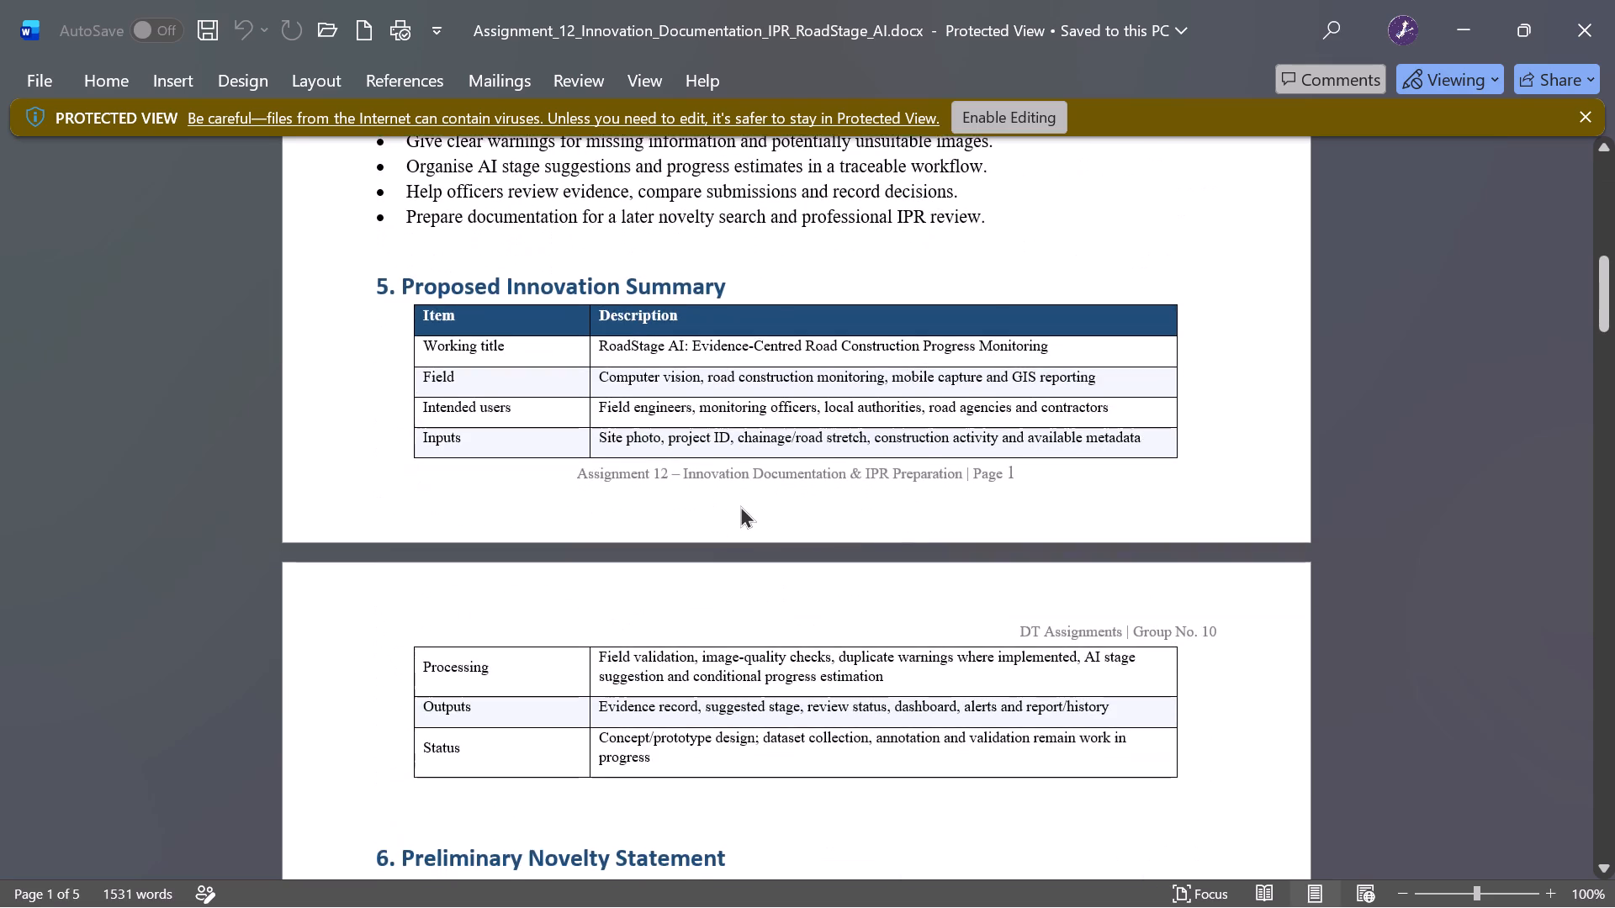
pyautogui.scroll(-2, 740, 505)
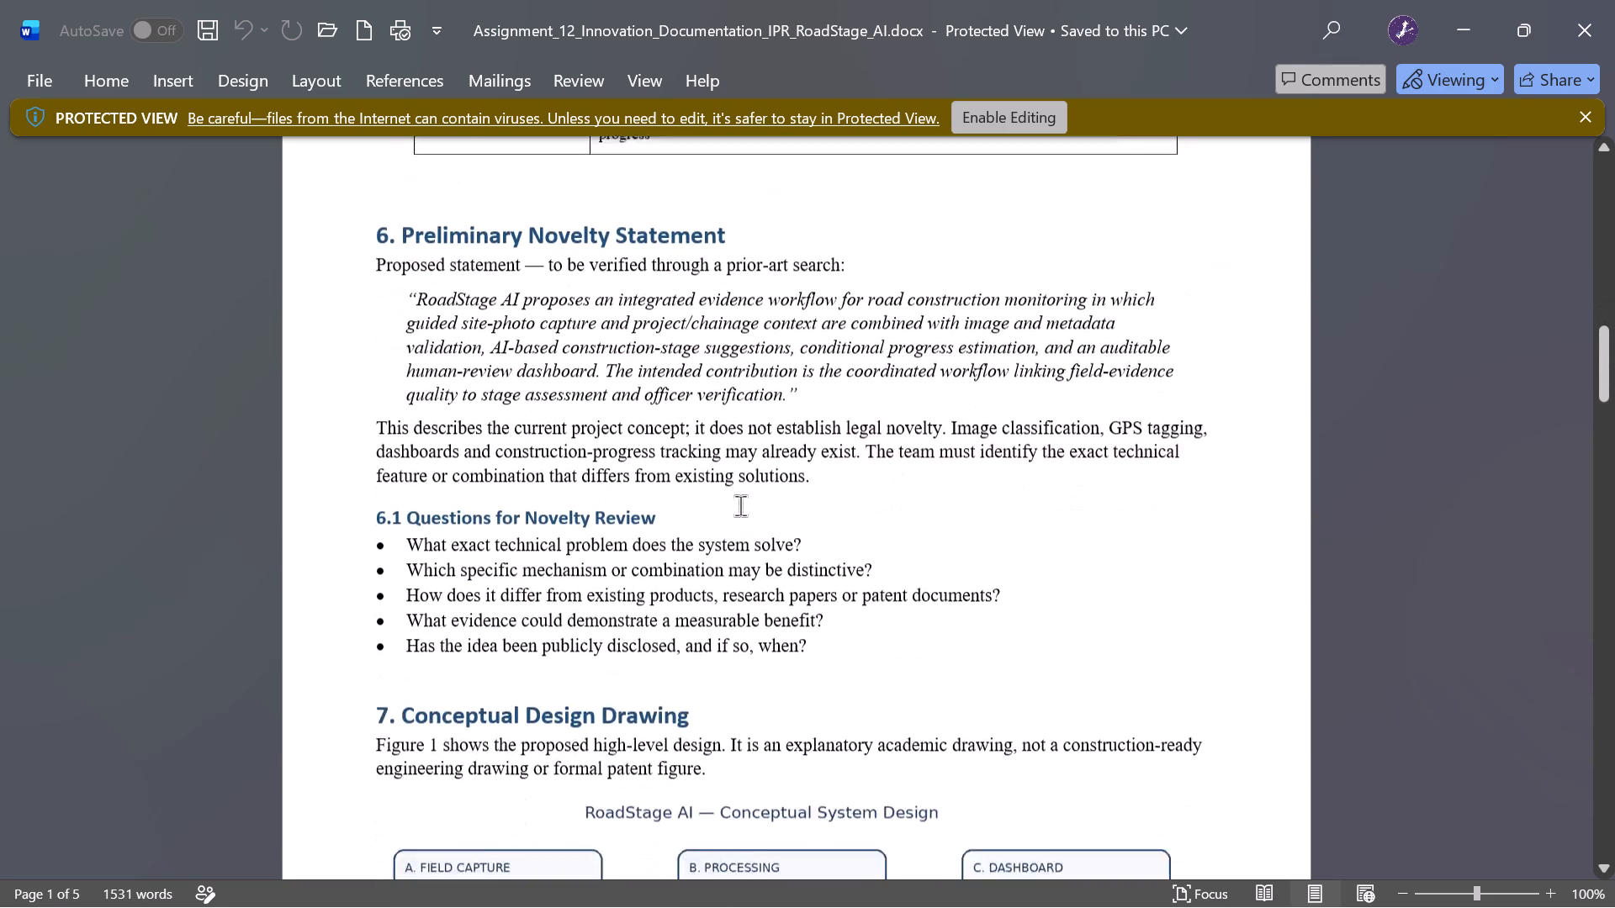
pyautogui.scroll(-1, 740, 505)
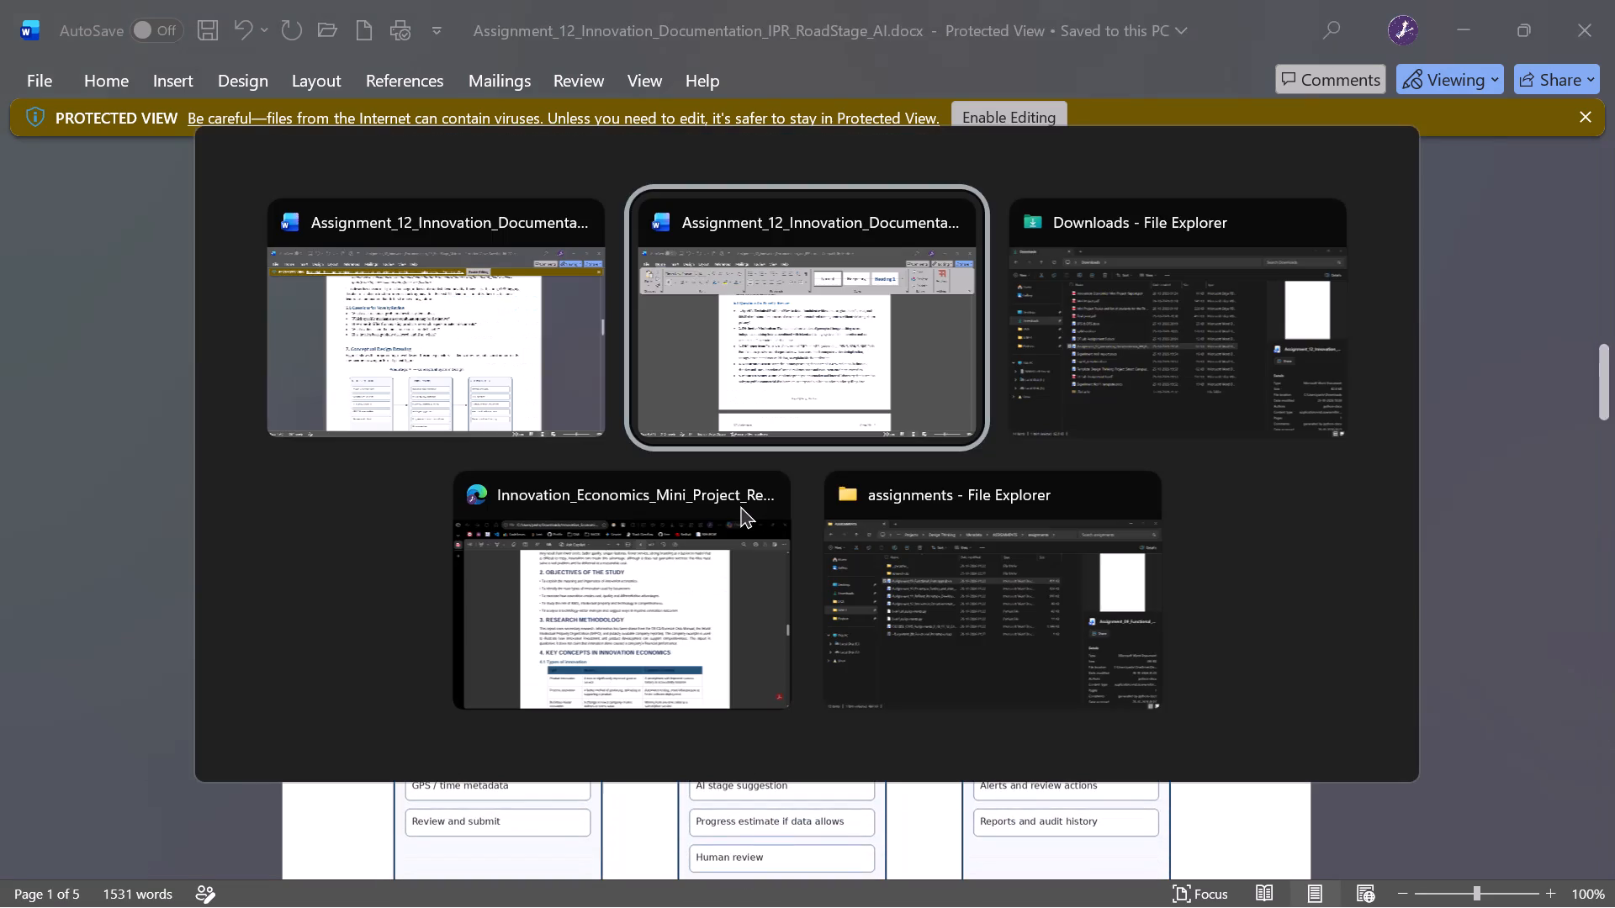
pyautogui.scroll(-1, 740, 505)
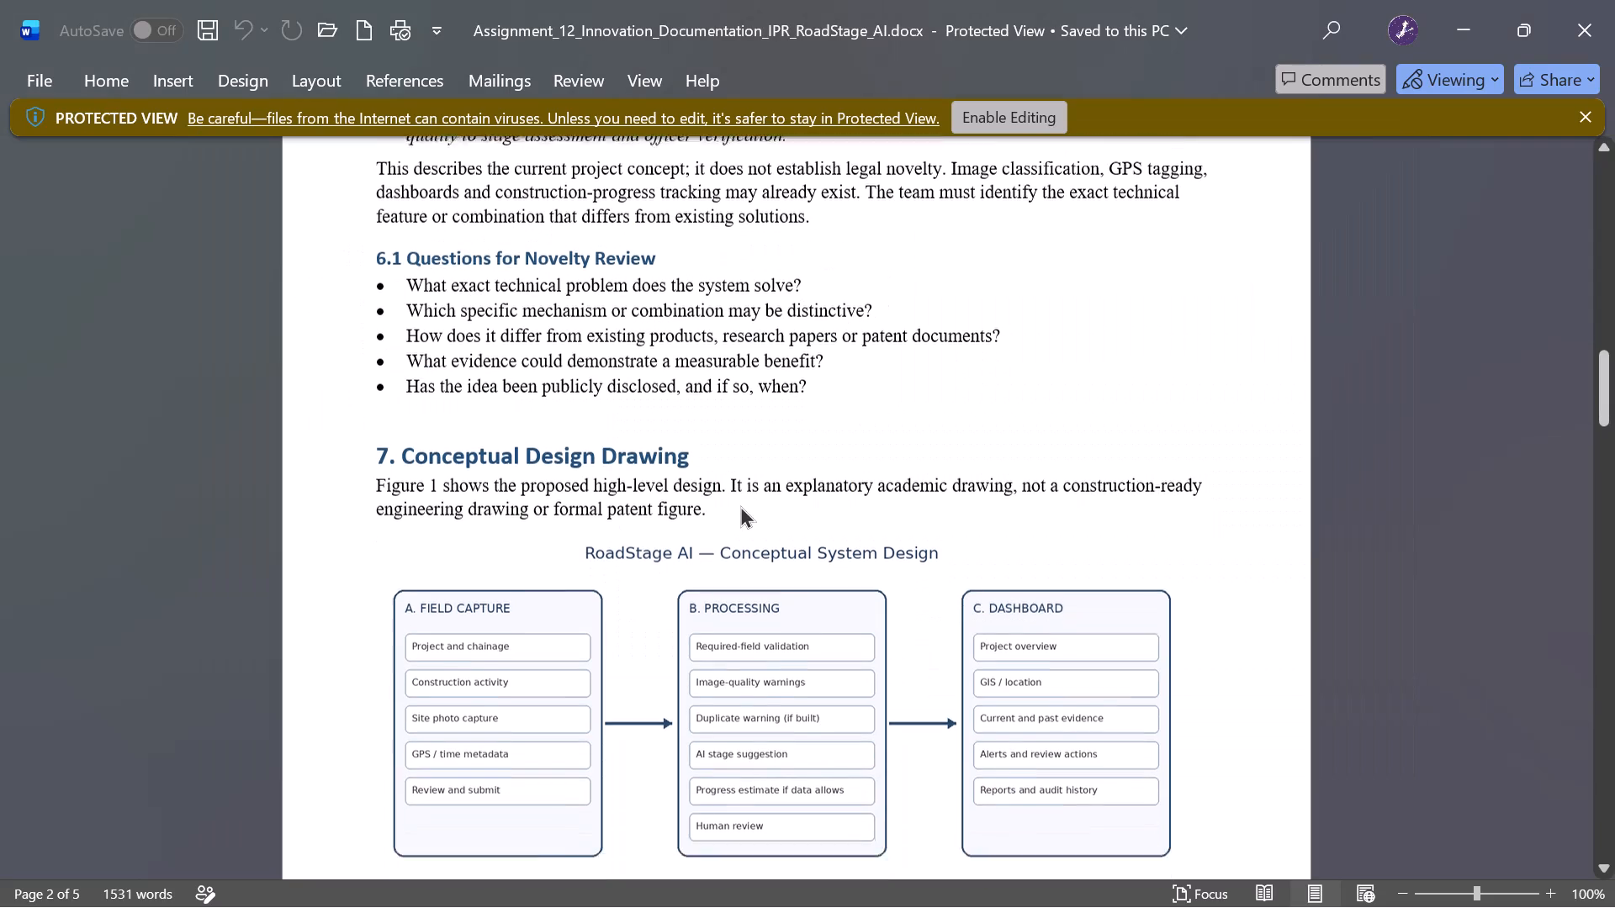
pyautogui.scroll(-1, 740, 505)
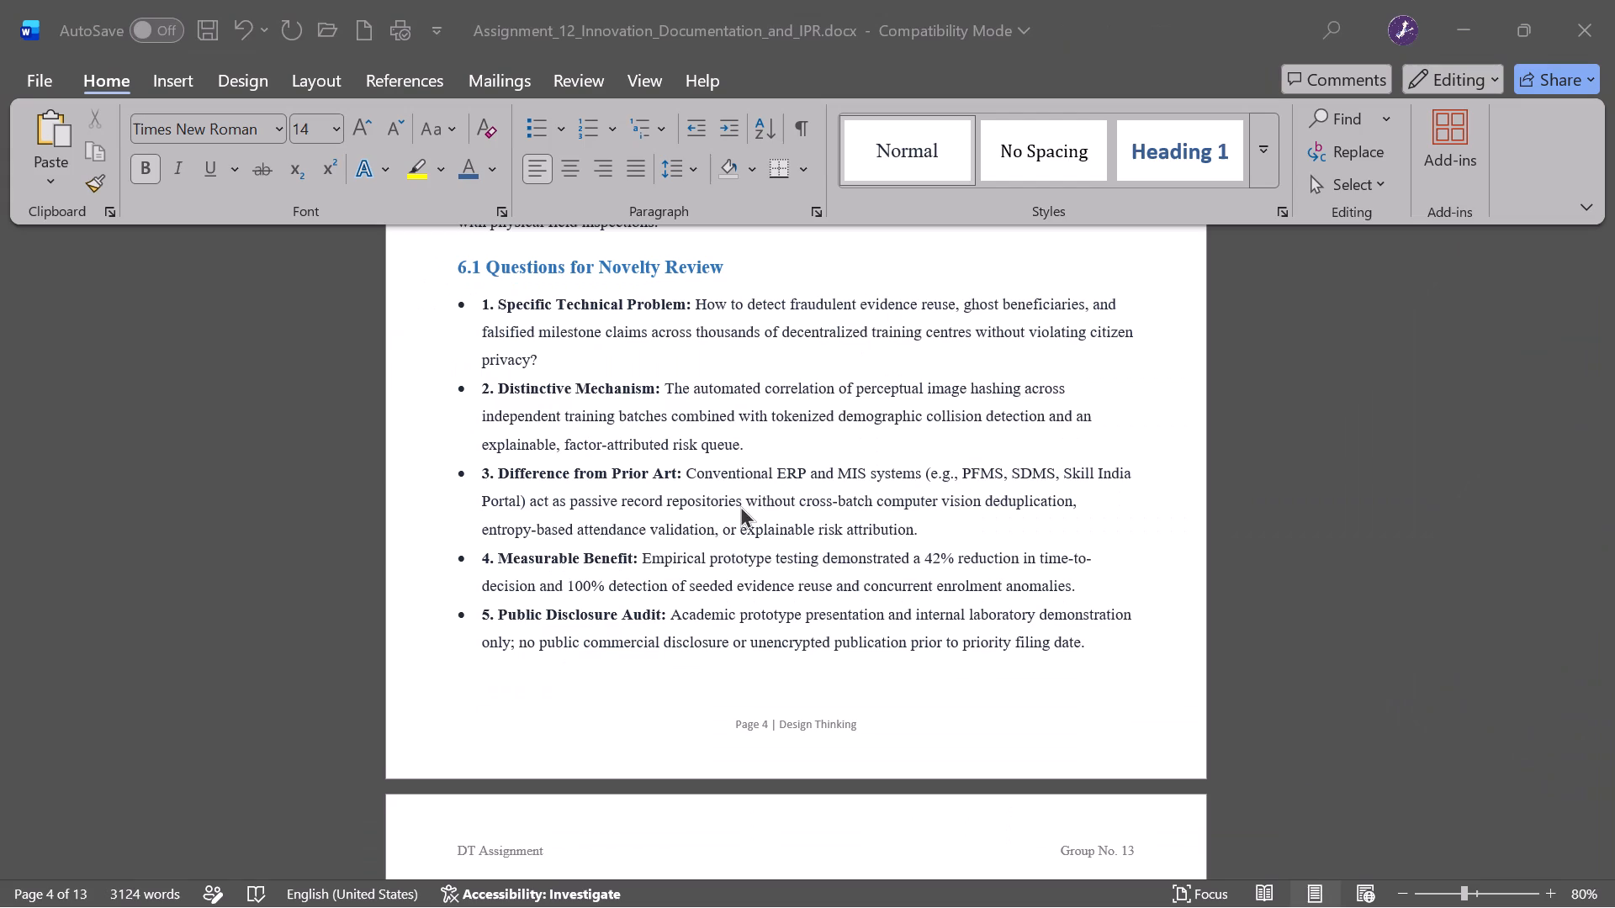
# Back in the CIVIS Assignment 12, examine section 7's architecture flowchart and the 7.1 Component Description Table across its page break.
pyautogui.scroll(-1, 794, 498)
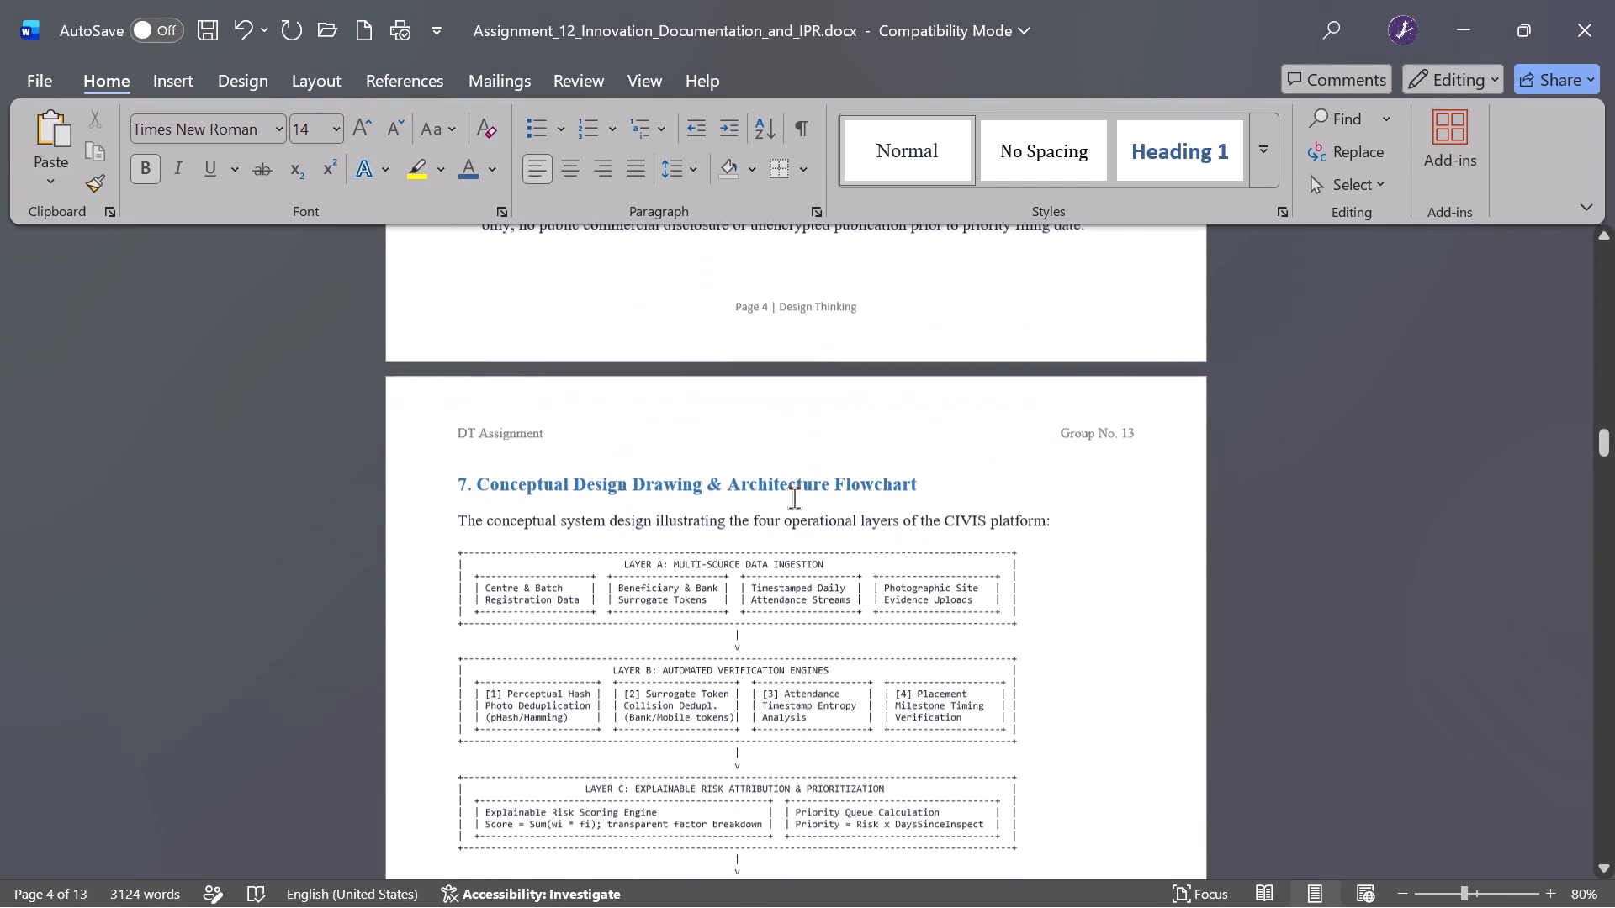
pyautogui.scroll(-1, 794, 498)
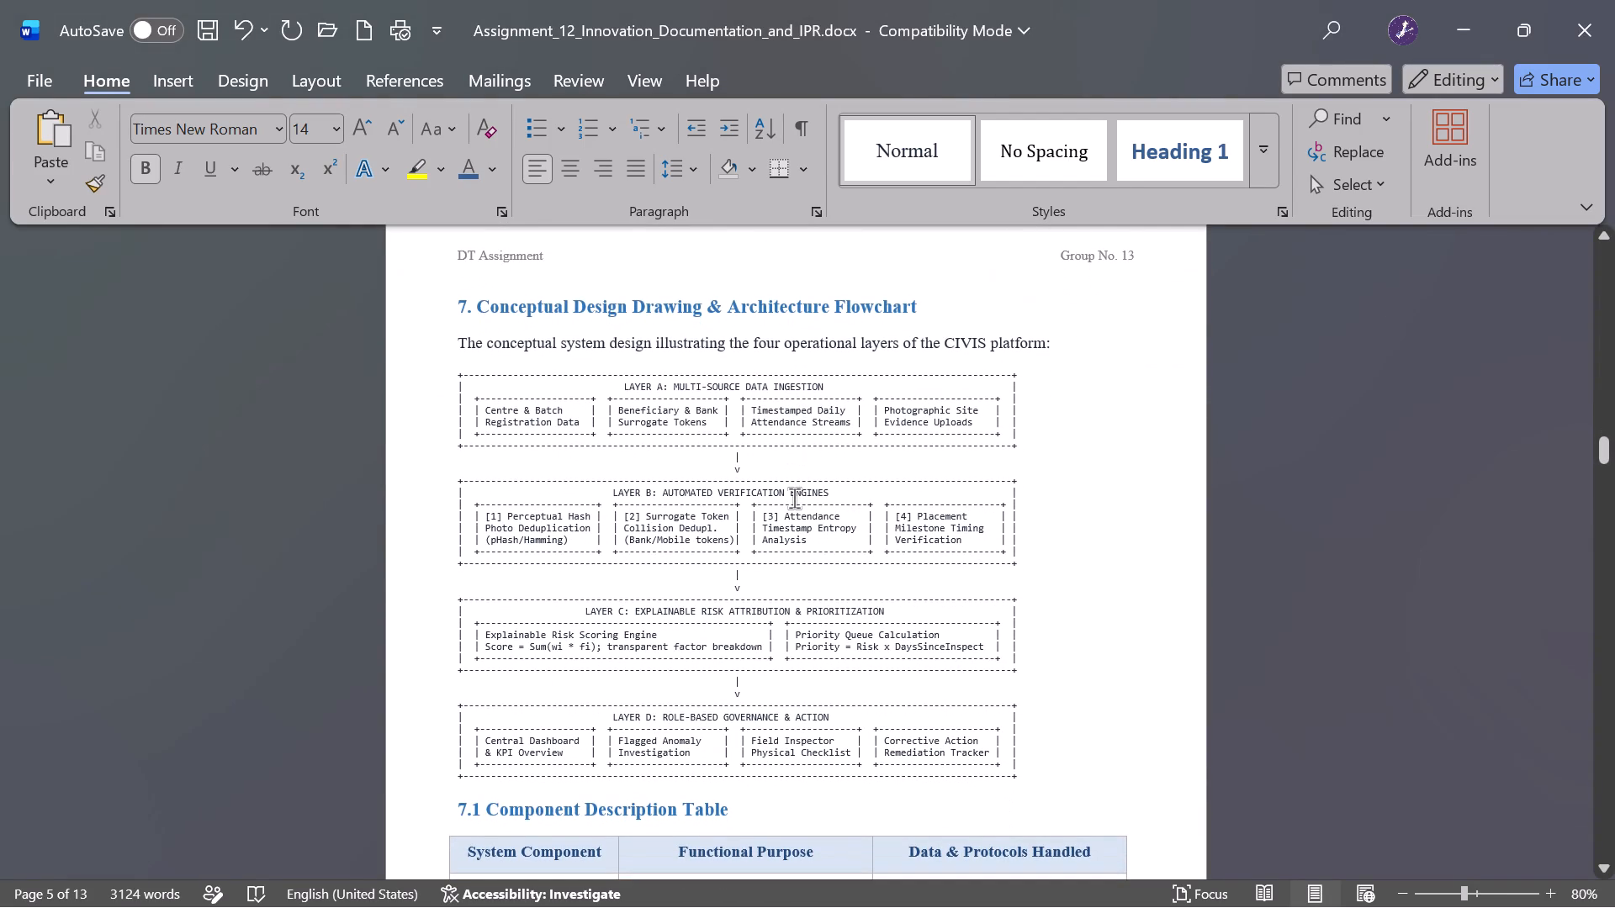
pyautogui.scroll(-1, 794, 498)
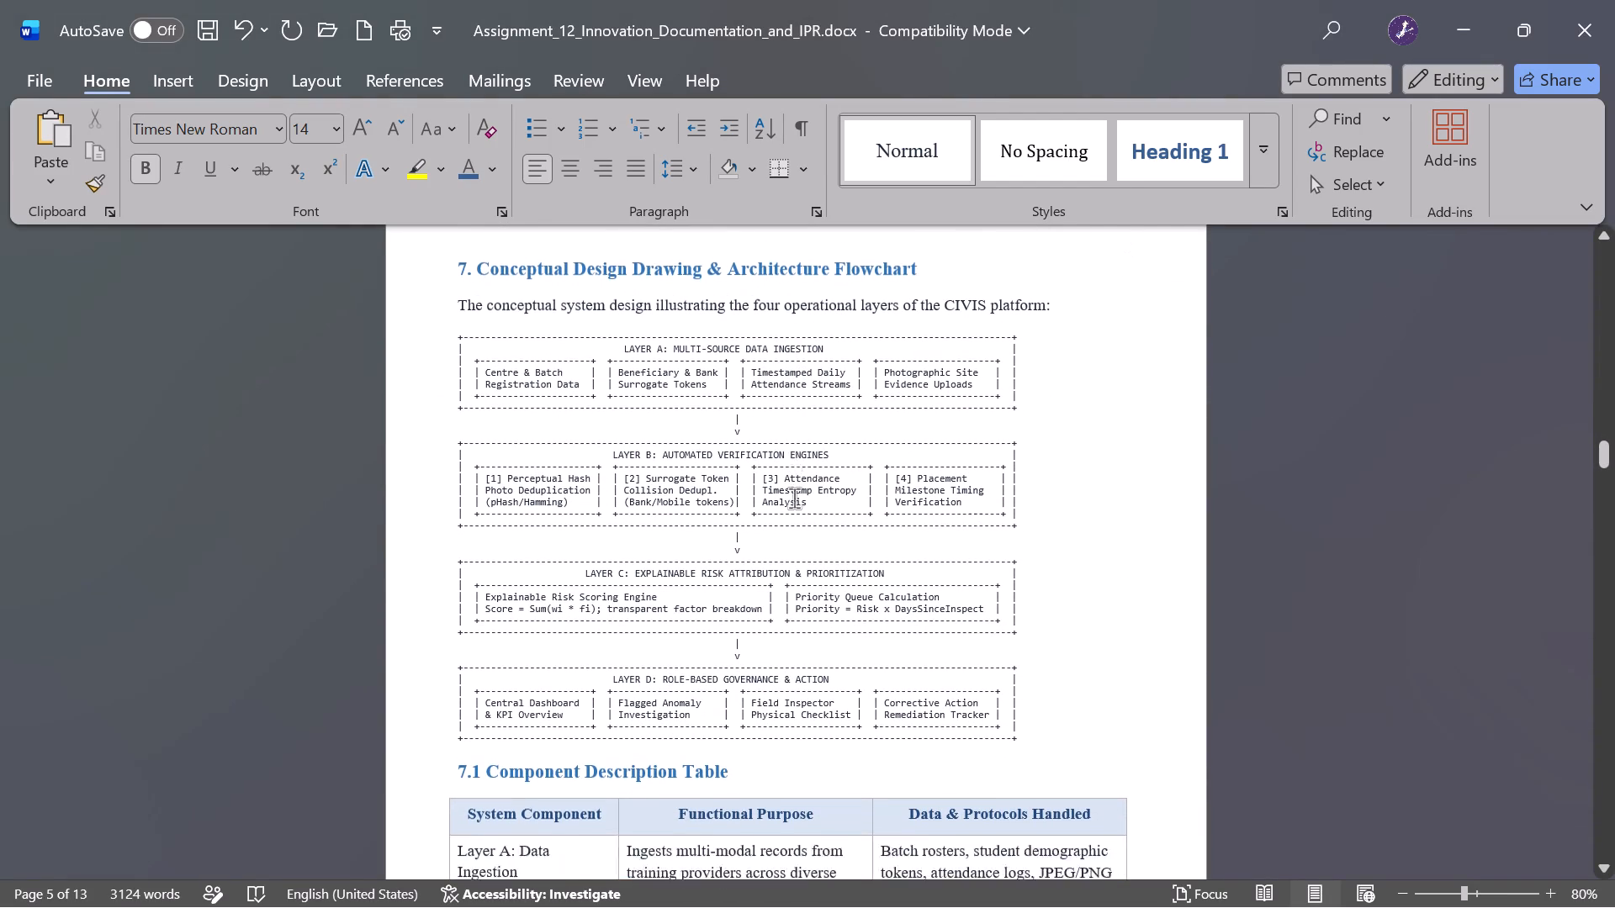
pyautogui.scroll(-1, 794, 498)
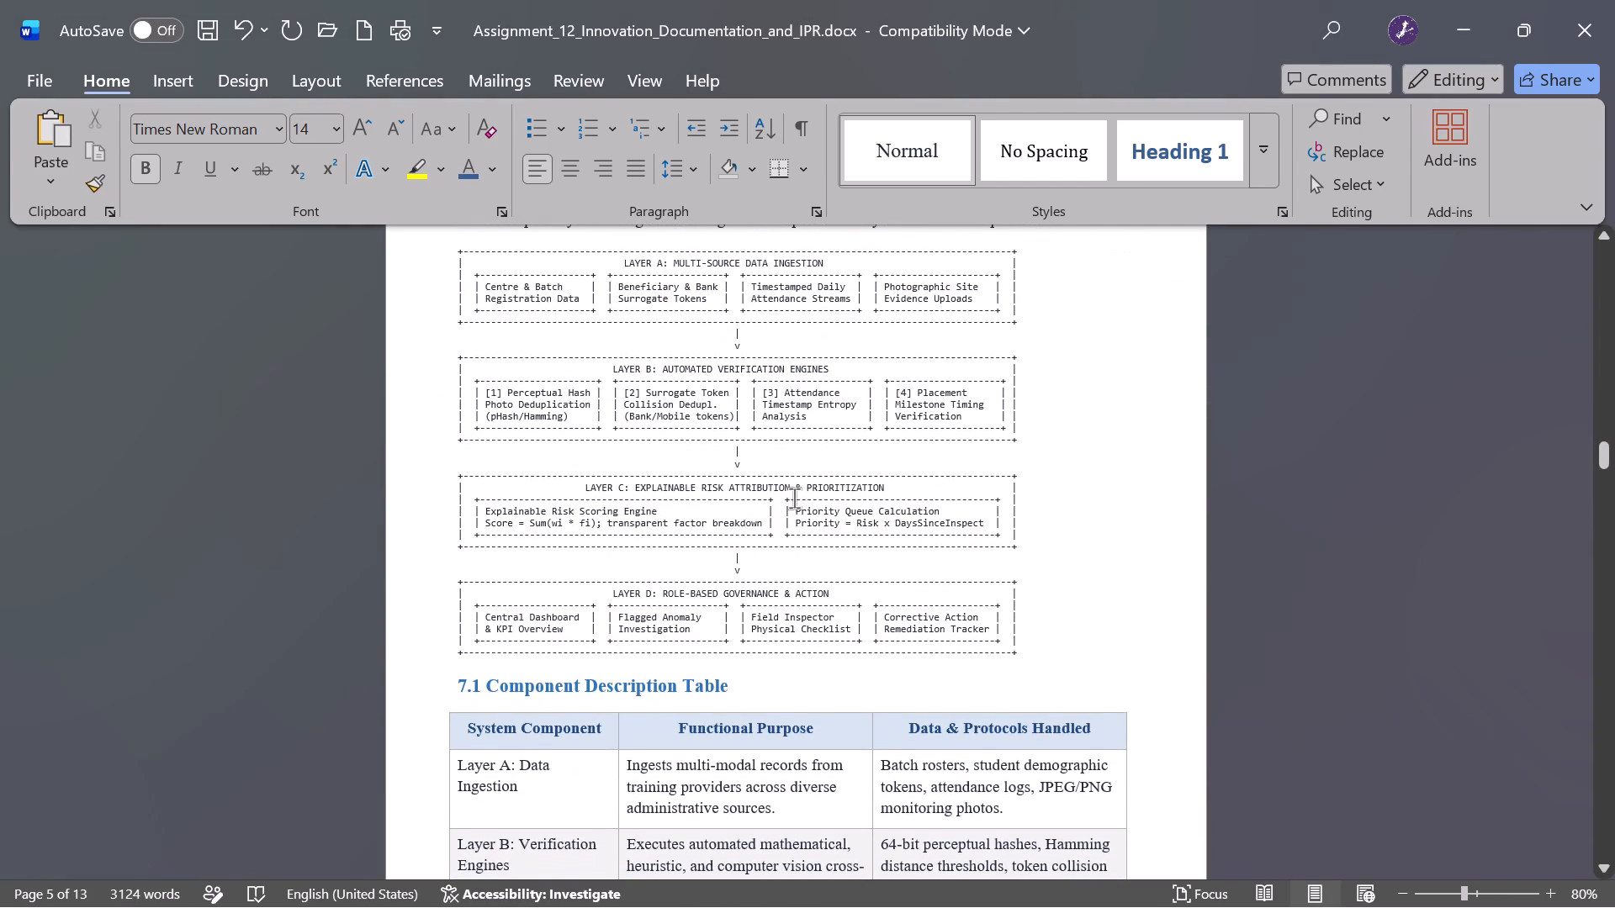
pyautogui.scroll(2, 794, 498)
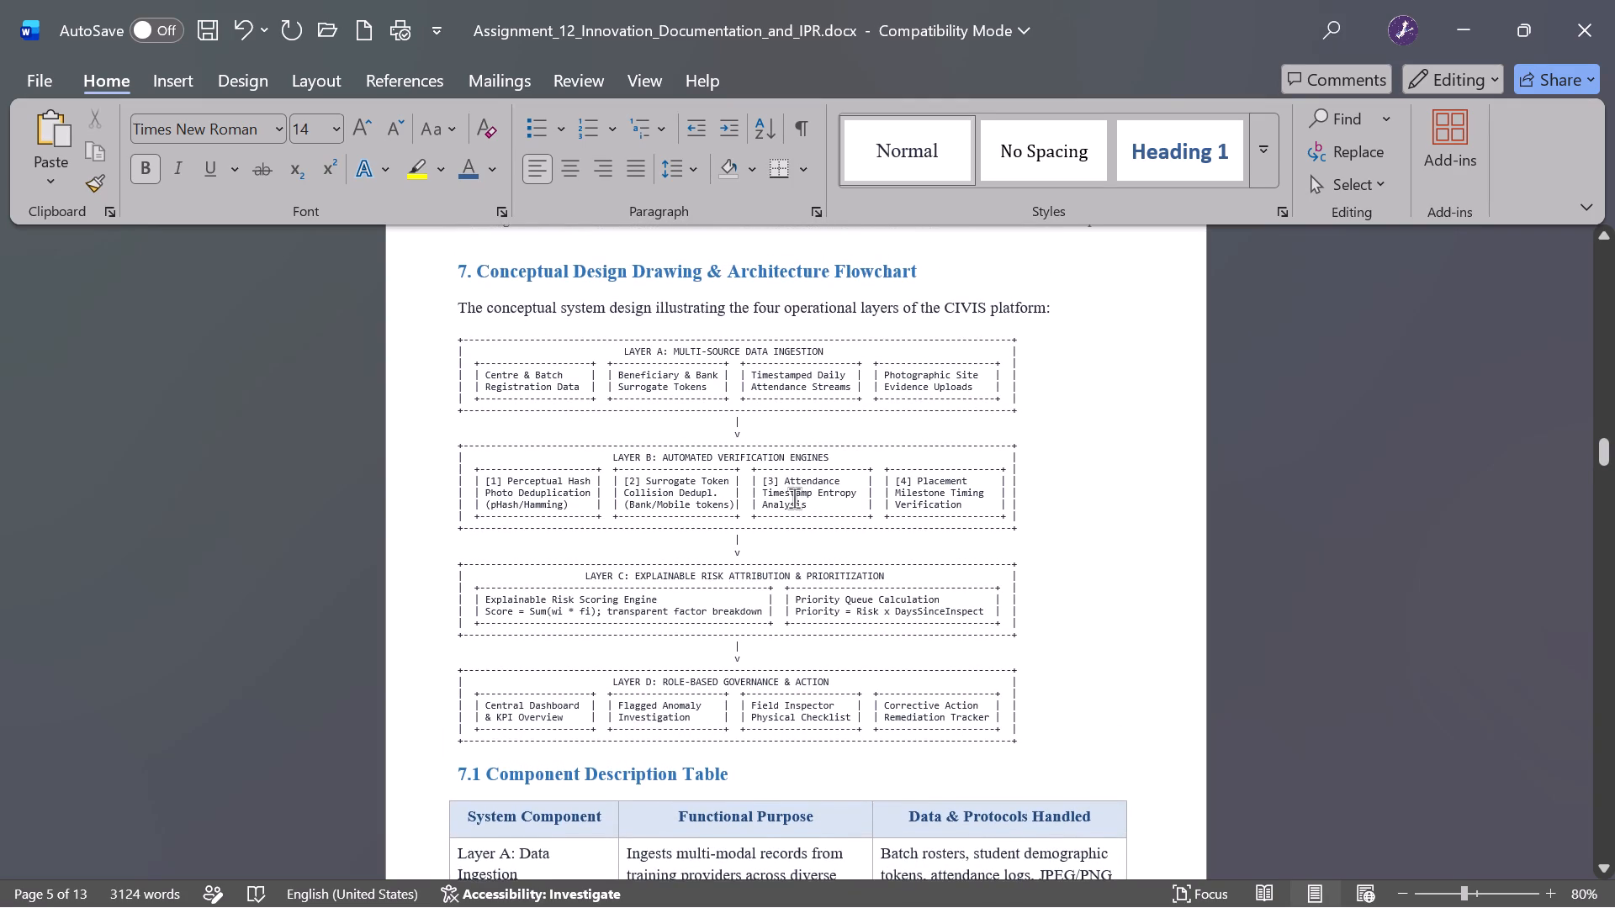
pyautogui.scroll(-2, 794, 498)
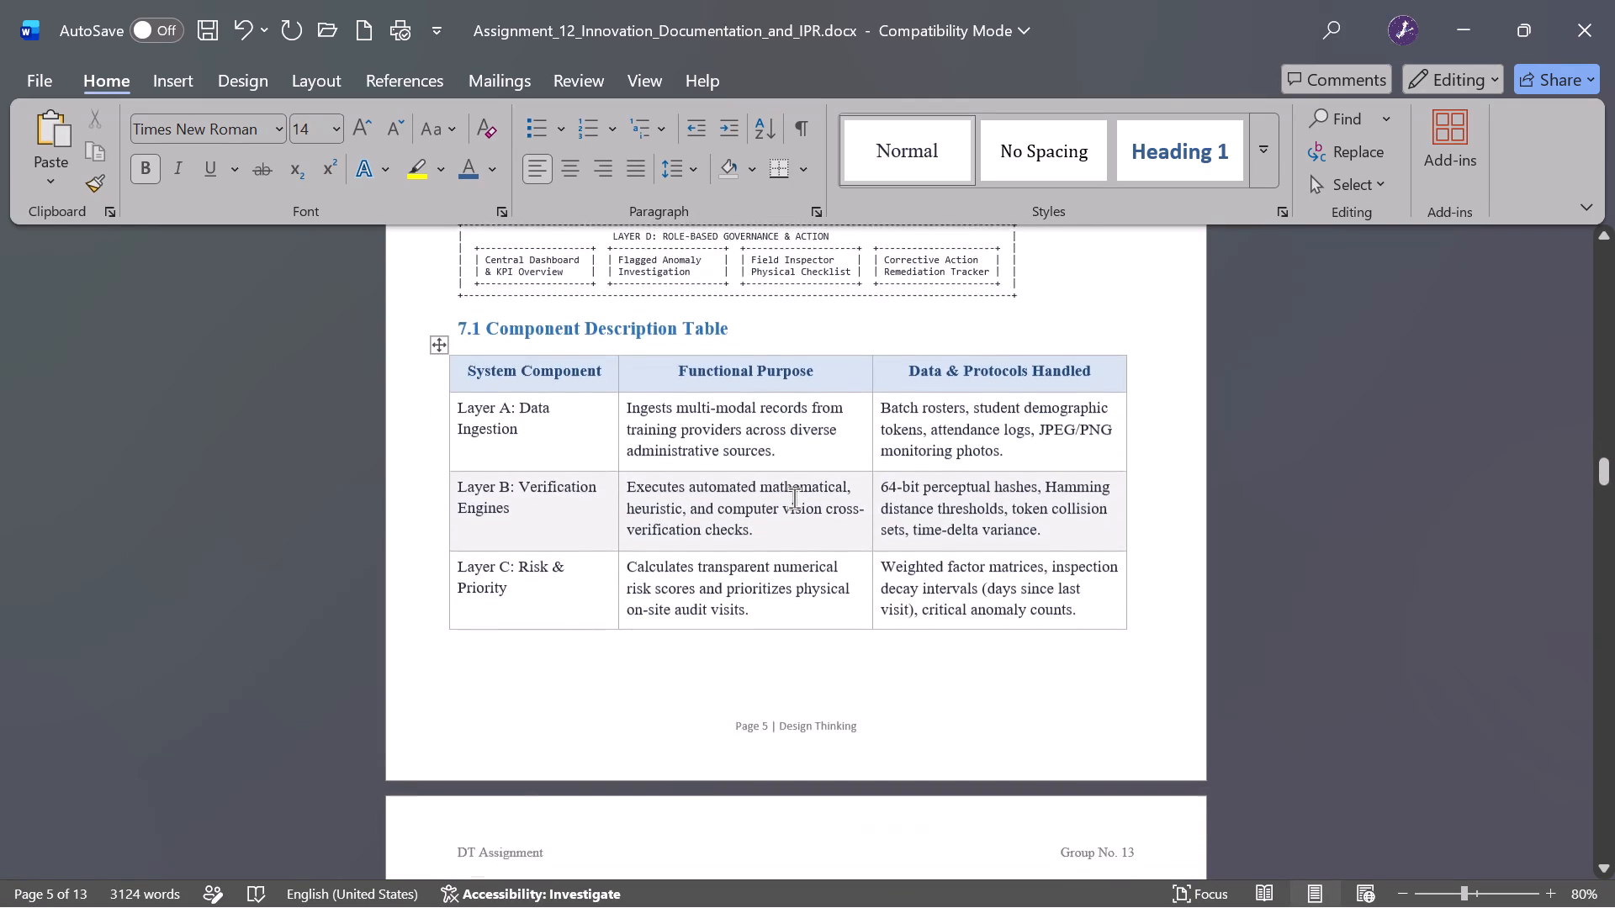
pyautogui.scroll(-2, 794, 498)
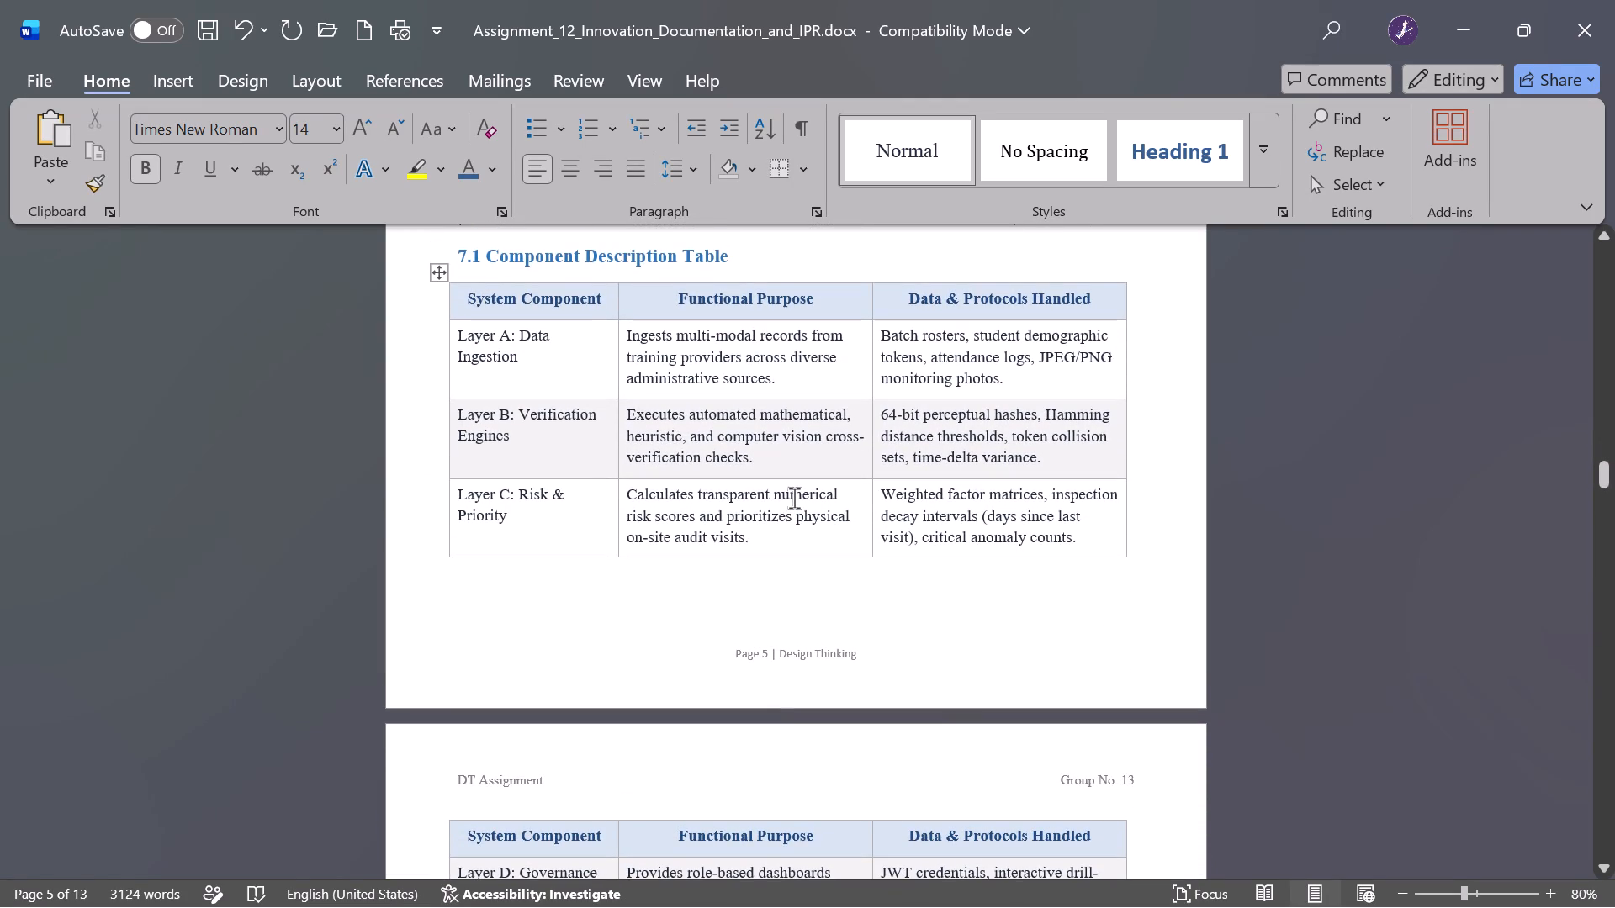
pyautogui.scroll(-2, 794, 498)
pyautogui.hscroll(1, 794, 498)
pyautogui.scroll(-1, 794, 498)
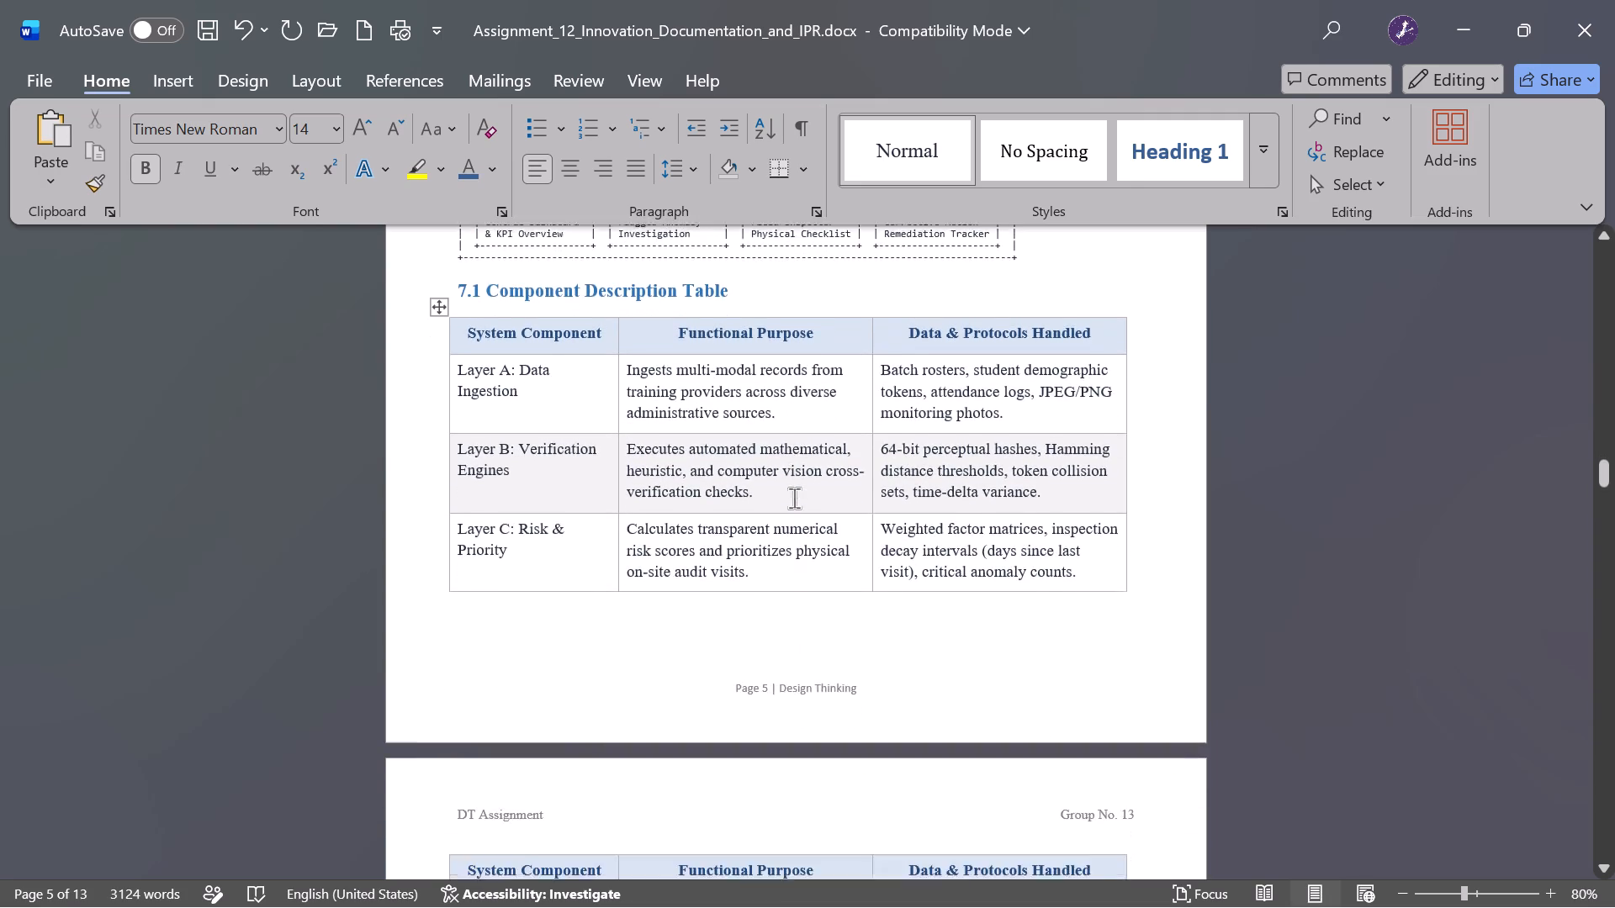
# Examine the section 8 Invention Disclosure Form table and the section 9 IPR Strategy table for layout and page splits.
pyautogui.scroll(-2, 794, 498)
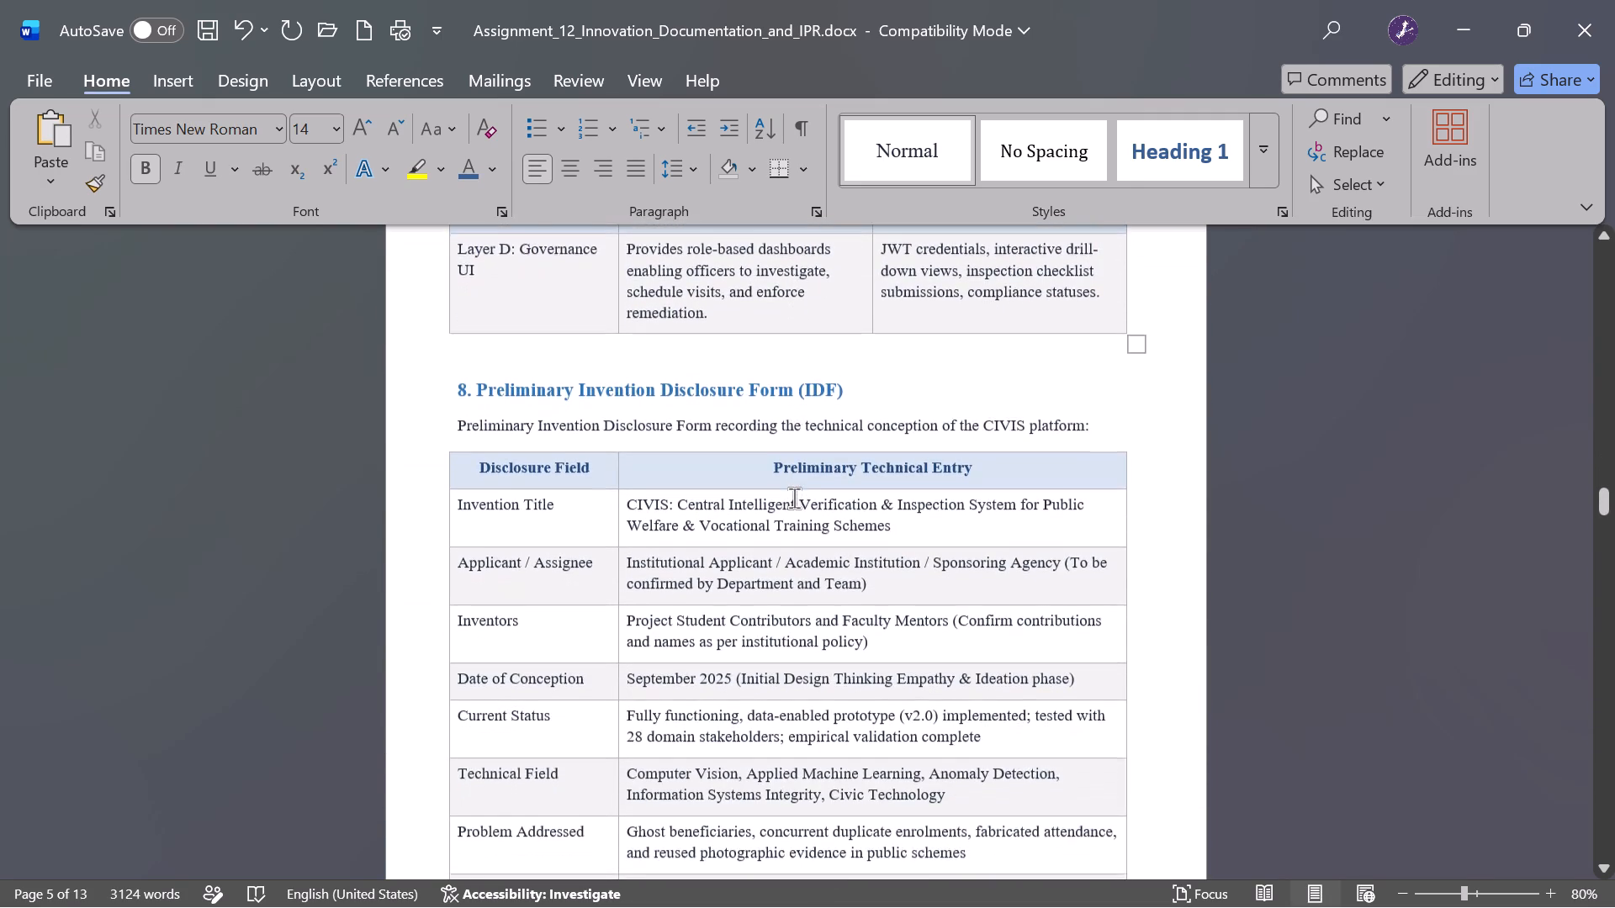
pyautogui.scroll(-1, 794, 498)
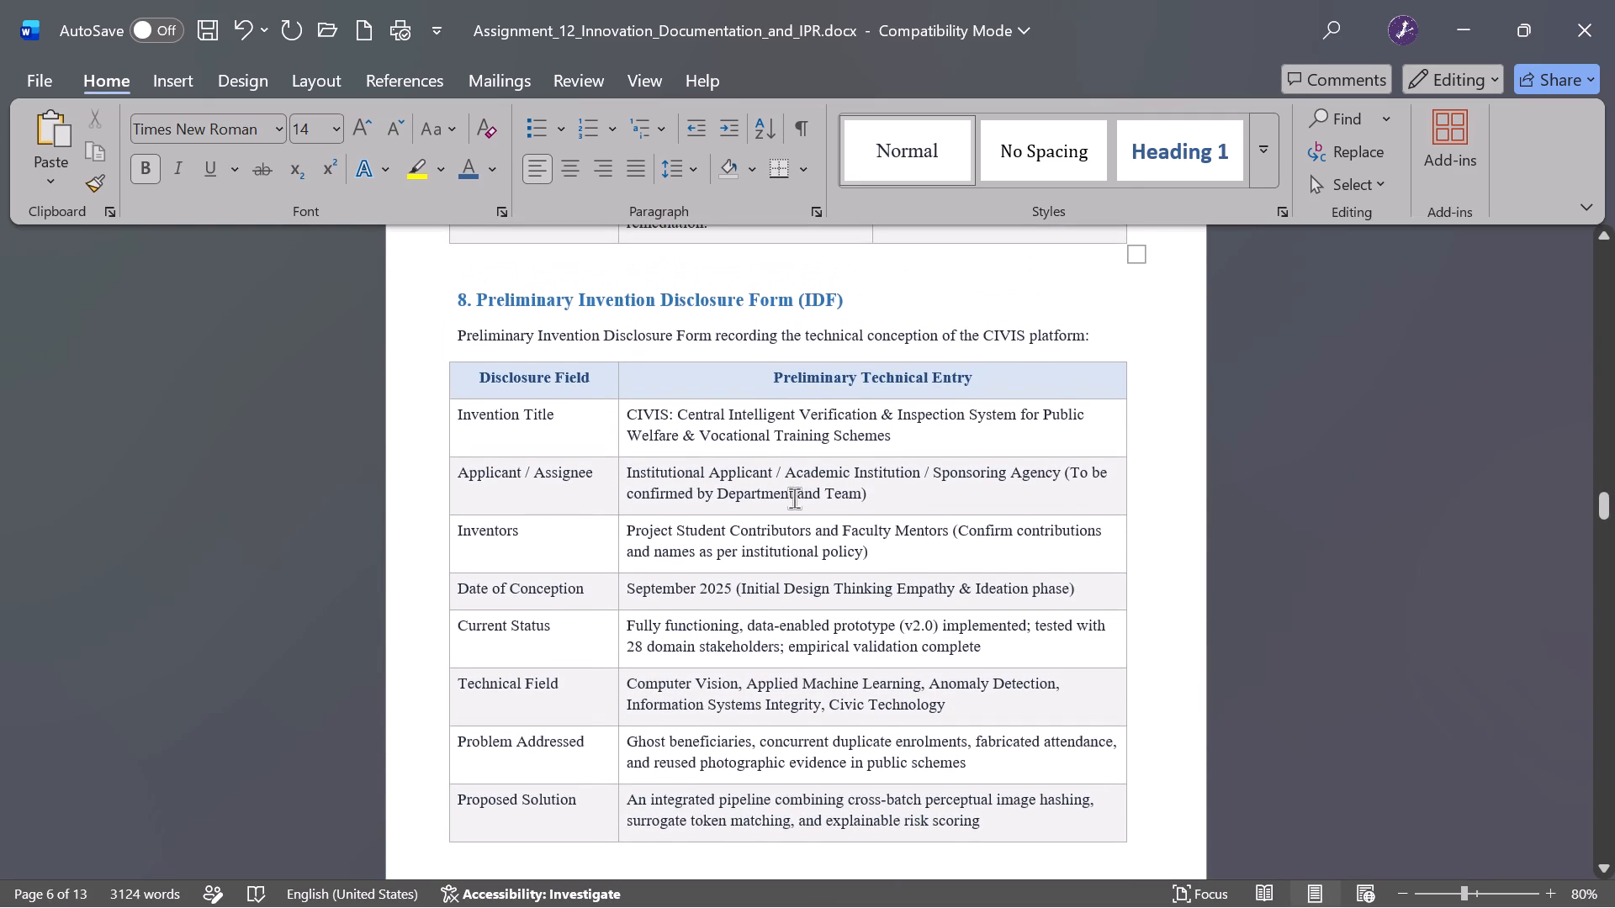
pyautogui.scroll(-3, 794, 498)
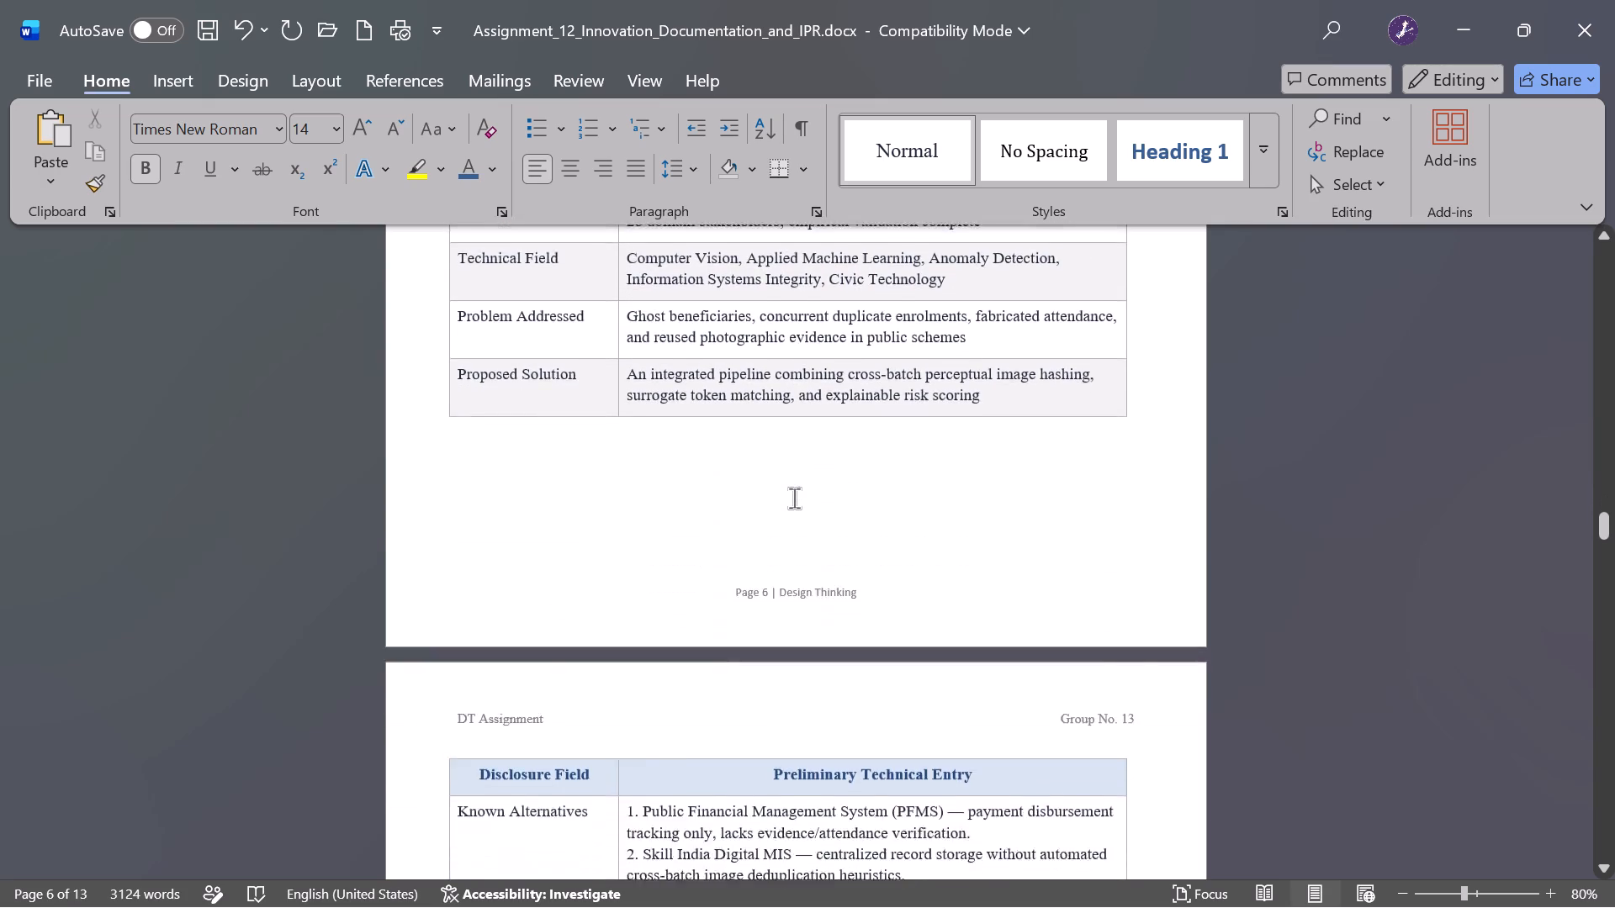
pyautogui.scroll(-2, 794, 498)
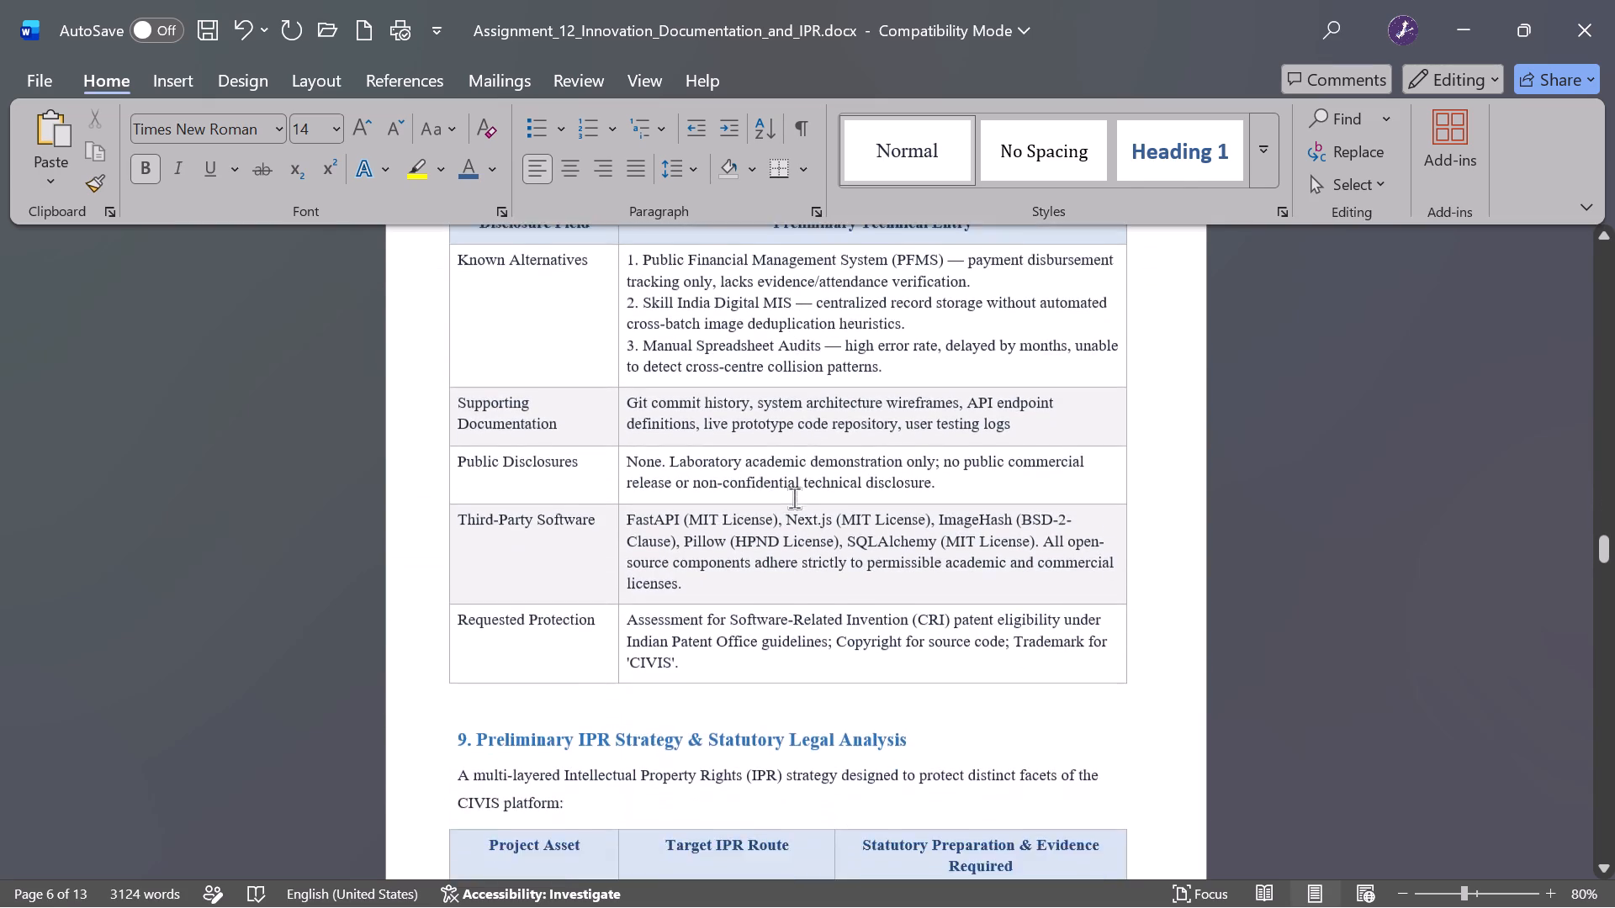
pyautogui.scroll(-2, 794, 498)
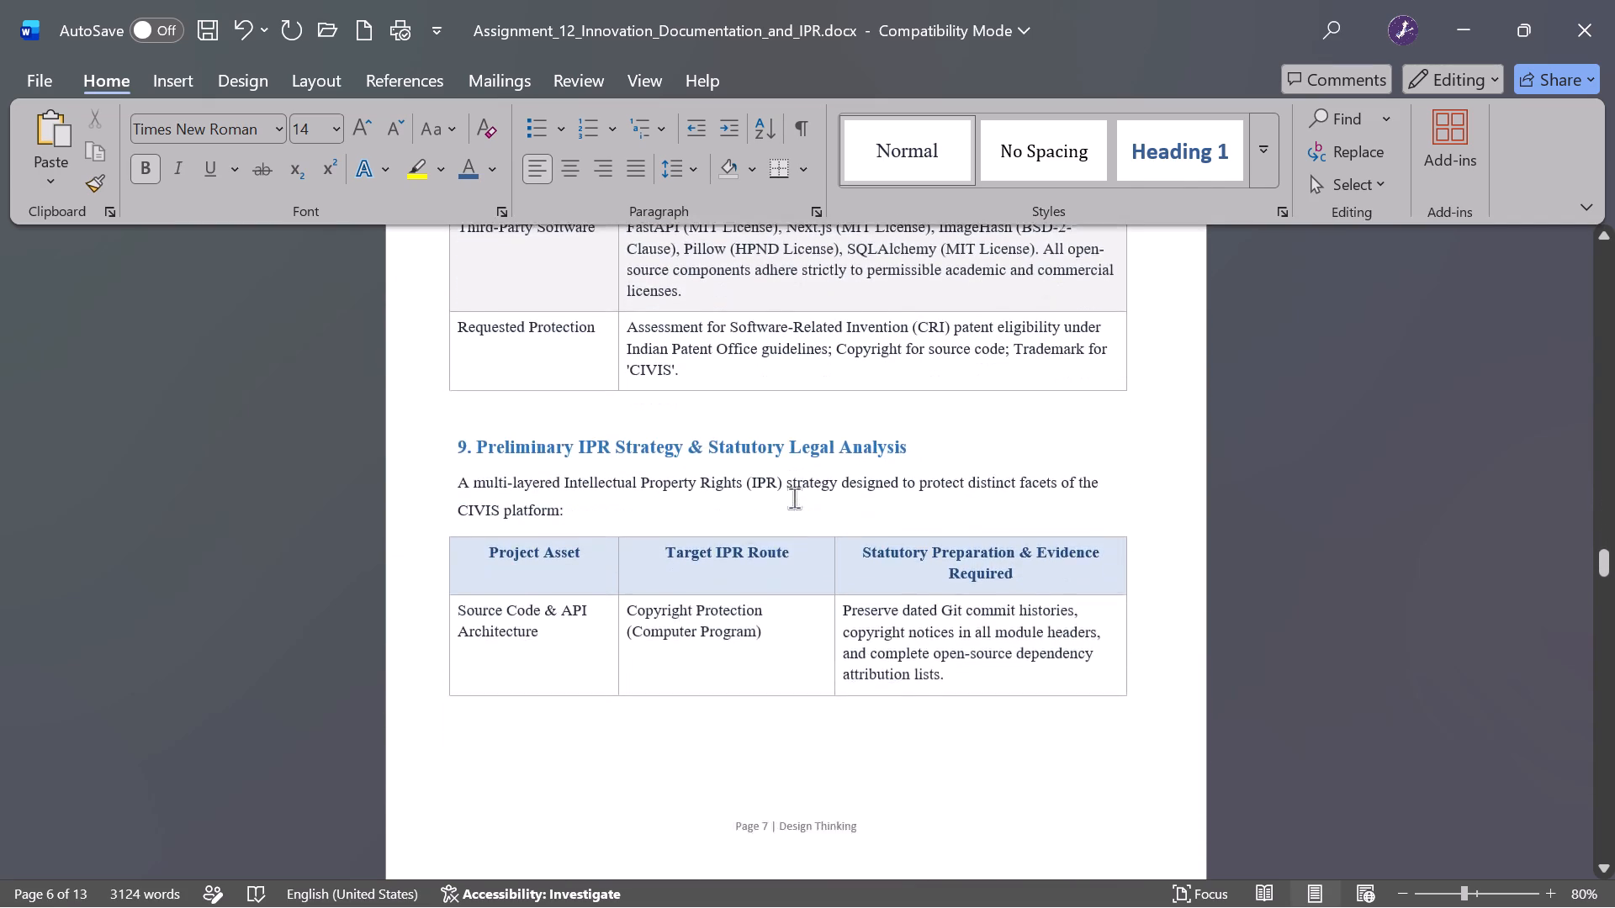
pyautogui.scroll(-3, 794, 498)
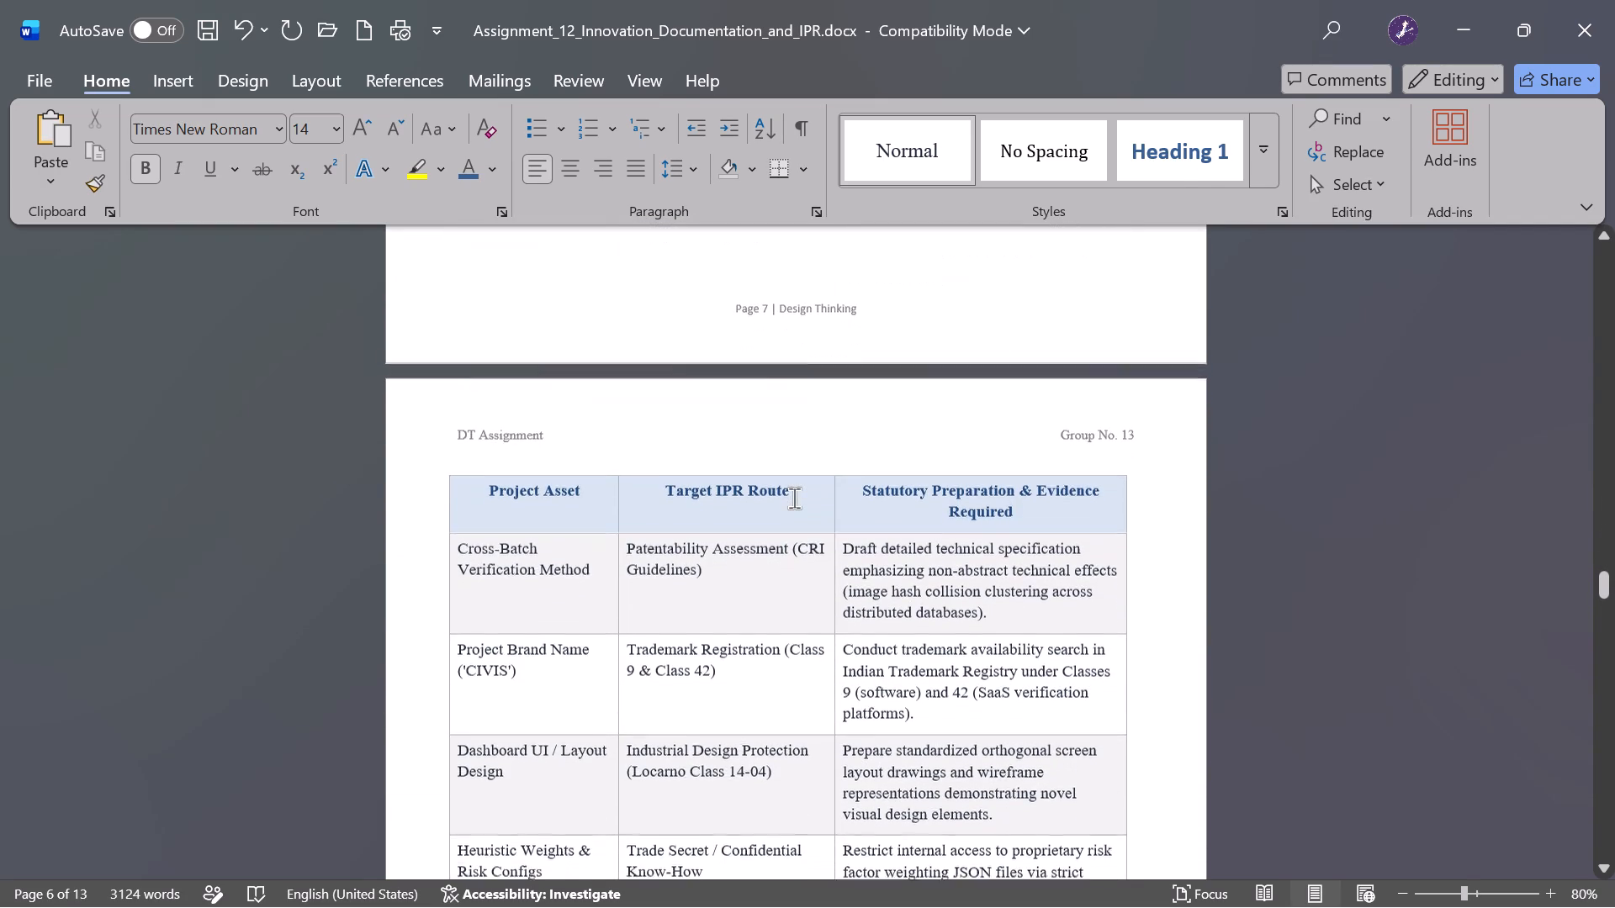
# Review section 9.1's patent law analysis, the section 10 filing checklist, the section 11 abstract and the section 12 claim concepts for layout.
pyautogui.scroll(-2, 794, 498)
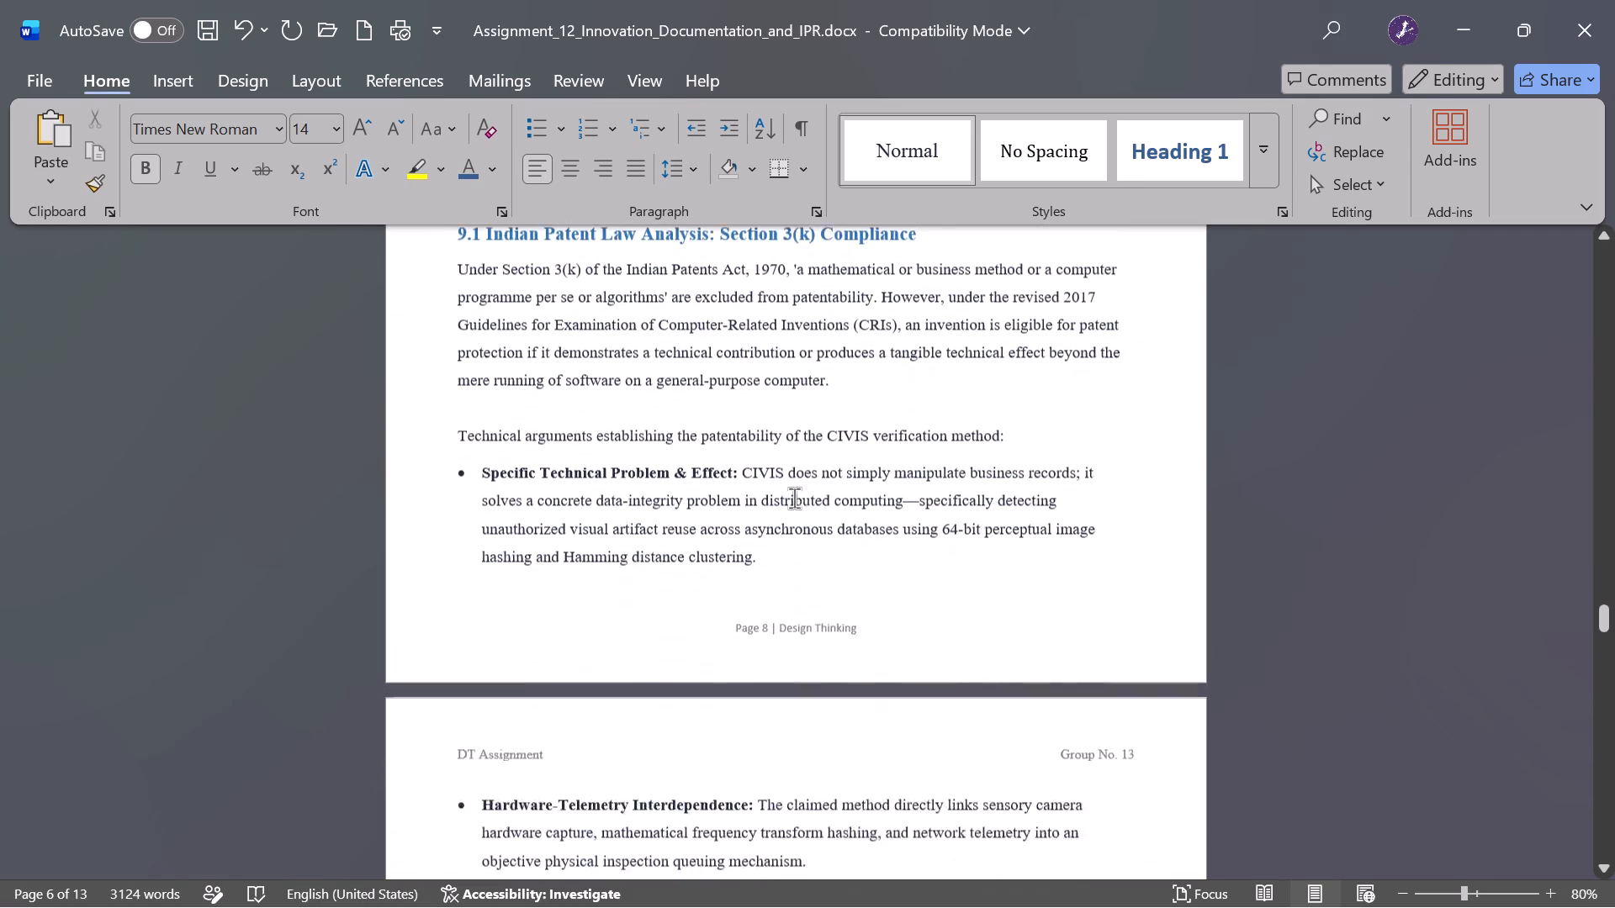
pyautogui.scroll(-1, 794, 498)
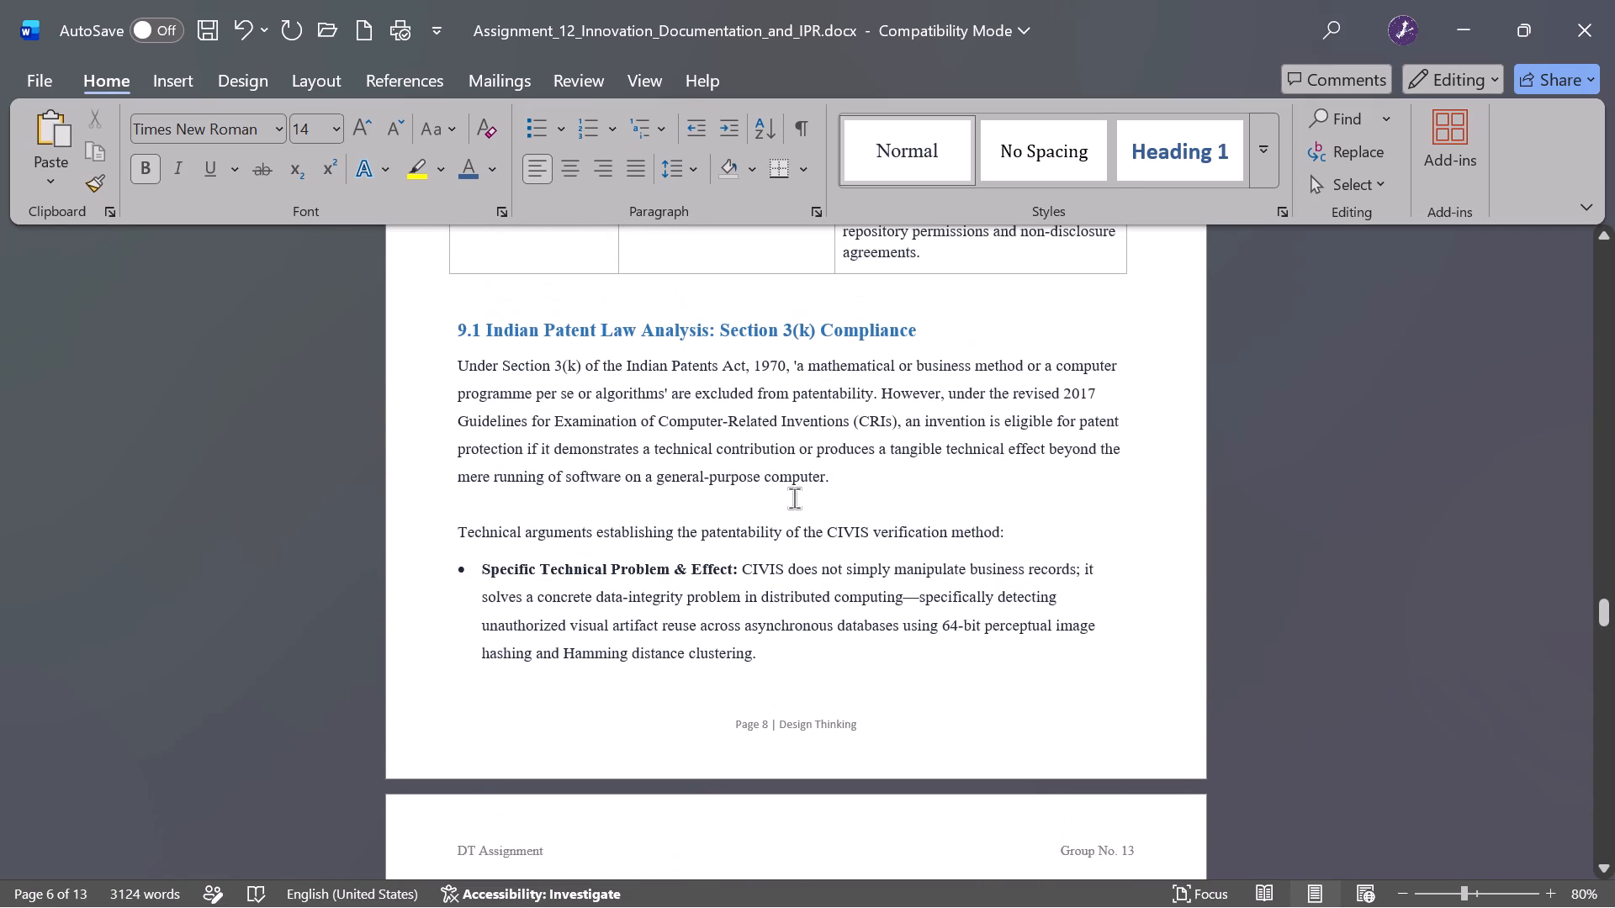
pyautogui.scroll(-1, 794, 498)
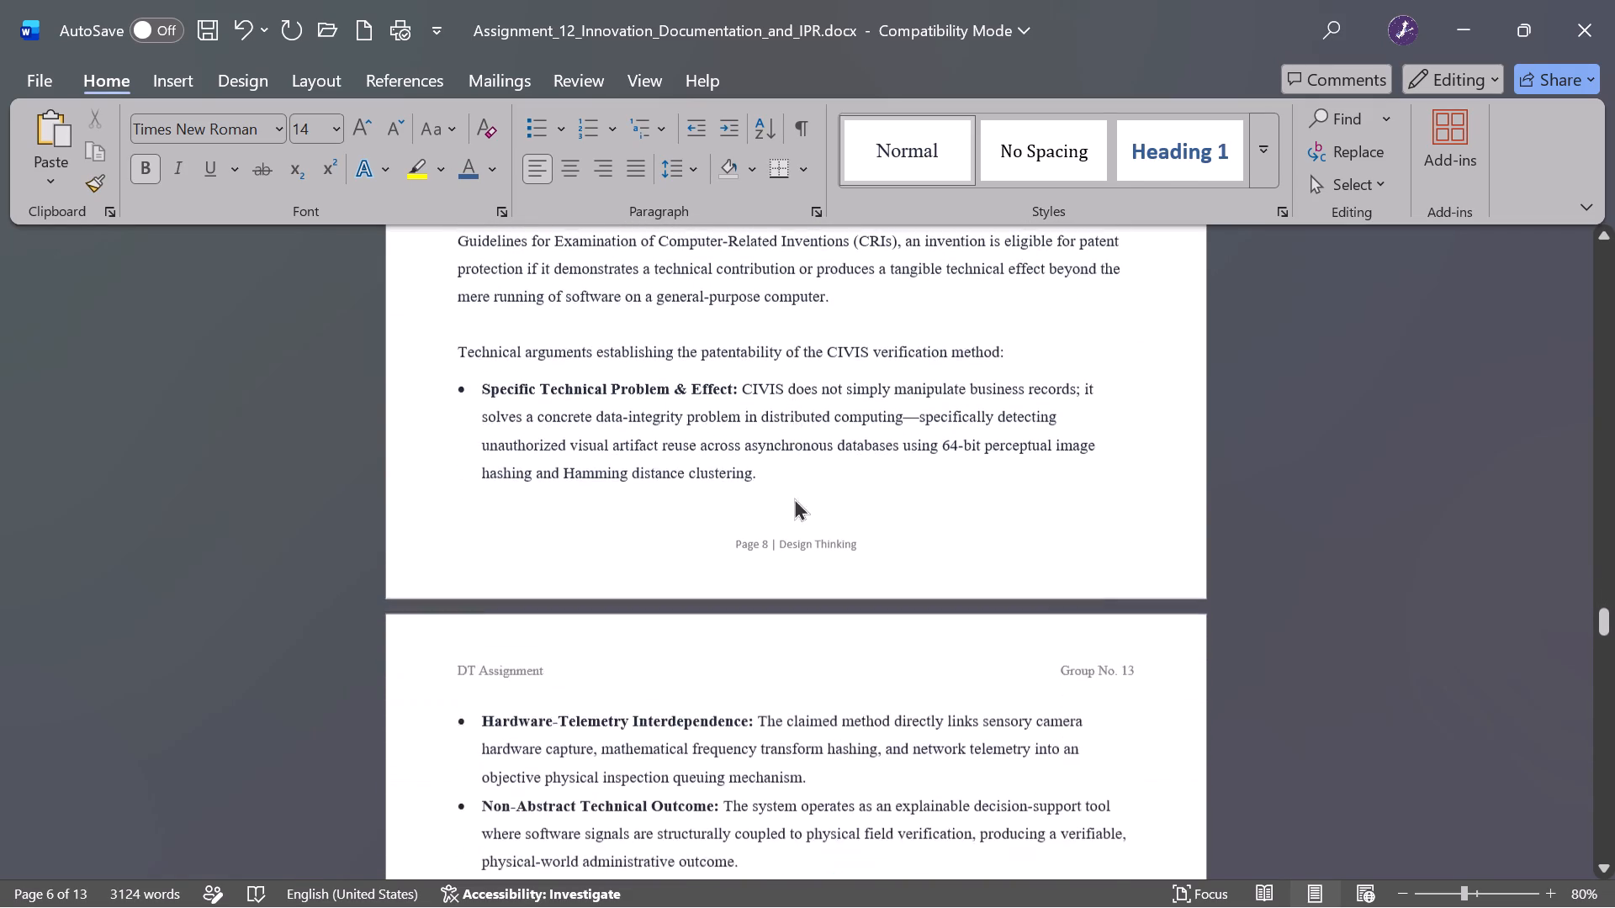
pyautogui.scroll(-2, 794, 498)
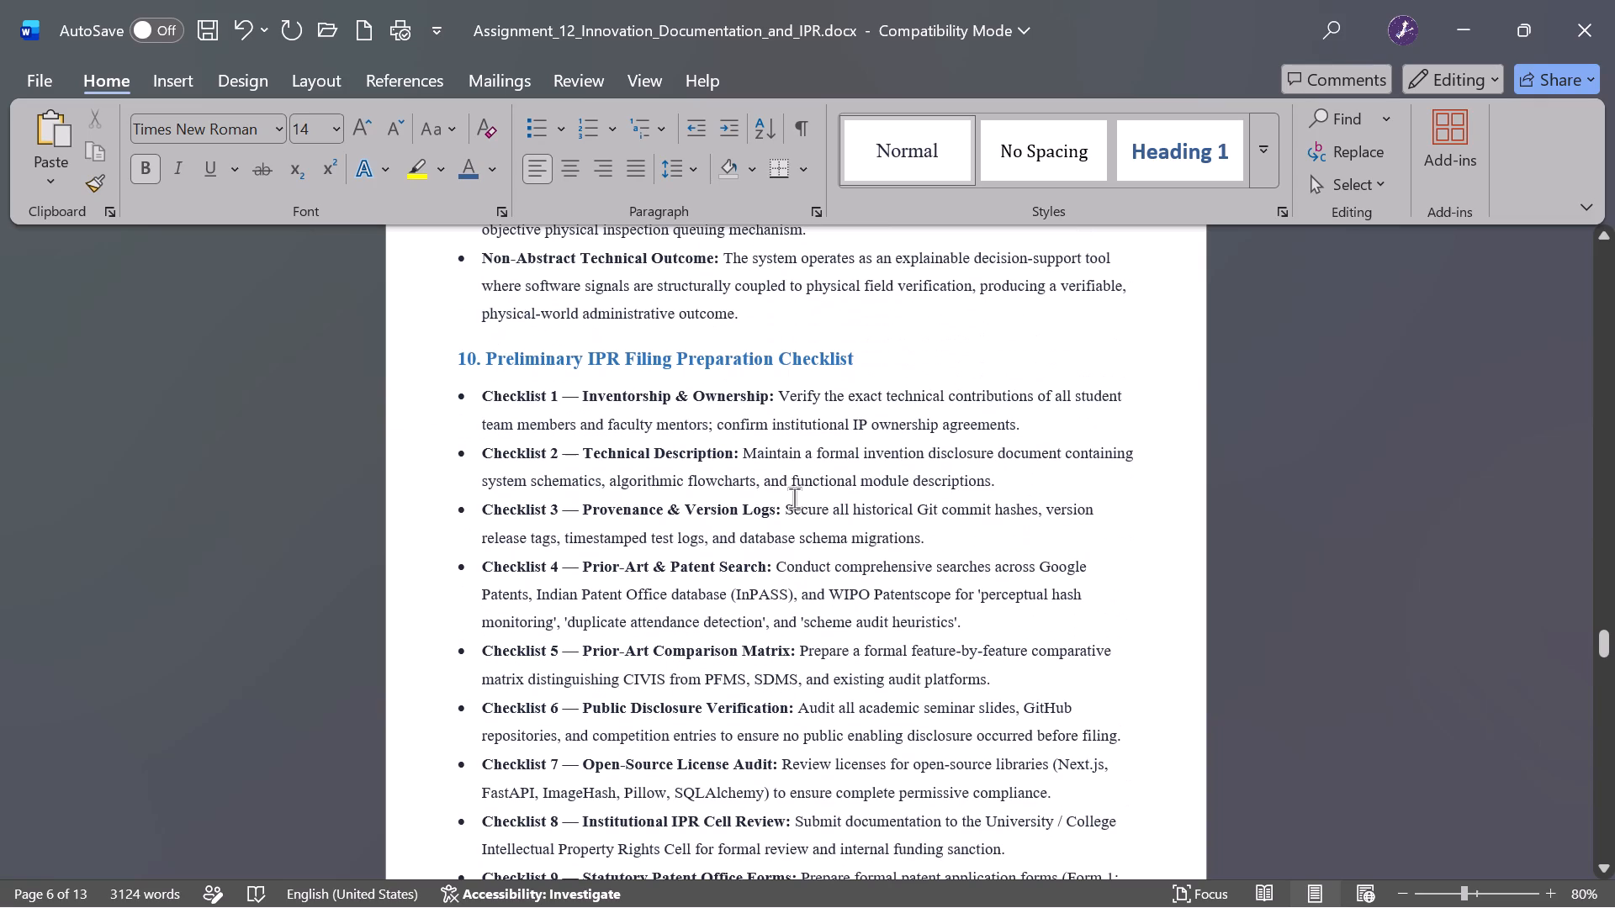
pyautogui.scroll(-1, 794, 498)
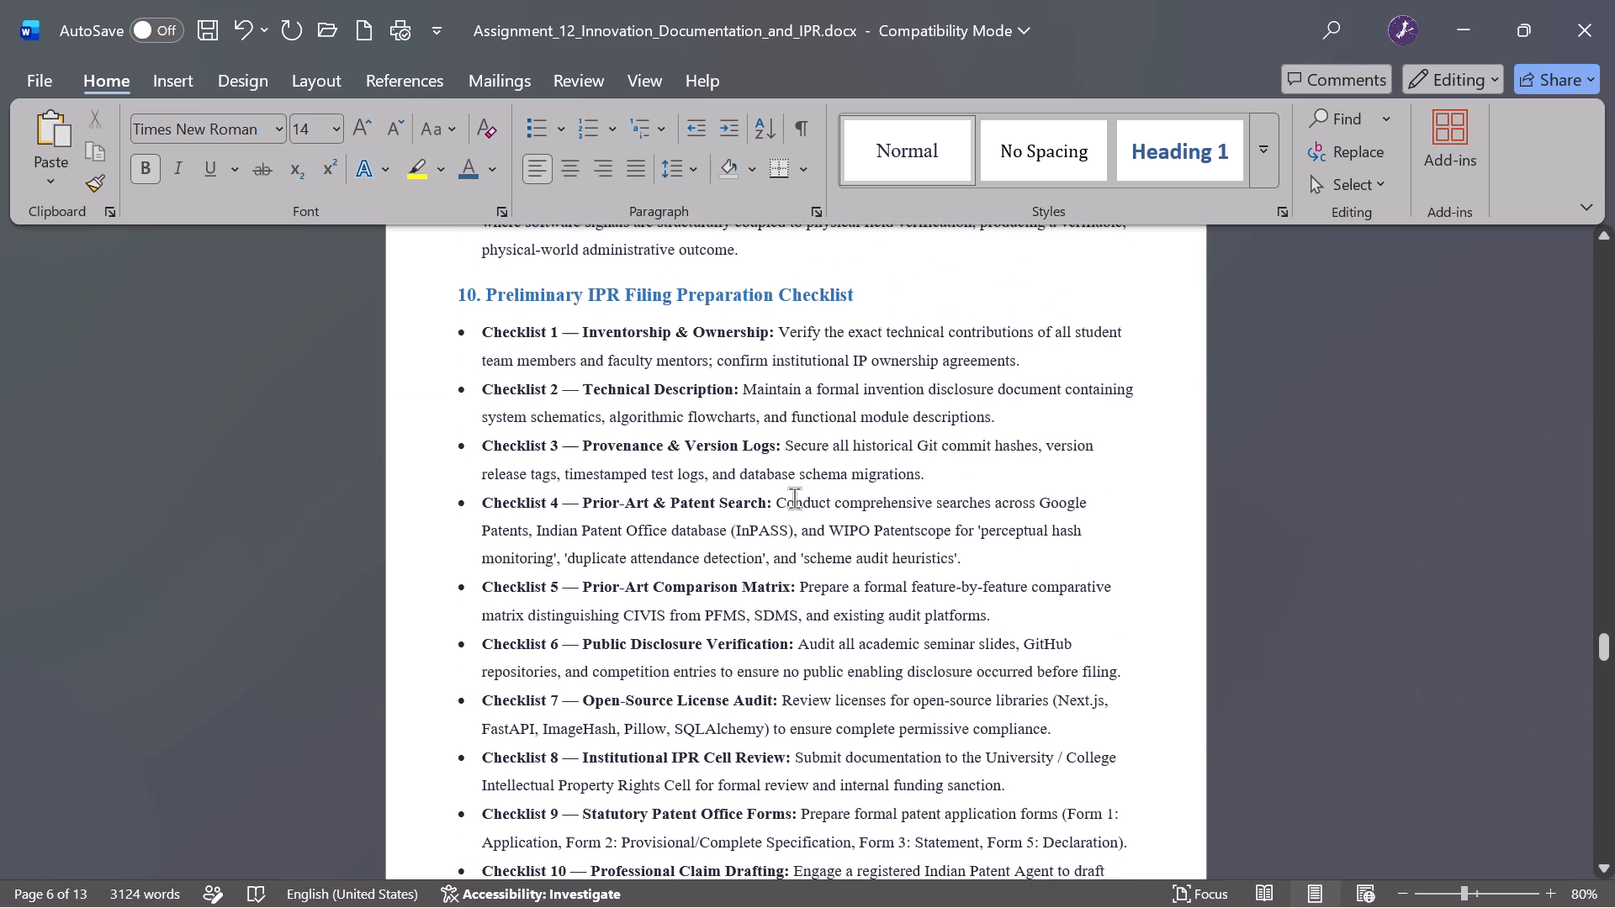
pyautogui.scroll(-2, 794, 498)
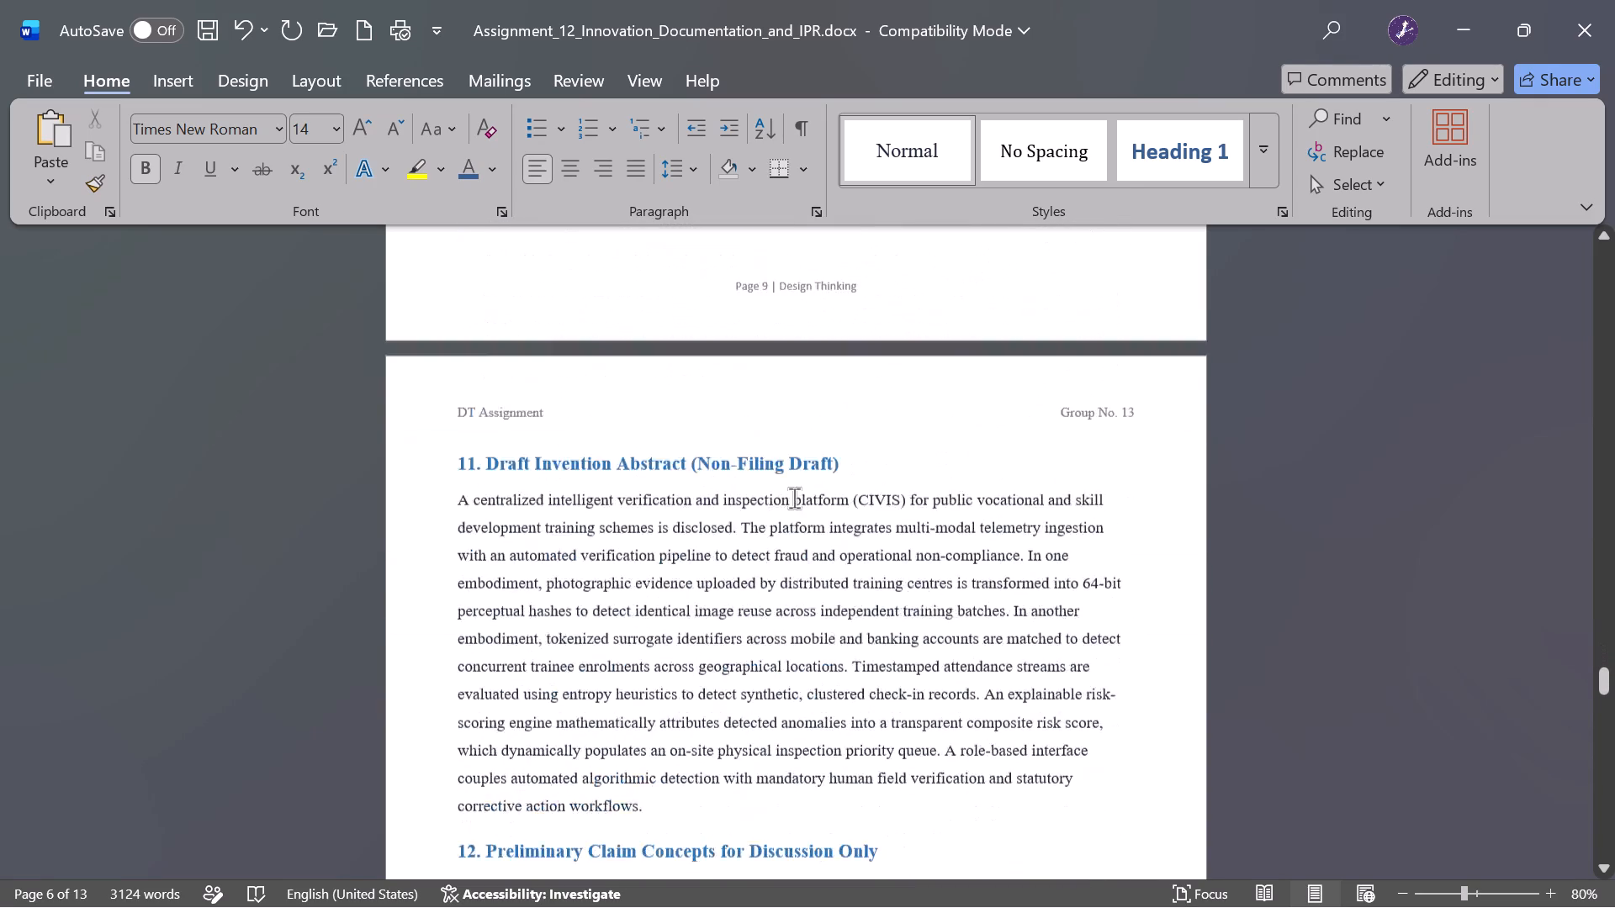
pyautogui.scroll(-1, 794, 498)
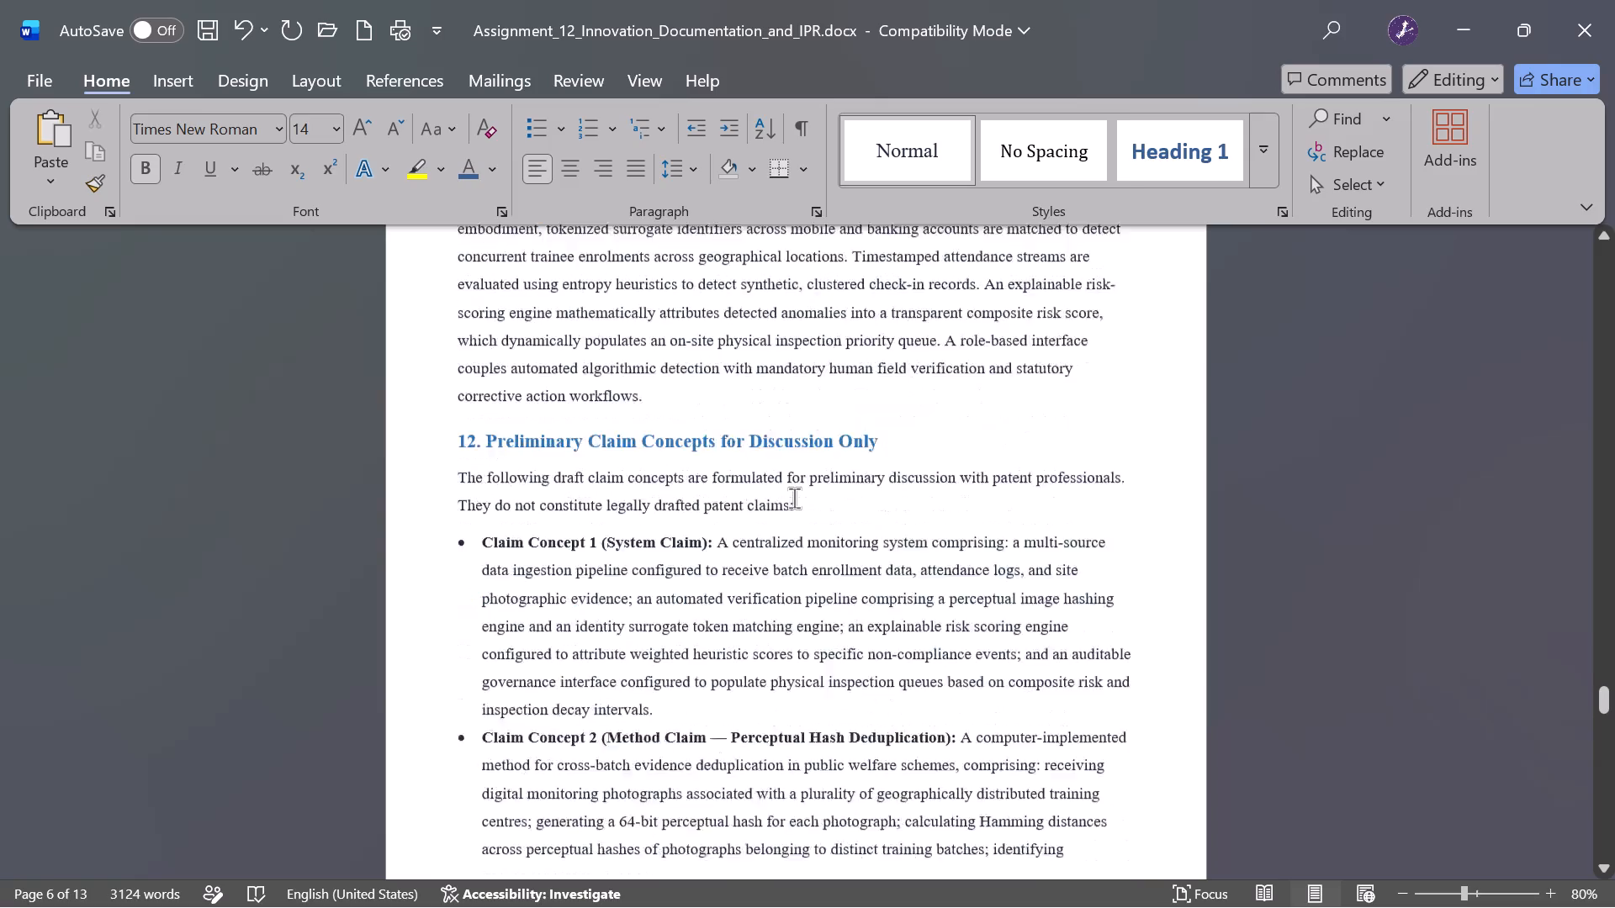
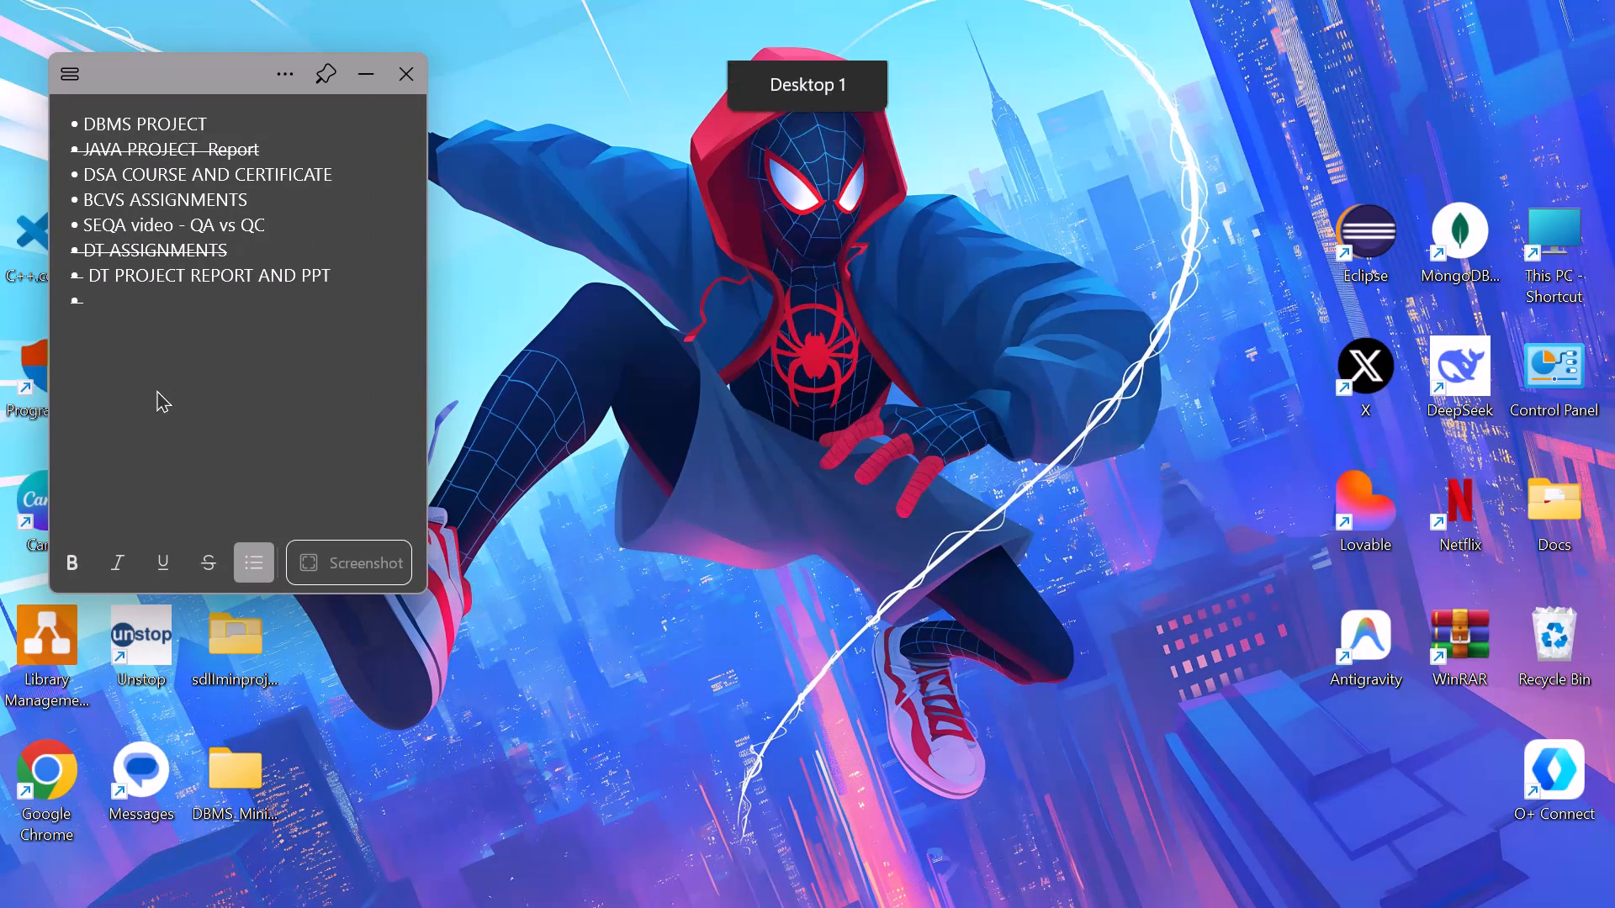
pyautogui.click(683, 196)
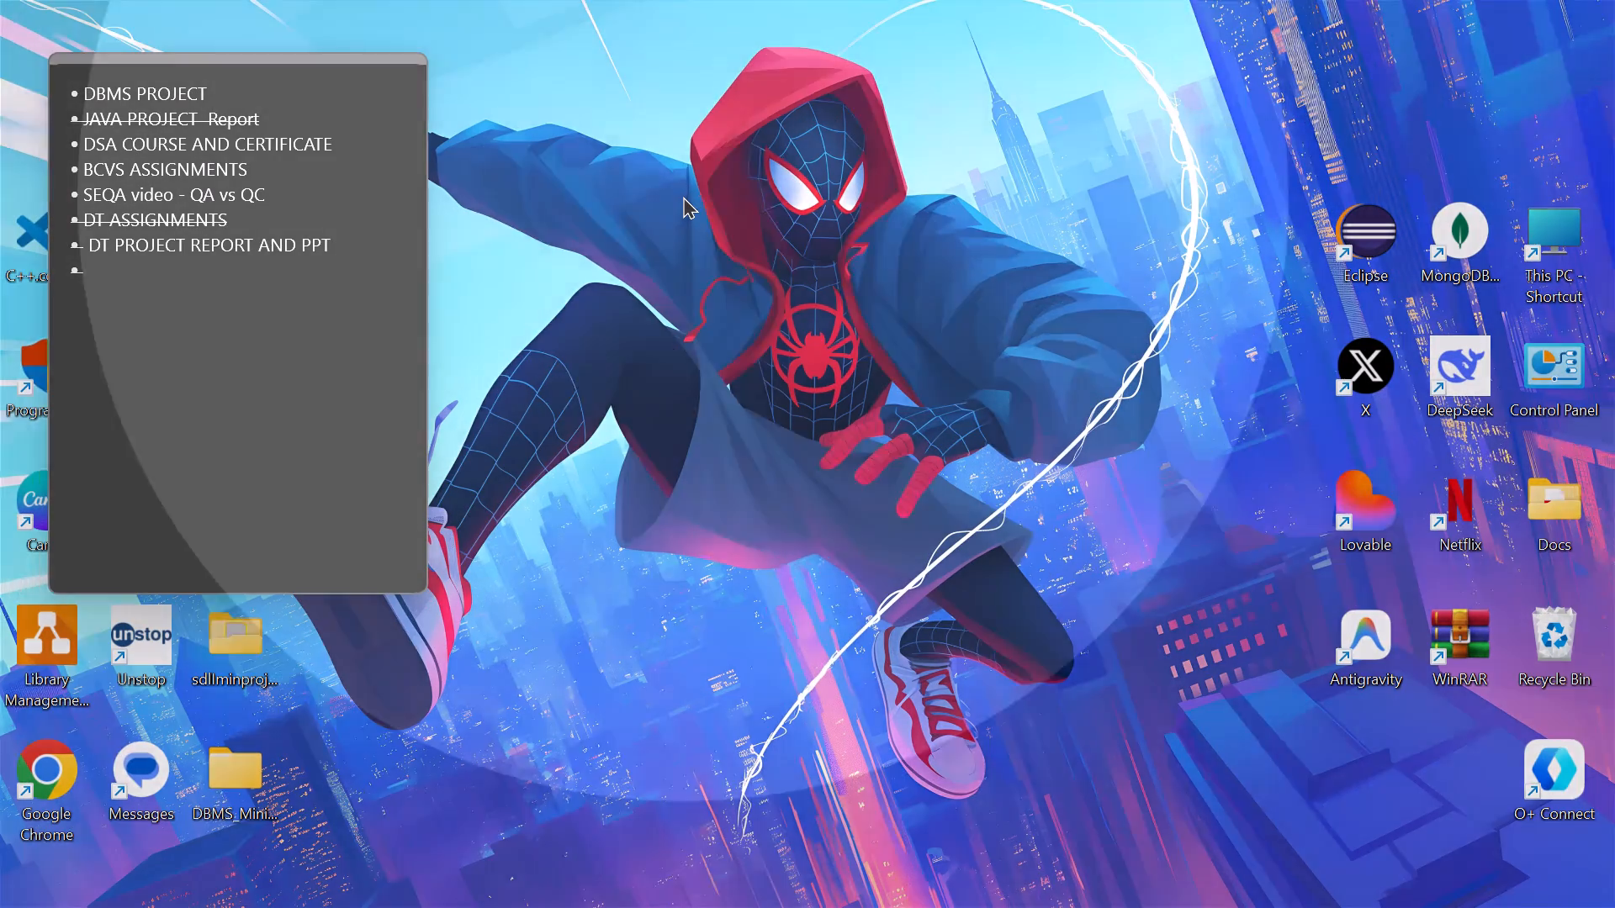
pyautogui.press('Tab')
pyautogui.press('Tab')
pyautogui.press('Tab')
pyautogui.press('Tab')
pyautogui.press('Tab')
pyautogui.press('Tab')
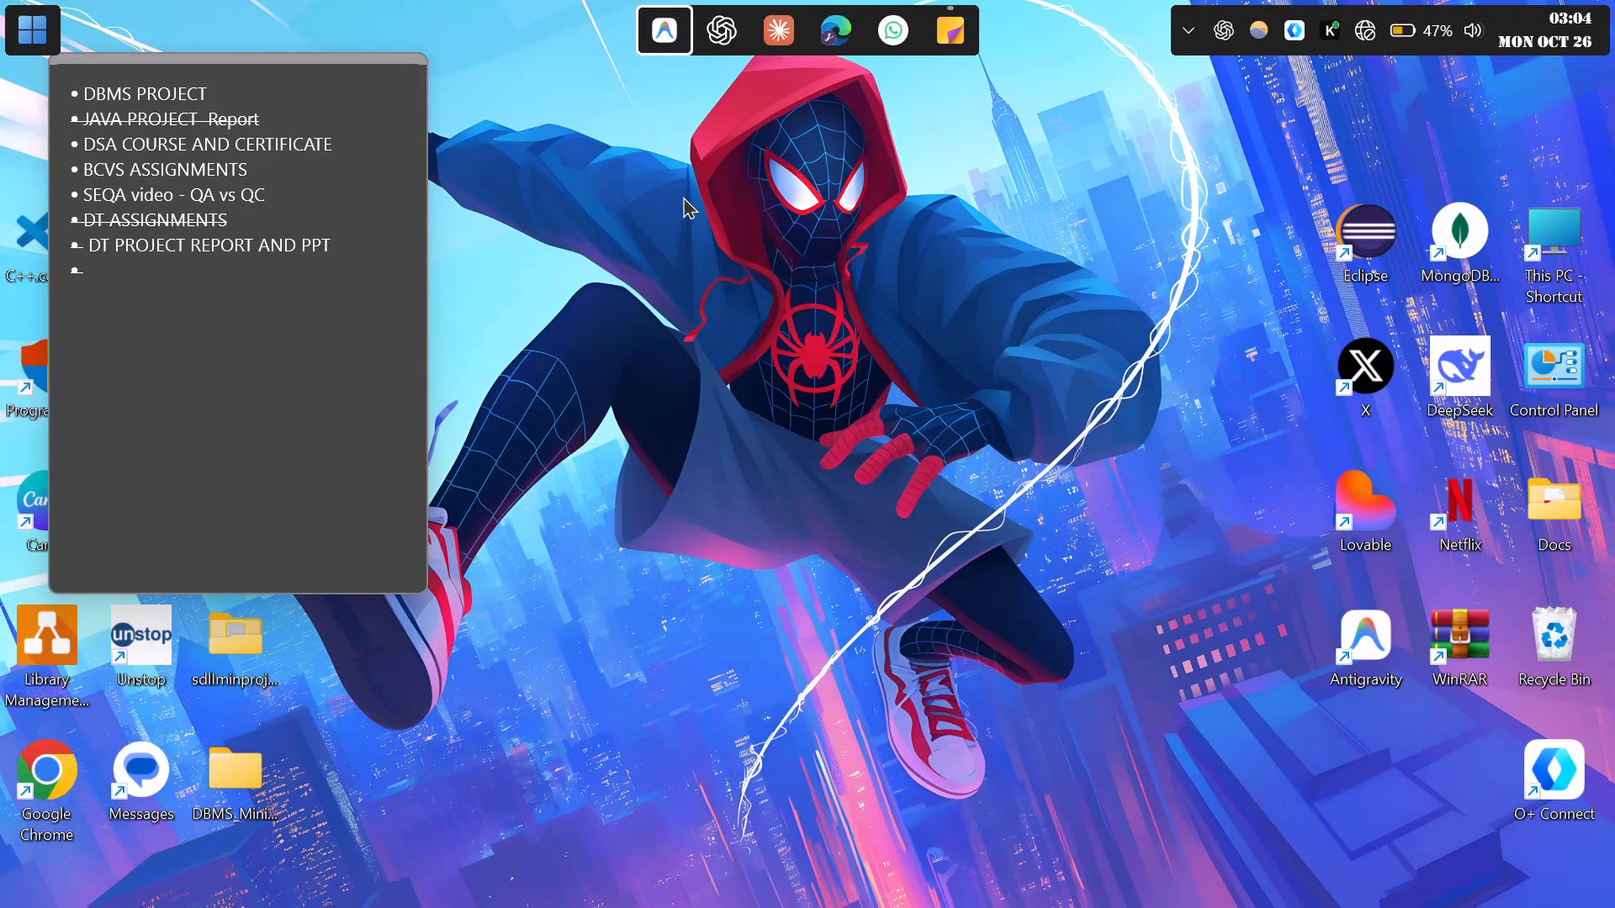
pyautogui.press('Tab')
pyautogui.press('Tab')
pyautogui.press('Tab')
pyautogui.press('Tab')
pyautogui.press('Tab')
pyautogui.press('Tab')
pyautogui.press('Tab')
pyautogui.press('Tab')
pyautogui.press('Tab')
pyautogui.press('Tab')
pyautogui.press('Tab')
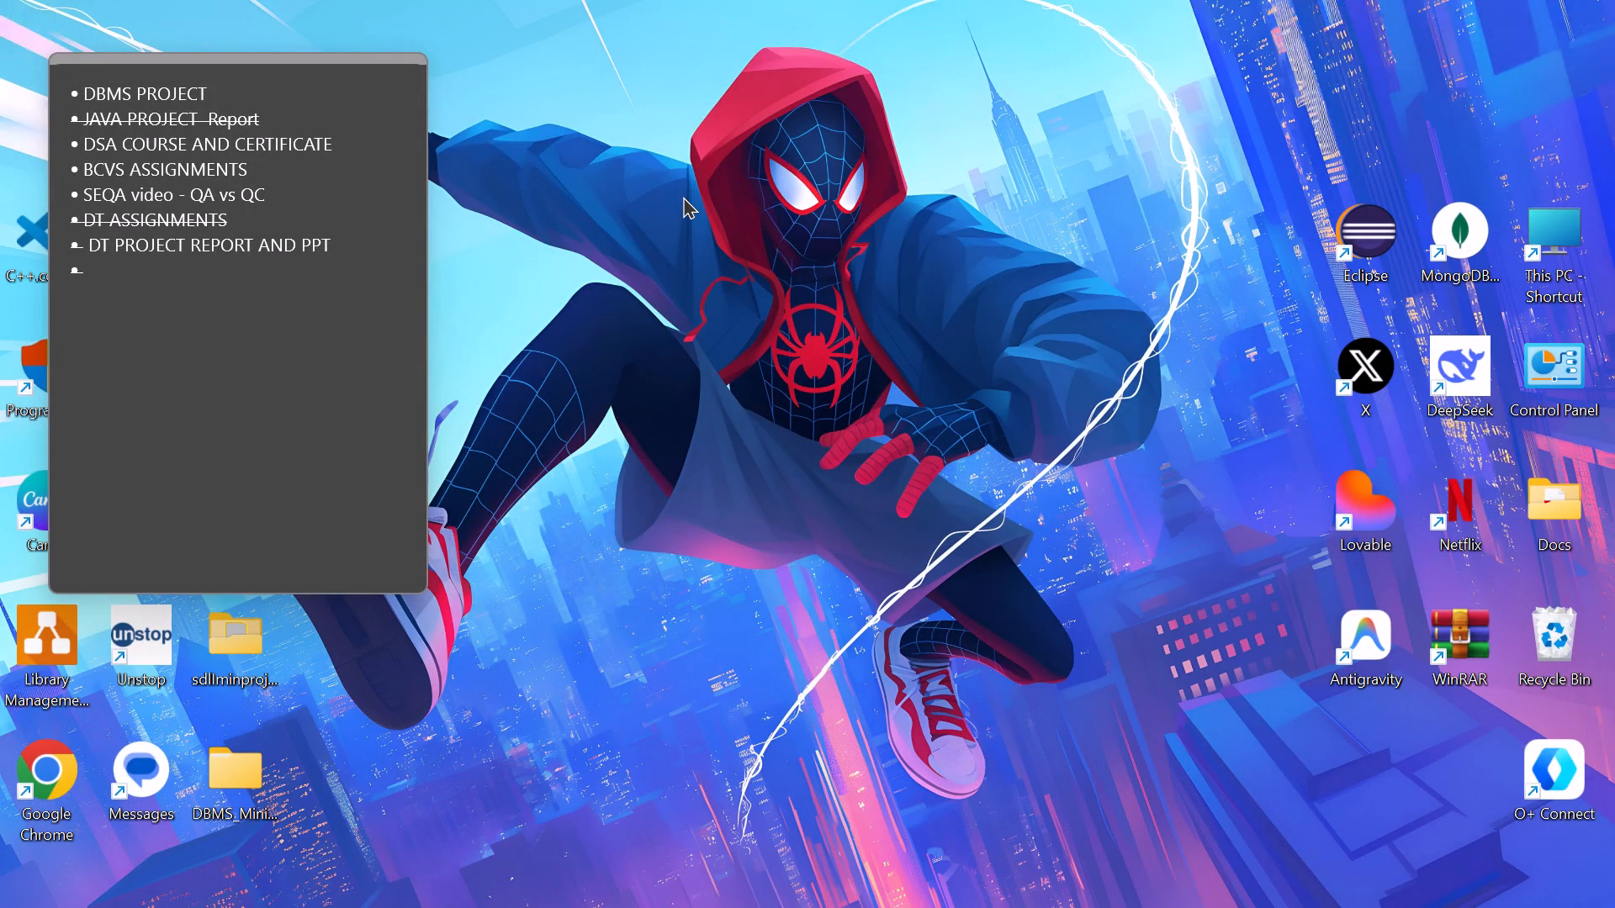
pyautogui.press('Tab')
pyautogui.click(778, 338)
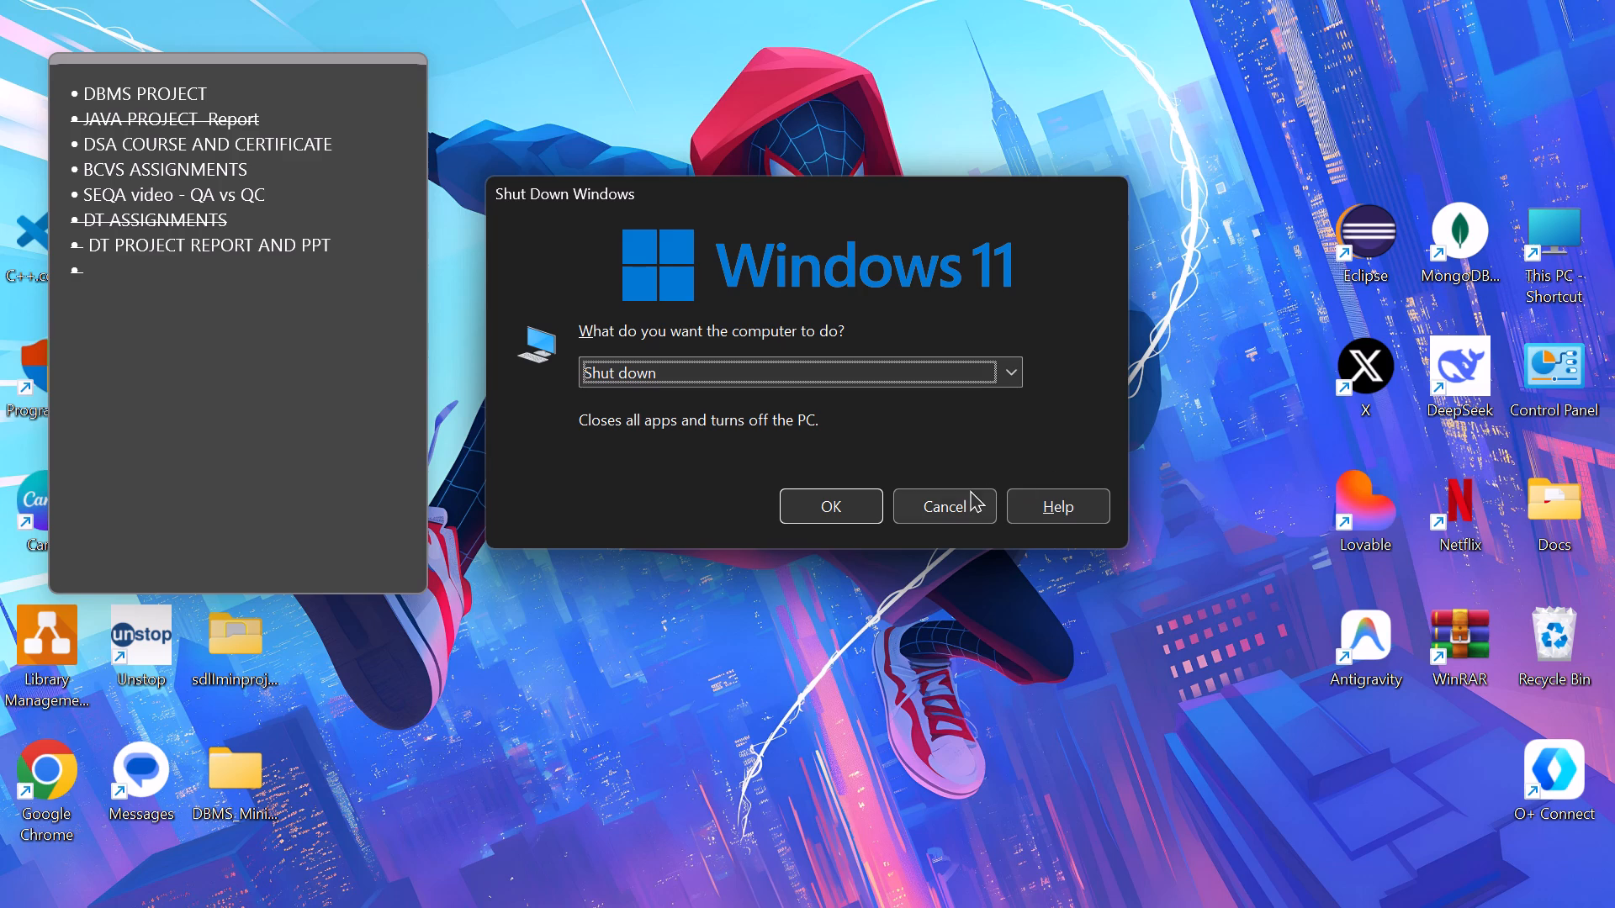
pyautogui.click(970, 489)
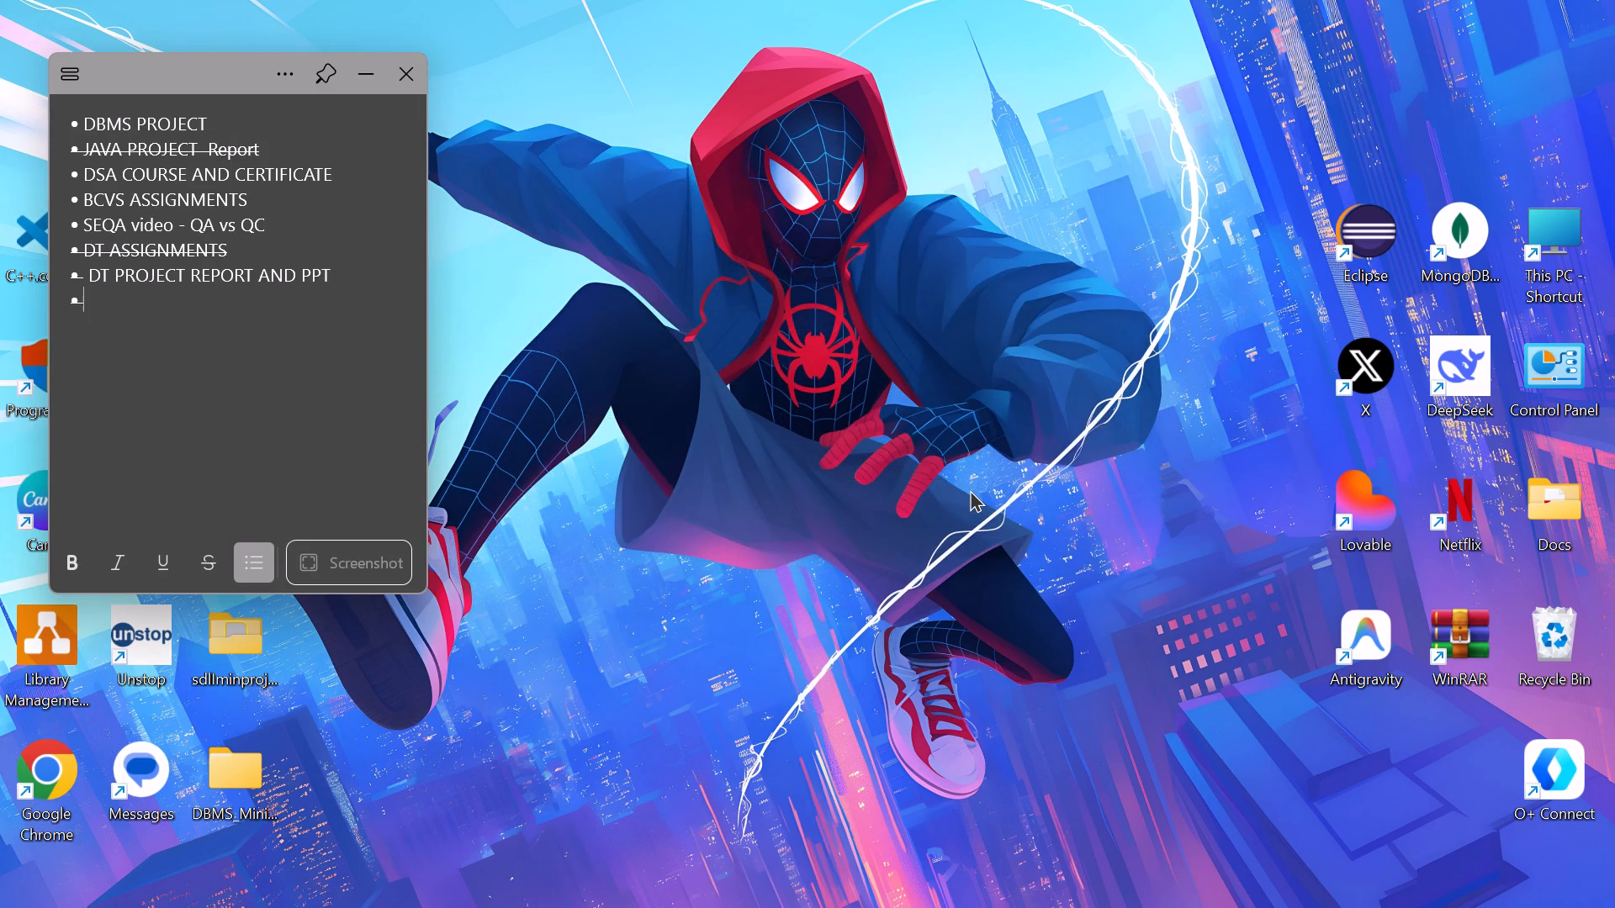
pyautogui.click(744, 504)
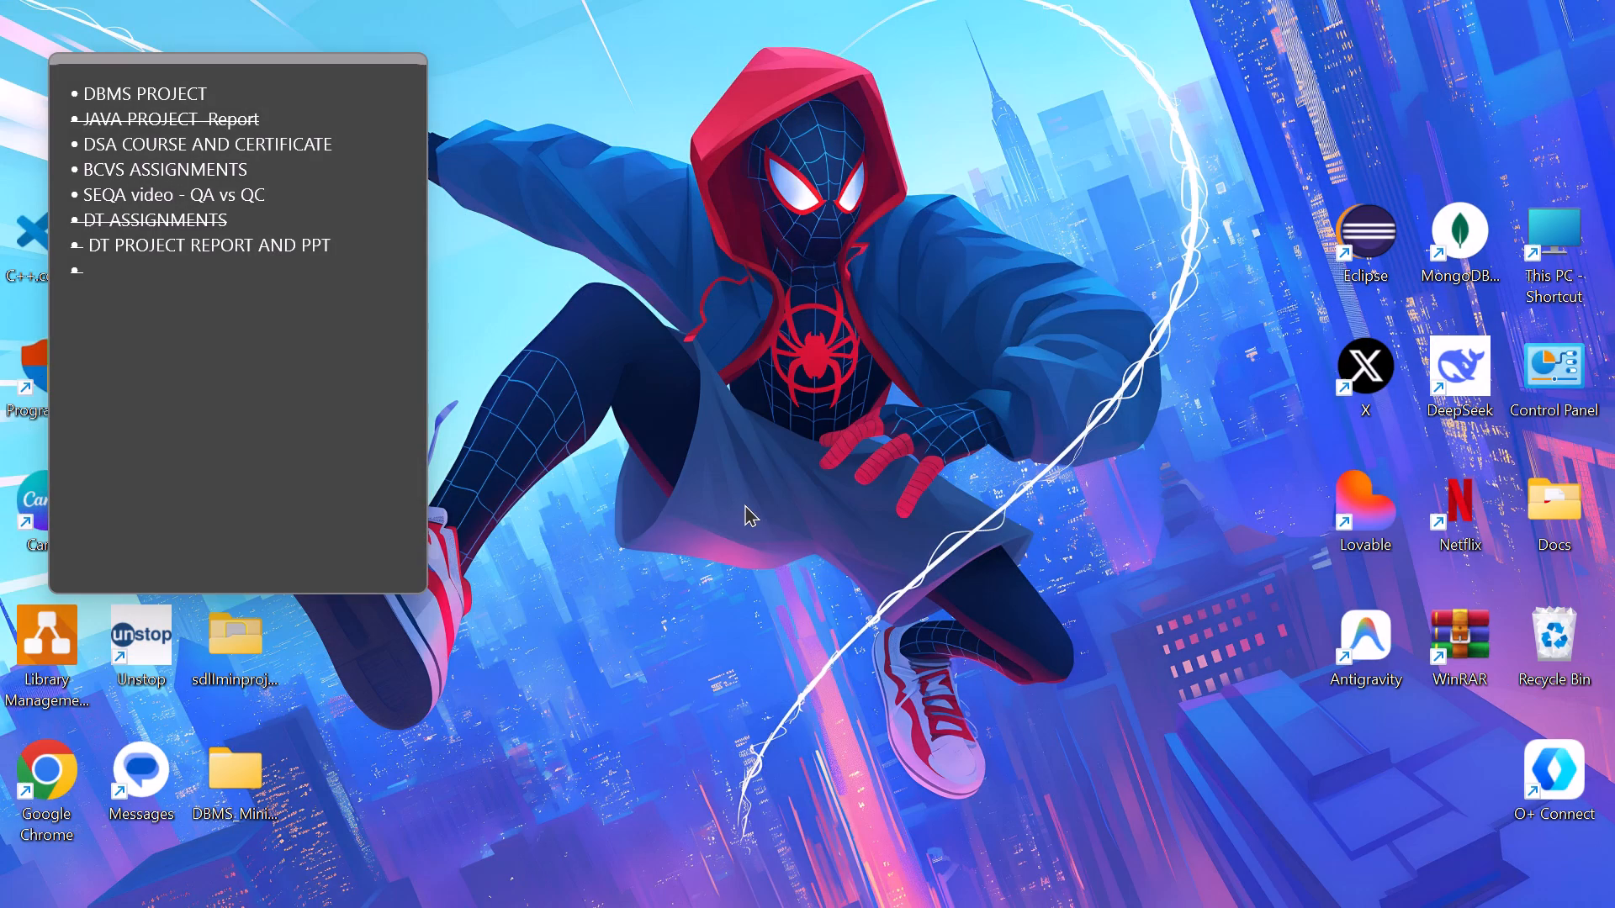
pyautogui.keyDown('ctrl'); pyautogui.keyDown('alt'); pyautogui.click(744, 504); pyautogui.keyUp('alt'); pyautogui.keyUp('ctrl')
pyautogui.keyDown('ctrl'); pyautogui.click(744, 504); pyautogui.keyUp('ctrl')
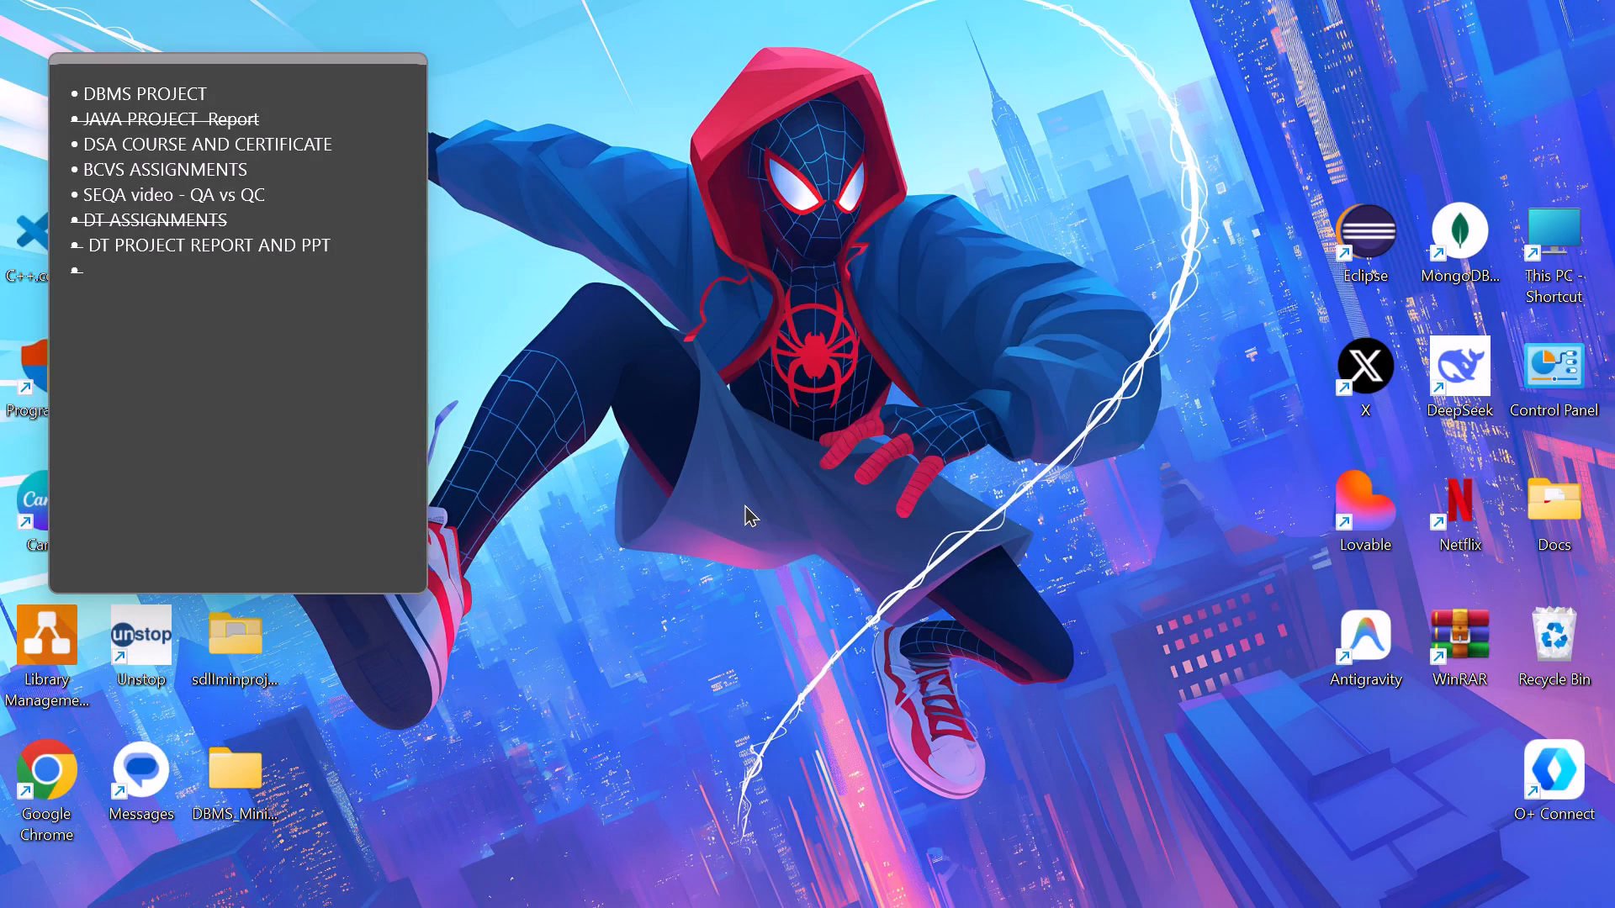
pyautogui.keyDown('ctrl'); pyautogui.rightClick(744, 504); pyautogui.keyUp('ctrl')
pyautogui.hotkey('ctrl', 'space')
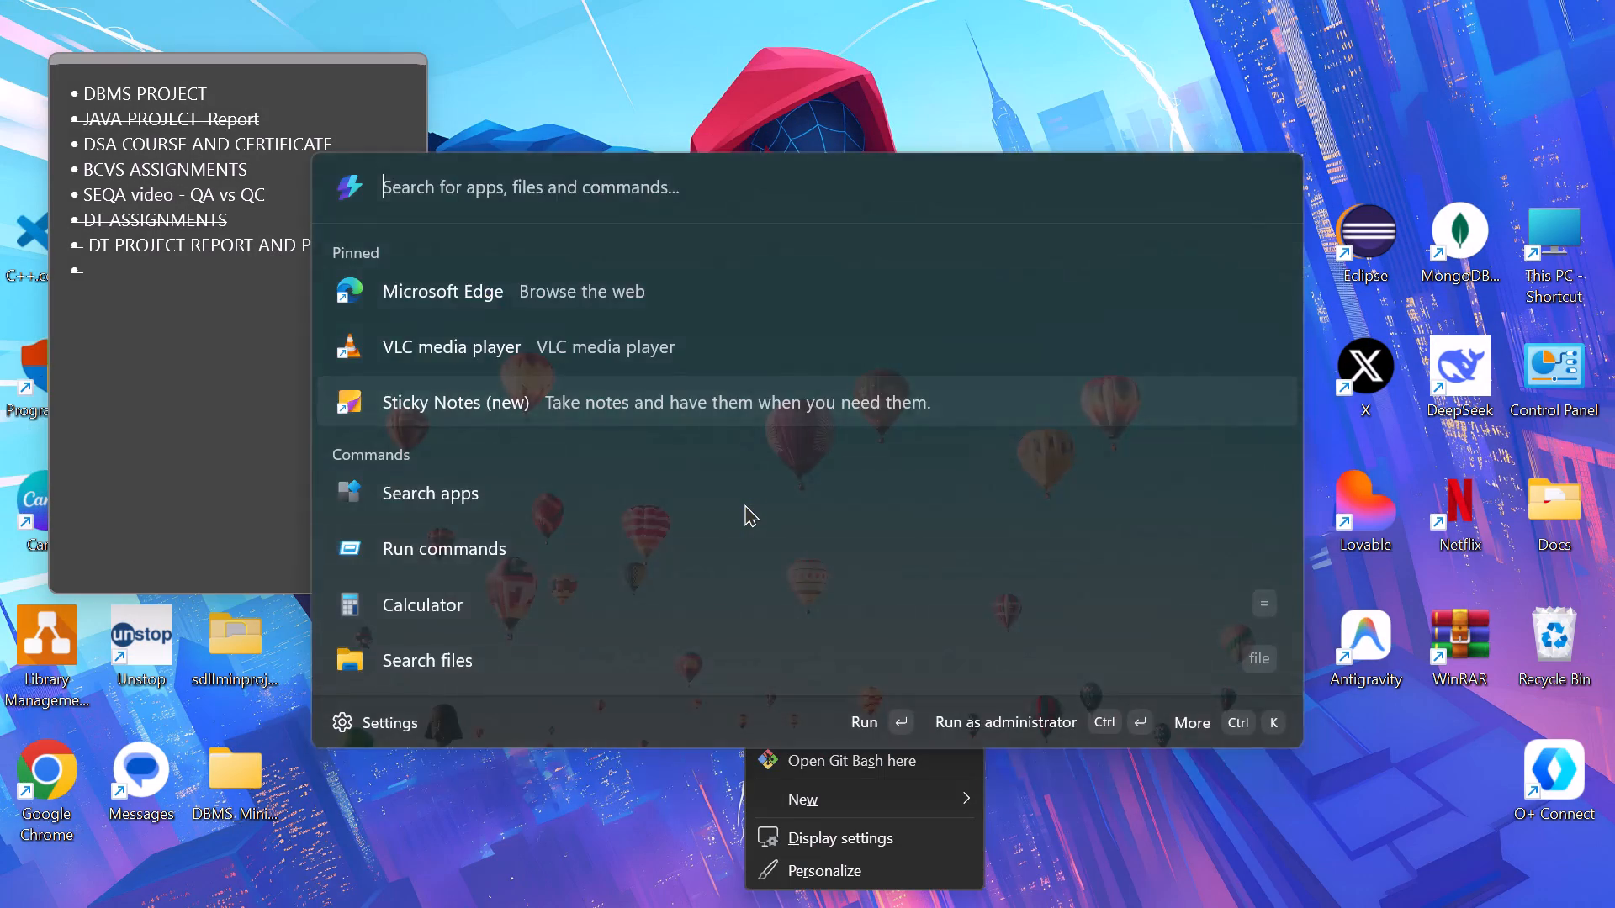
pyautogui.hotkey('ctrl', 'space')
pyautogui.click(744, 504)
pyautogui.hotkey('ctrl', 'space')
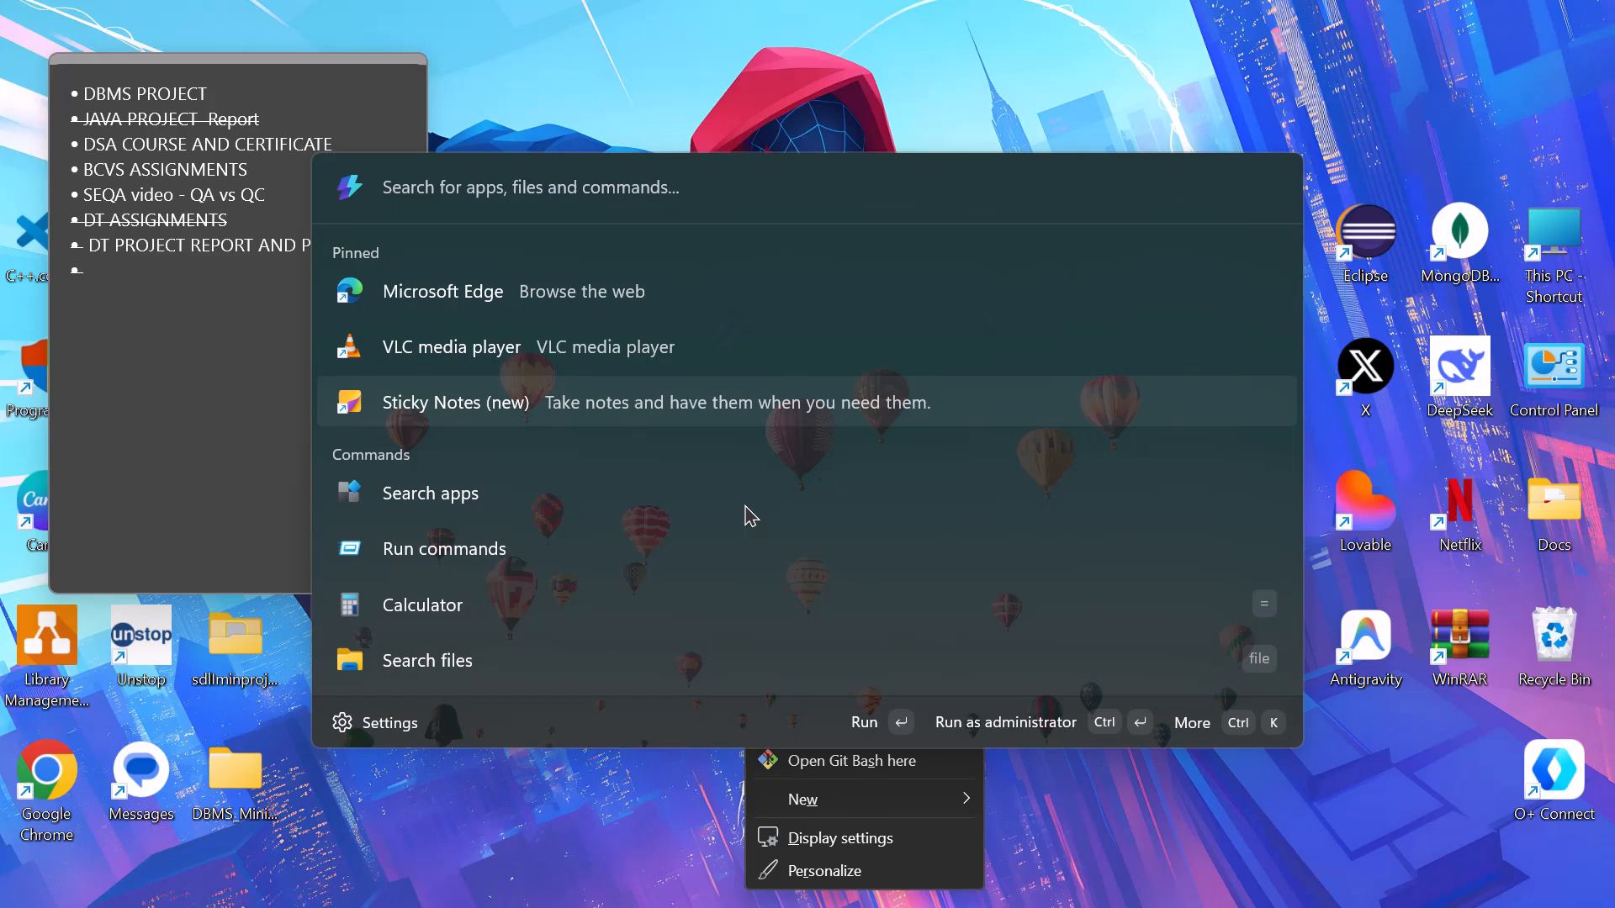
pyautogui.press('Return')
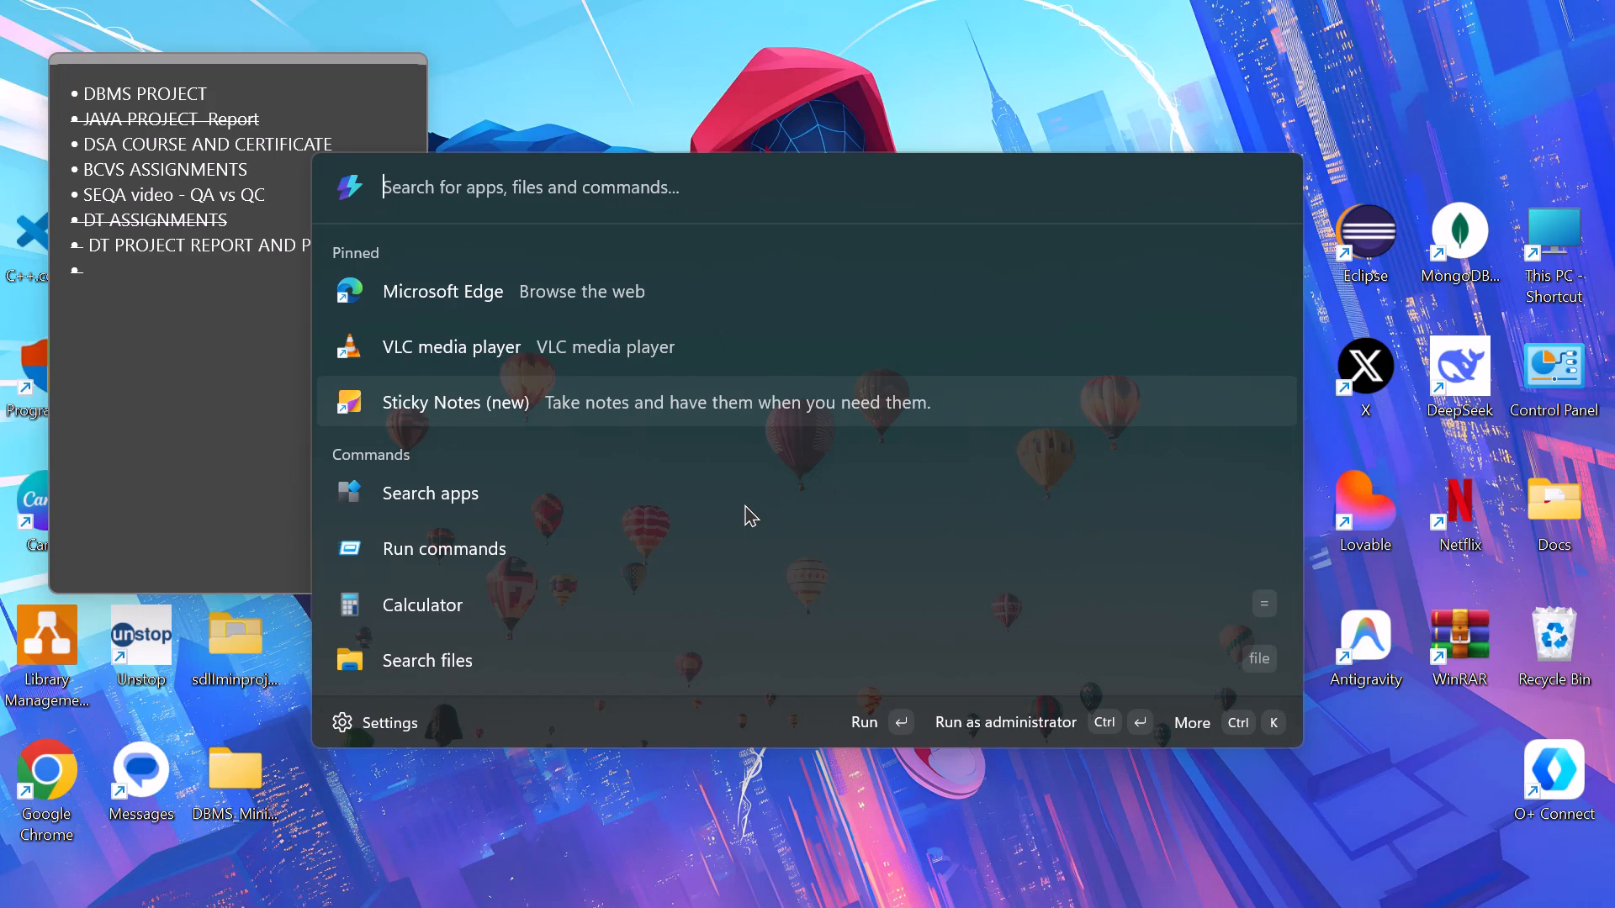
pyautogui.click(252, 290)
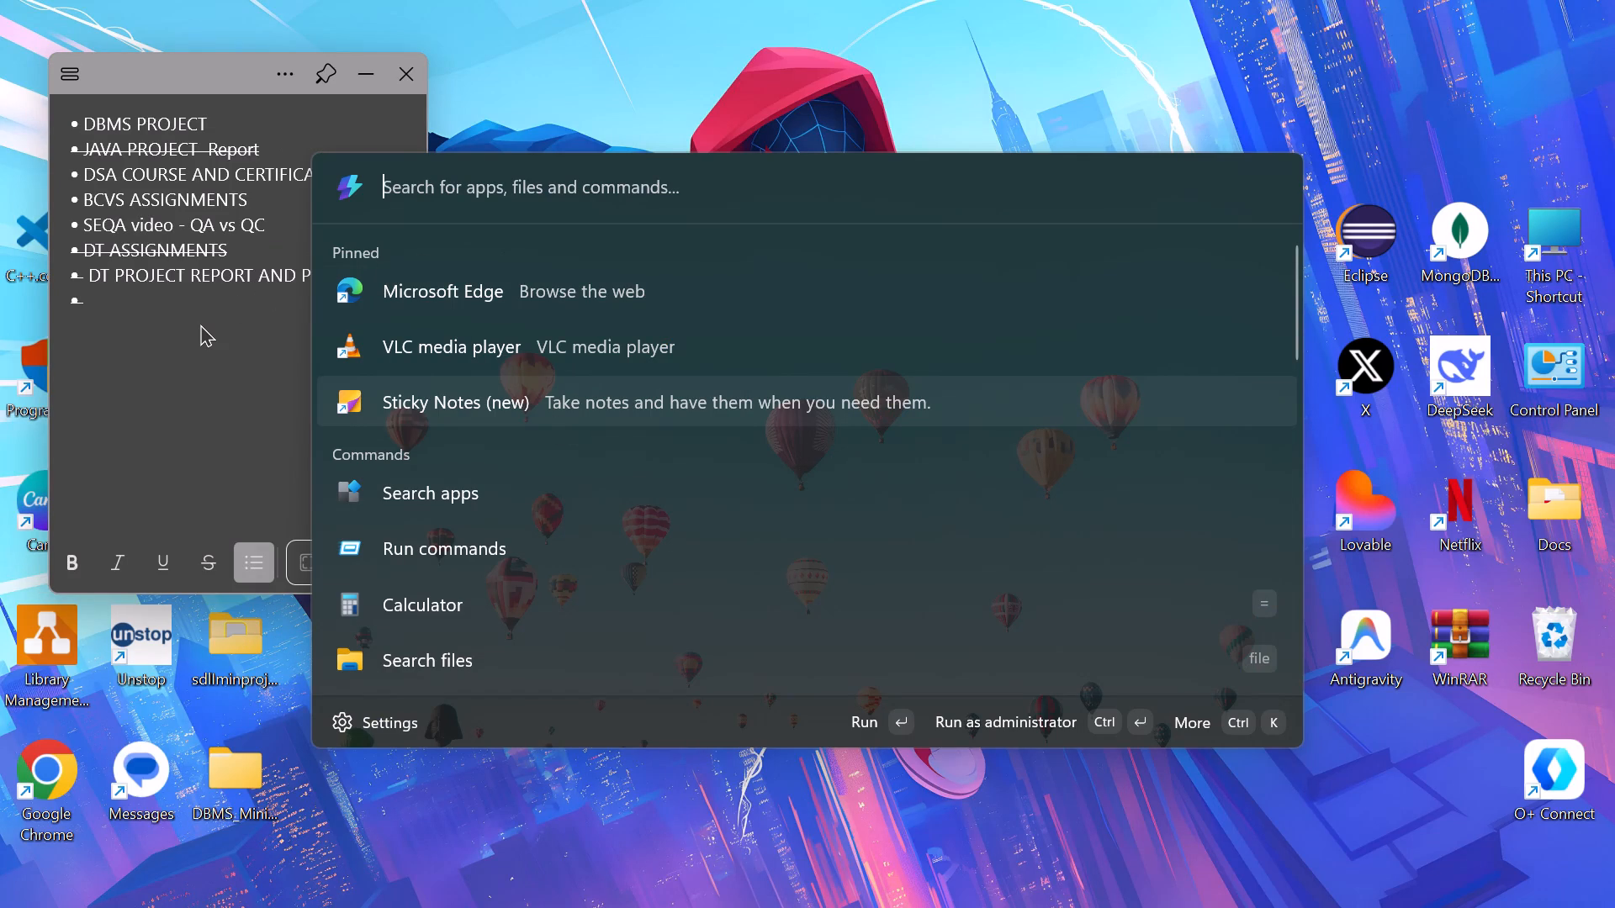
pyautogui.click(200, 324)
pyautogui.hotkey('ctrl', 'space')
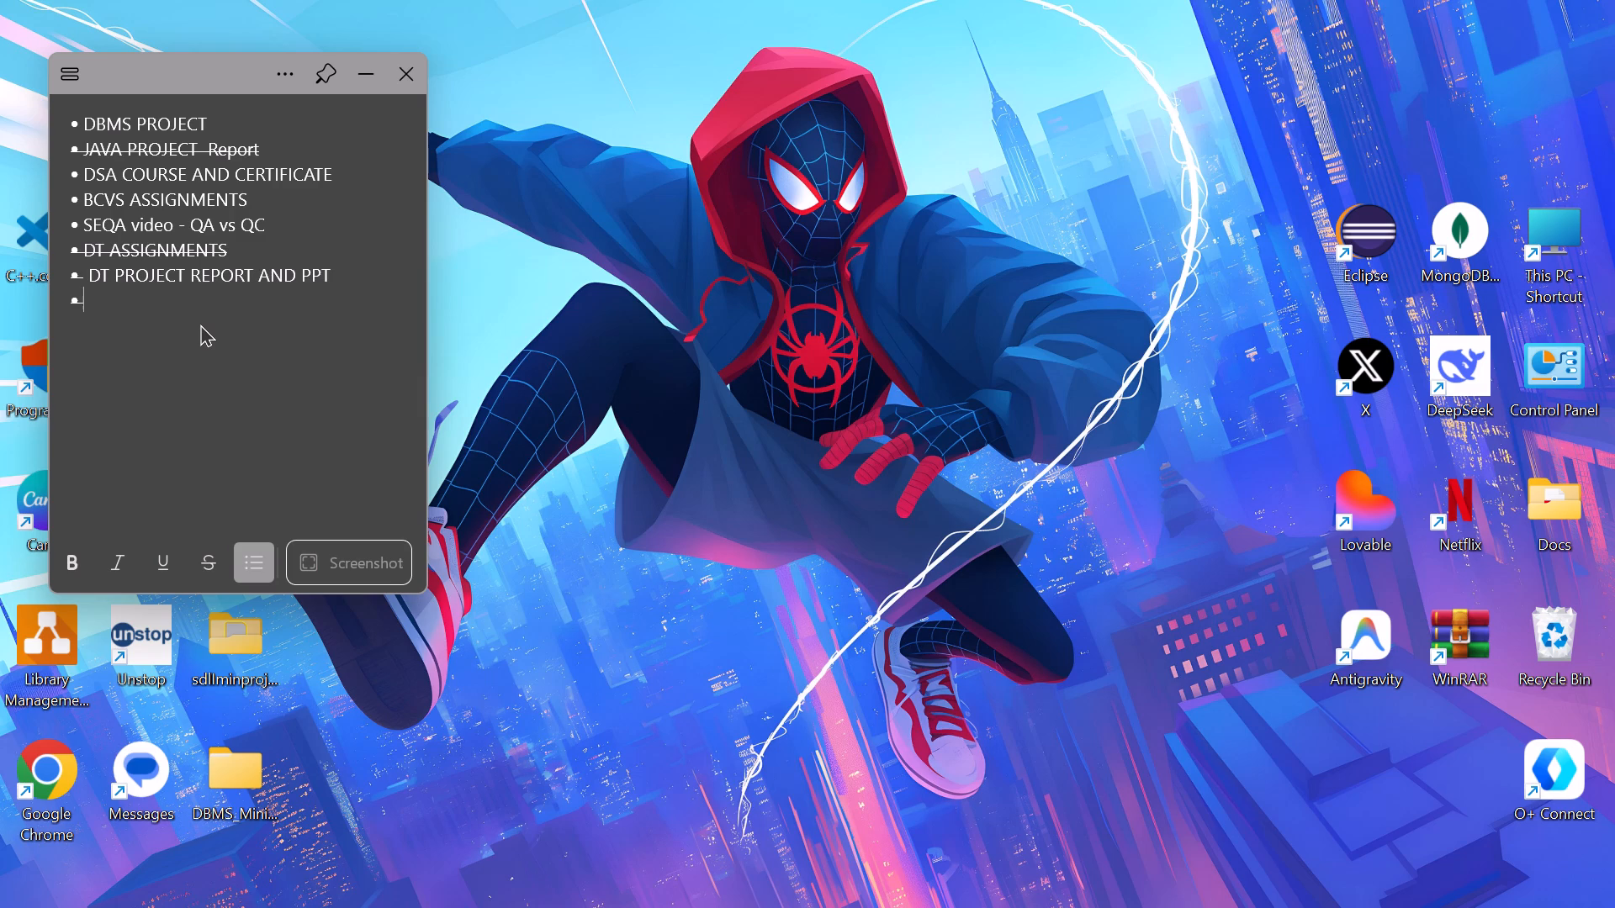
# Append "git push" to the DBMS PROJECT item in the to-do sticky note and close the note.
pyautogui.click(238, 122)
pyautogui.press('space')
pyautogui.write('git up')
pyautogui.press('BackSpace')
pyautogui.press('BackSpace')
pyautogui.write('pusha')
pyautogui.press('BackSpace')
pyautogui.click(417, 77)
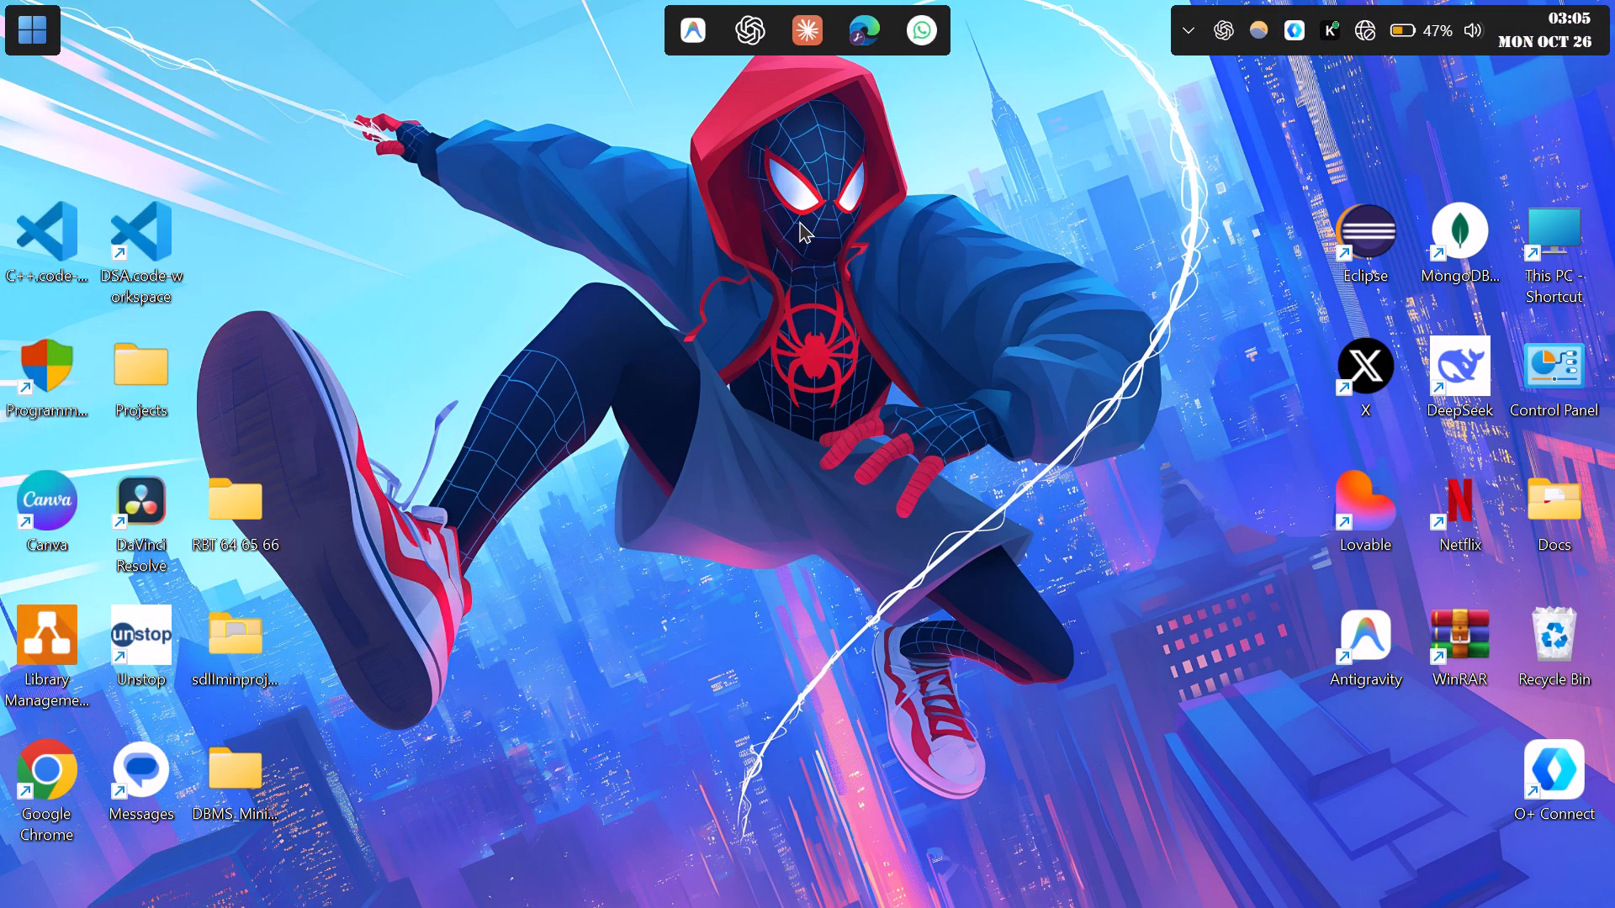
# Open the NARZO 70 Pro 5G phone's internal shared storage and the Projects > Design Thinking folder in separate File Explorer tabs.
pyautogui.press('super+e')
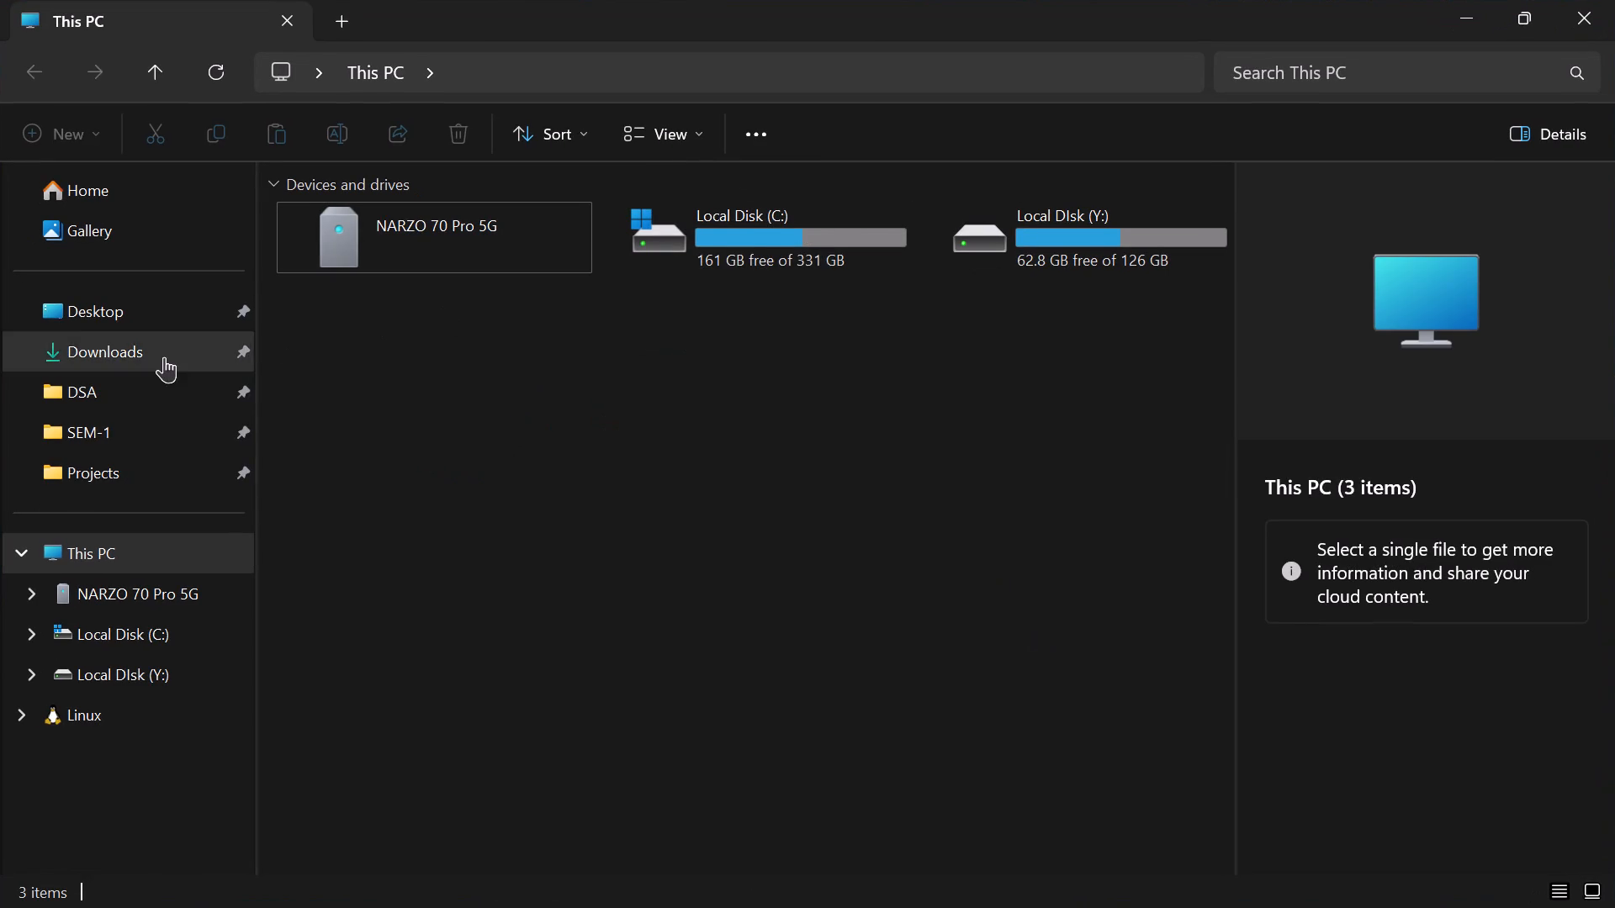
pyautogui.doubleClick(501, 245)
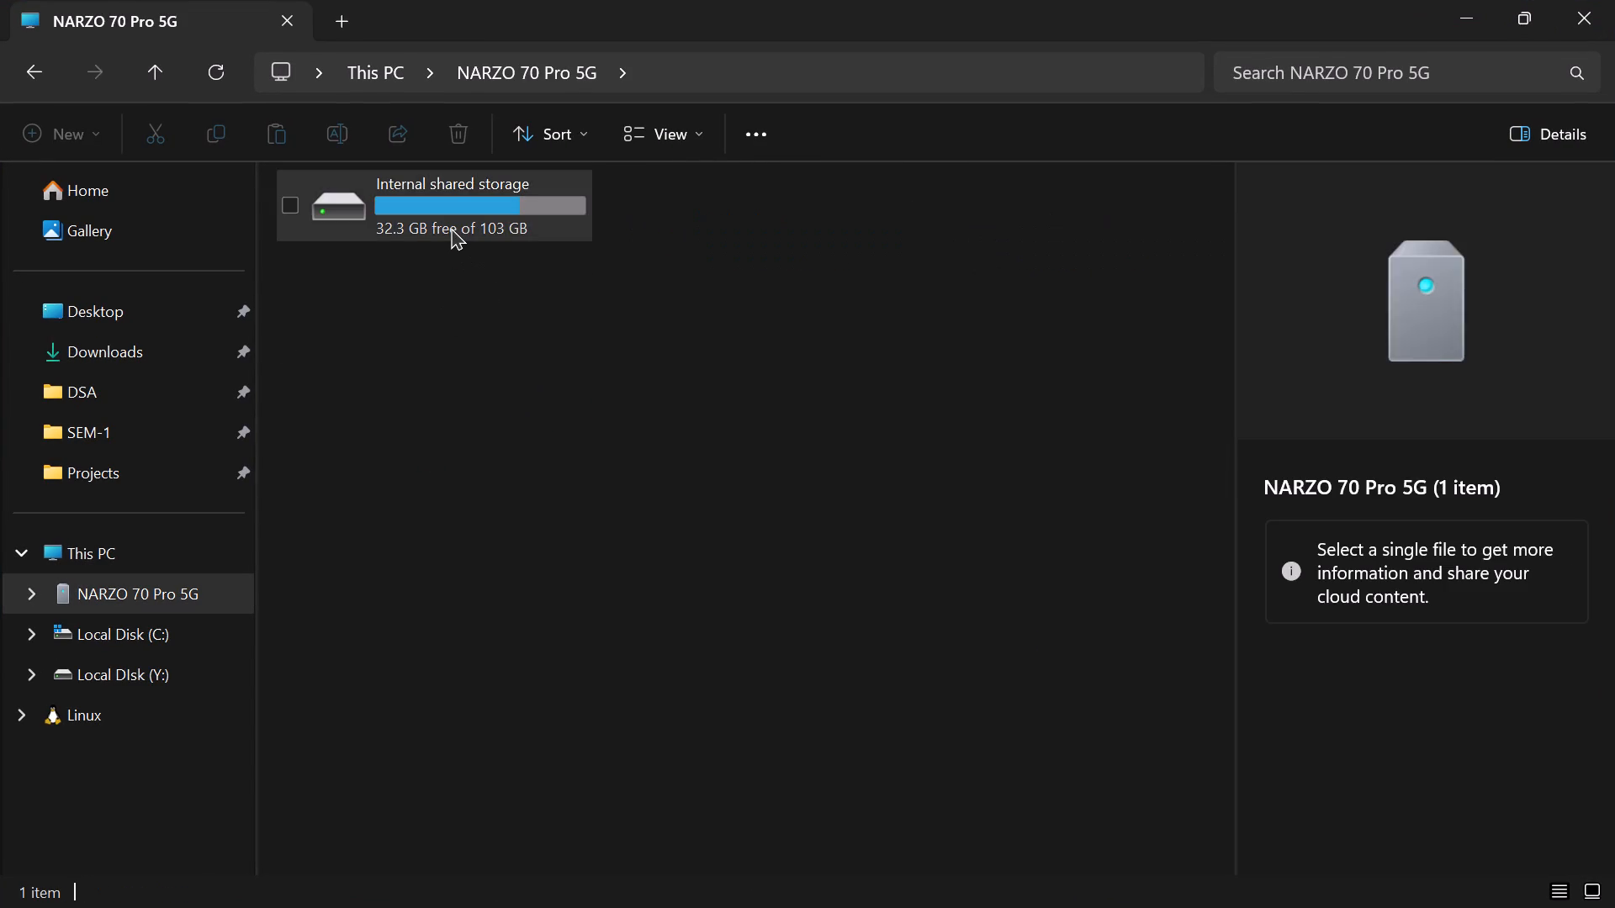
pyautogui.doubleClick(451, 227)
pyautogui.click(343, 36)
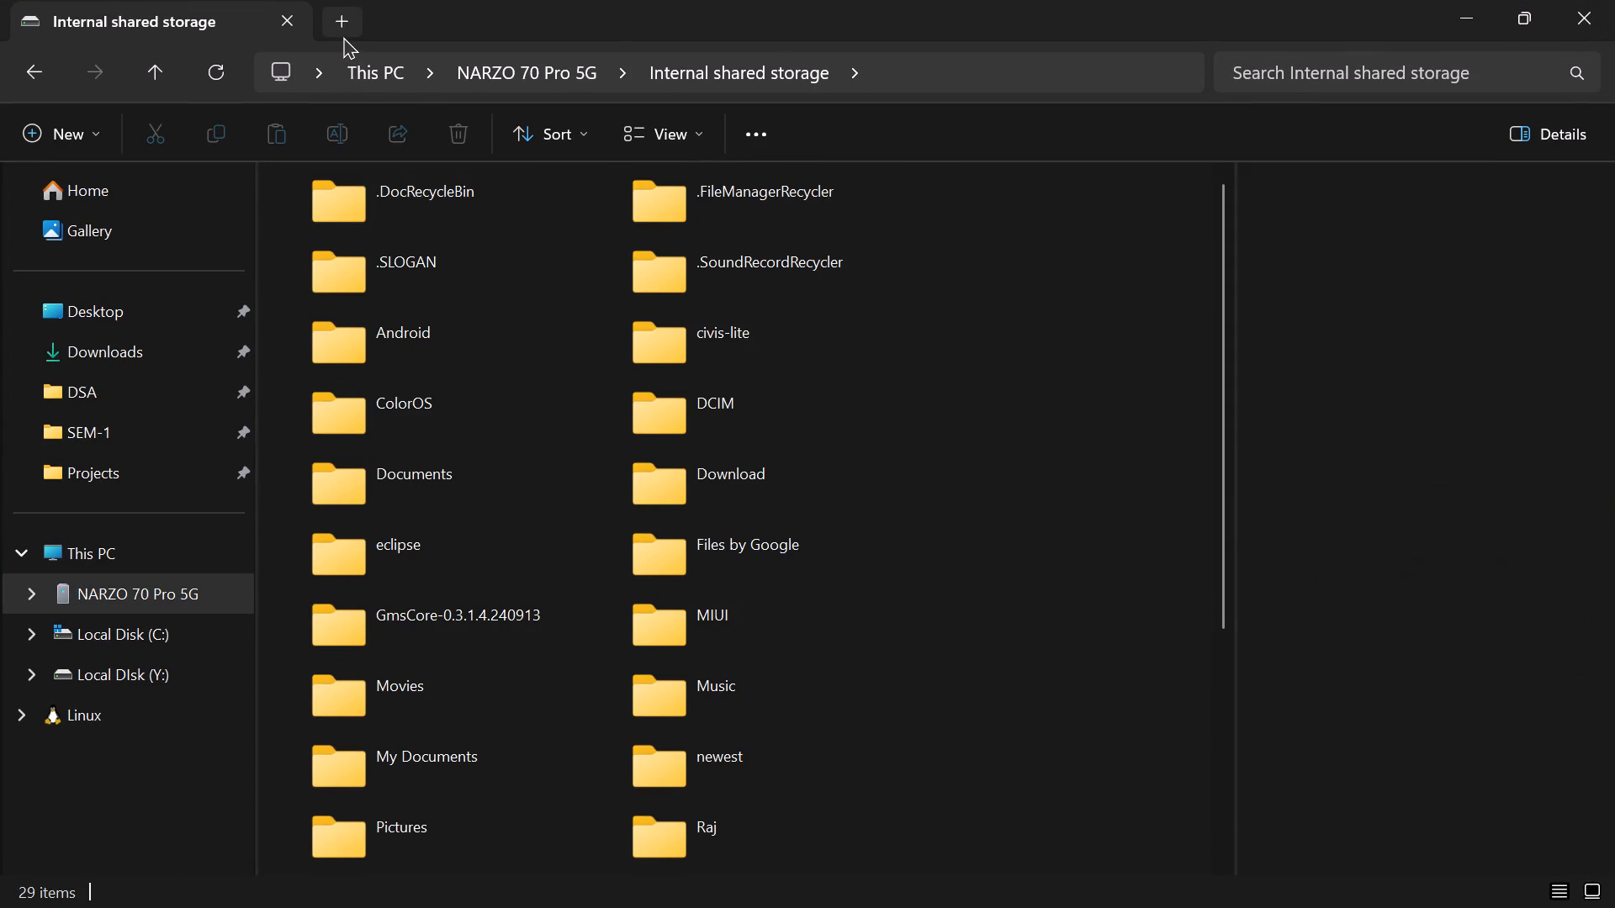
pyautogui.click(158, 469)
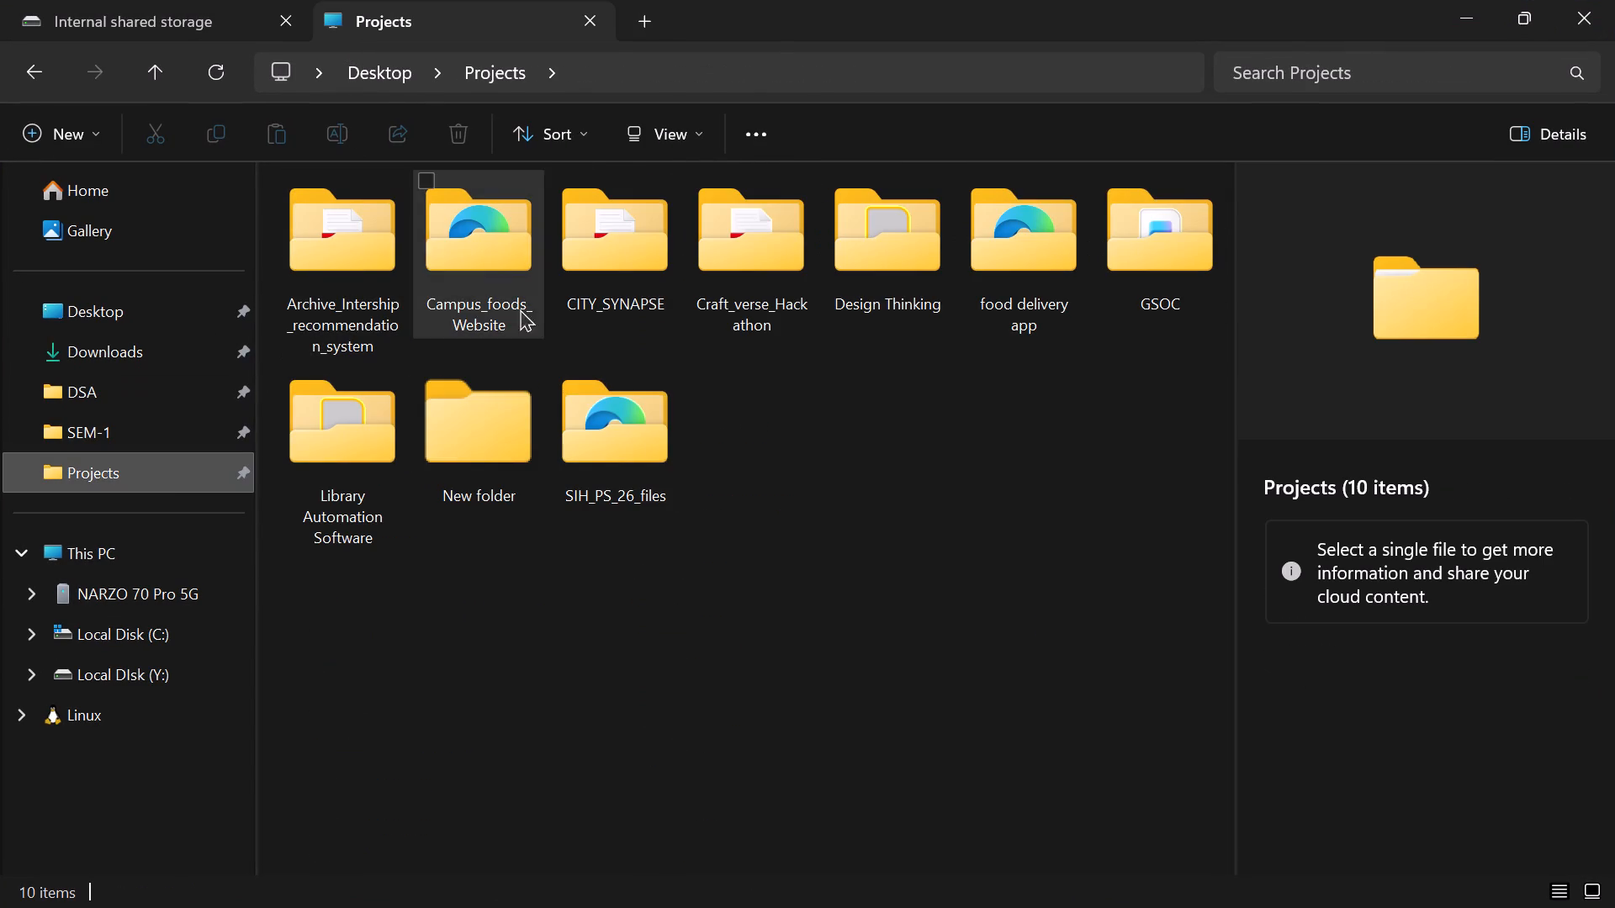
pyautogui.doubleClick(916, 279)
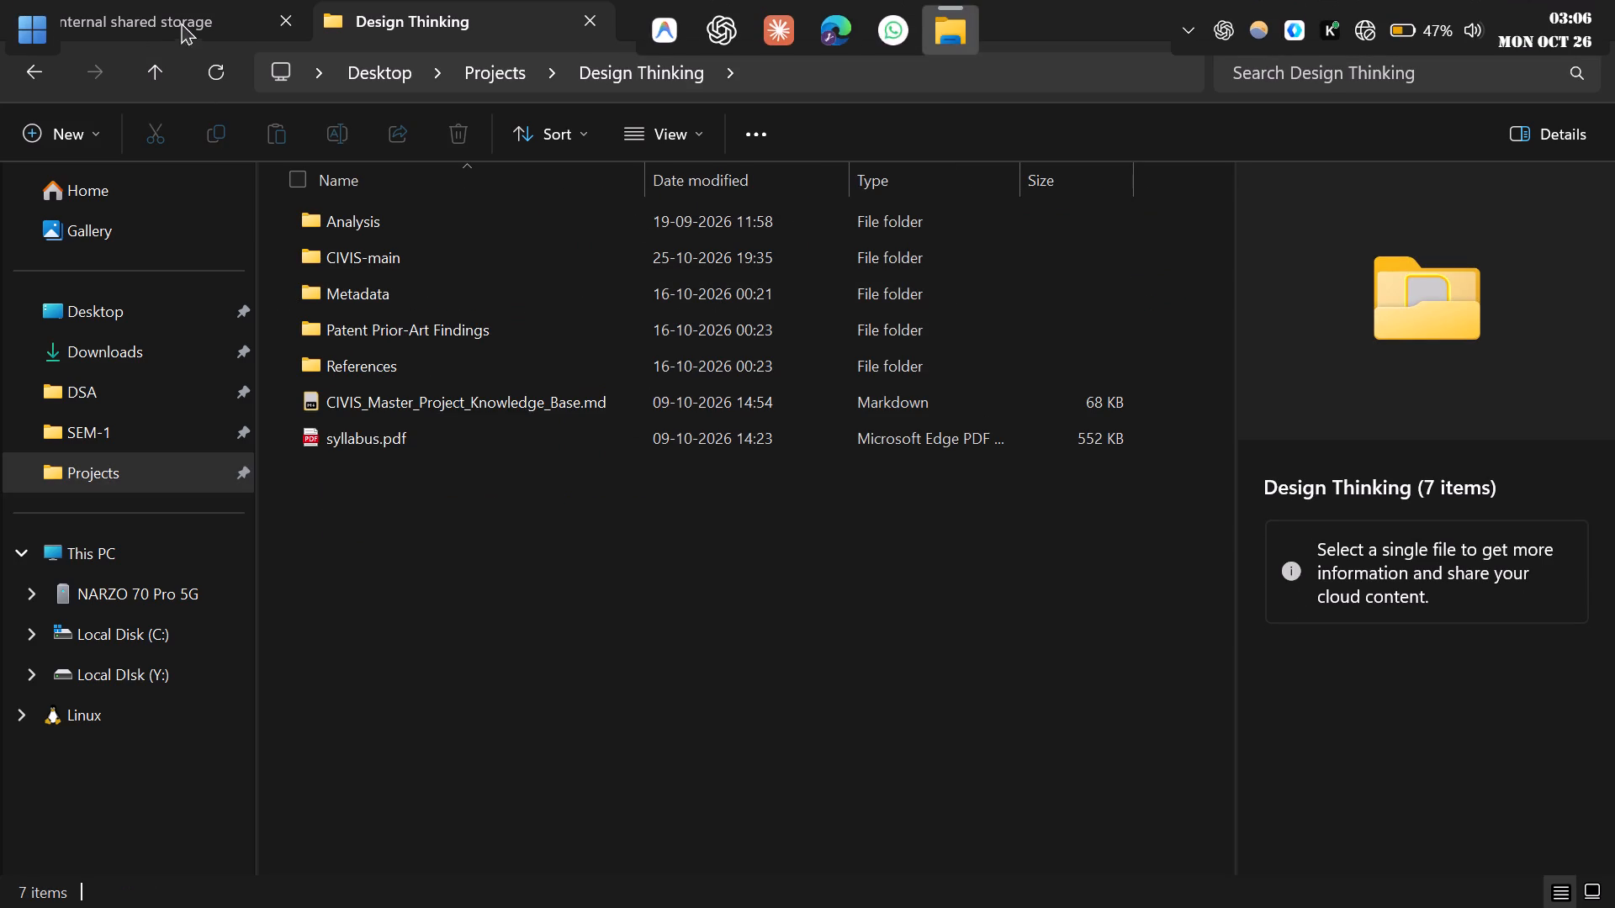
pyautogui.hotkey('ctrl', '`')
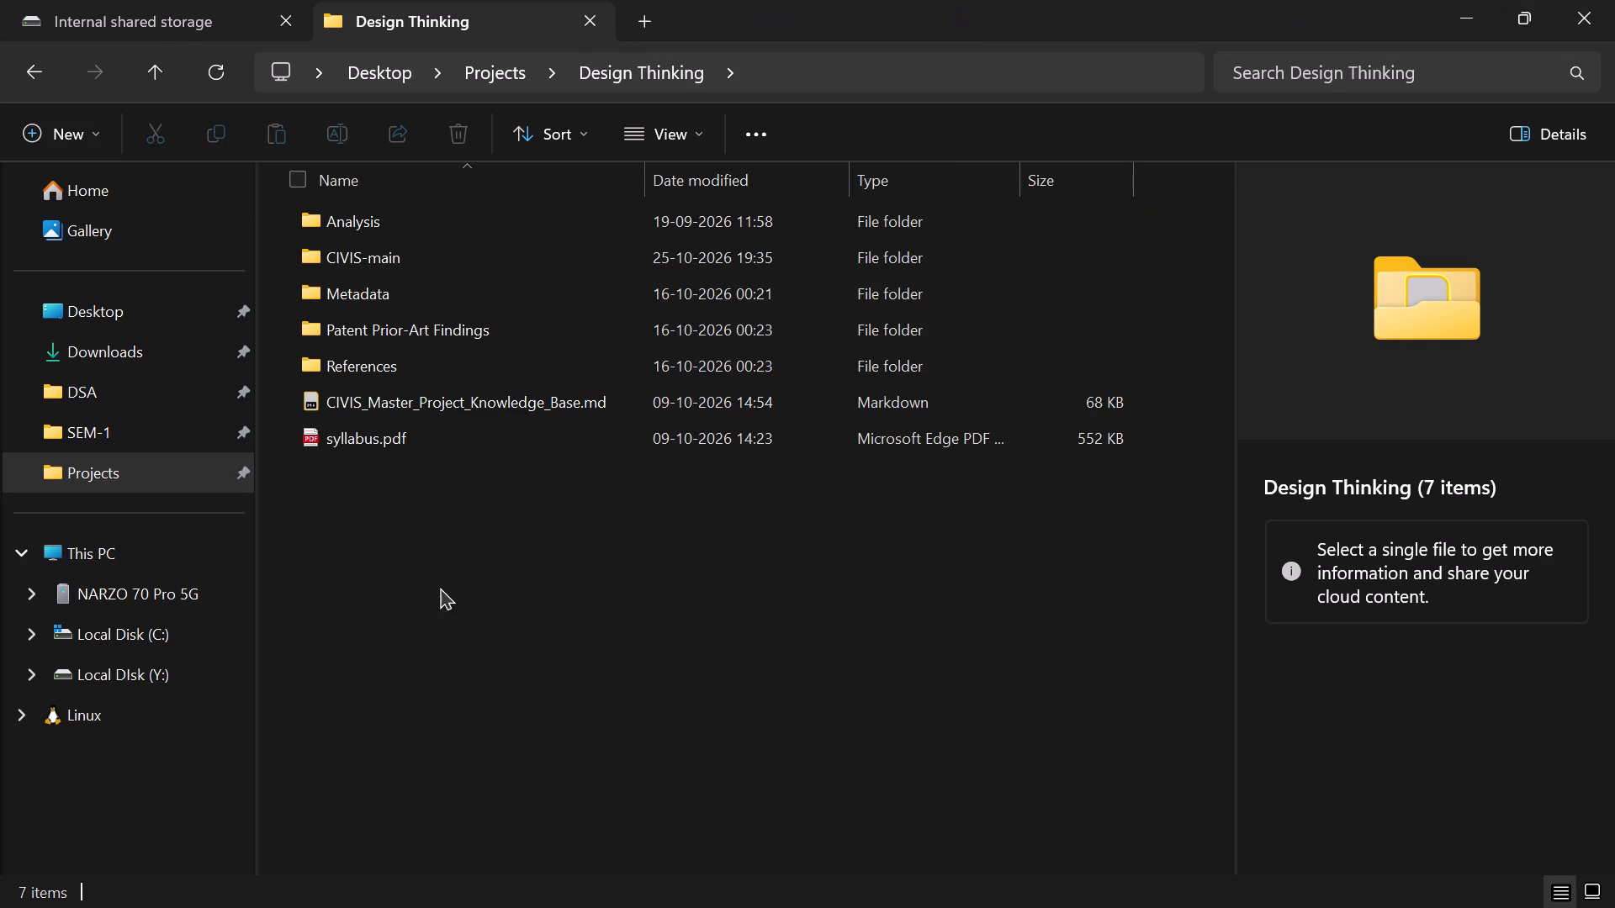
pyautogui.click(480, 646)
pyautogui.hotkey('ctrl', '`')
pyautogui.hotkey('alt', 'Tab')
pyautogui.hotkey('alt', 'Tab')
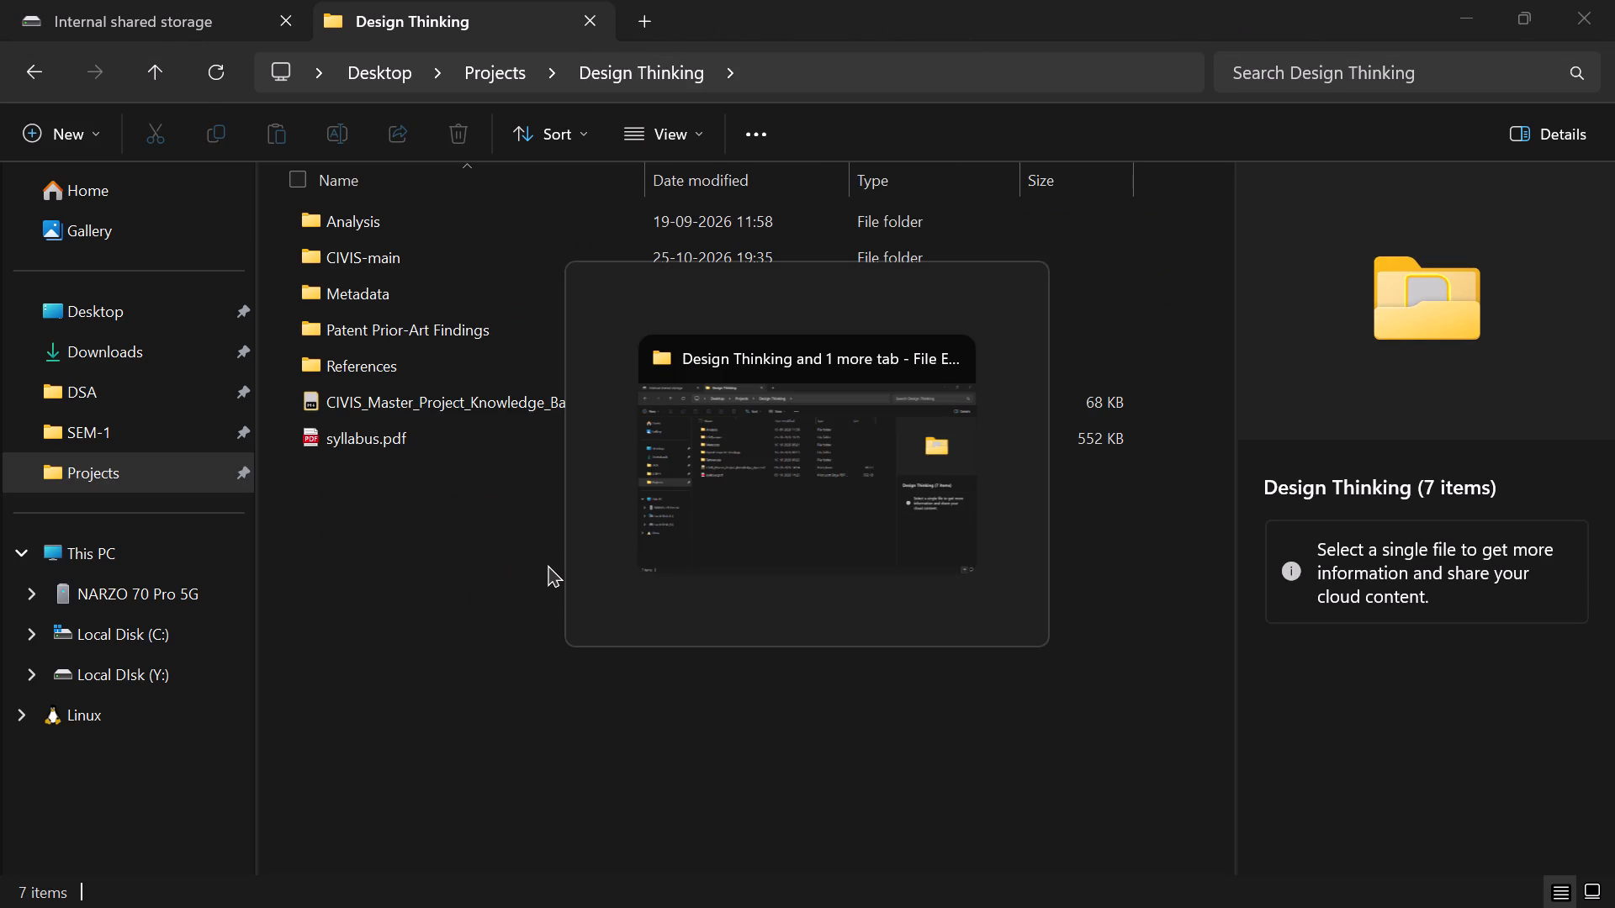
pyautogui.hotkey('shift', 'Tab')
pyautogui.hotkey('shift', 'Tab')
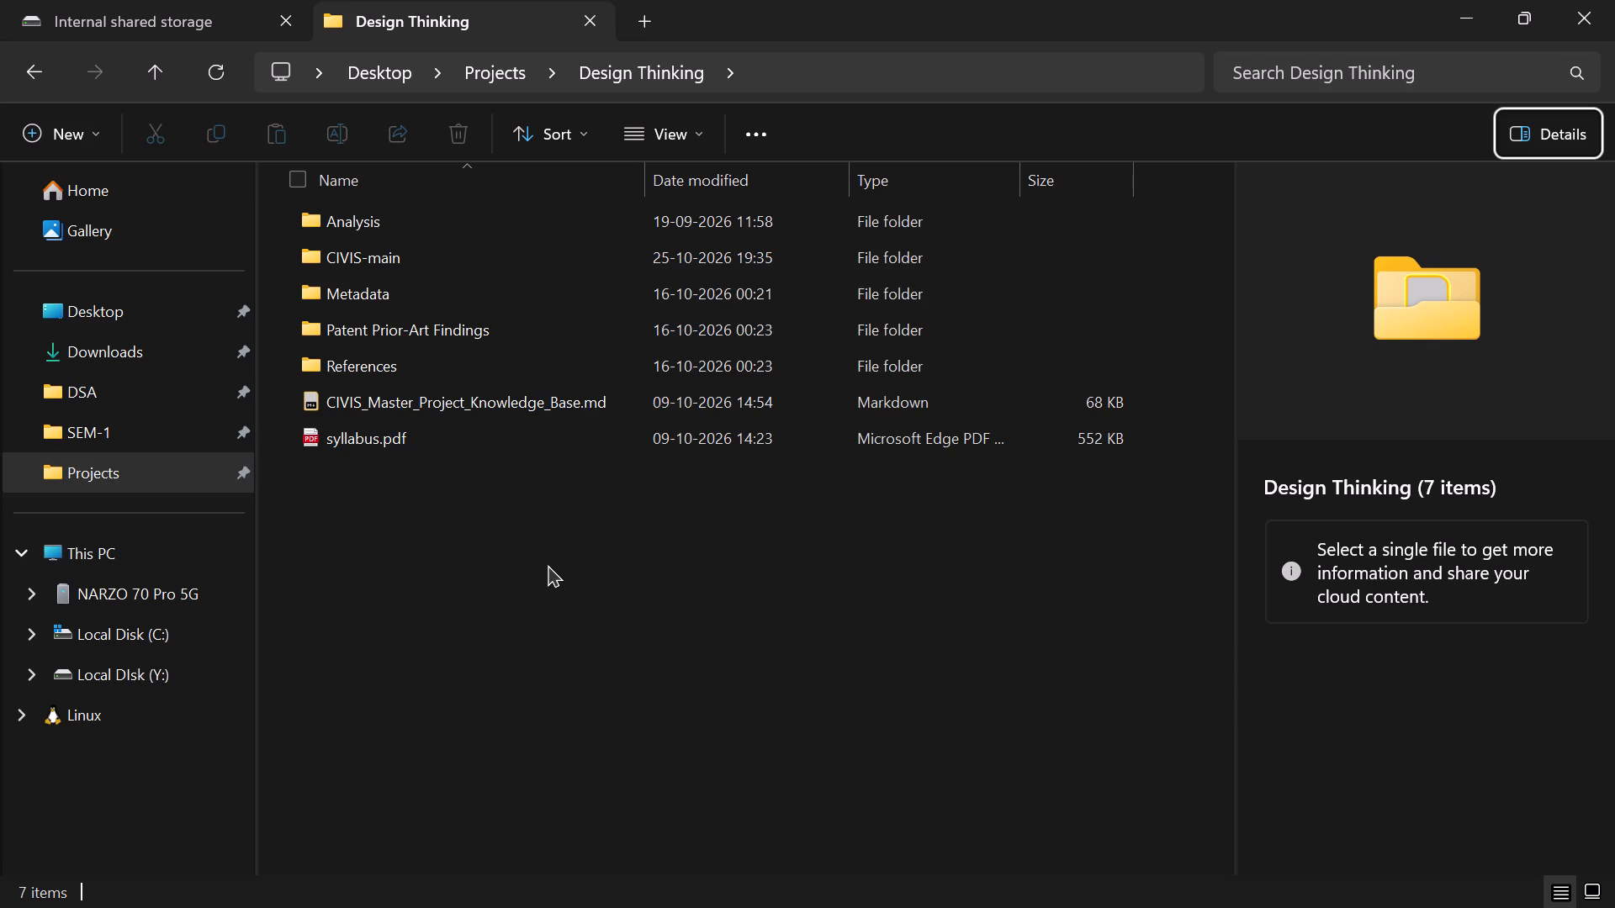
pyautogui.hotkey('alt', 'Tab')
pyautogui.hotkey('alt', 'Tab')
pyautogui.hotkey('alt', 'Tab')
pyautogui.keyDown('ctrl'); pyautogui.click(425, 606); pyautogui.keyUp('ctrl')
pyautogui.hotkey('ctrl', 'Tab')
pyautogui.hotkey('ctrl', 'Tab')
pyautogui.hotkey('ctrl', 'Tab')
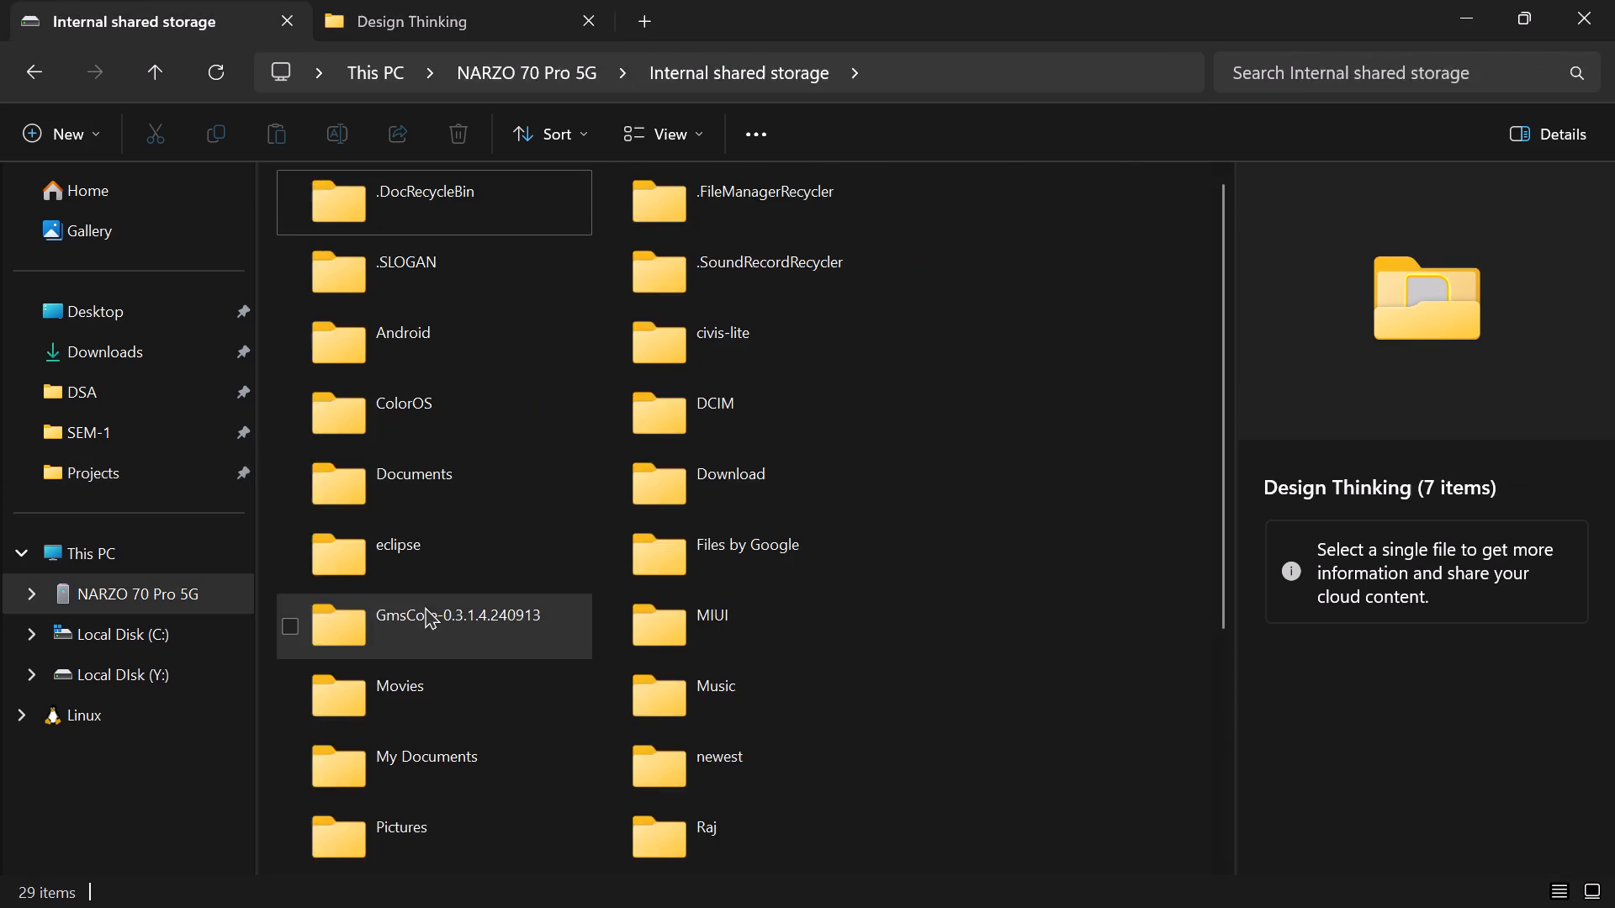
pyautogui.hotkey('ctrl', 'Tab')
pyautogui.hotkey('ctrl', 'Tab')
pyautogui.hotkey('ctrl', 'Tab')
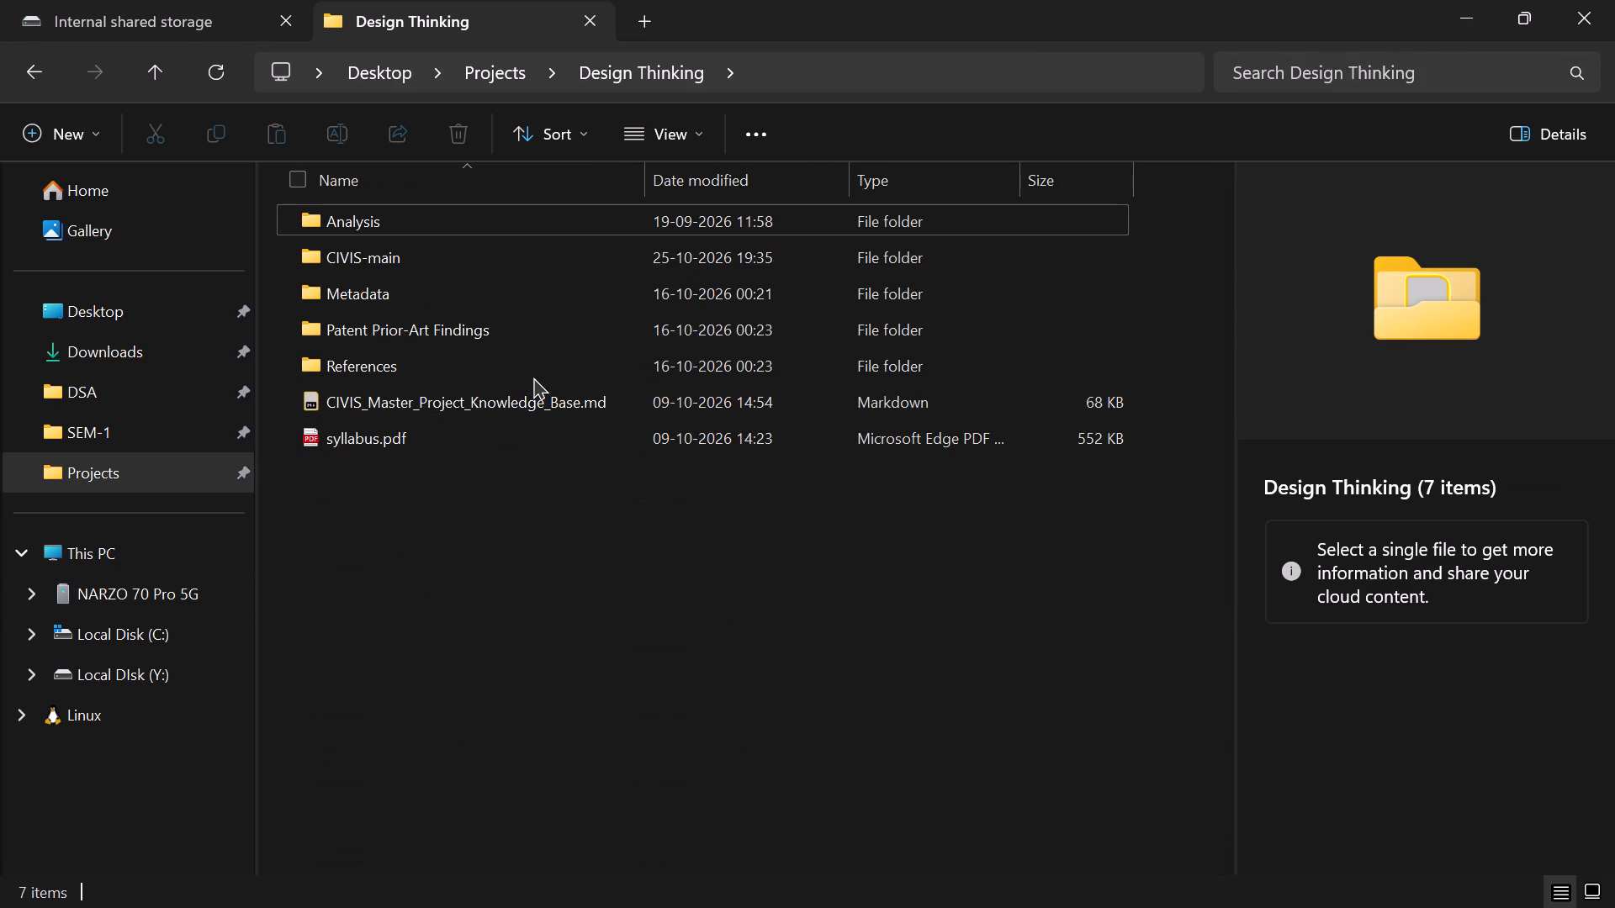
# Permanently delete the Assignment 09 to 12 Word documents from New folder inside the phone's Documents folder.
pyautogui.hotkey('ctrl', 'Tab')
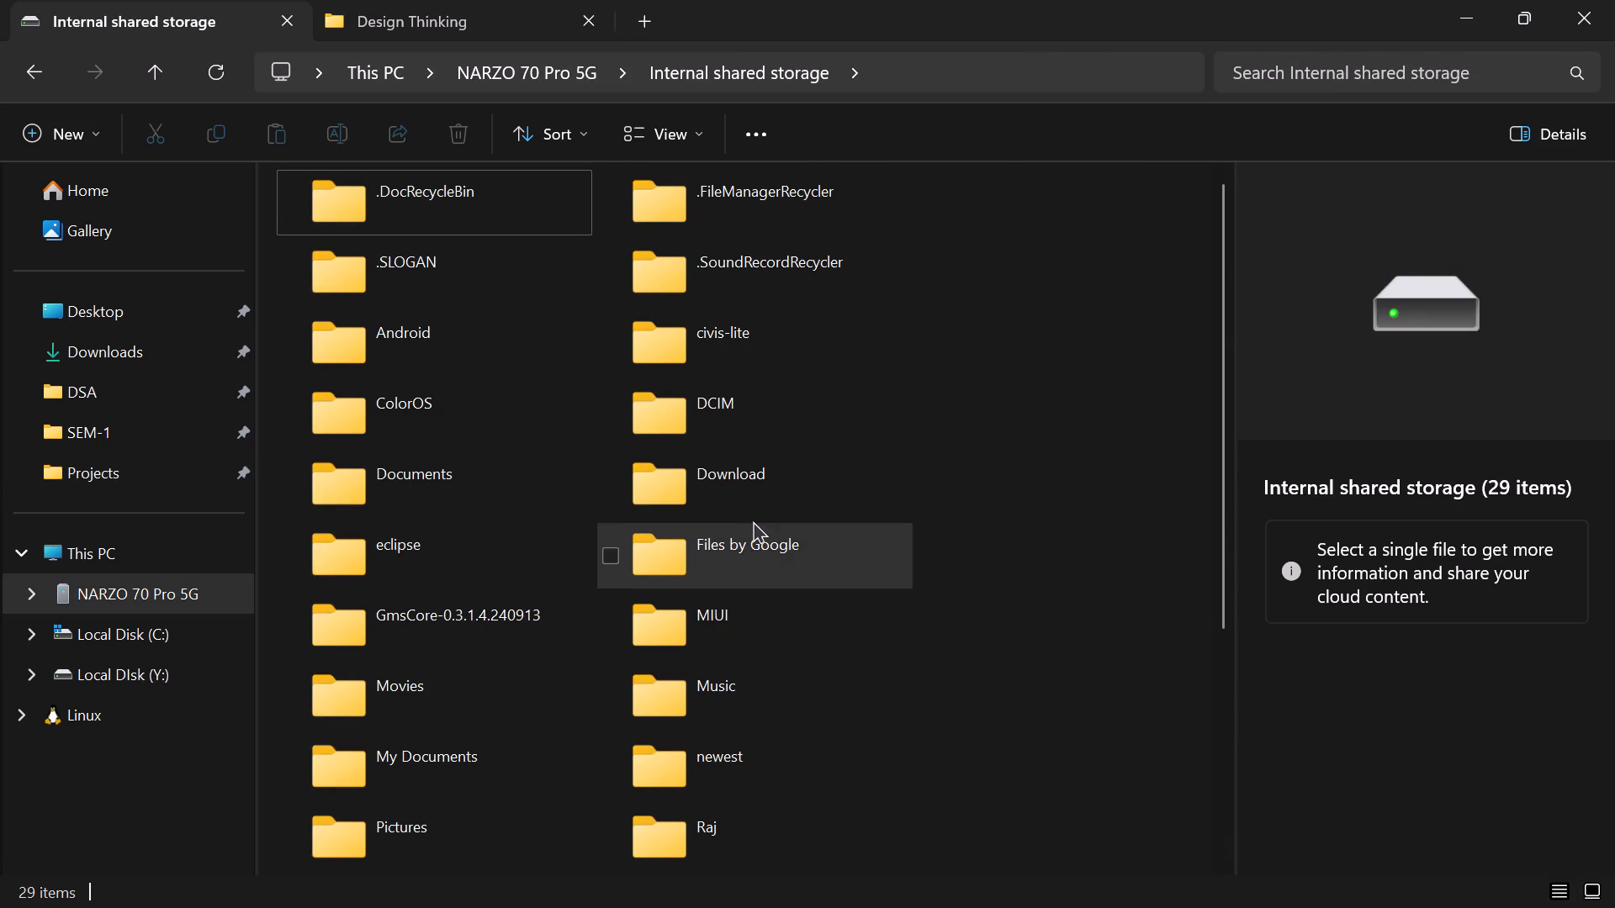
pyautogui.doubleClick(516, 459)
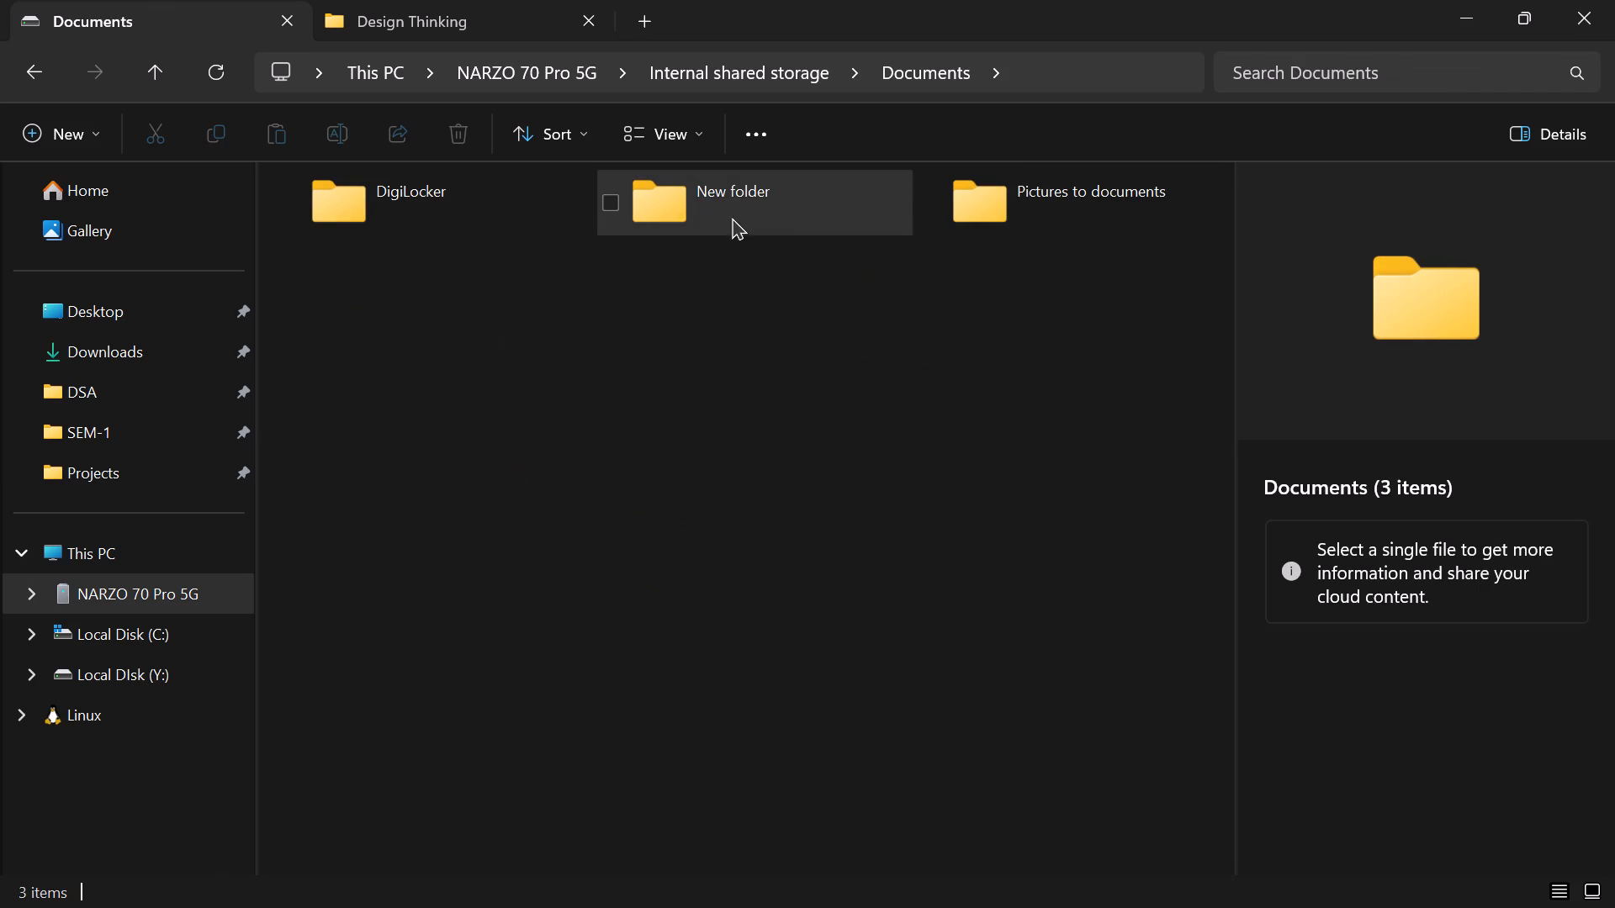
pyautogui.doubleClick(781, 224)
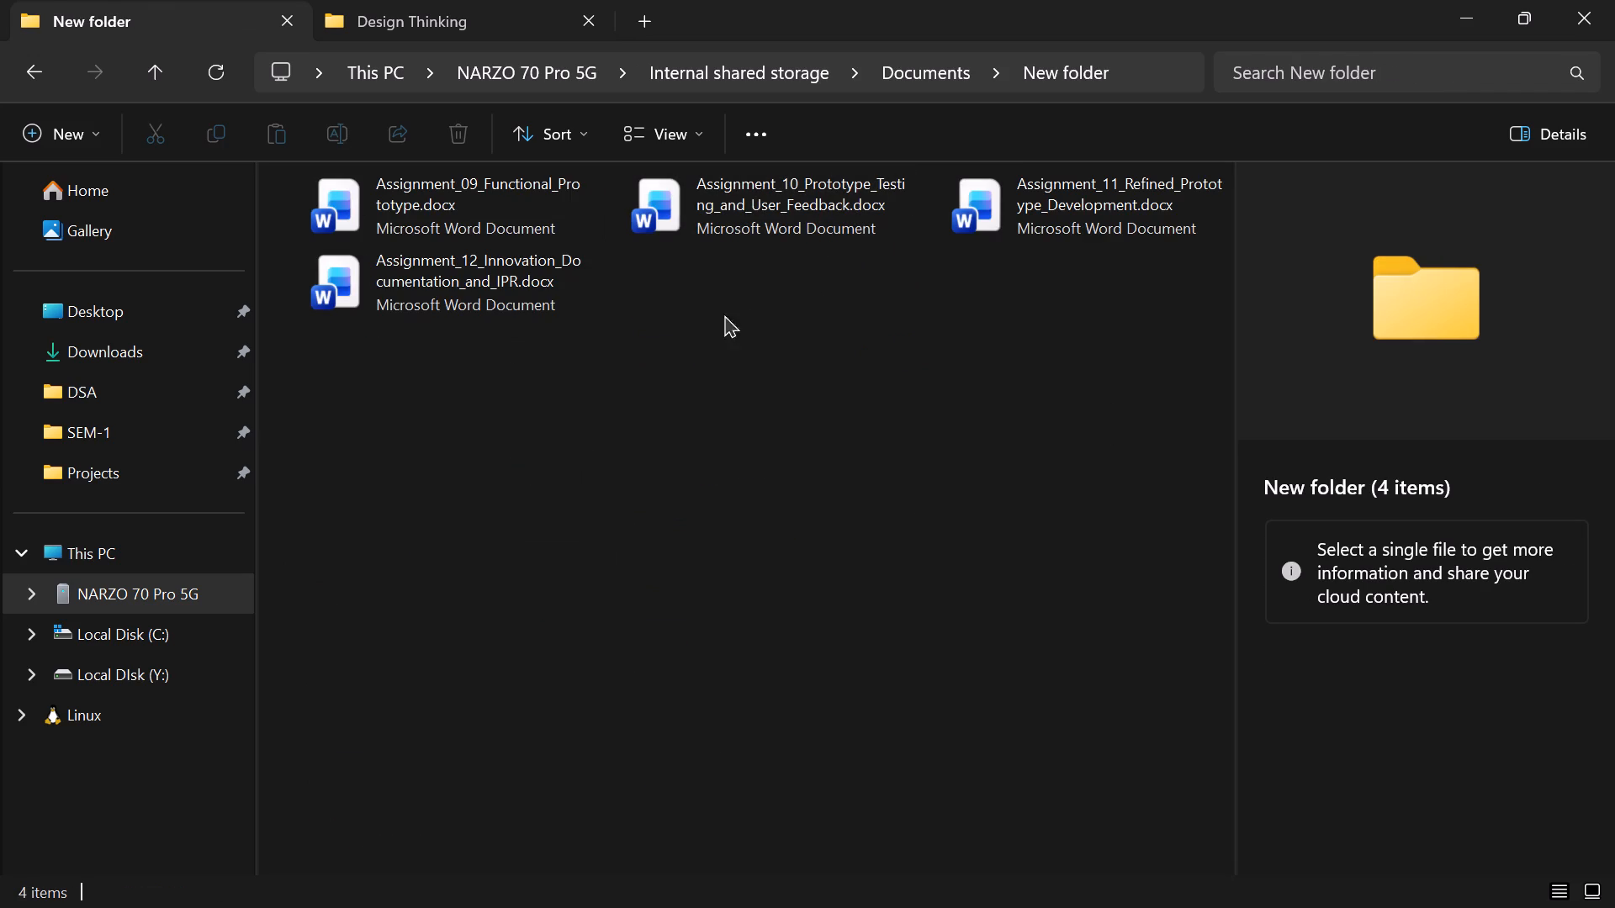
pyautogui.moveTo(663, 295); pyautogui.dragTo(556, 258)
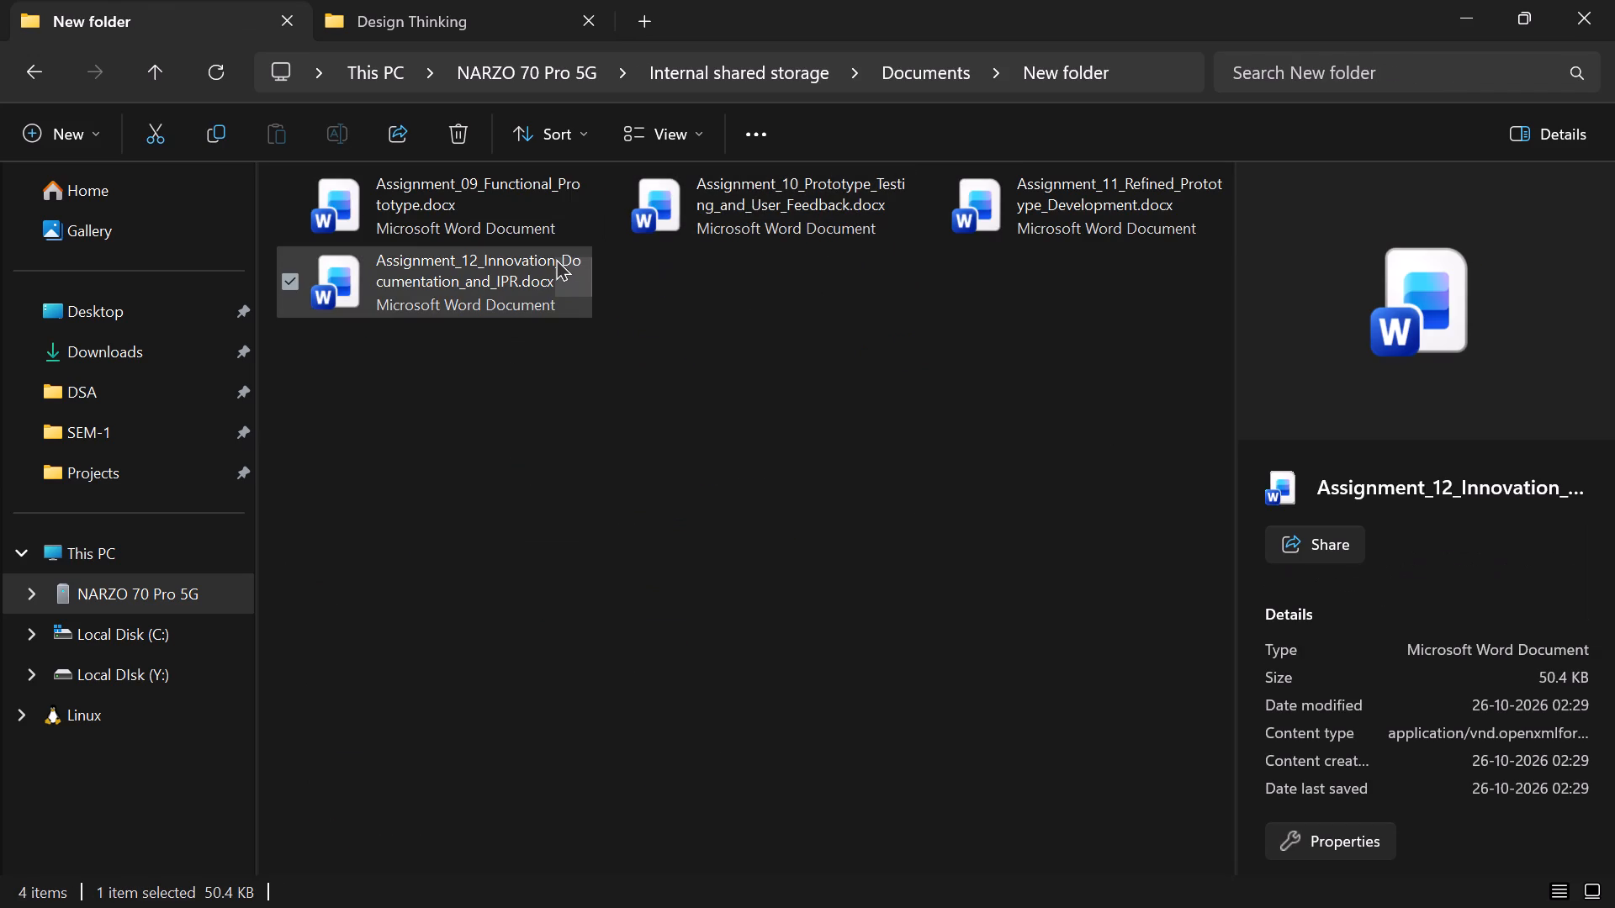
pyautogui.hotkey('ctrl', 'a')
pyautogui.press('BackSpace')
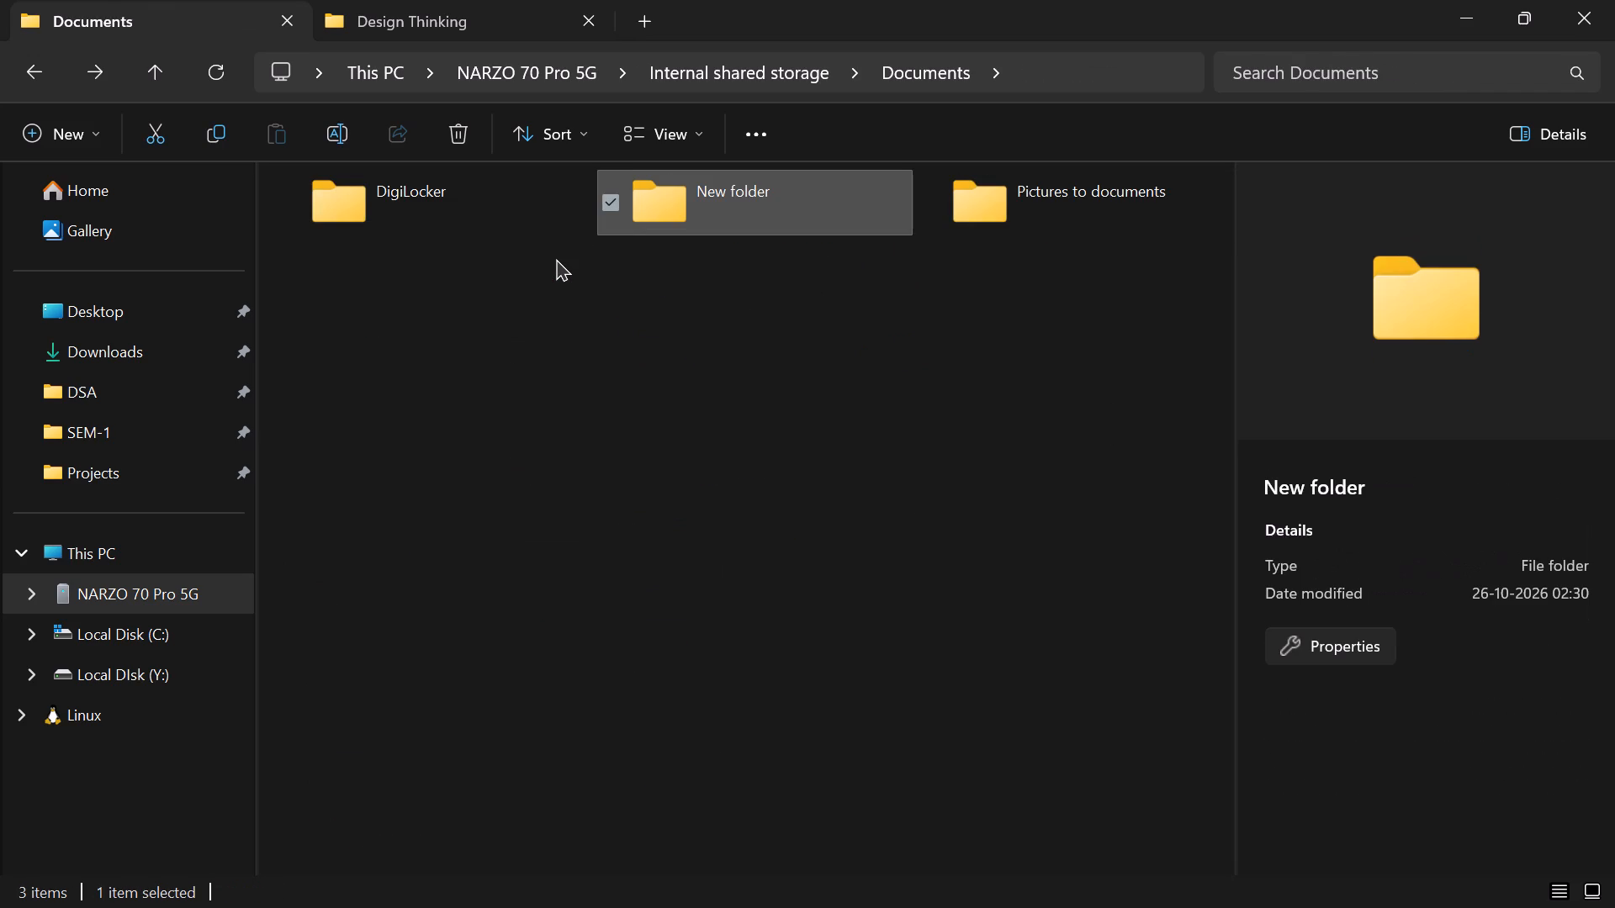
pyautogui.press('Return')
pyautogui.hotkey('ctrl', 'a')
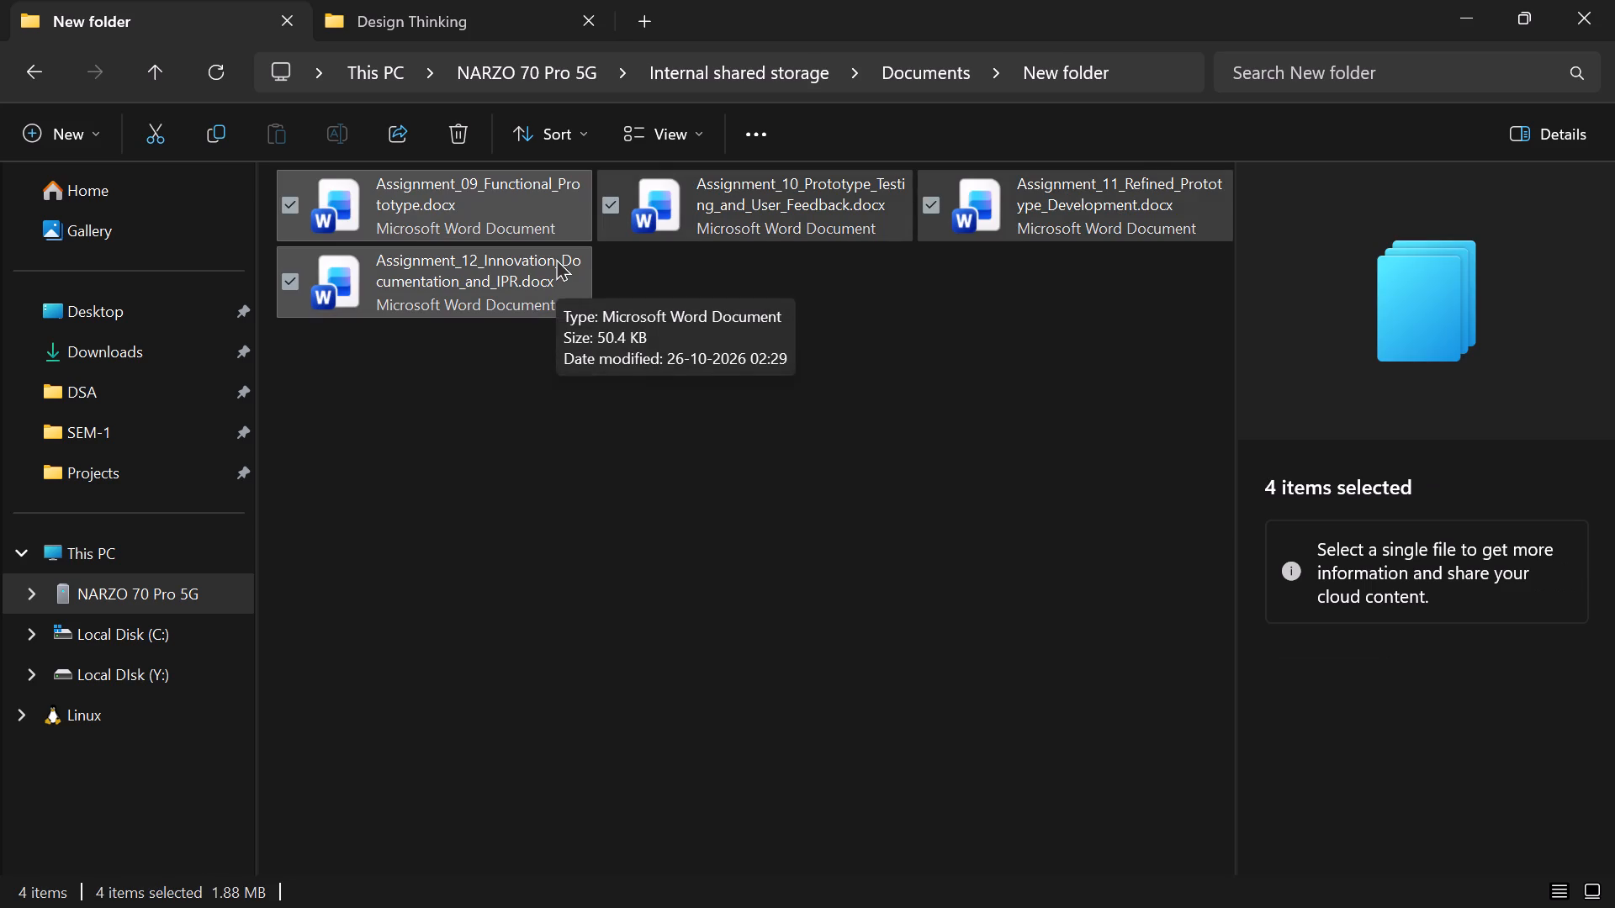
pyautogui.press('Insert')
pyautogui.press('Delete')
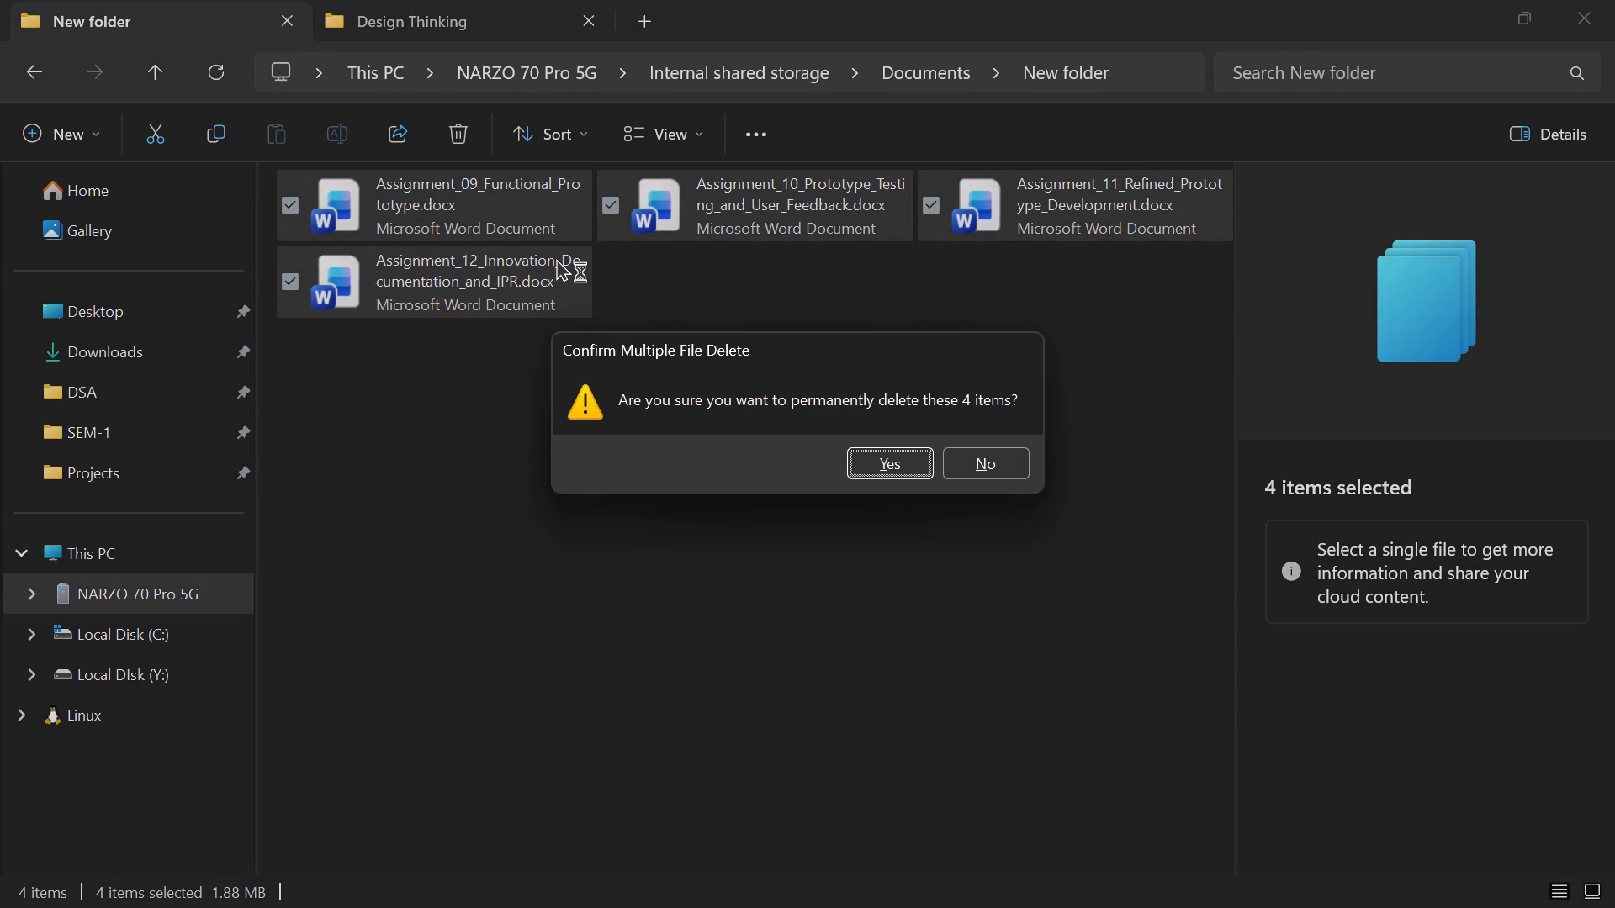
pyautogui.press('\\')
pyautogui.press('Return')
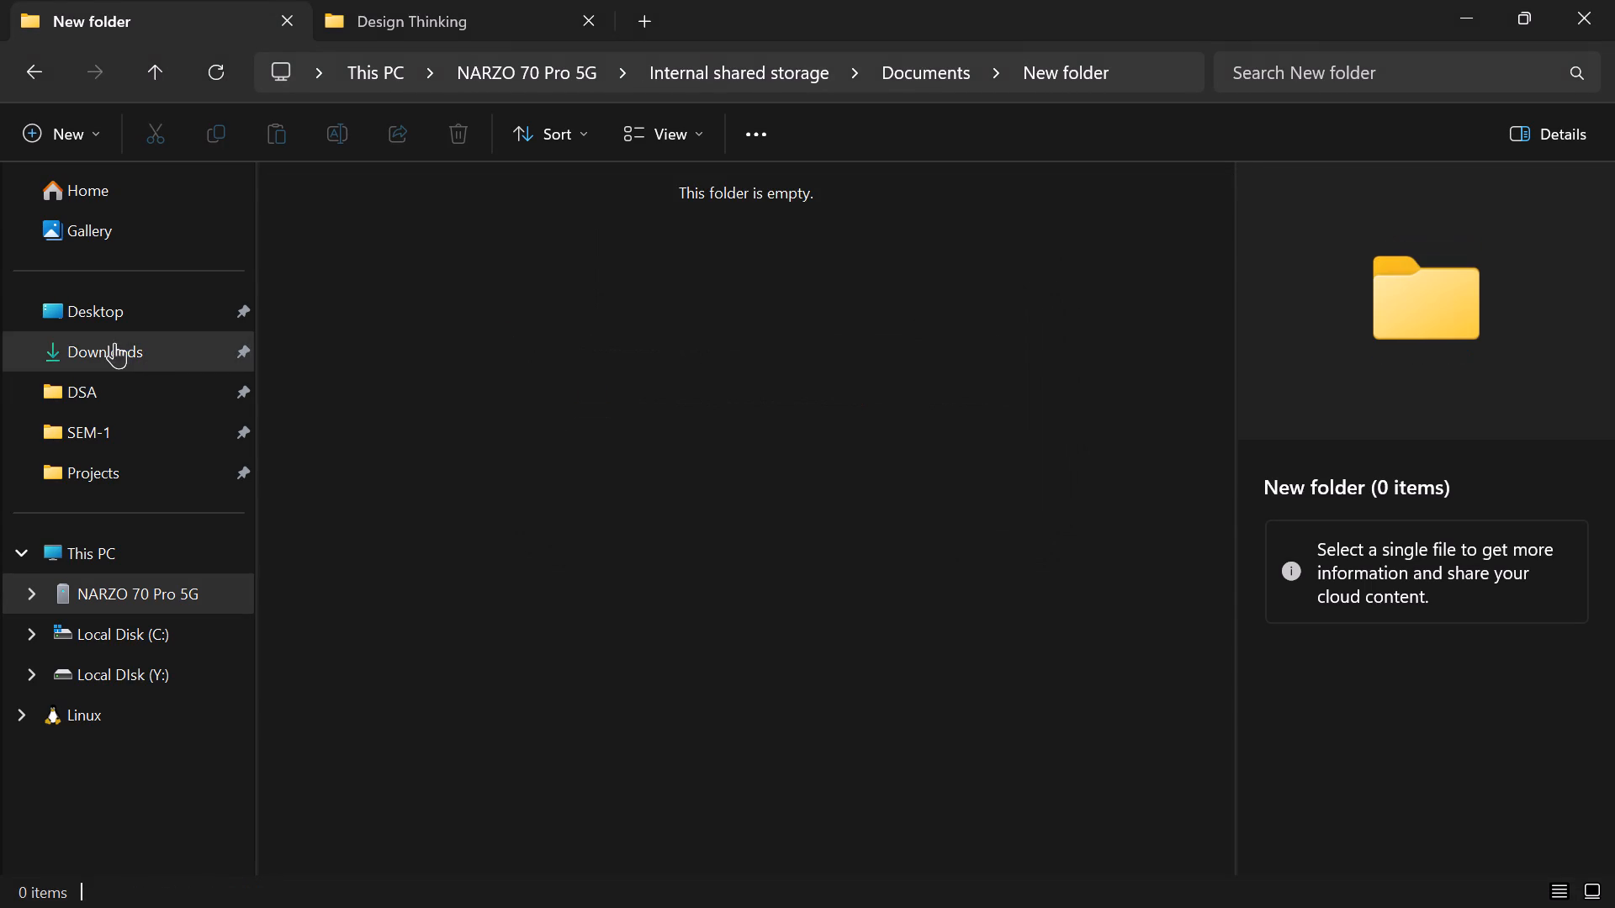
# Copy the Assignment 09 to 12 Word documents from Design Thinking > Metadata > ASSIGNMENTS into New folder in the phone's Documents.
pyautogui.click(394, 0)
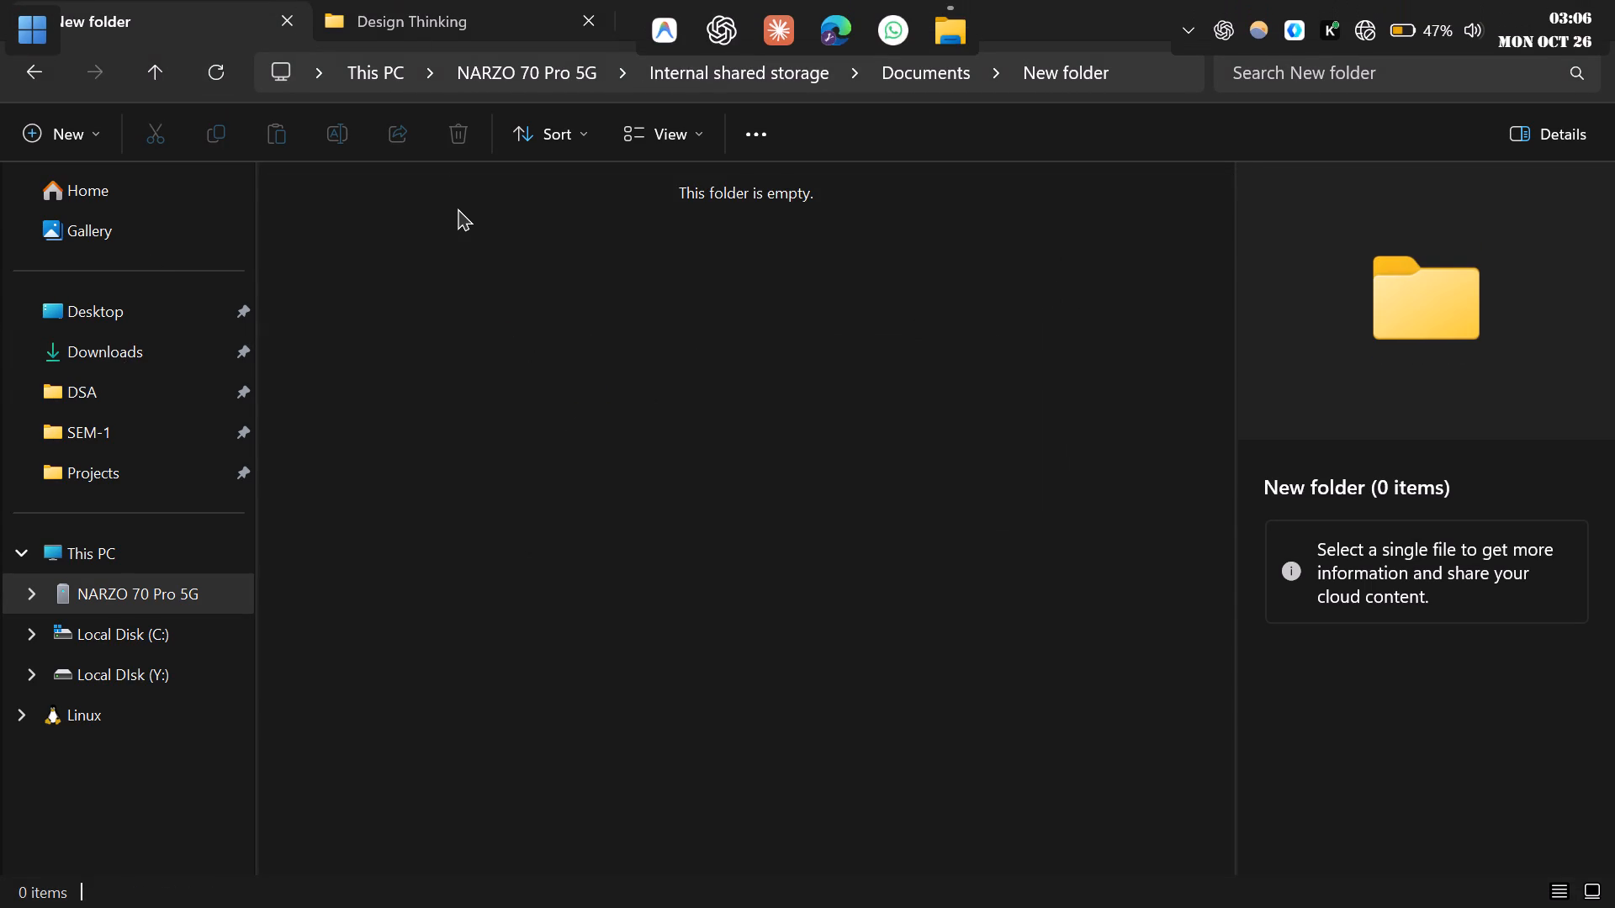
pyautogui.click(458, 208)
pyautogui.hotkey('ctrl', 'Tab')
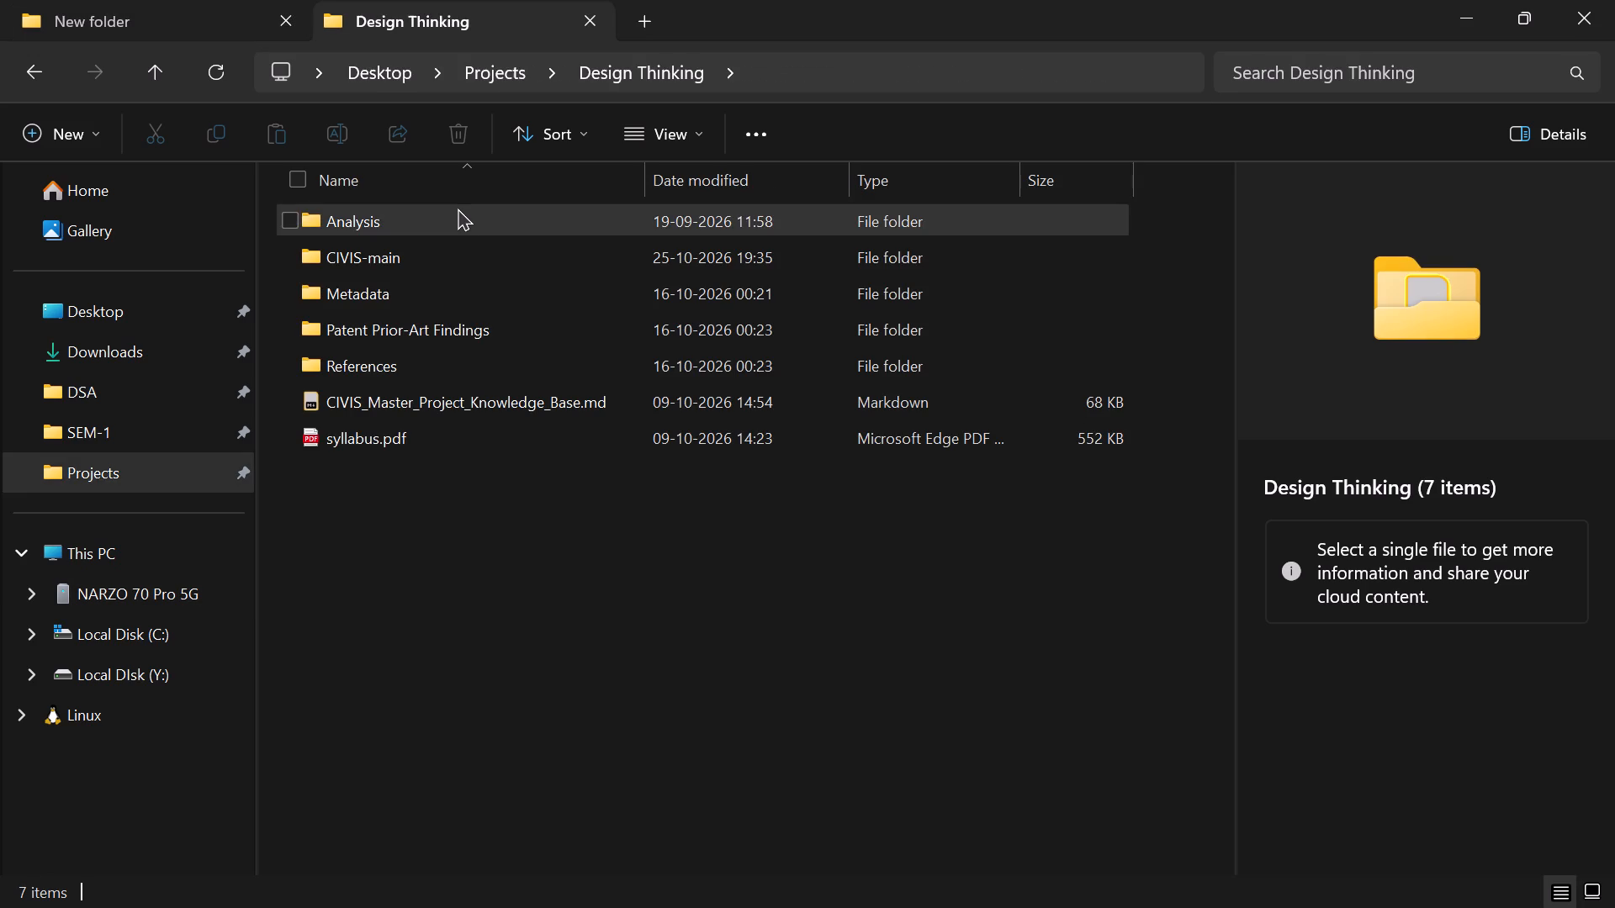
pyautogui.doubleClick(465, 283)
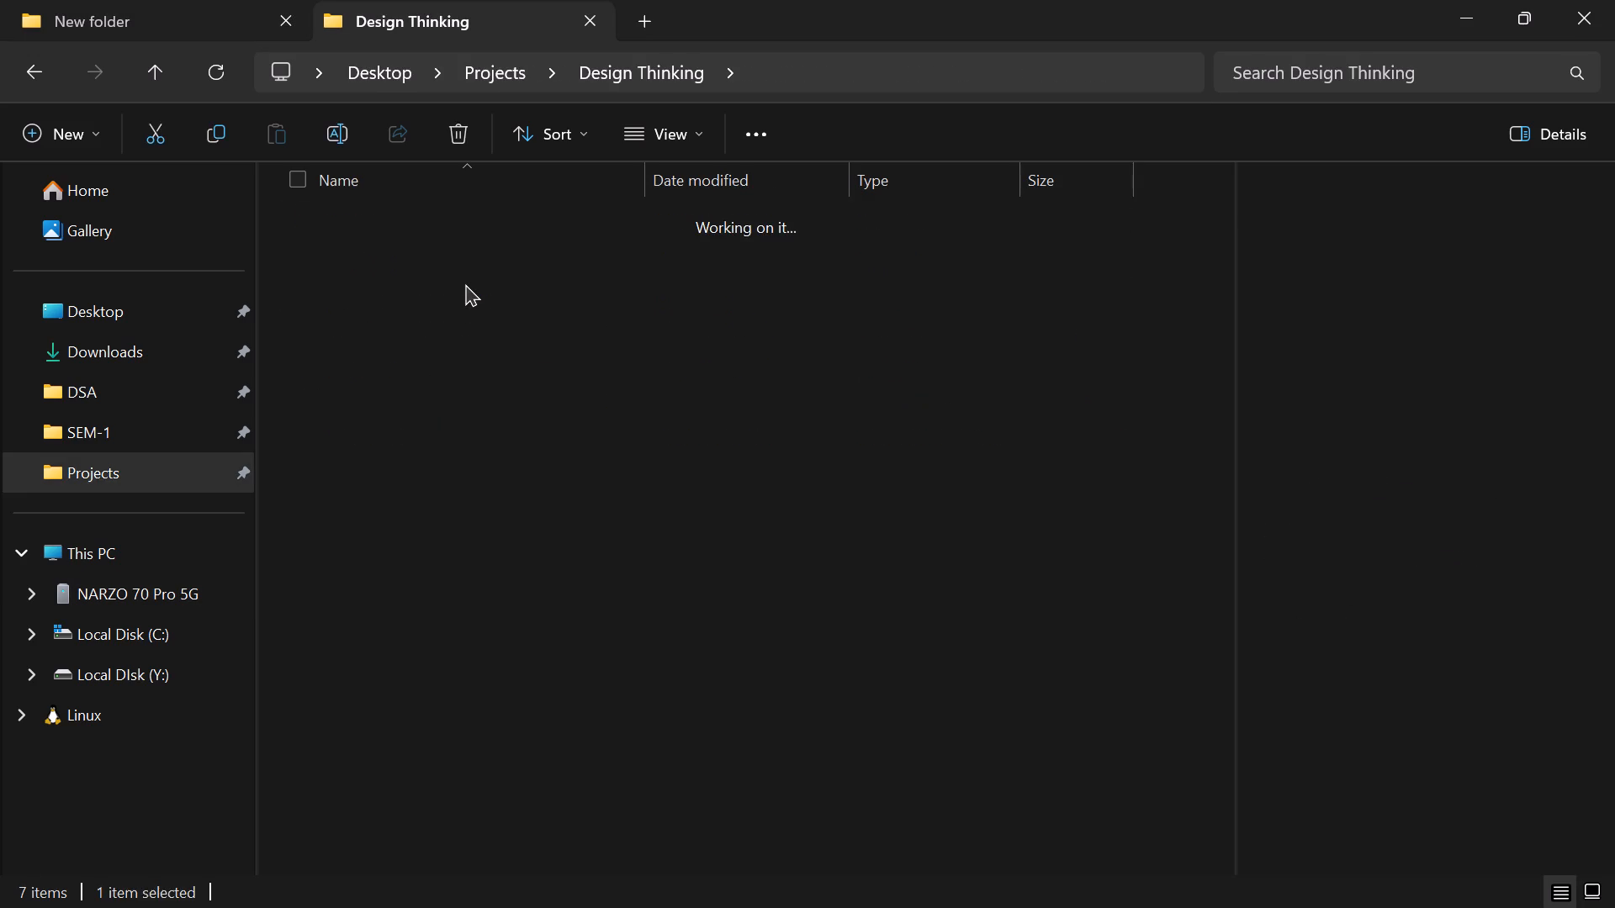
pyautogui.doubleClick(352, 223)
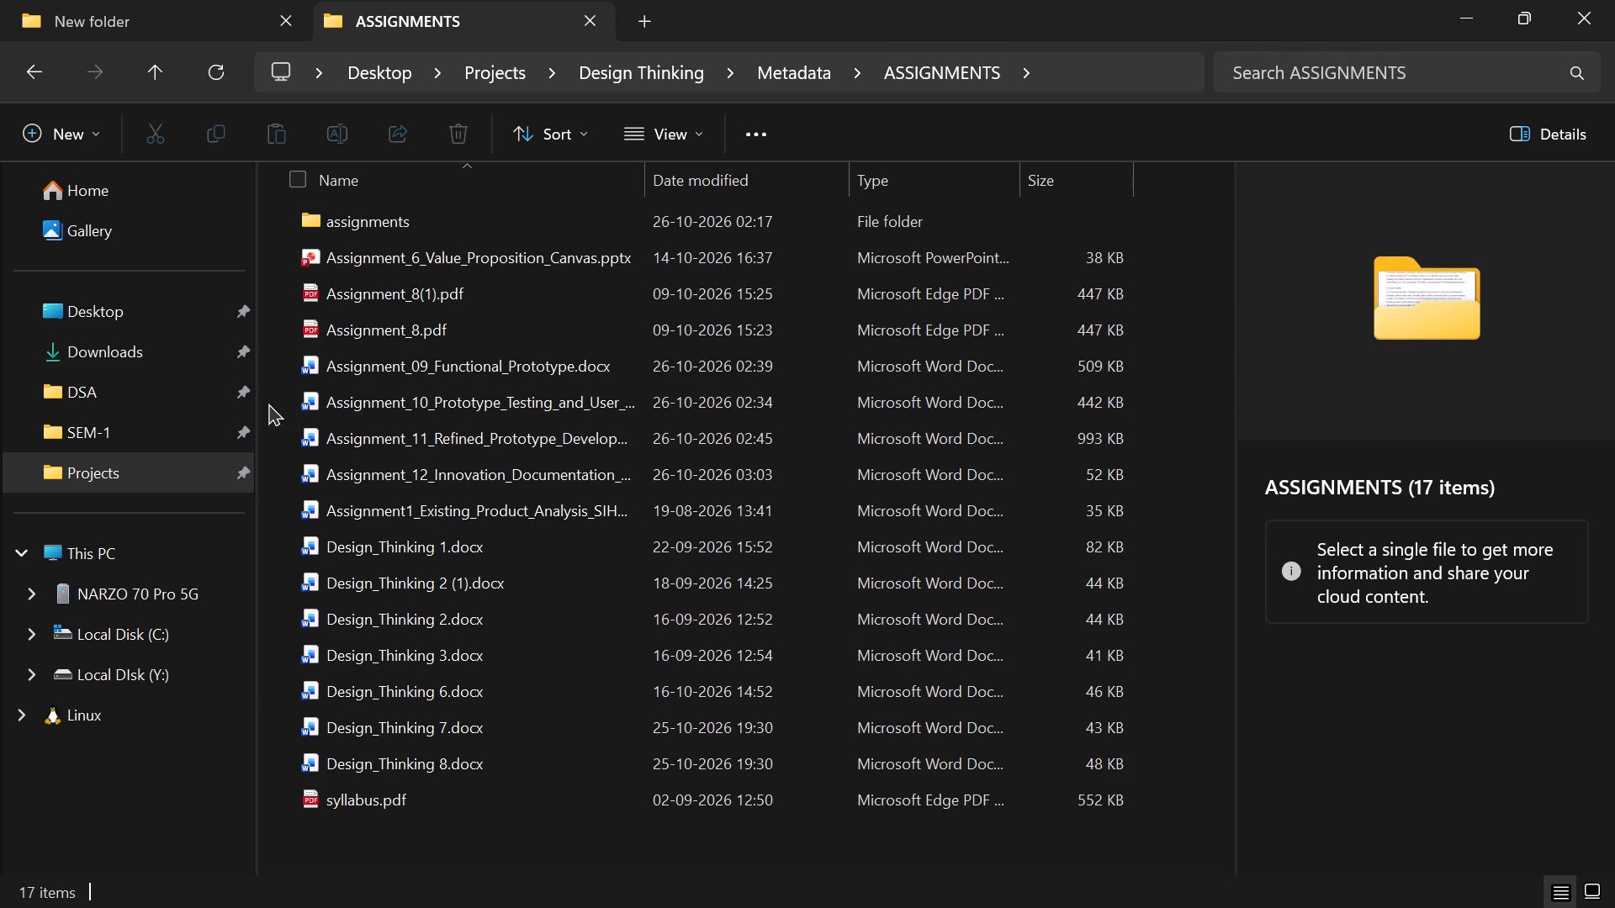
pyautogui.moveTo(271, 350); pyautogui.dragTo(331, 382)
pyautogui.moveTo(331, 382); pyautogui.dragTo(400, 473)
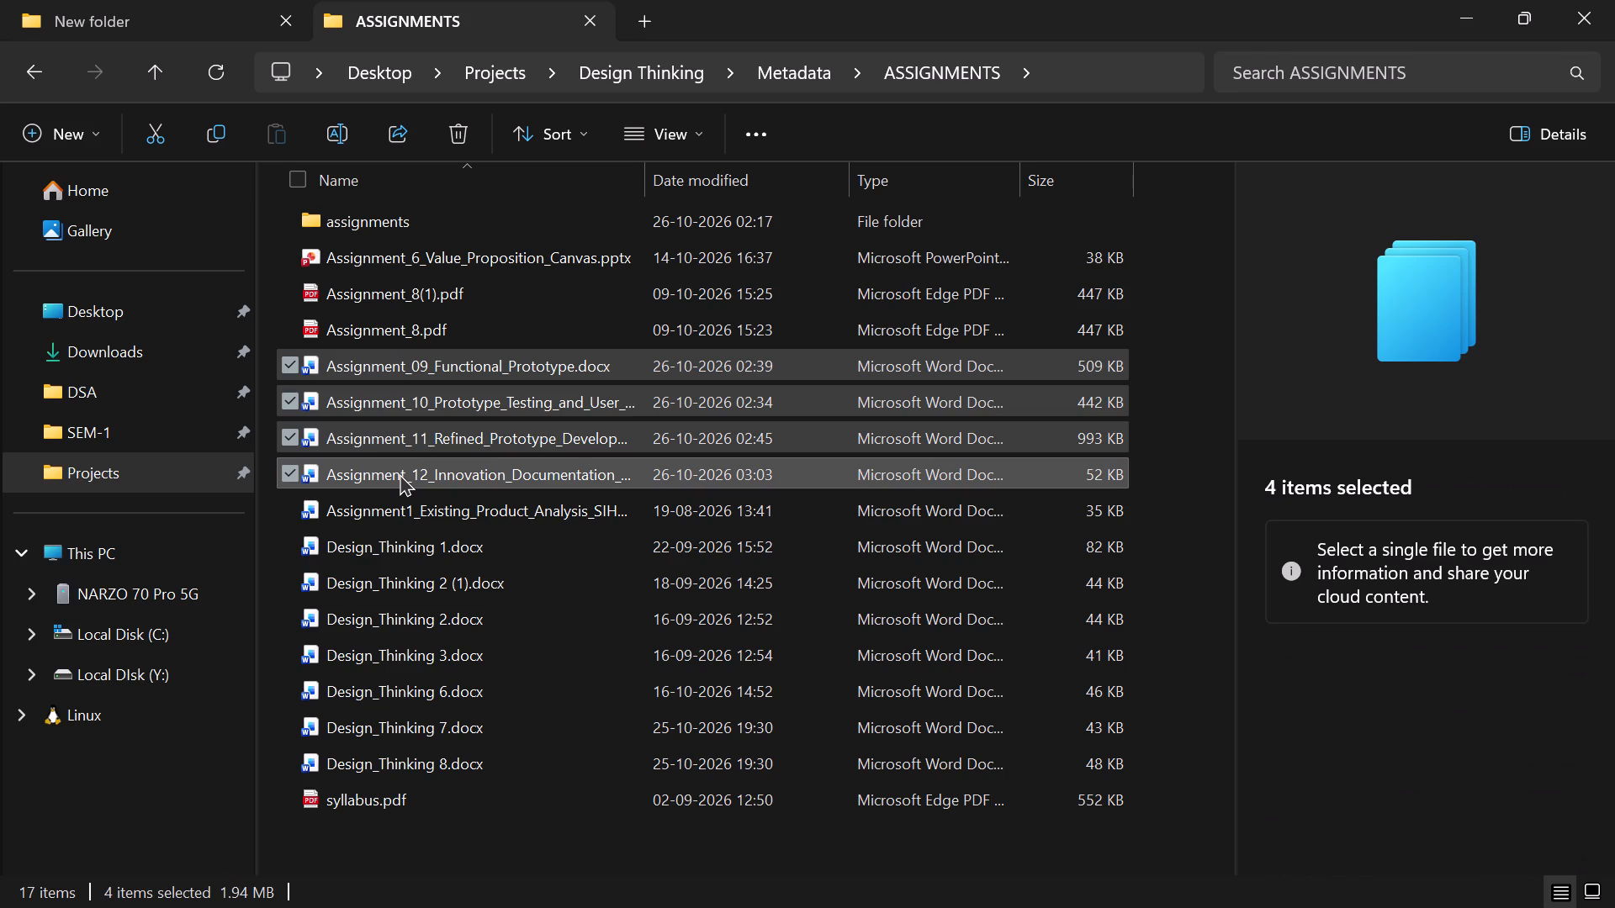
pyautogui.hotkey('ctrl', 'c')
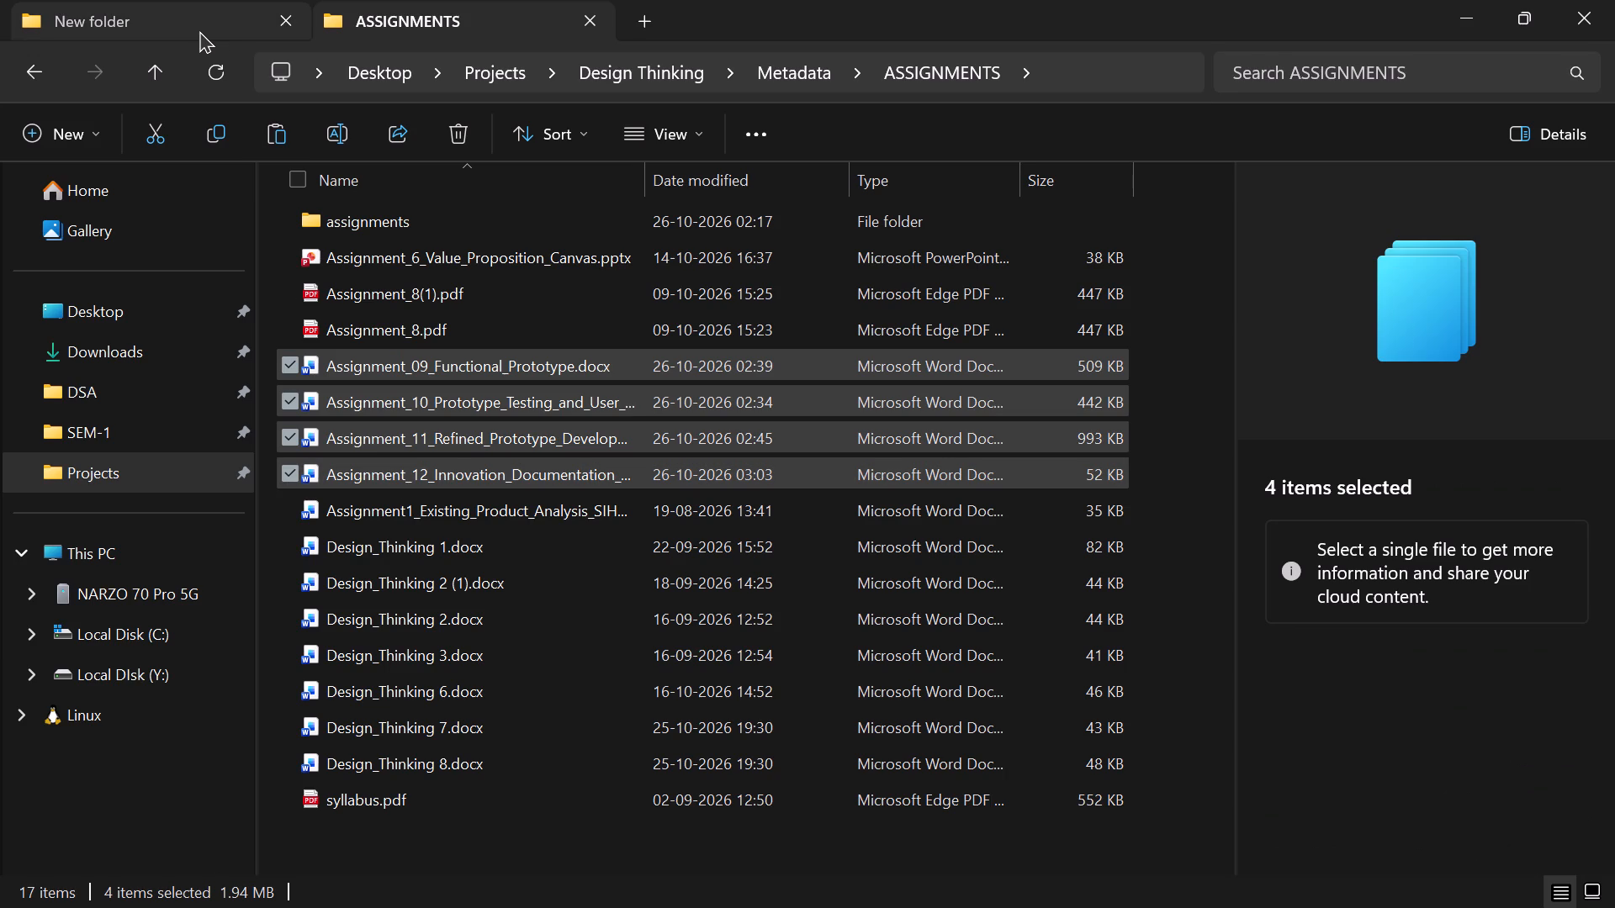
pyautogui.click(199, 30)
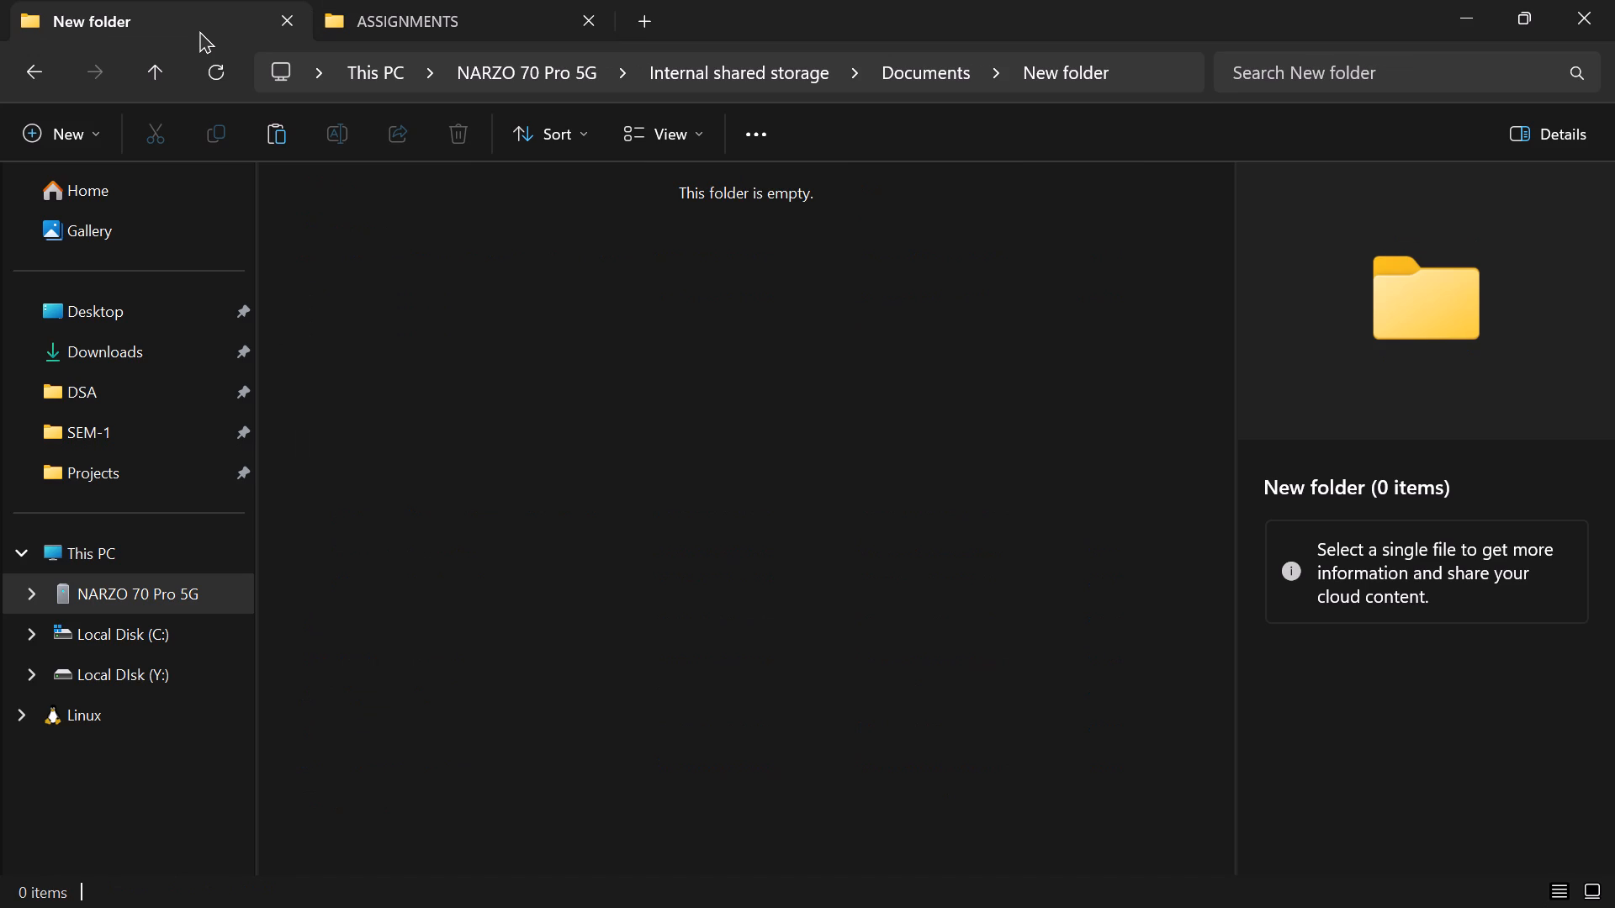
pyautogui.hotkey('ctrl', 'v')
pyautogui.hotkey('ctrl', 'c')
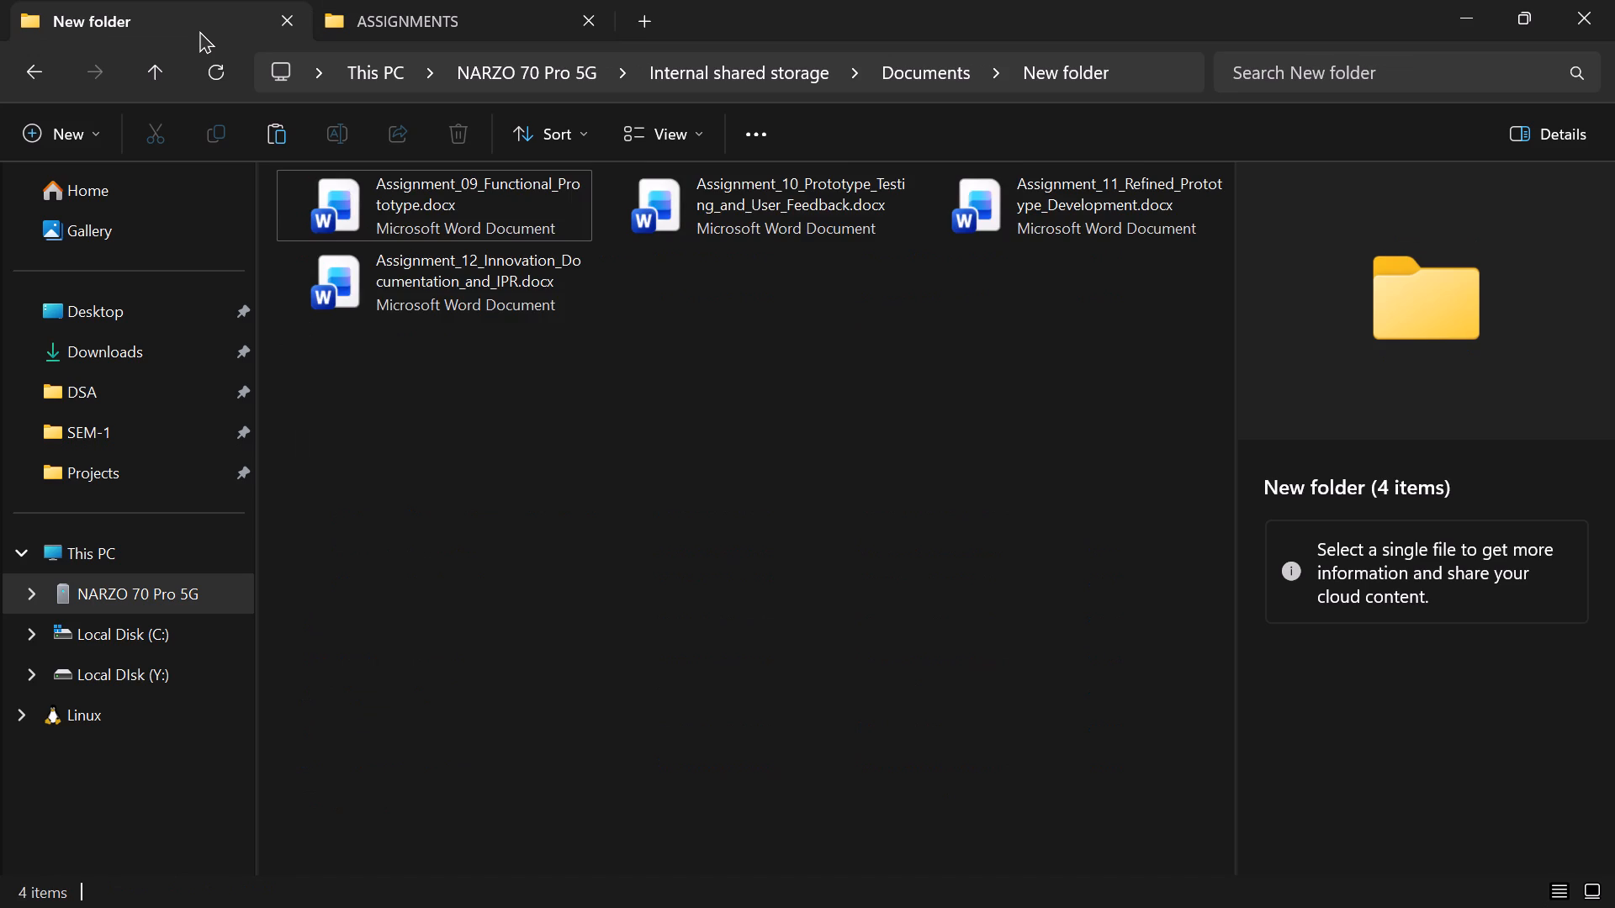
# Copy Design_Thinking 6, 7 and 8.docx from the ASSIGNMENTS folder into the phone's New folder and close File Explorer.
pyautogui.click(388, 9)
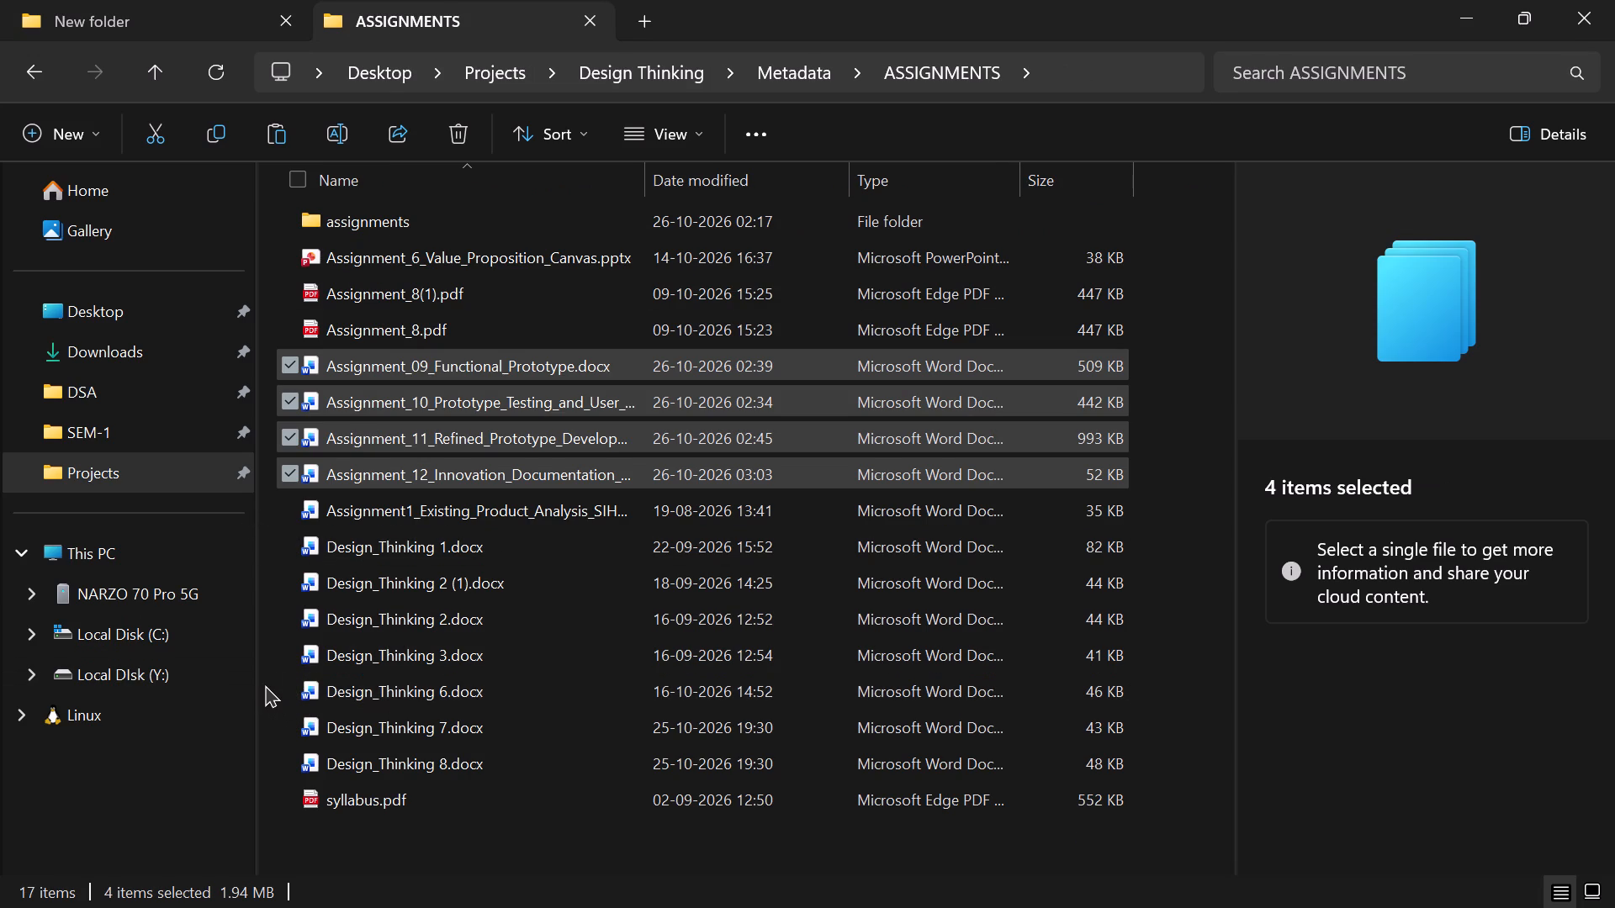
pyautogui.moveTo(267, 684); pyautogui.dragTo(414, 763)
pyautogui.hotkey('ctrl', 'c')
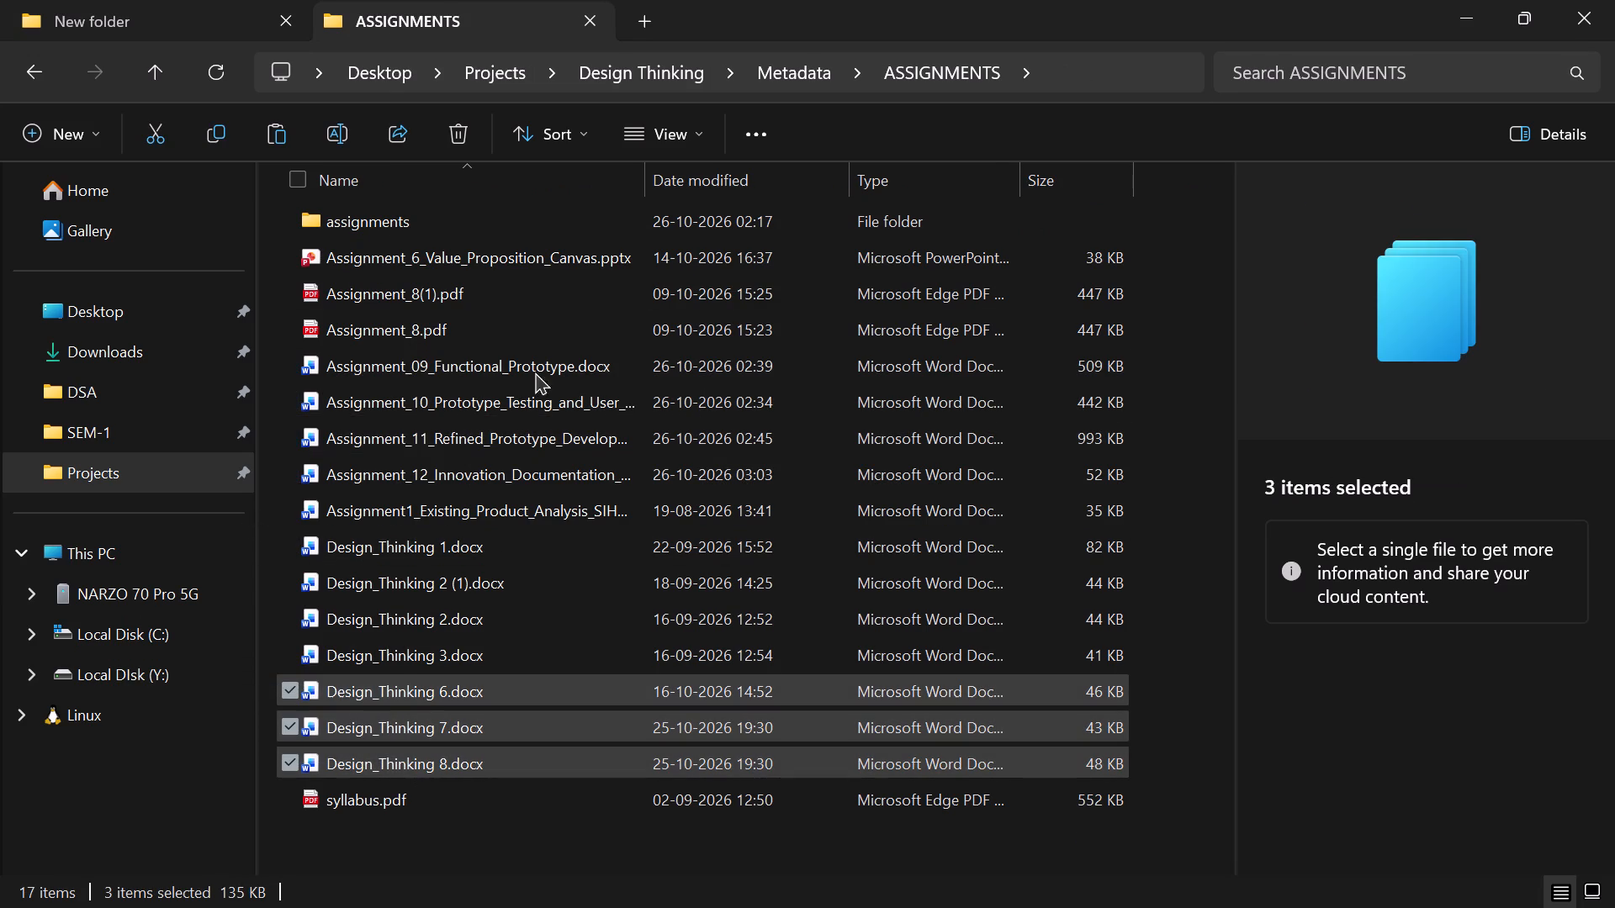
pyautogui.click(199, 8)
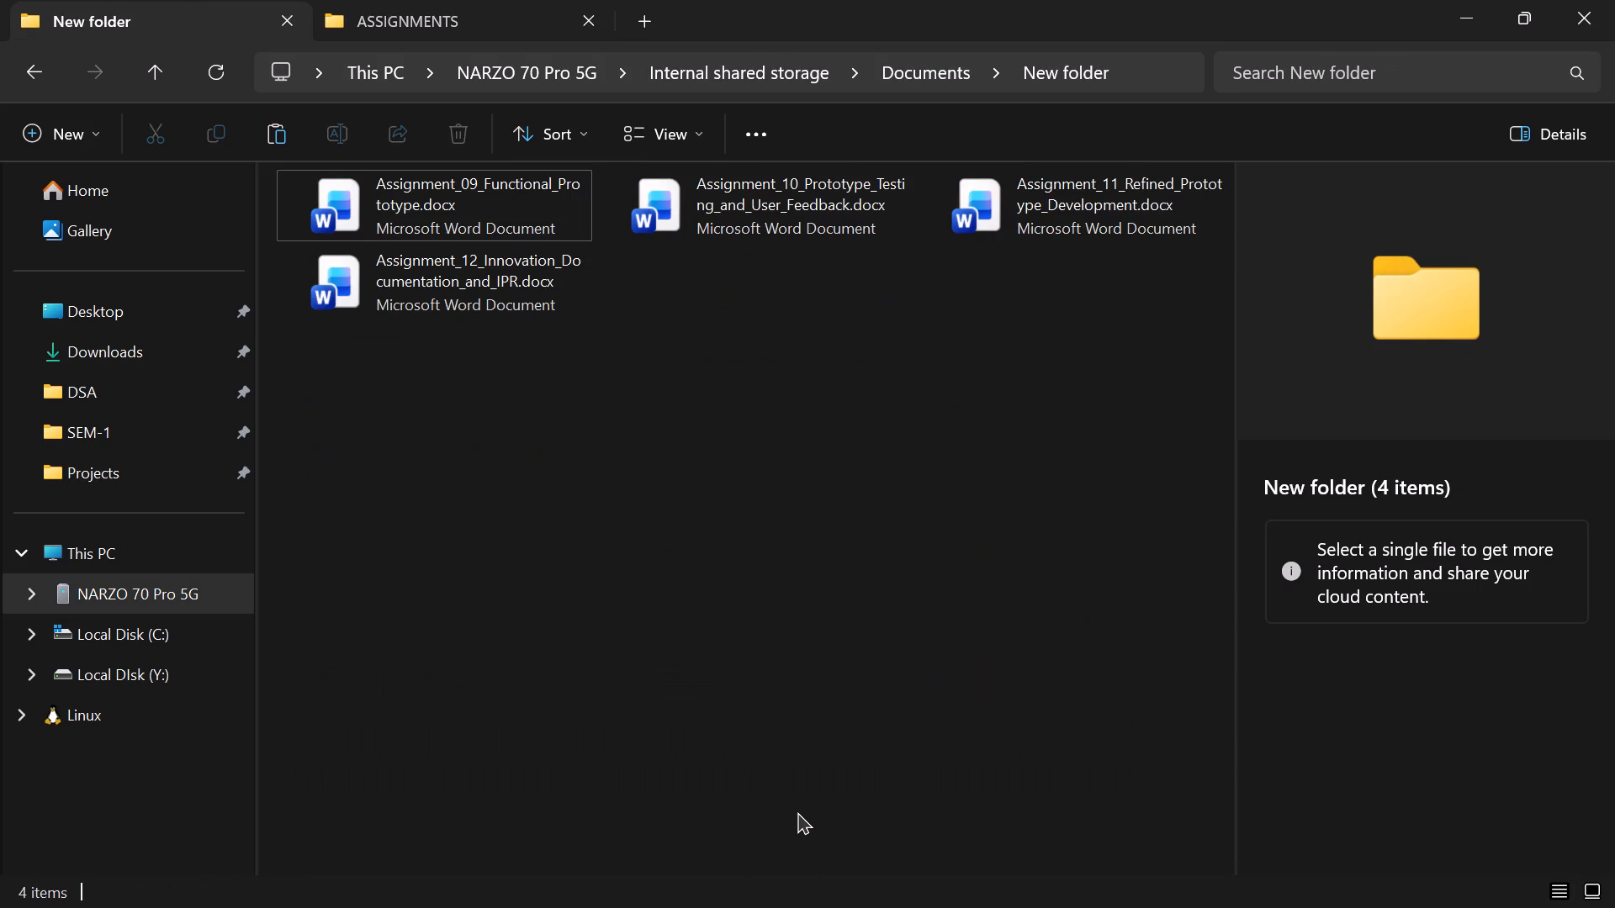
pyautogui.hotkey('ctrl', 'v')
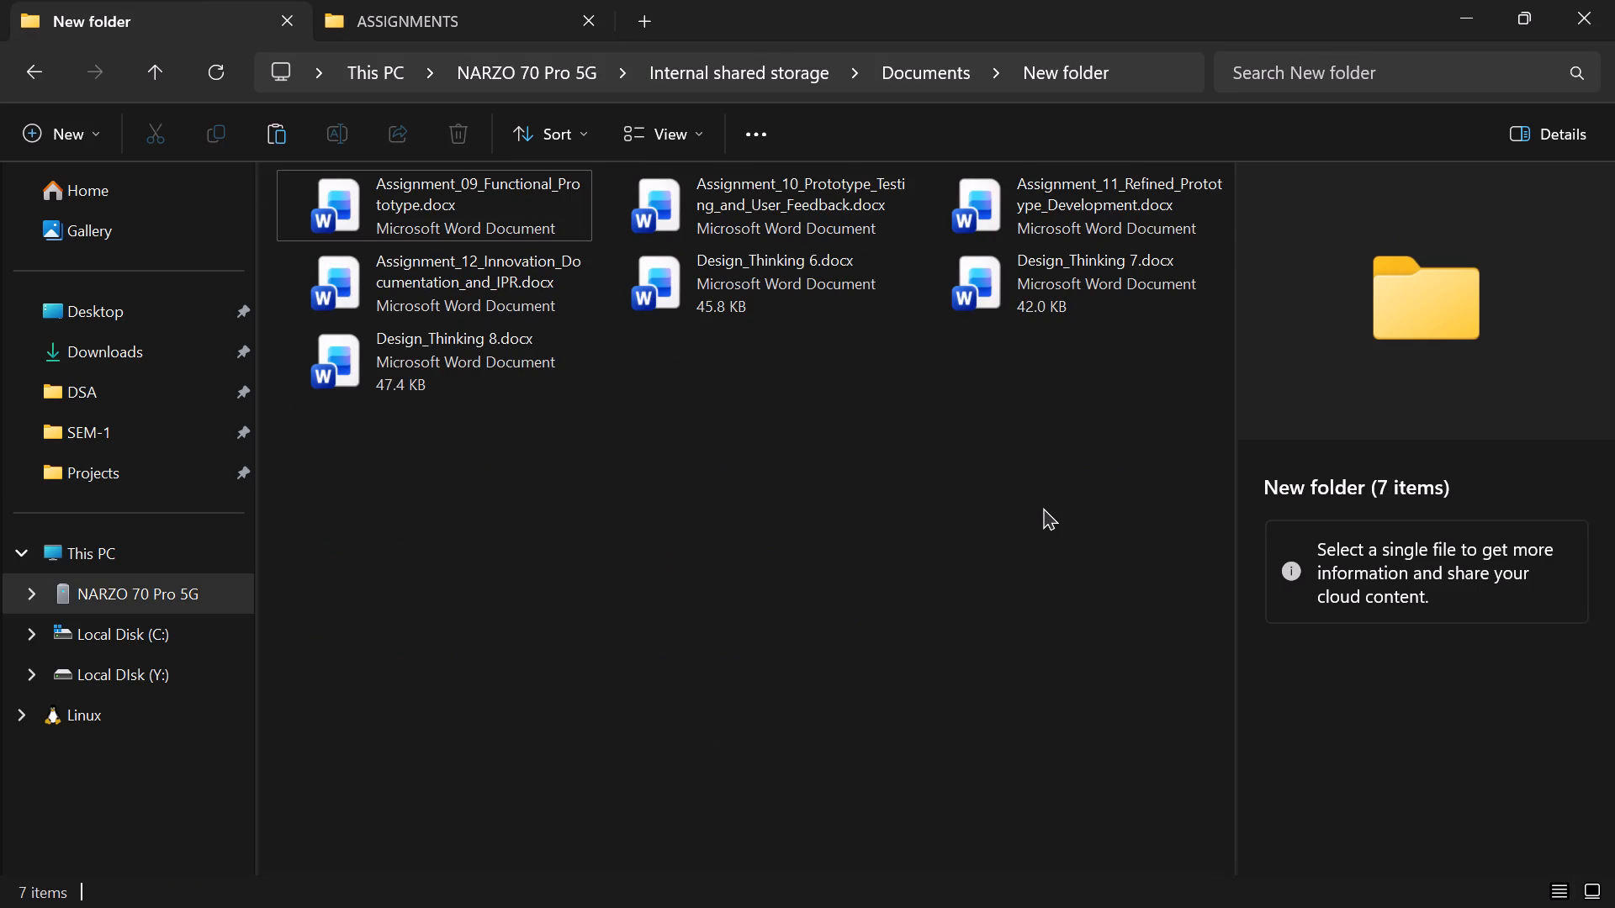
pyautogui.click(1589, 22)
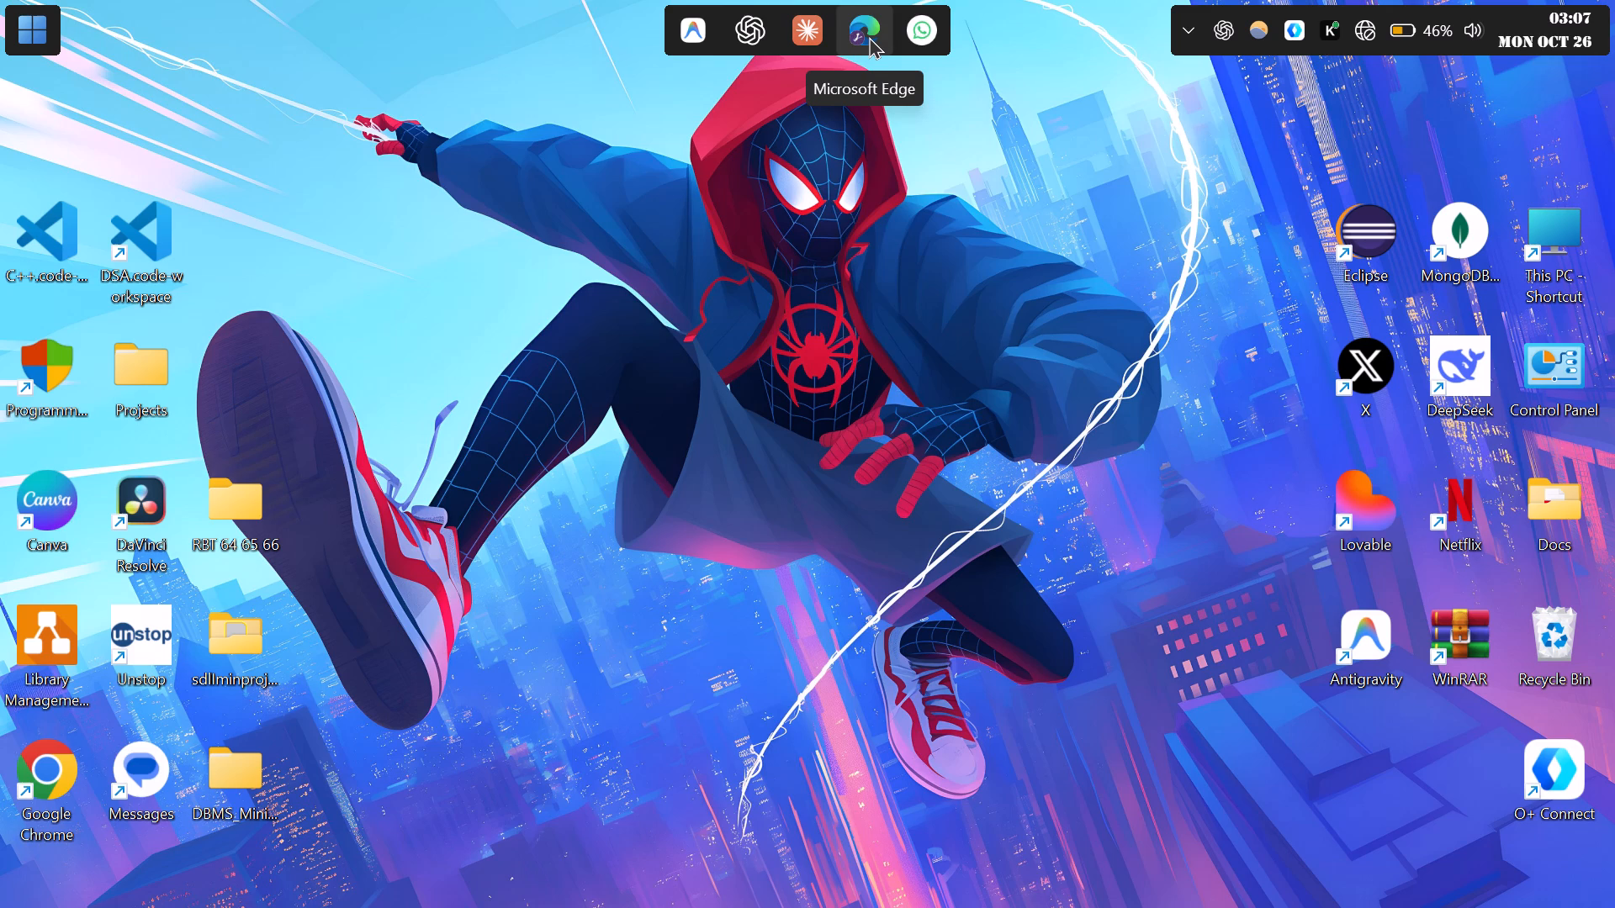
# Open Syllabus.pdf from SEM-1 > DBMS > DBMSL, check the list of lab experiments, and return to the DBMSL folder.
pyautogui.press('super+e')
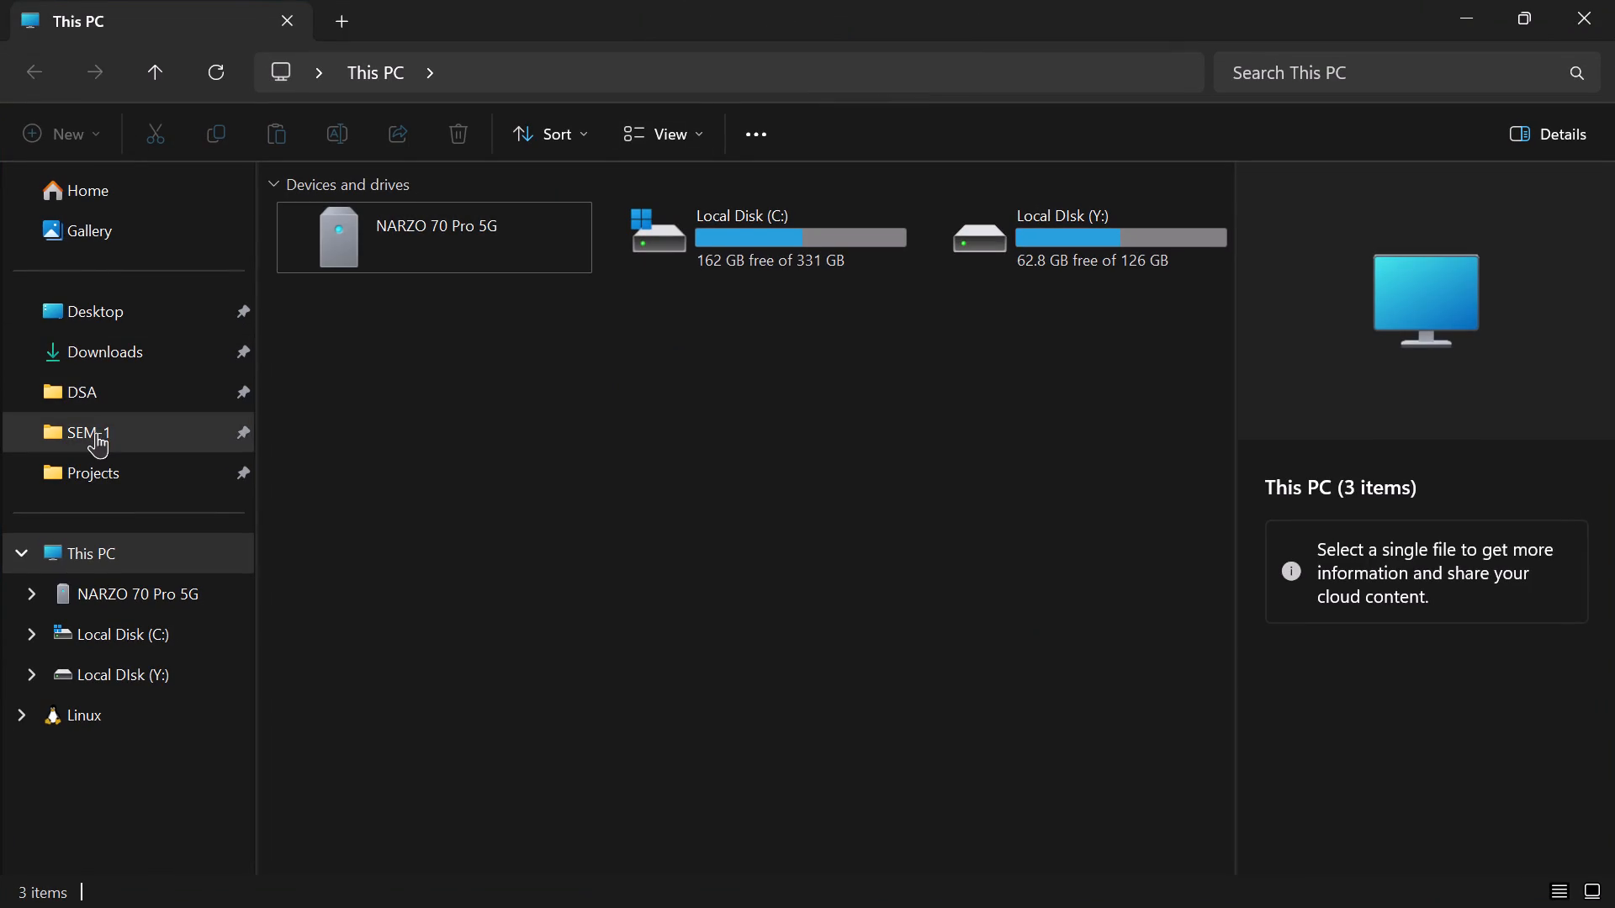
pyautogui.click(96, 432)
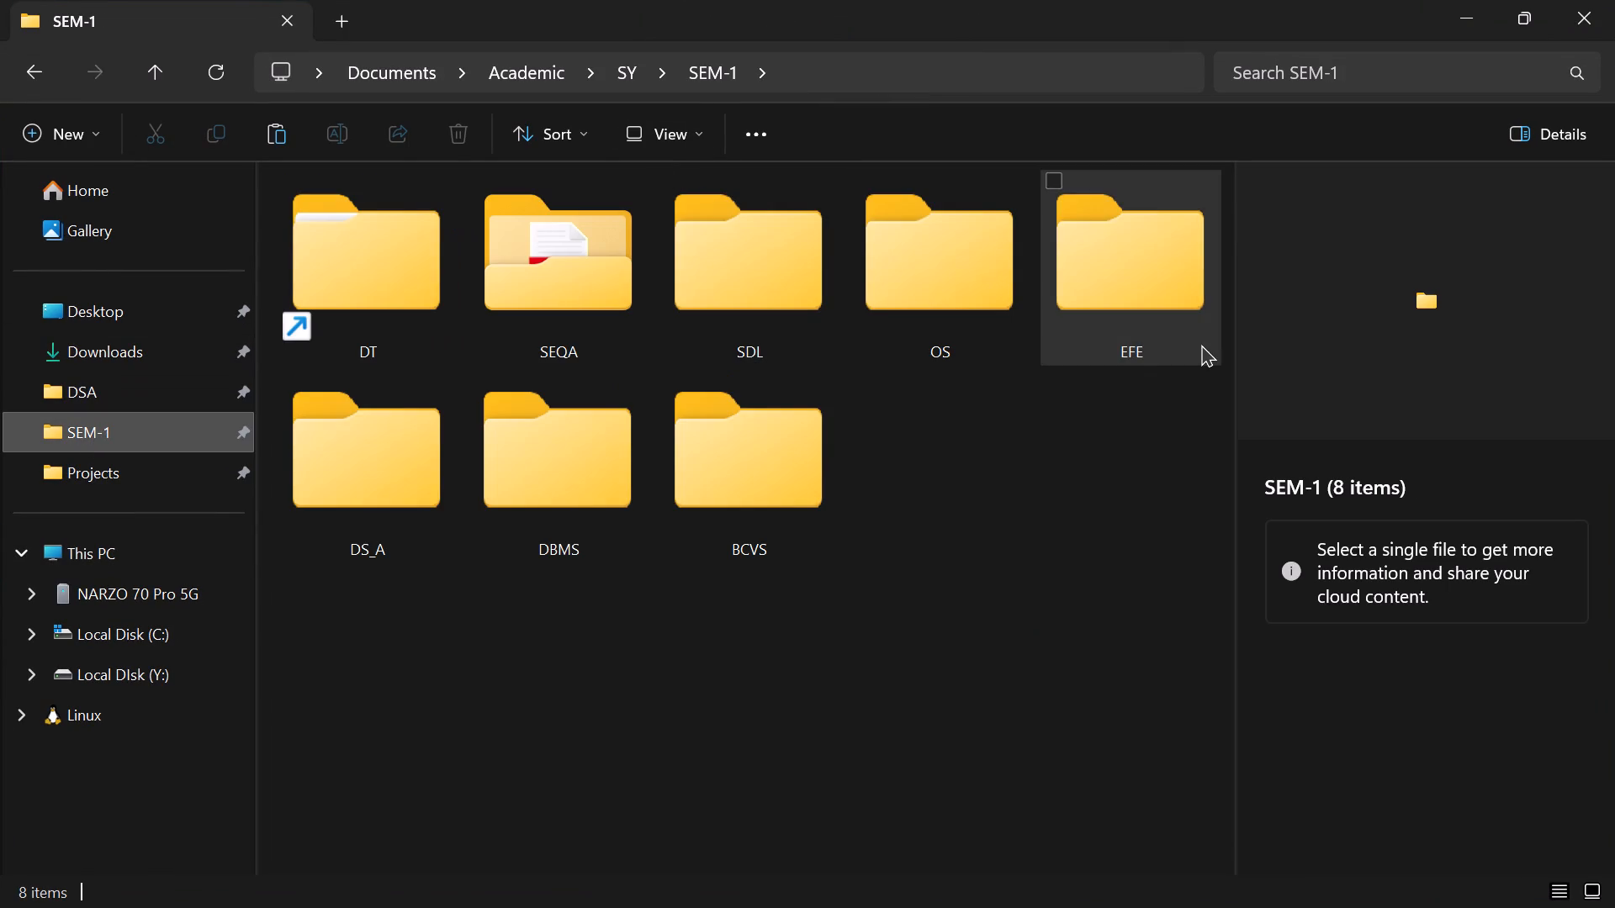
pyautogui.doubleClick(544, 531)
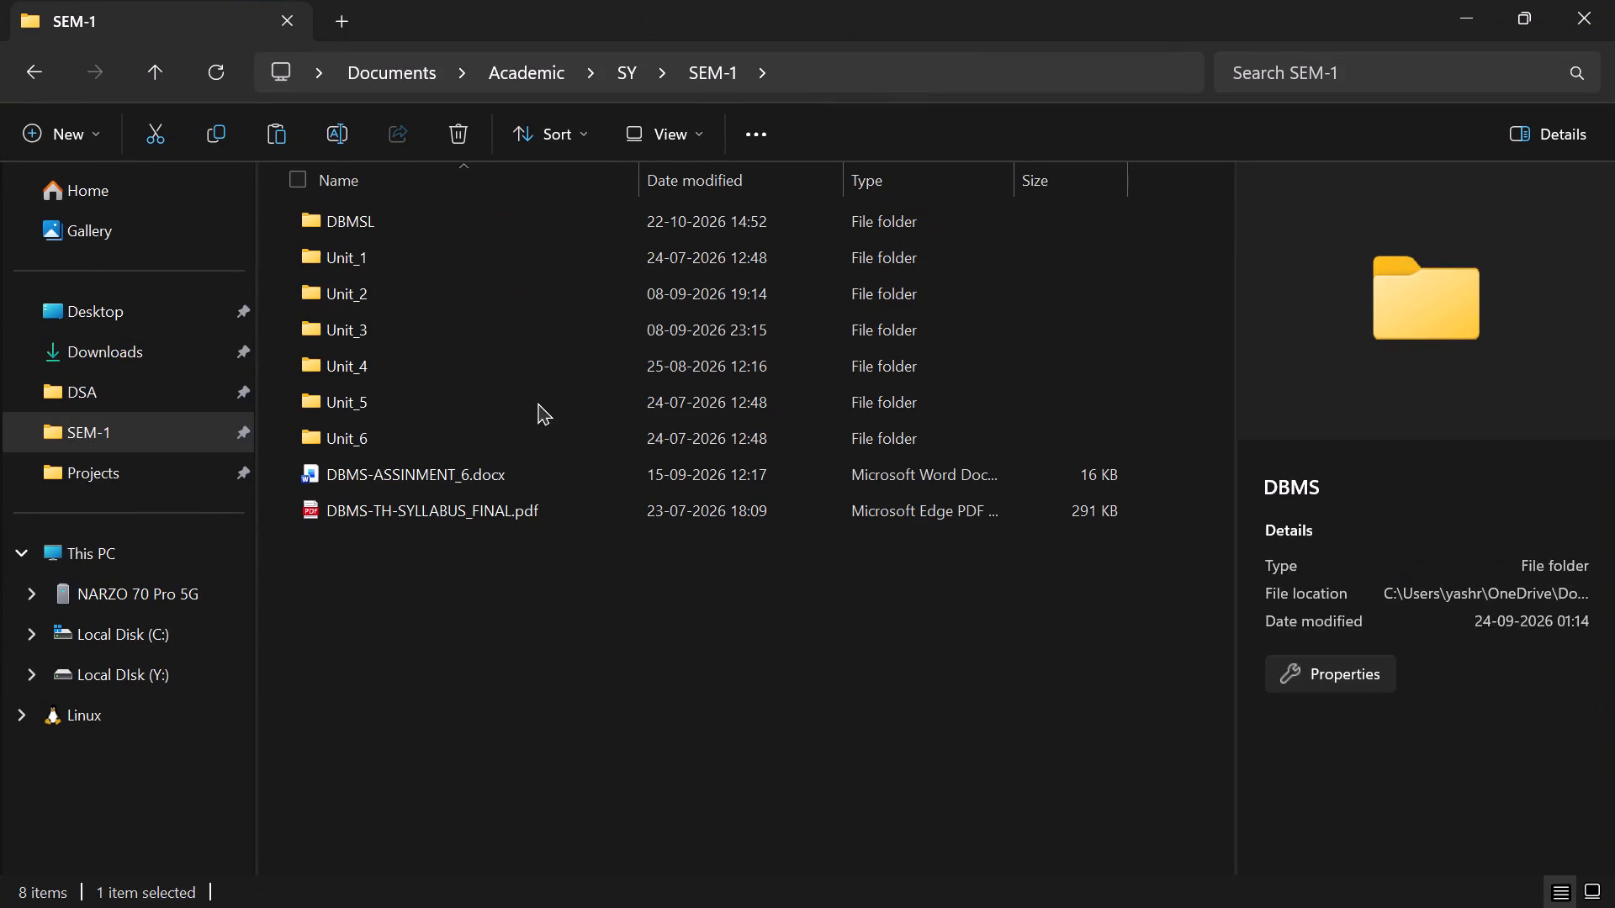
pyautogui.doubleClick(506, 219)
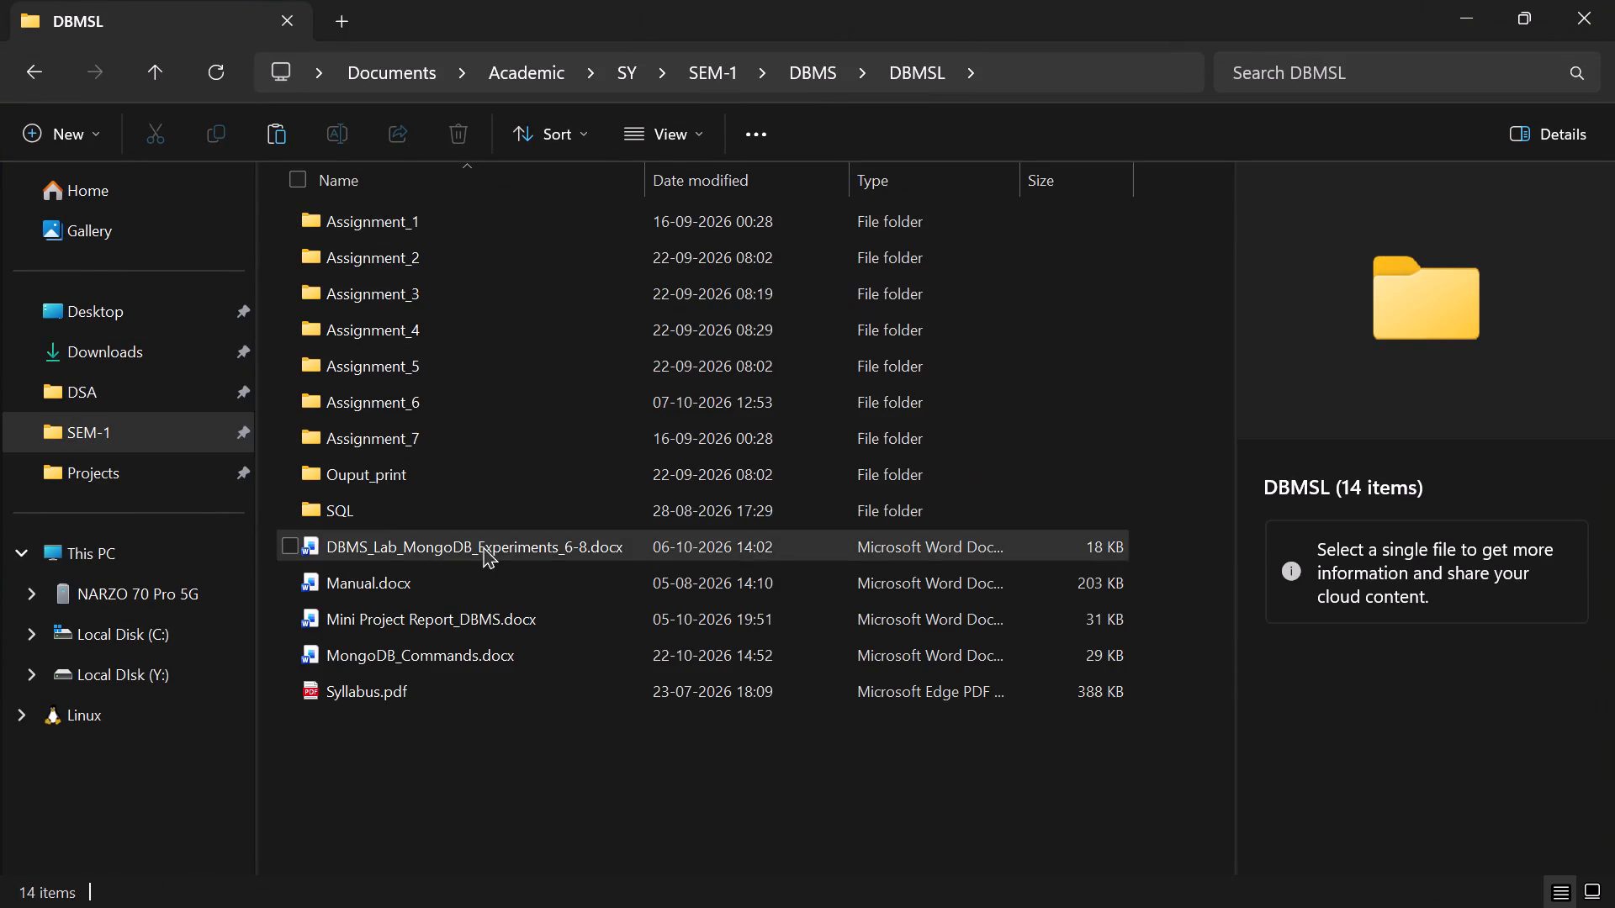
pyautogui.doubleClick(440, 687)
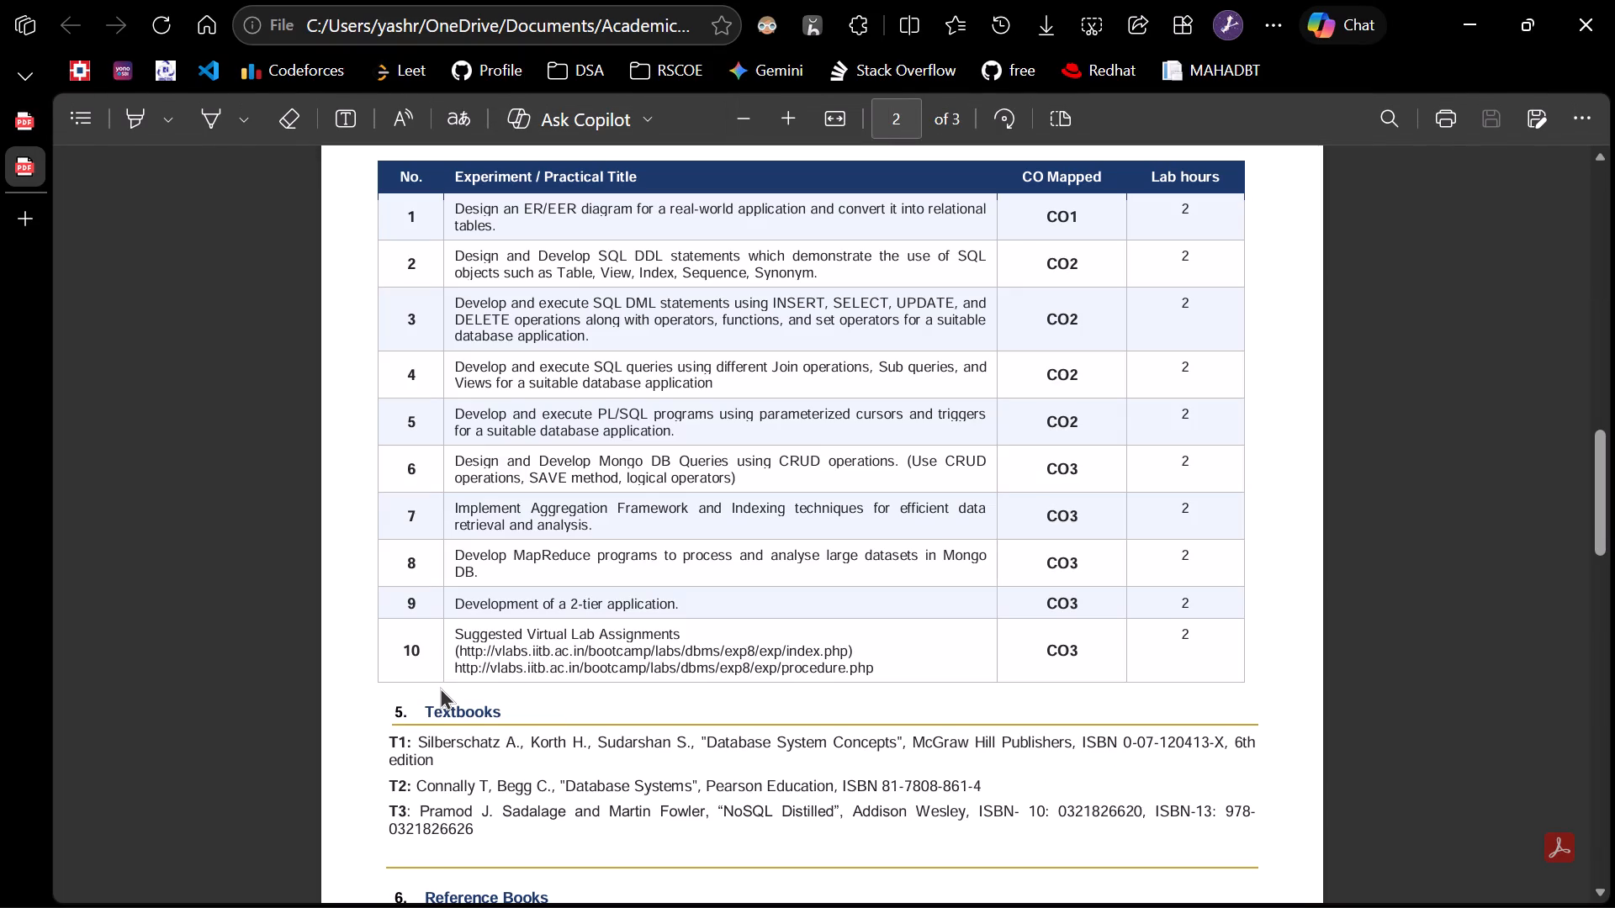
pyautogui.hotkey('ctrl', 'w')
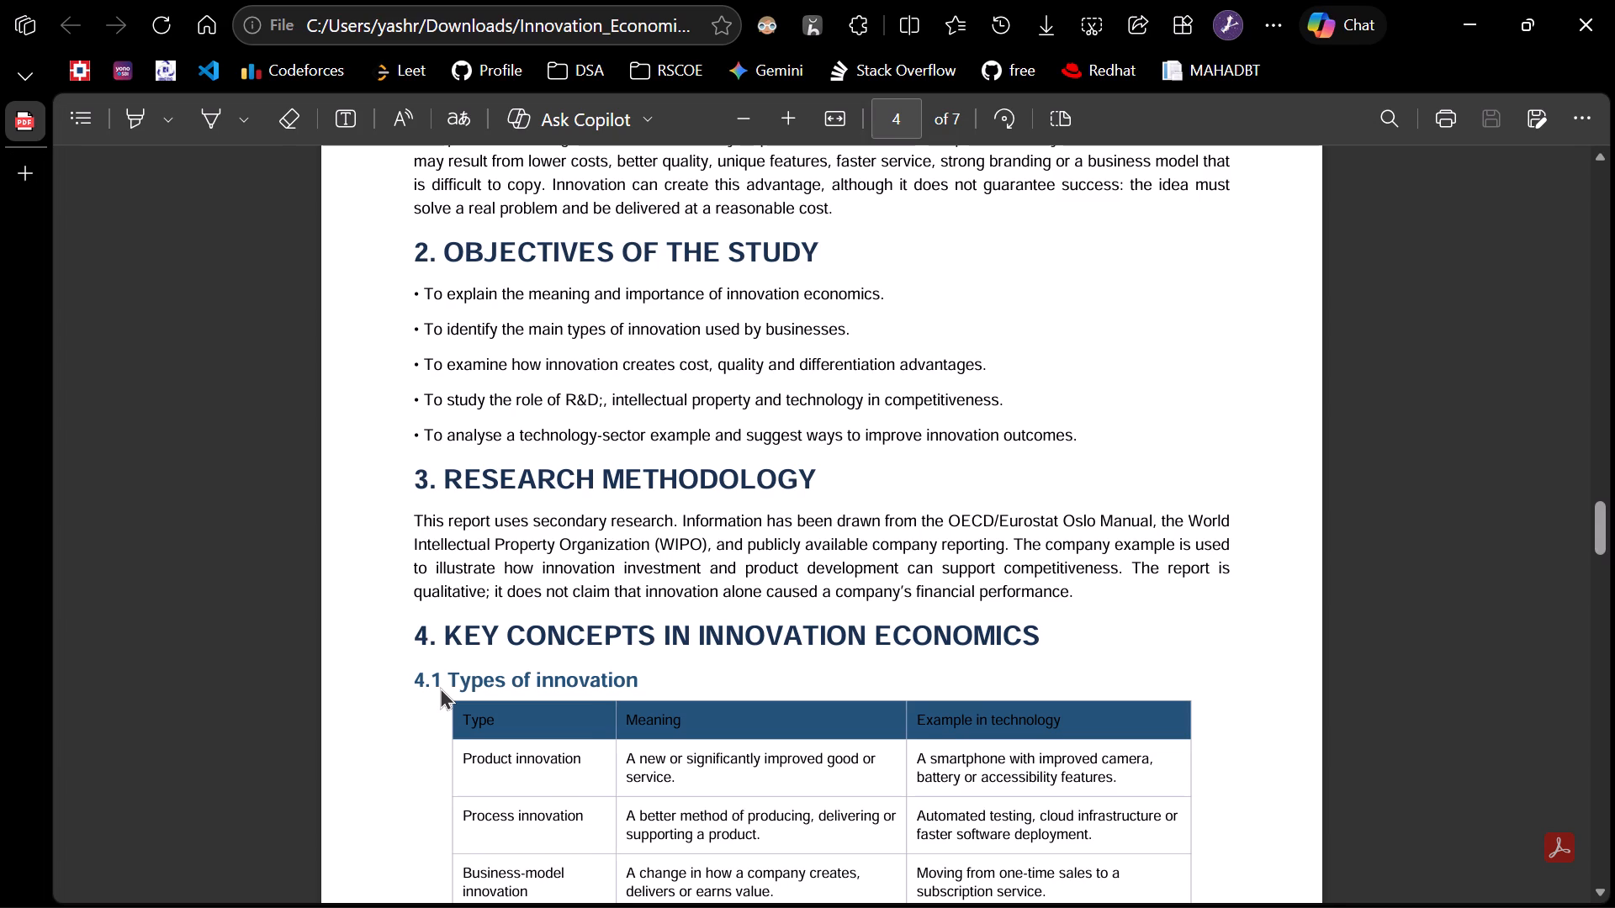
pyautogui.click(440, 687)
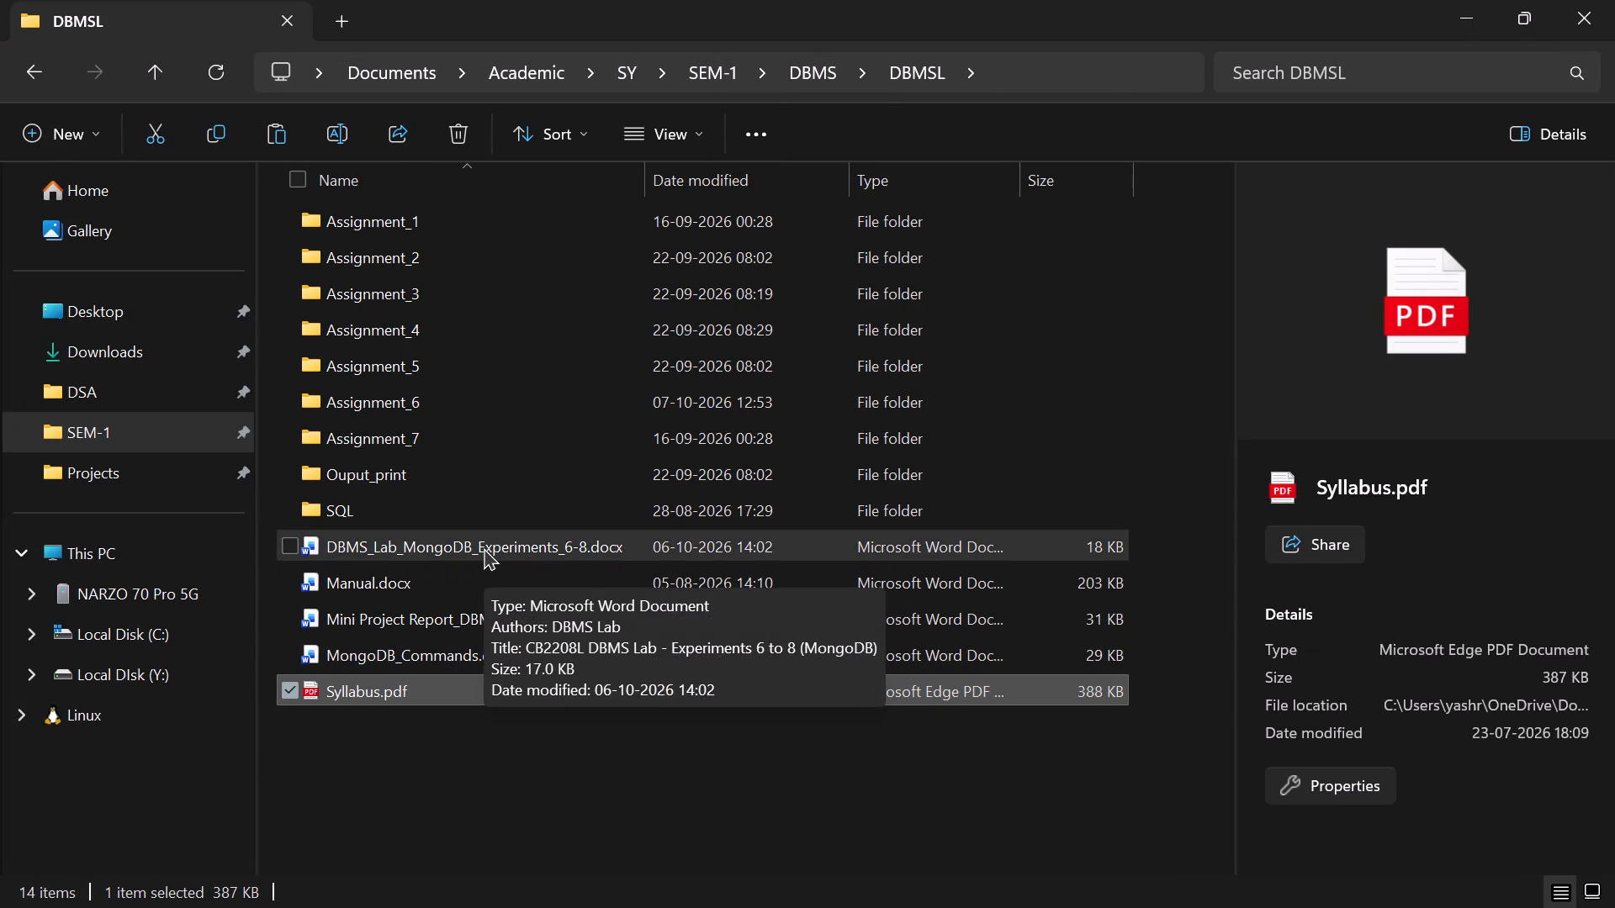
# Open Manual.docx from the DBMSL folder and copy the Experiment No. 5 text from its Aim through its Conclusion.
pyautogui.doubleClick(469, 570)
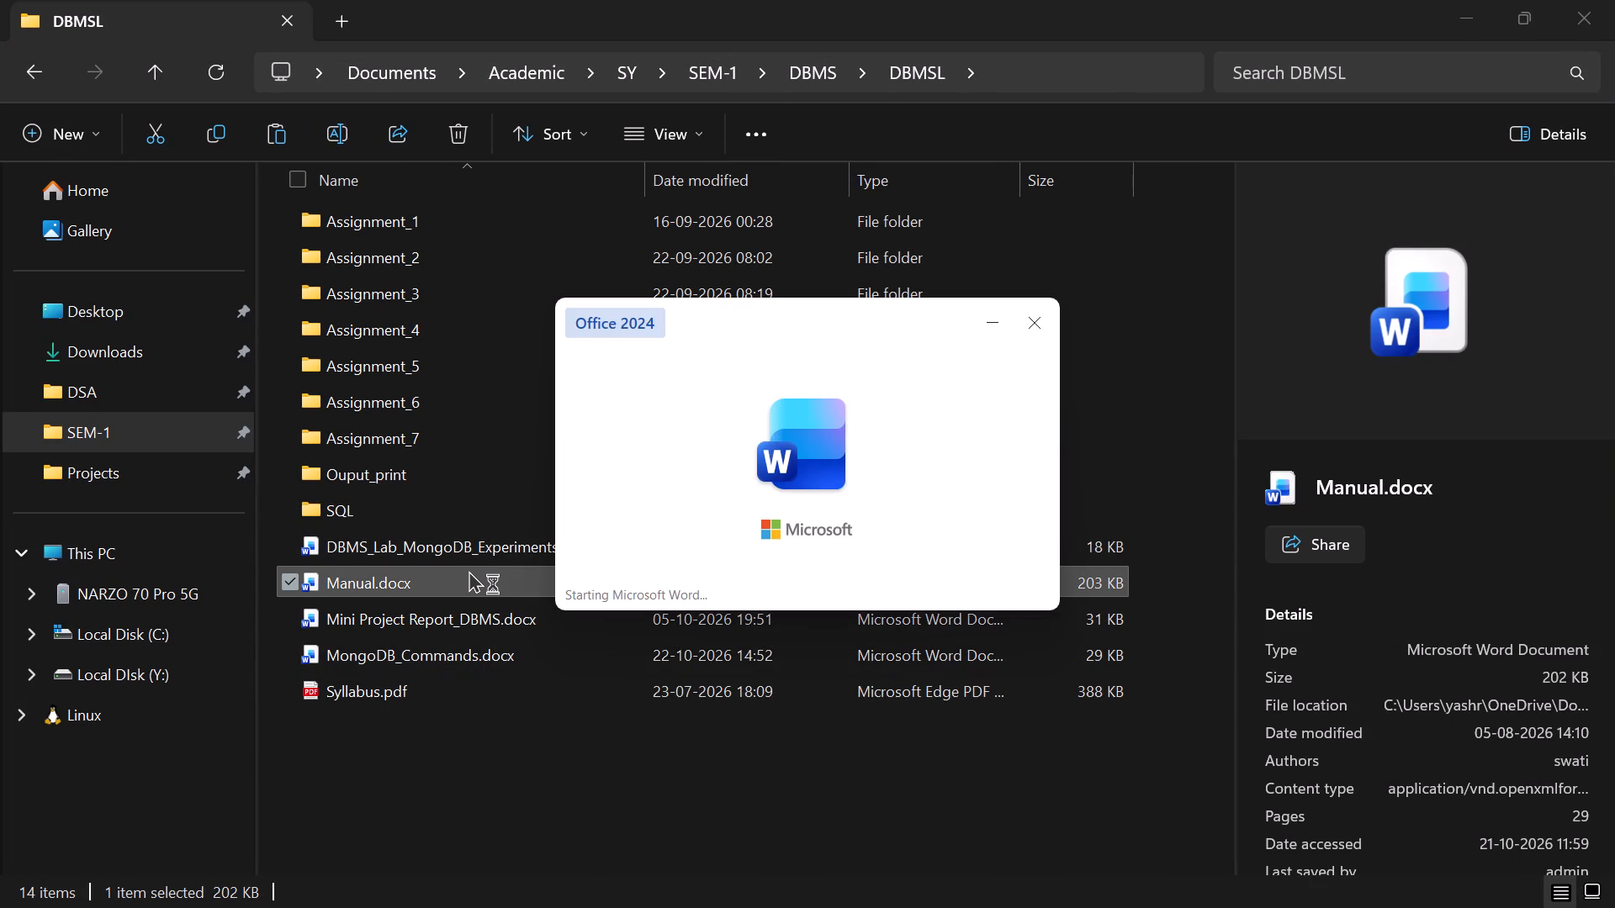
pyautogui.scroll(-5, 822, 451)
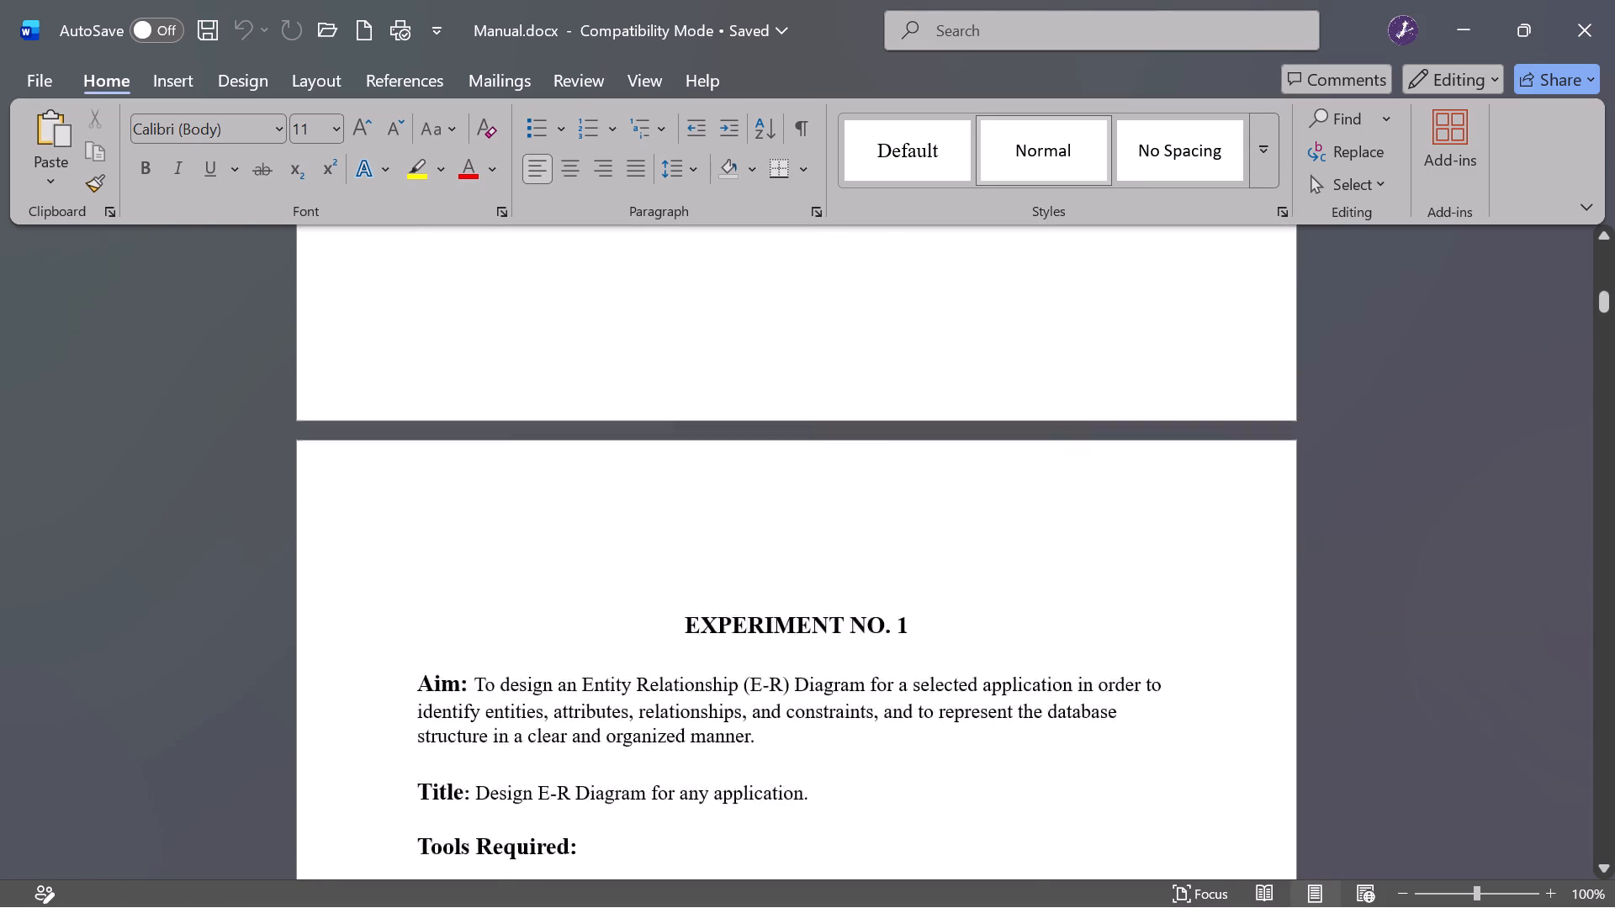
pyautogui.scroll(-11, 822, 451)
pyautogui.scroll(-11, 822, 451)
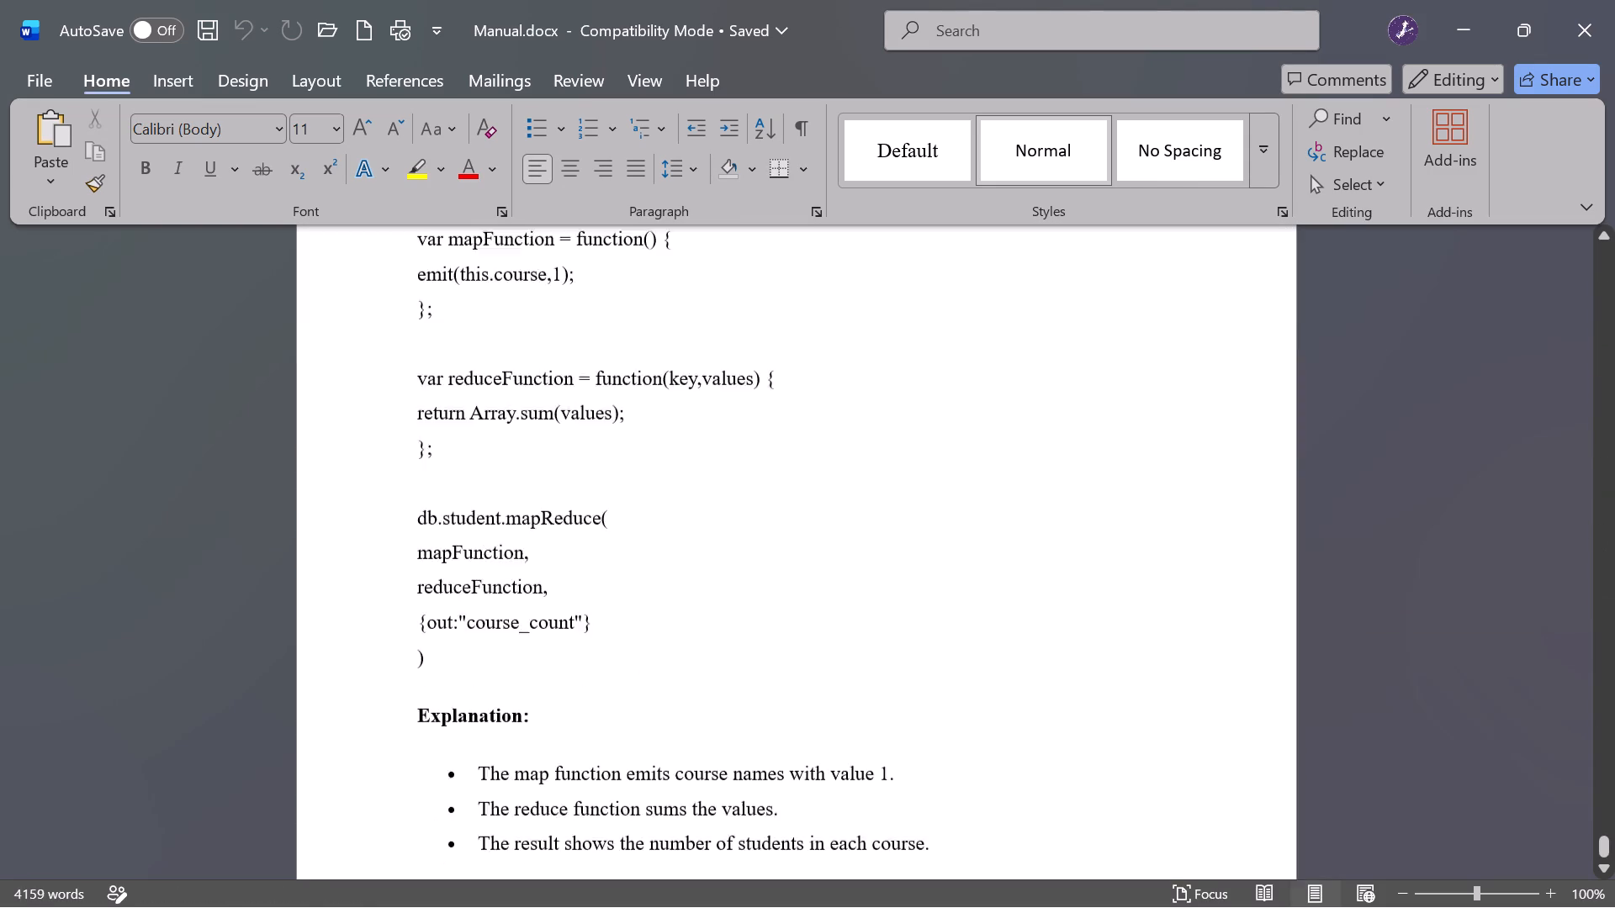
pyautogui.scroll(7, 822, 451)
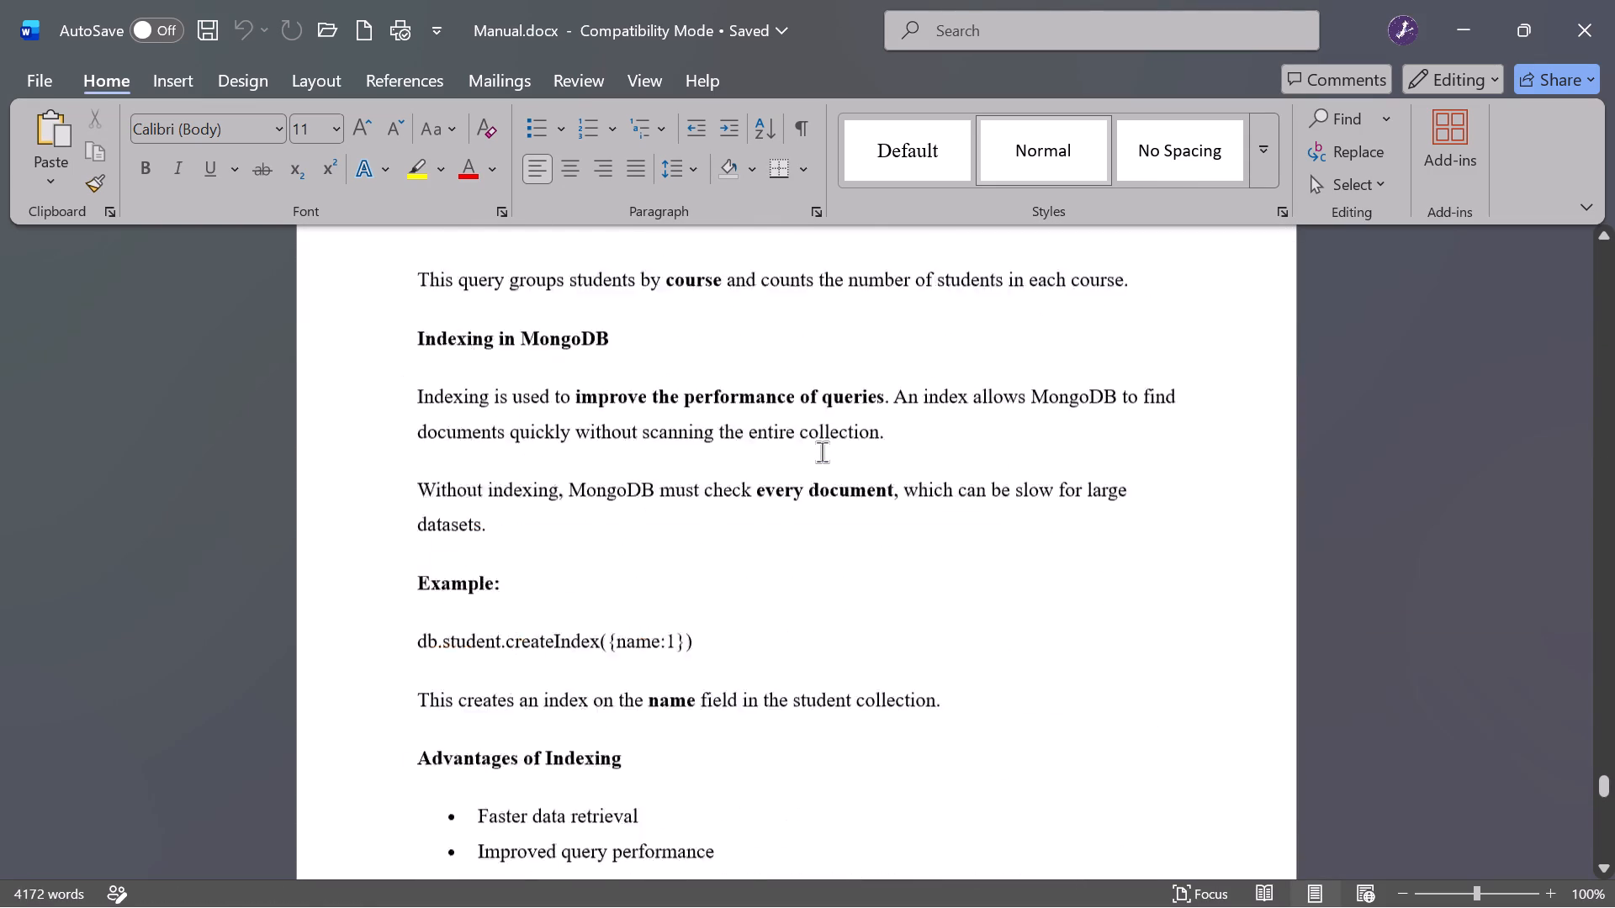
pyautogui.scroll(7, 822, 451)
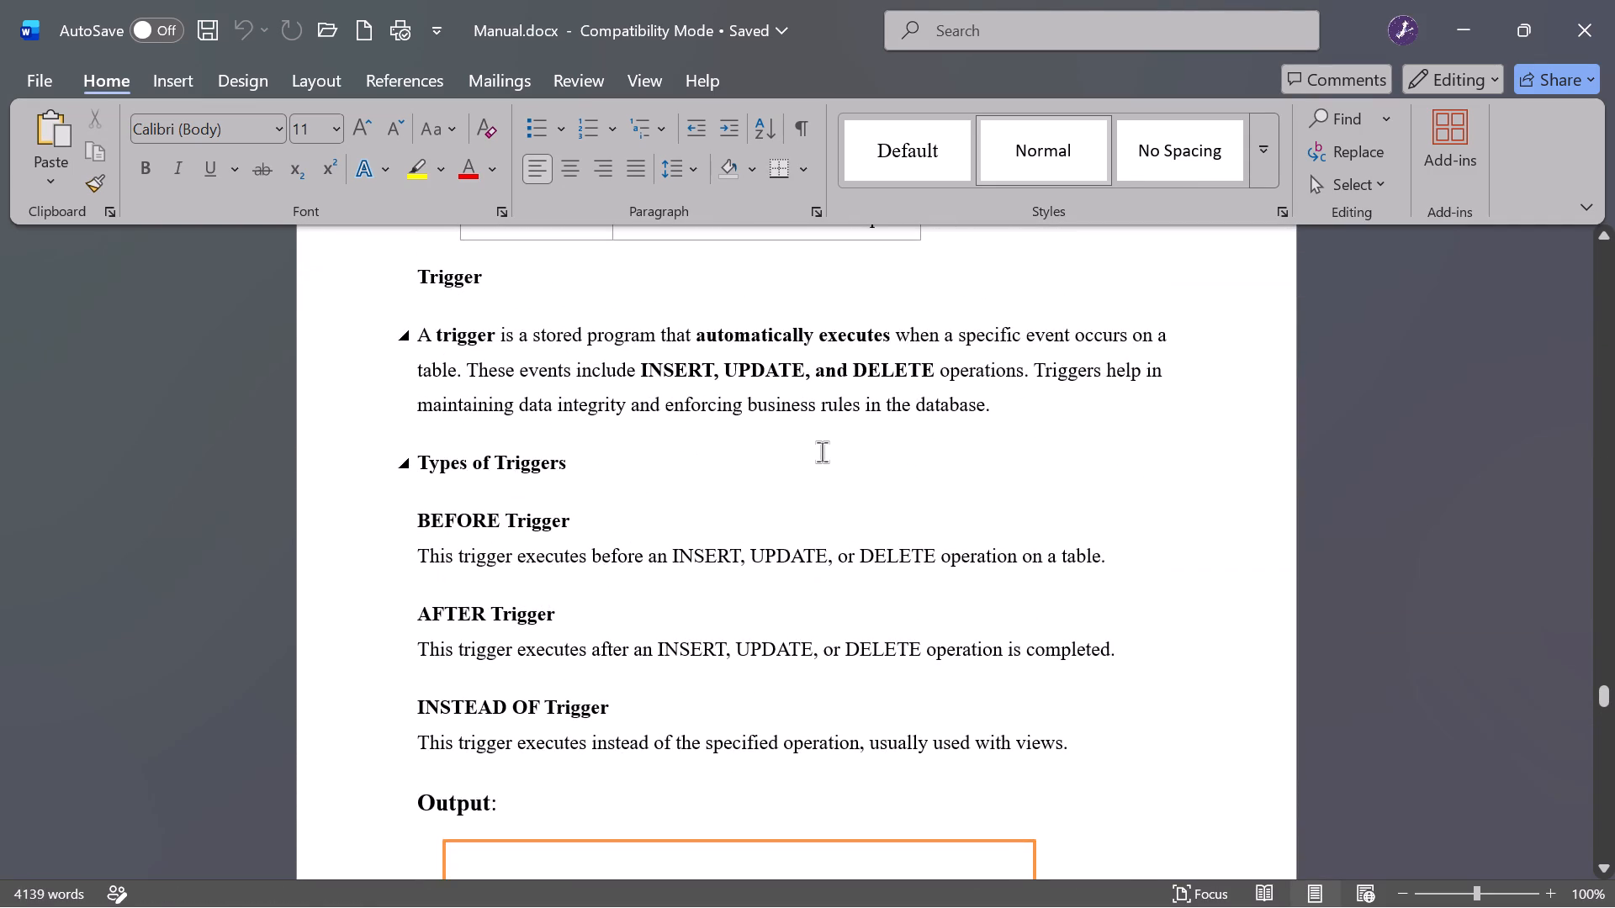
pyautogui.scroll(2, 822, 451)
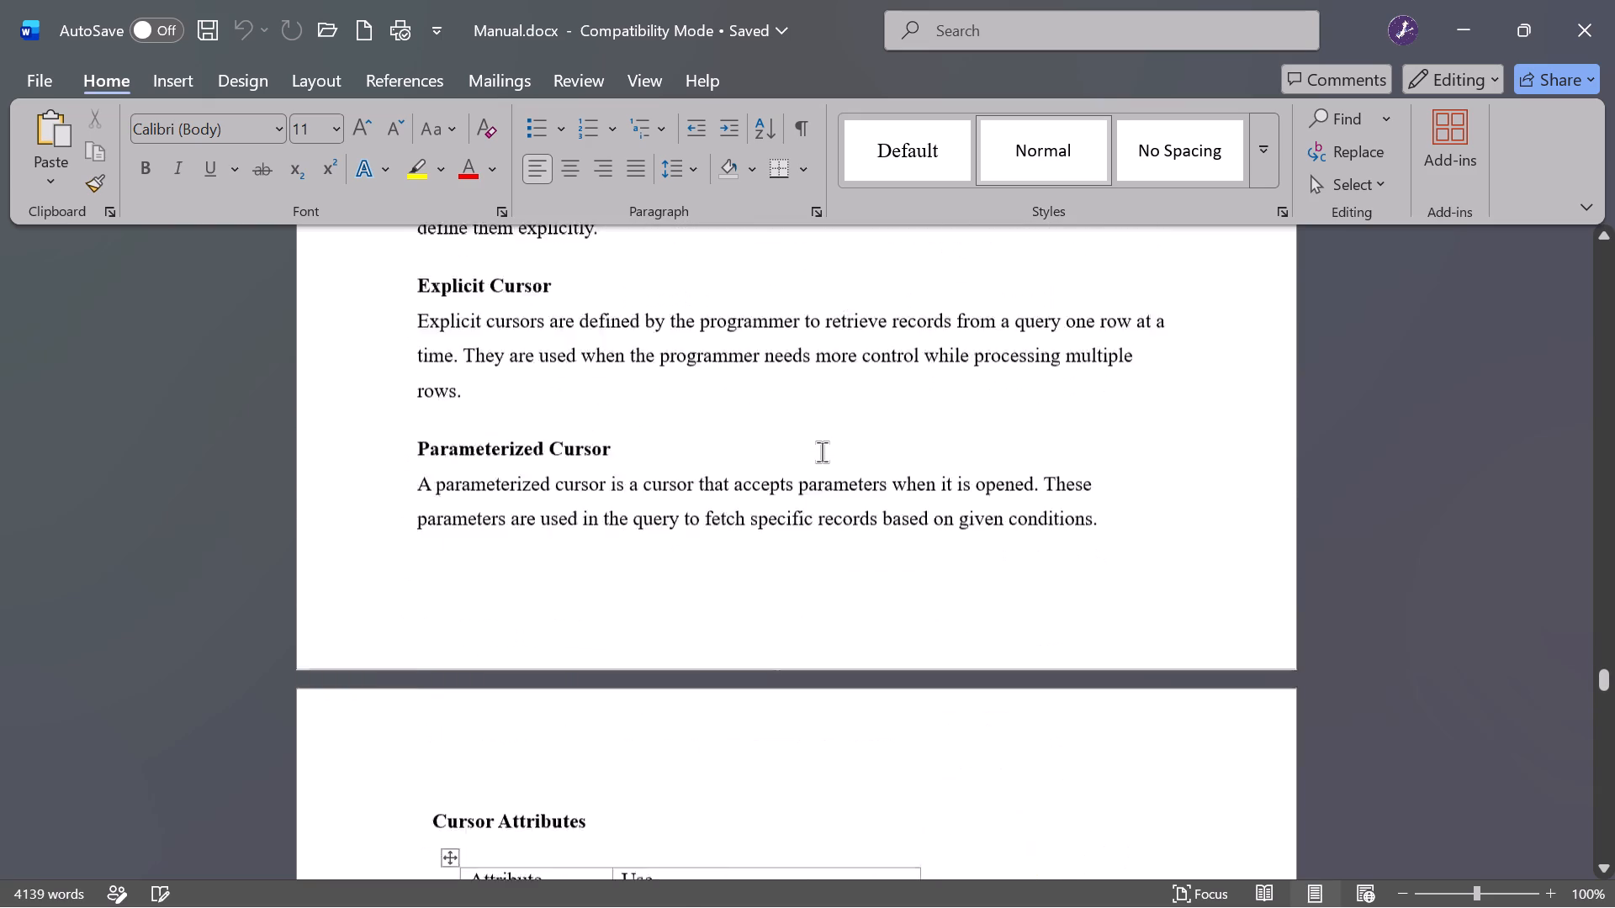
pyautogui.scroll(2, 822, 451)
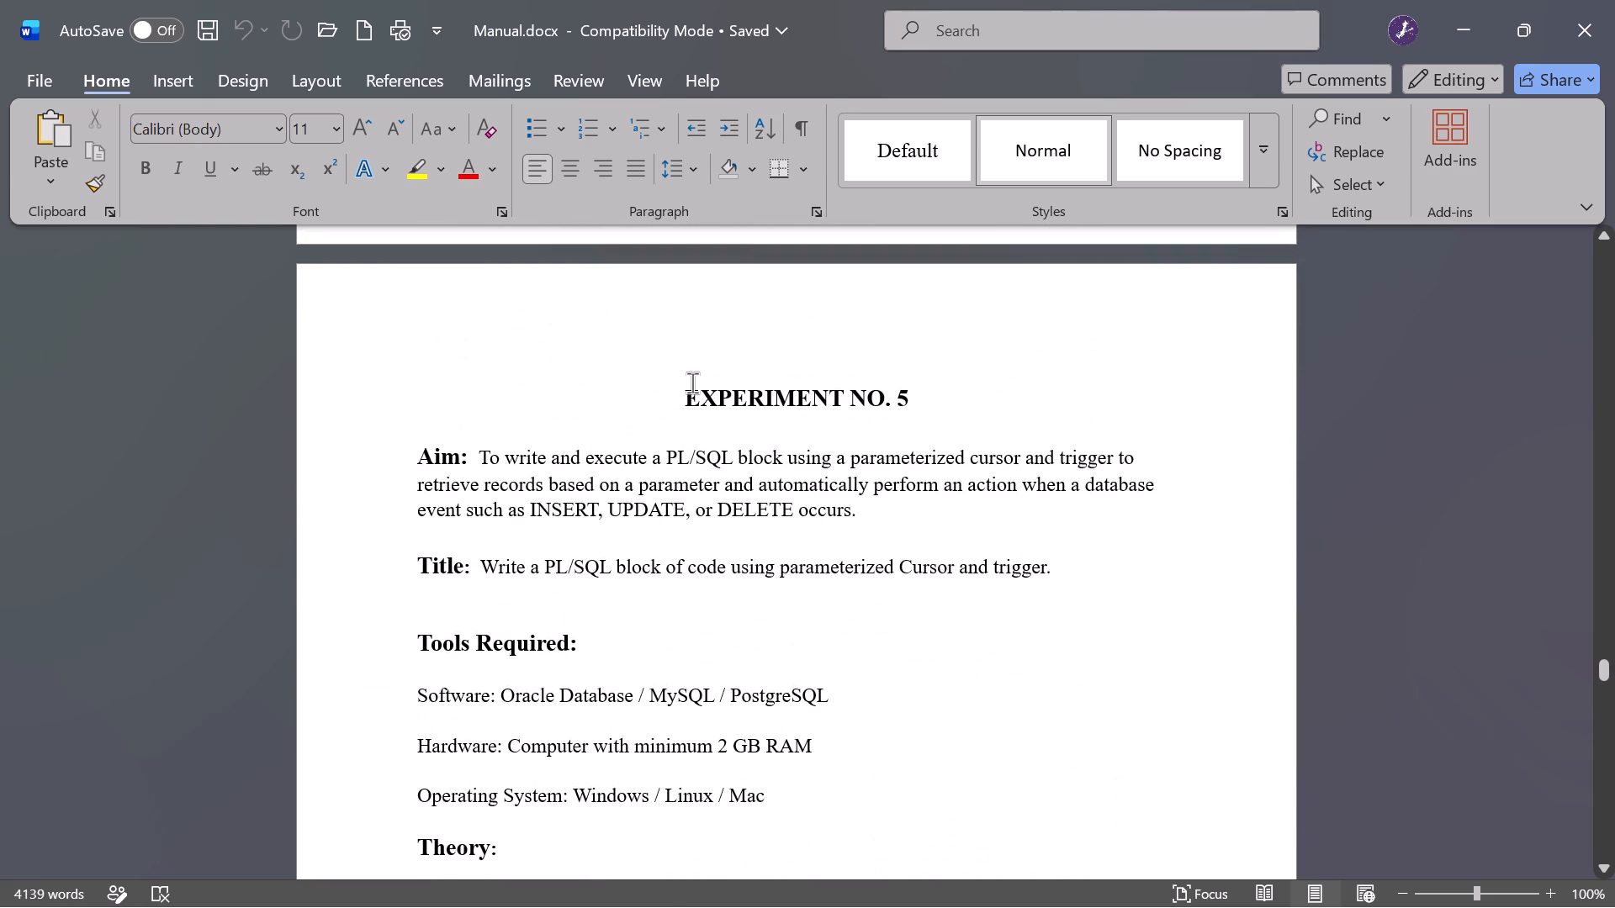
pyautogui.moveTo(410, 457); pyautogui.dragTo(643, 663)
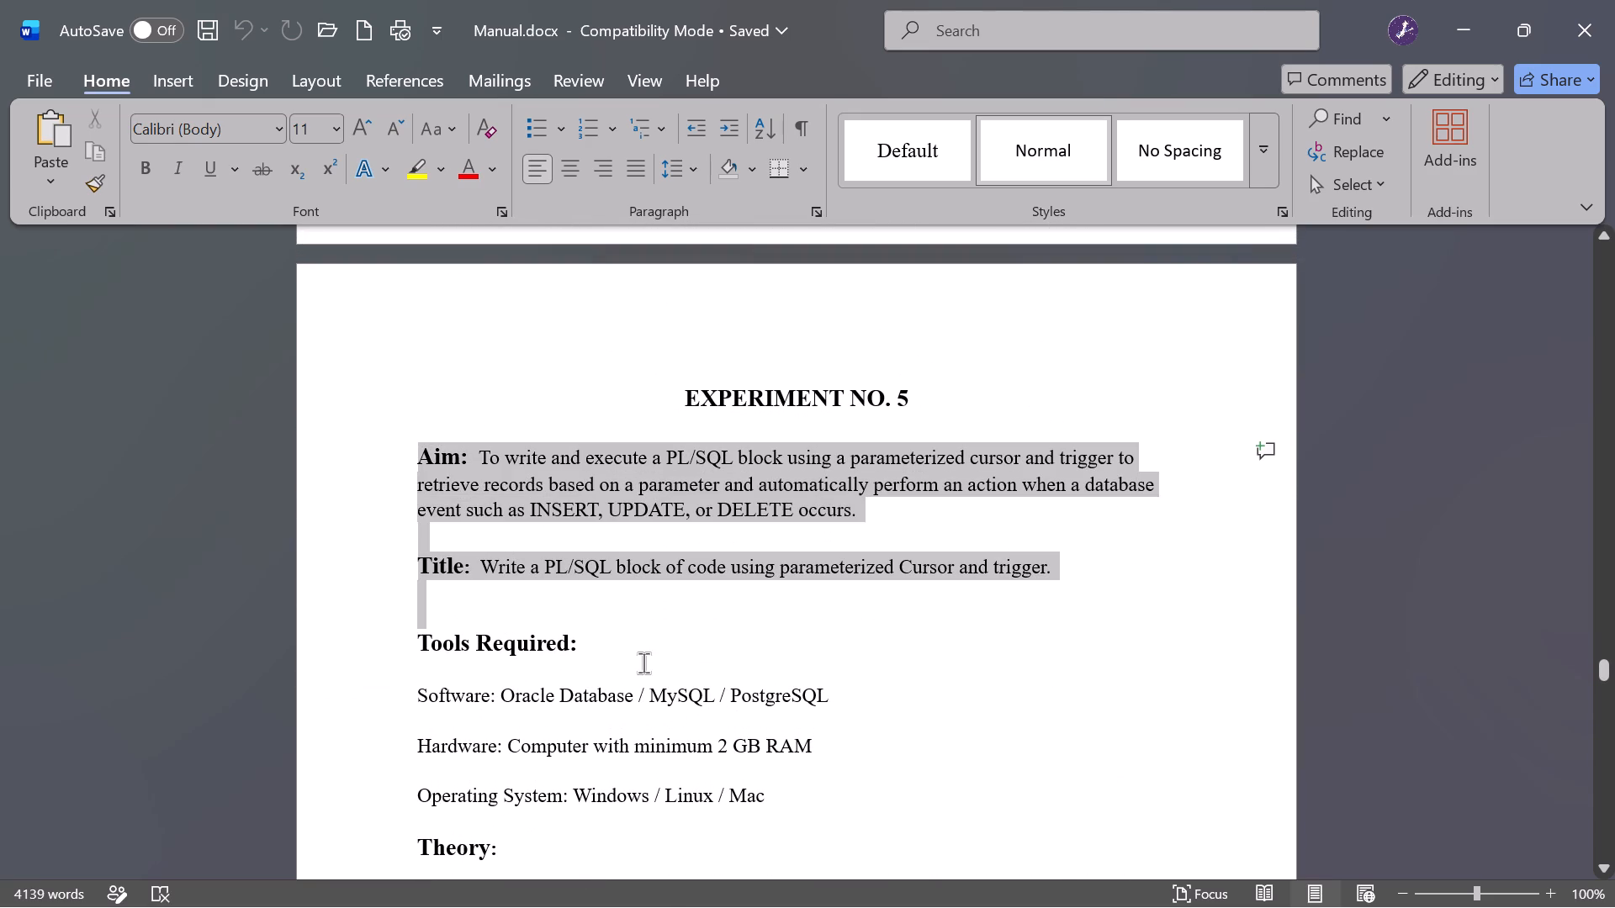
pyautogui.moveTo(643, 663); pyautogui.dragTo(668, 907)
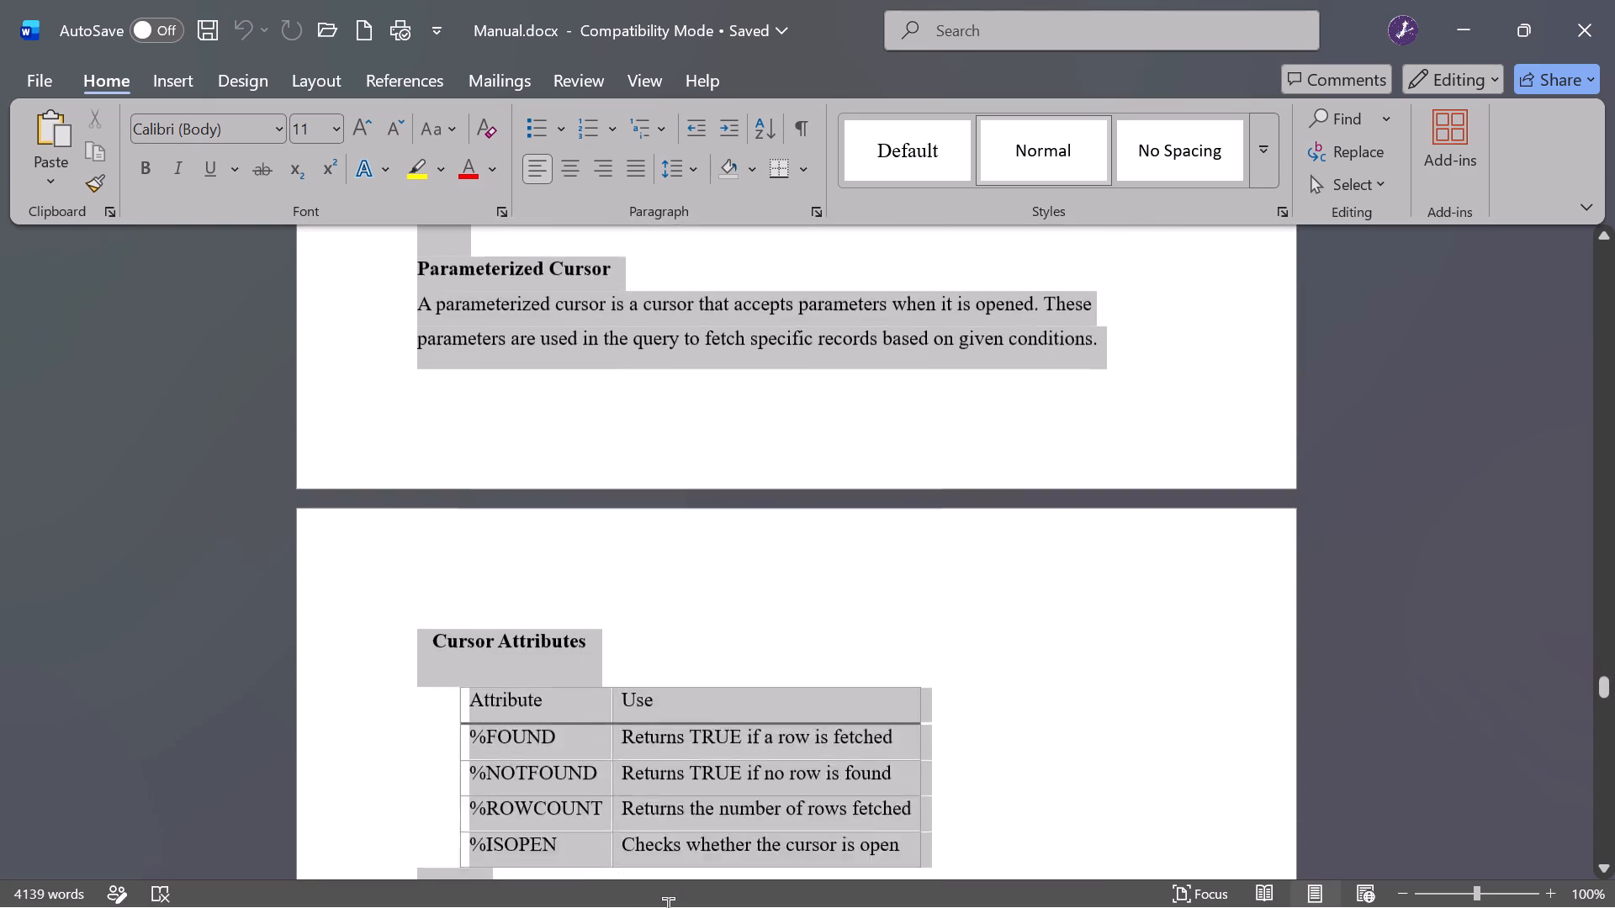
pyautogui.moveTo(668, 907); pyautogui.dragTo(691, 489)
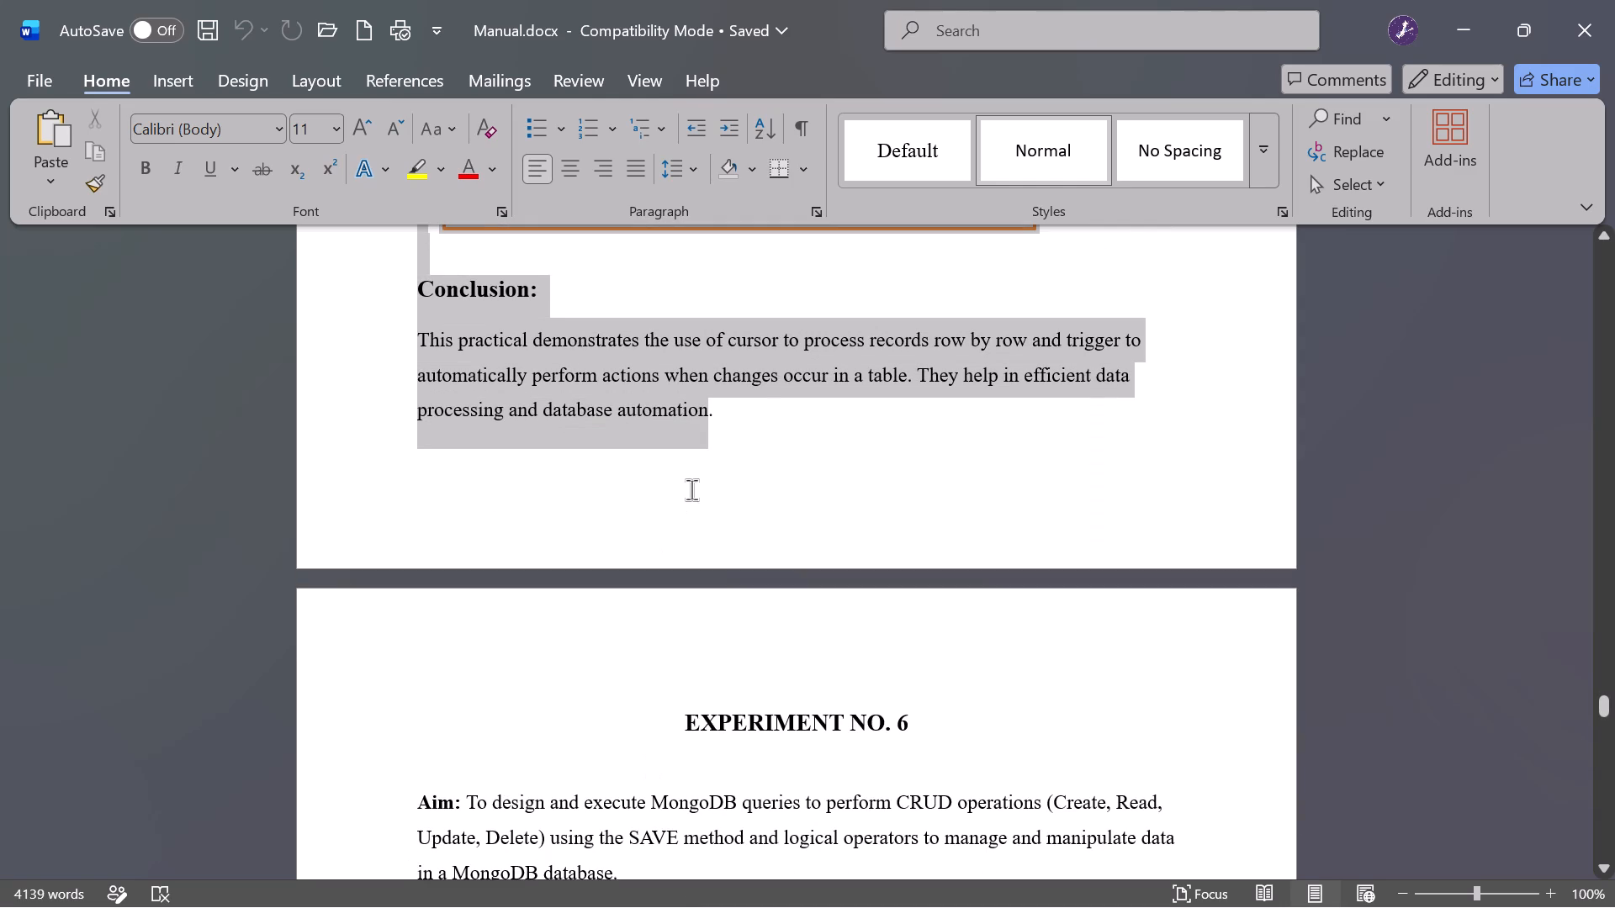
pyautogui.moveTo(691, 489); pyautogui.dragTo(773, 273)
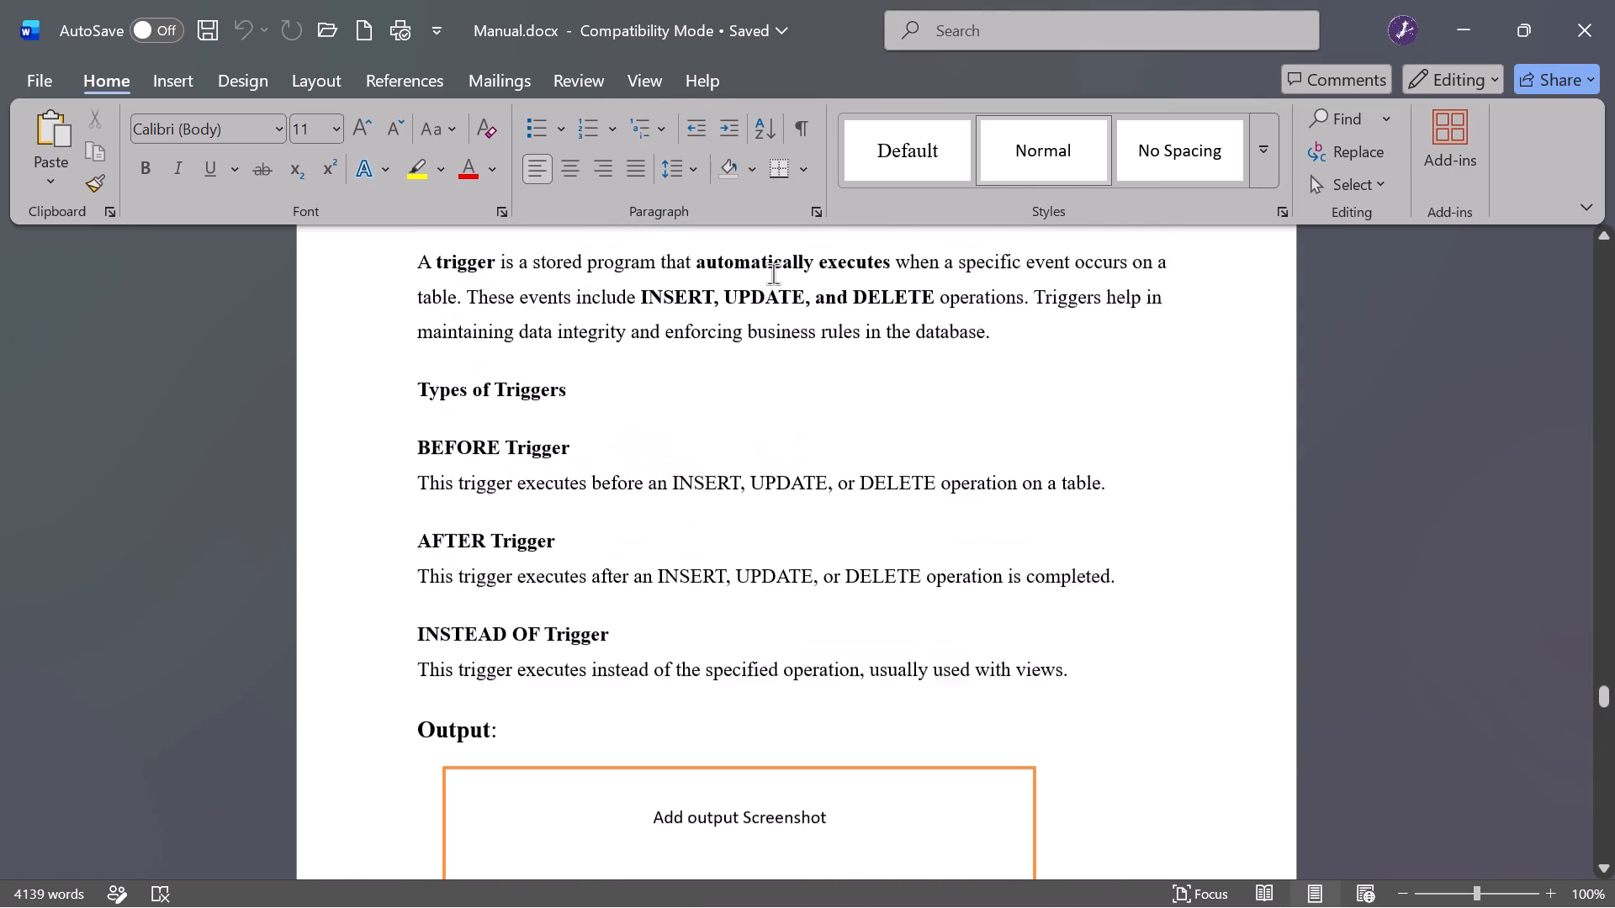
pyautogui.moveTo(773, 273); pyautogui.dragTo(747, 858)
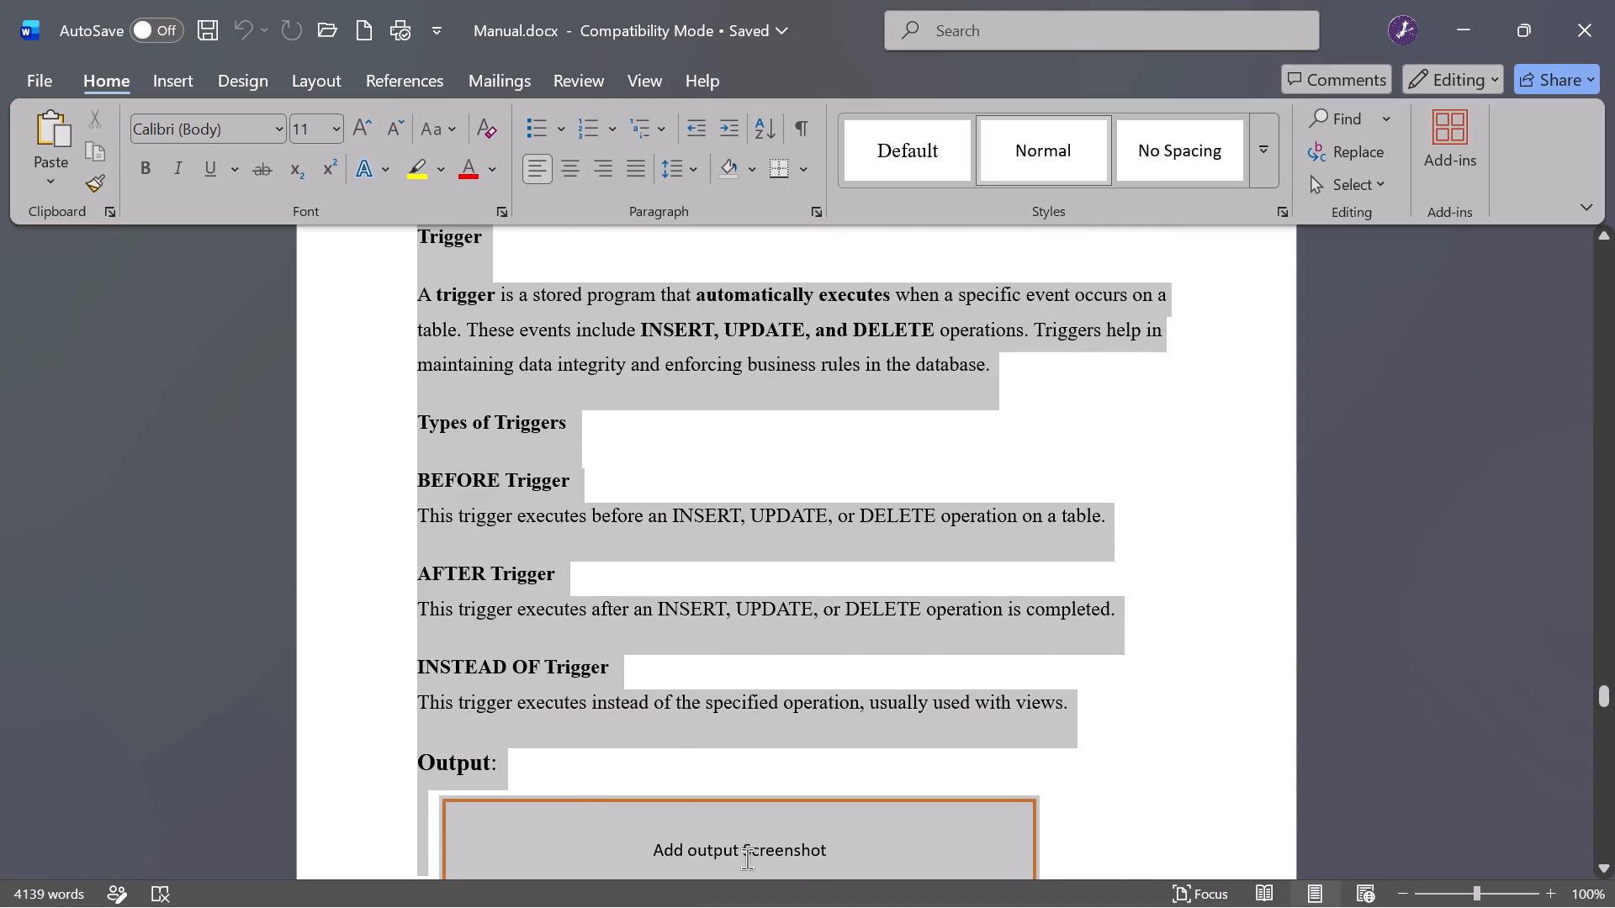
pyautogui.moveTo(747, 858); pyautogui.dragTo(775, 687)
pyautogui.hotkey('ctrl', 'c')
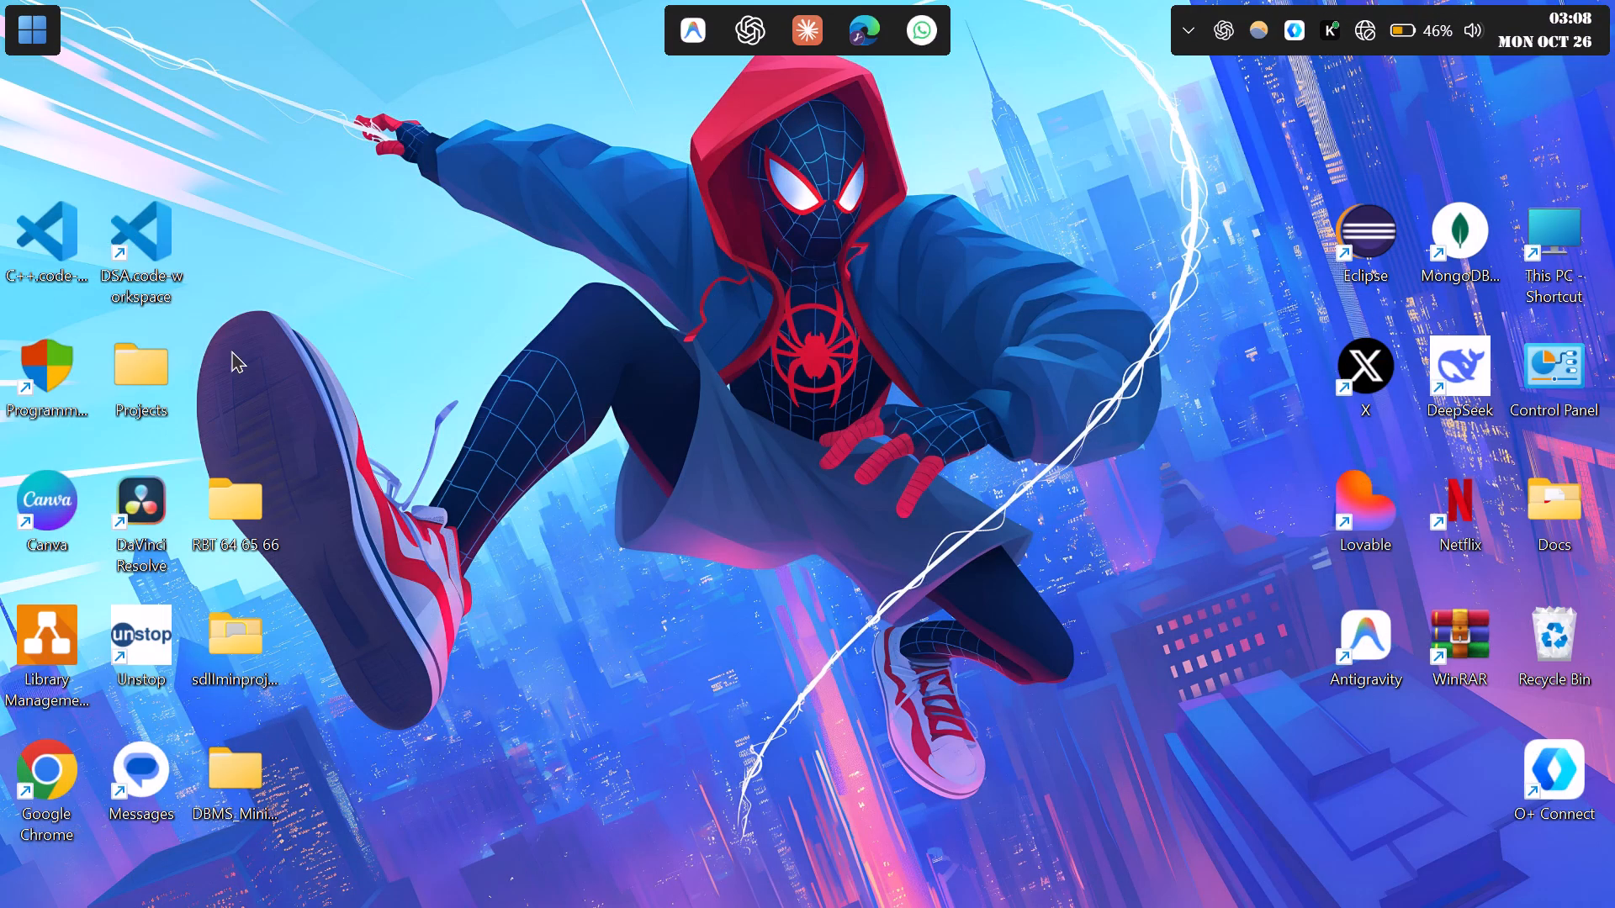
# Open the DSA code workspace from the desktop and switch the editor to the Desktop folder.
pyautogui.doubleClick(158, 260)
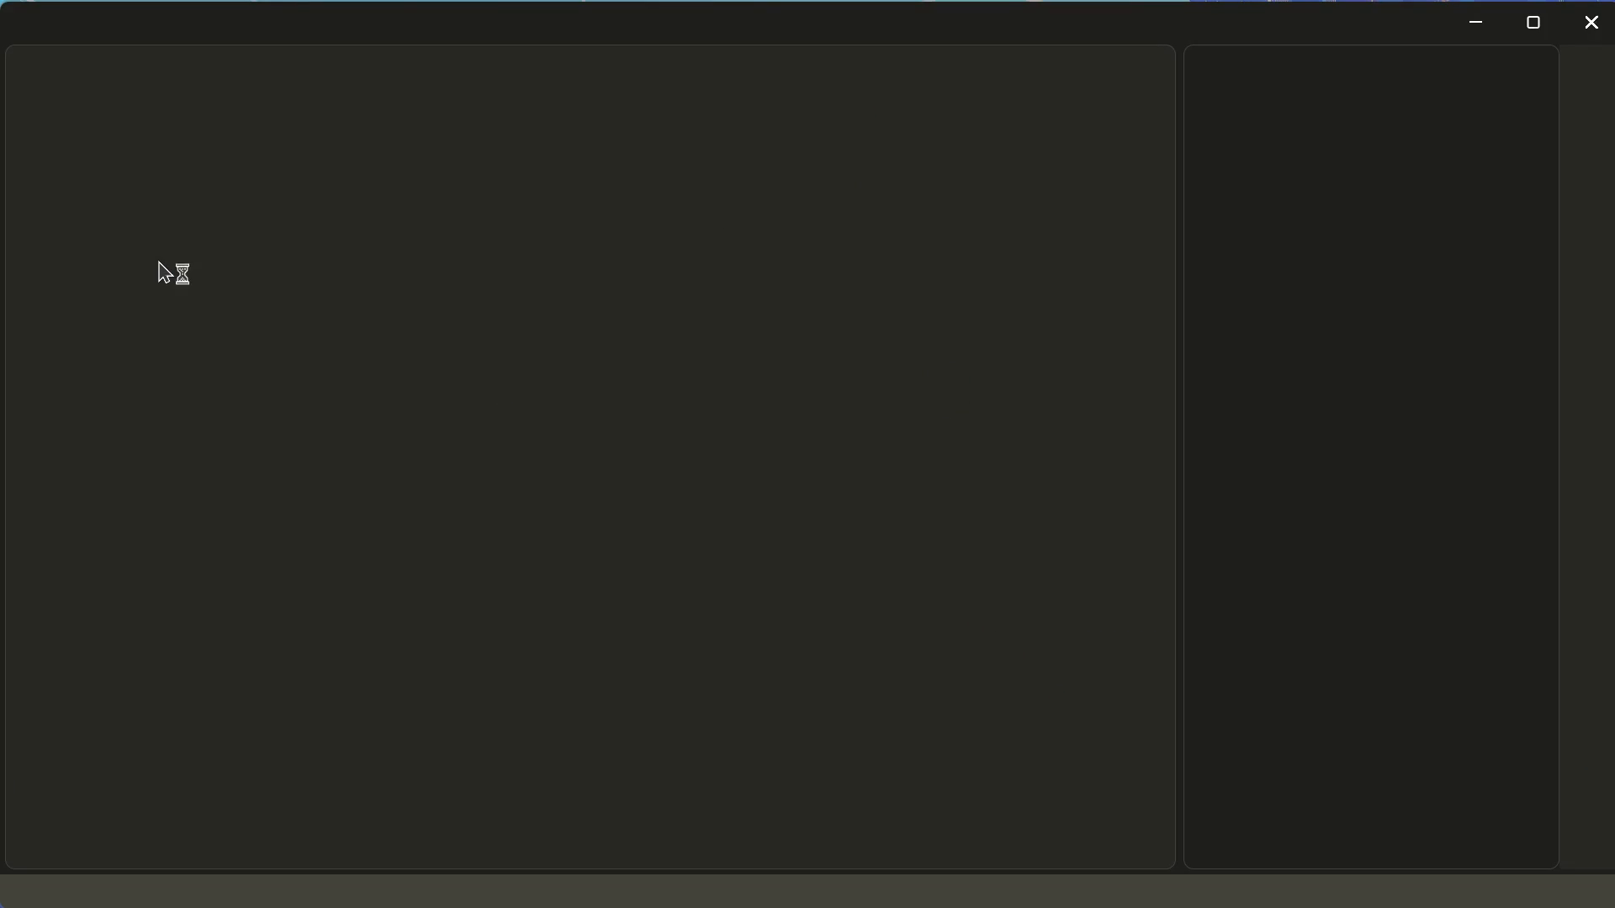
pyautogui.hotkey('ctrl', 'k')
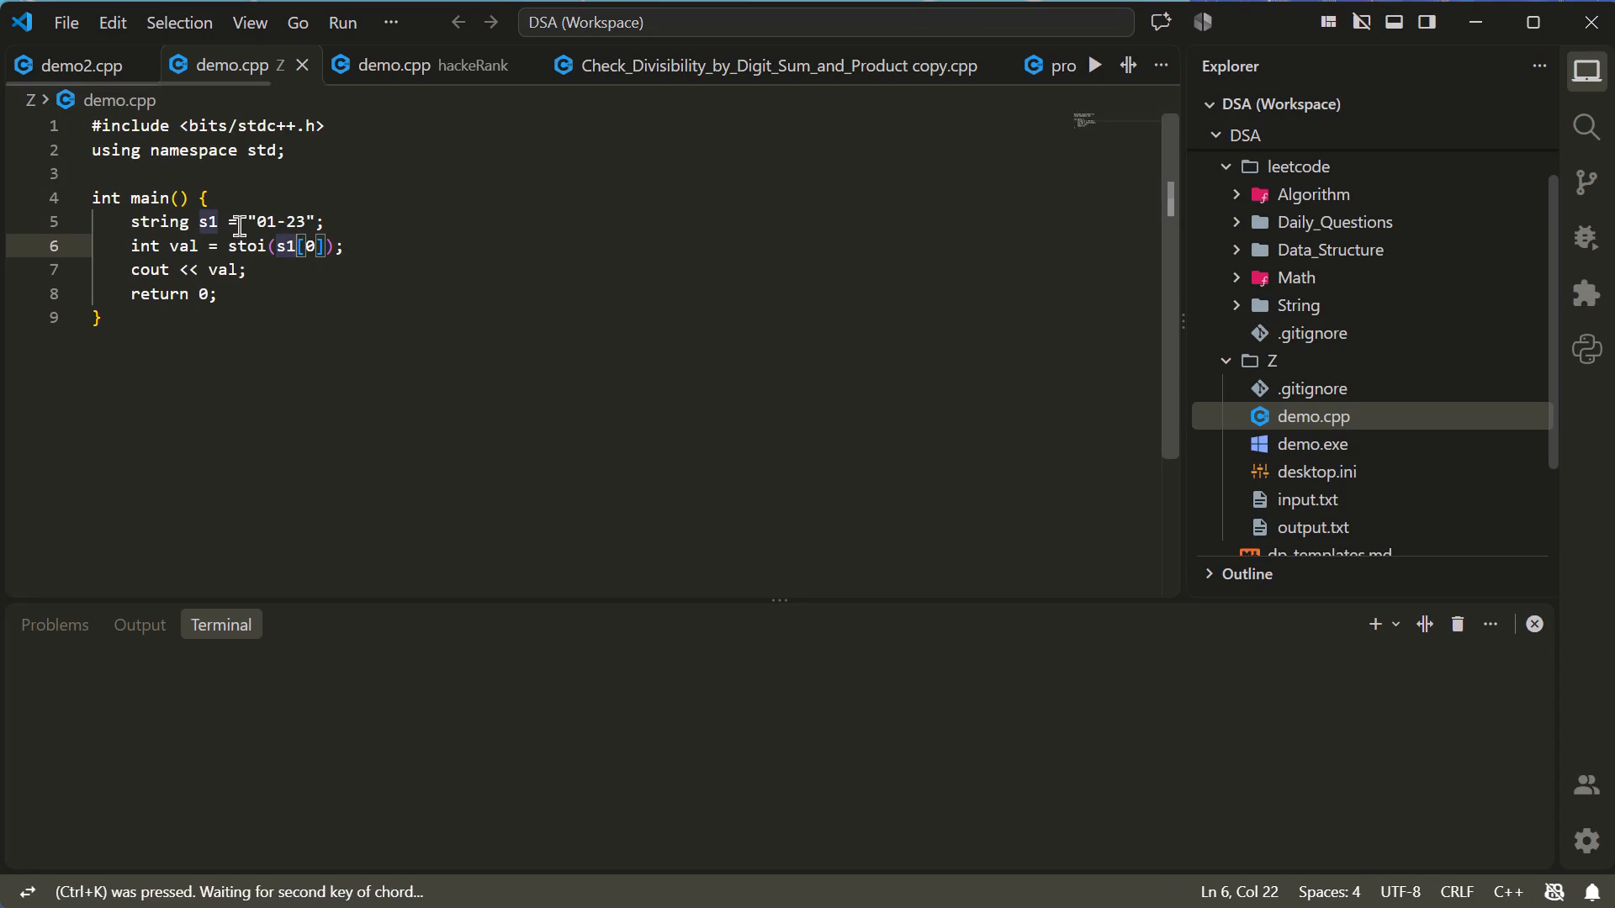
pyautogui.hotkey('ctrl', 'o')
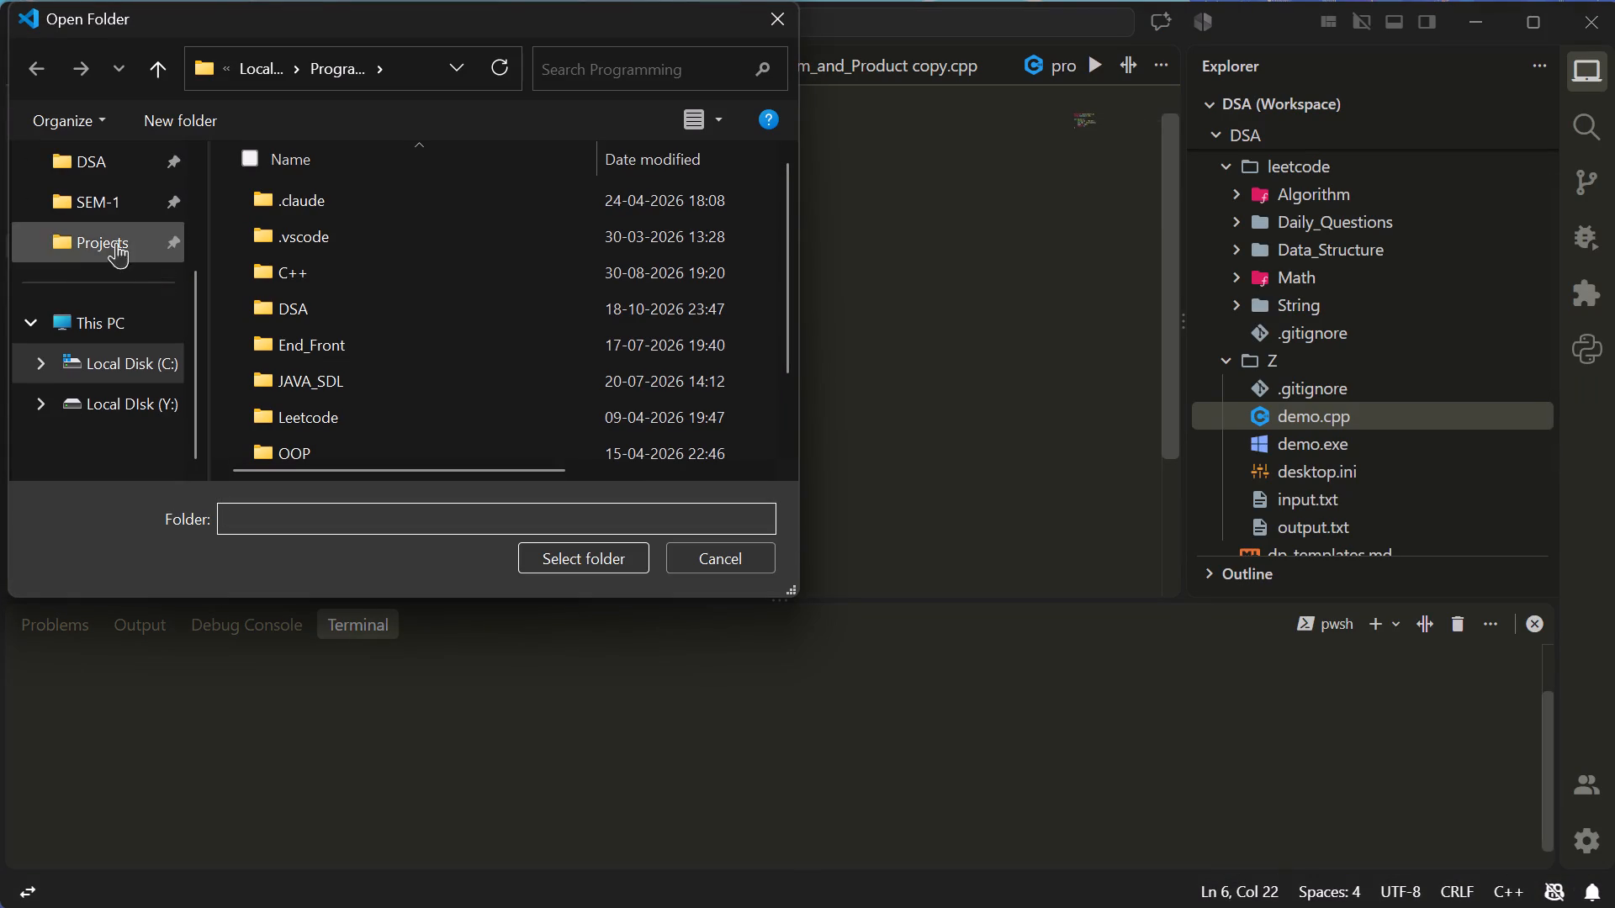
pyautogui.scroll(4, 100, 178)
pyautogui.click(98, 283)
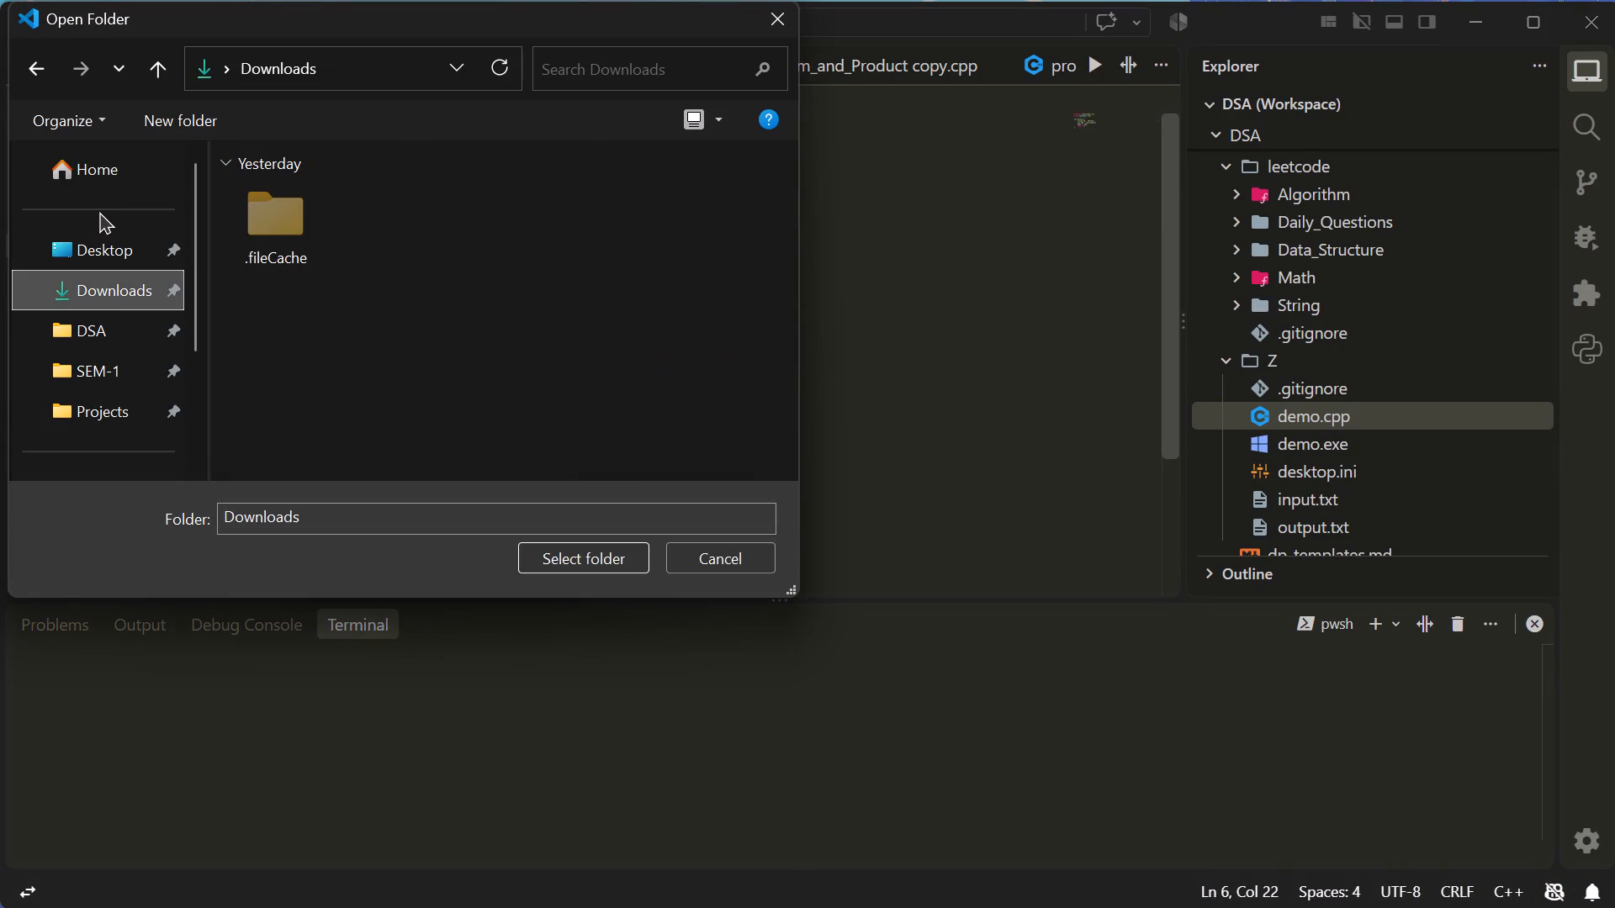
pyautogui.moveTo(99, 211); pyautogui.dragTo(99, 240)
pyautogui.click(99, 240)
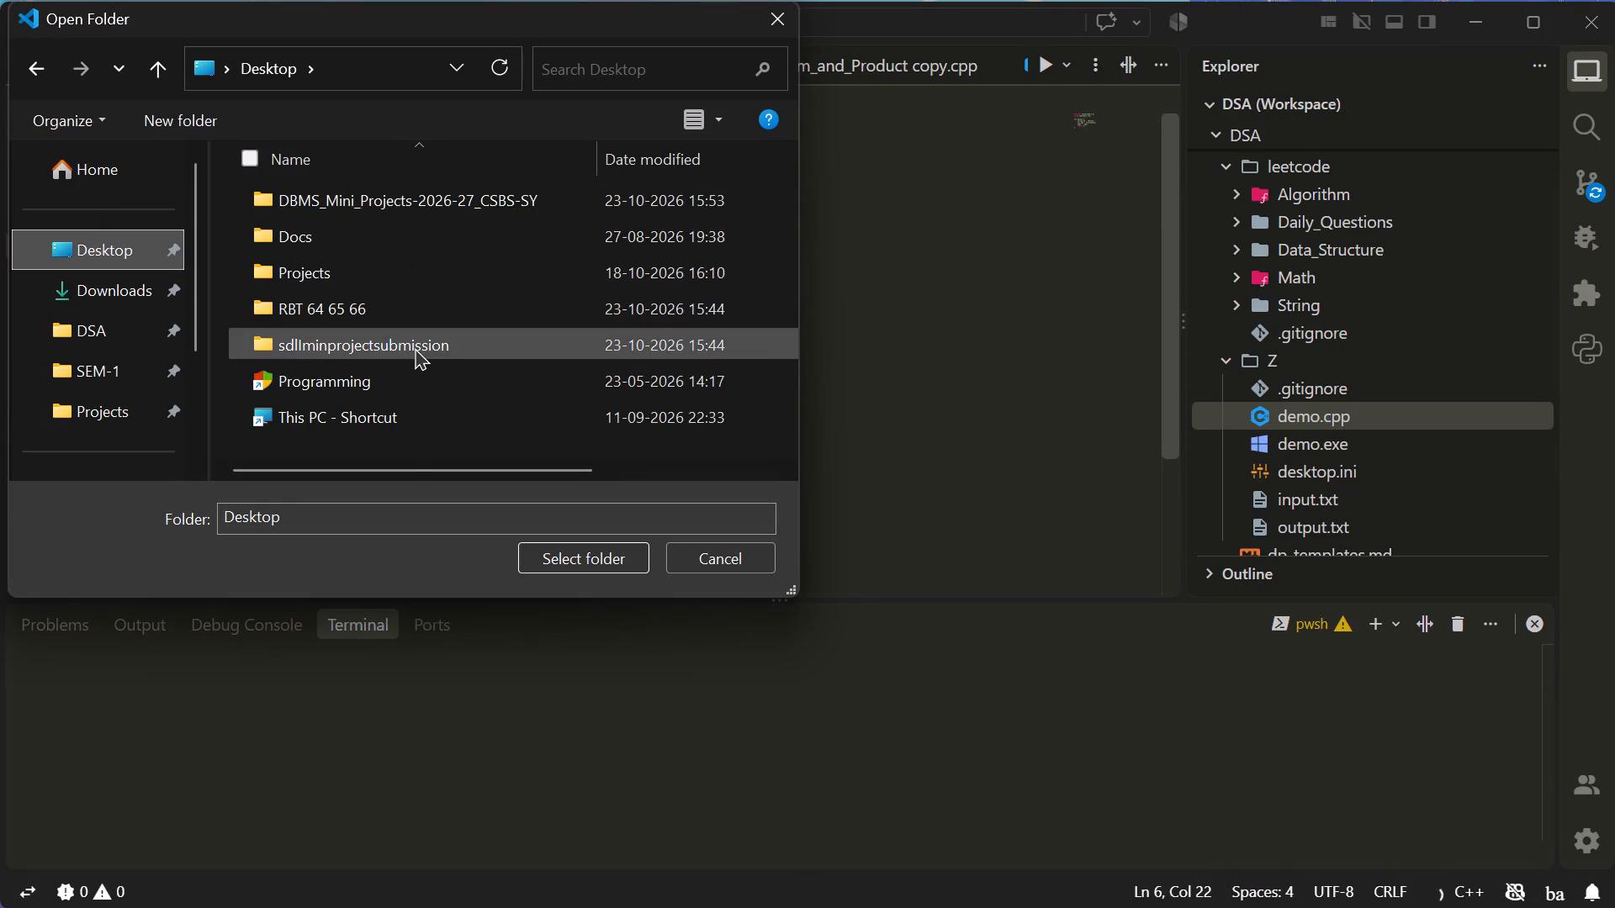
pyautogui.scroll(-3, 415, 347)
pyautogui.hscroll(4, 488, 245)
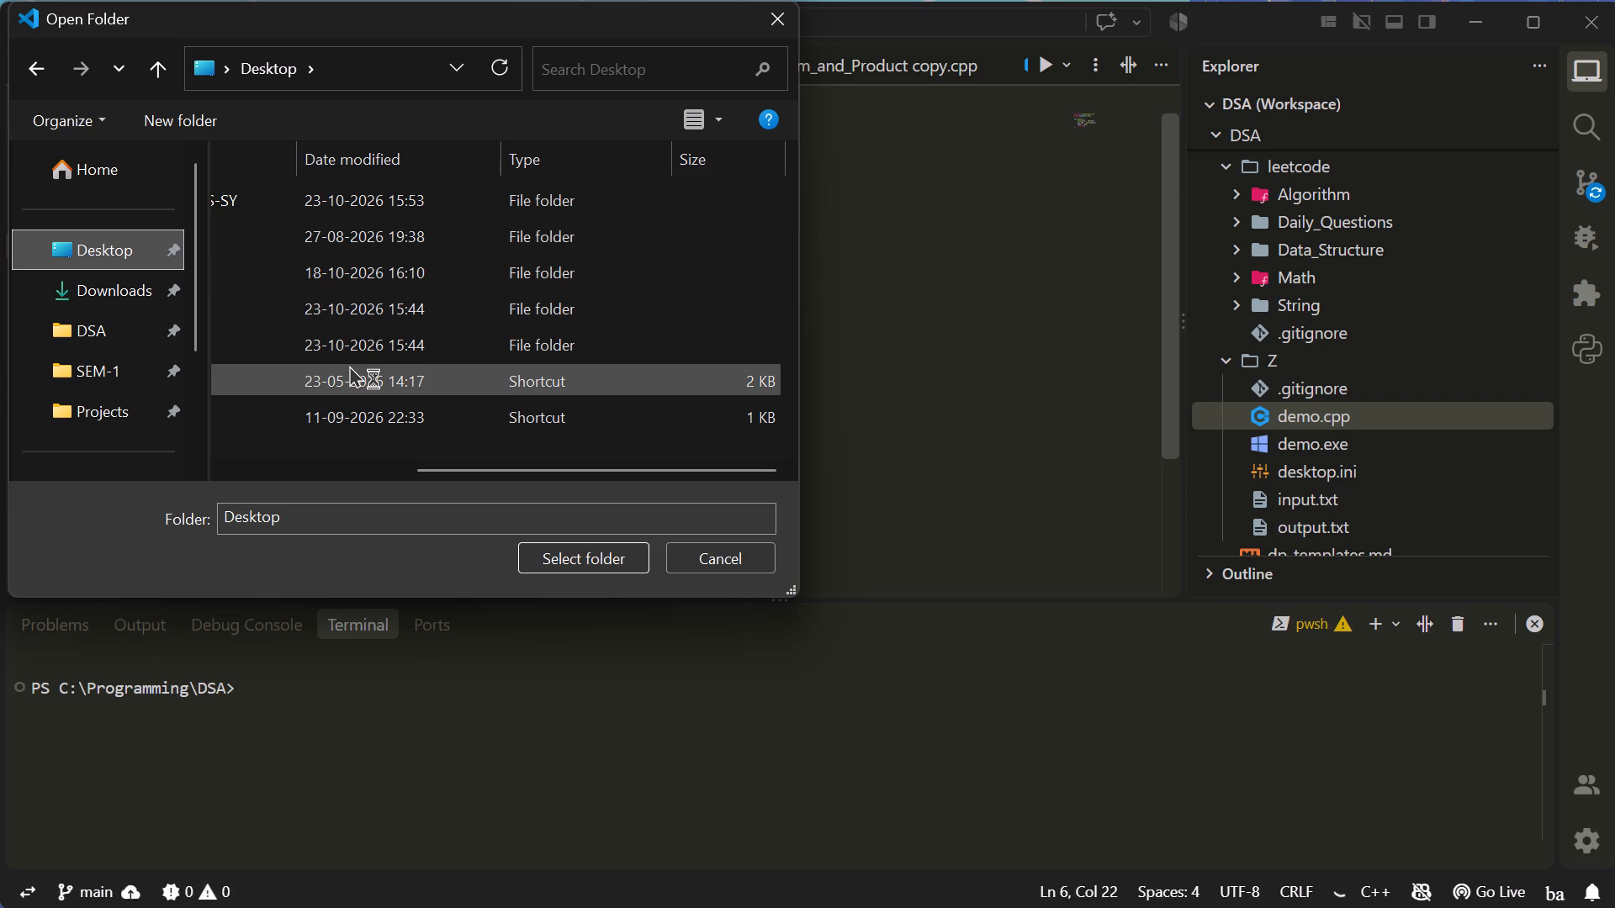
pyautogui.scroll(-2, 349, 365)
pyautogui.click(566, 560)
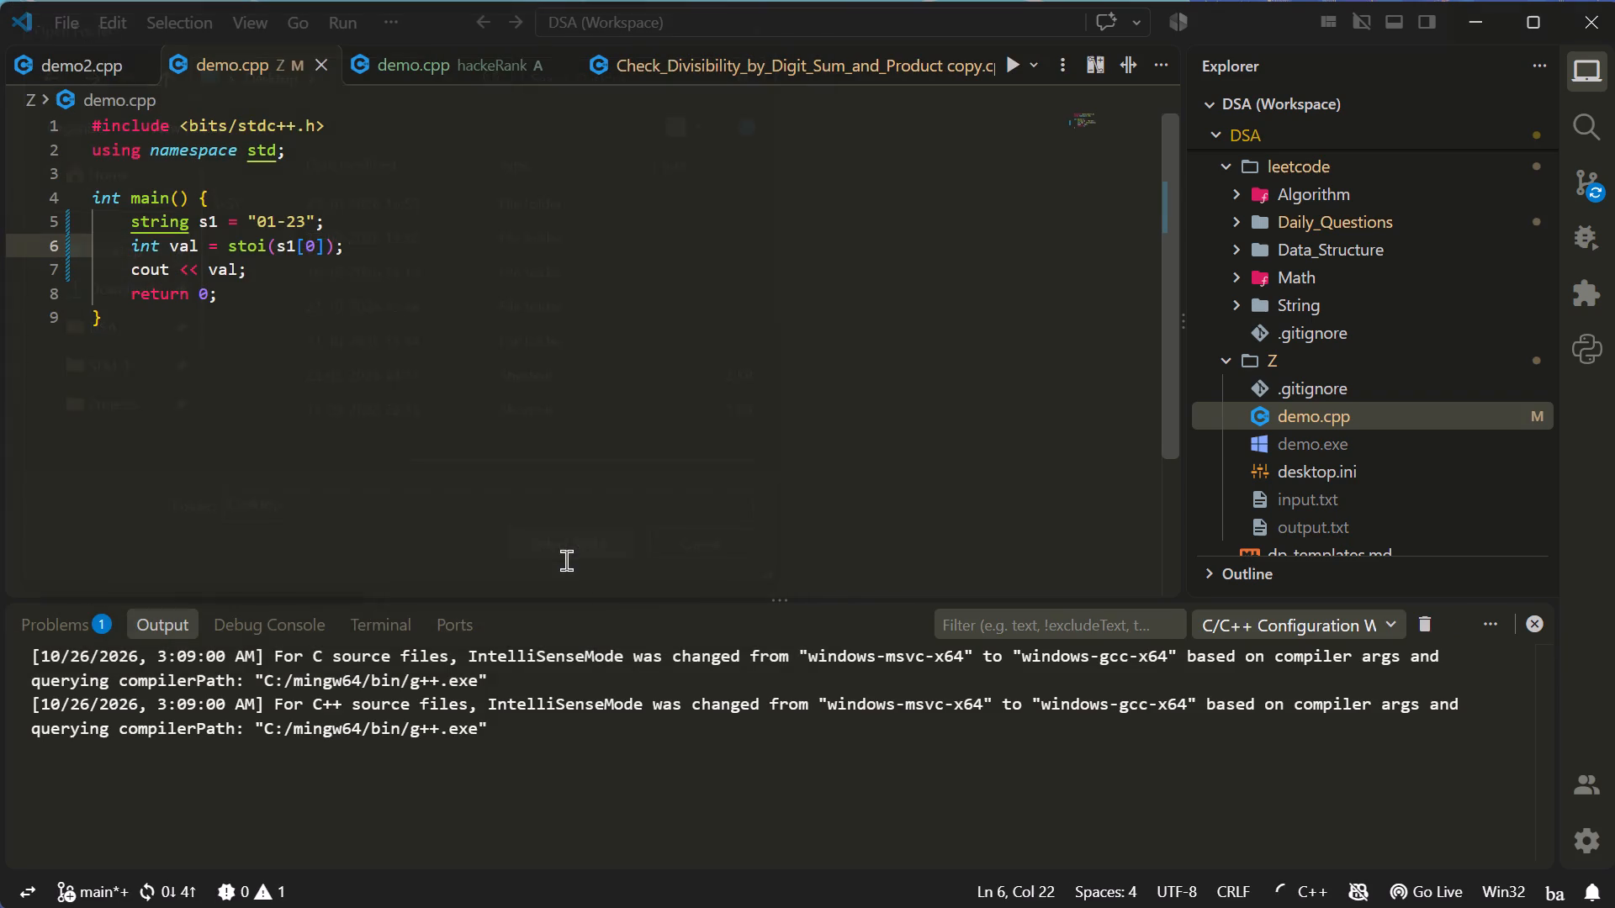
pyautogui.scroll(-1, 1394, 487)
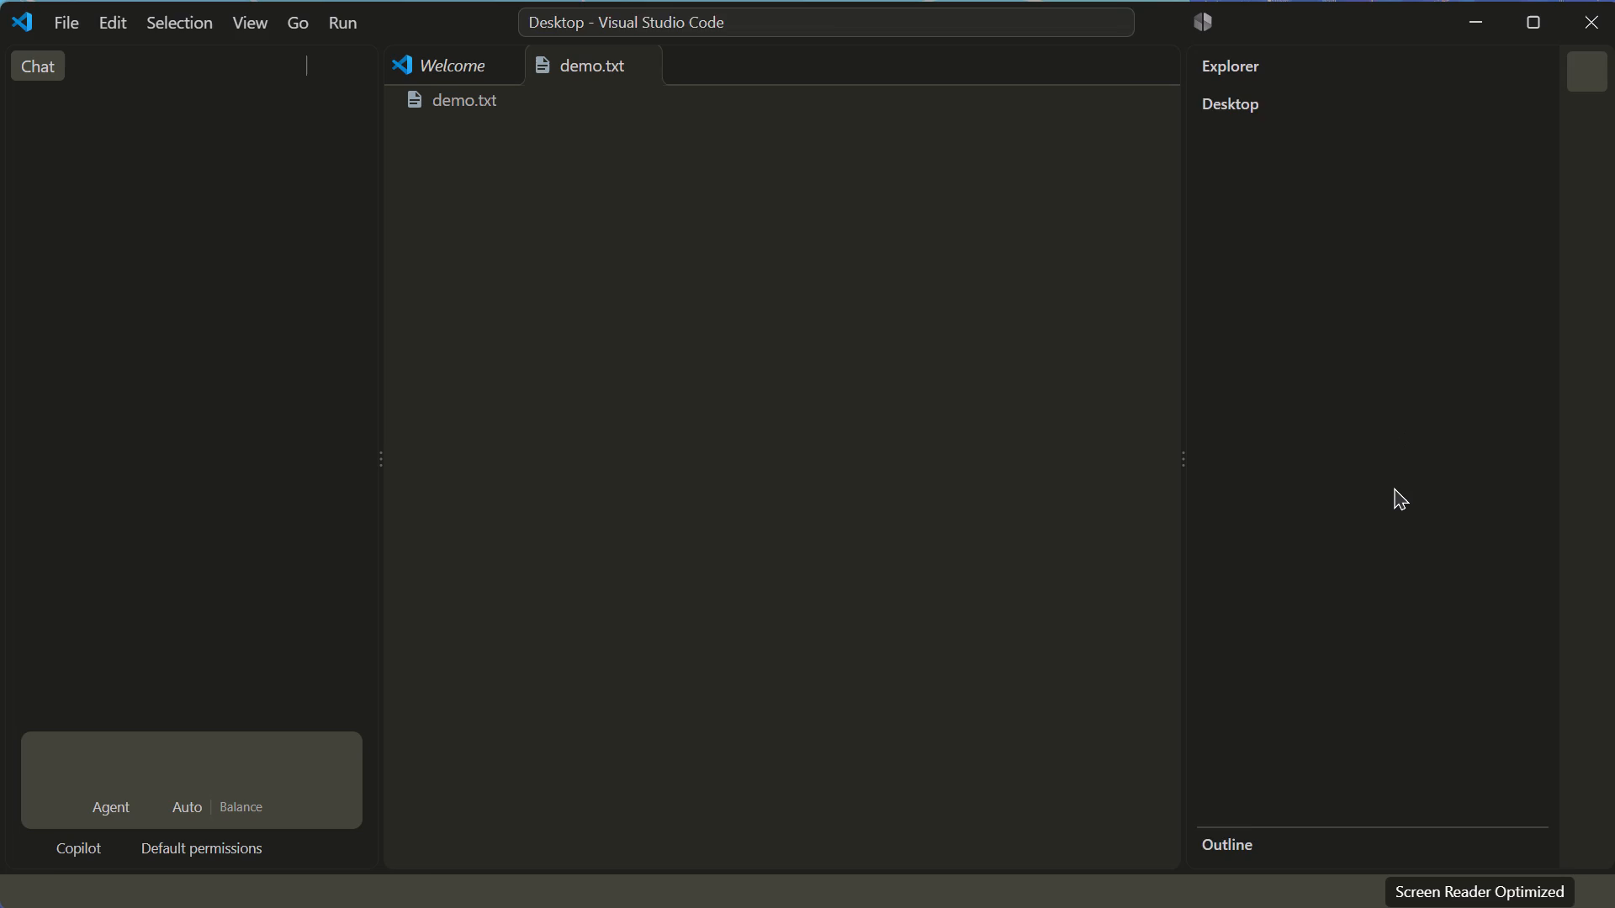
pyautogui.scroll(-3, 1394, 487)
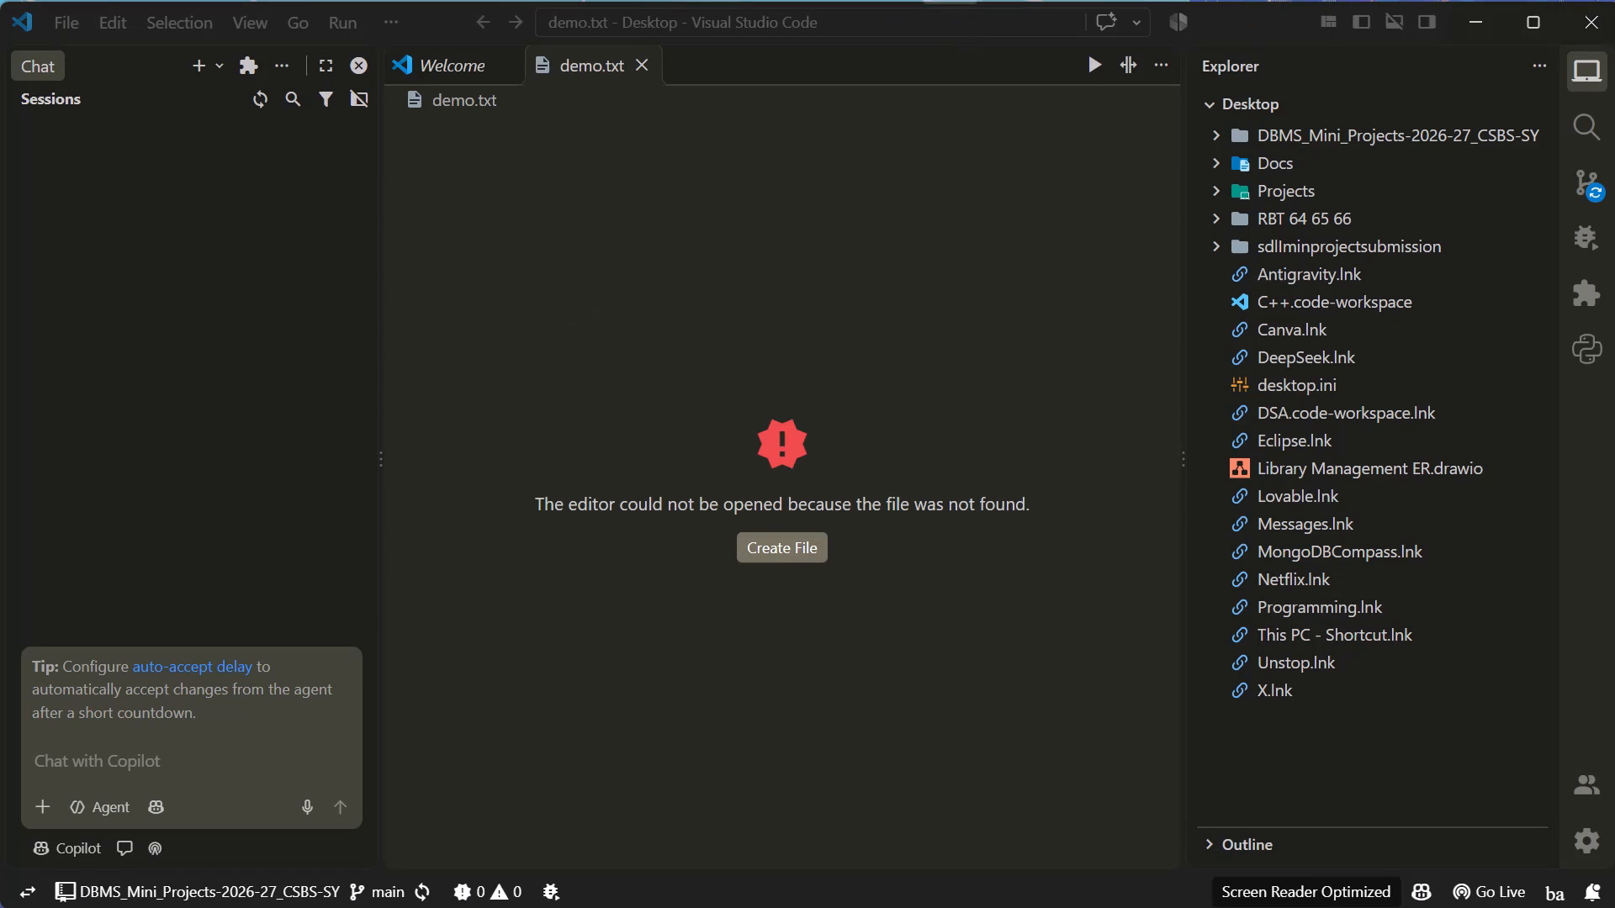
# Create new demo.txt in the Desktop folder, paste the copied Experiment No. 5 text into it, and close the editor.
pyautogui.hotkey('alt', 'n')
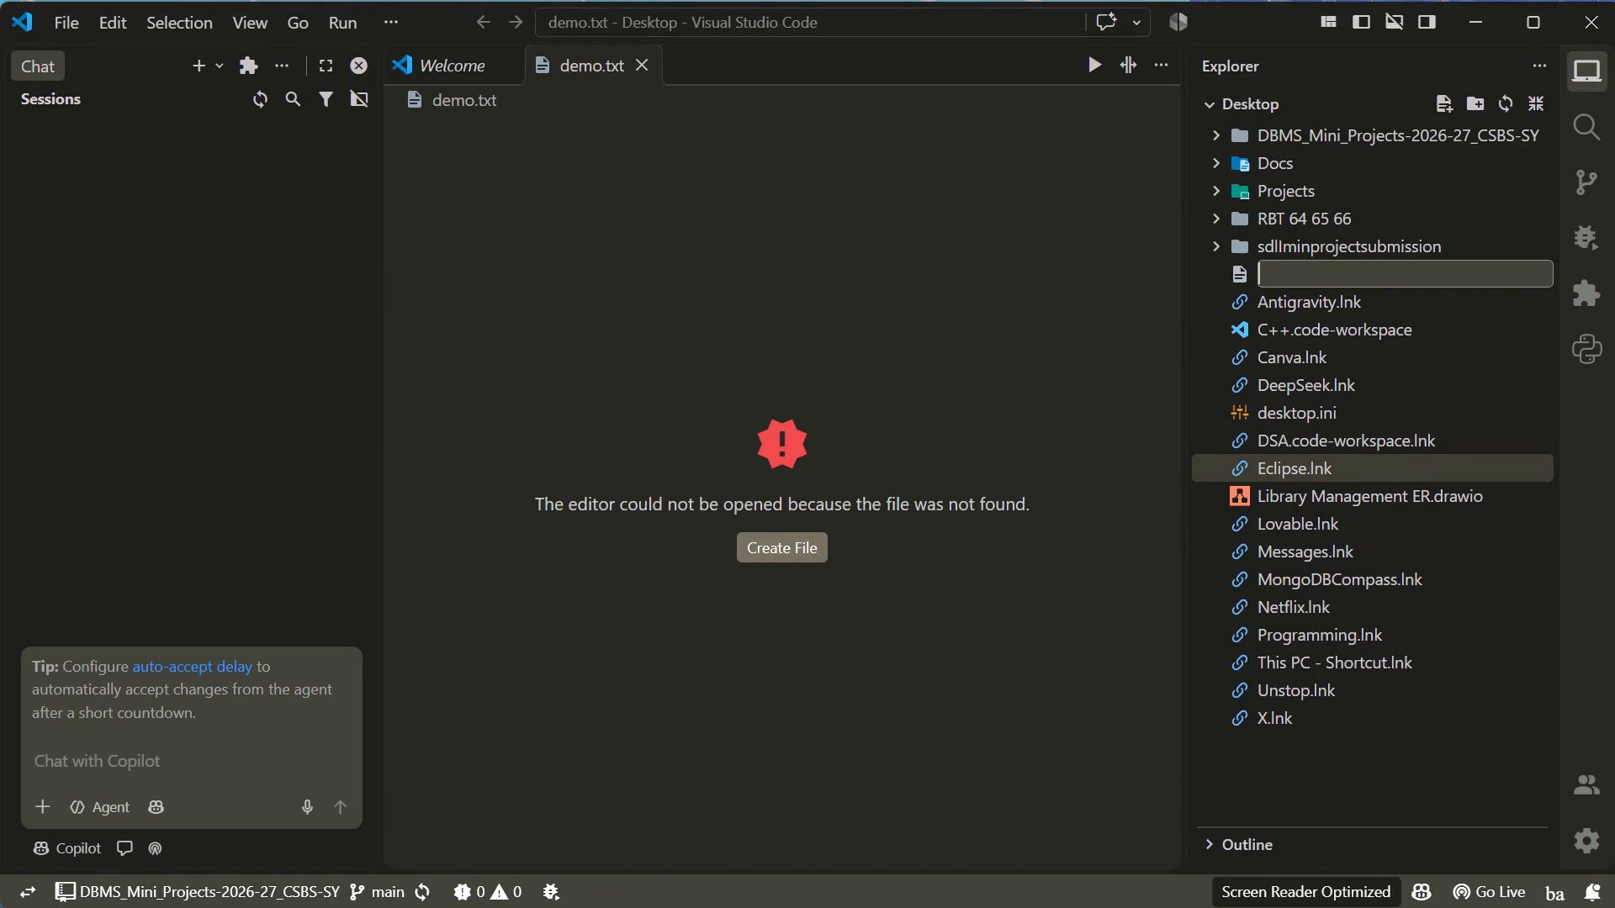
pyautogui.write('new demo.te')
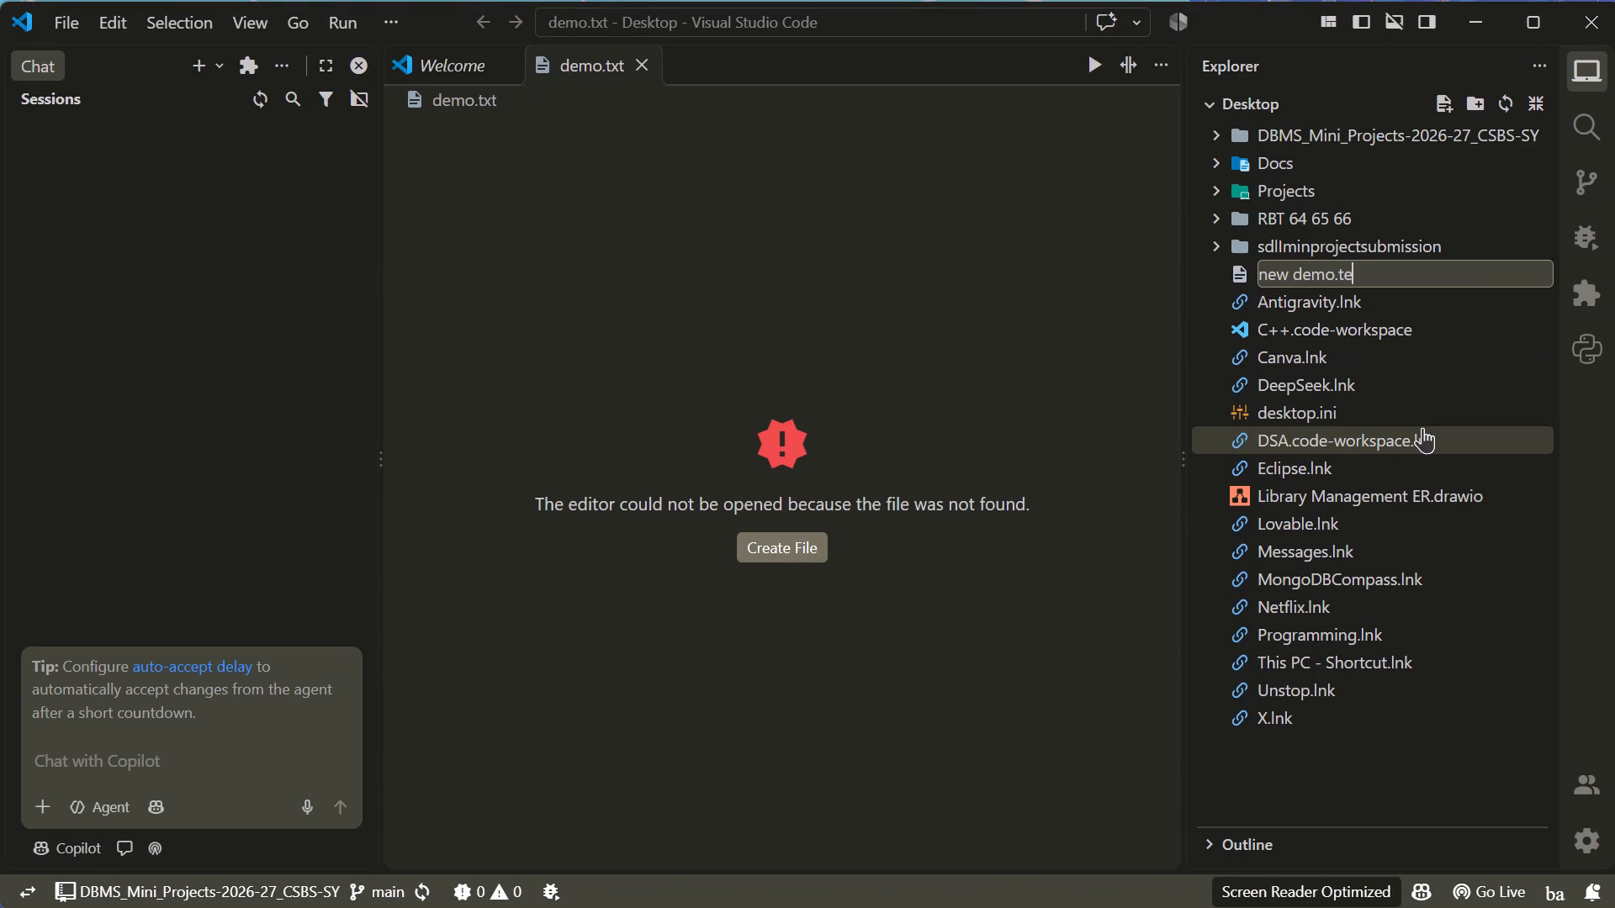
pyautogui.press('BackSpace')
pyautogui.write('xt')
pyautogui.press('Return')
pyautogui.hotkey('ctrl', 'v')
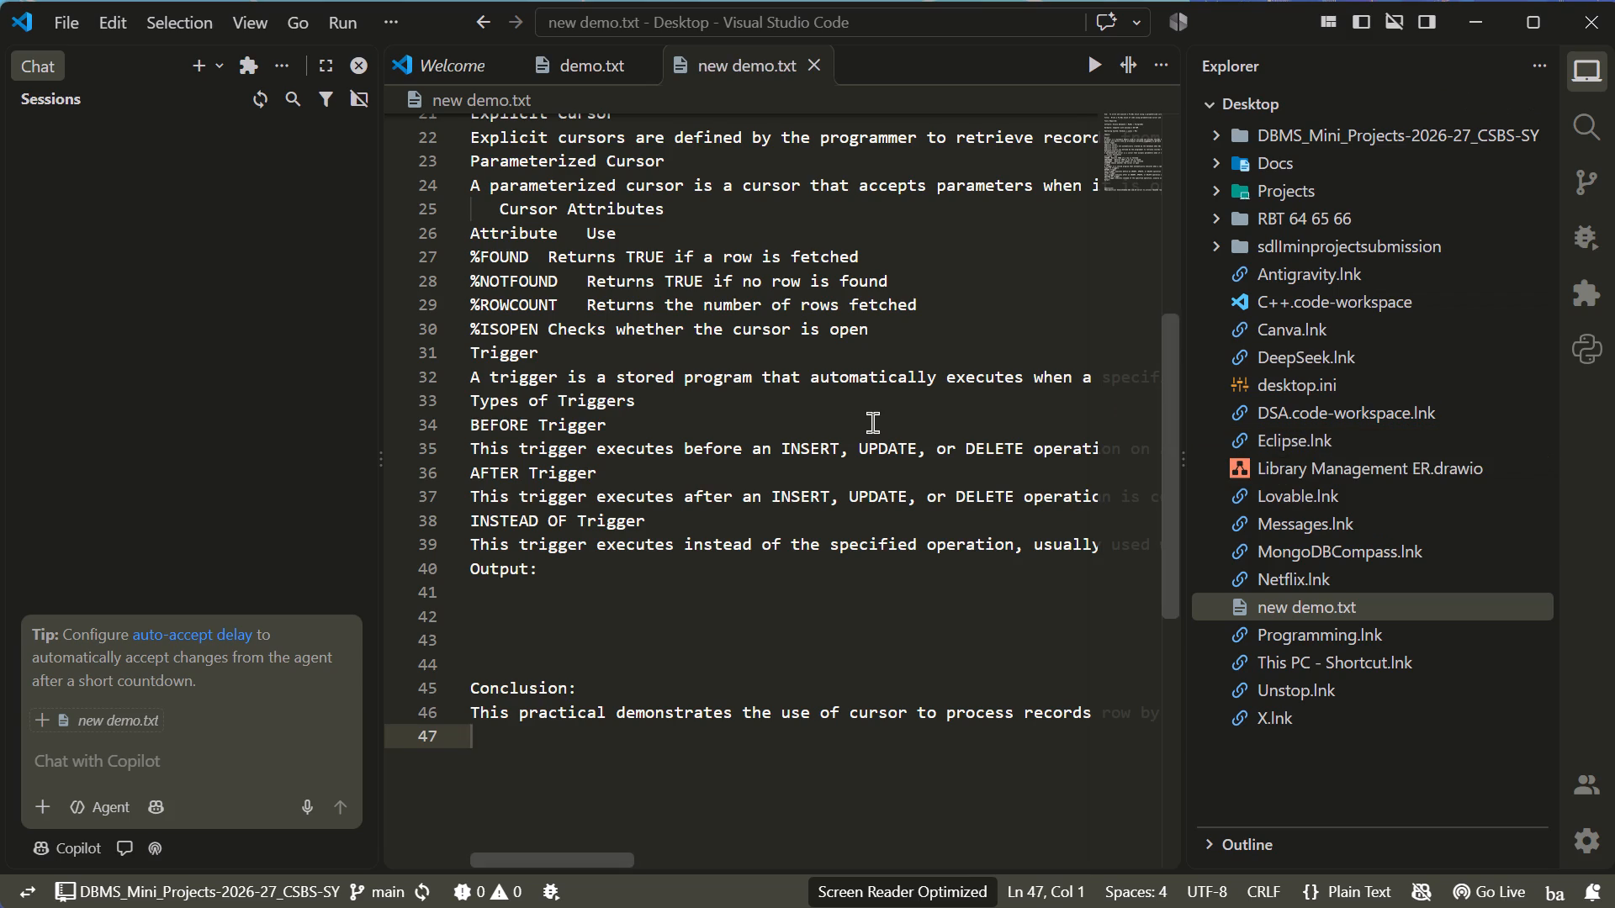
pyautogui.hscroll(-3, 962, 712)
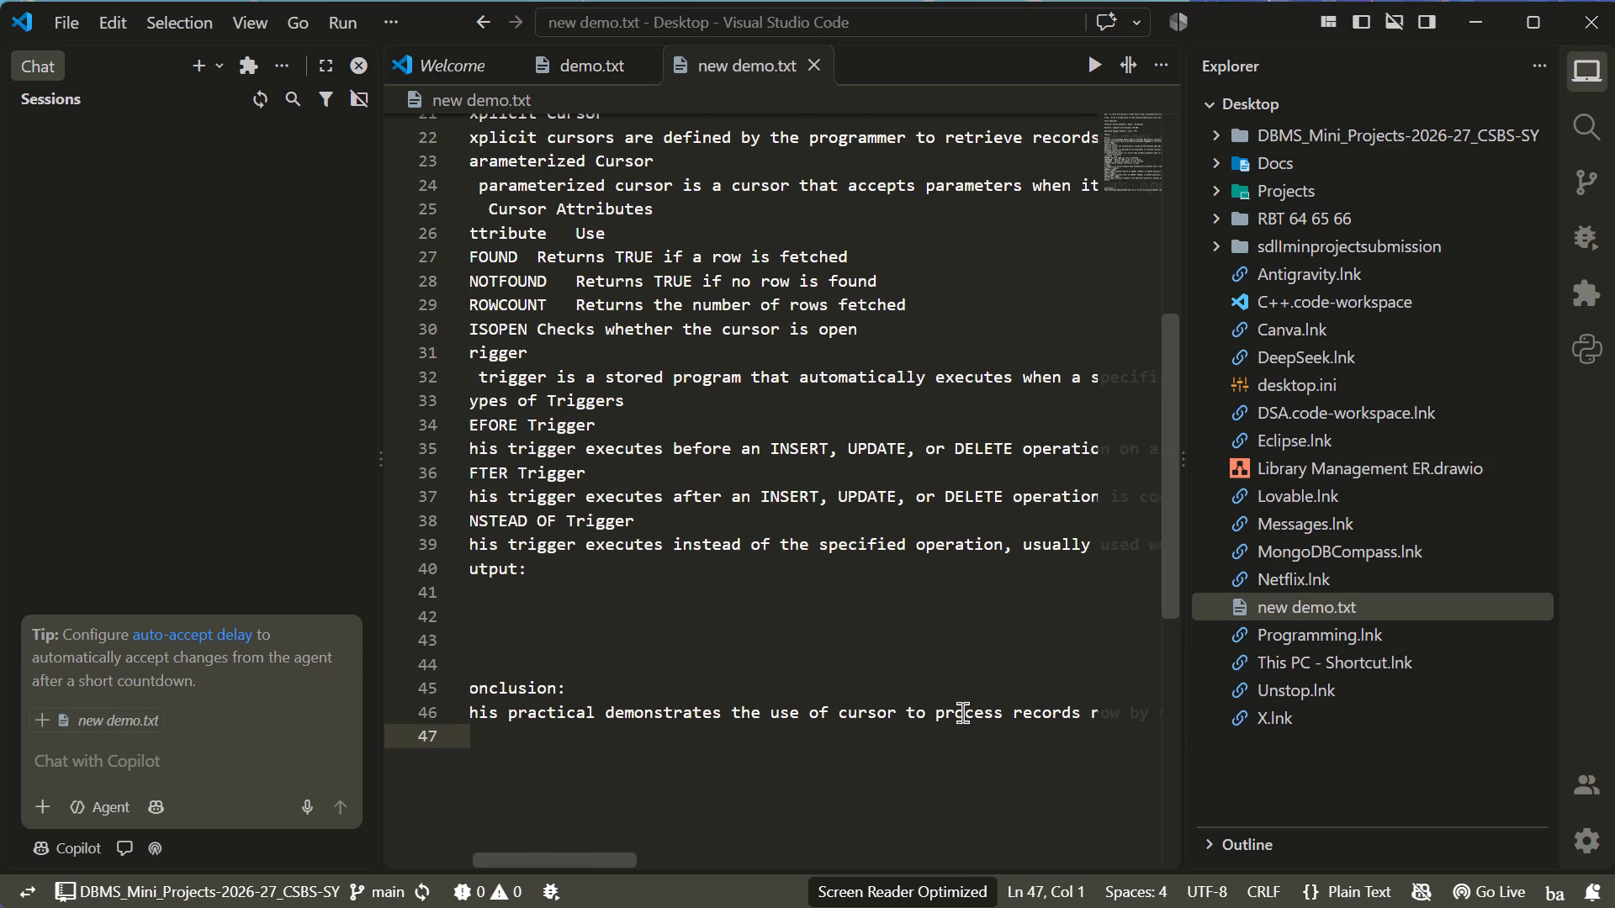
pyautogui.hscroll(-5, 962, 712)
pyautogui.hscroll(13, 962, 712)
pyautogui.press('Return')
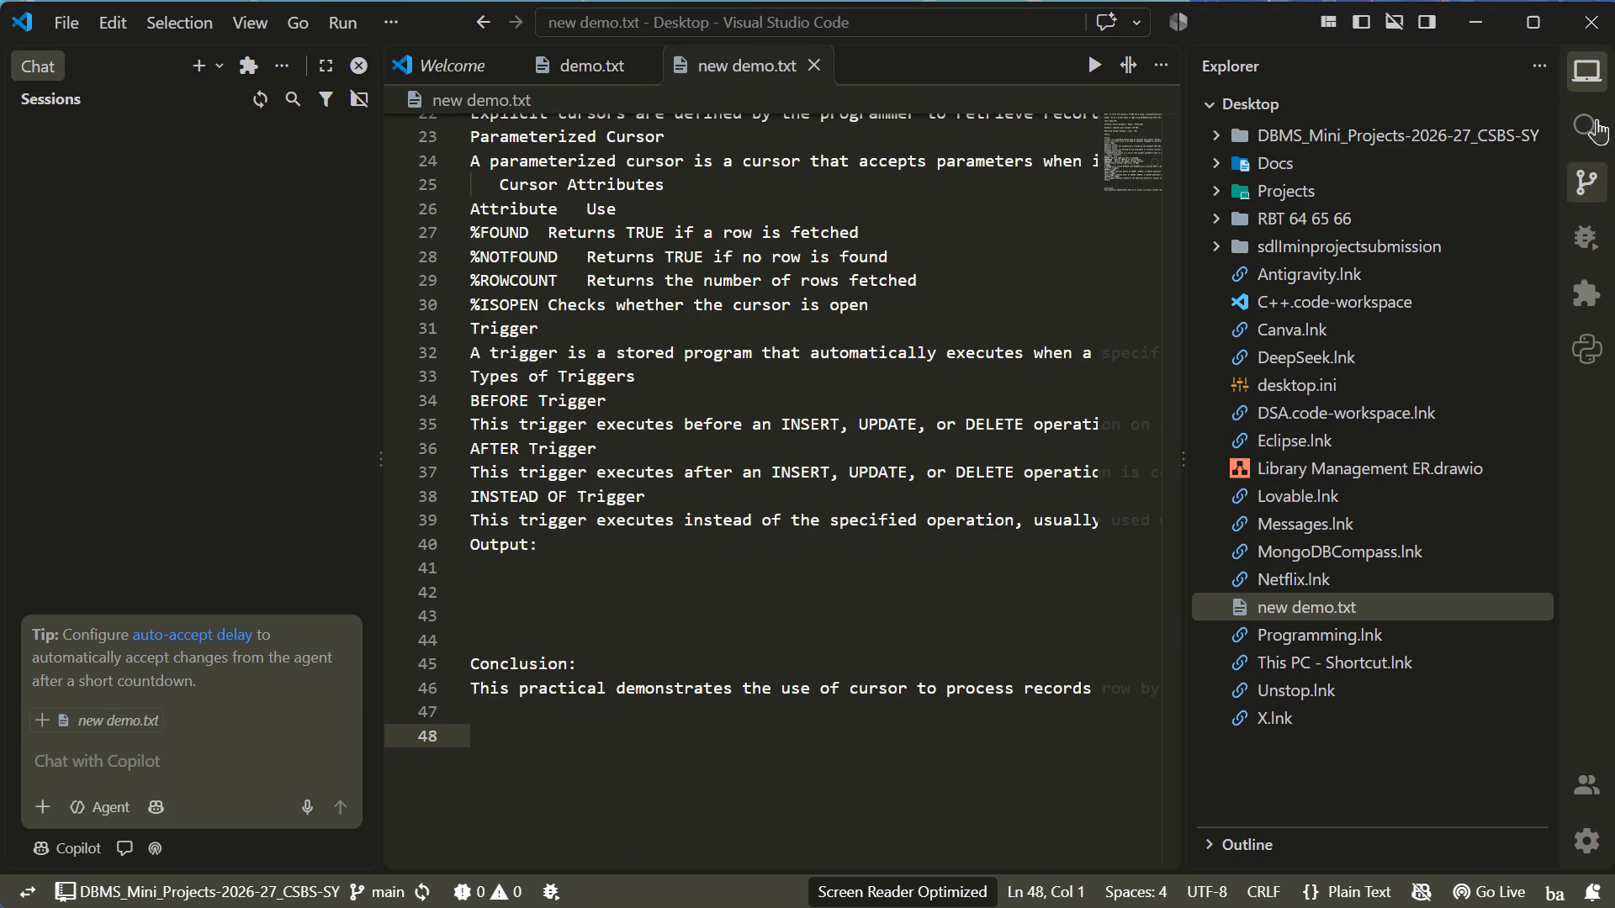
pyautogui.click(1614, 42)
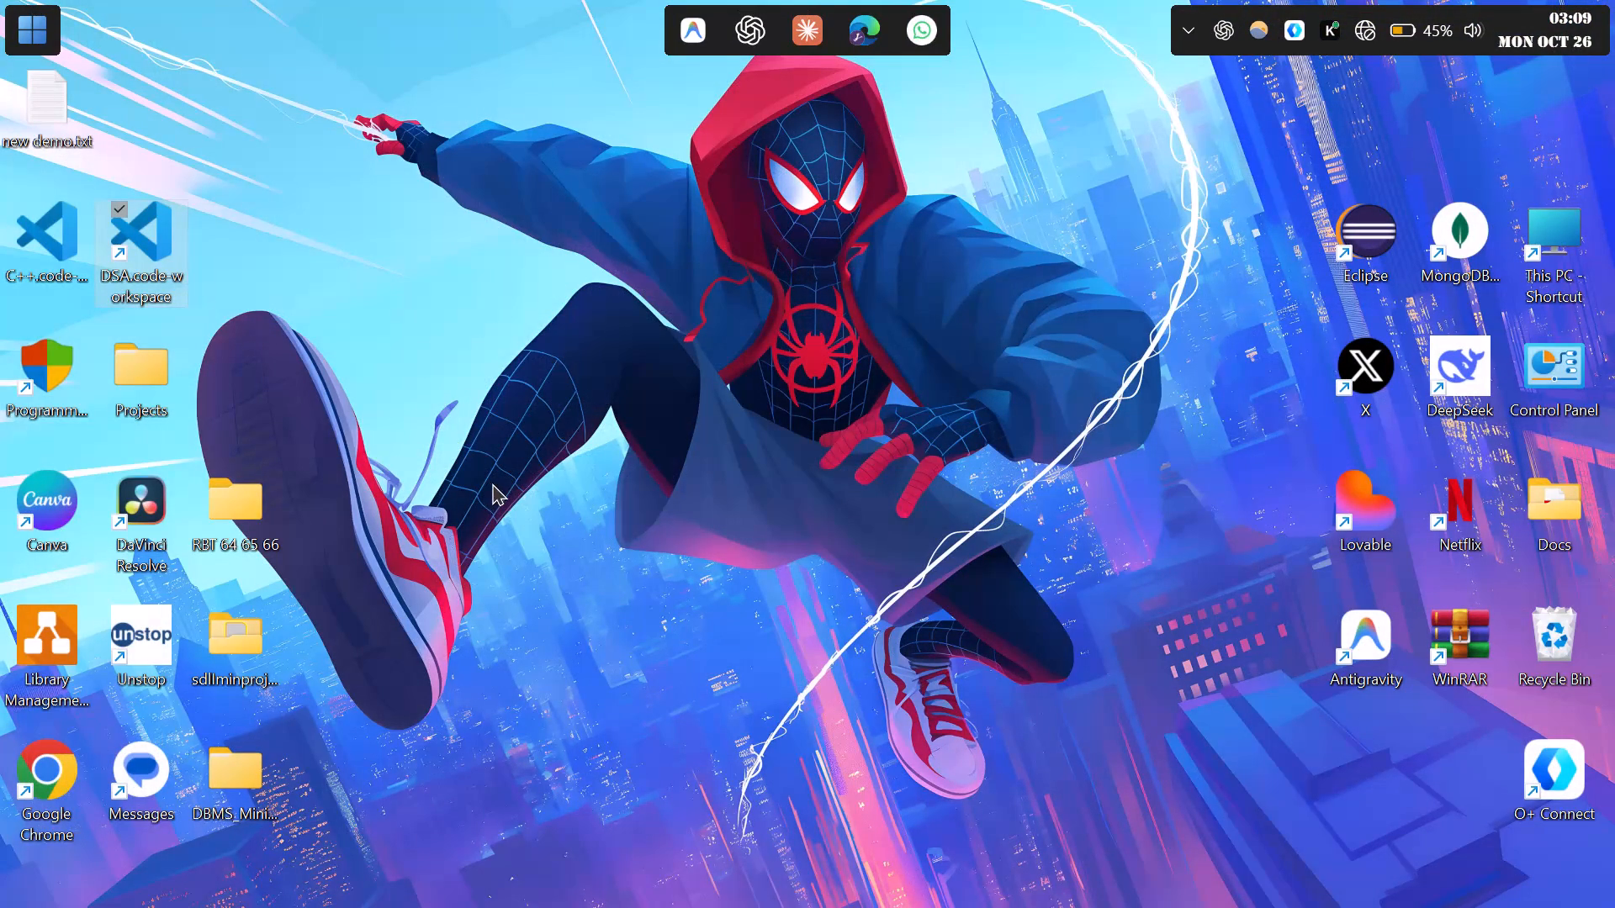
# Move new demo.txt from the Desktop folder to Internal shared storage on the NARZO 70 Pro 5G phone using File Explorer.
pyautogui.press('super+e')
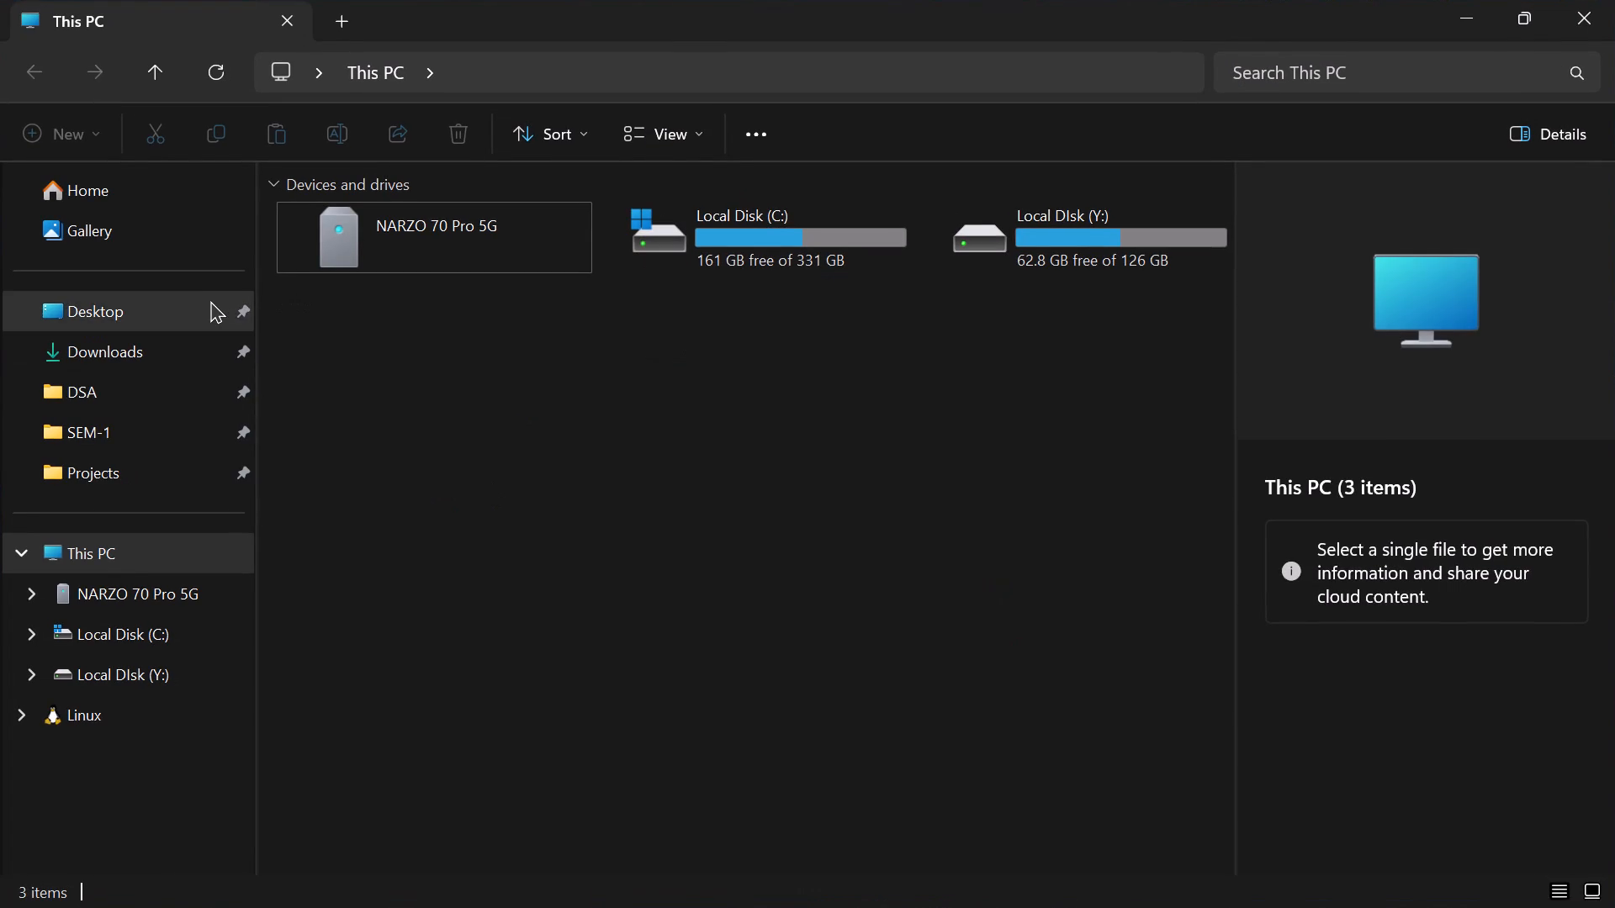
pyautogui.click(210, 300)
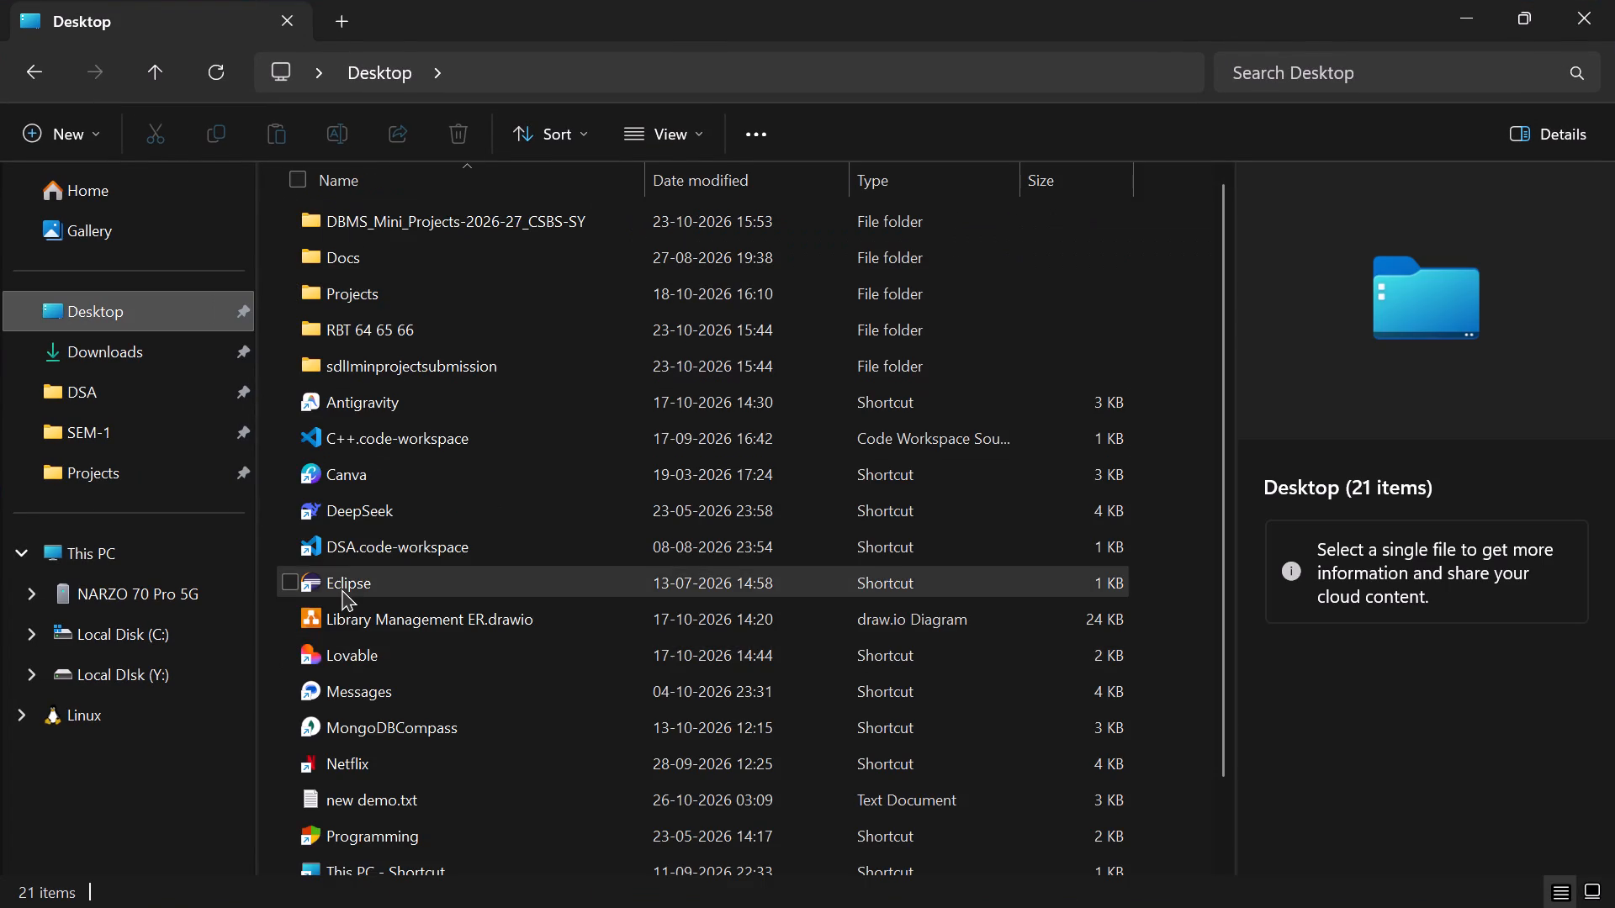
pyautogui.scroll(-2, 342, 589)
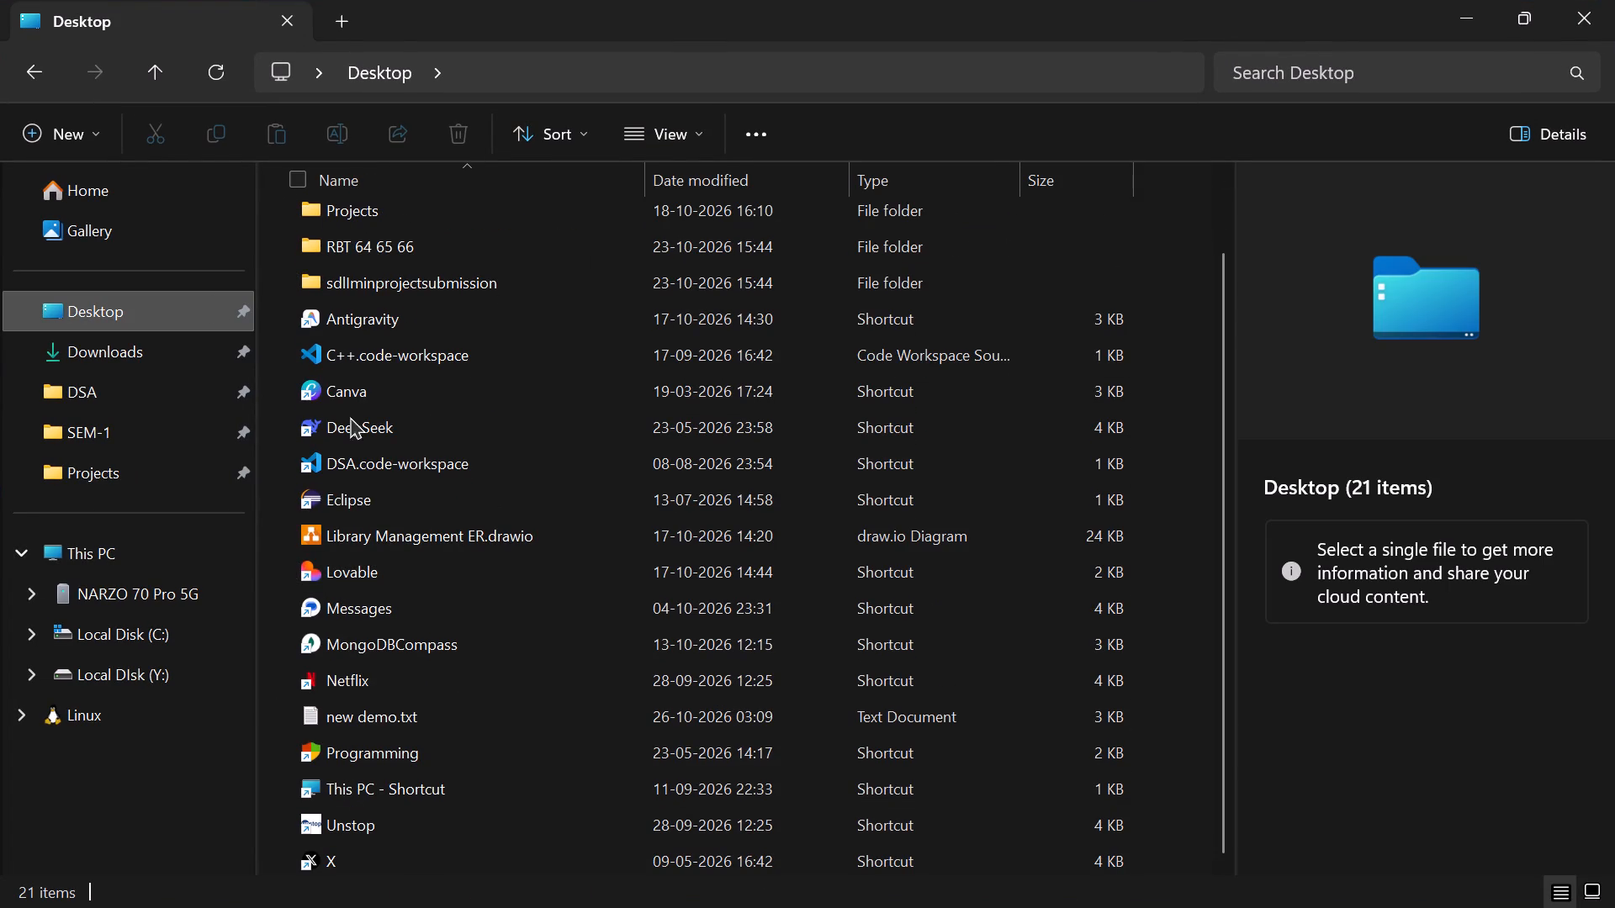
pyautogui.press('Left')
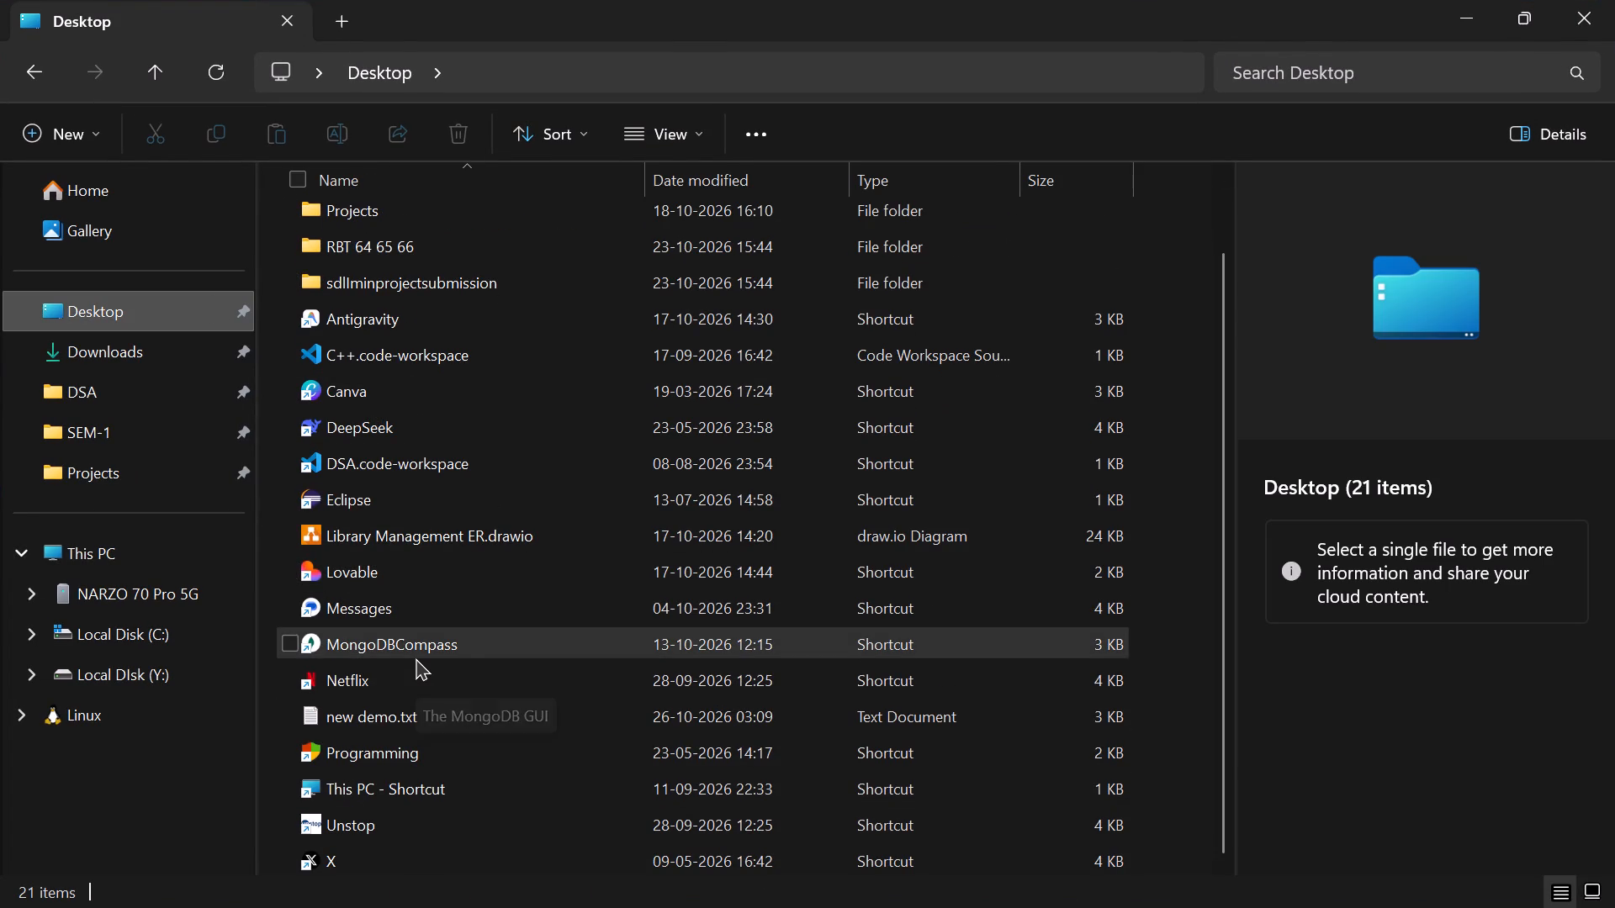
pyautogui.press('Tab')
pyautogui.press('Left')
pyautogui.press('Left')
pyautogui.press('Left')
pyautogui.press('Left')
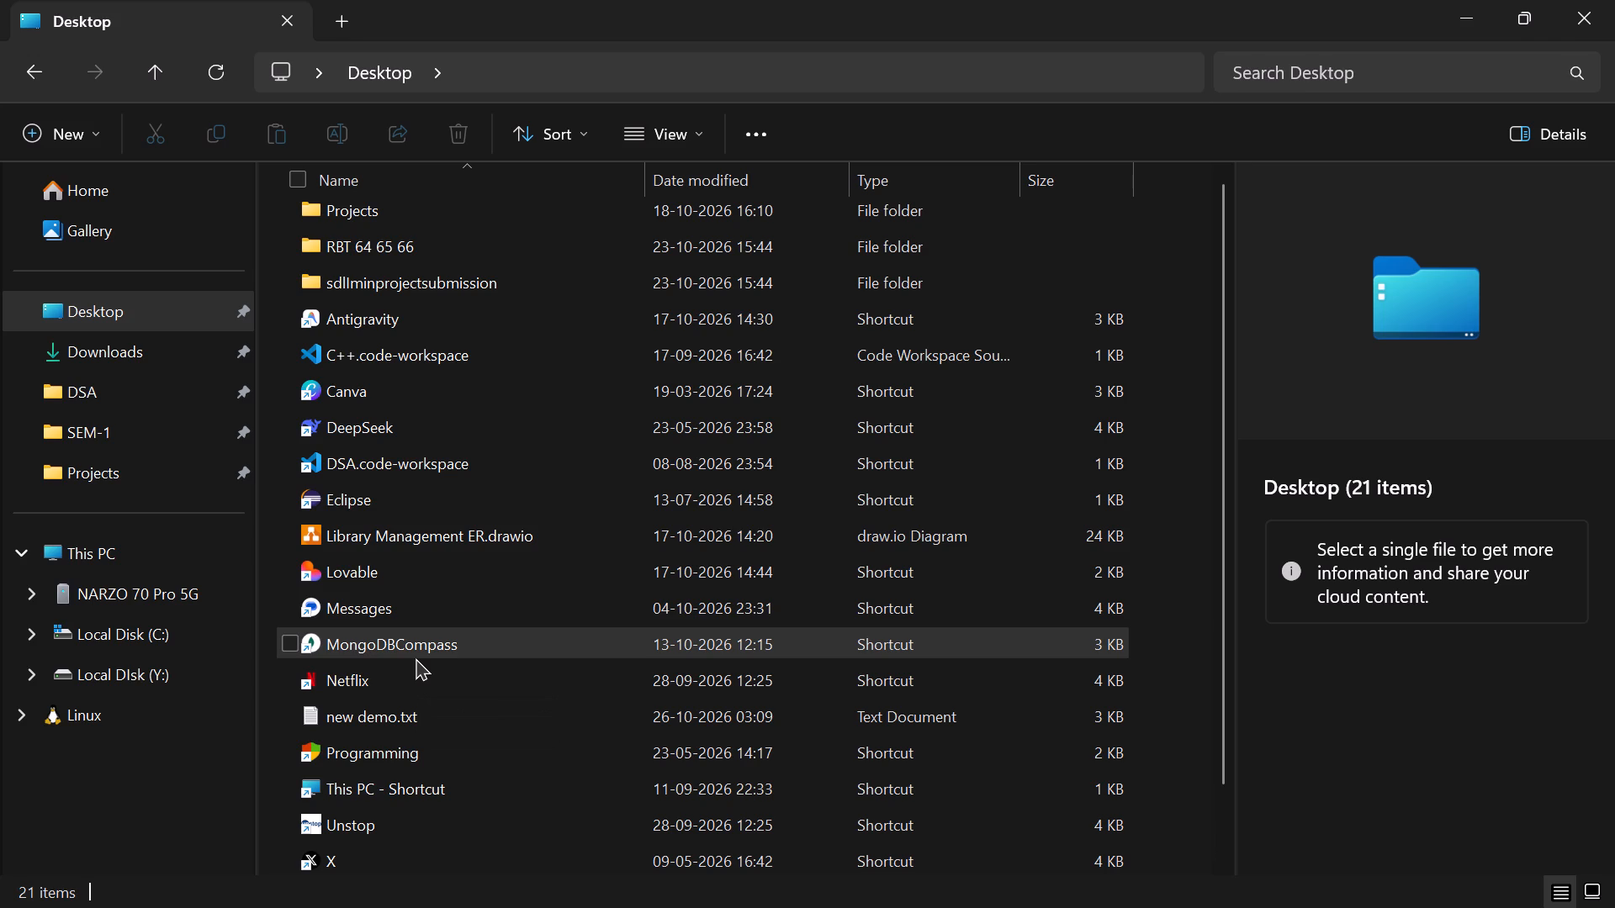
pyautogui.press('Left')
pyautogui.press('Up')
pyautogui.press('Up')
pyautogui.press('Up')
pyautogui.press('Up')
pyautogui.press('Up')
pyautogui.press('Down')
pyautogui.press('Down')
pyautogui.press('Down')
pyautogui.press('Down')
pyautogui.press('Down')
pyautogui.press('Down')
pyautogui.press('Down')
pyautogui.press('Down')
pyautogui.press('Down')
pyautogui.press('Down')
pyautogui.press('Down')
pyautogui.press('Down')
pyautogui.press('Down')
pyautogui.press('Down')
pyautogui.press('Down')
pyautogui.press('Down')
pyautogui.press('Down')
pyautogui.press('Down')
pyautogui.press('Down')
pyautogui.press('Down')
pyautogui.press('Down')
pyautogui.press('Down')
pyautogui.press('Down')
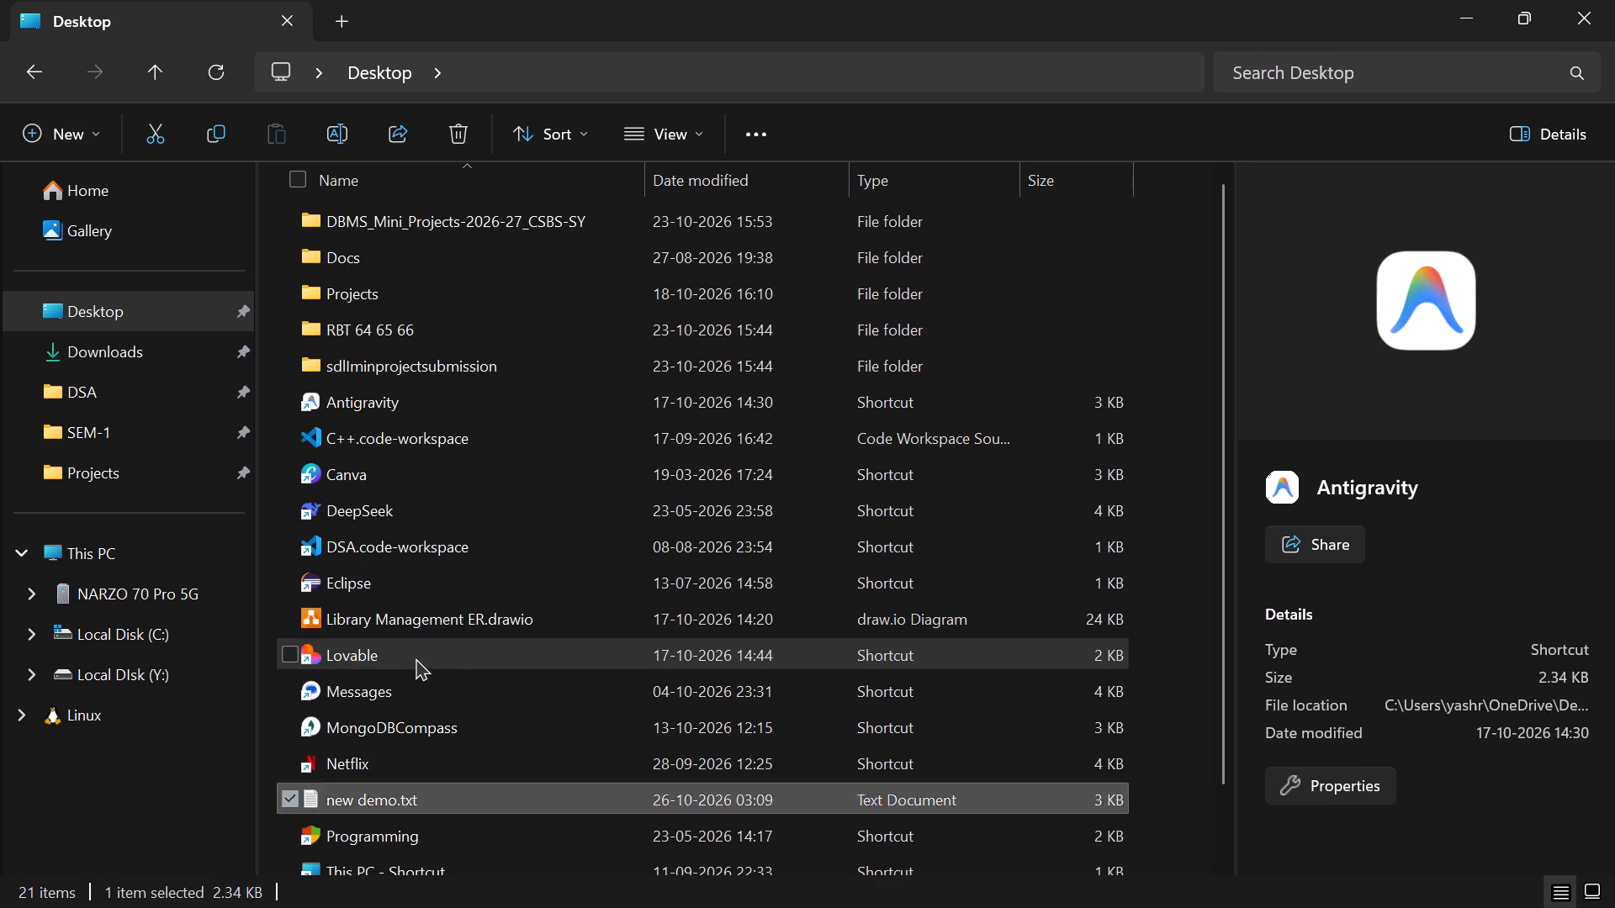
pyautogui.press('Up')
pyautogui.press('Up')
pyautogui.press('Up')
pyautogui.press('Up')
pyautogui.press('Up')
pyautogui.press('Up')
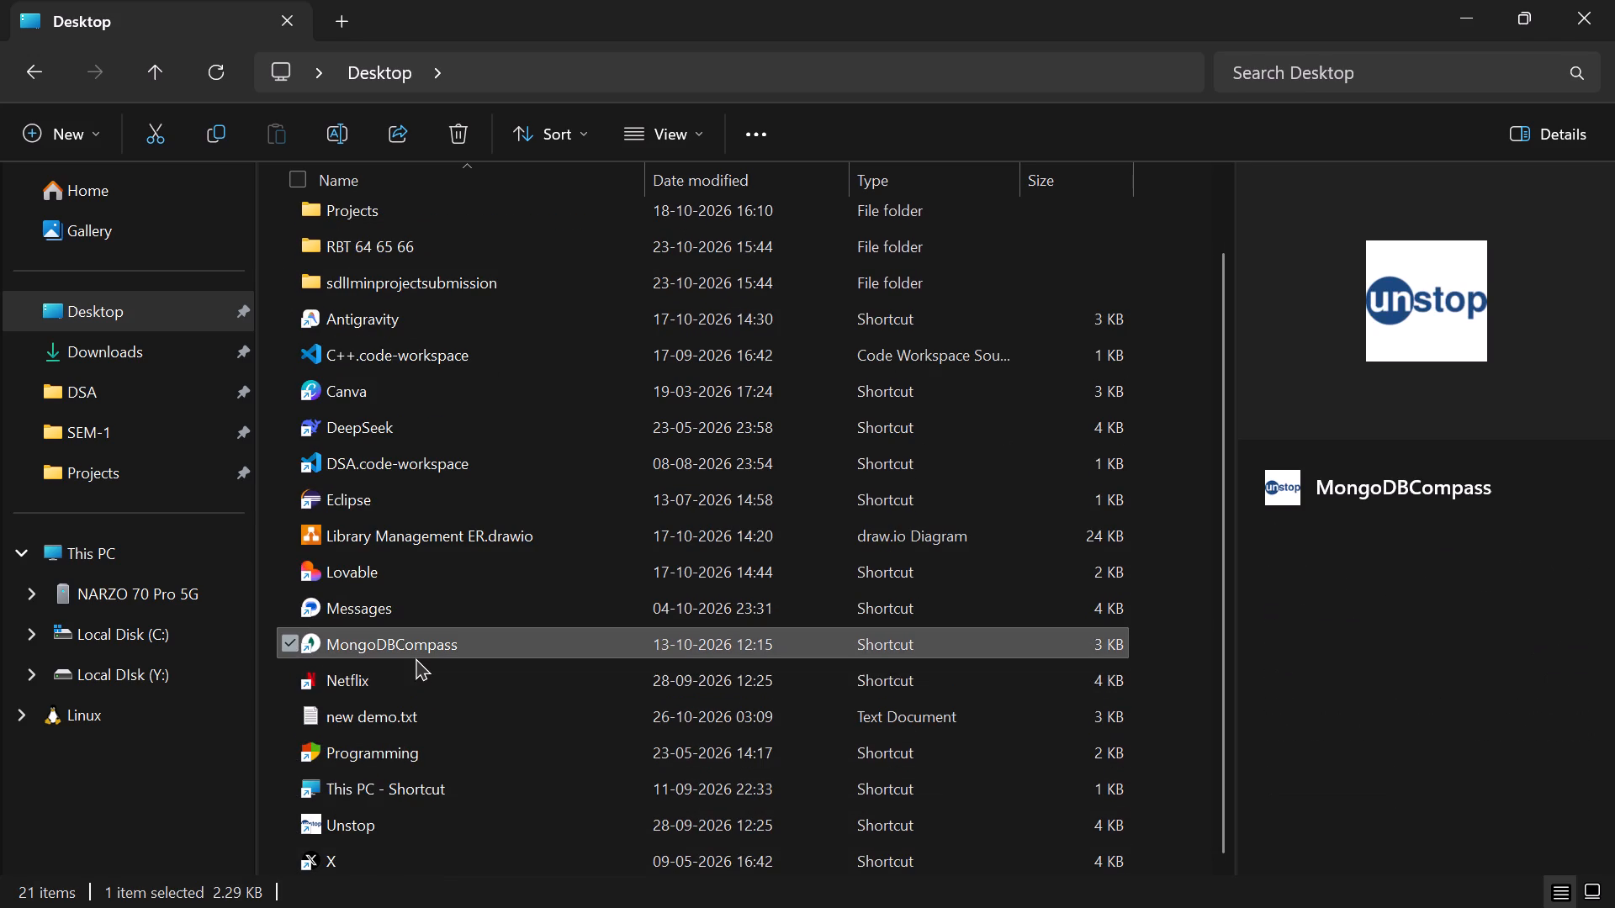
pyautogui.press('Down')
pyautogui.press('Down')
pyautogui.press('Up')
pyautogui.press('Up')
pyautogui.press('Up')
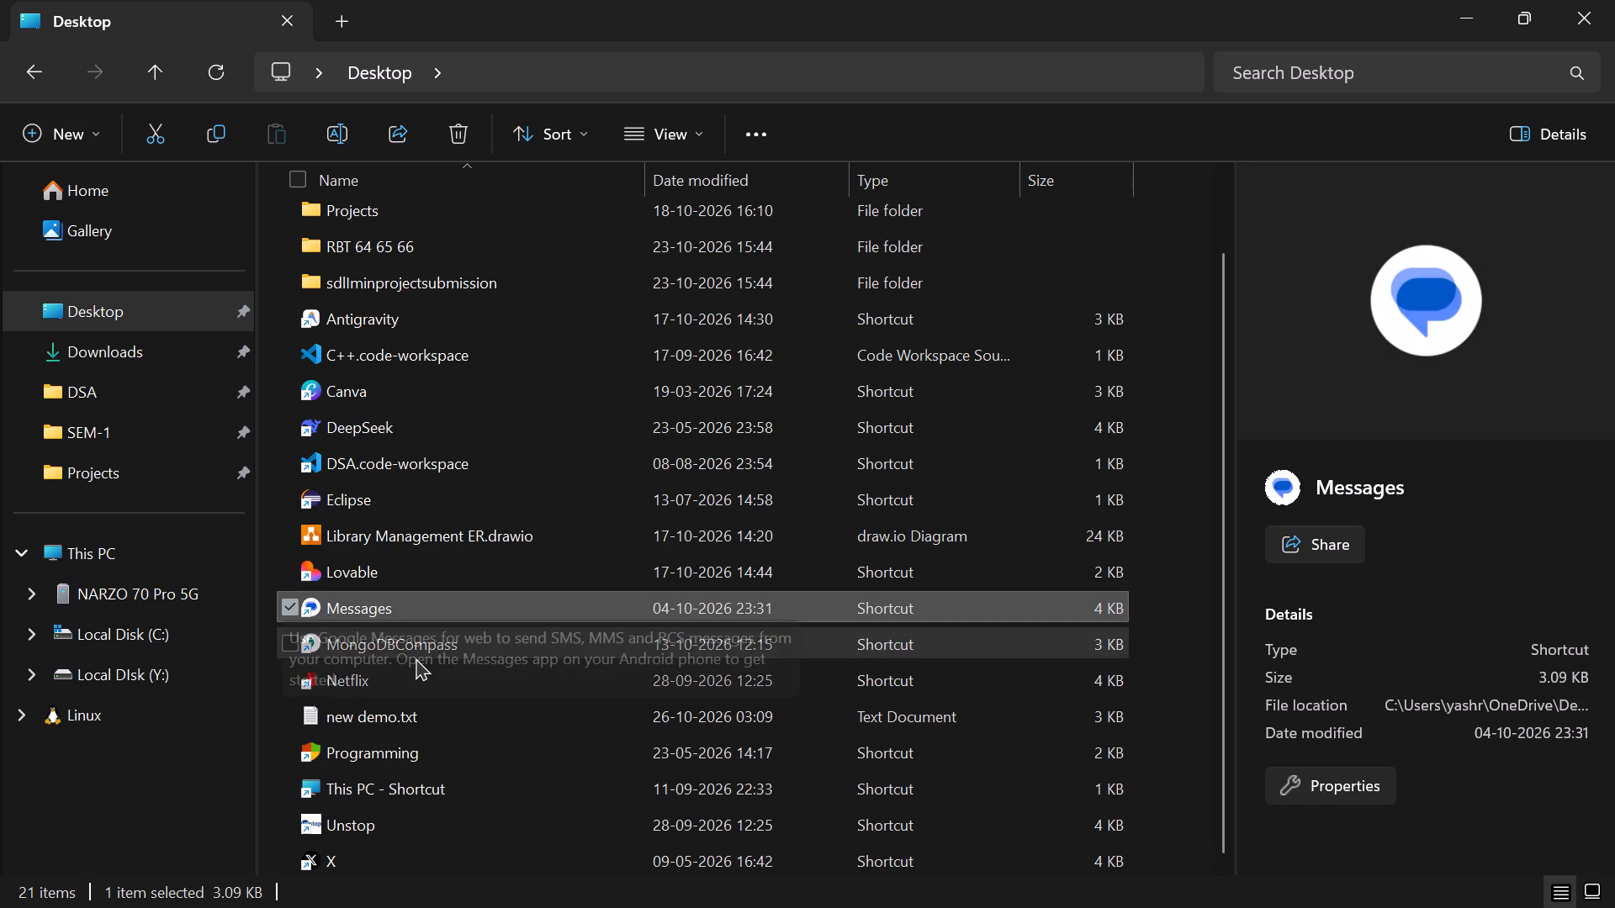
pyautogui.press('Down')
pyautogui.press('Down')
pyautogui.press('Down')
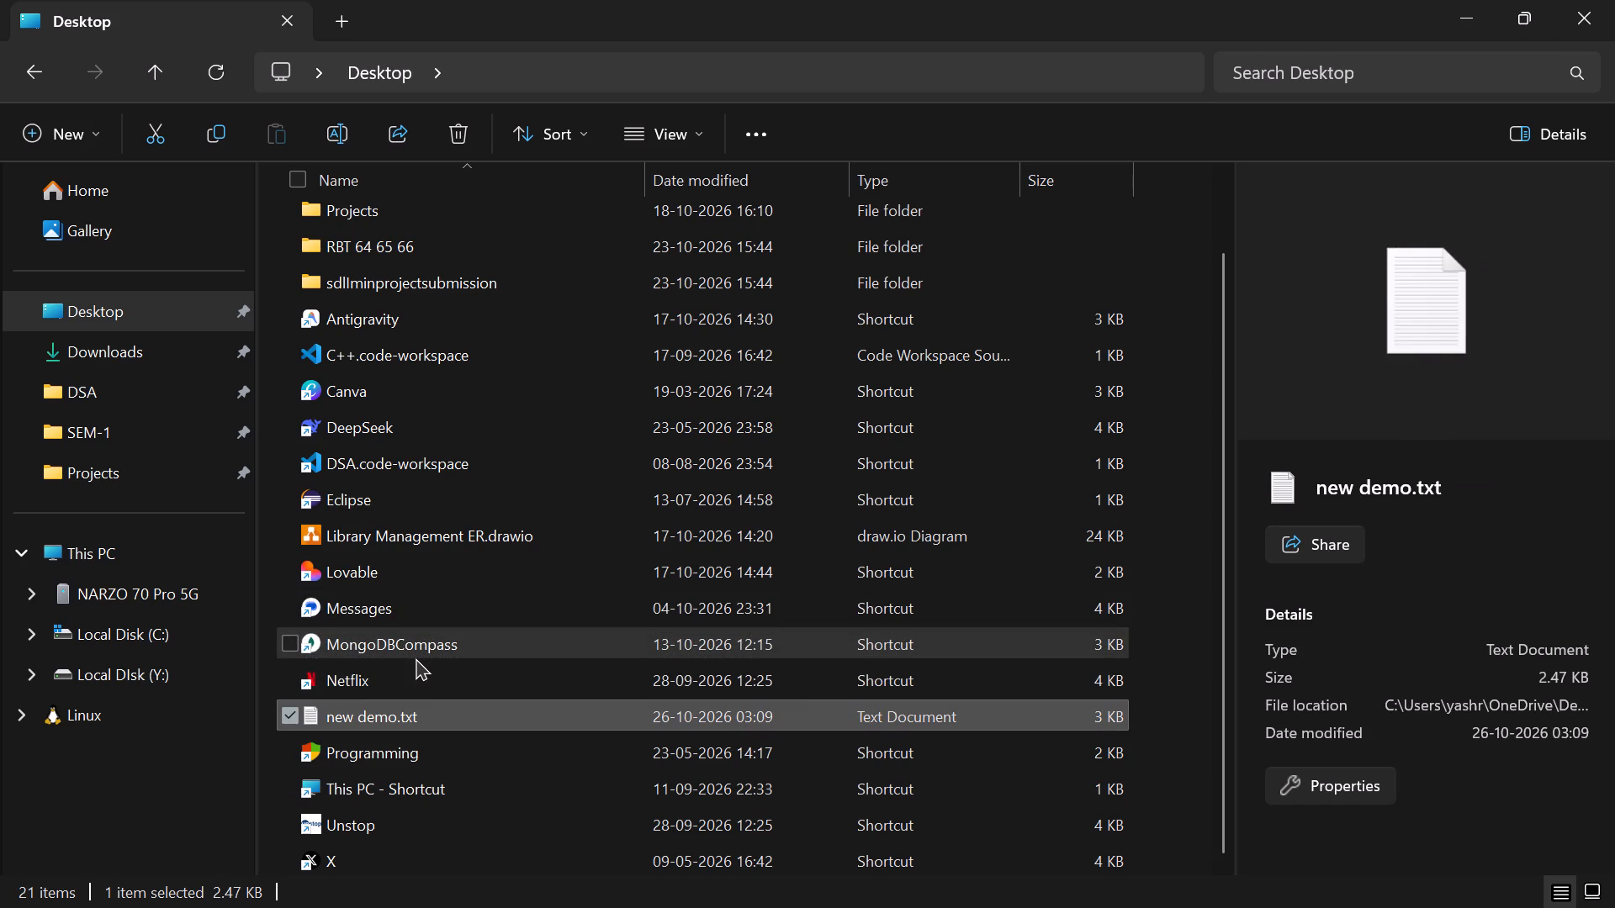
pyautogui.hotkey('ctrl', 'c')
pyautogui.hotkey('ctrl', 'x')
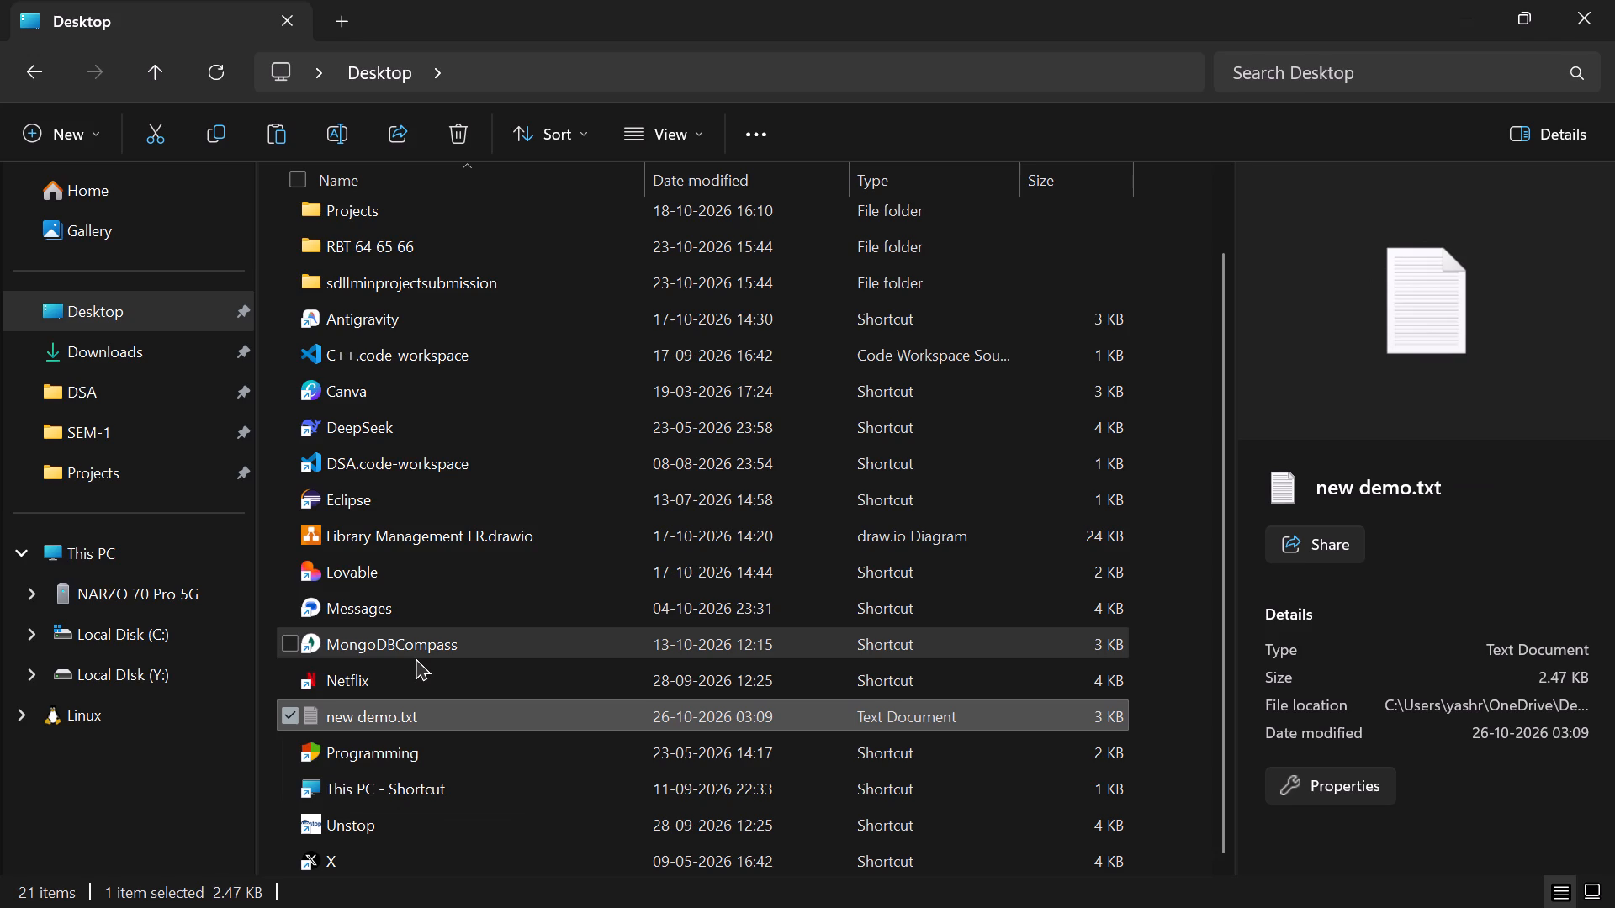
pyautogui.doubleClick(140, 575)
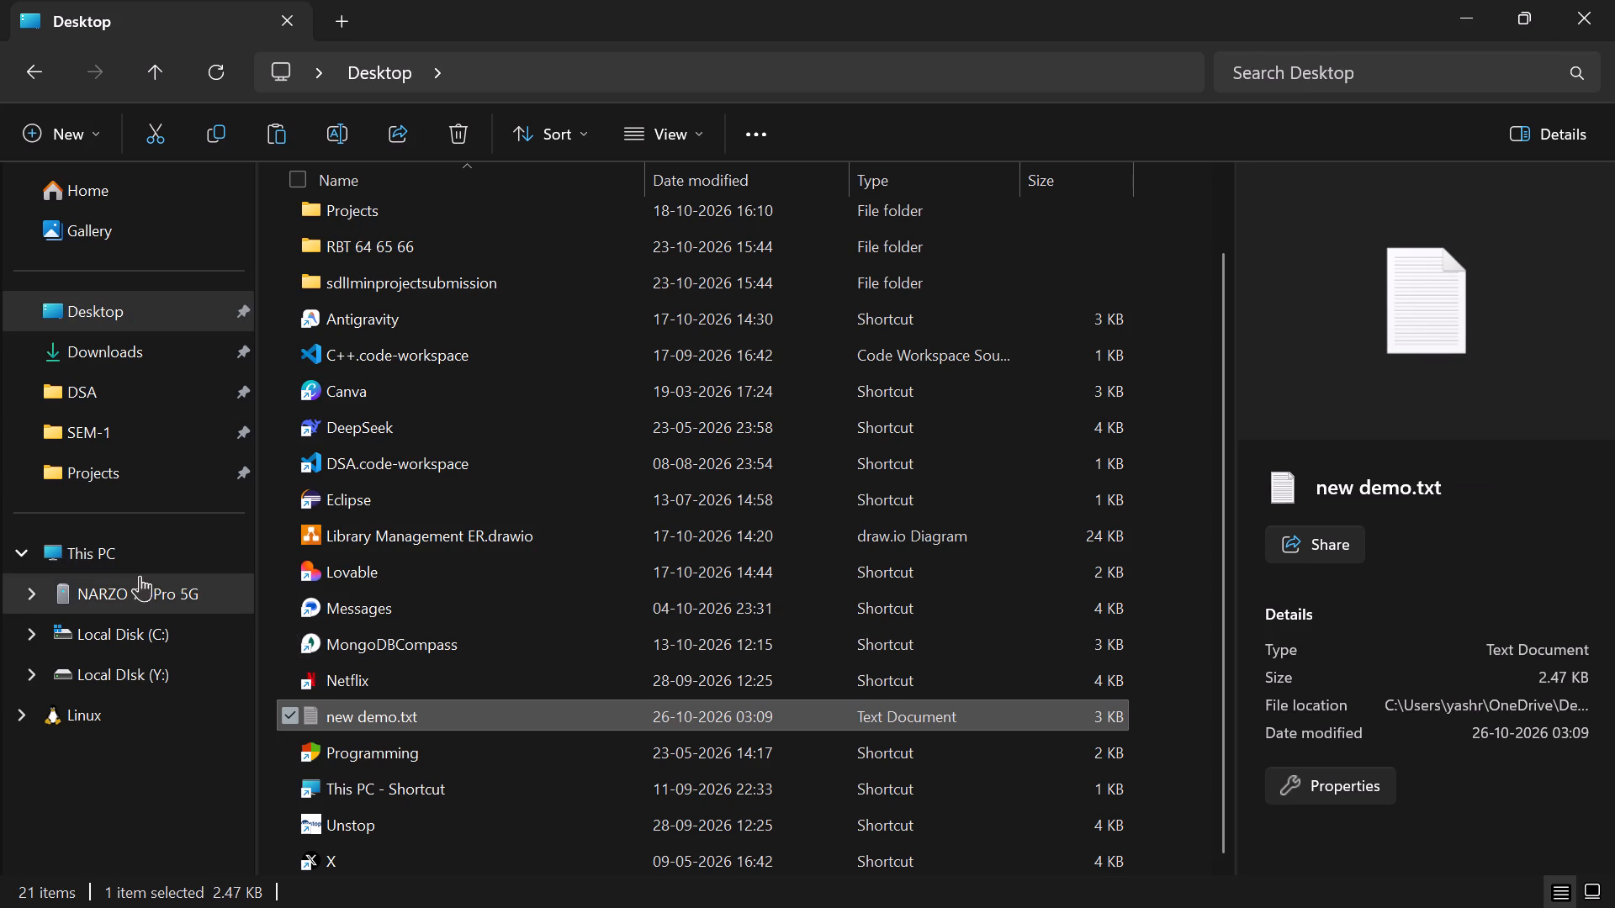
pyautogui.doubleClick(507, 228)
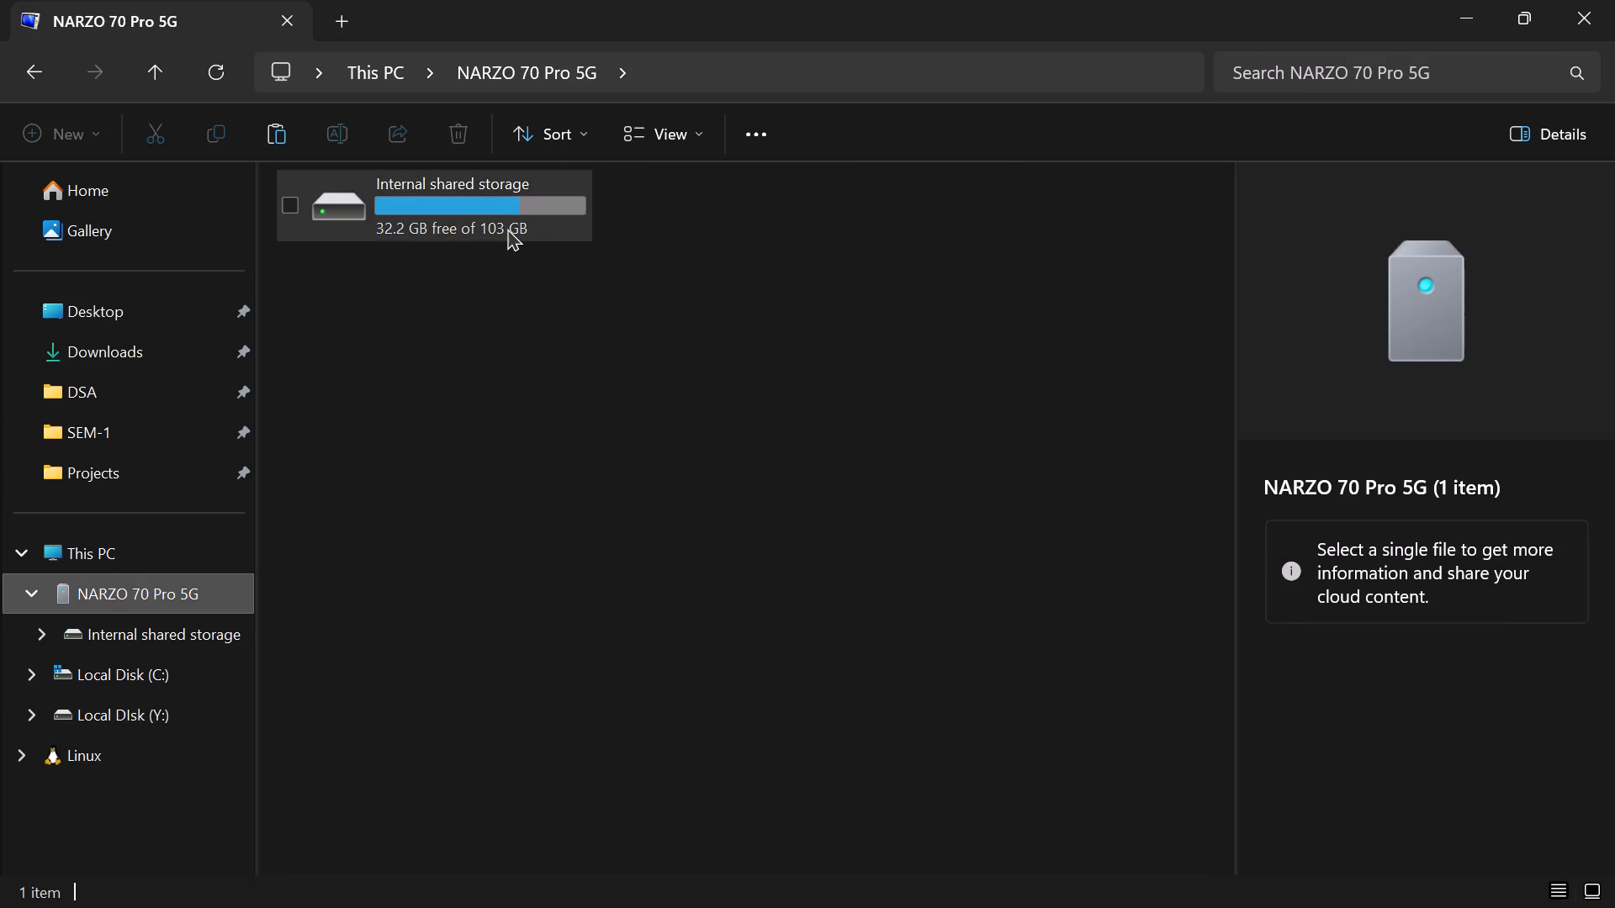
pyautogui.hotkey('ctrl', 'v')
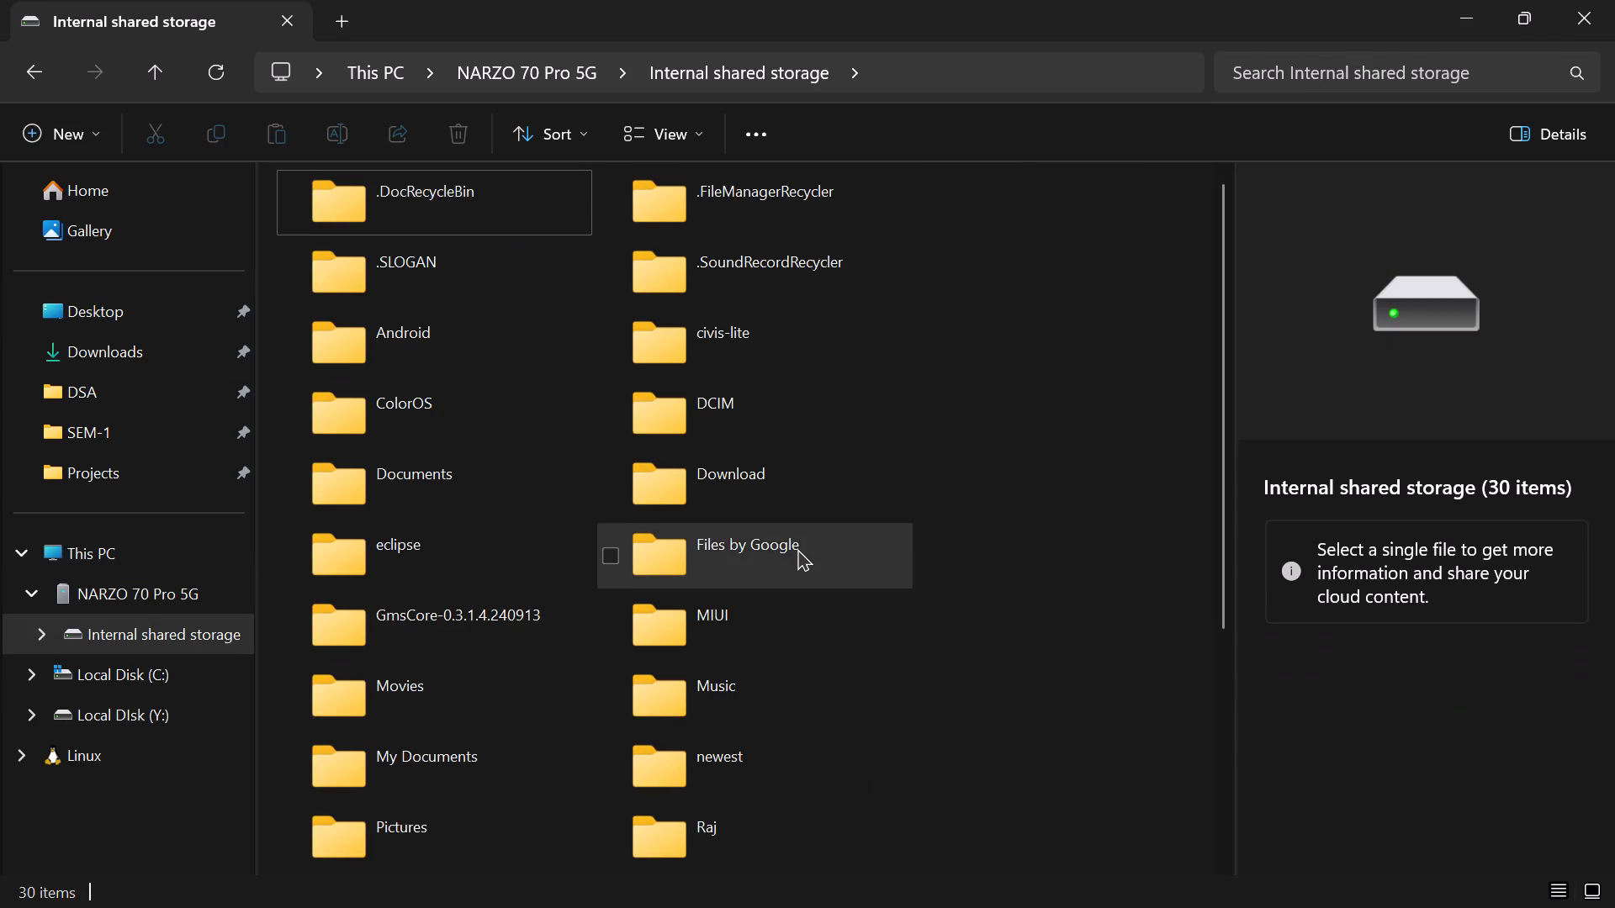
pyautogui.scroll(-5, 797, 548)
pyautogui.scroll(-4, 701, 726)
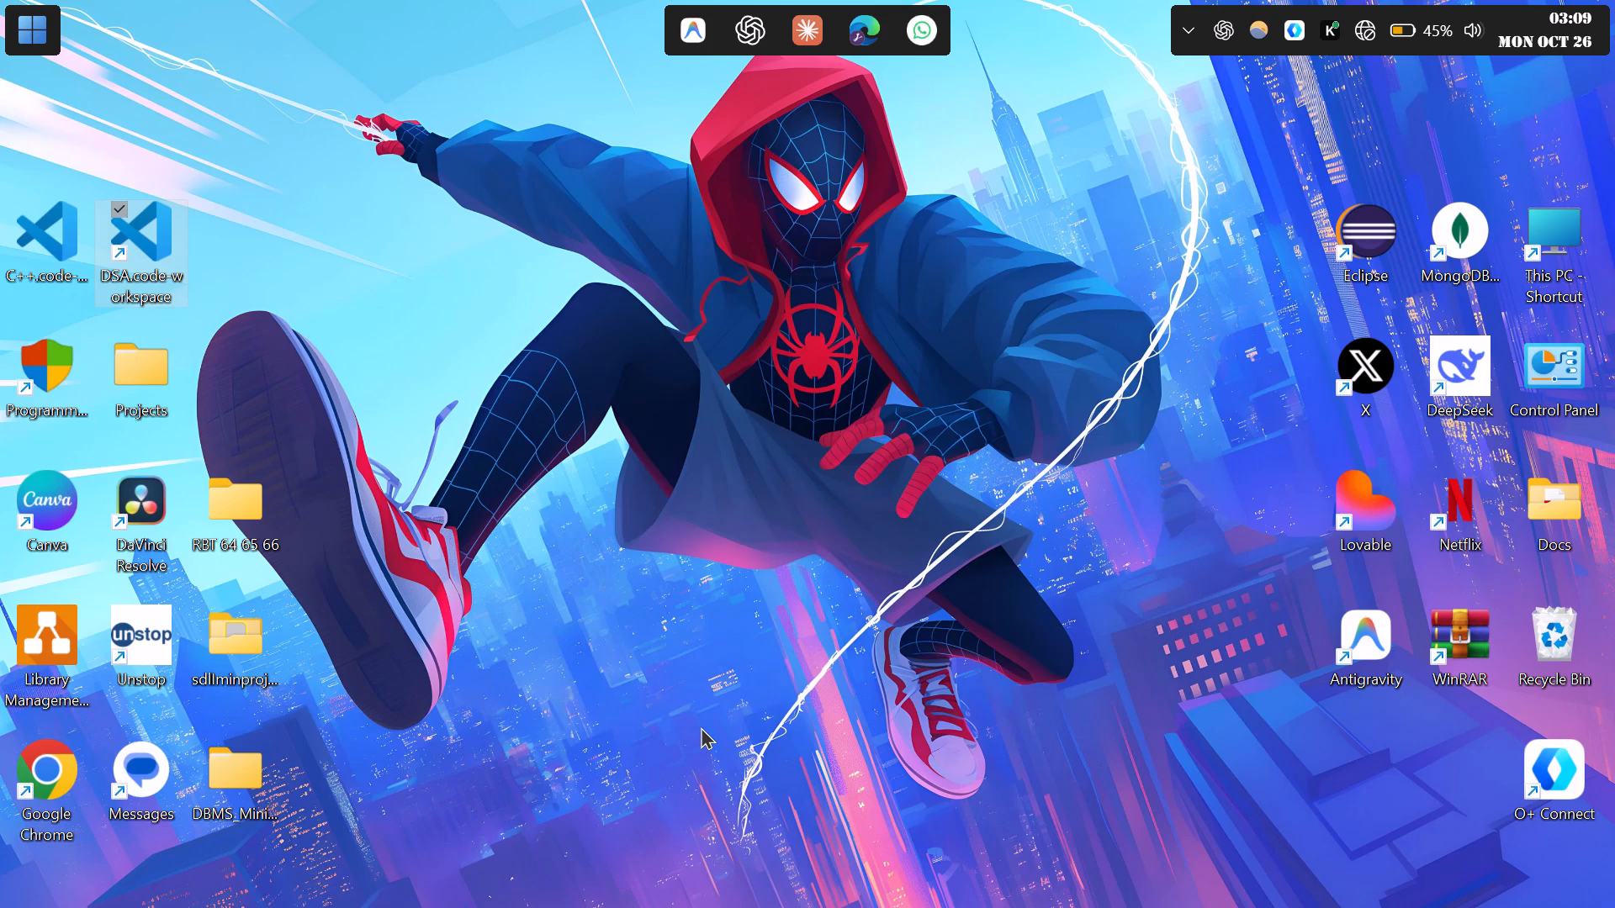
# Shut down the computer.
pyautogui.press('Return')
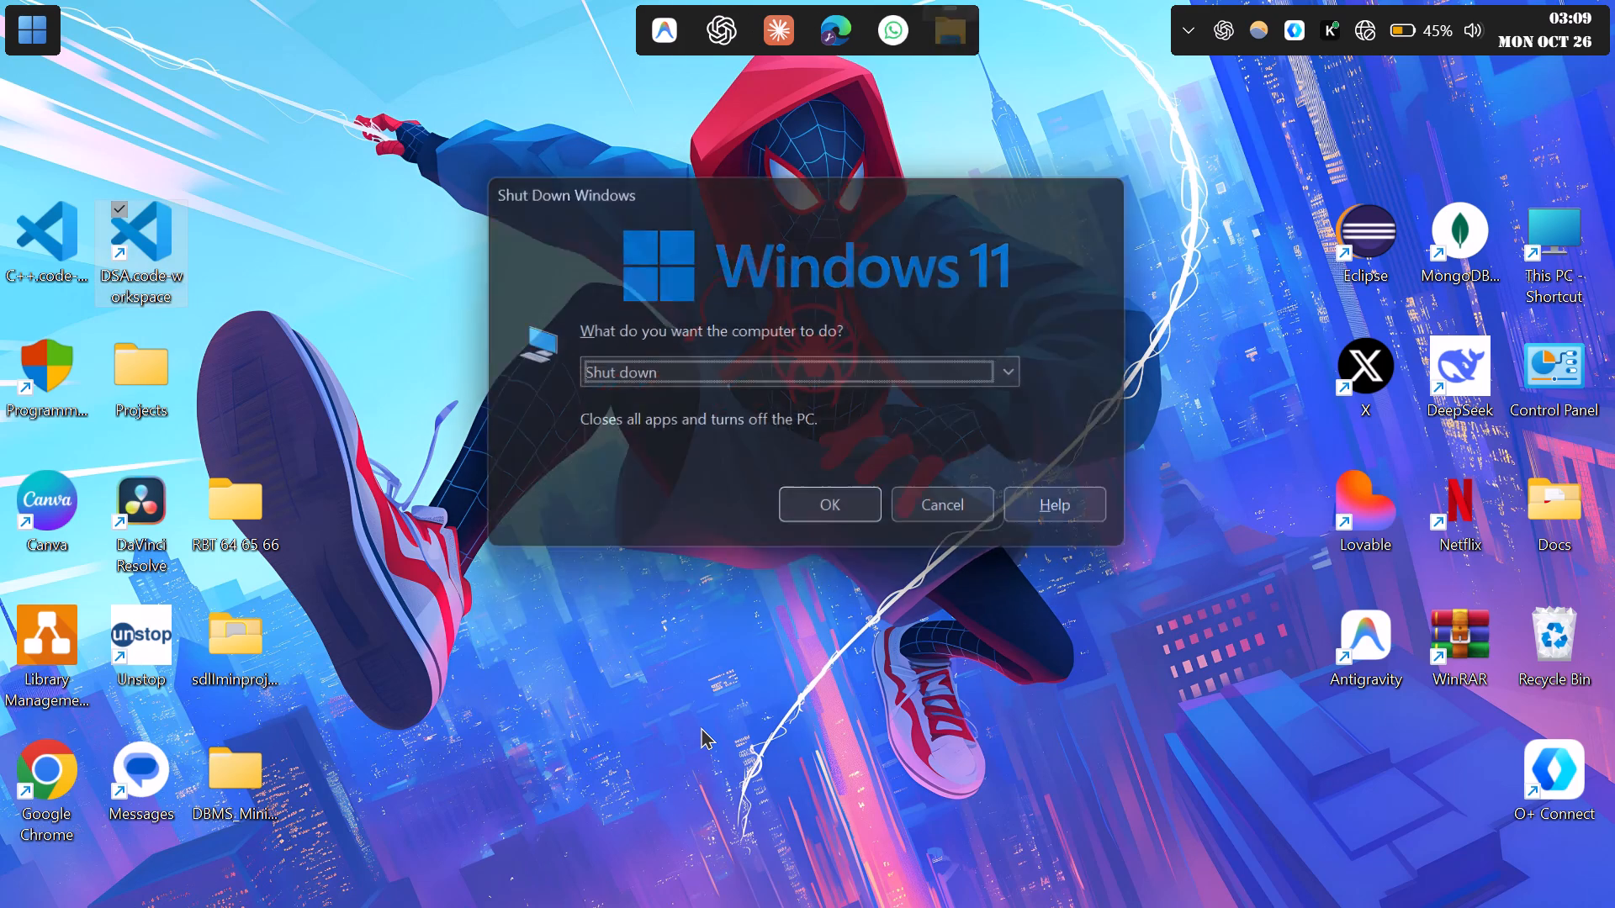